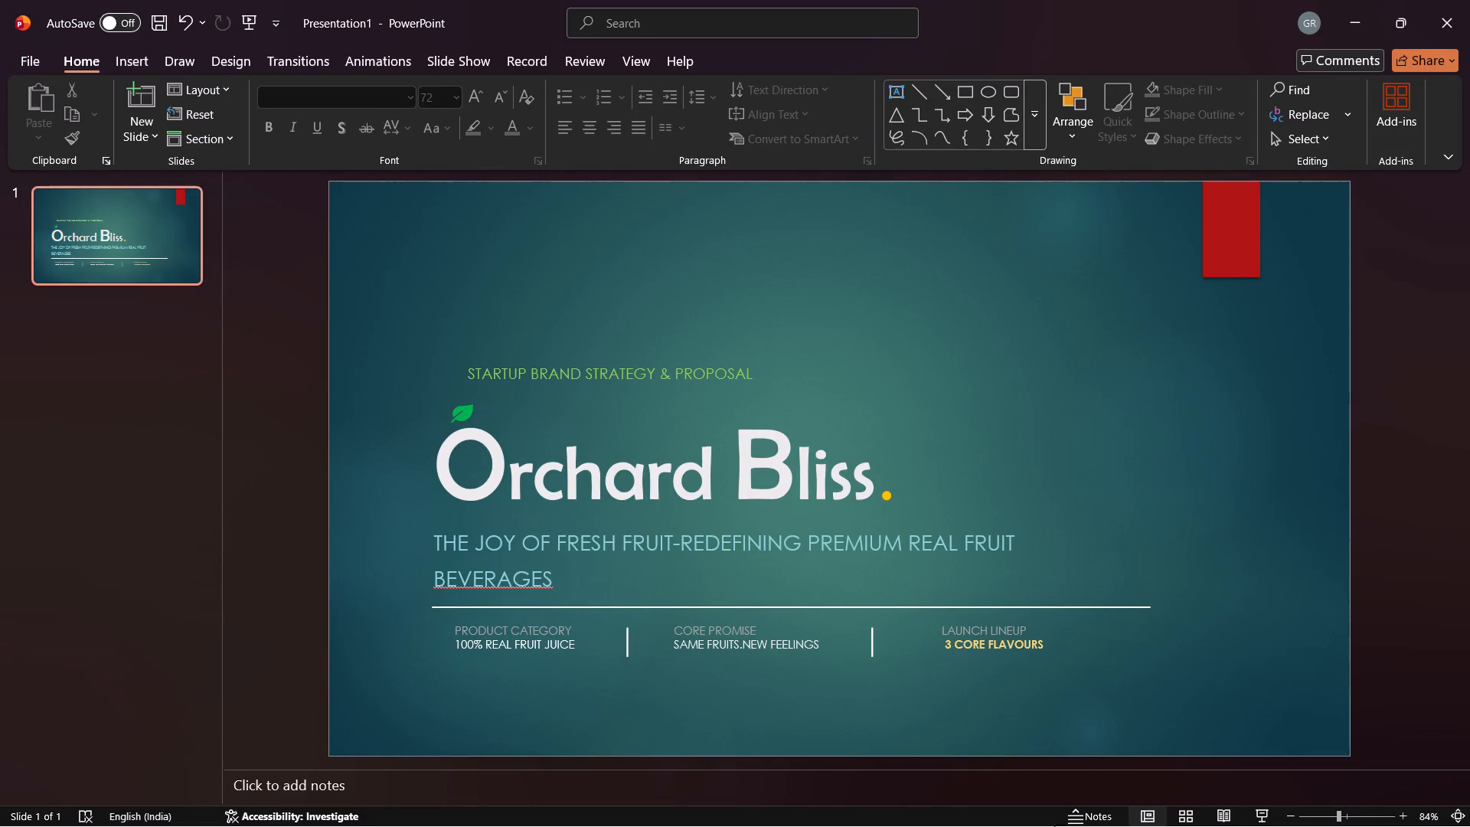
# Switch the computer's Wi-Fi connection from realme C55 to the GAREEB network.
pyautogui.click(1045, 798)
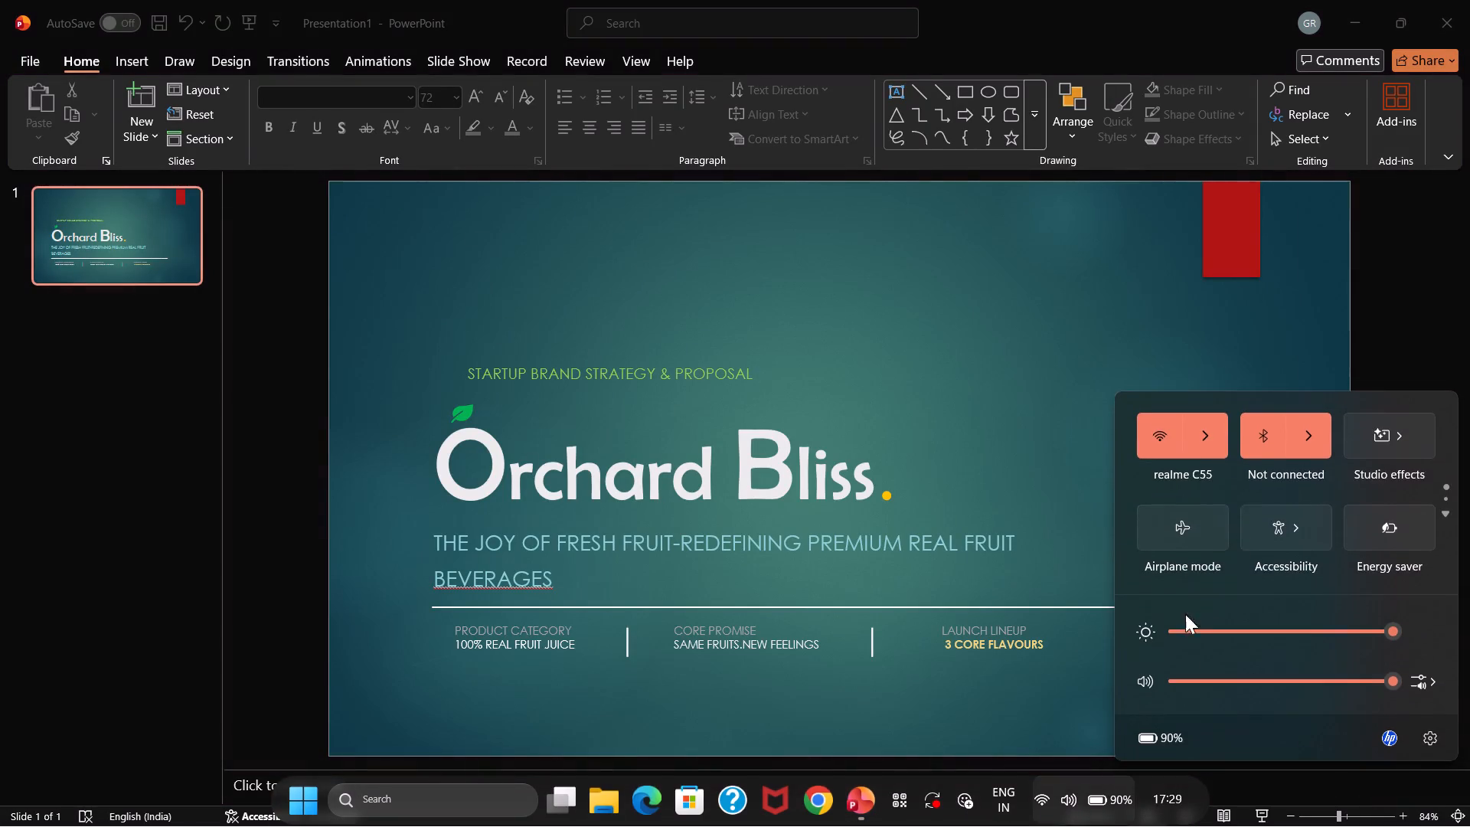
pyautogui.click(1213, 443)
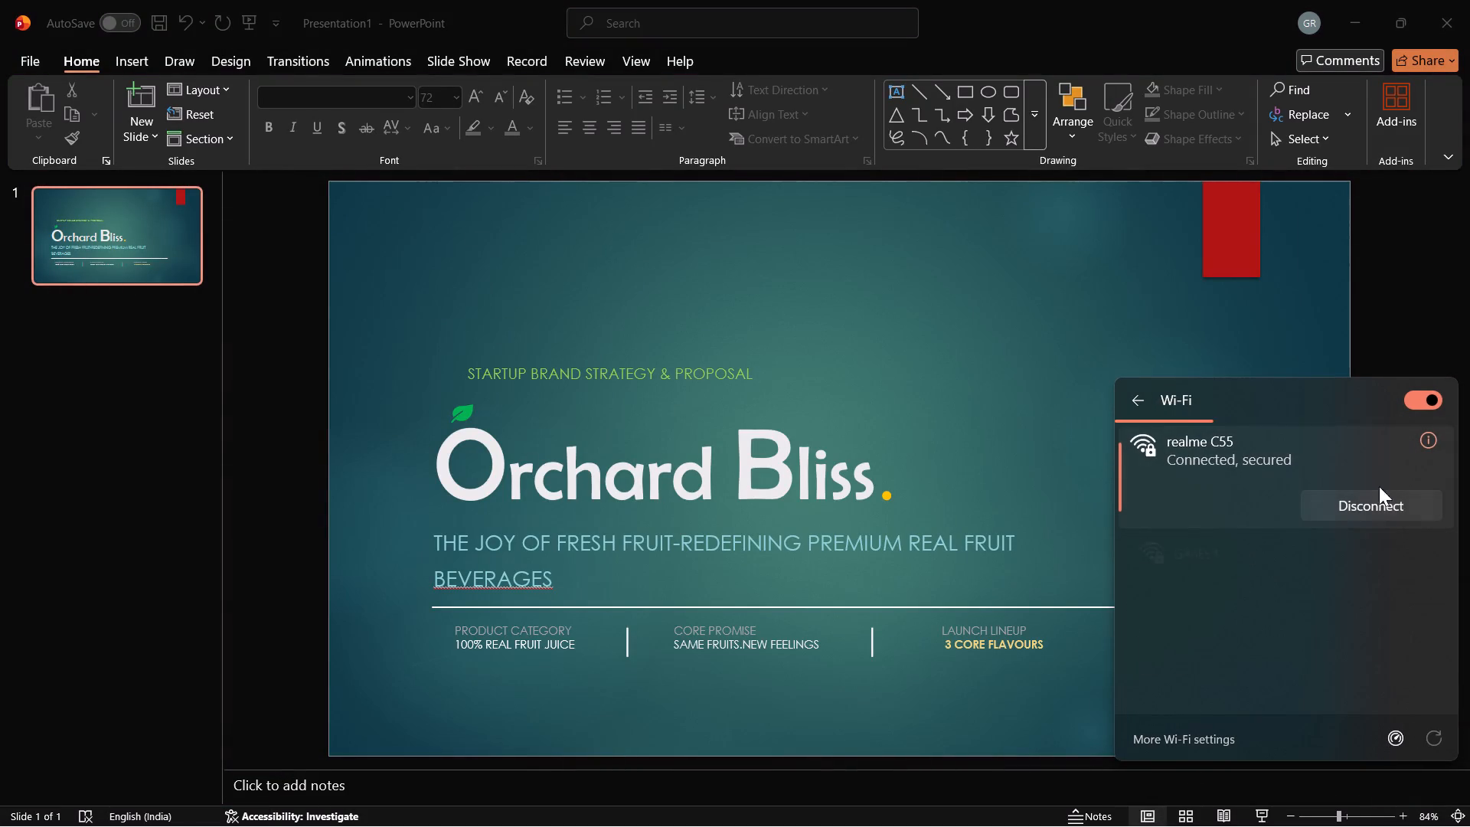
pyautogui.click(1280, 561)
pyautogui.click(1354, 587)
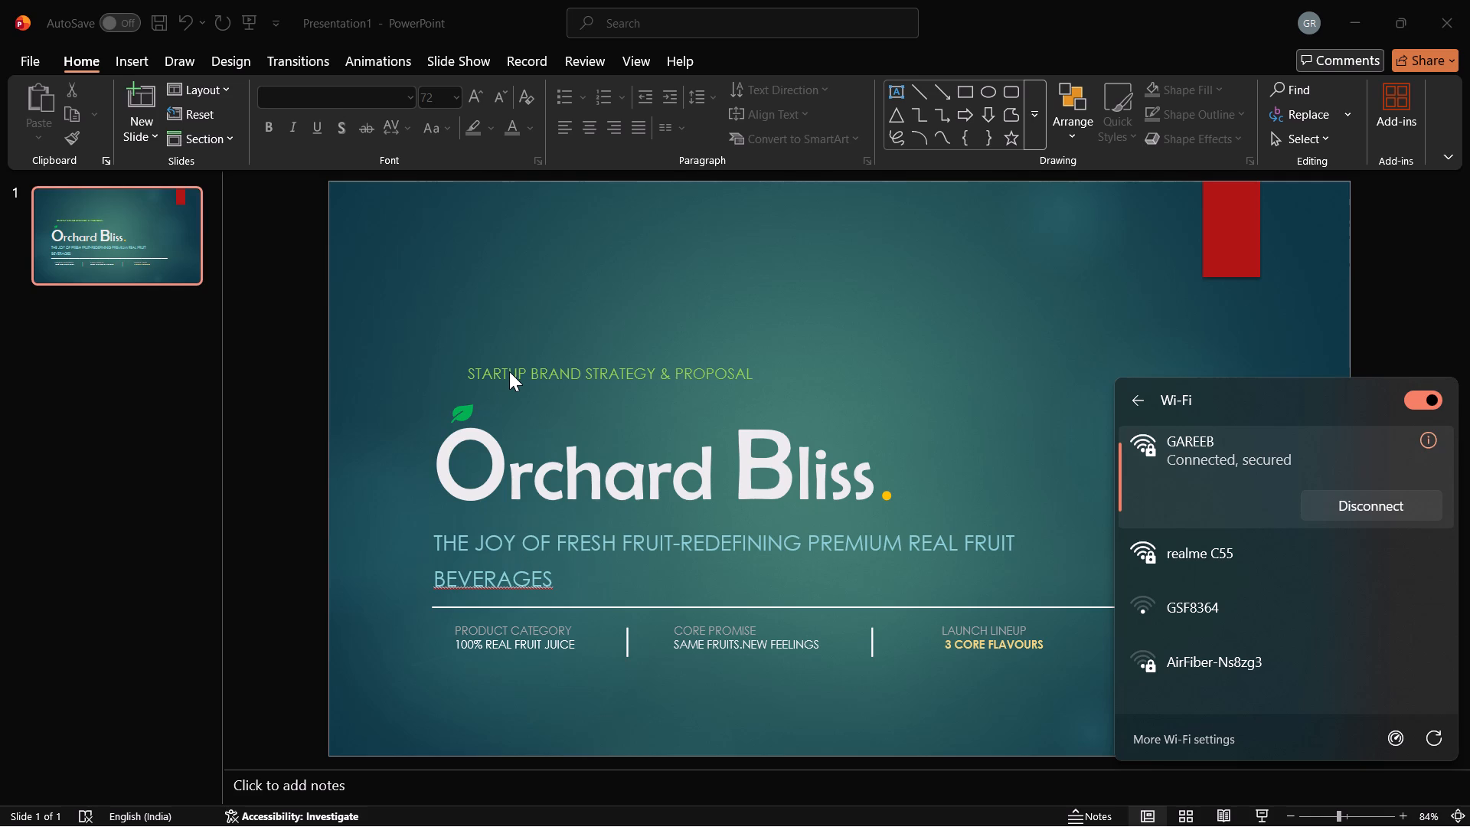
# Delete the green leaf icon above the O of the Orchard Bliss title on slide 1.
pyautogui.click(467, 406)
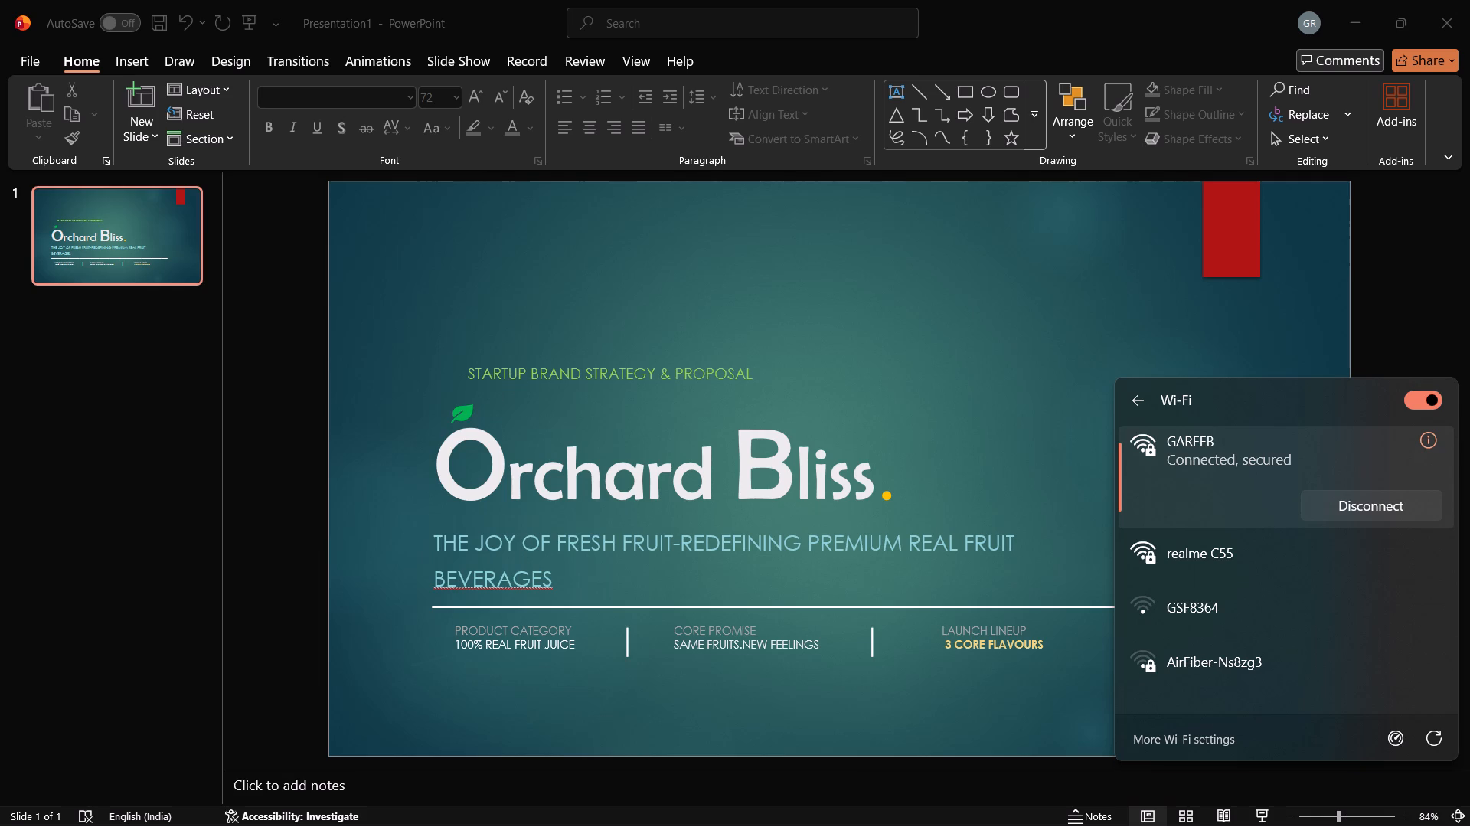
pyautogui.click(469, 413)
pyautogui.press('Delete')
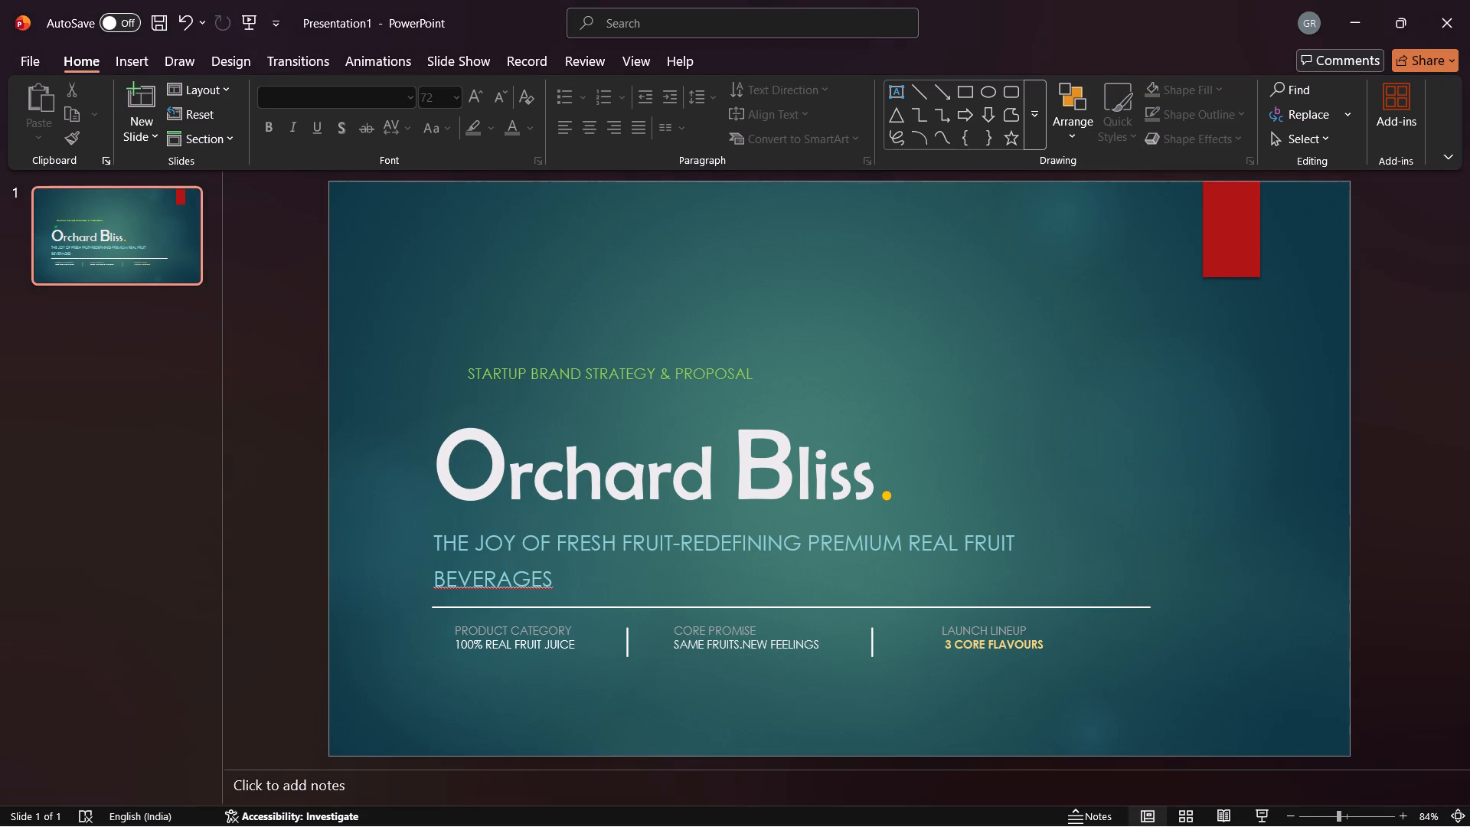
# Open the stock icon library for inserting an icon on the Orchard Bliss title slide.
pyautogui.click(134, 60)
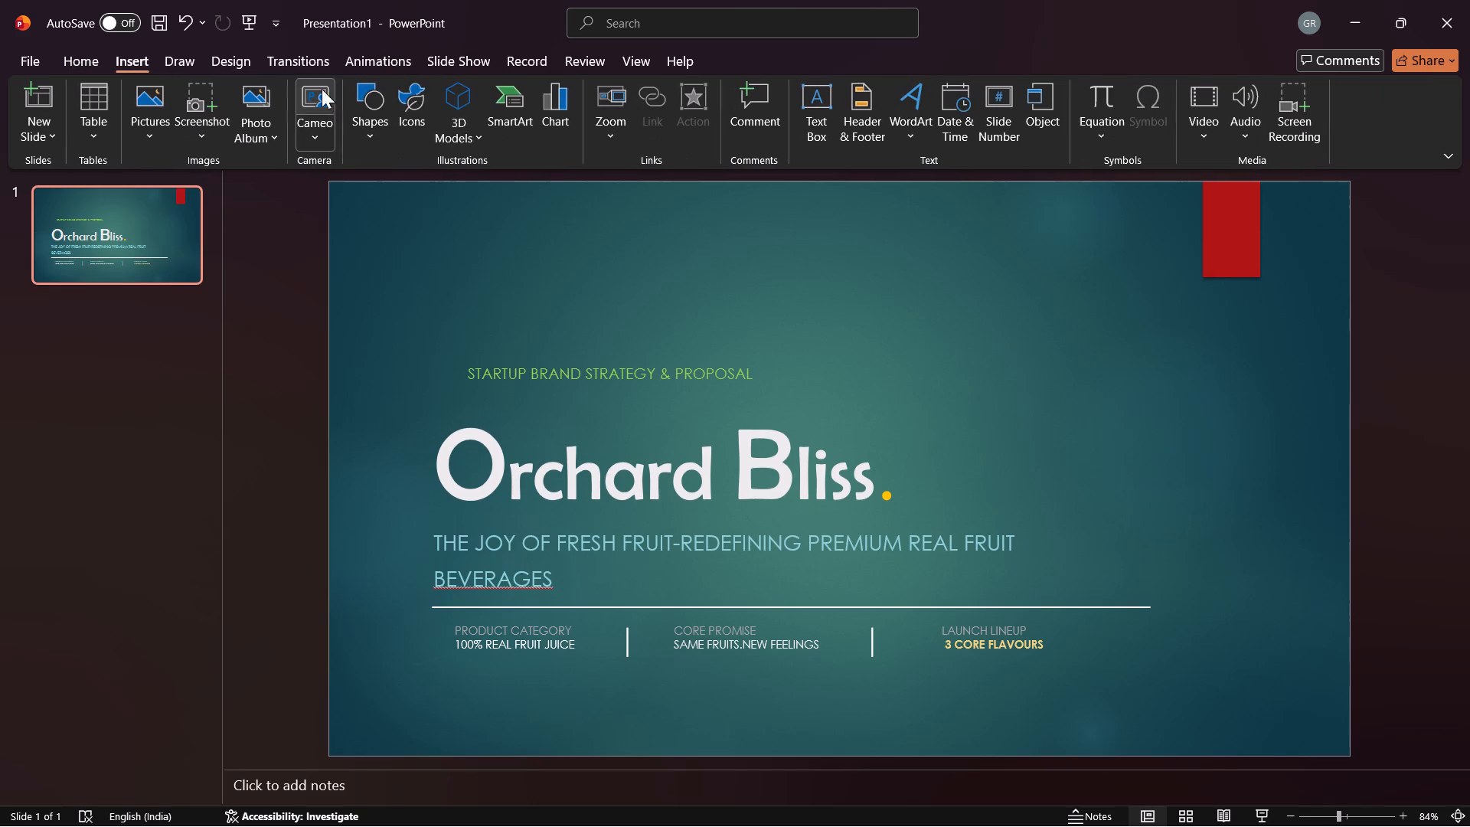
pyautogui.click(405, 118)
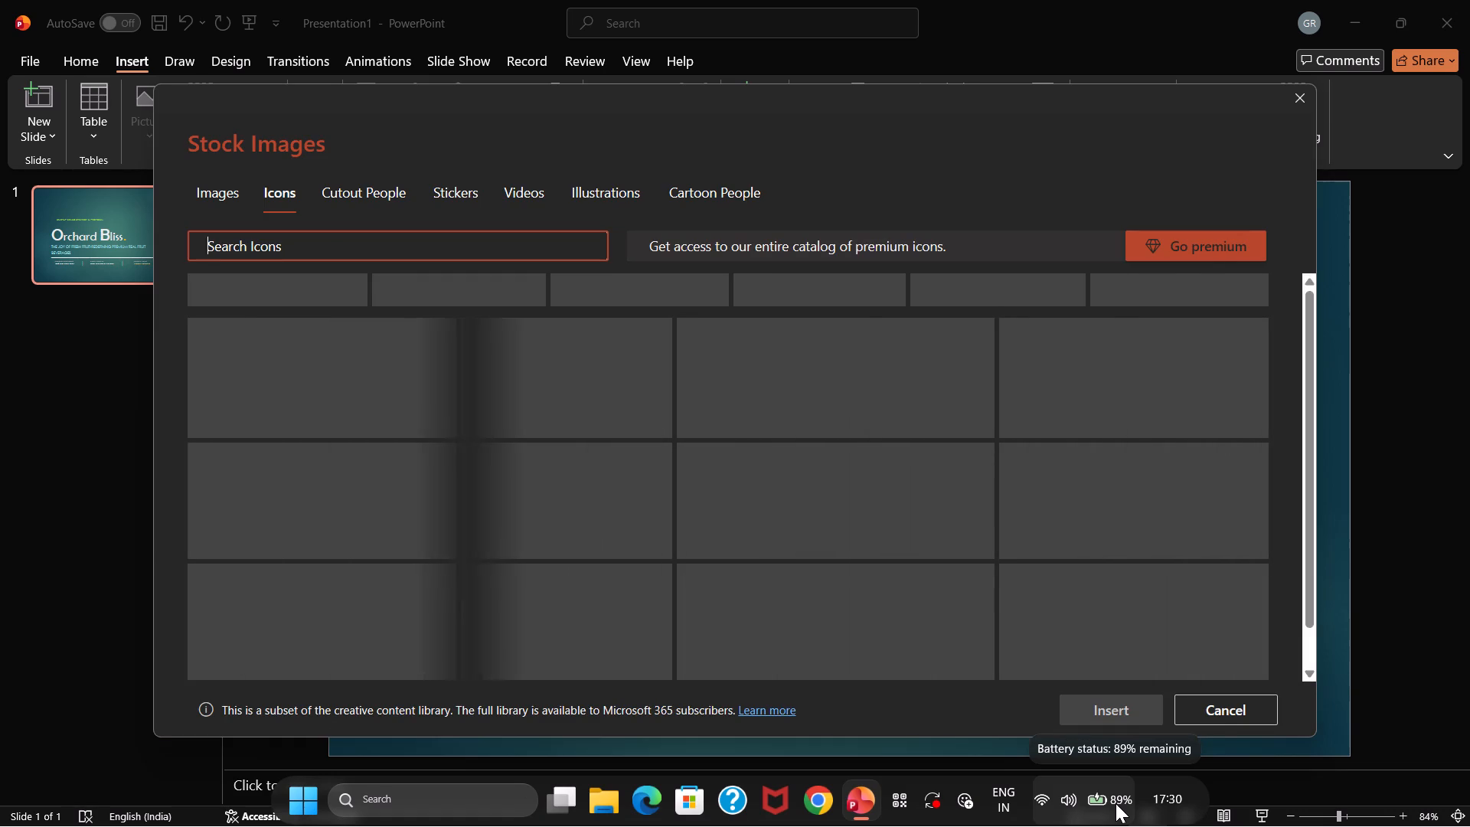
# Search the stock icons for "double leaf".
pyautogui.write('DOUN')
pyautogui.press('BackSpace')
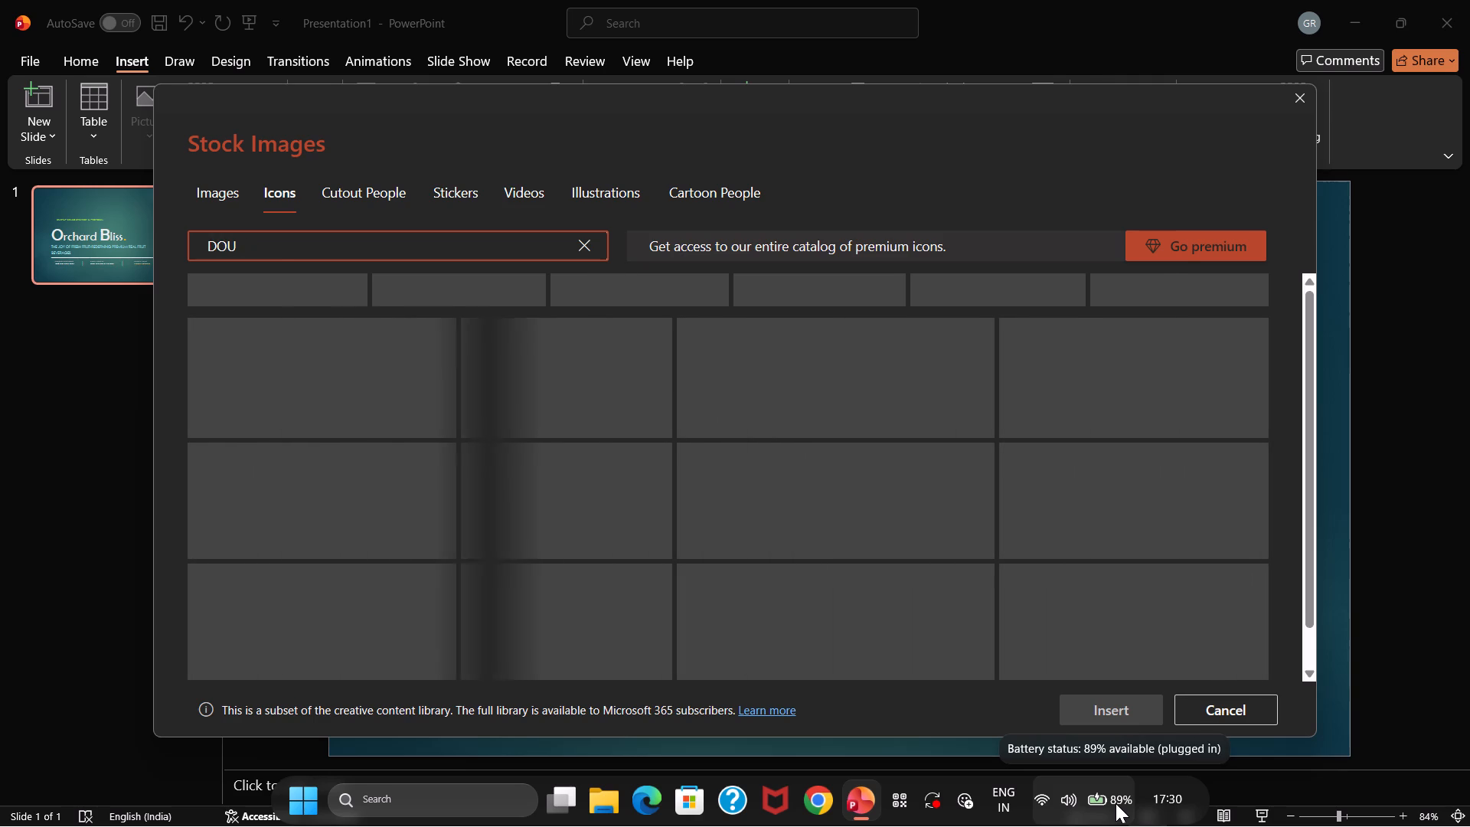
pyautogui.press('BackSpace')
pyautogui.press('BackSpace')
pyautogui.press('BackSpace')
pyautogui.write('double')
pyautogui.press('space')
pyautogui.write('leaf')
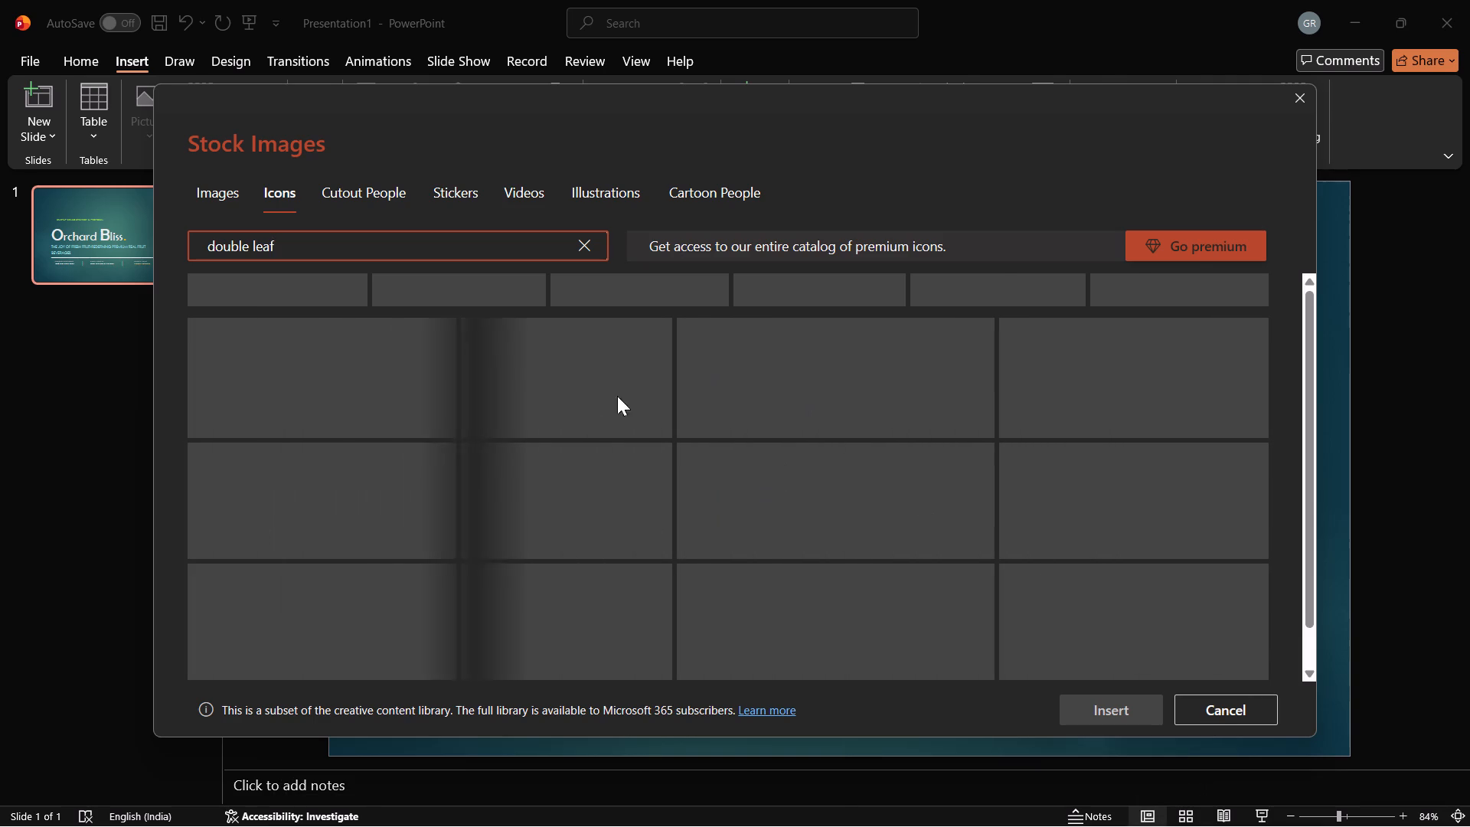
pyautogui.scroll(-7, 660, 440)
pyautogui.scroll(14, 681, 466)
pyautogui.scroll(13, 681, 463)
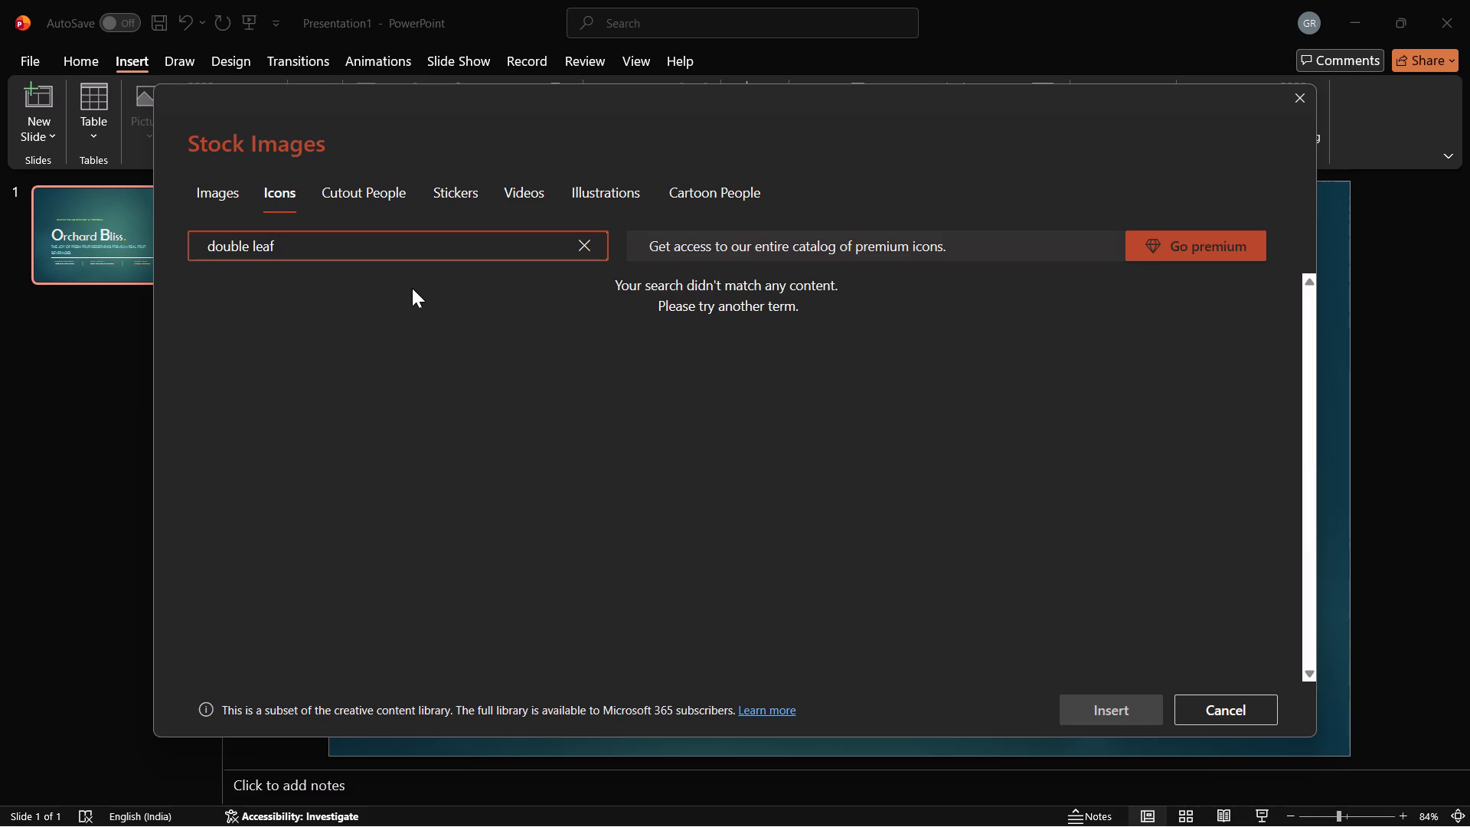
# Shorten the icon search term to "leaf".
pyautogui.click(248, 248)
pyautogui.press('BackSpace')
pyautogui.press('BackSpace')
pyautogui.press('BackSpace')
pyautogui.press('BackSpace')
pyautogui.press('BackSpace')
pyautogui.press('BackSpace')
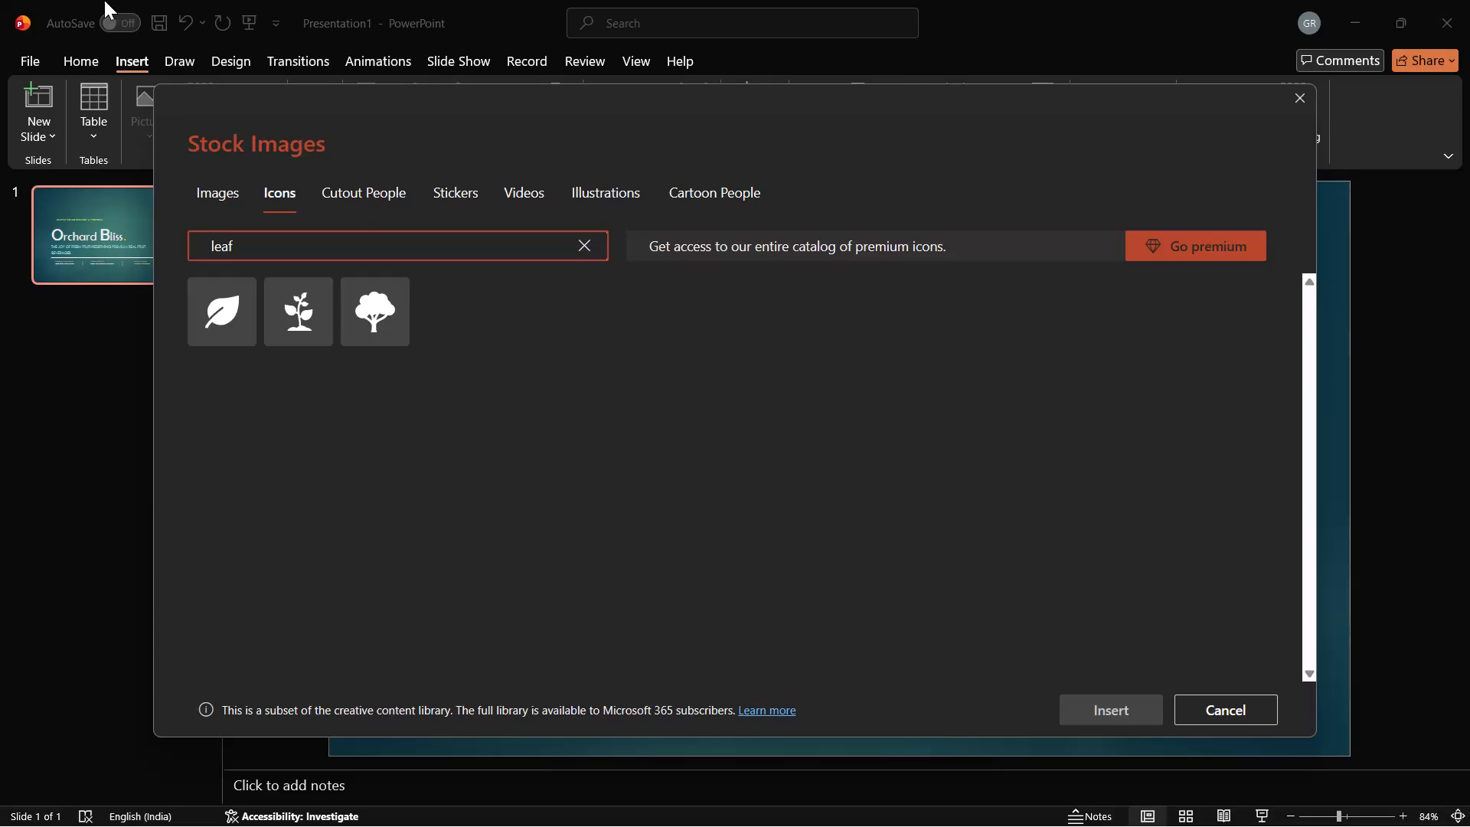
# Search the stock icons for "leaves" instead.
pyautogui.click(371, 248)
pyautogui.press('BackSpace')
pyautogui.press('BackSpace')
pyautogui.press('BackSpace')
pyautogui.press('BackSpace')
pyautogui.write('leaves')
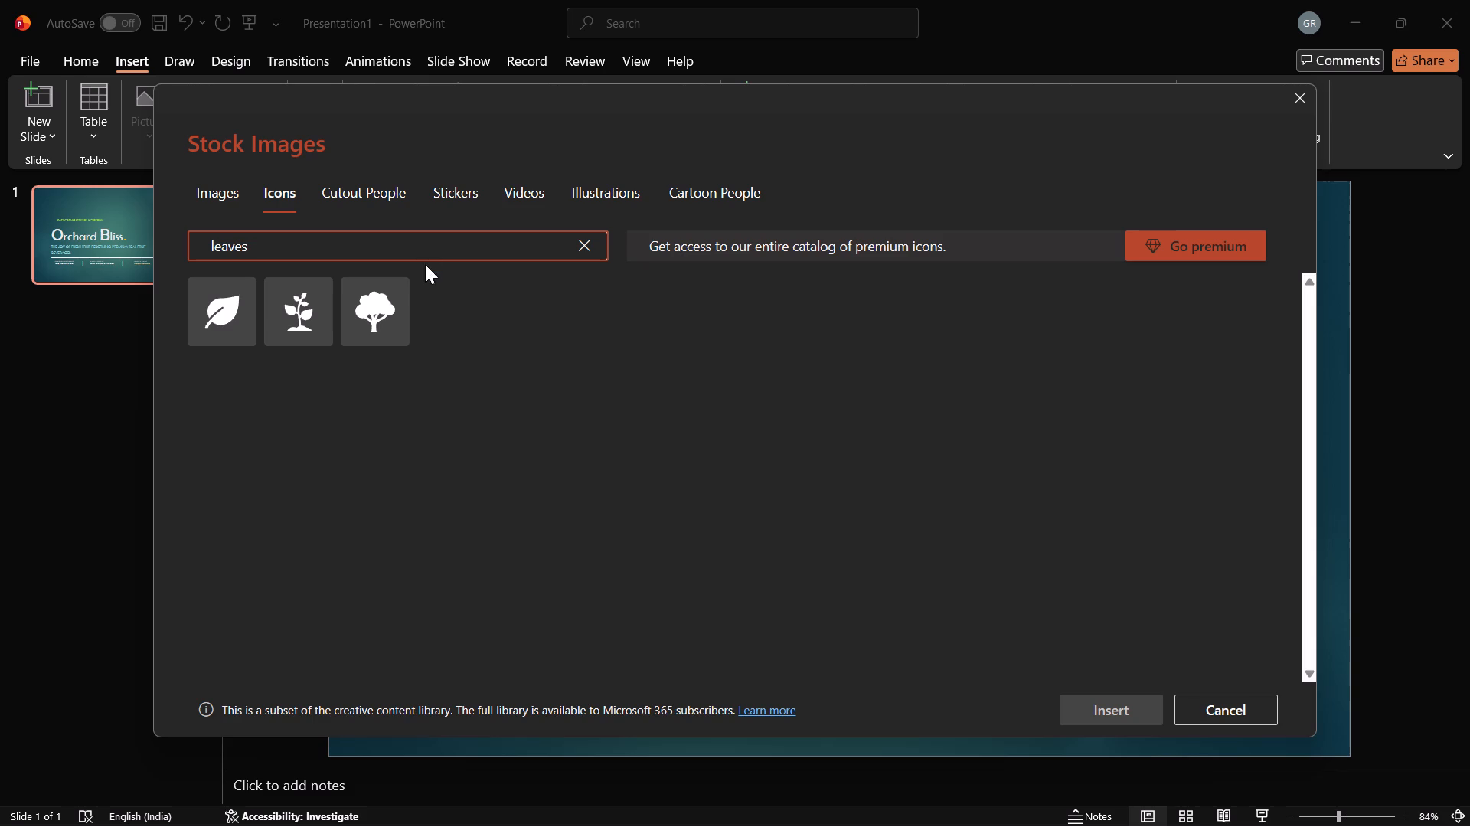
pyautogui.click(405, 245)
pyautogui.press('Return')
# Clear the search term and look through the full stock icon collection for a suitable leaf icon.
pyautogui.click(587, 247)
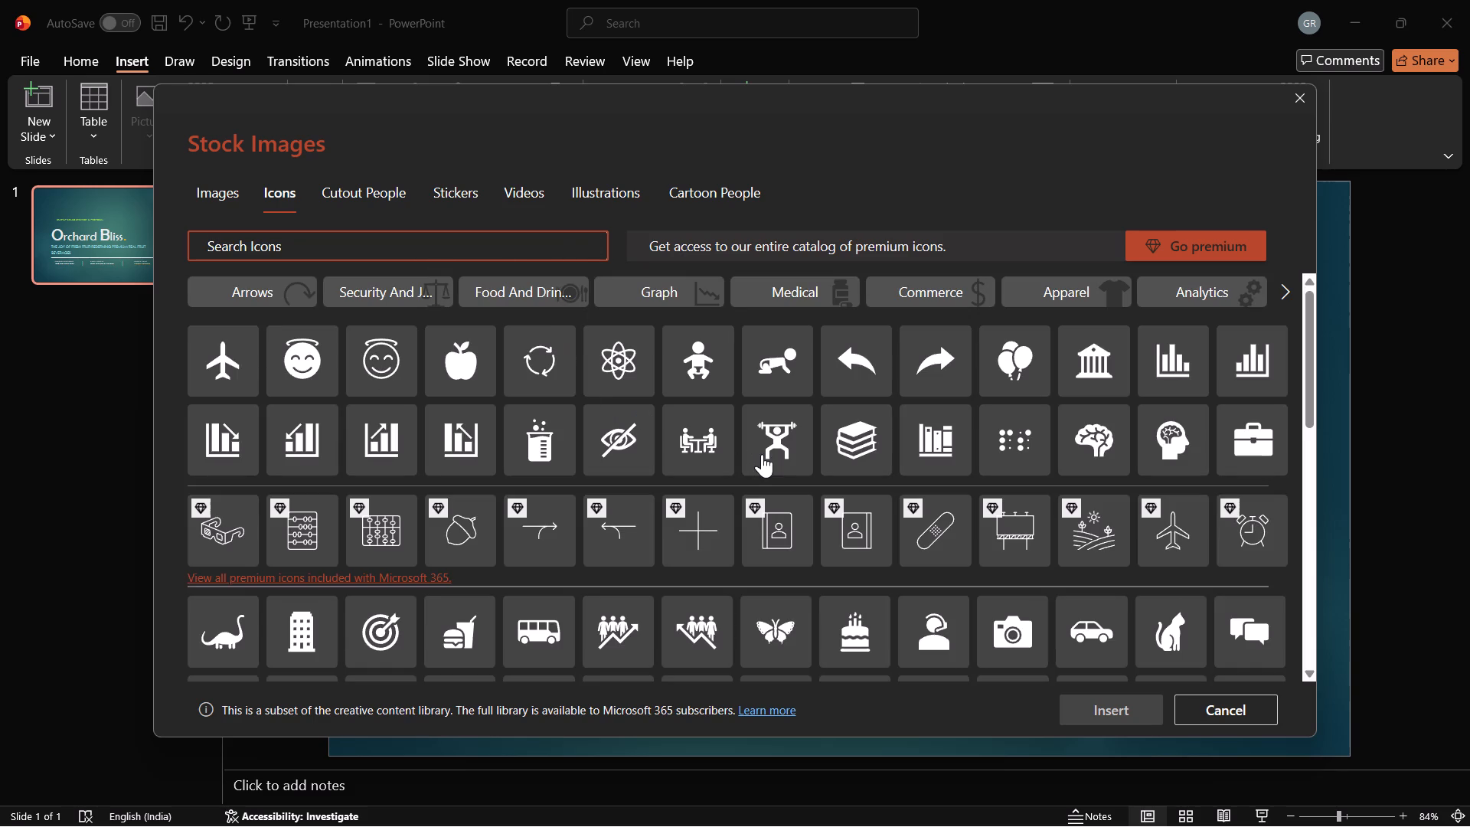
pyautogui.scroll(-3, 799, 542)
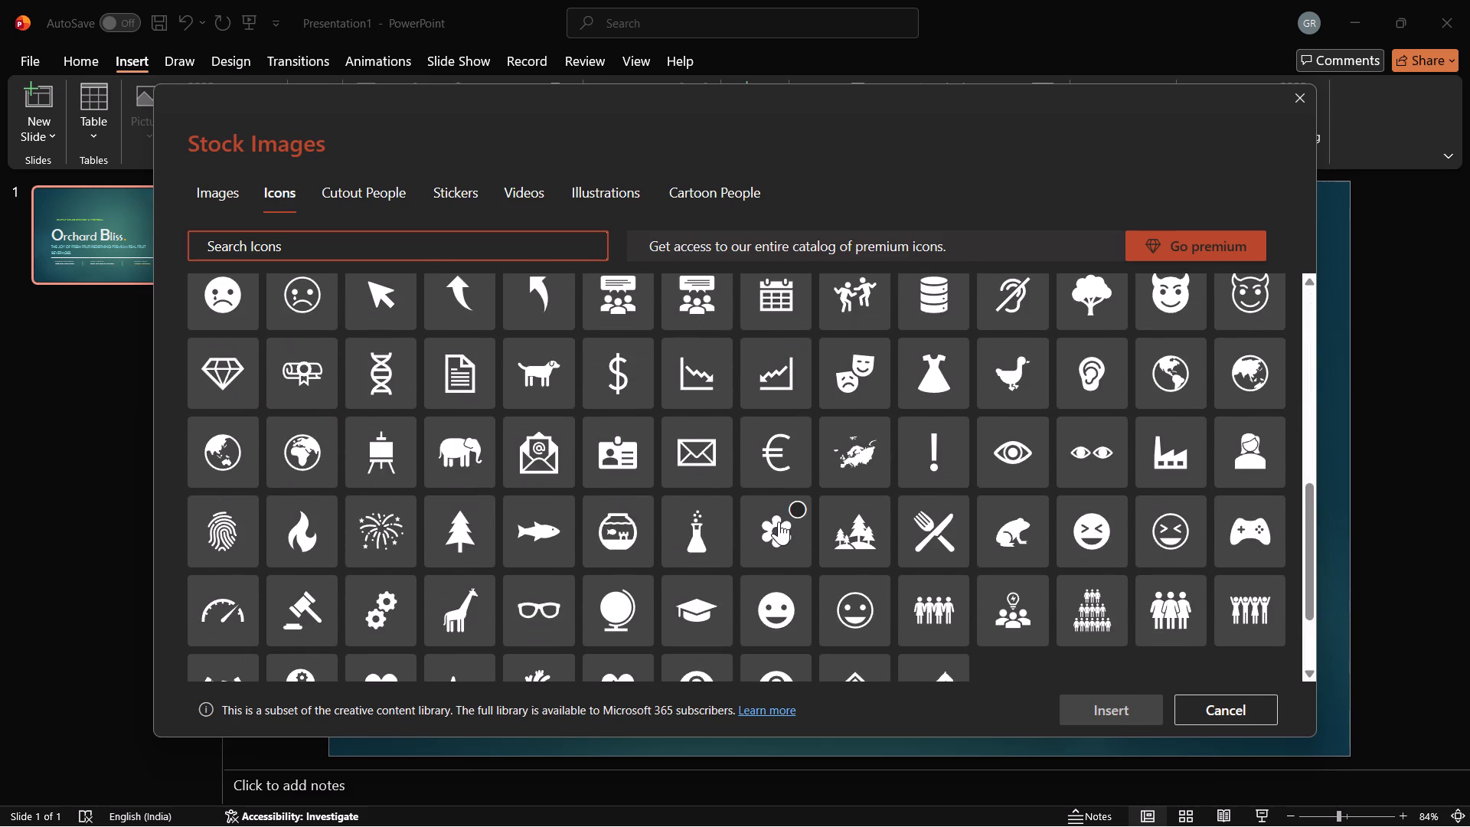
pyautogui.scroll(-1, 779, 520)
pyautogui.scroll(2, 603, 482)
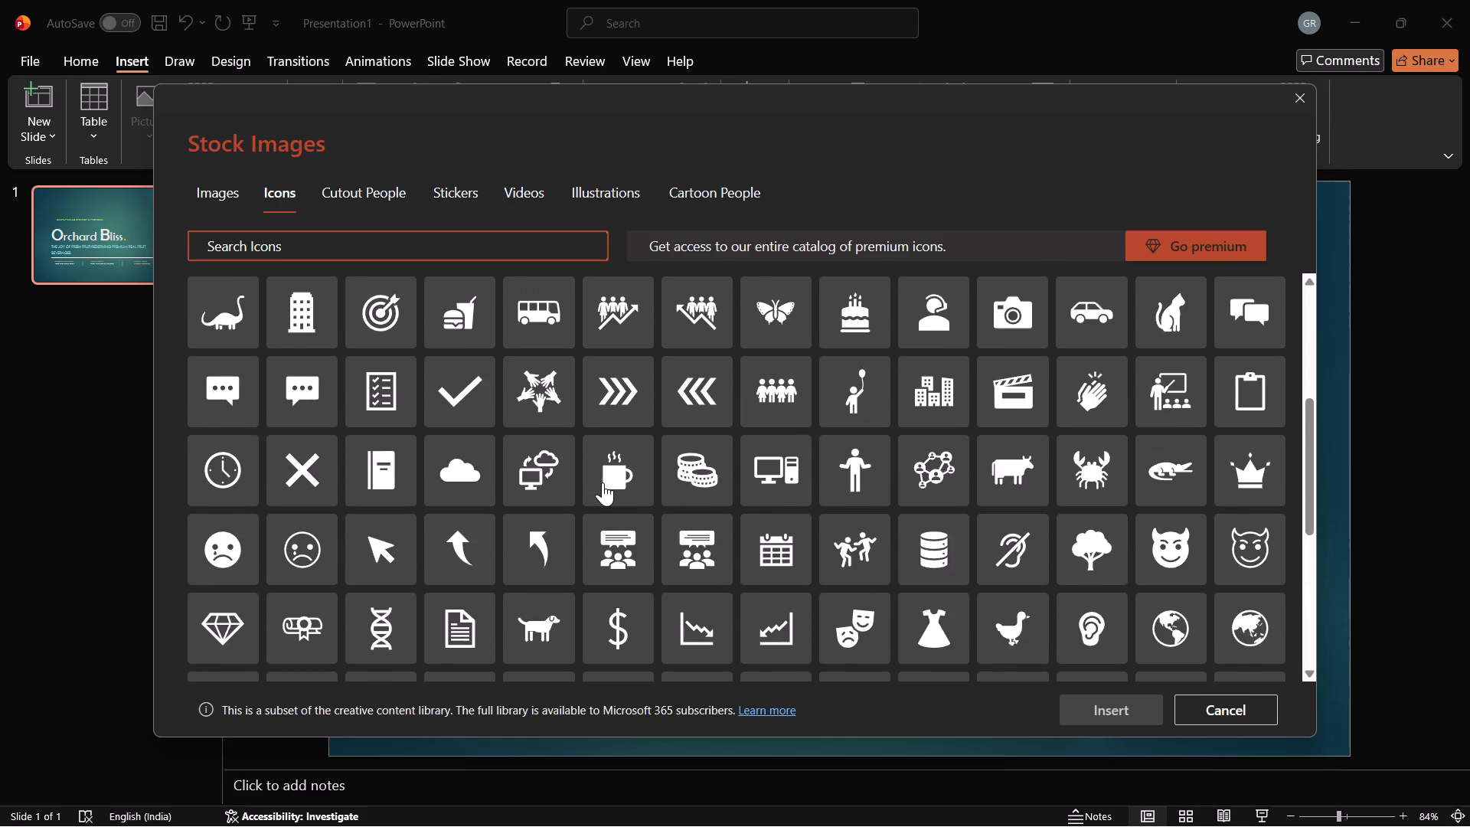
pyautogui.scroll(-2, 603, 482)
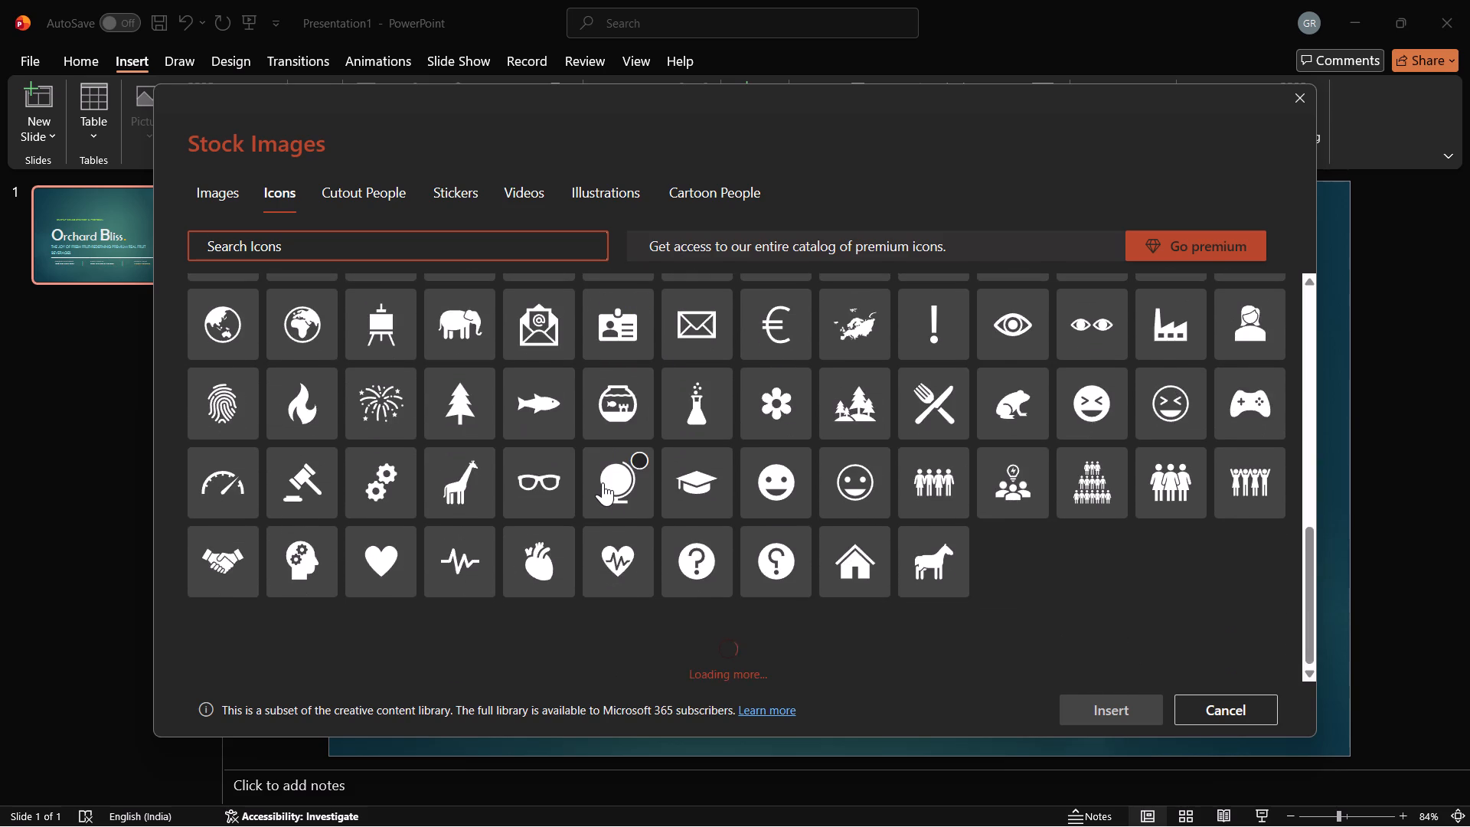
pyautogui.scroll(1, 603, 482)
pyautogui.scroll(-2, 603, 482)
pyautogui.scroll(1, 603, 482)
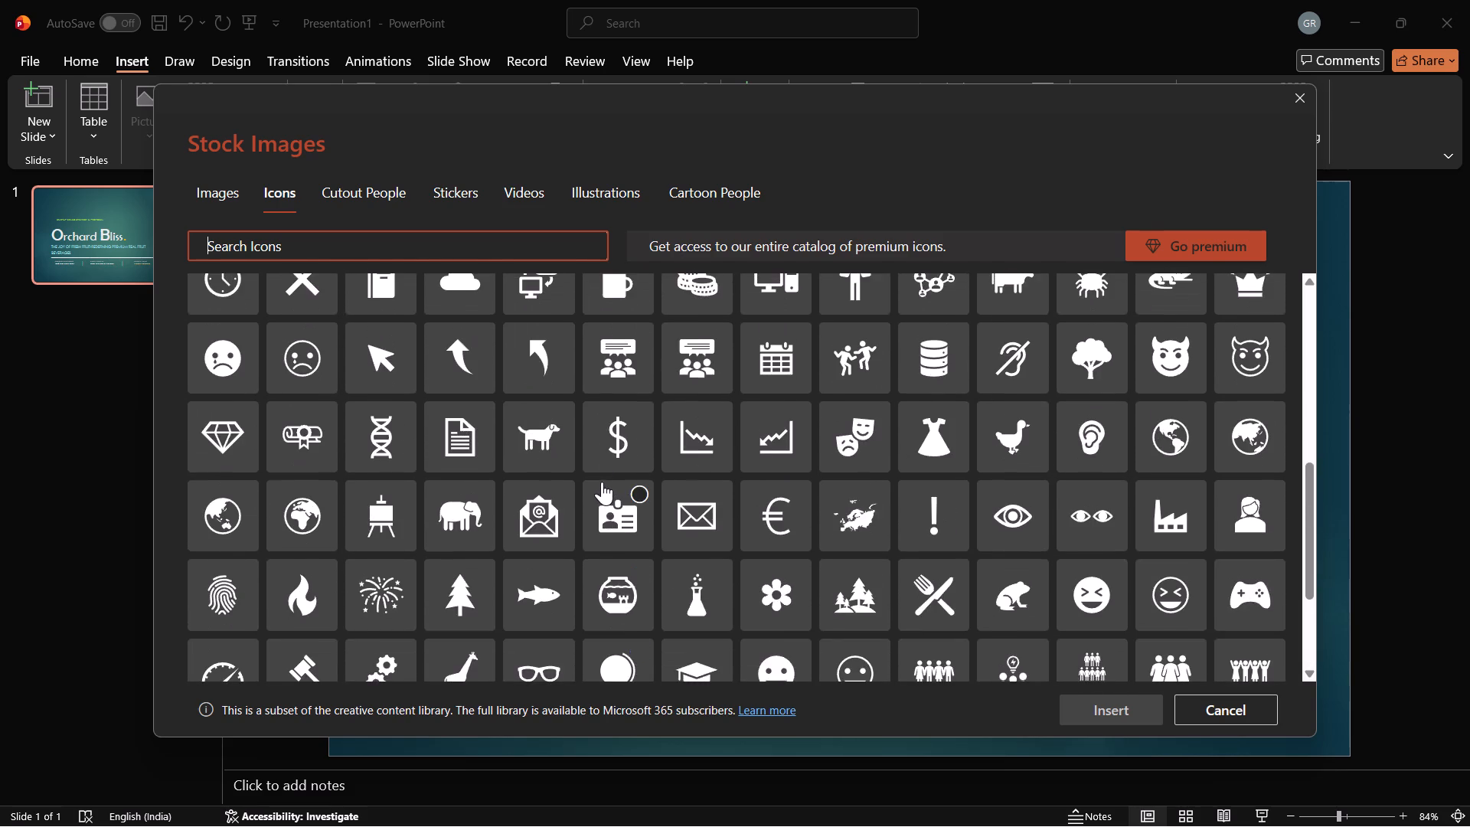
pyautogui.scroll(4, 602, 482)
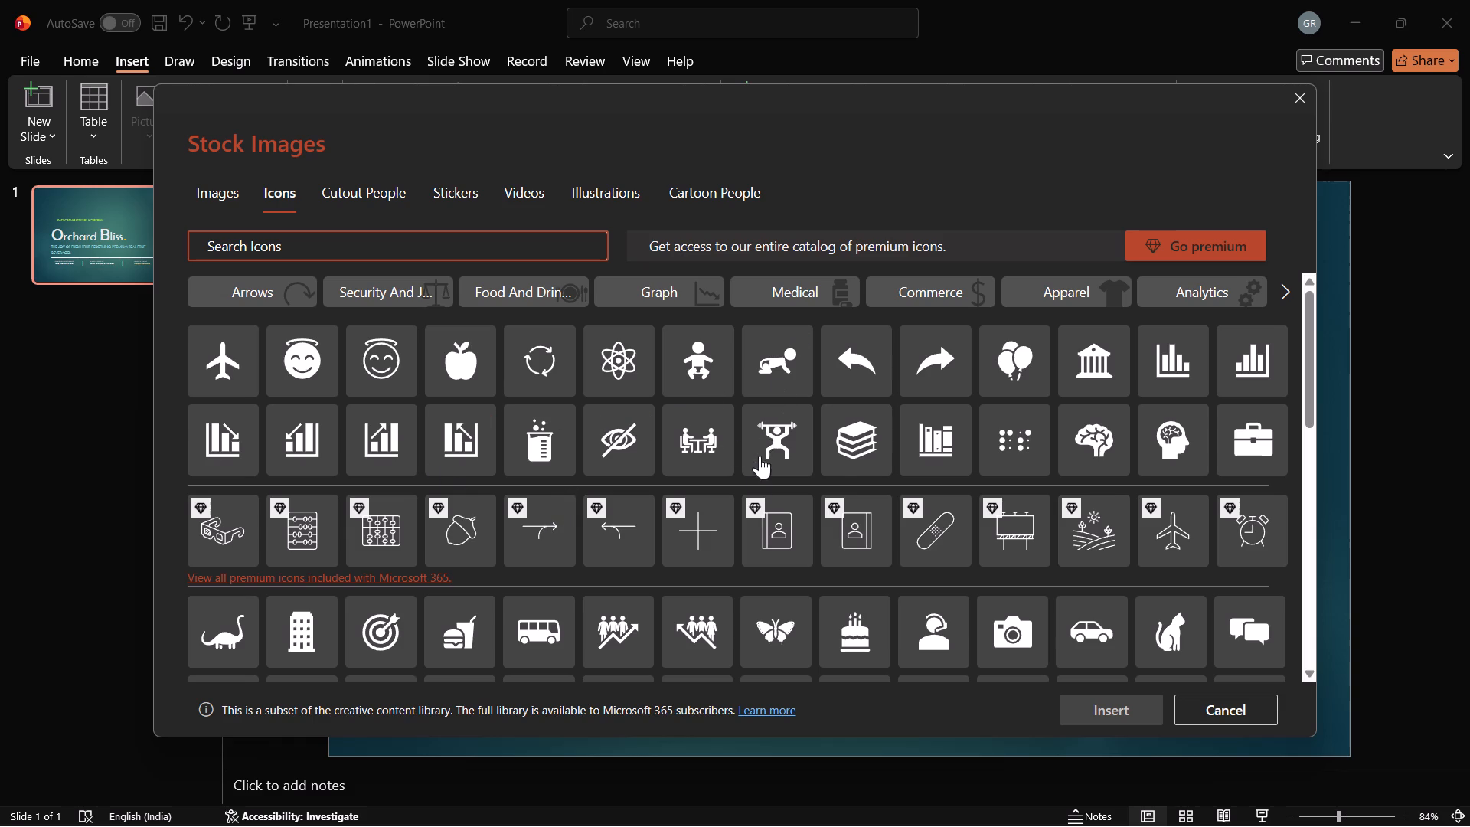
pyautogui.scroll(-4, 753, 476)
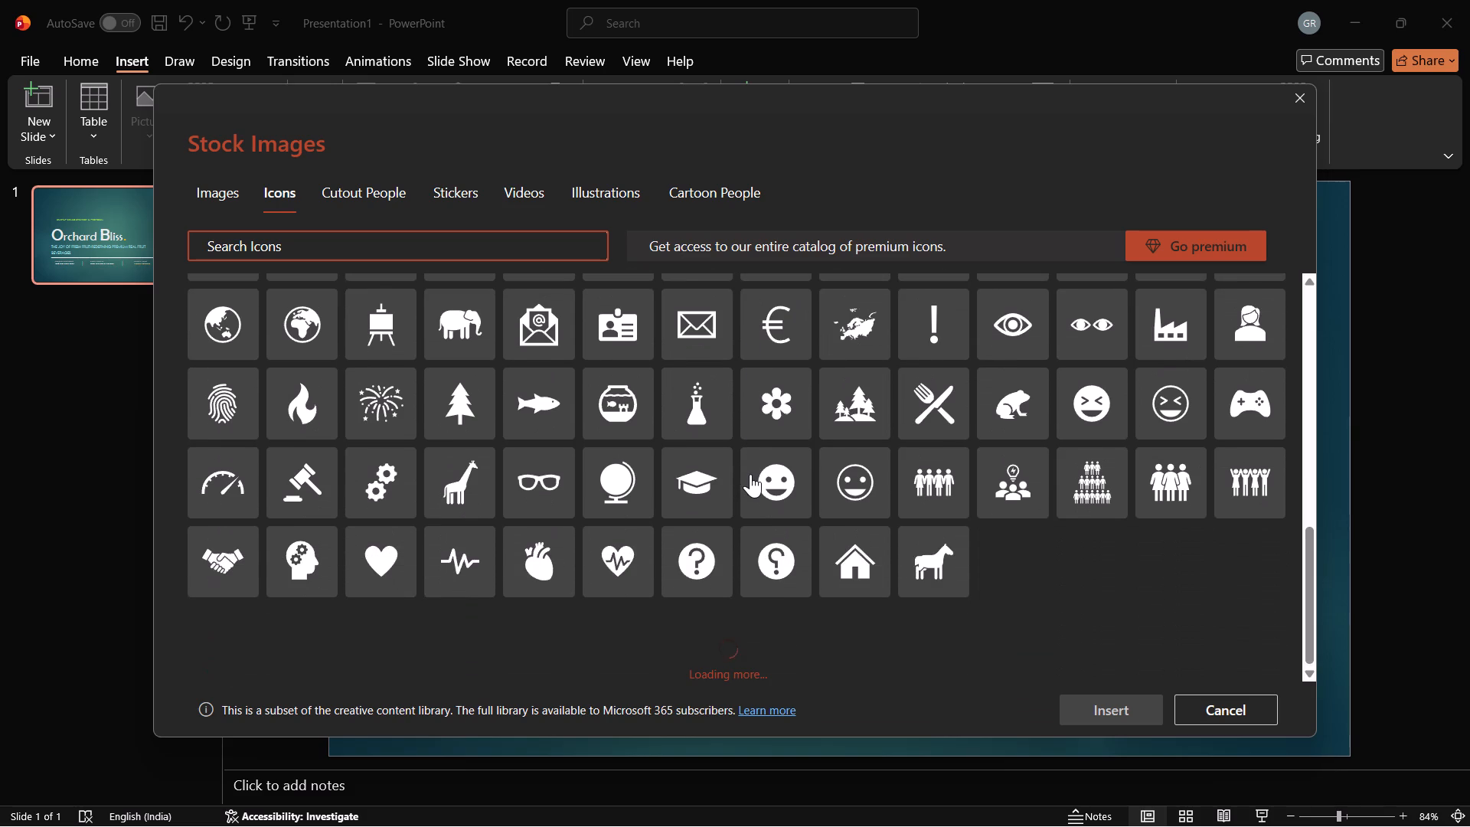
pyautogui.scroll(-7, 750, 474)
pyautogui.scroll(3, 479, 388)
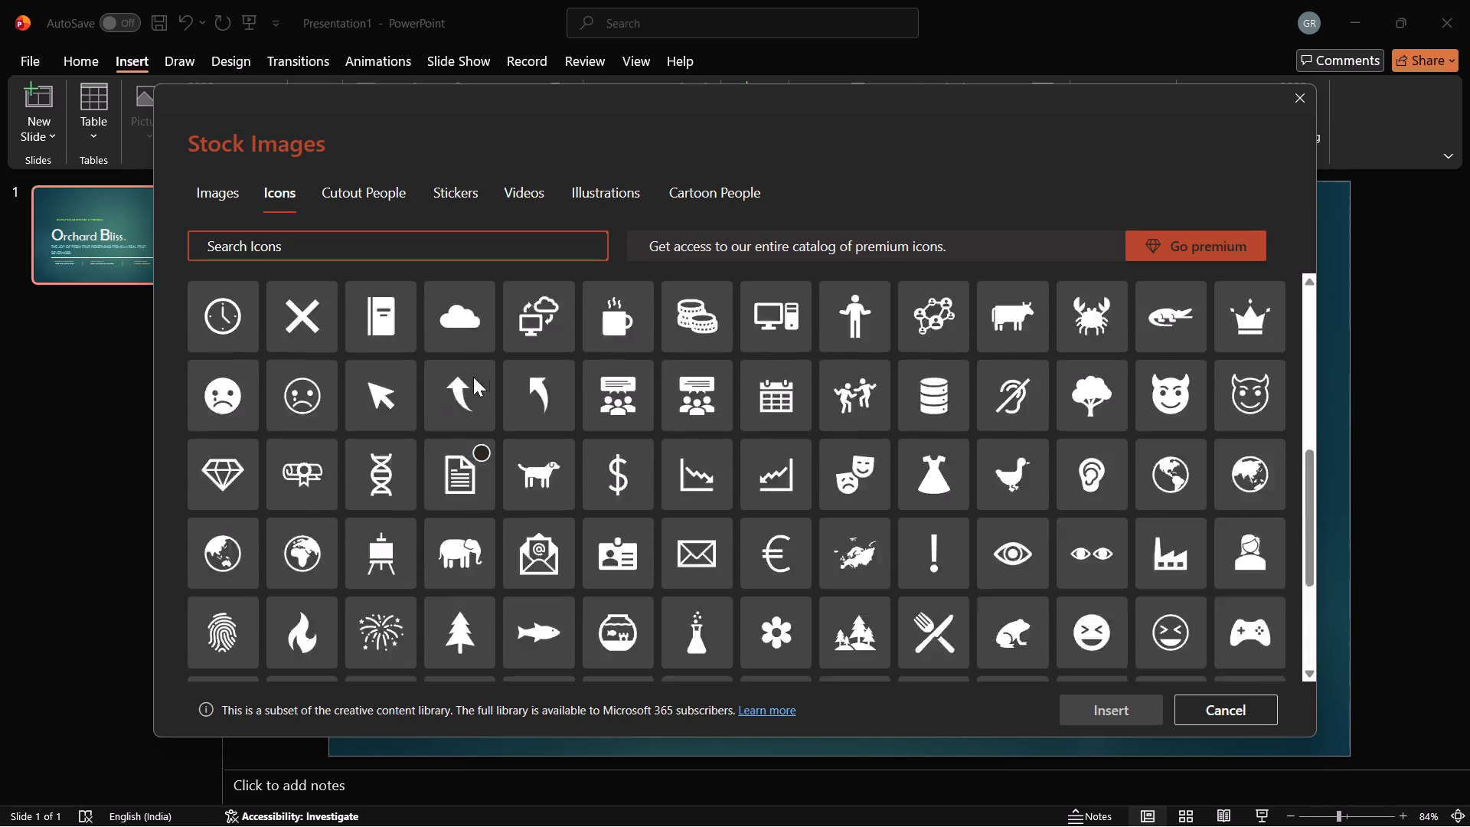
pyautogui.scroll(10, 473, 377)
# Search the stock icons for "leaf" and insert the single leaf icon on the slide.
pyautogui.click(465, 240)
pyautogui.write('leaf')
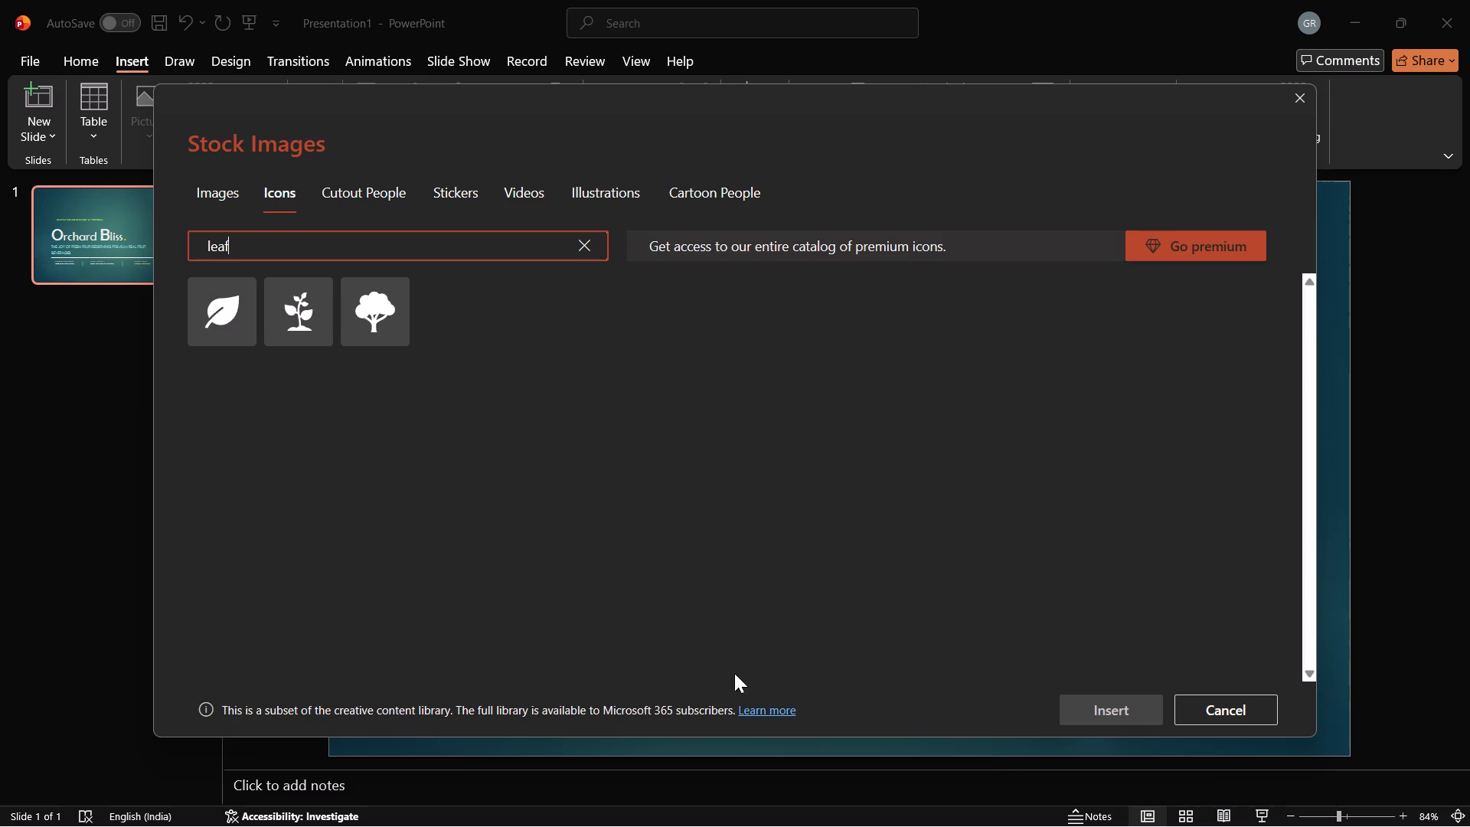
pyautogui.click(200, 325)
pyautogui.click(1109, 710)
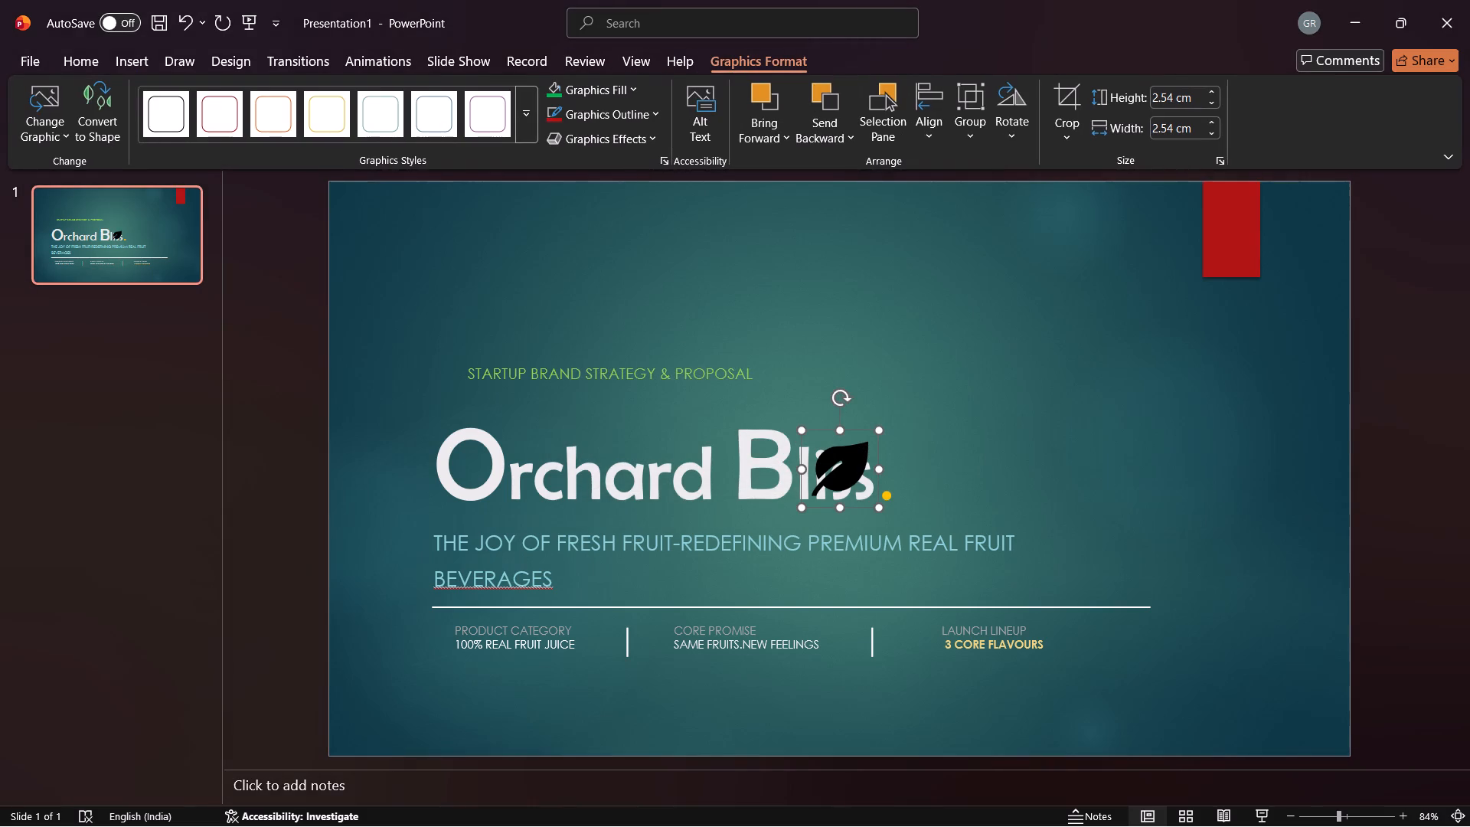
# Shrink the leaf icon to about 0.86 cm square and place it just above the "O" of "Orchard".
pyautogui.moveTo(803, 502); pyautogui.dragTo(841, 440)
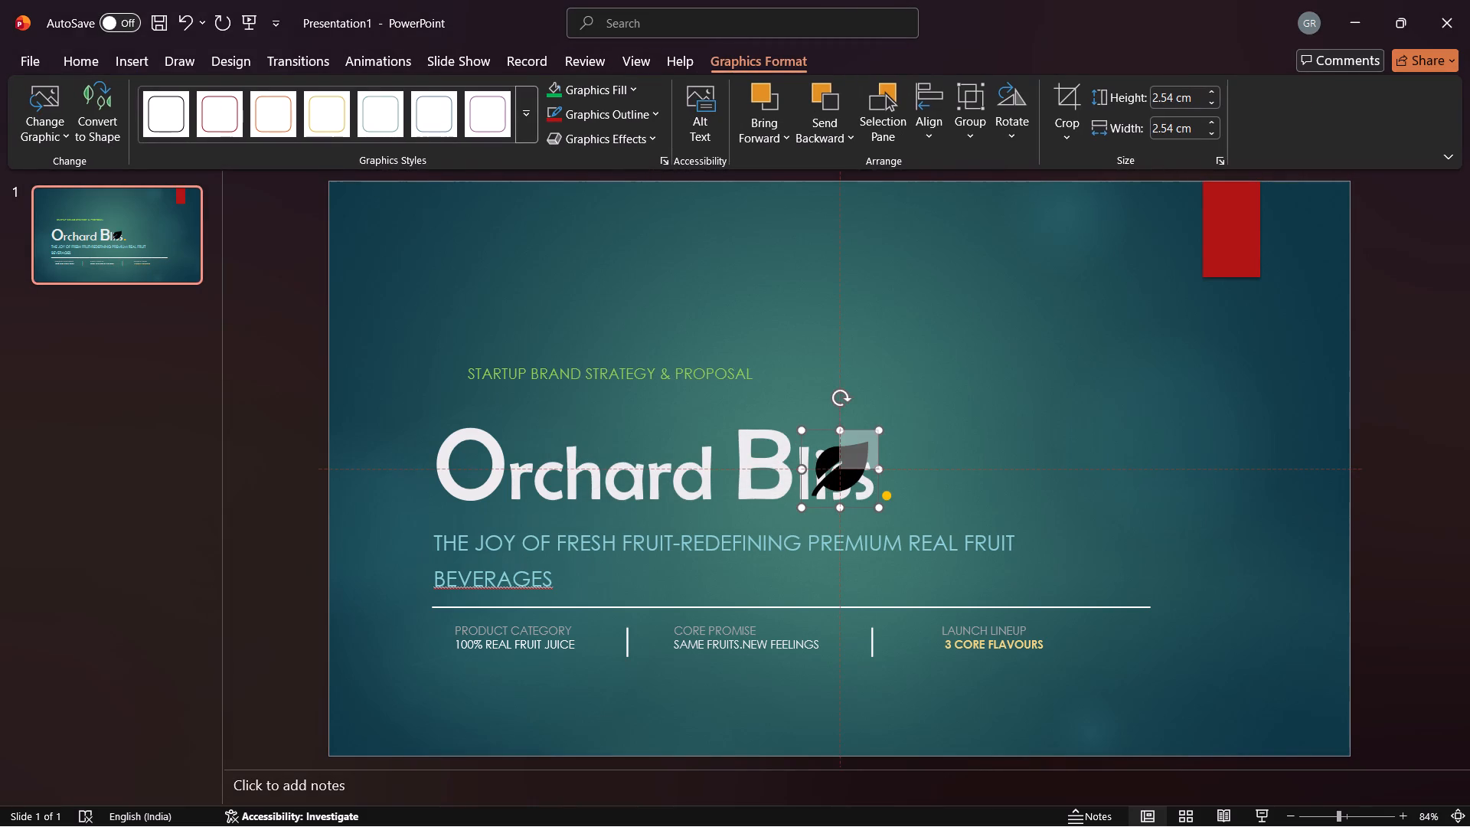
pyautogui.moveTo(841, 440); pyautogui.dragTo(844, 432)
pyautogui.moveTo(859, 446); pyautogui.dragTo(820, 413)
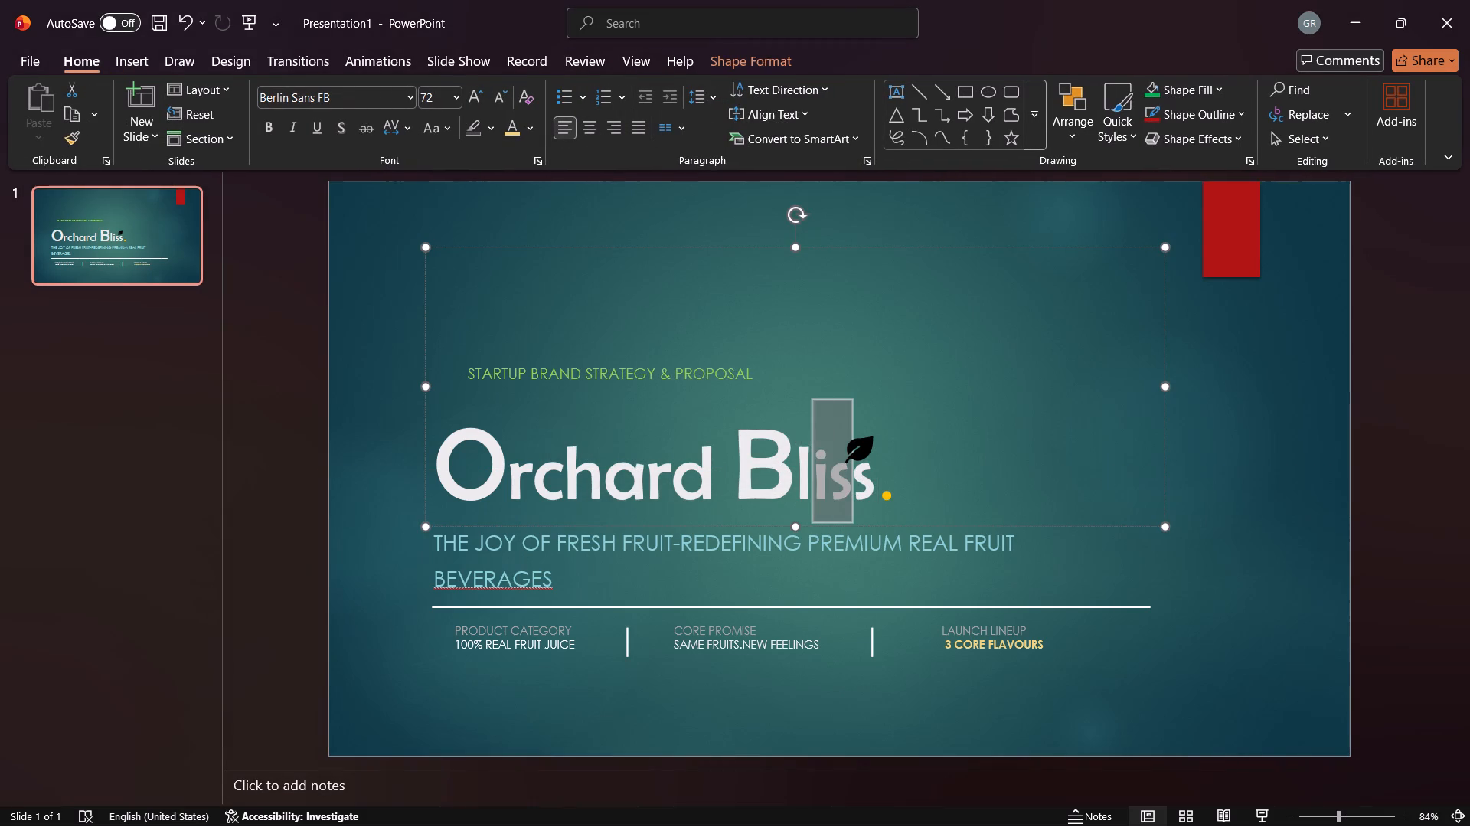
pyautogui.moveTo(820, 413); pyautogui.dragTo(845, 429)
pyautogui.click(863, 446)
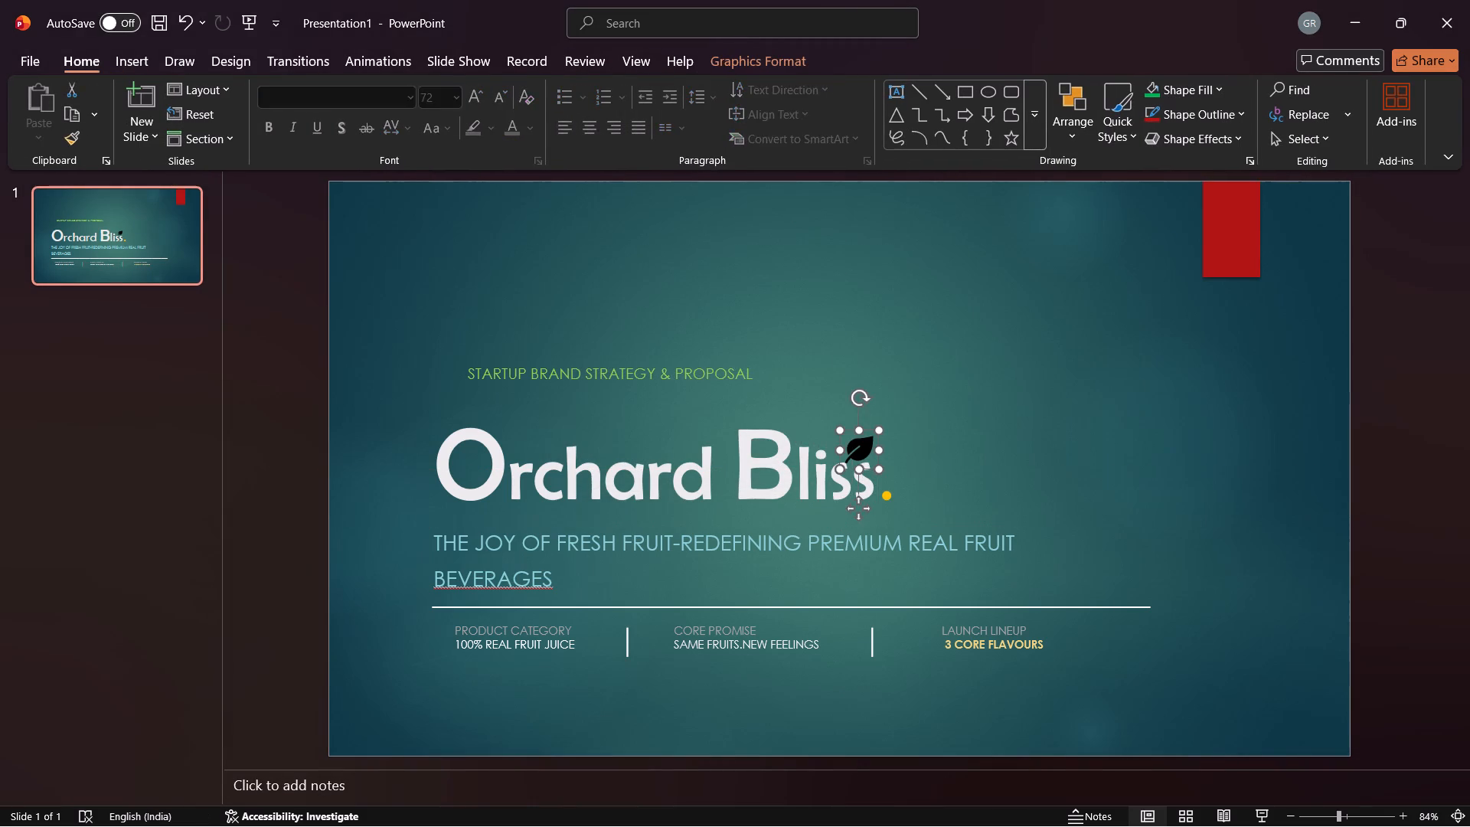
pyautogui.moveTo(863, 444); pyautogui.dragTo(557, 401)
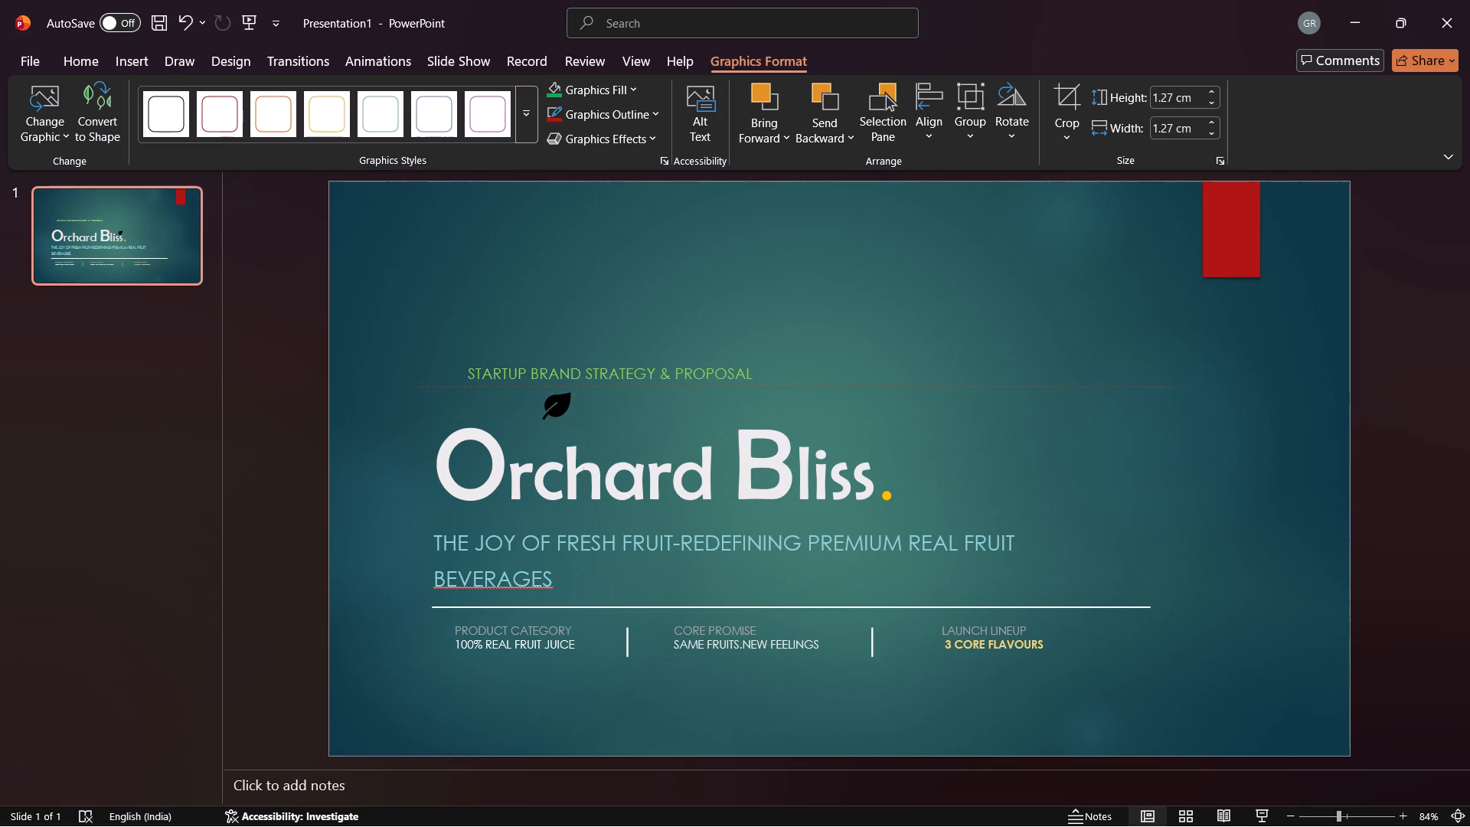
pyautogui.moveTo(557, 401); pyautogui.dragTo(508, 405)
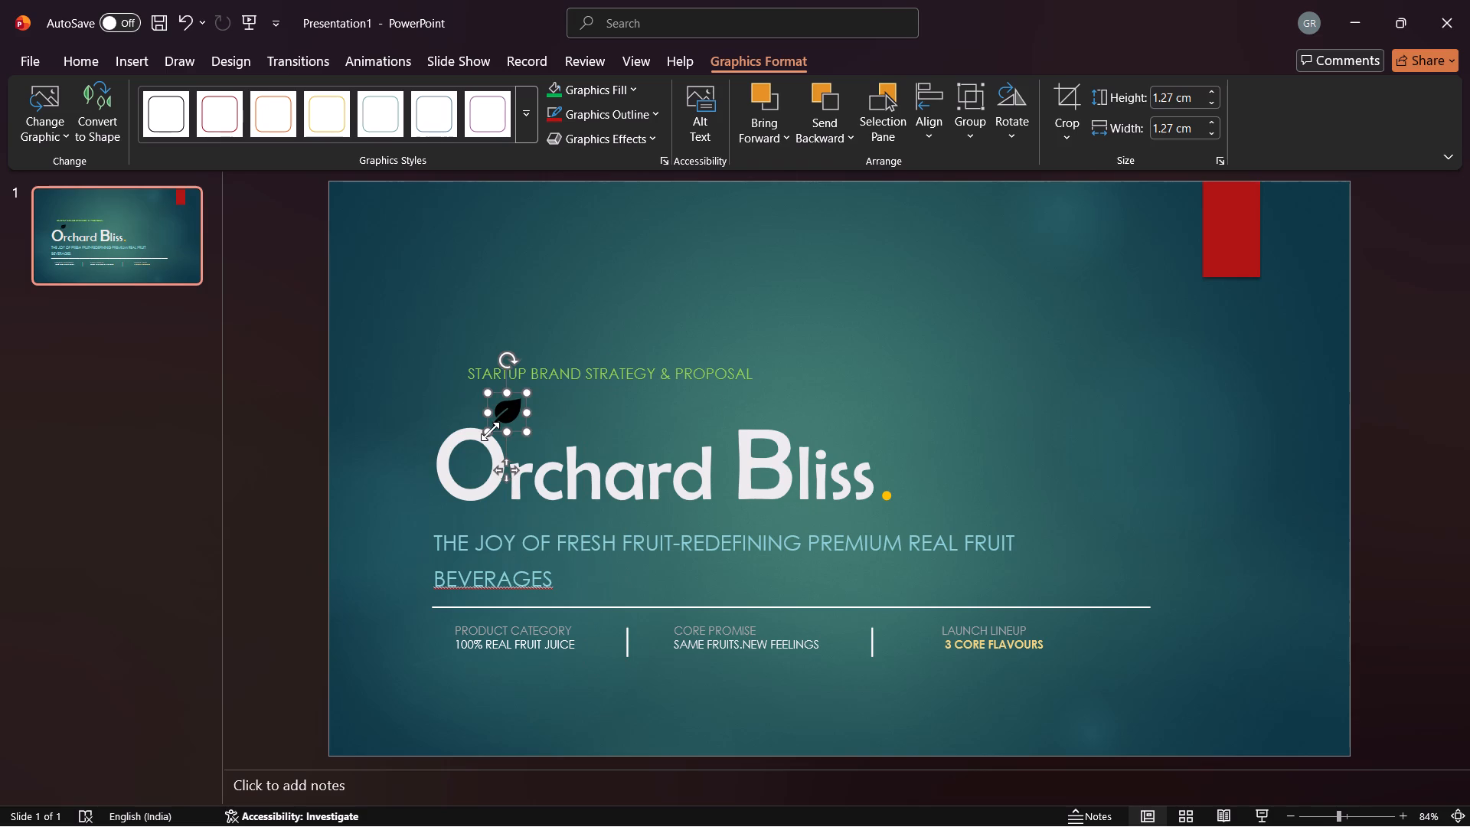
pyautogui.moveTo(490, 431); pyautogui.dragTo(501, 423)
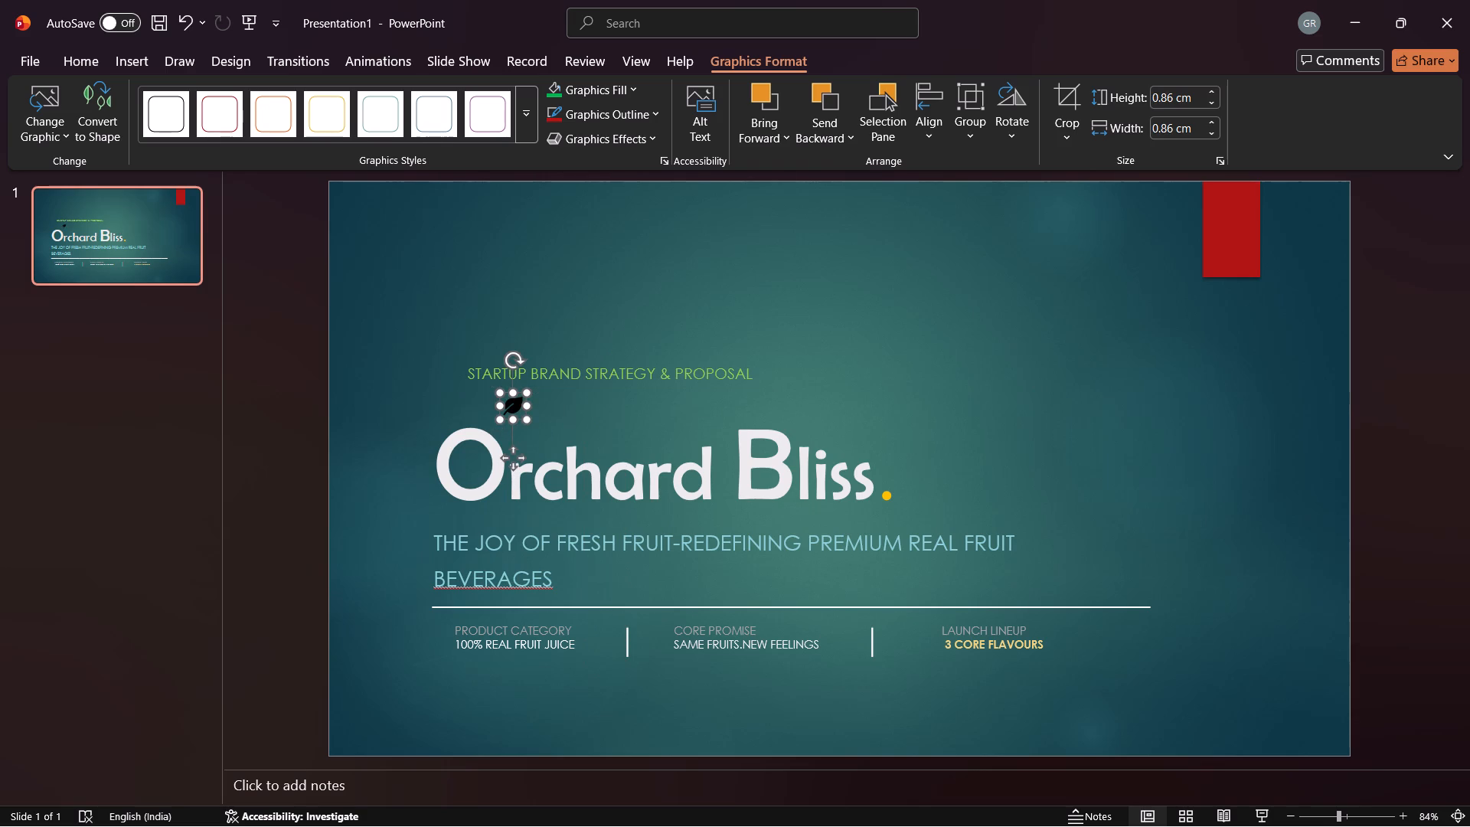
pyautogui.moveTo(510, 404); pyautogui.dragTo(482, 411)
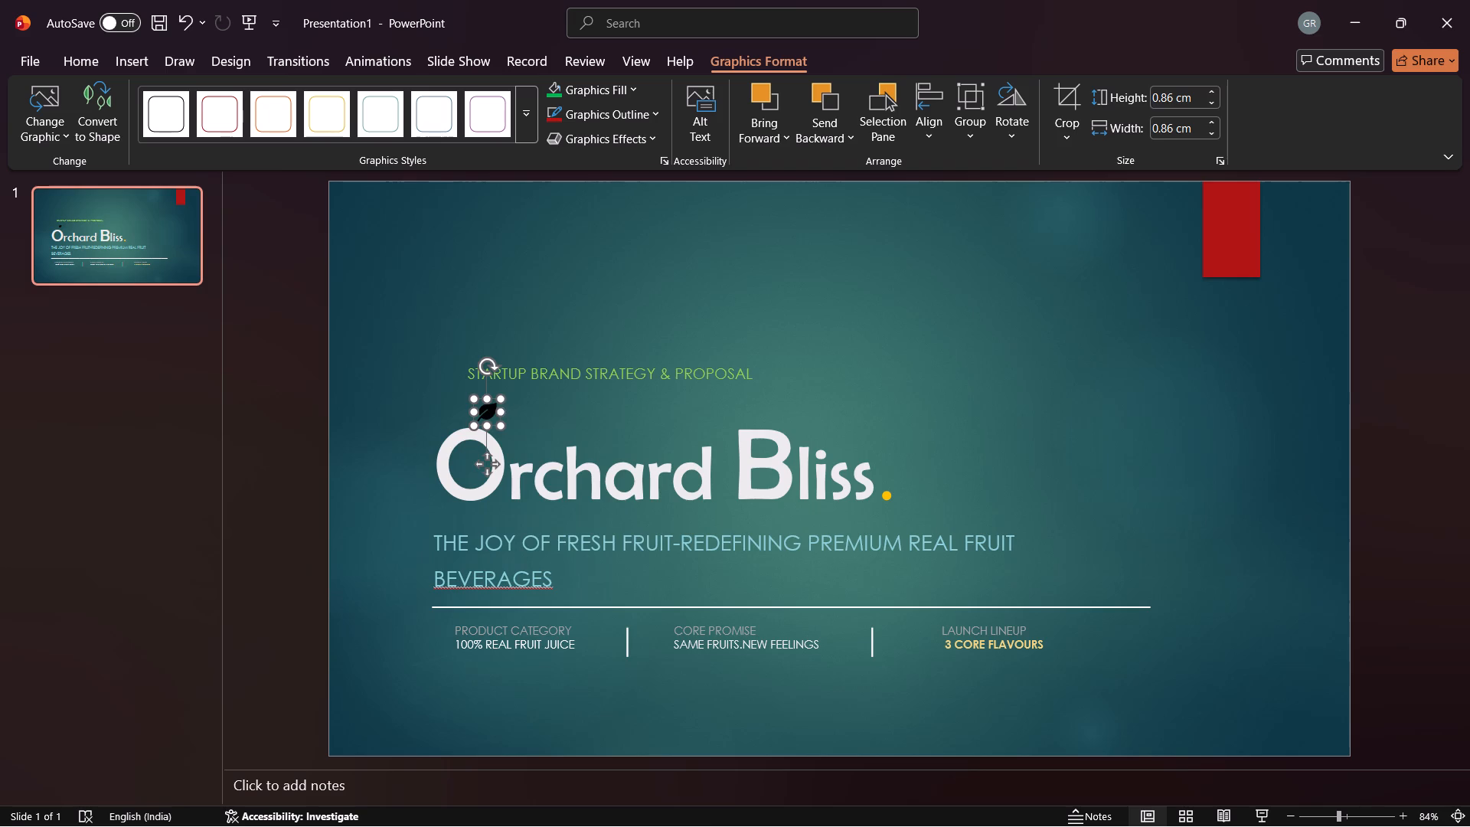
# Fill the leaf icon with a darker shade of the theme's green colour.
pyautogui.rightClick(498, 410)
pyautogui.click(566, 286)
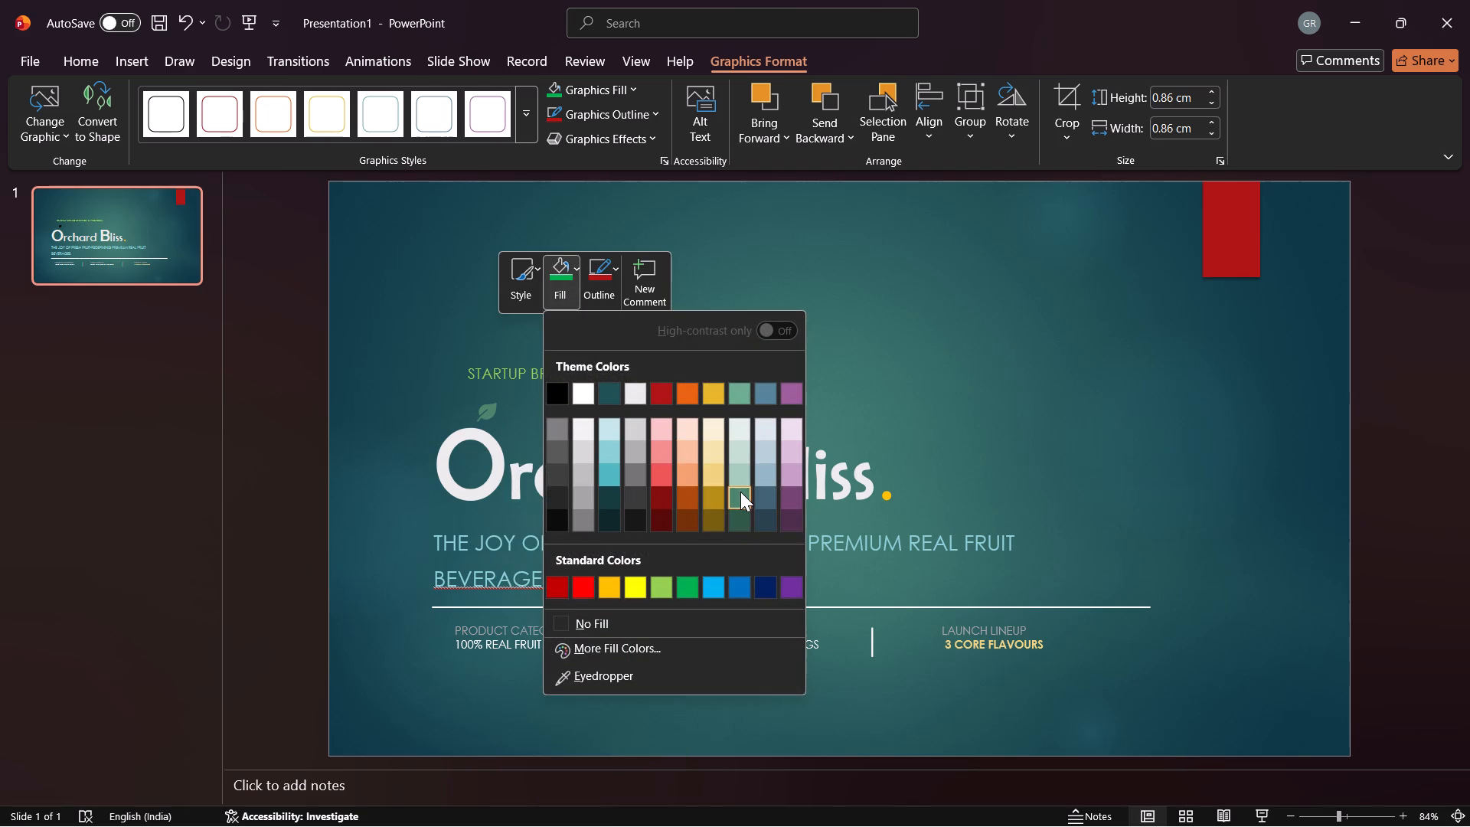
pyautogui.click(740, 492)
pyautogui.click(988, 332)
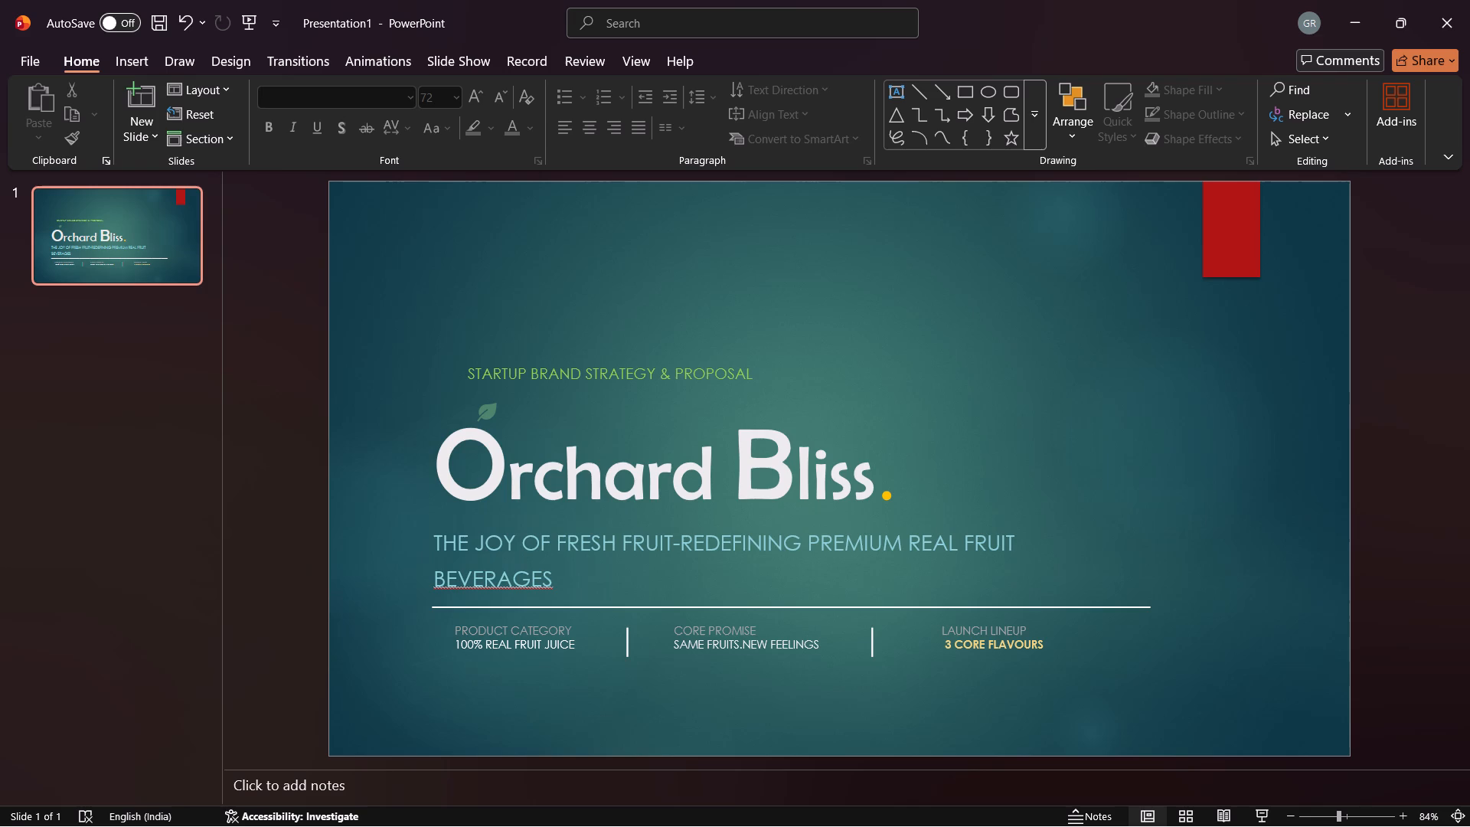
# Replace the lowercase "i" of "Bliss" in the slide title with a capital "I".
pyautogui.click(828, 450)
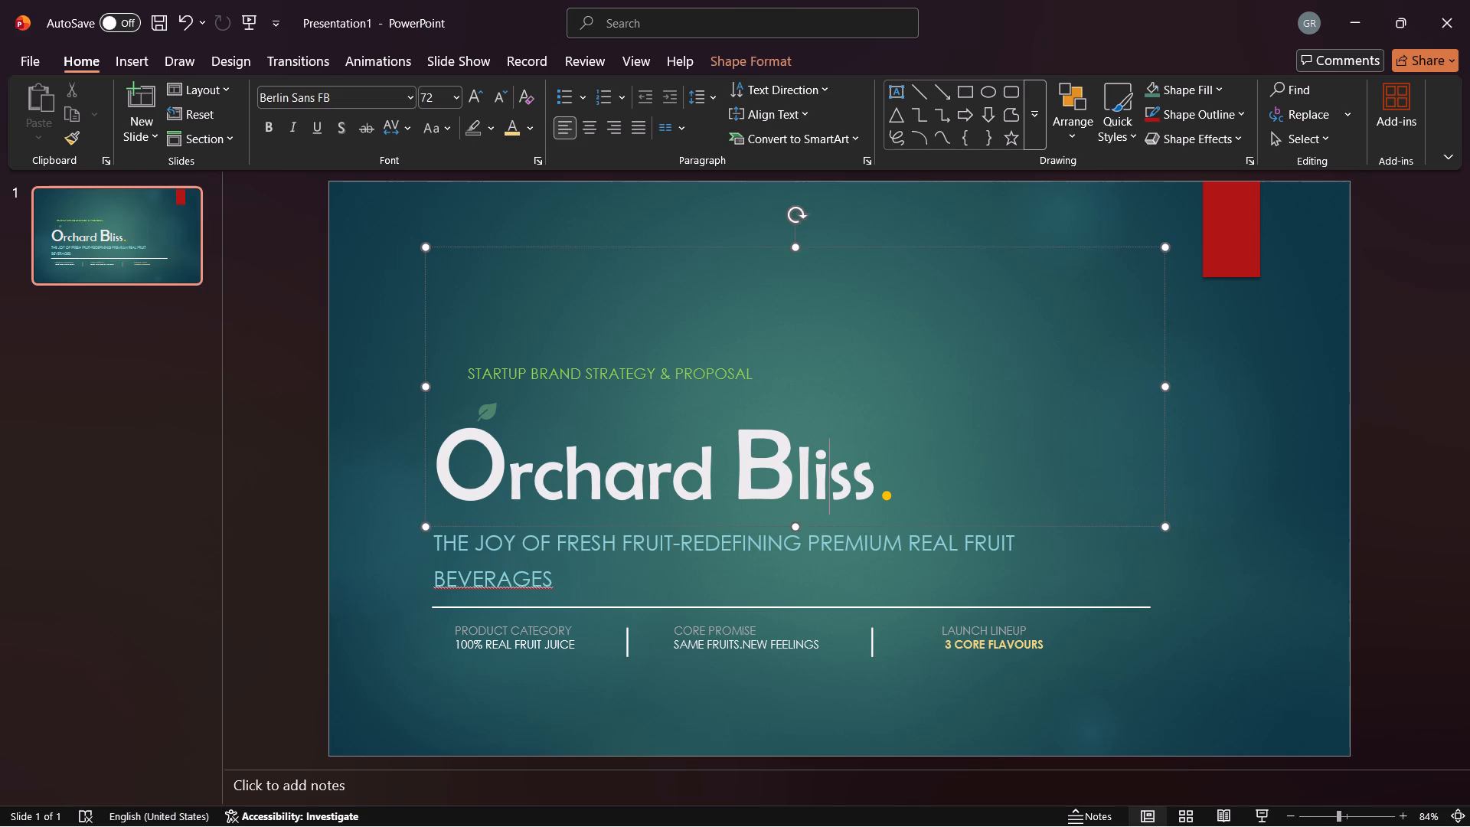
pyautogui.press('BackSpace')
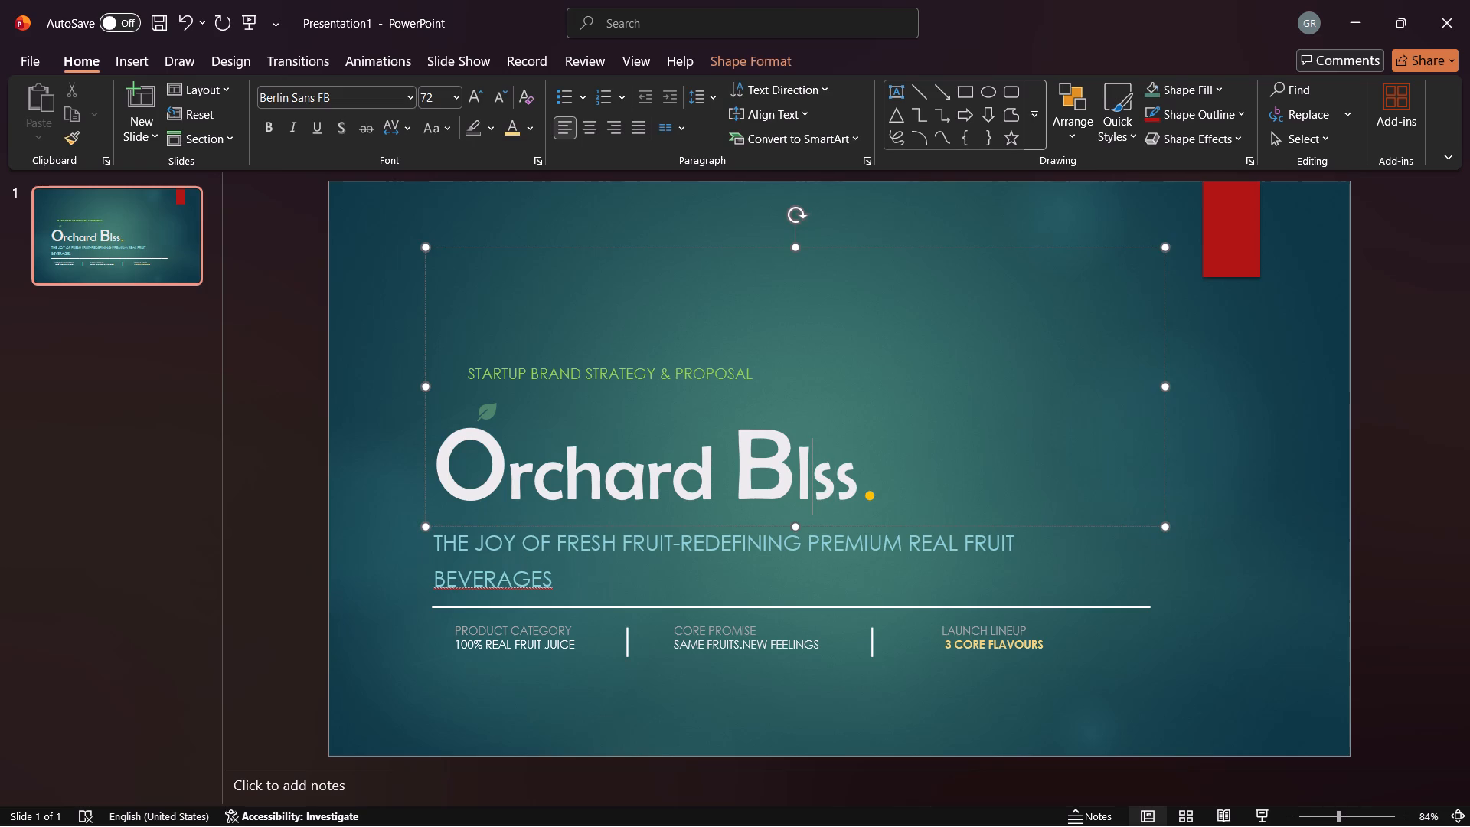
pyautogui.hotkey('shift', '|')
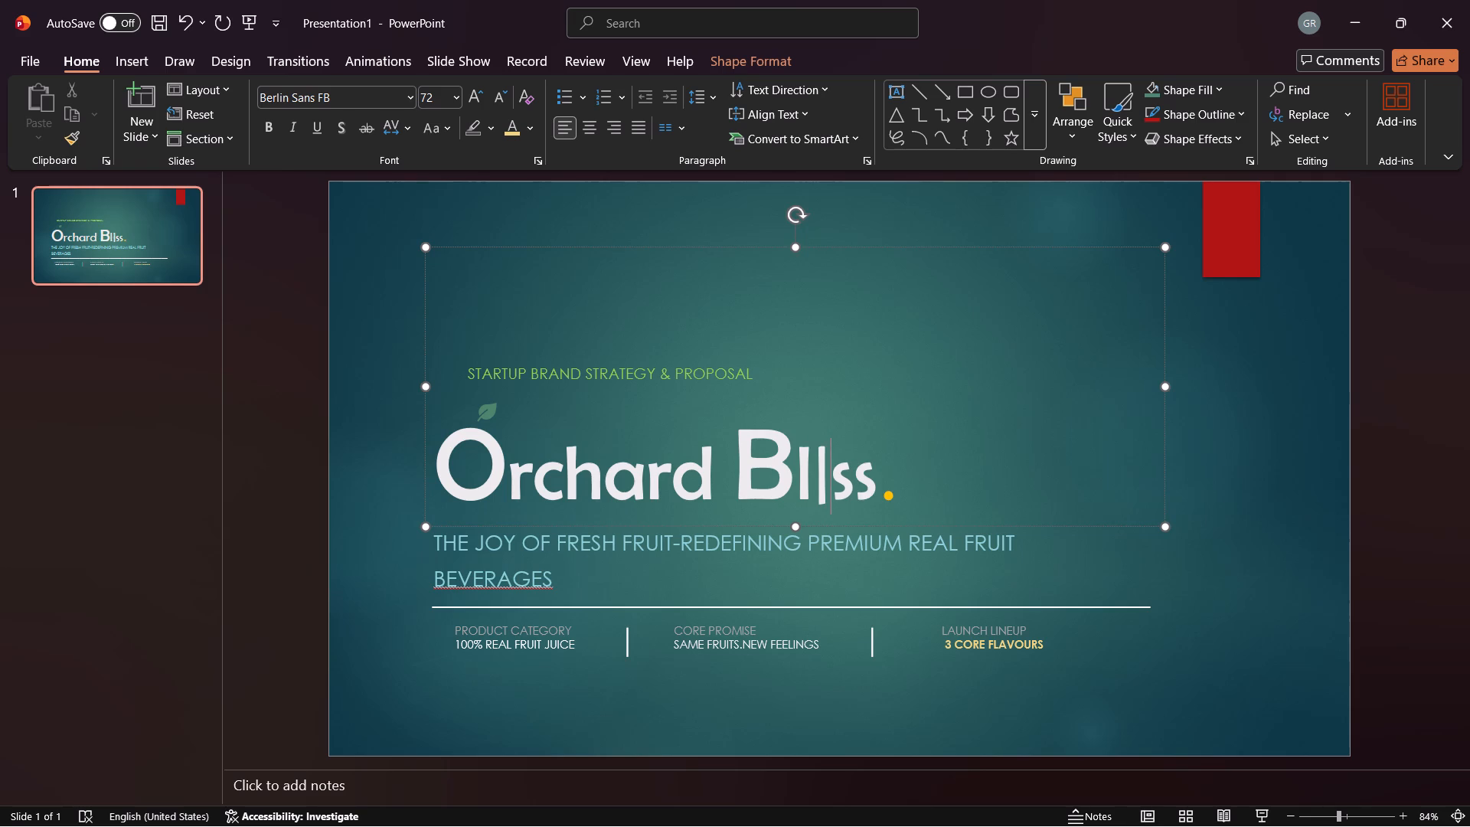
pyautogui.press('BackSpace')
pyautogui.write('i\\')
pyautogui.hotkey('shift', 'i')
pyautogui.press('BackSpace')
pyautogui.press('BackSpace')
pyautogui.press('BackSpace')
pyautogui.hotkey('shift', 'i')
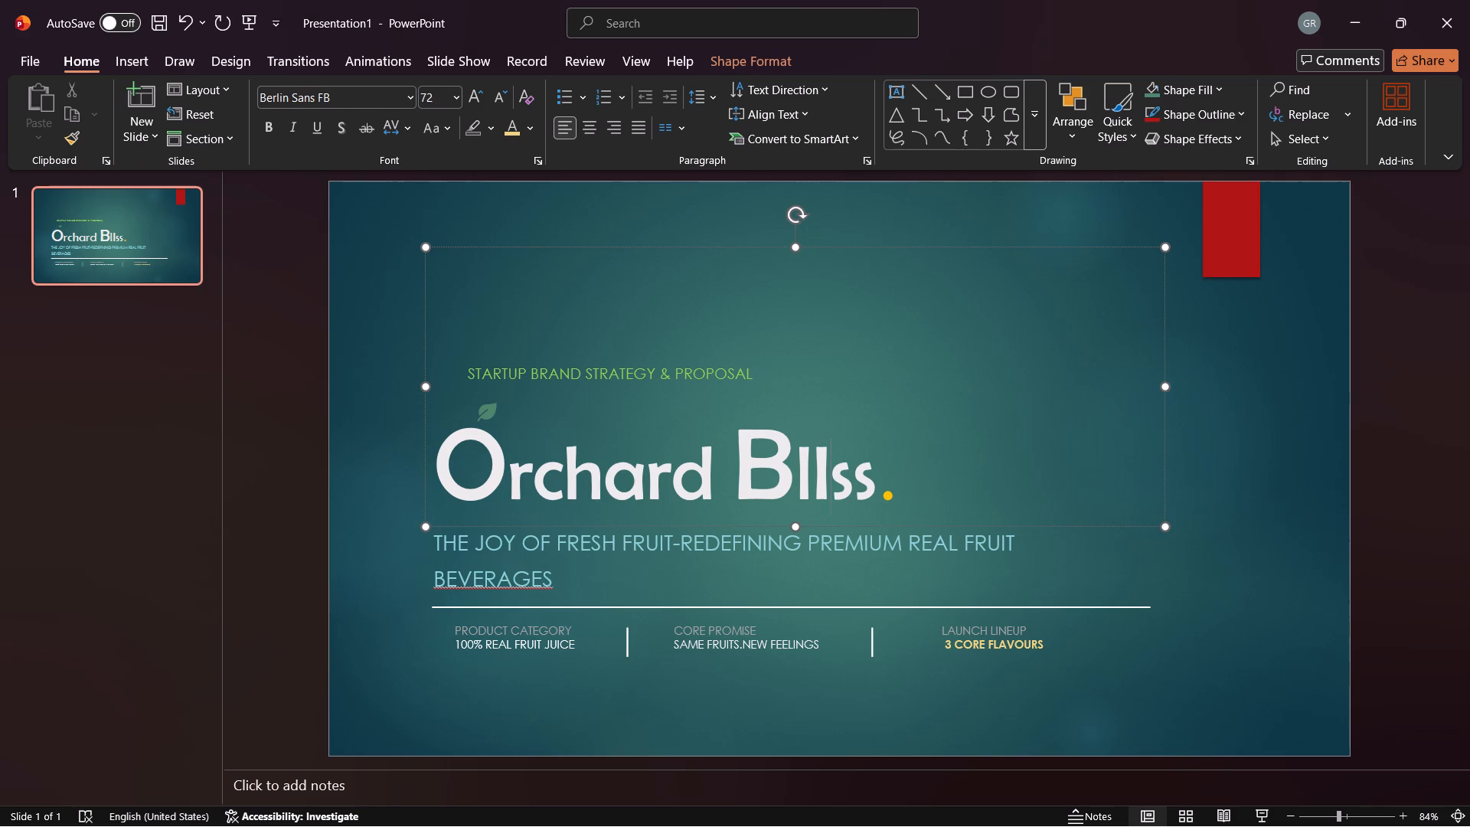
# Retype the lowercase "l" of "Bliss" in the title so that it takes the capital B's 96 pt size.
pyautogui.click(809, 465)
pyautogui.press('BackSpace')
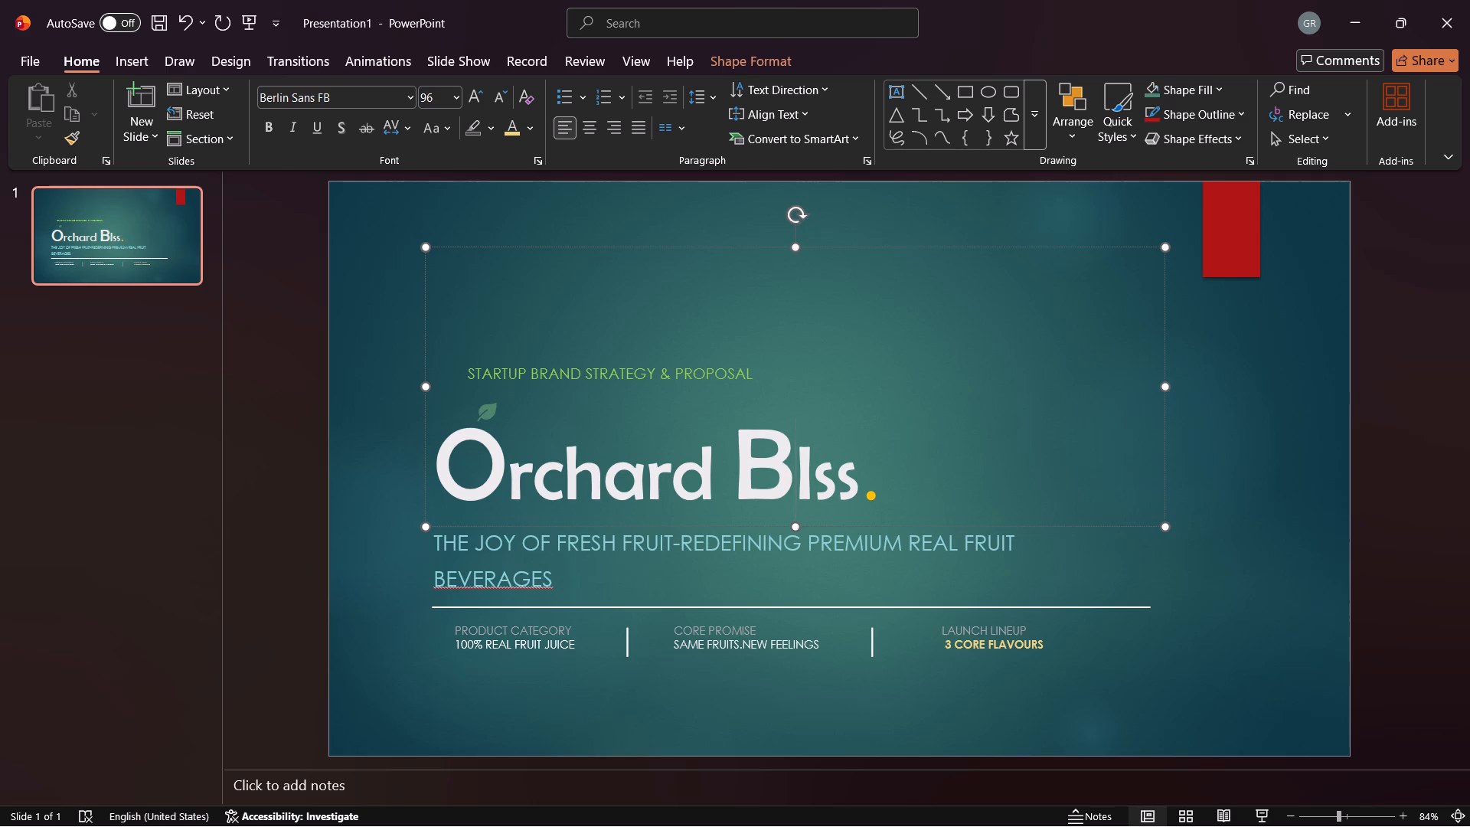
pyautogui.hotkey('shift', 'l')
pyautogui.press('BackSpace')
pyautogui.press('l')
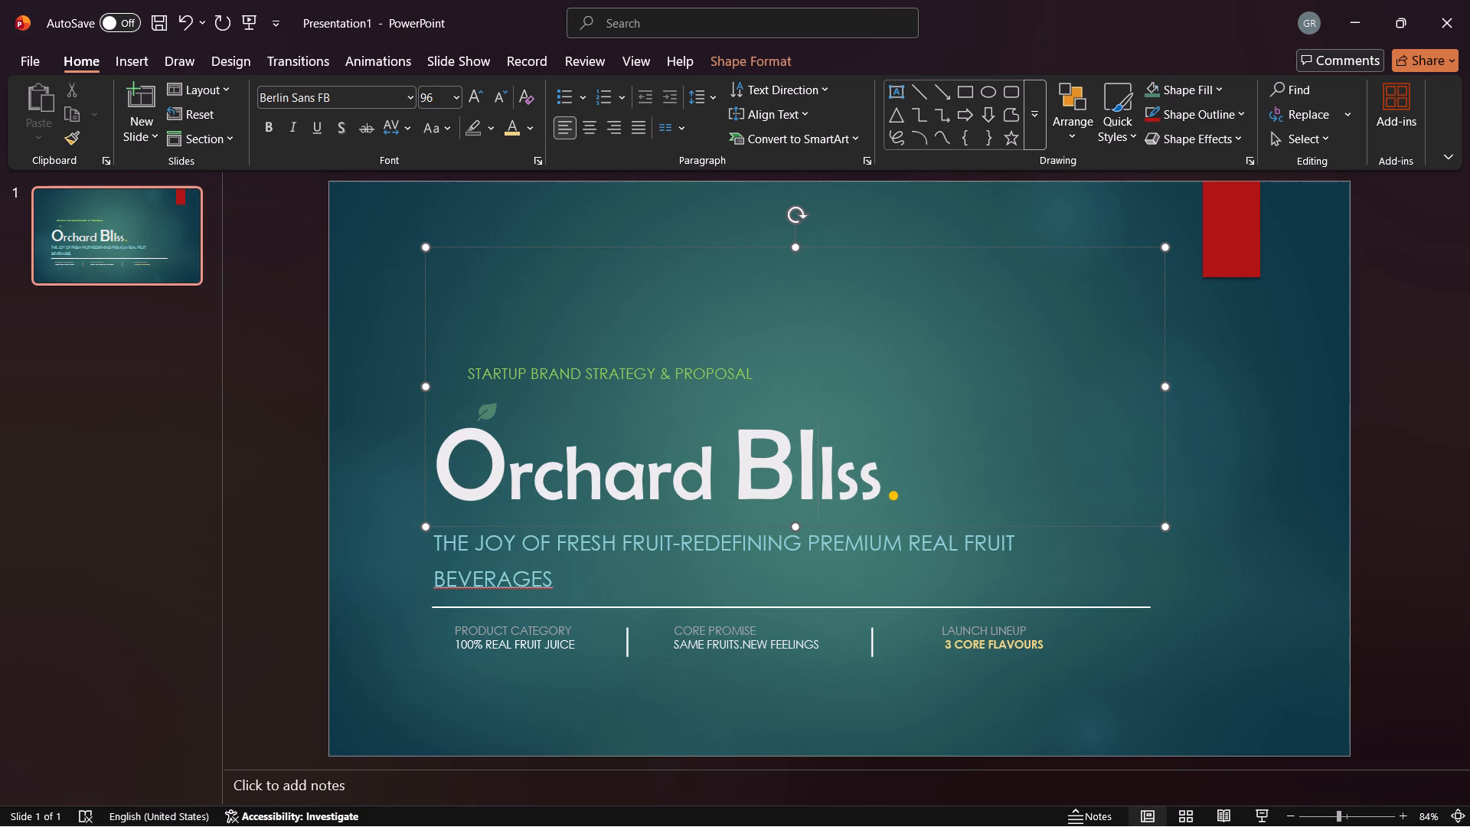
# Move the leaf icon from the "O" of "Orchard" to just above the capital "I" of "Bliss".
pyautogui.moveTo(486, 409); pyautogui.dragTo(730, 413)
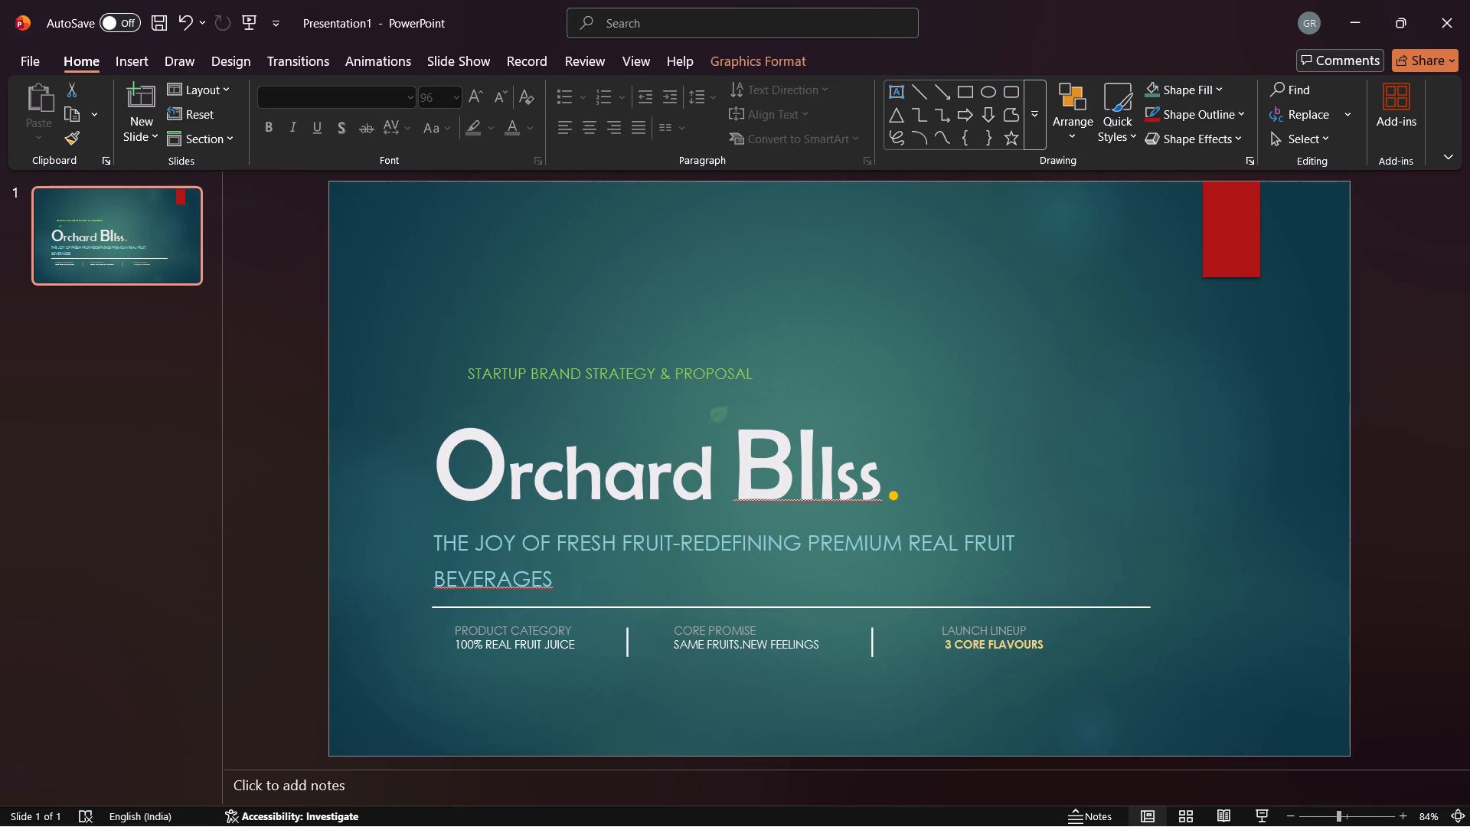
pyautogui.moveTo(730, 413); pyautogui.dragTo(832, 431)
pyautogui.moveTo(832, 431); pyautogui.dragTo(835, 430)
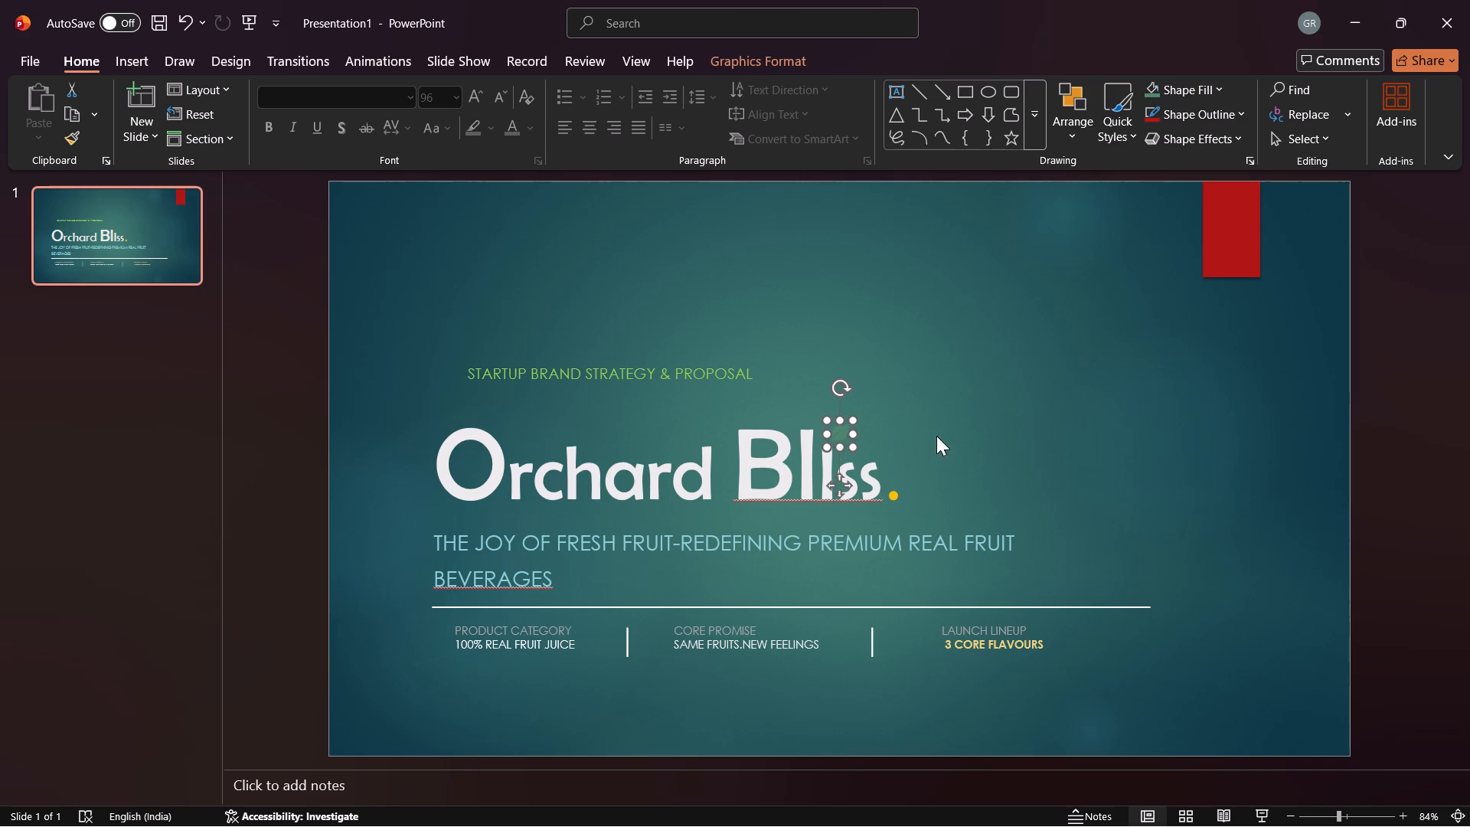
pyautogui.click(937, 435)
# Fill the leaf icon above the "I" of "Bliss" with the standard green colour.
pyautogui.click(841, 430)
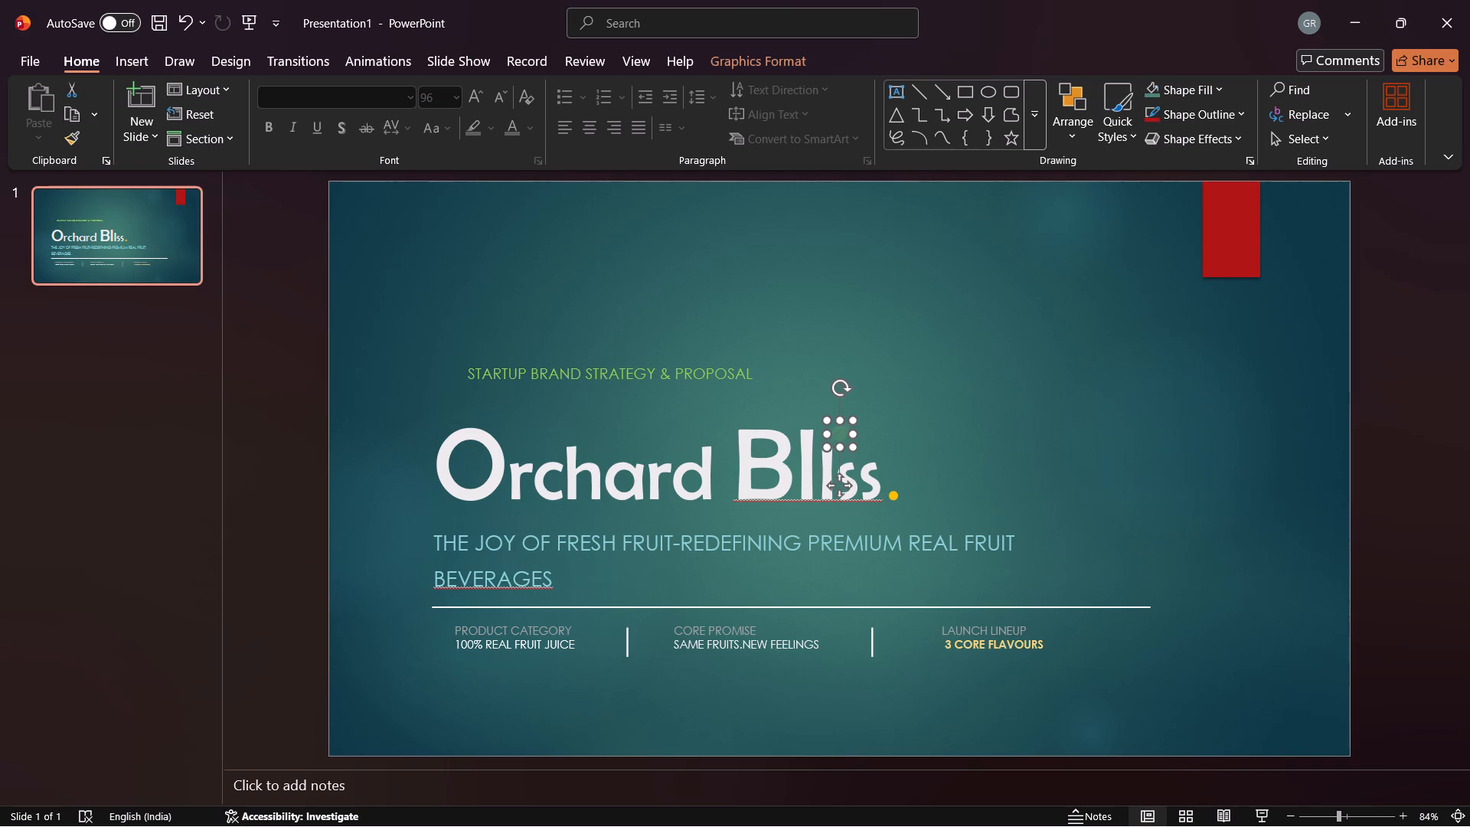
pyautogui.rightClick(844, 429)
pyautogui.click(910, 290)
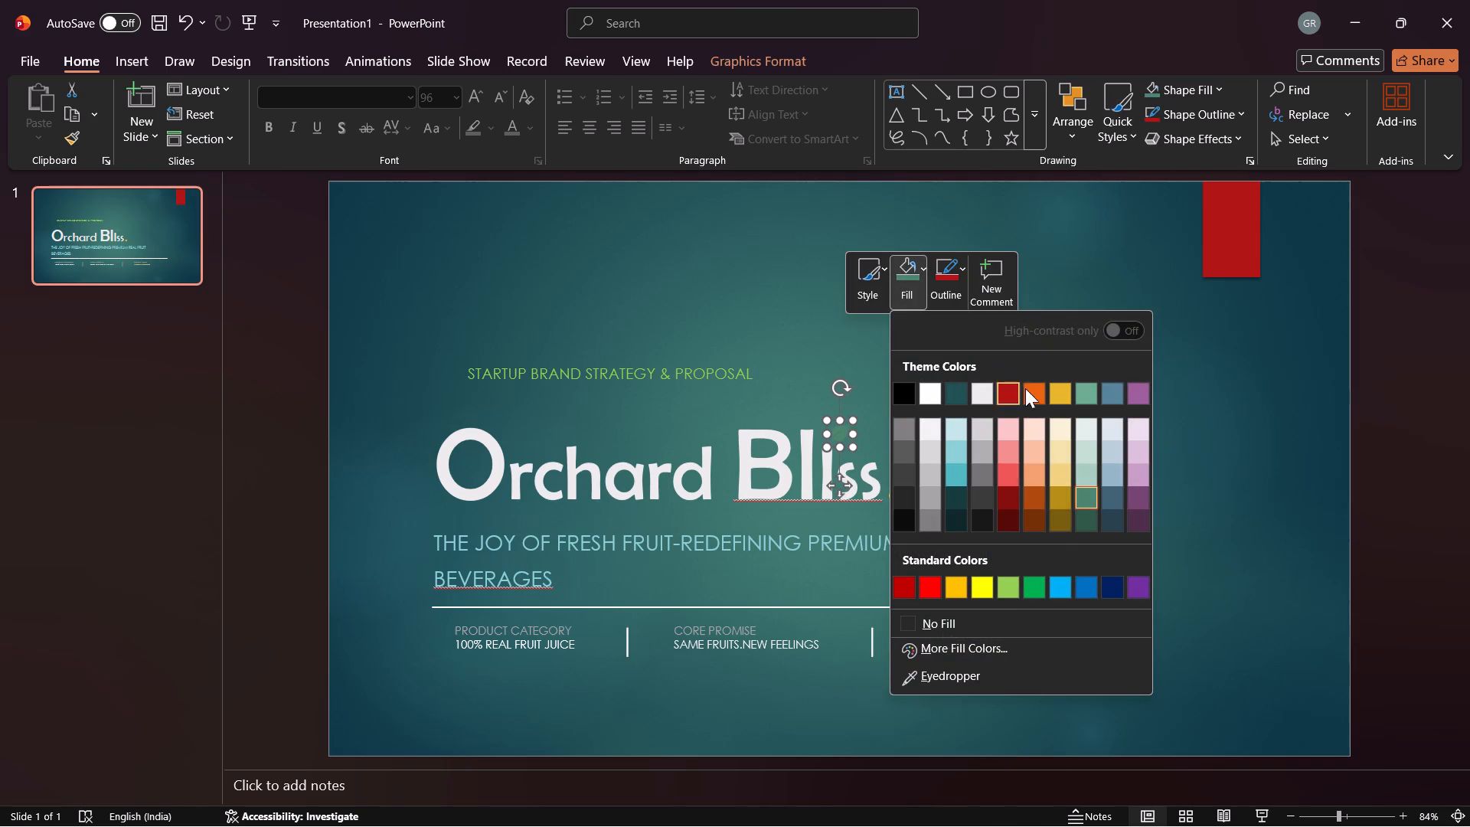
pyautogui.click(1031, 581)
pyautogui.click(1204, 448)
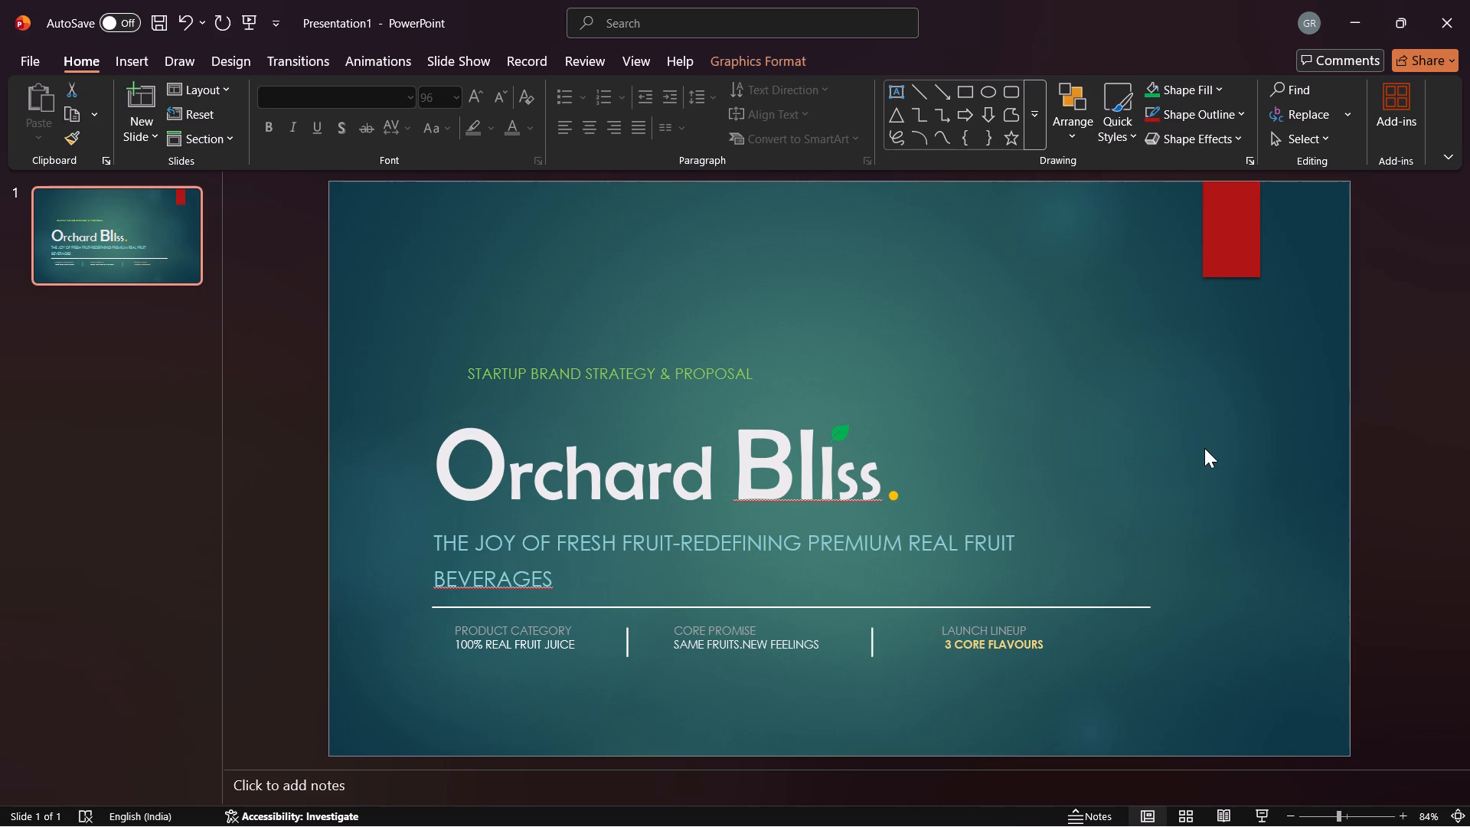
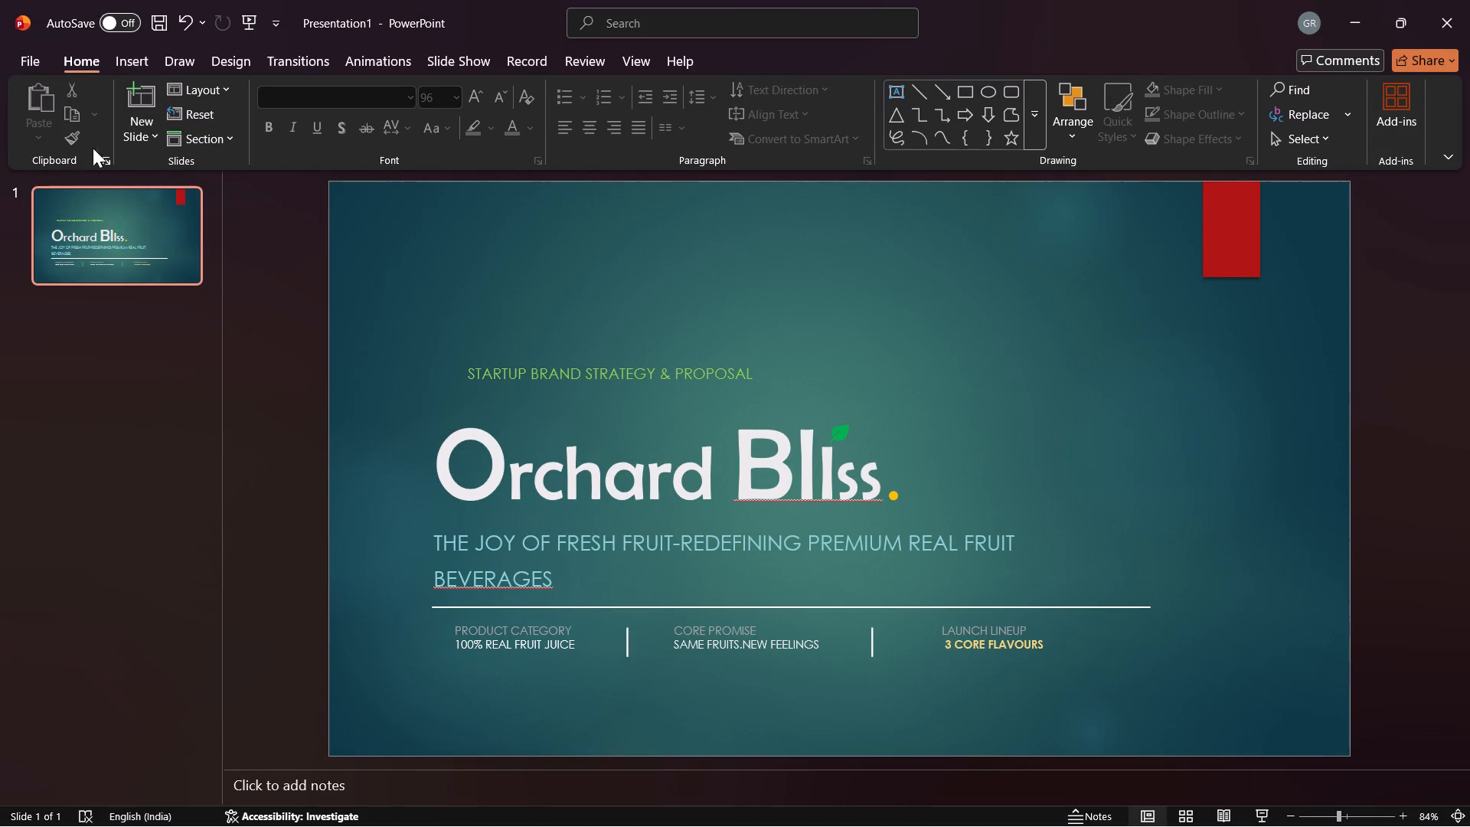
# Add a new slide after the Orchard Bliss title slide.
pyautogui.rightClick(126, 242)
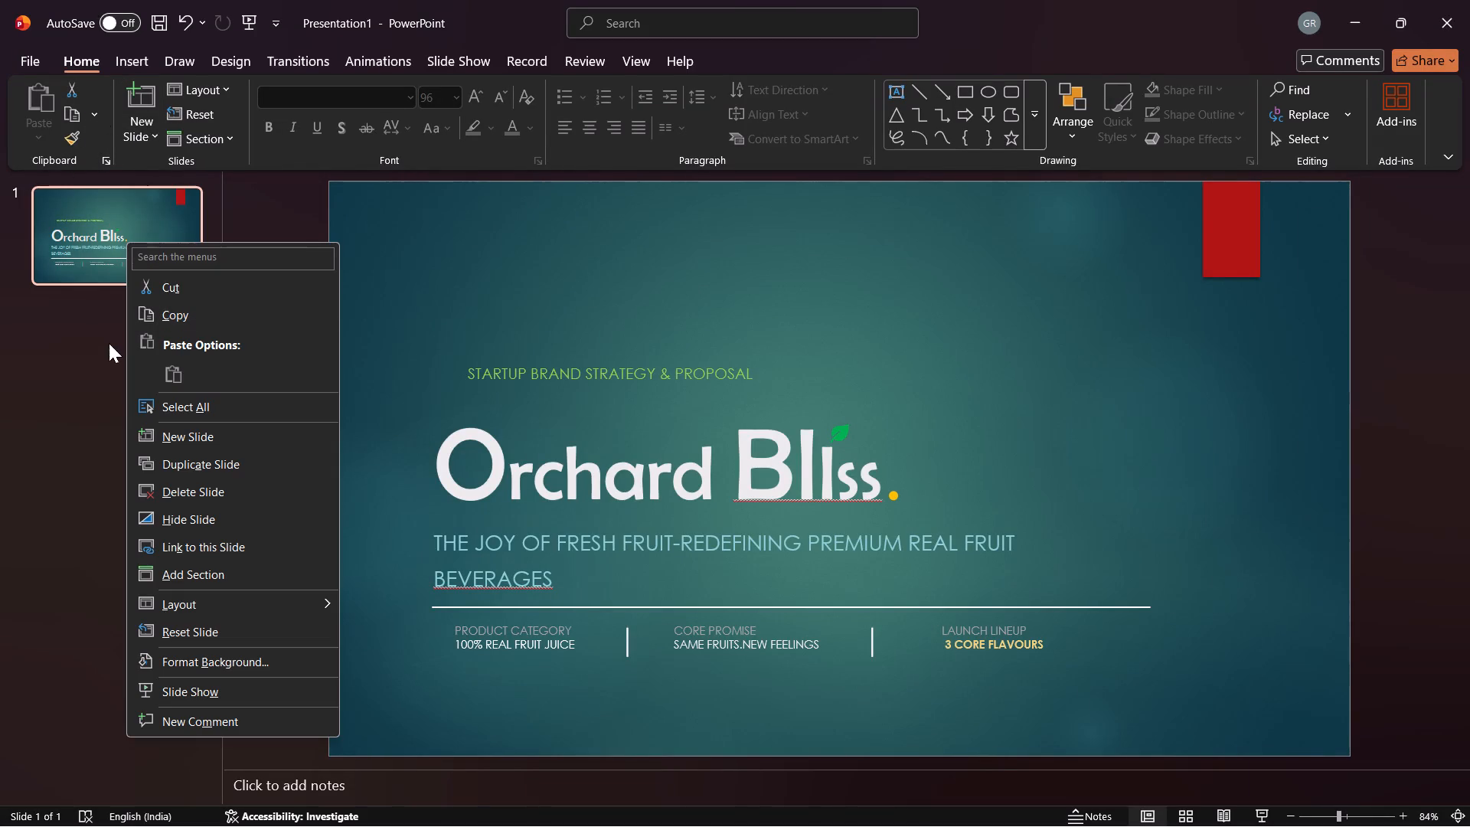
pyautogui.click(96, 385)
pyautogui.rightClick(153, 354)
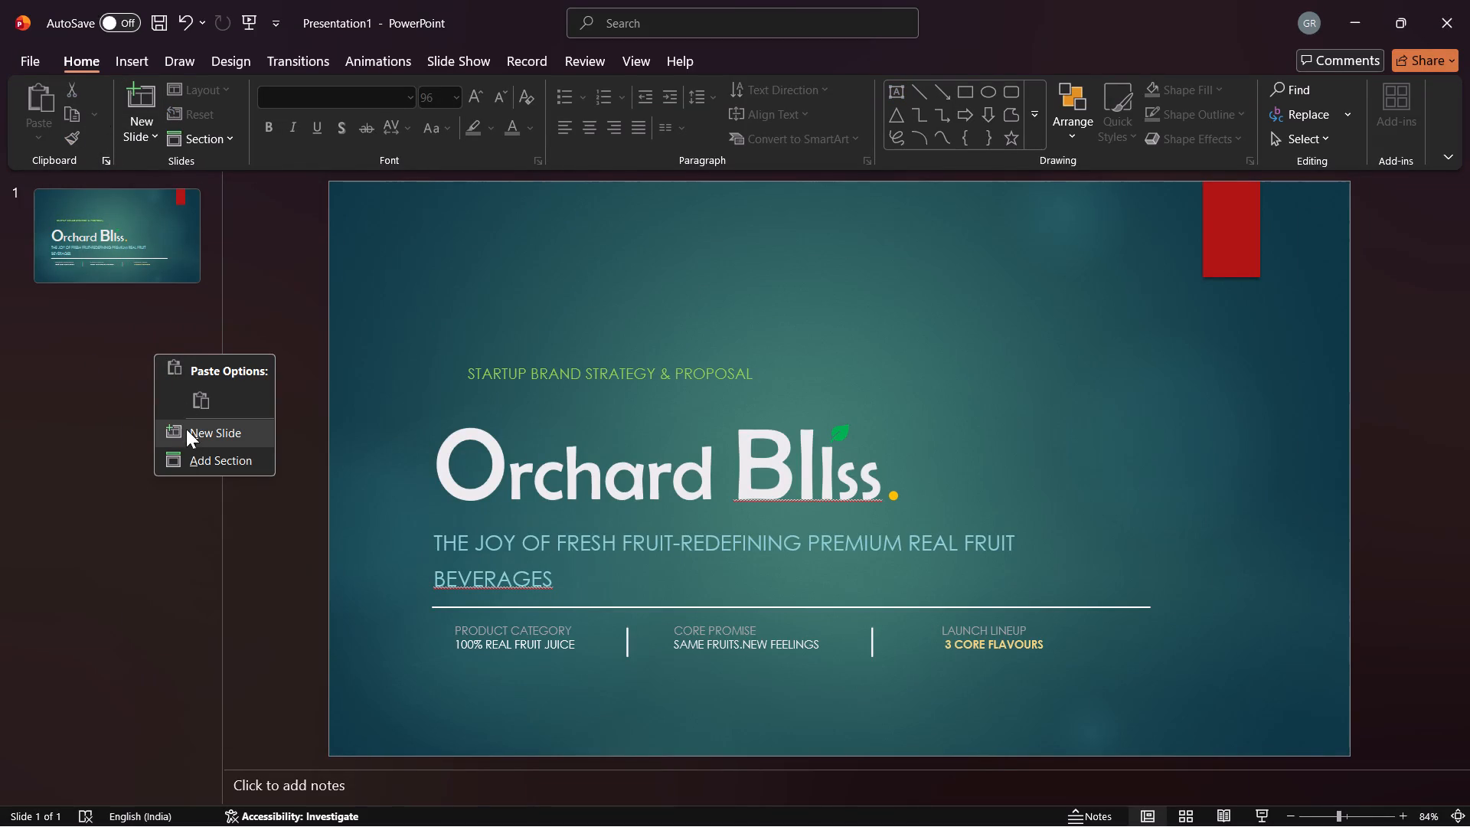
pyautogui.click(195, 436)
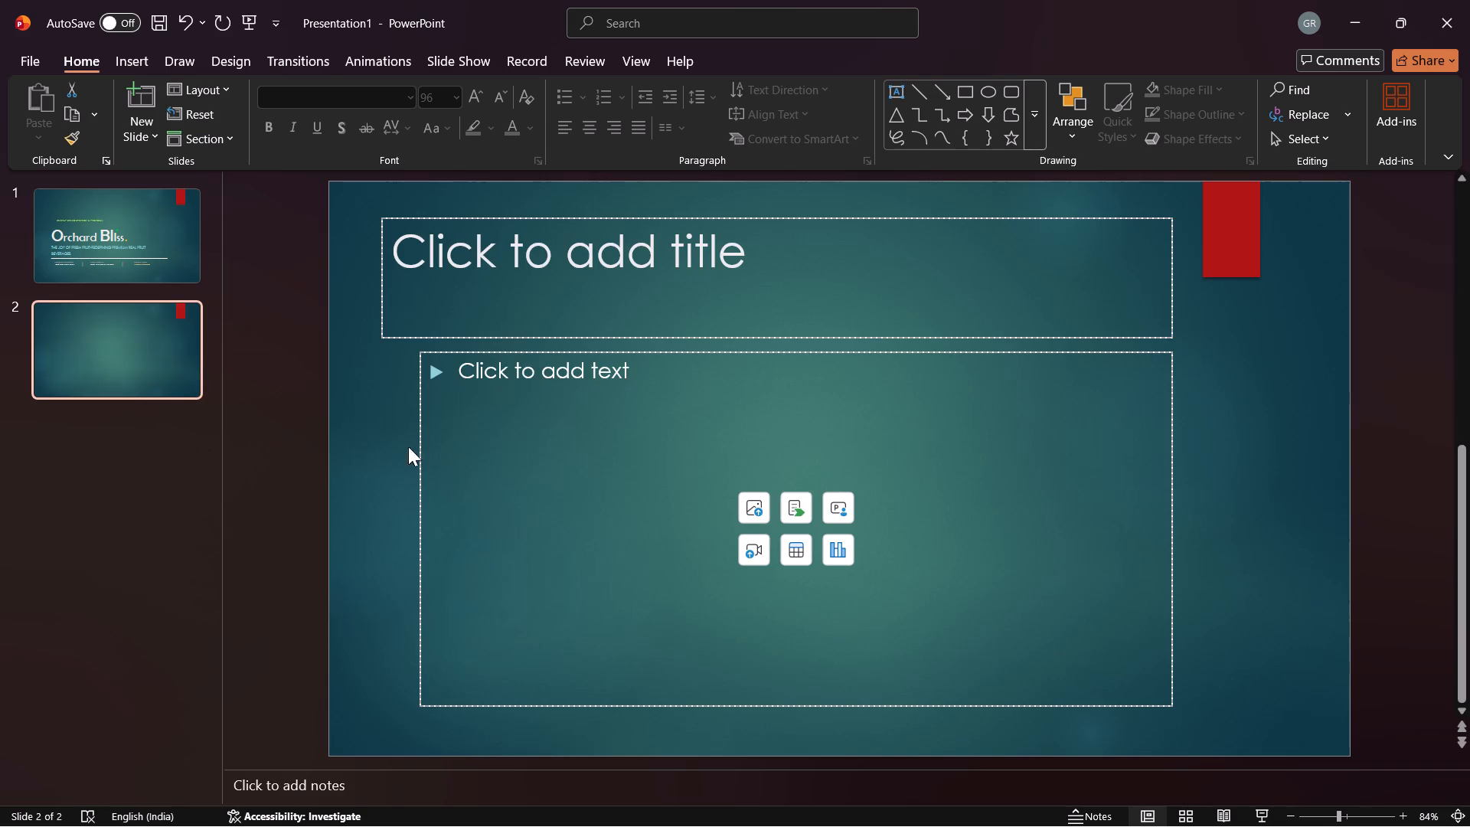
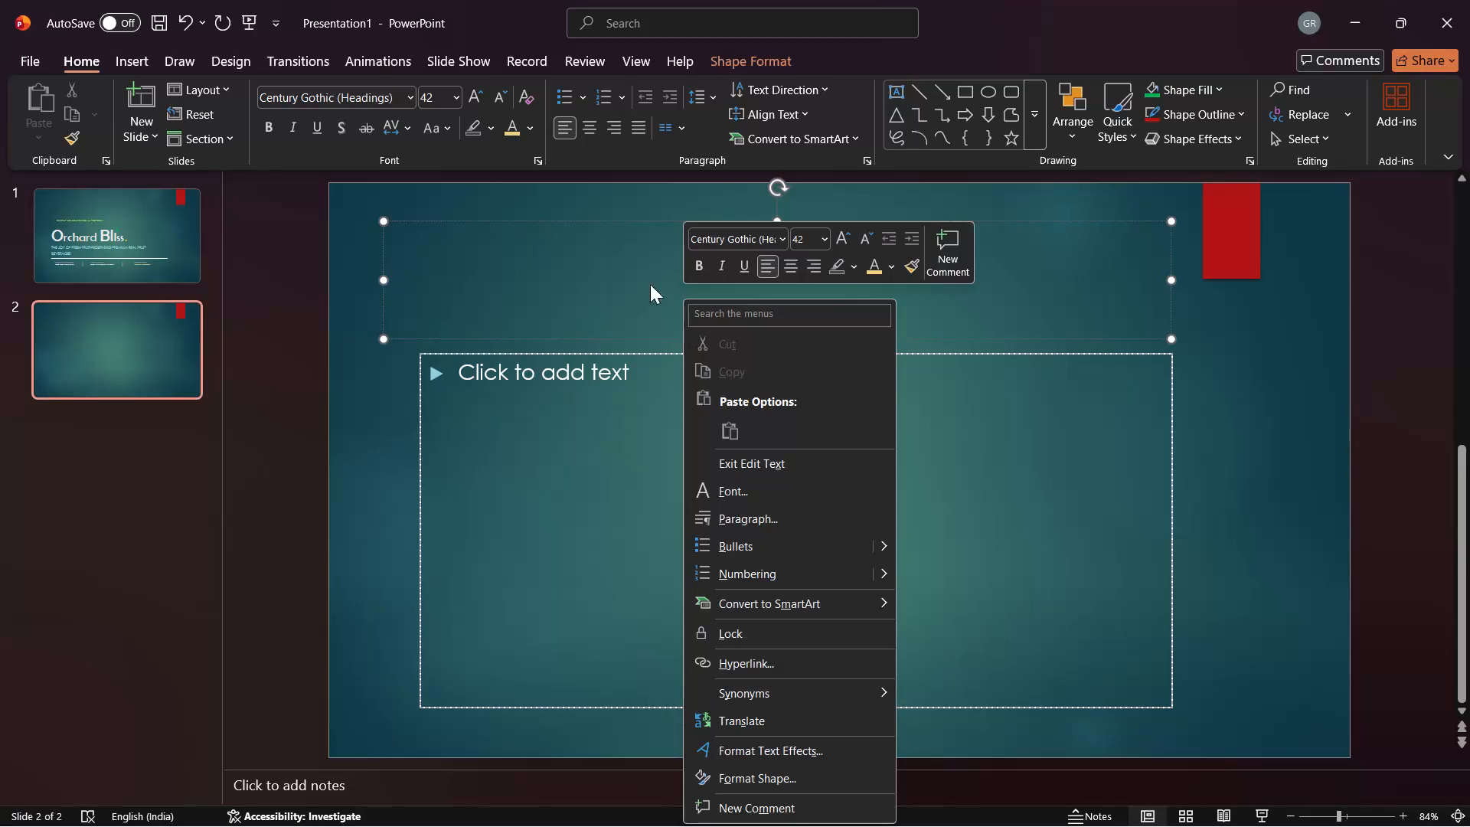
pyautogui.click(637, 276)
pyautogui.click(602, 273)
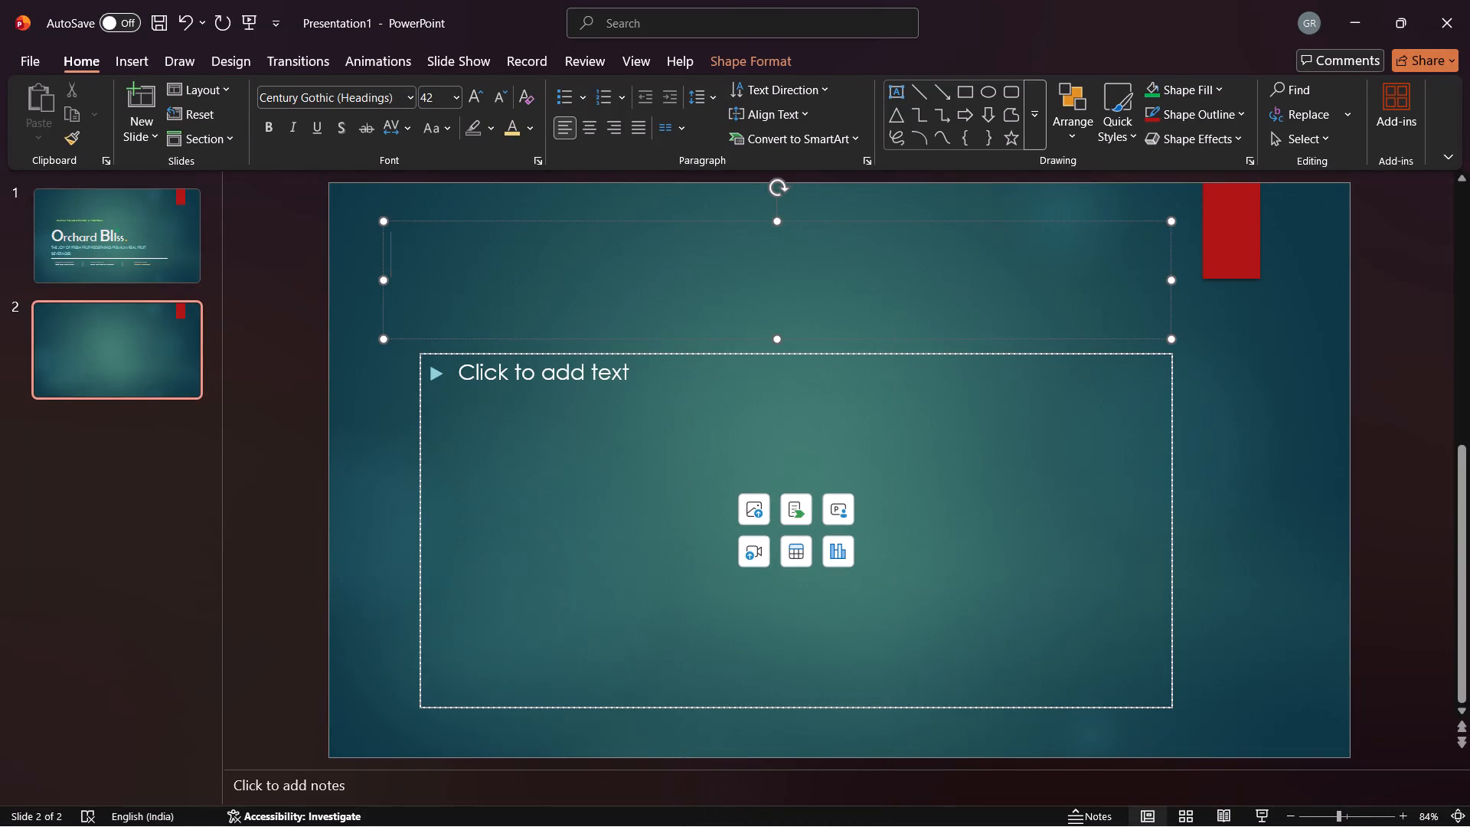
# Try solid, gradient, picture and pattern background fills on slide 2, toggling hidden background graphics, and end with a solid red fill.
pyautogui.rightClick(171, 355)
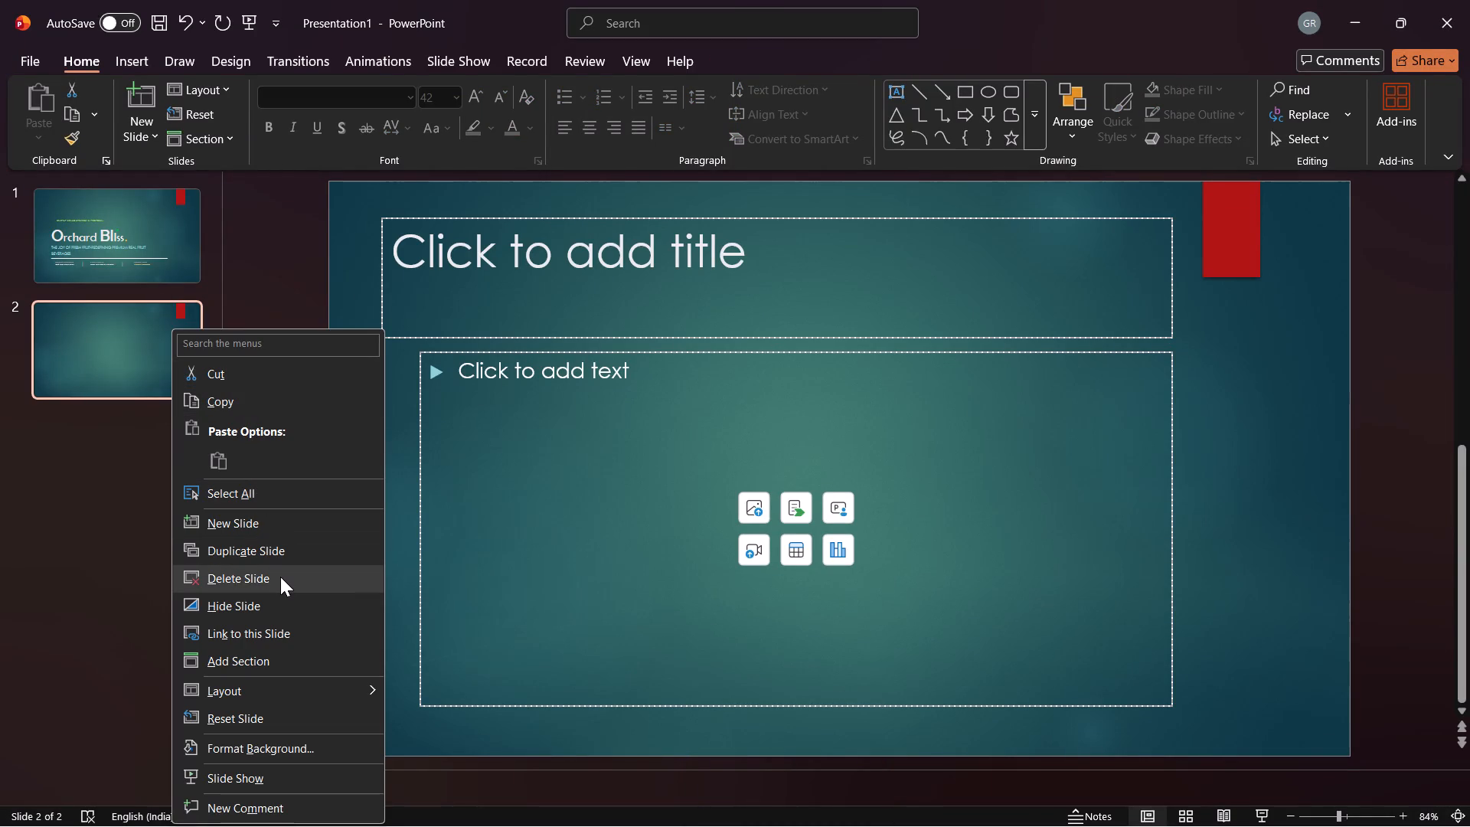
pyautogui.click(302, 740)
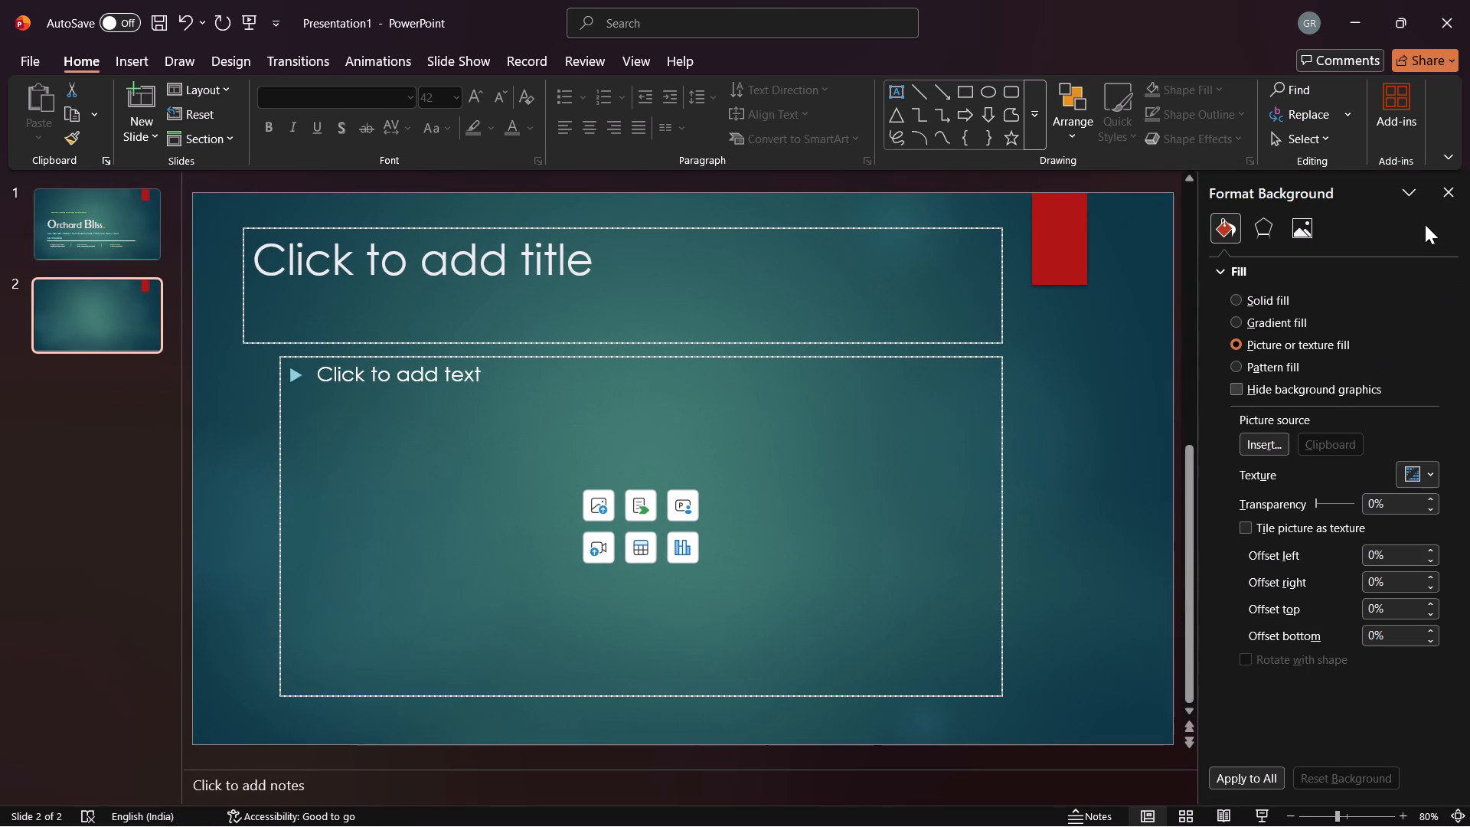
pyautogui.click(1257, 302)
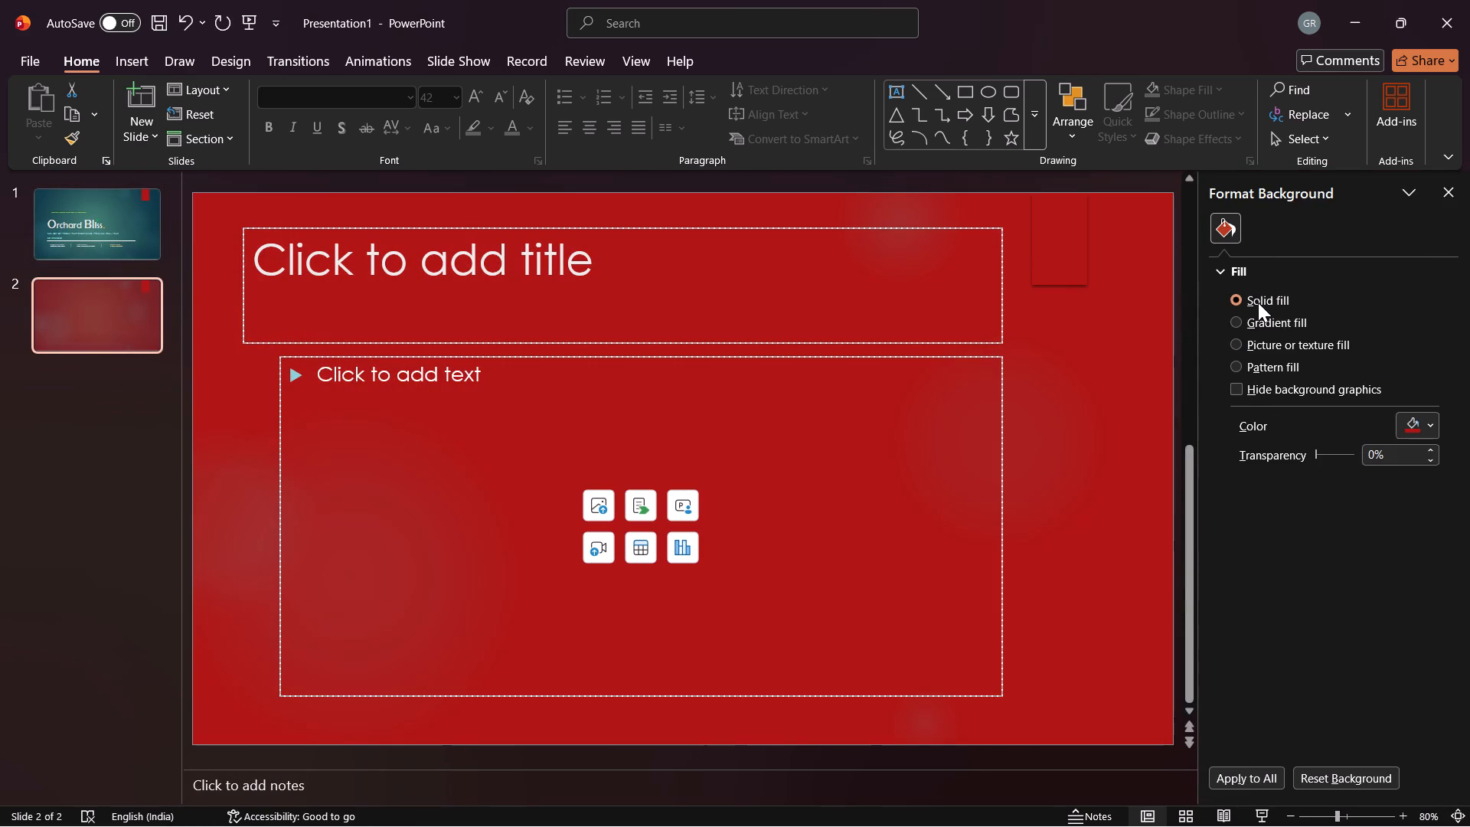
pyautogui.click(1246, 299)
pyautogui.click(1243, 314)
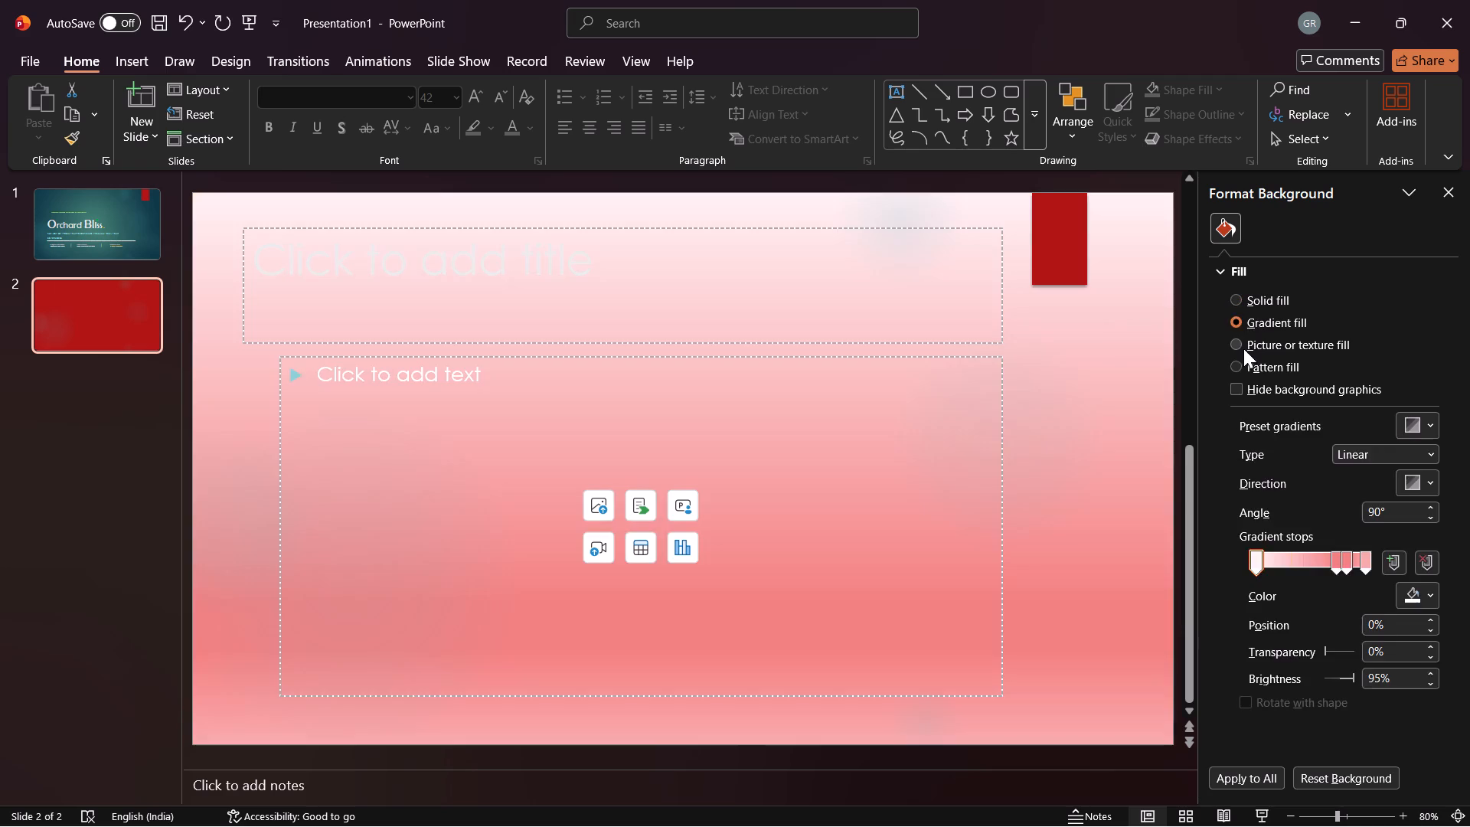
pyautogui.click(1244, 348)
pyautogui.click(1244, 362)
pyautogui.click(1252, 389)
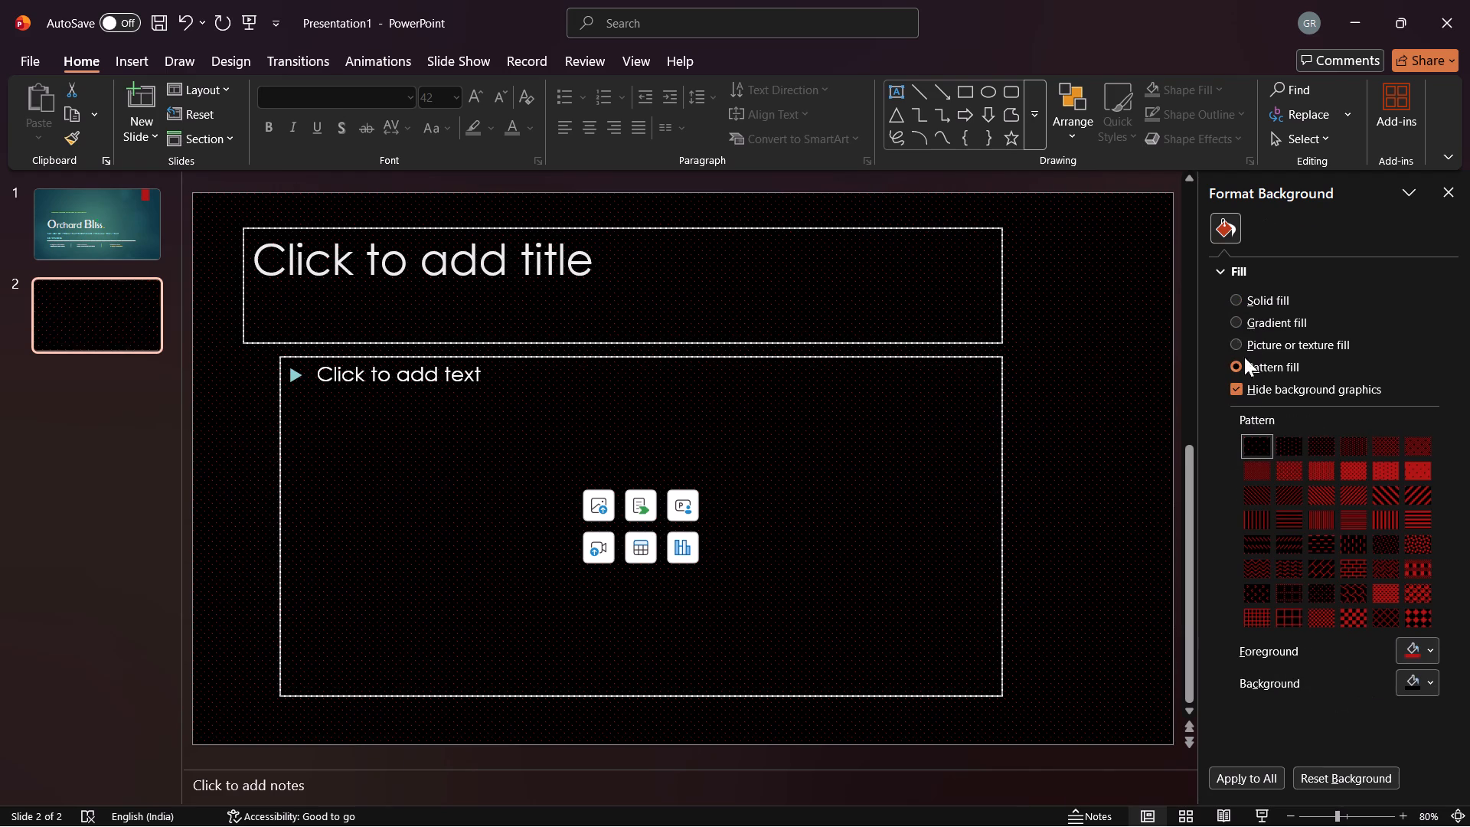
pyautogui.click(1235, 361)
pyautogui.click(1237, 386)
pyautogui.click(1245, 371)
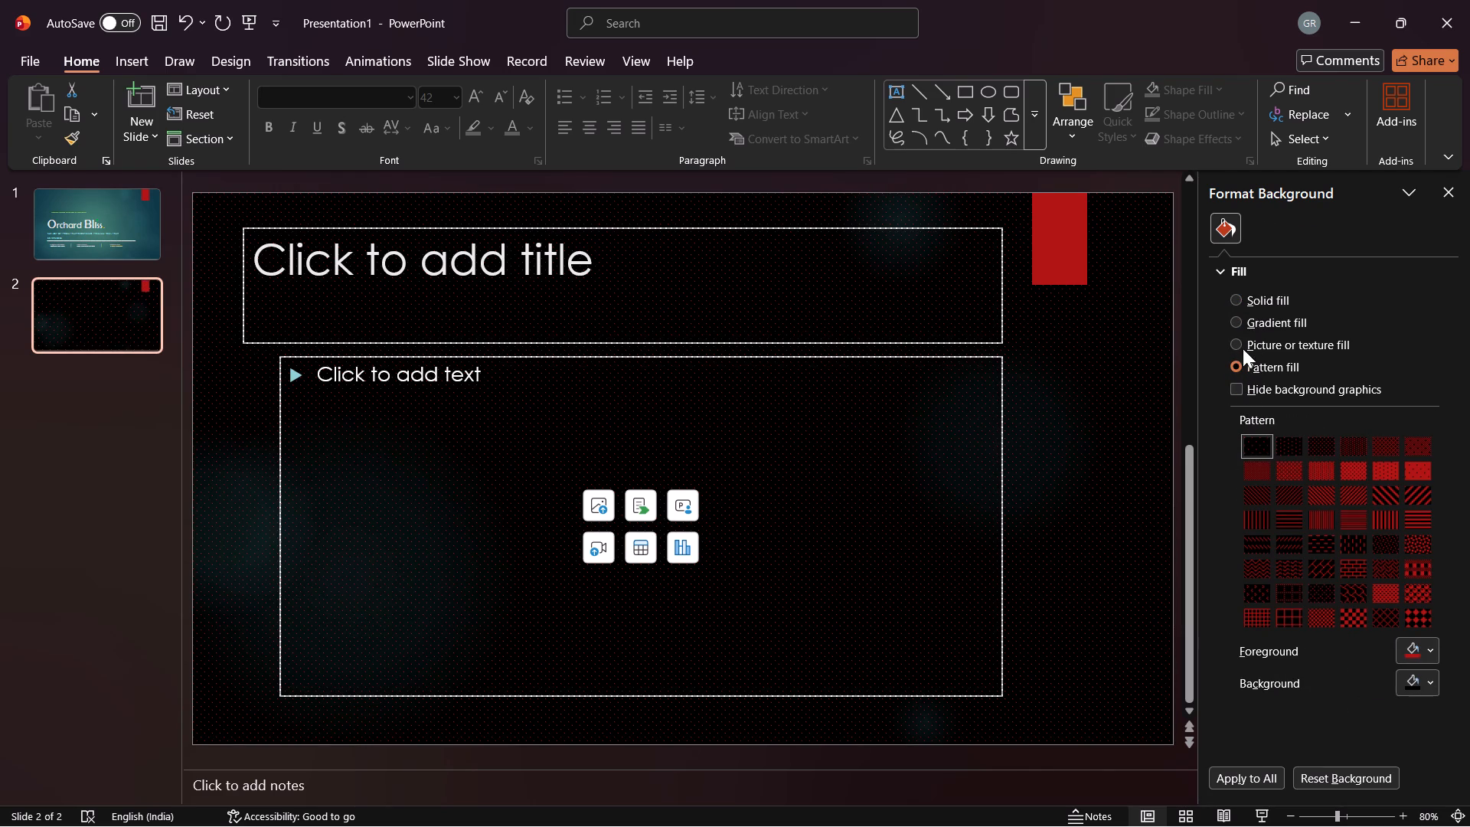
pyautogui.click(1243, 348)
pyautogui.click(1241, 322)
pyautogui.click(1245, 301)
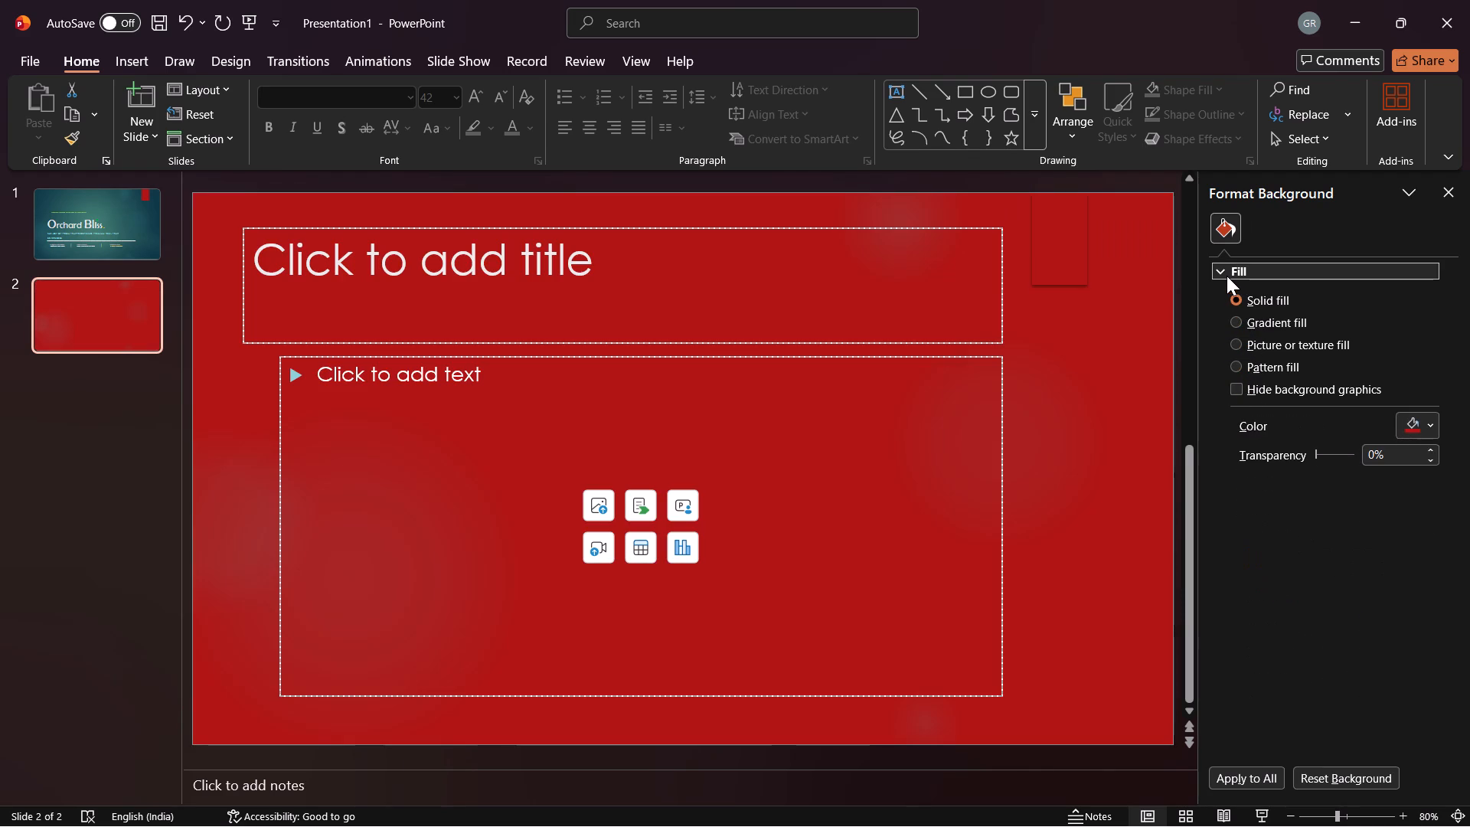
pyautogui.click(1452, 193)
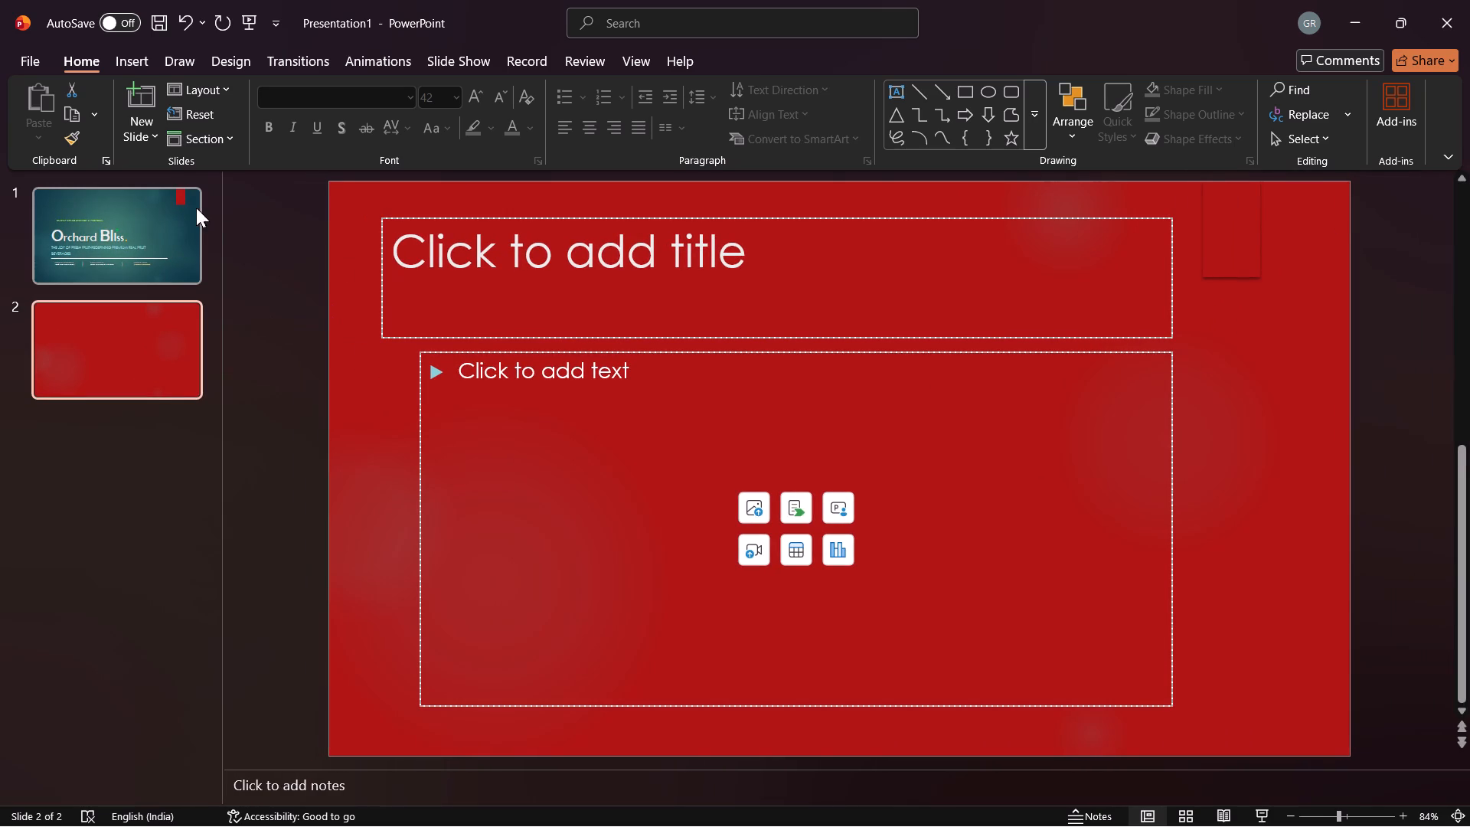
# Delete the red slide 2 from the presentation.
pyautogui.rightClick(167, 206)
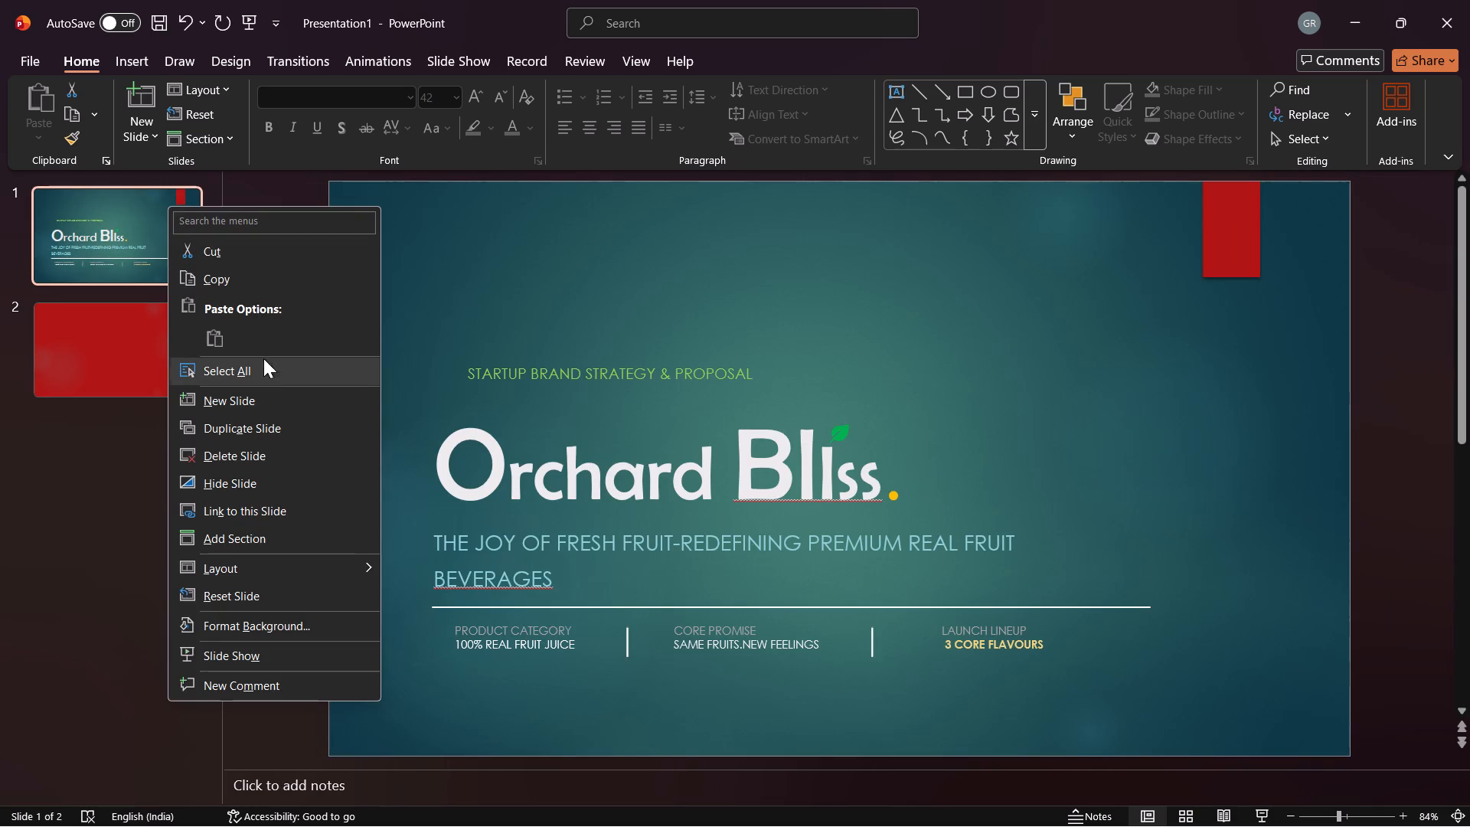
pyautogui.click(86, 433)
pyautogui.rightClick(90, 365)
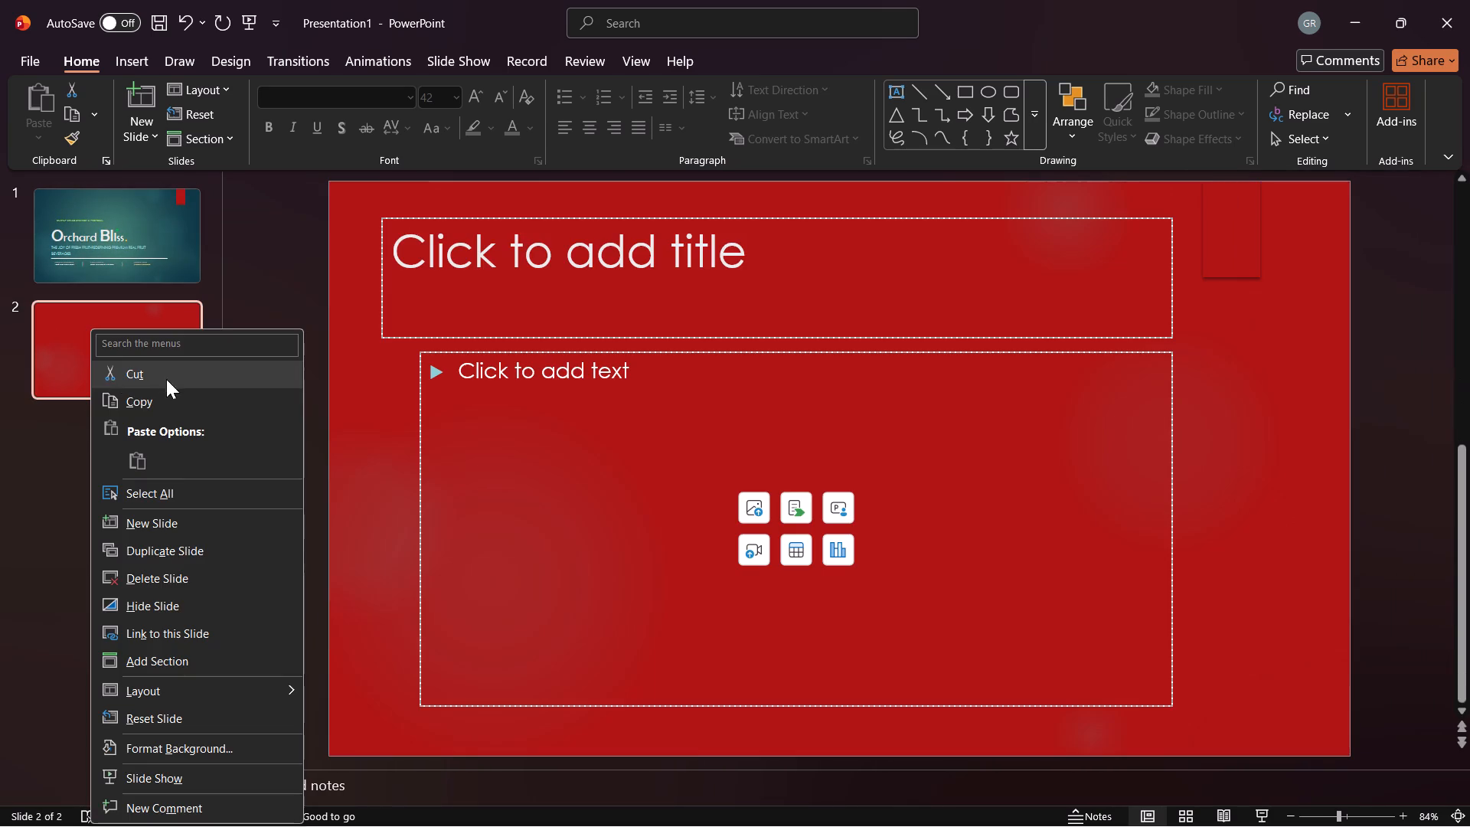
pyautogui.click(181, 578)
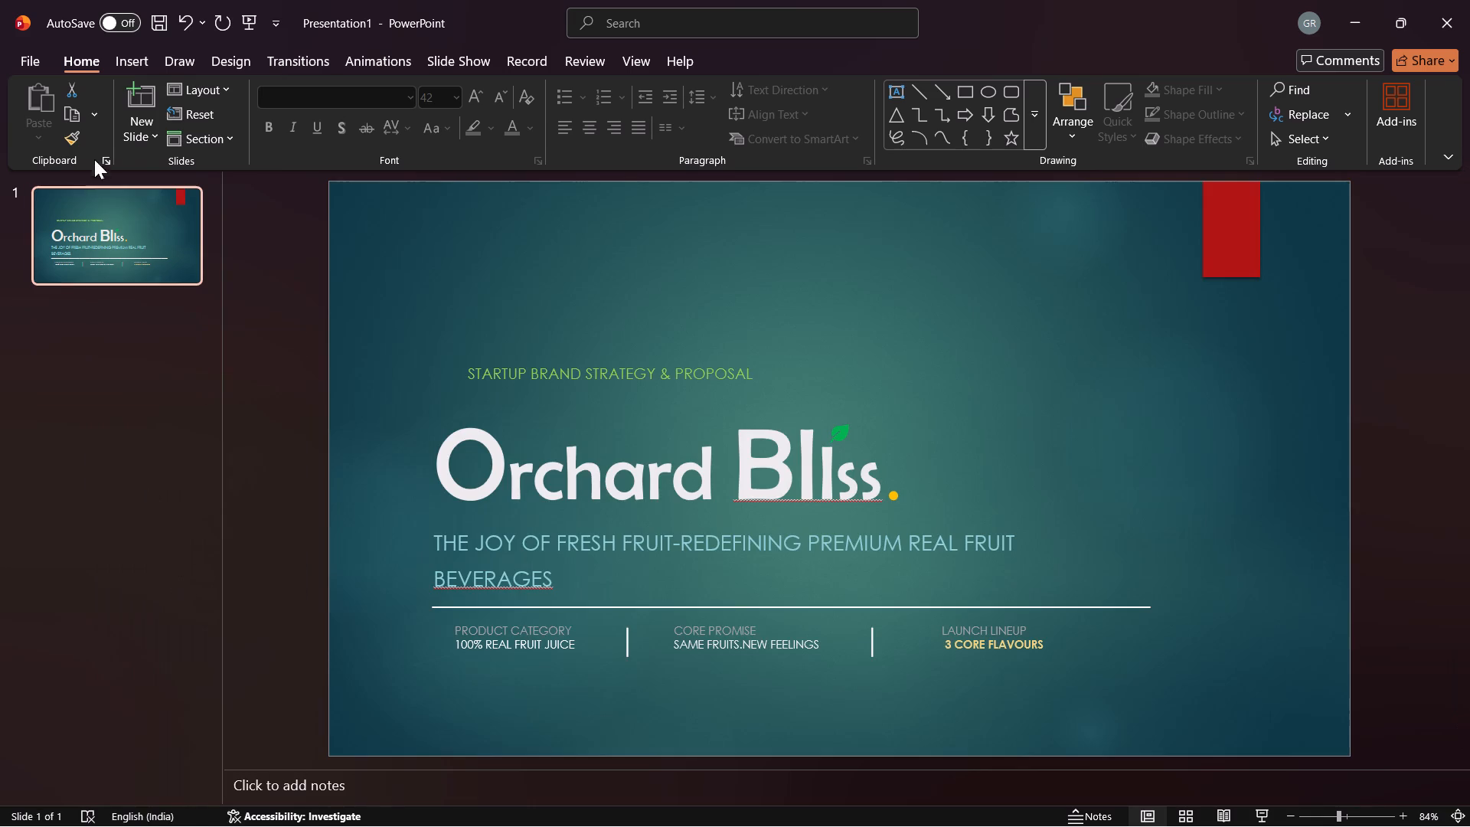
# Add a new slide with the Title Slide layout after the Orchard Bliss slide.
pyautogui.click(125, 121)
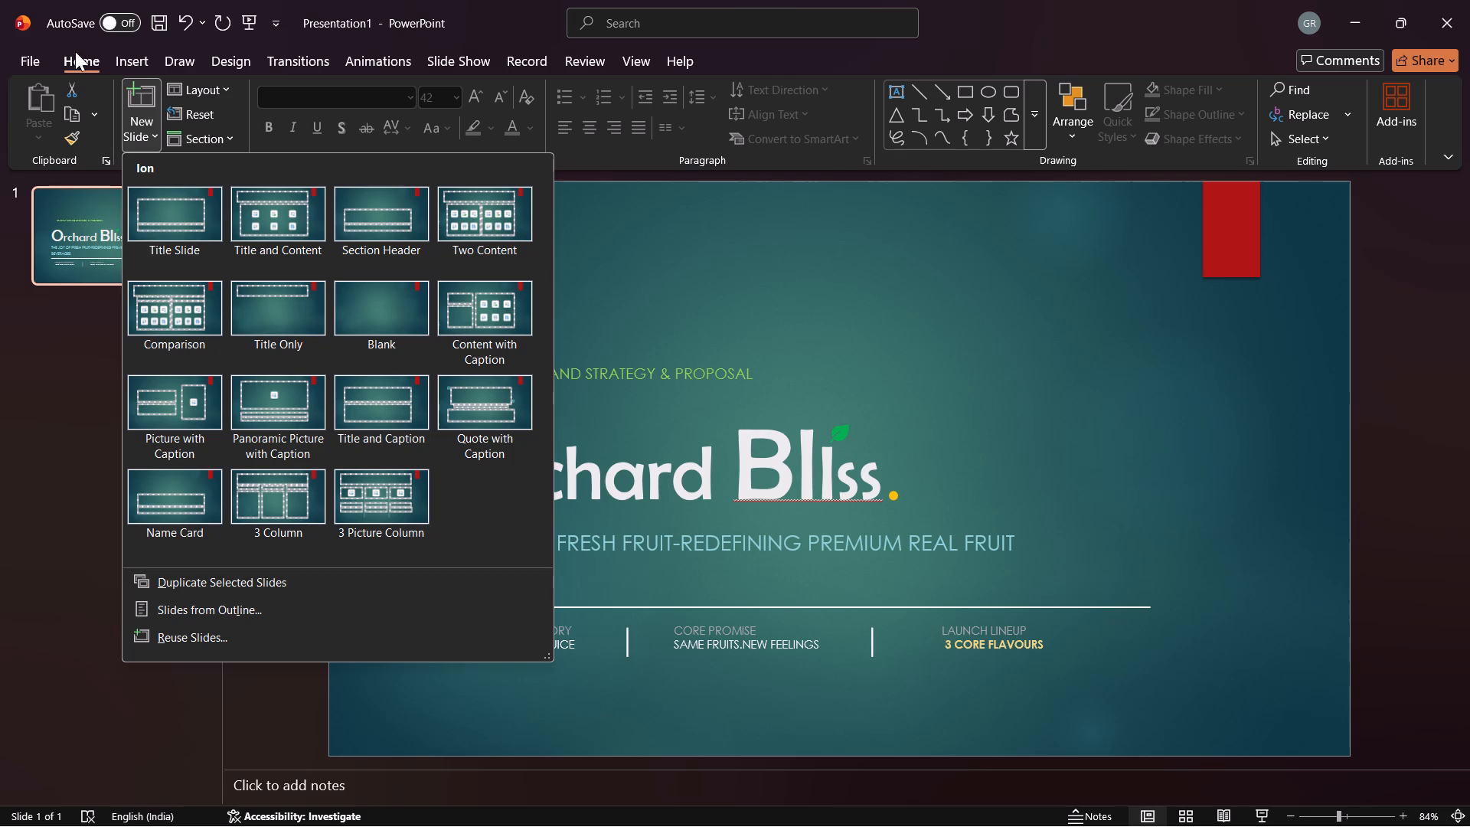
pyautogui.click(136, 53)
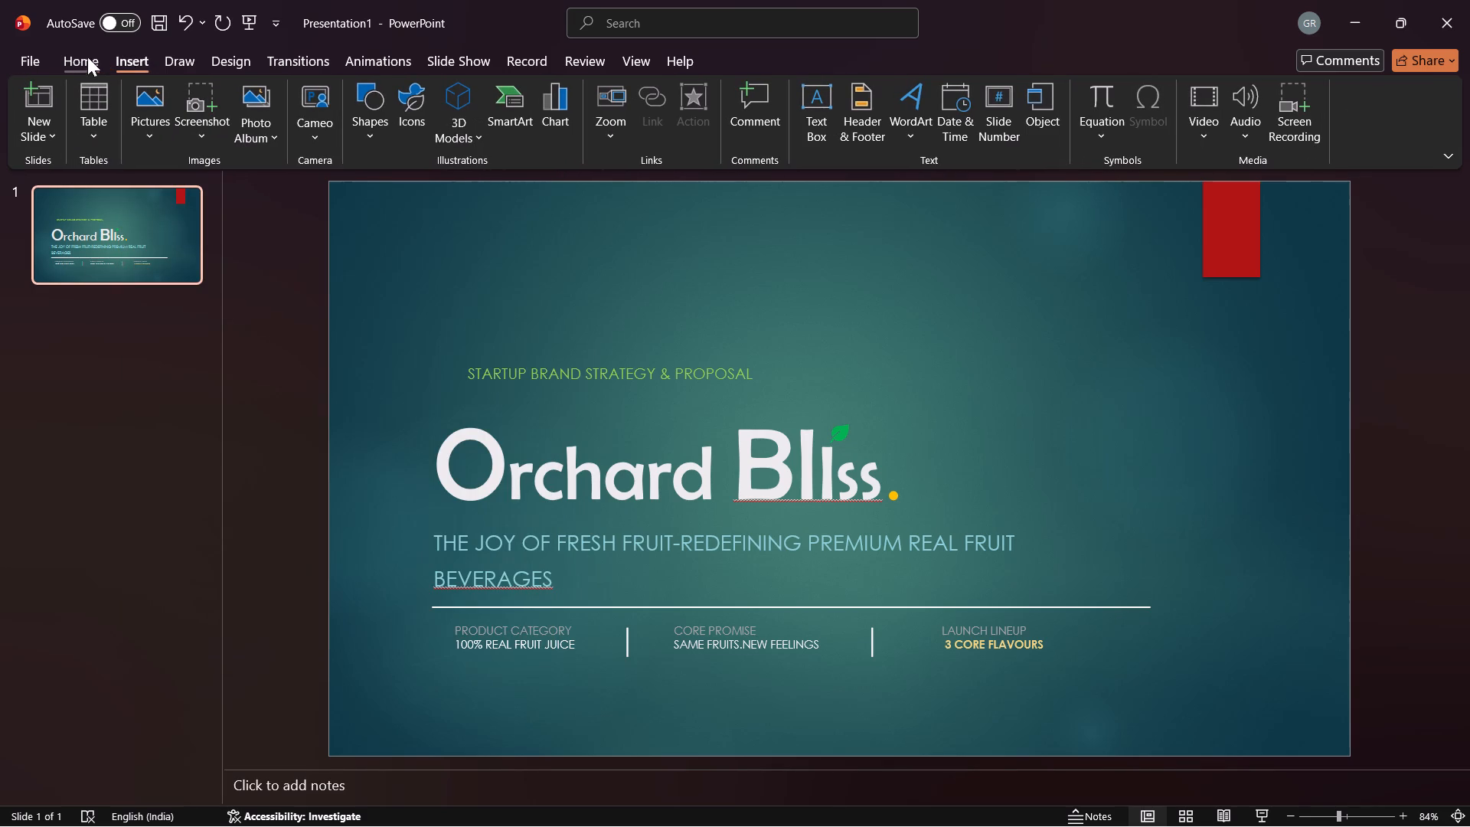
pyautogui.click(71, 60)
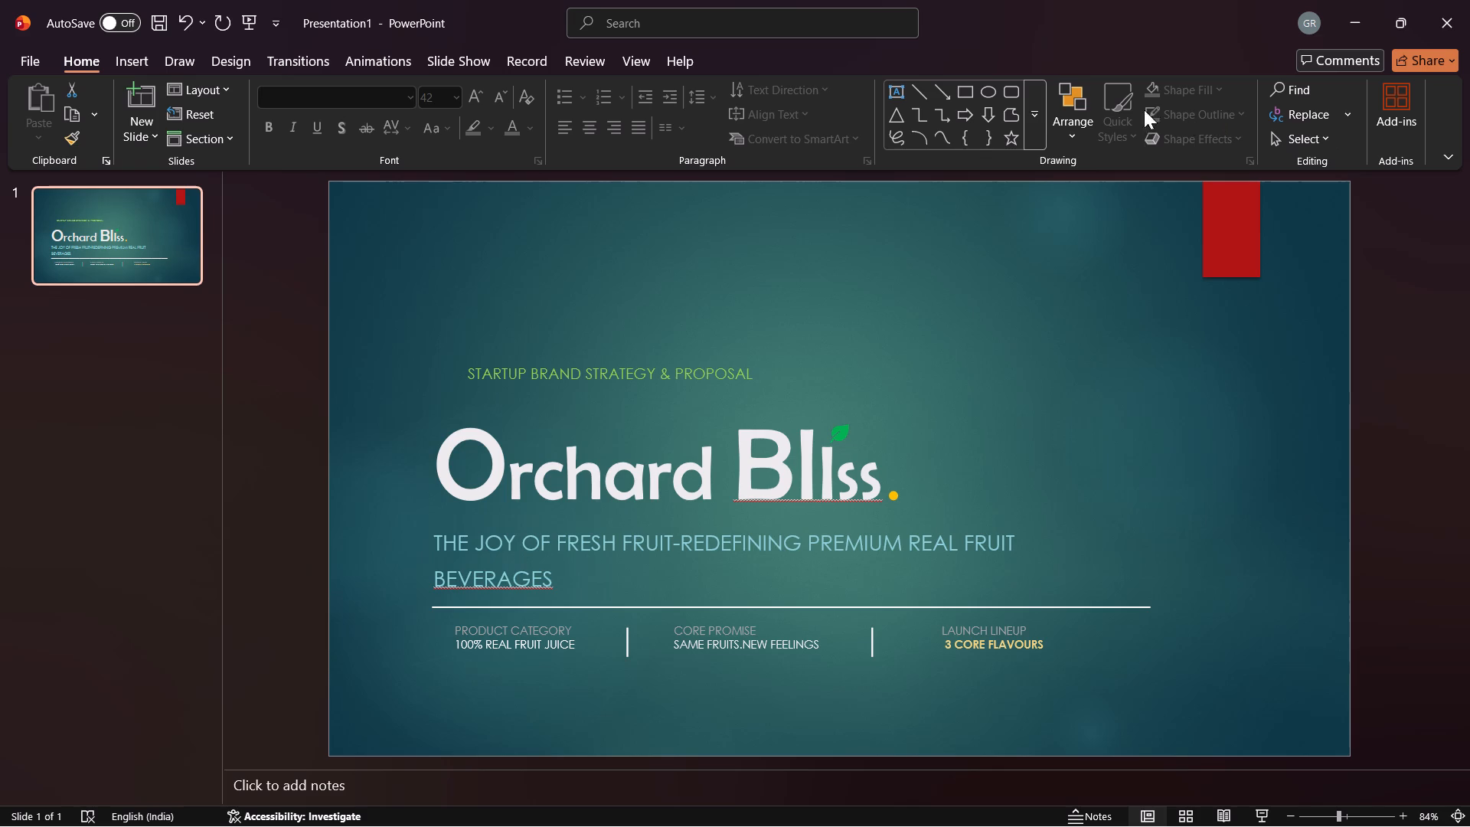
pyautogui.click(150, 126)
pyautogui.rightClick(199, 213)
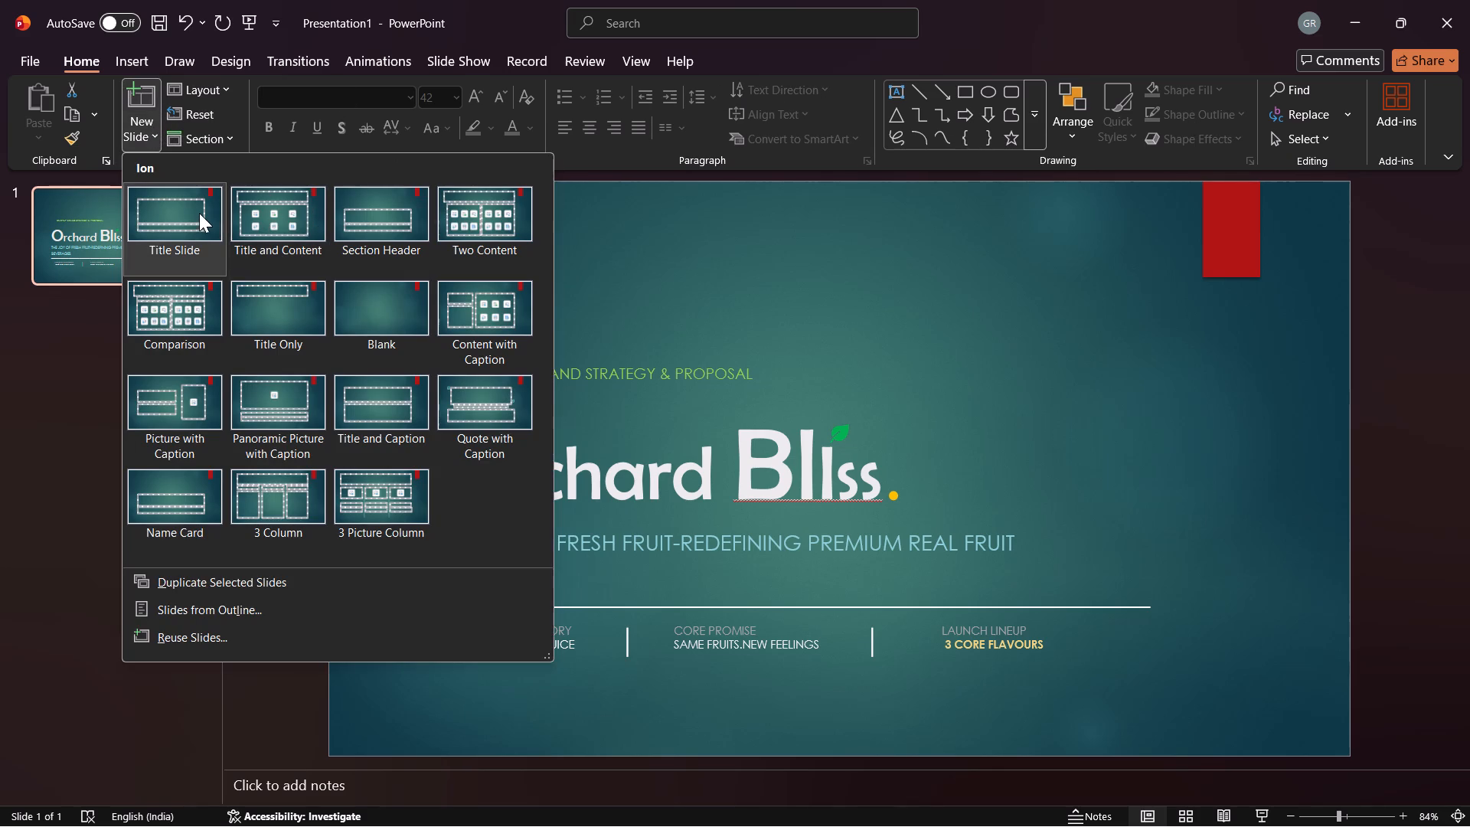
pyautogui.click(184, 247)
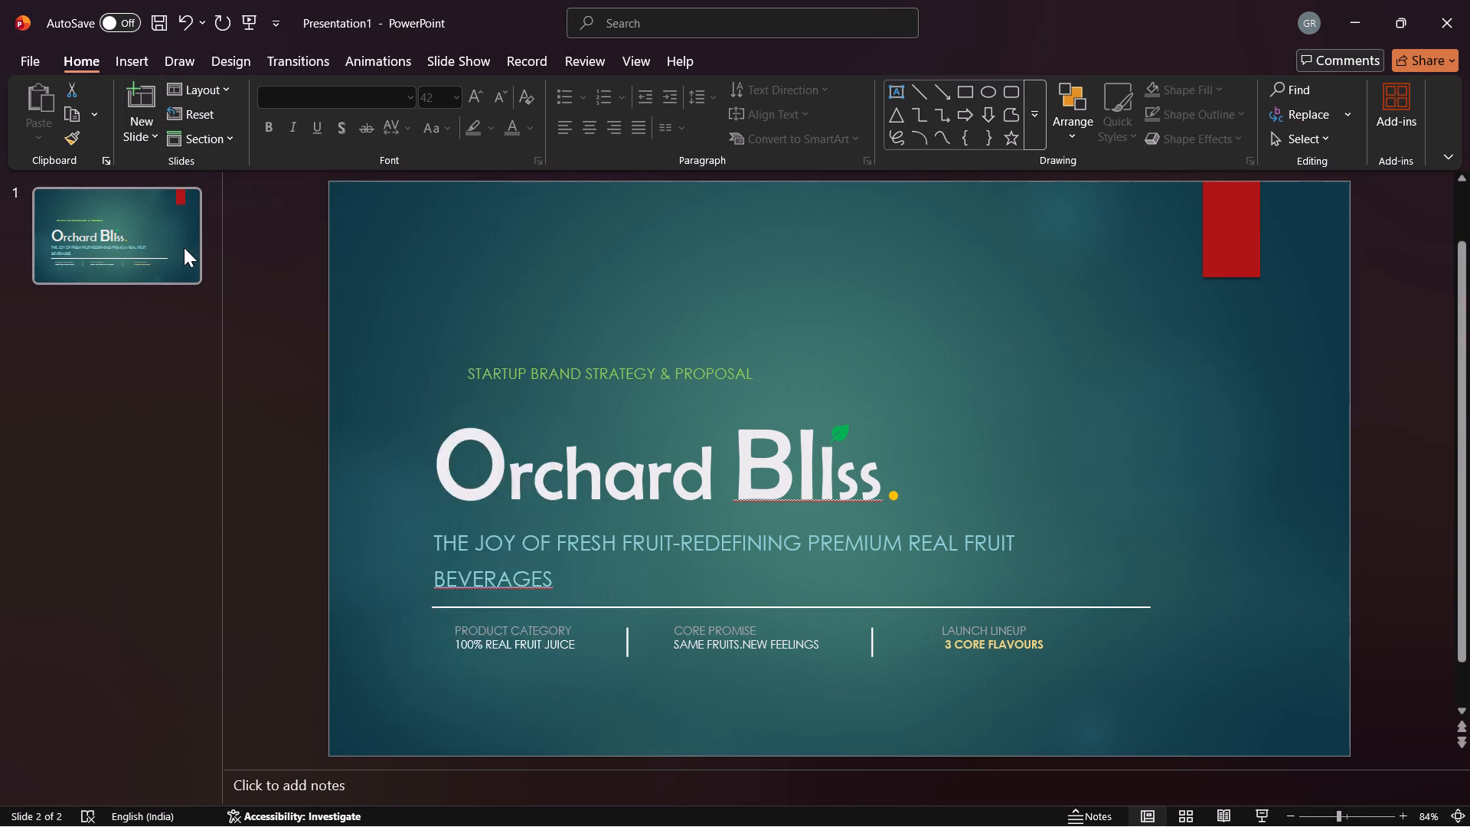
# Reset the new slide 2 to its layout defaults.
pyautogui.rightClick(152, 326)
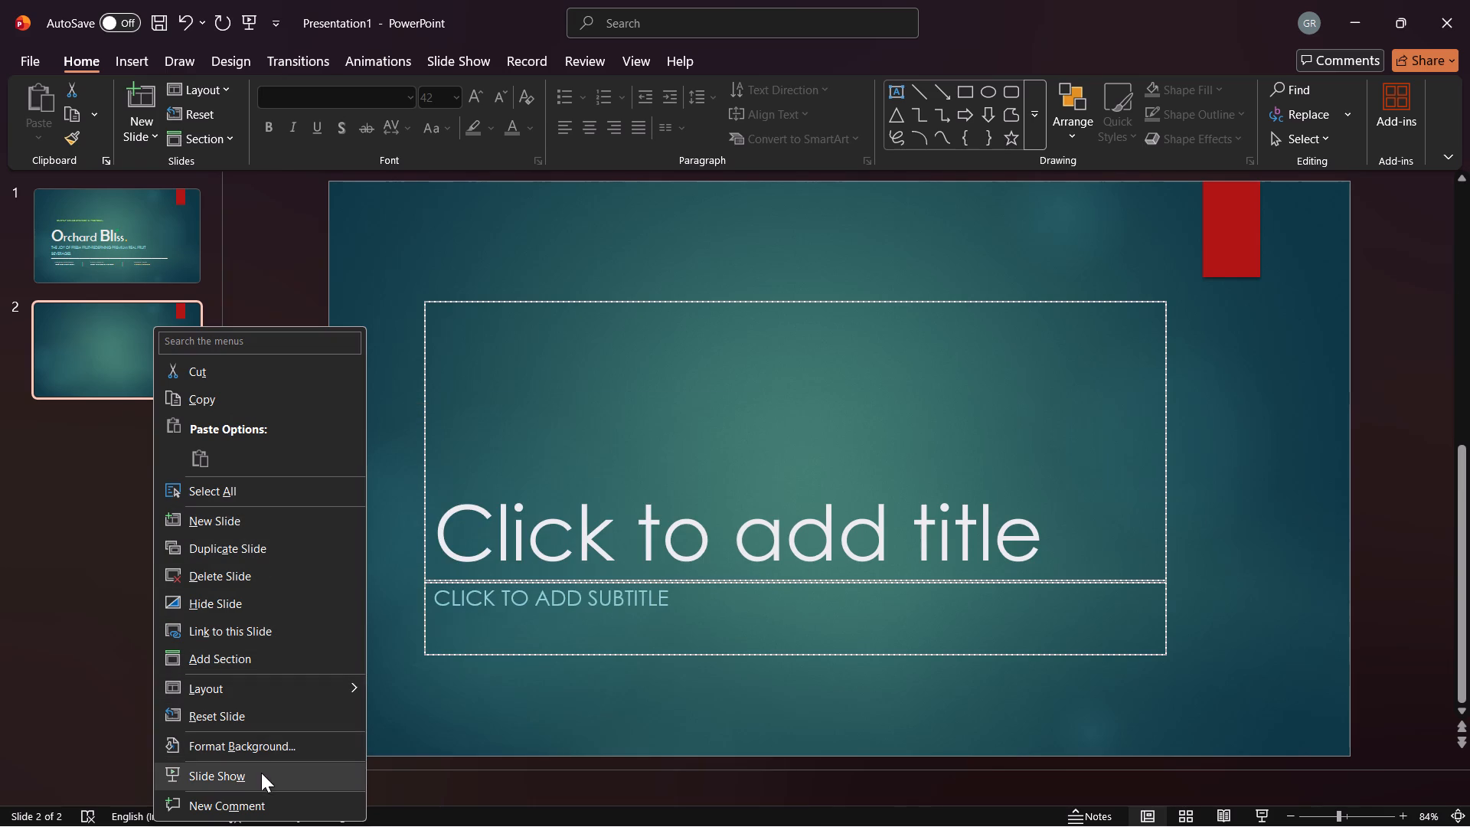
pyautogui.click(272, 714)
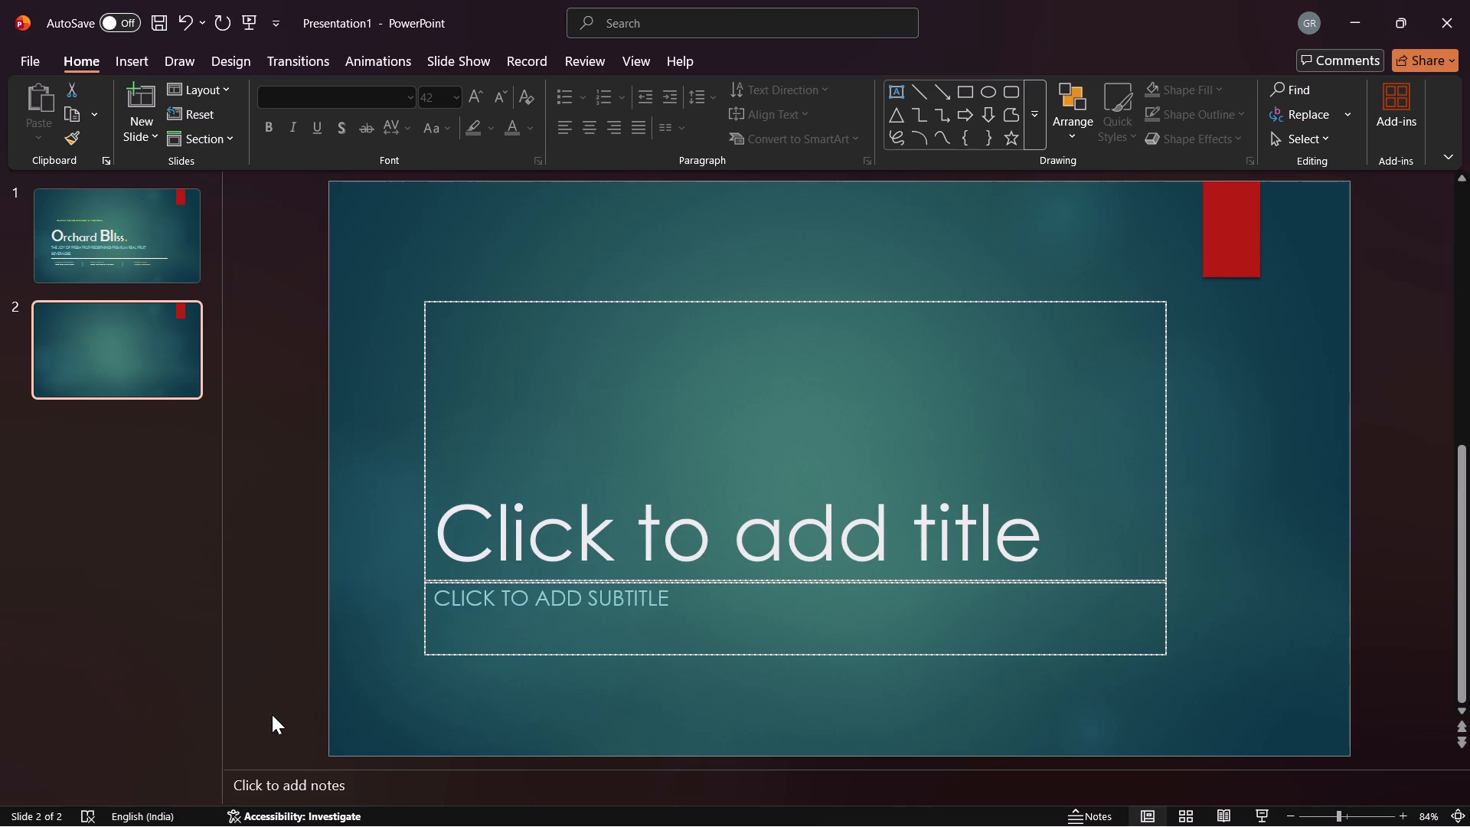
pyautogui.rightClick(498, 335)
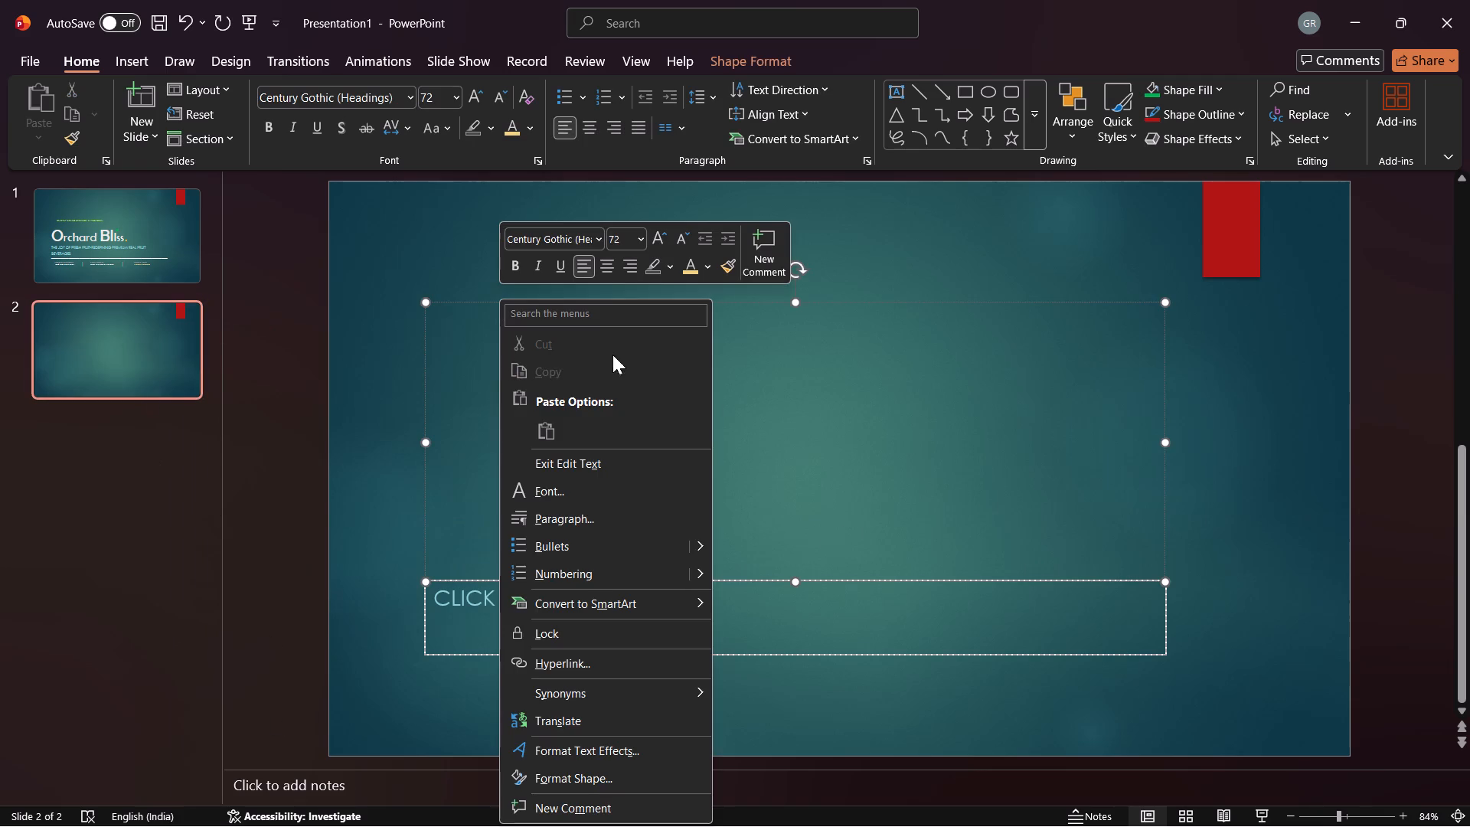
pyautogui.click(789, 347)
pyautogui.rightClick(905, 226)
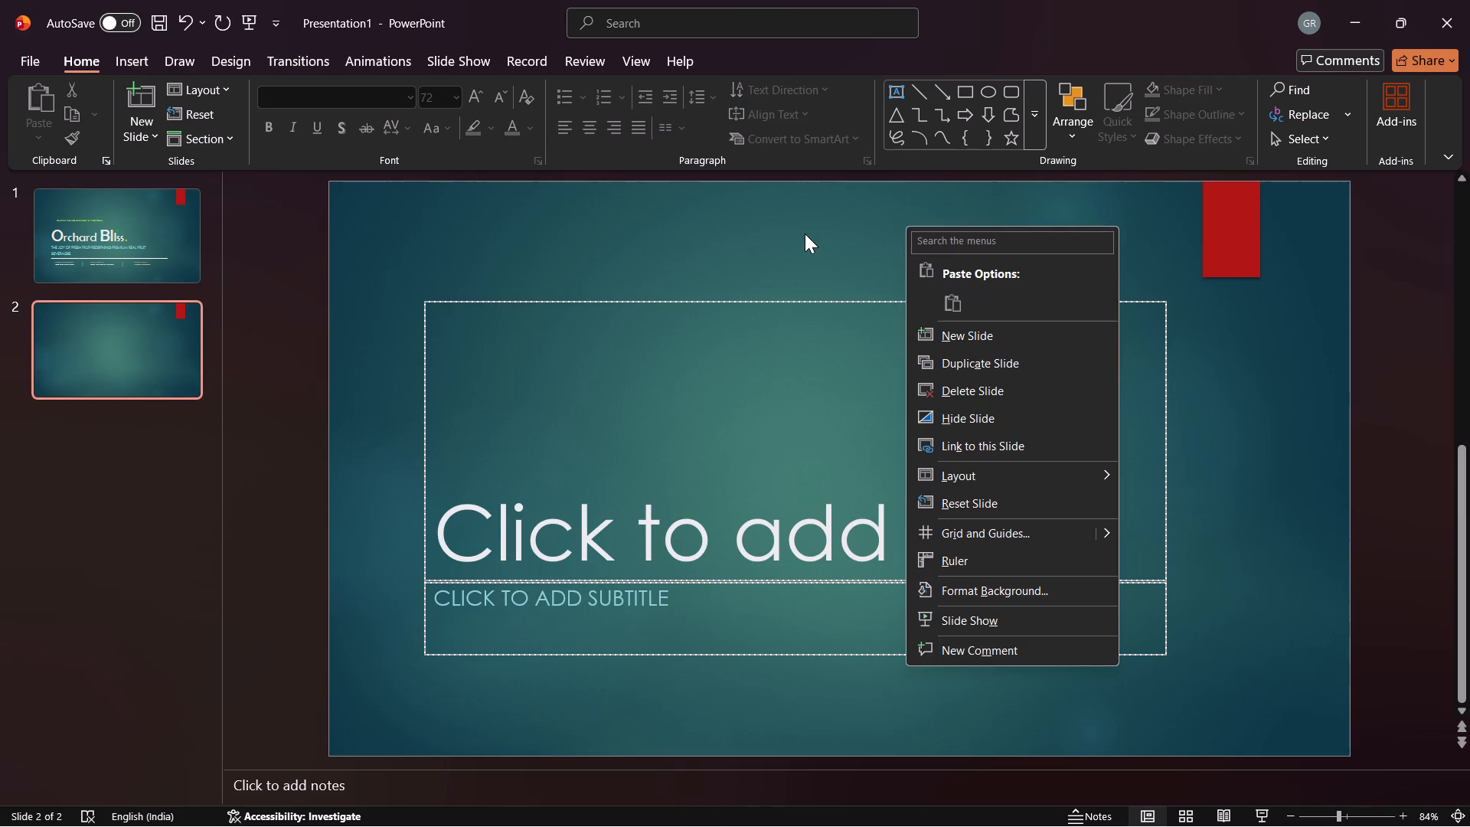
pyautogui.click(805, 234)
# Open the slide options for slide 2.
pyautogui.rightClick(167, 333)
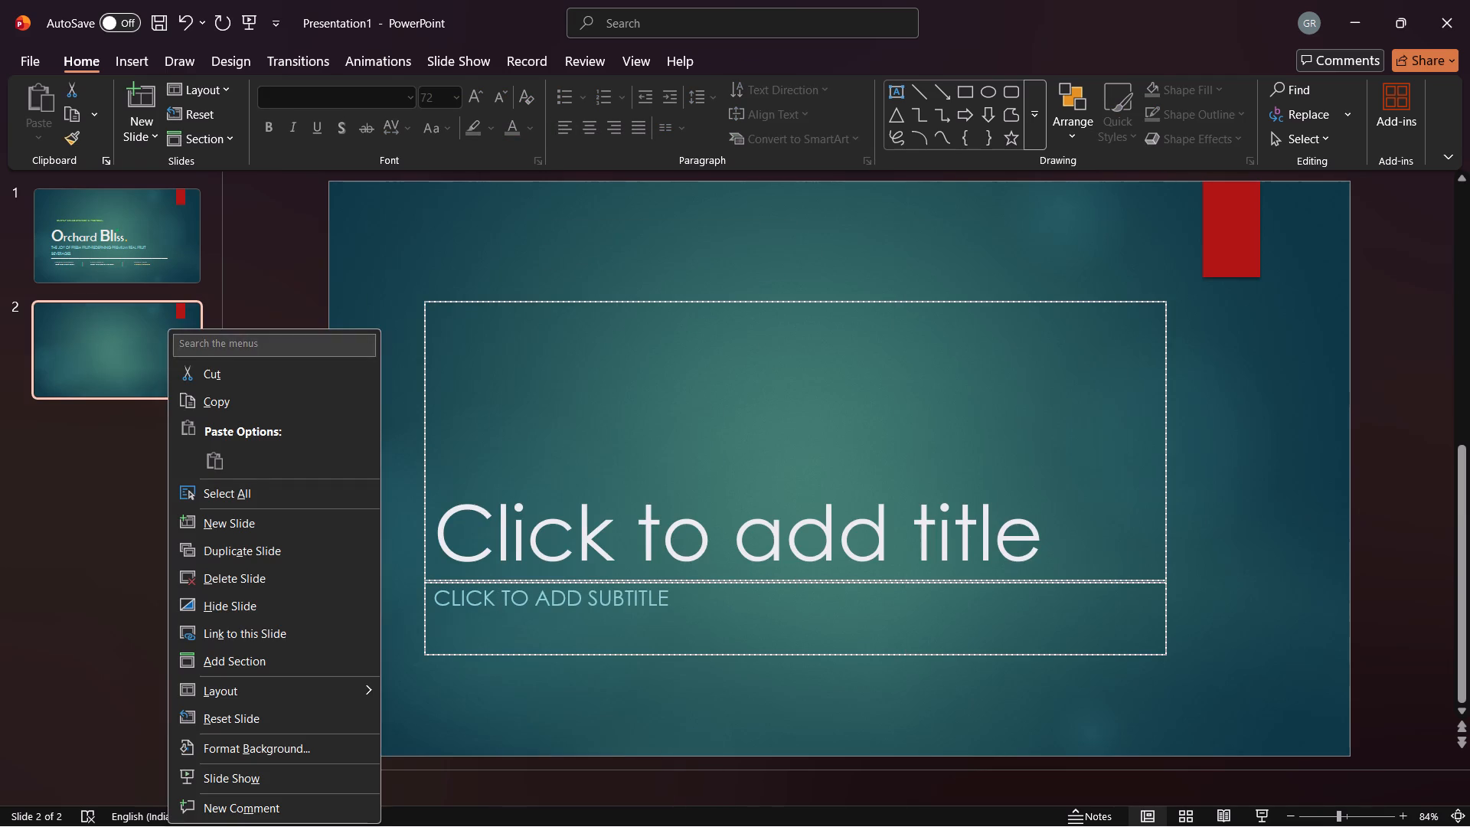
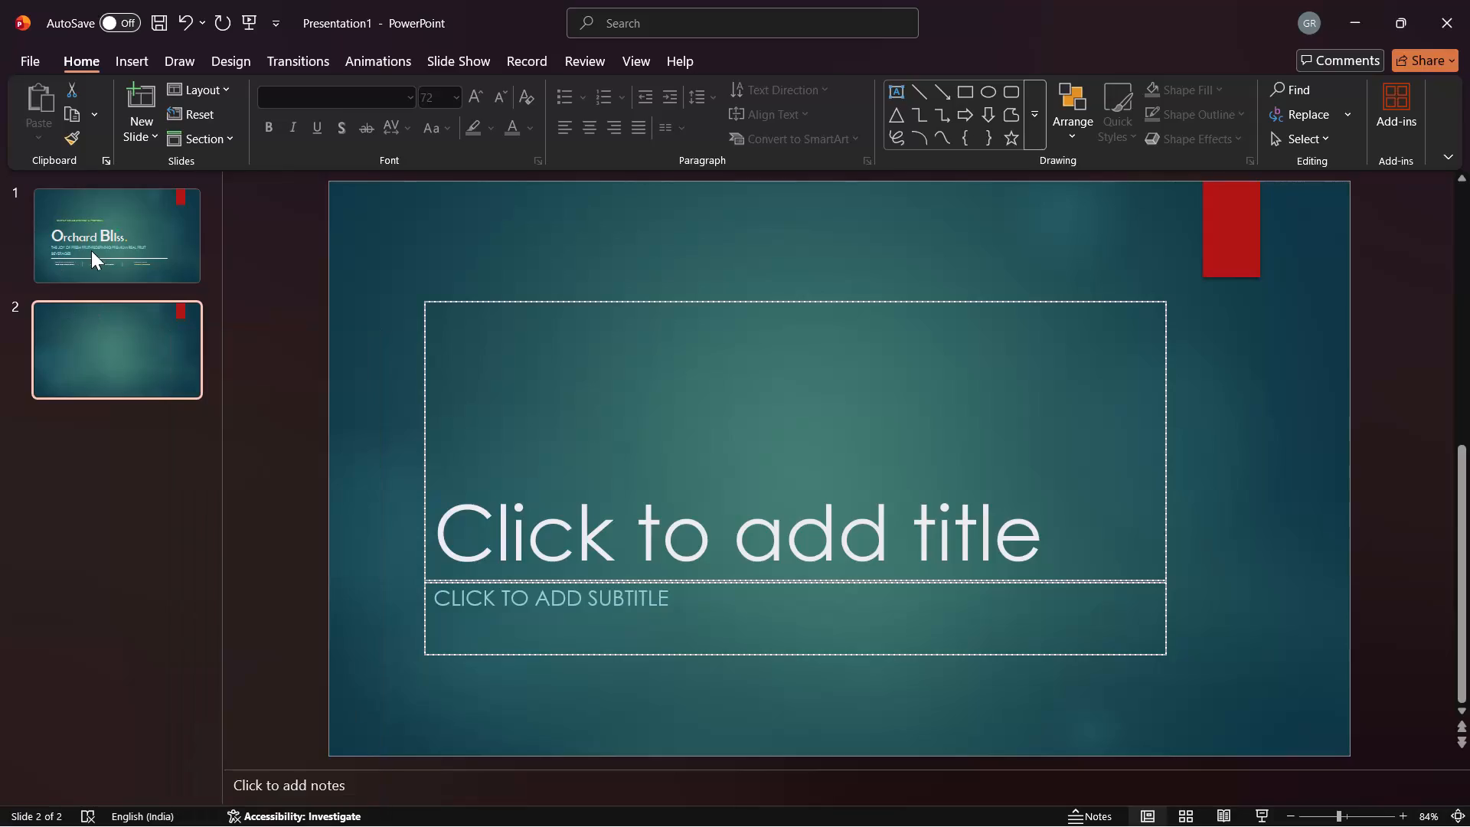
# Move the tagline on slide 1 slightly upward, closer to the Orchard Bliss title.
pyautogui.click(165, 257)
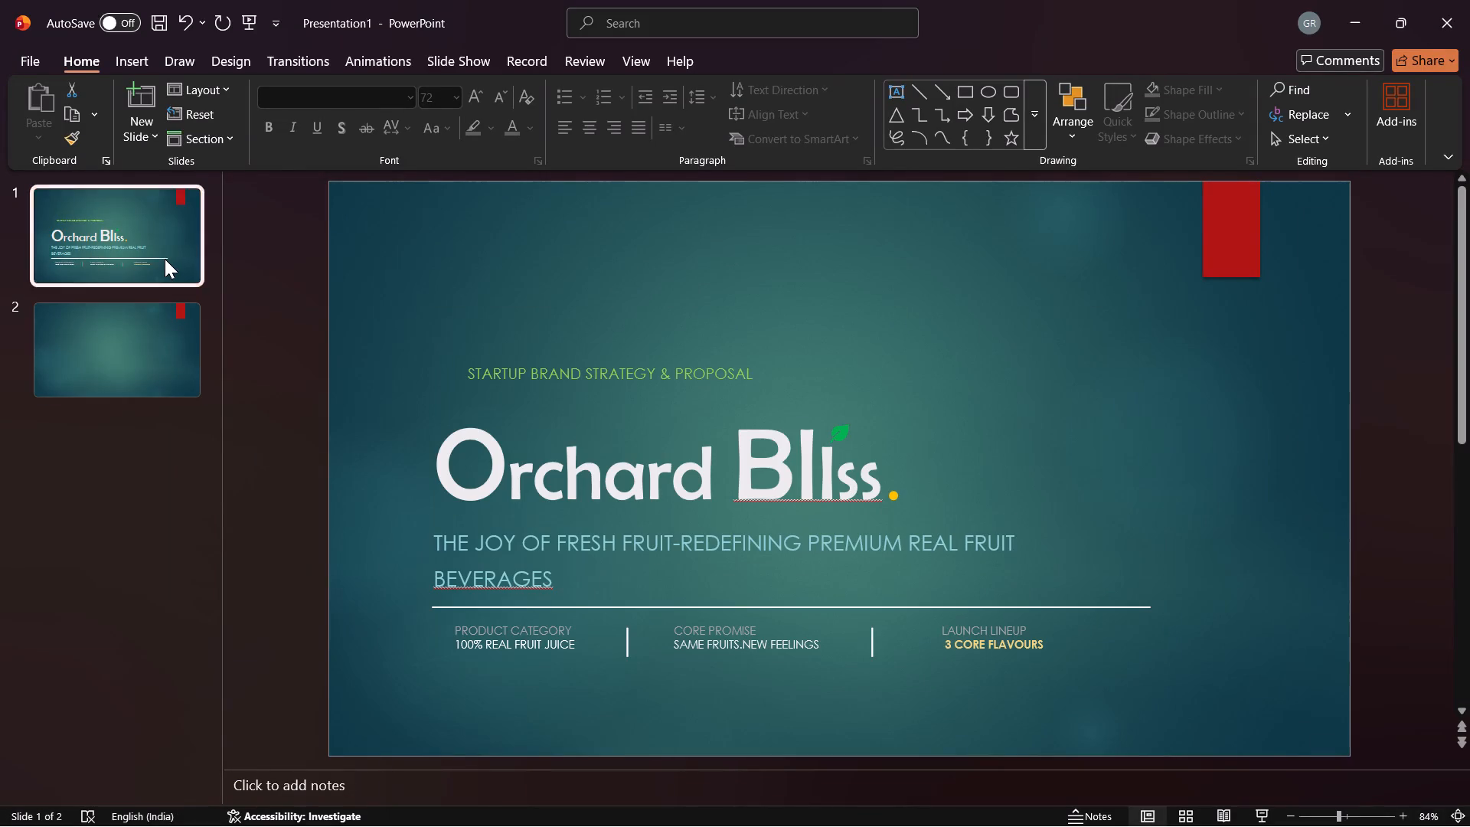
pyautogui.moveTo(430, 534); pyautogui.dragTo(430, 527)
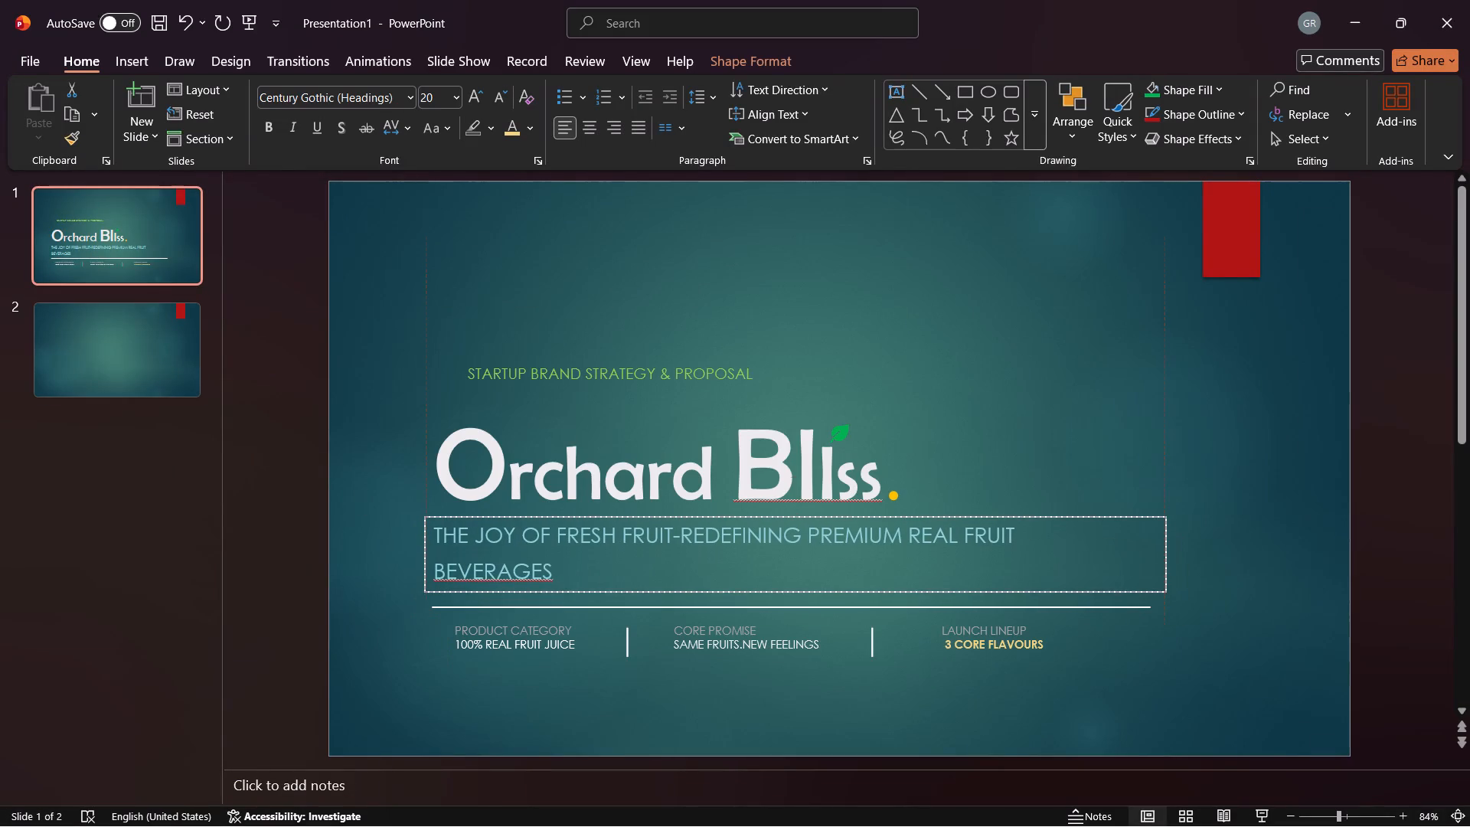
pyautogui.moveTo(430, 527); pyautogui.dragTo(429, 527)
# Delete all of the existing text in the tagline beneath the Orchard Bliss title.
pyautogui.click(563, 572)
pyautogui.press('BackSpace')
pyautogui.press('BackSpace')
pyautogui.press('BackSpace')
pyautogui.press('BackSpace')
pyautogui.press('BackSpace')
pyautogui.press('BackSpace')
pyautogui.press('BackSpace')
pyautogui.press('BackSpace')
pyautogui.press('BackSpace')
pyautogui.press('BackSpace')
pyautogui.press('BackSpace')
pyautogui.press('BackSpace')
pyautogui.press('BackSpace')
pyautogui.press('BackSpace')
pyautogui.press('BackSpace')
pyautogui.press('BackSpace')
pyautogui.press('BackSpace')
pyautogui.press('BackSpace')
pyautogui.press('BackSpace')
pyautogui.press('BackSpace')
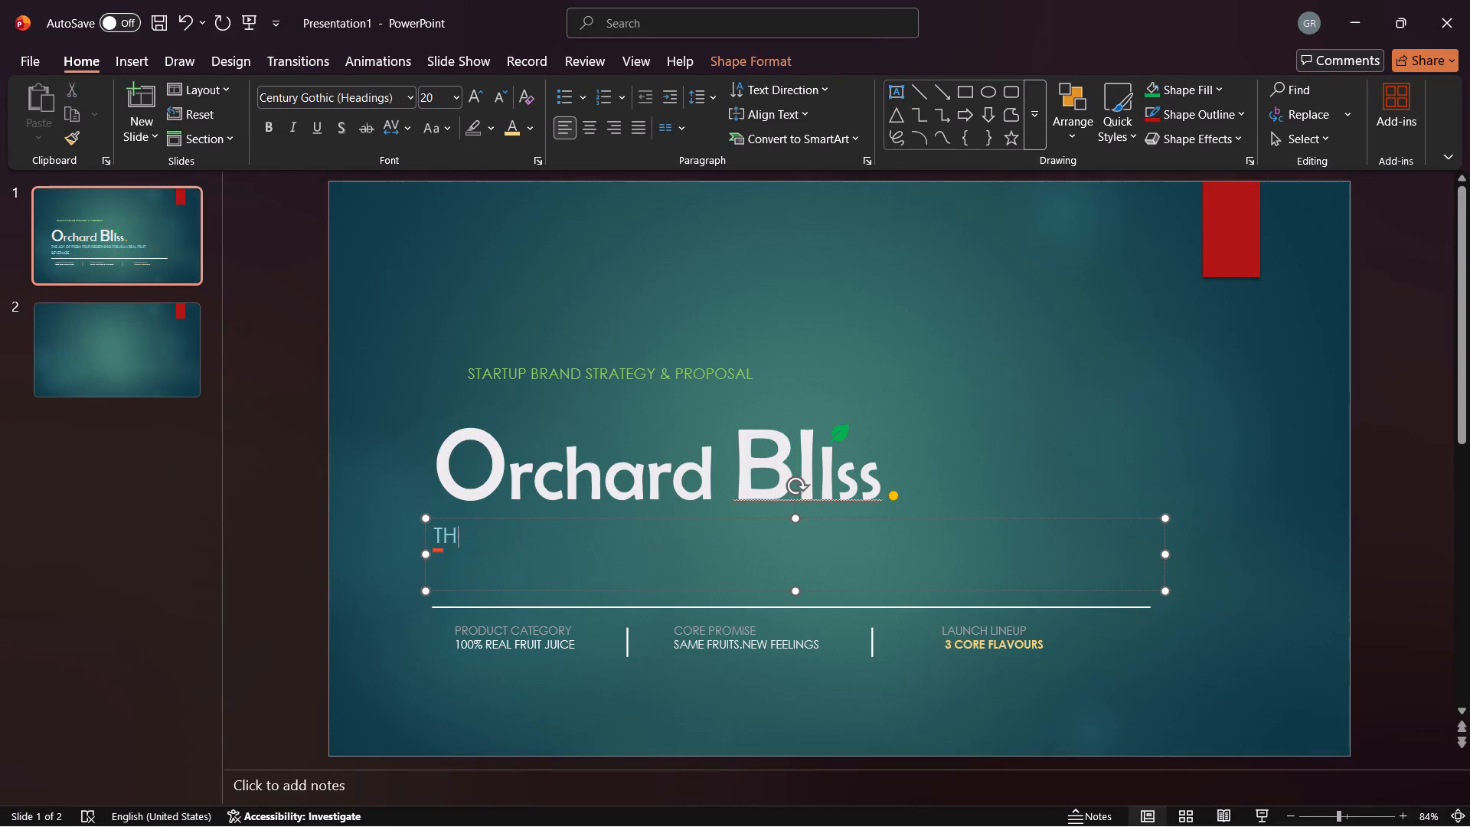
pyautogui.press('BackSpace')
pyautogui.press('BackSpace')
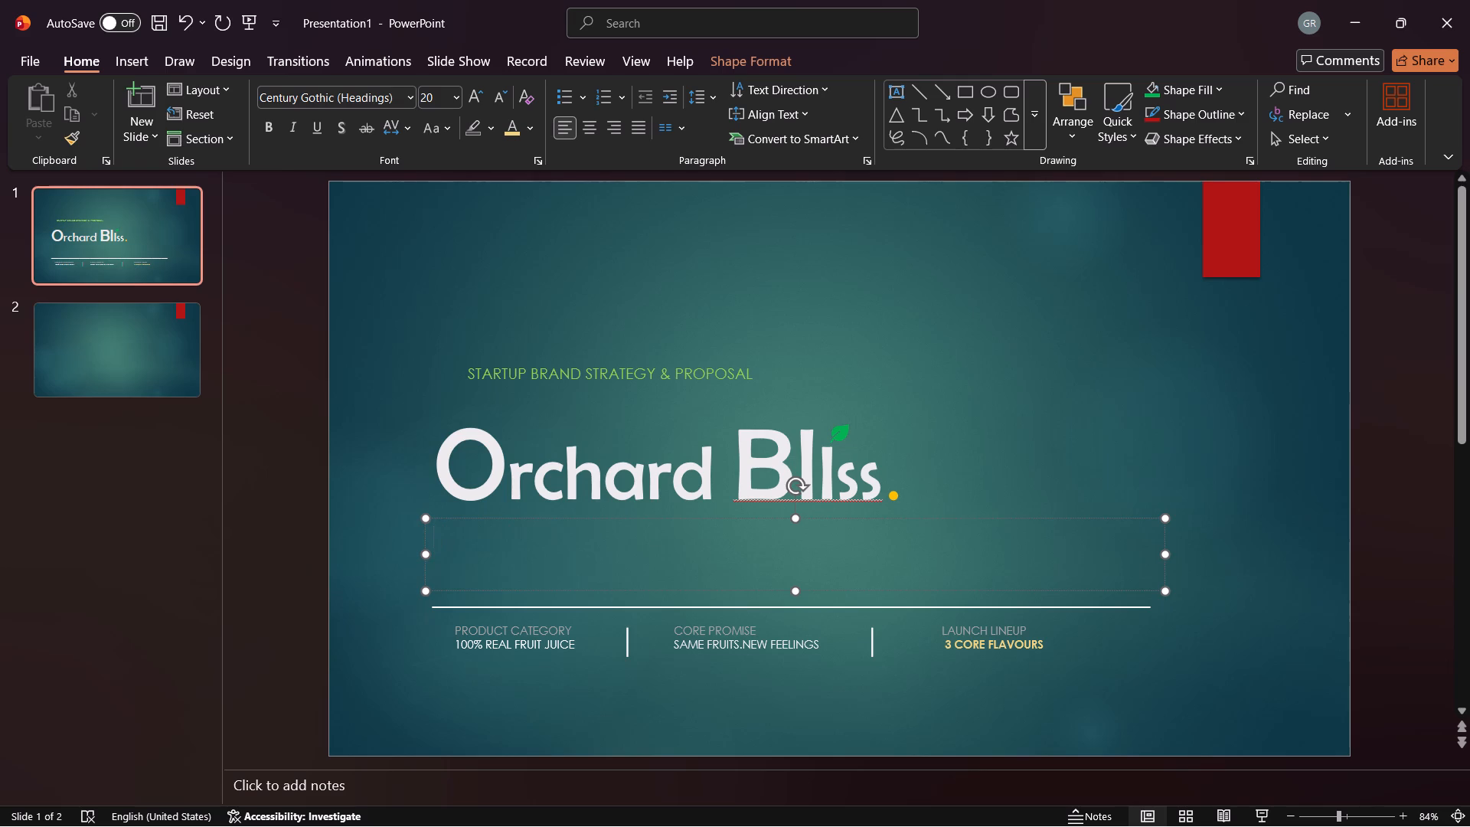
# Enter "A TASTE OF NATURAL" in the empty tagline box, correcting any misspelled words.
pyautogui.write('a taste')
pyautogui.press('space')
pyautogui.write('of nbatuural')
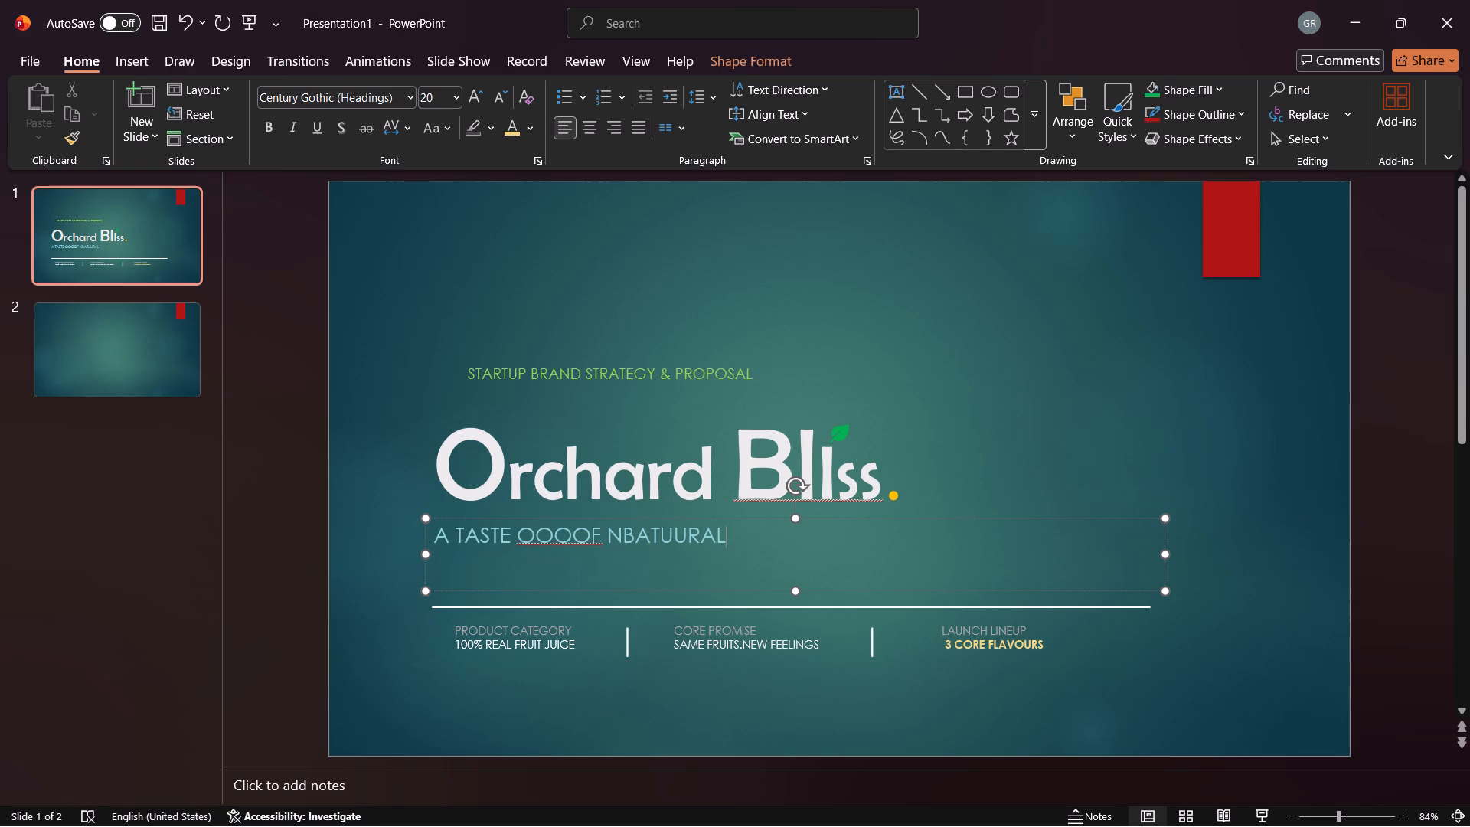
pyautogui.press('Left')
pyautogui.press('Left')
pyautogui.press('Left')
pyautogui.press('Left')
pyautogui.press('Left')
pyautogui.press('Left')
pyautogui.press('Left')
pyautogui.press('Left')
pyautogui.press('Left')
pyautogui.press('Left')
pyautogui.press('Left')
pyautogui.press('Left')
pyautogui.press('Left')
pyautogui.press('Left')
pyautogui.press('Left')
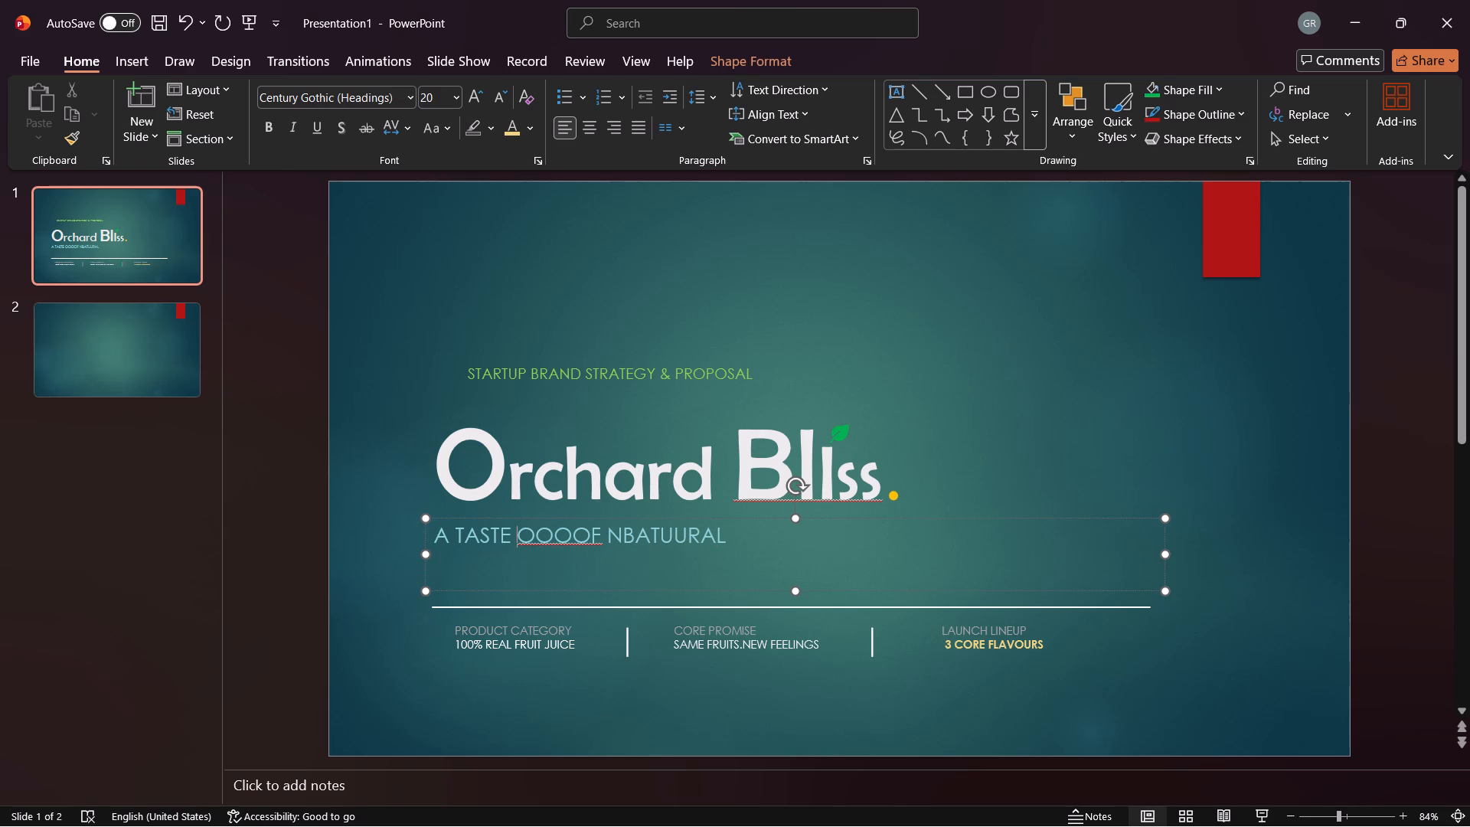
pyautogui.press('Right')
pyautogui.press('Right')
pyautogui.press('Right')
pyautogui.press('BackSpace')
pyautogui.press('BackSpace')
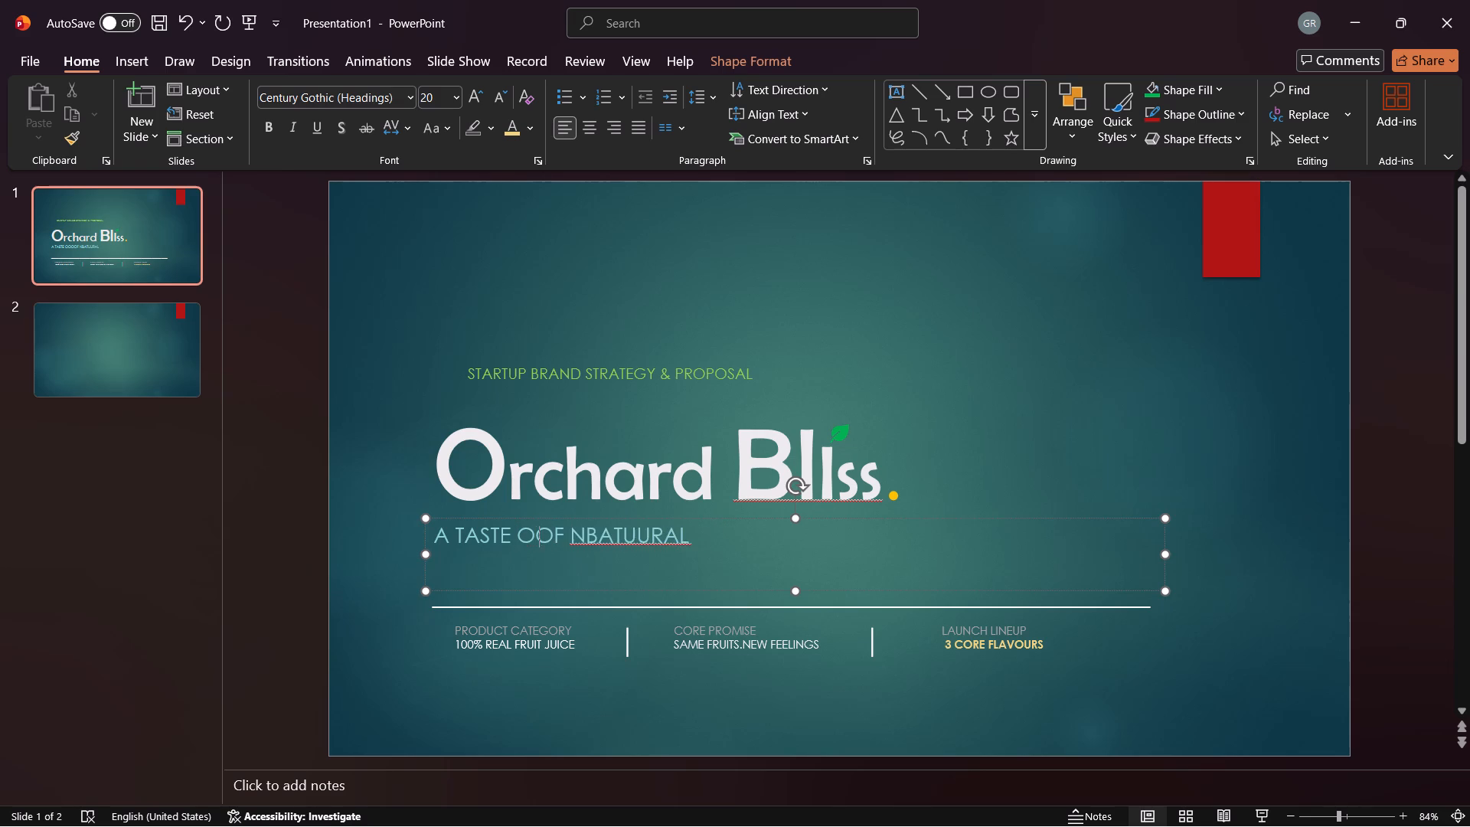
pyautogui.press('BackSpace')
pyautogui.press('Right')
pyautogui.press('Right')
pyautogui.press('Right')
pyautogui.press('Right')
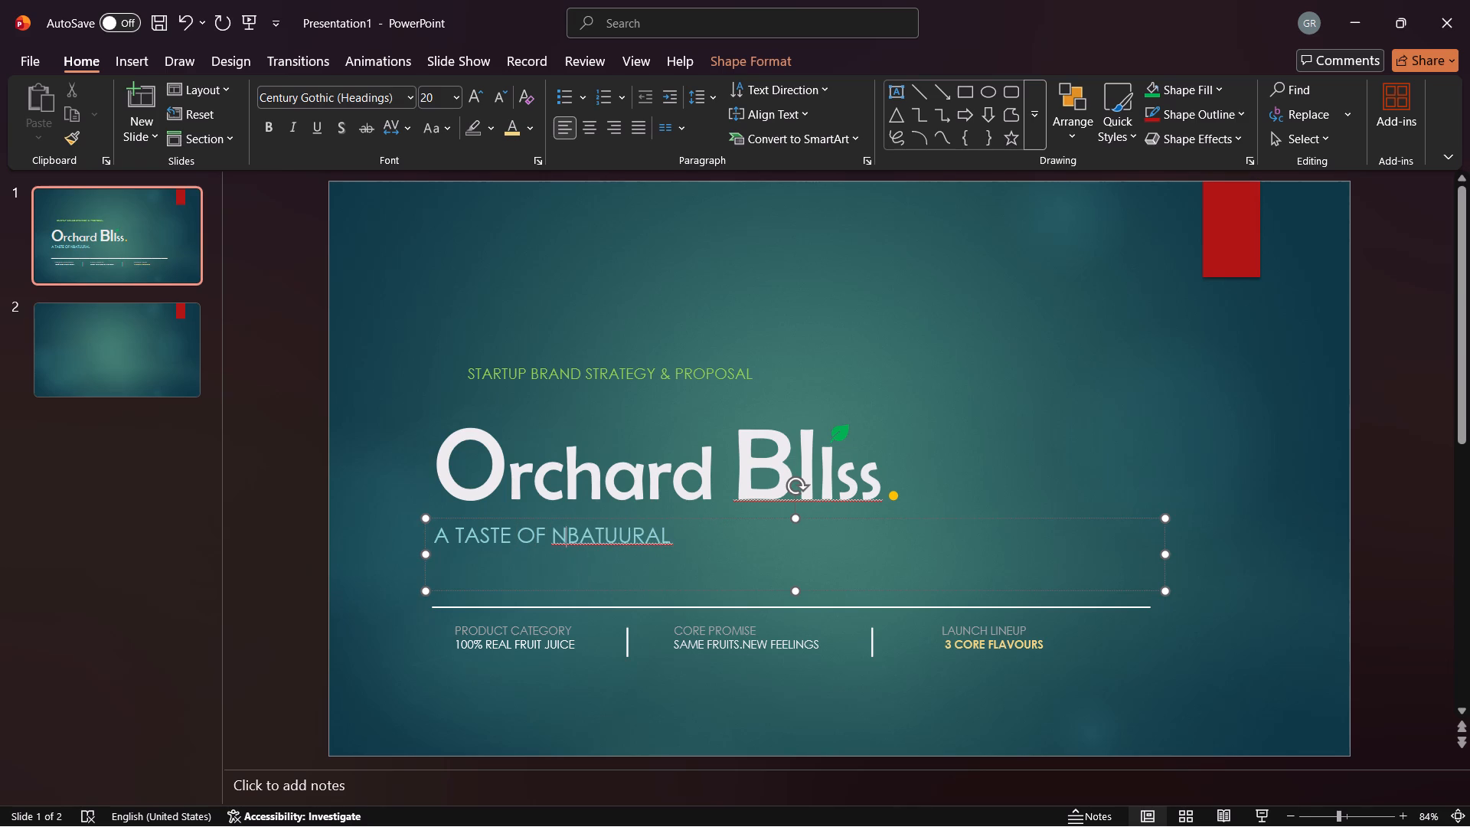
pyautogui.press('Right')
pyautogui.press('Right')
pyautogui.press('BackSpace')
pyautogui.press('BackSpace')
pyautogui.press('a')
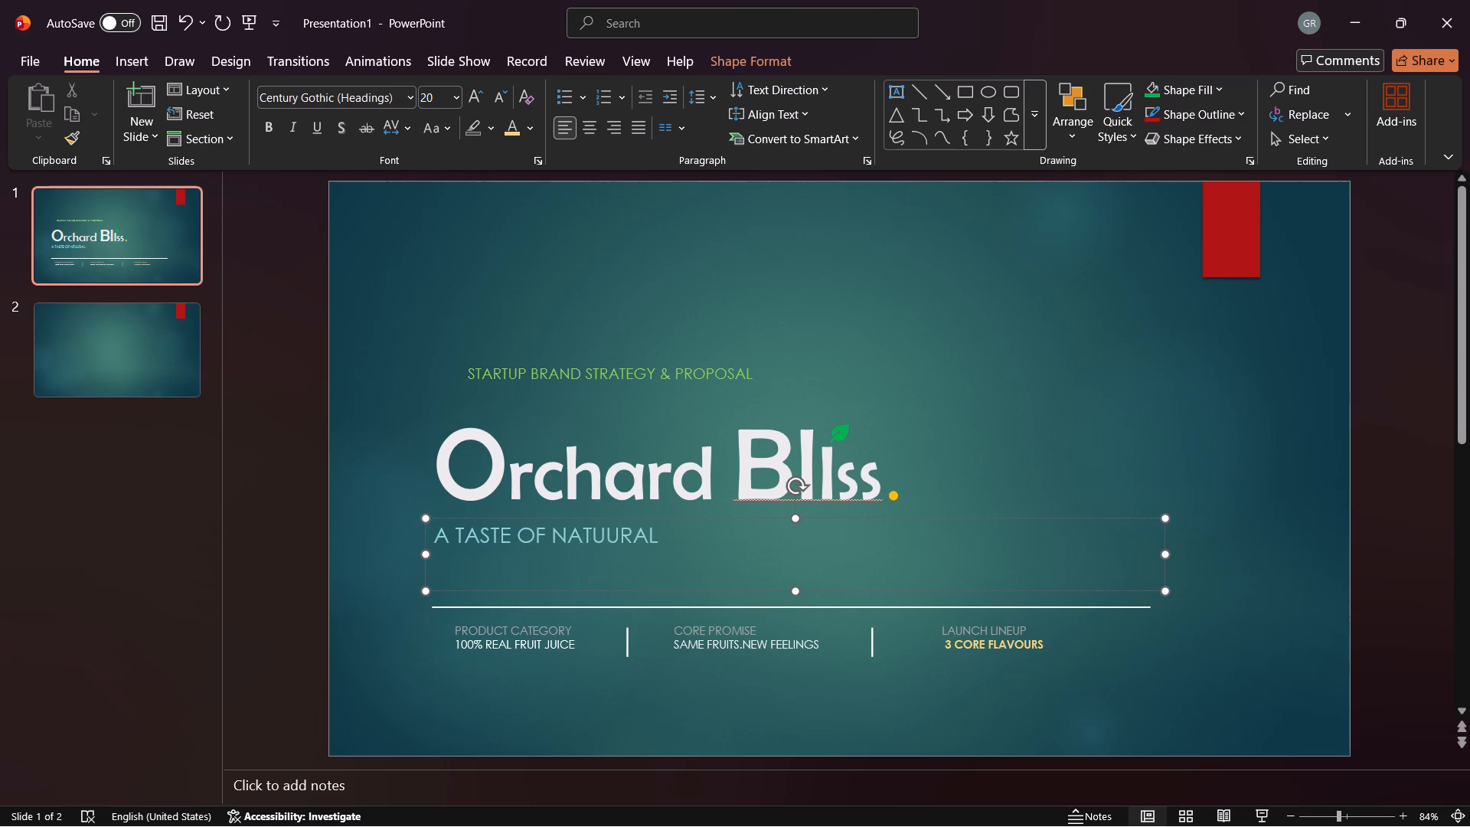
pyautogui.press('Right')
pyautogui.press('Right')
pyautogui.press('Right')
pyautogui.press('BackSpace')
pyautogui.press('Right')
pyautogui.press('Right')
pyautogui.press('Right')
# Add the word "FRESHNESS" to the end of the tagline, with its spelling corrected.
pyautogui.press('space')
pyautogui.write('frshness')
pyautogui.press('Left')
pyautogui.press('Down')
pyautogui.press('Down')
pyautogui.press('Down')
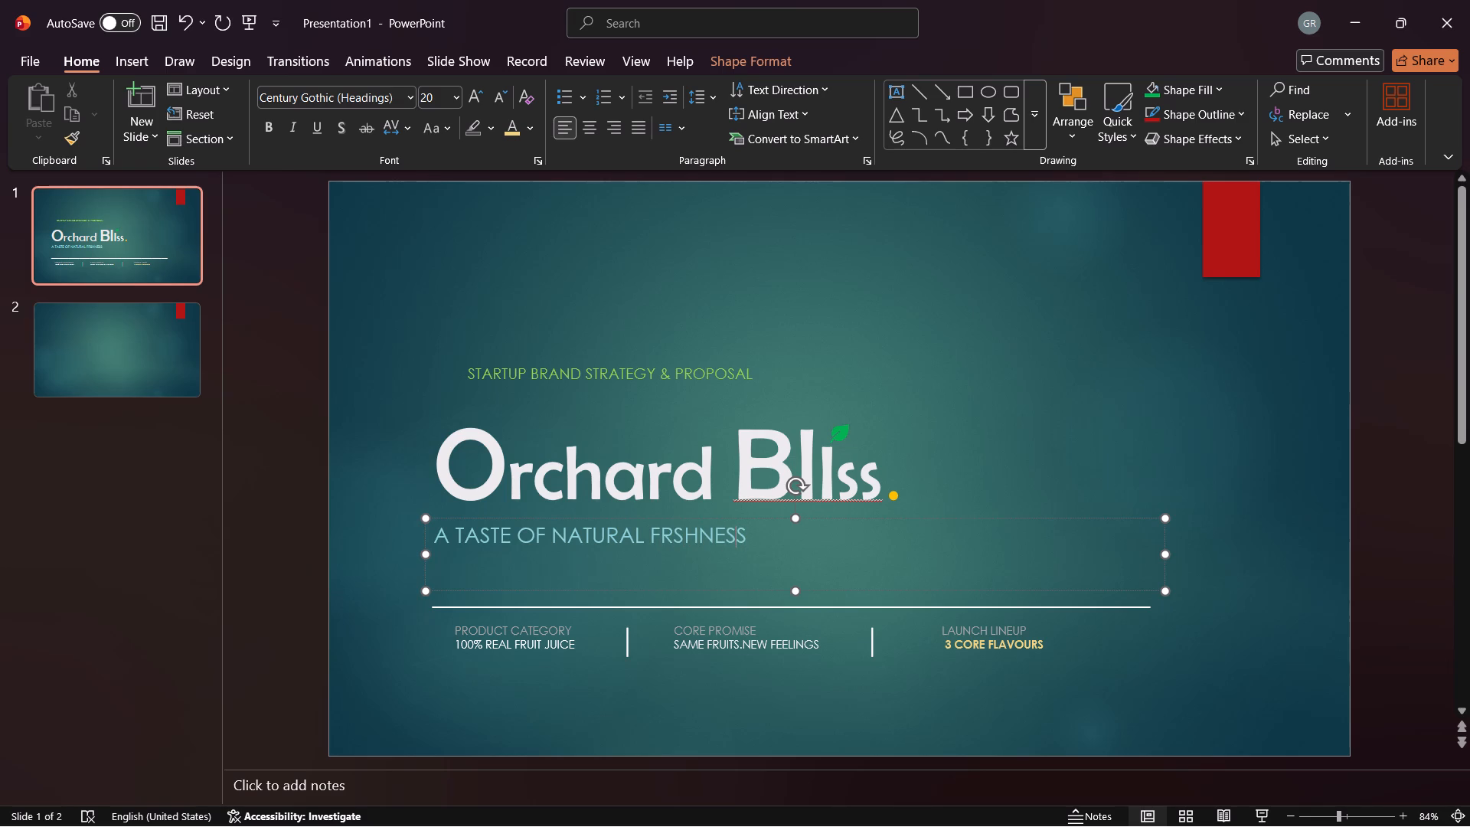
pyautogui.press('BackSpace')
pyautogui.press('Left')
pyautogui.press('Left')
pyautogui.press('Left')
pyautogui.press('Left')
pyautogui.press('e')
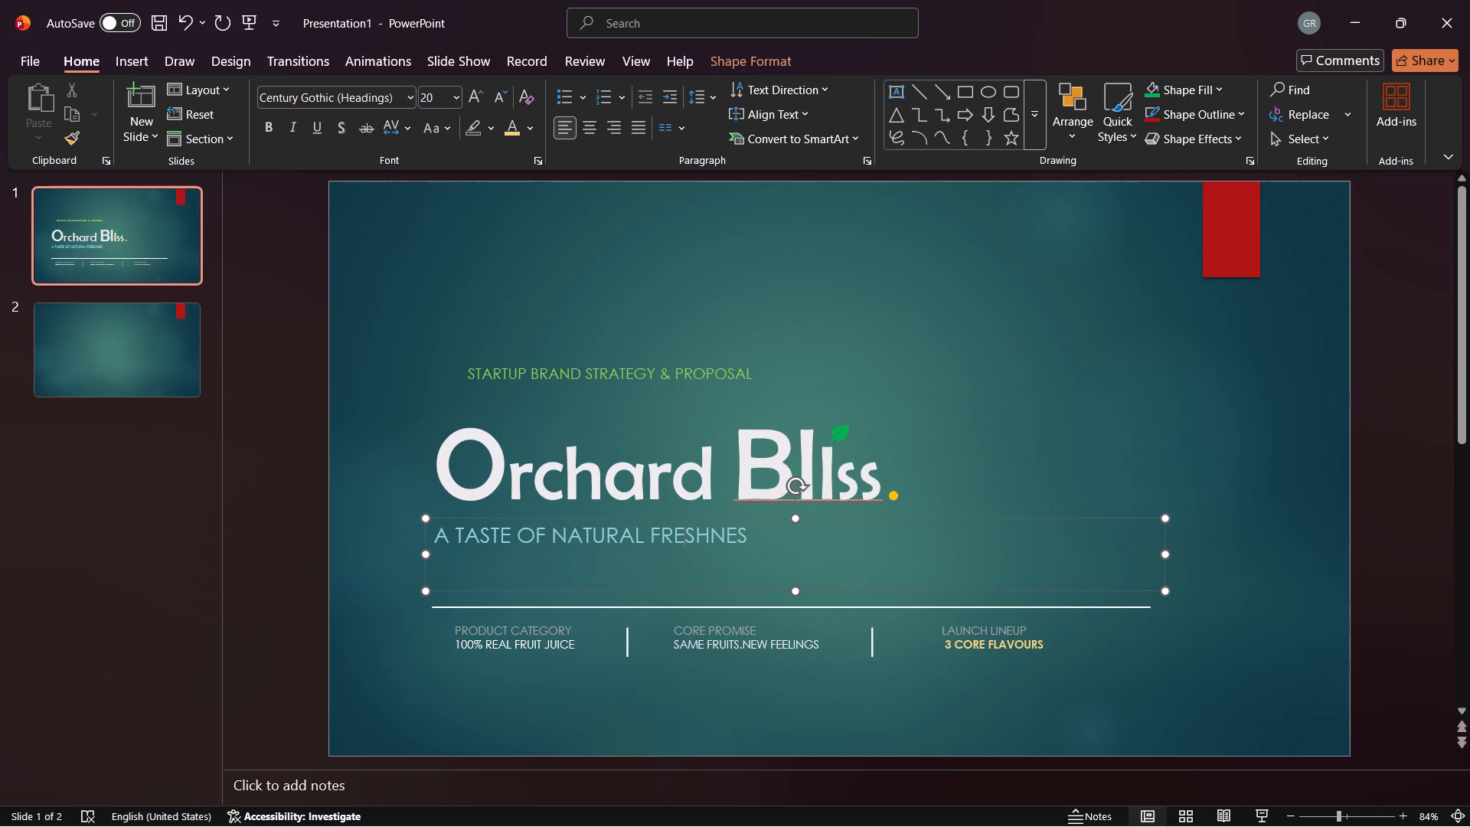
pyautogui.press('Right')
pyautogui.press('Right')
pyautogui.press('Right')
pyautogui.press('Right')
pyautogui.press('Right')
pyautogui.press('Right')
pyautogui.press('s')
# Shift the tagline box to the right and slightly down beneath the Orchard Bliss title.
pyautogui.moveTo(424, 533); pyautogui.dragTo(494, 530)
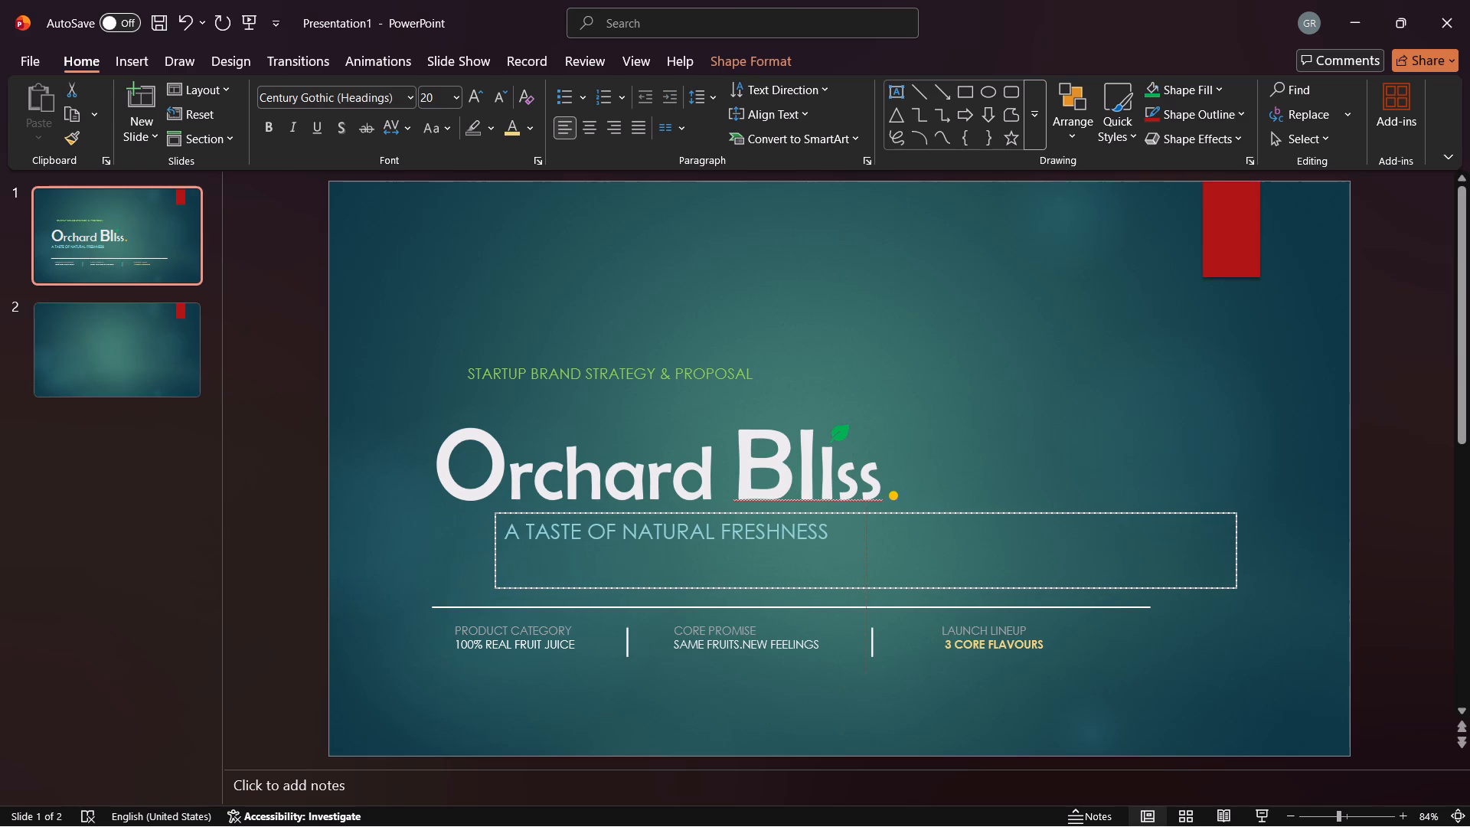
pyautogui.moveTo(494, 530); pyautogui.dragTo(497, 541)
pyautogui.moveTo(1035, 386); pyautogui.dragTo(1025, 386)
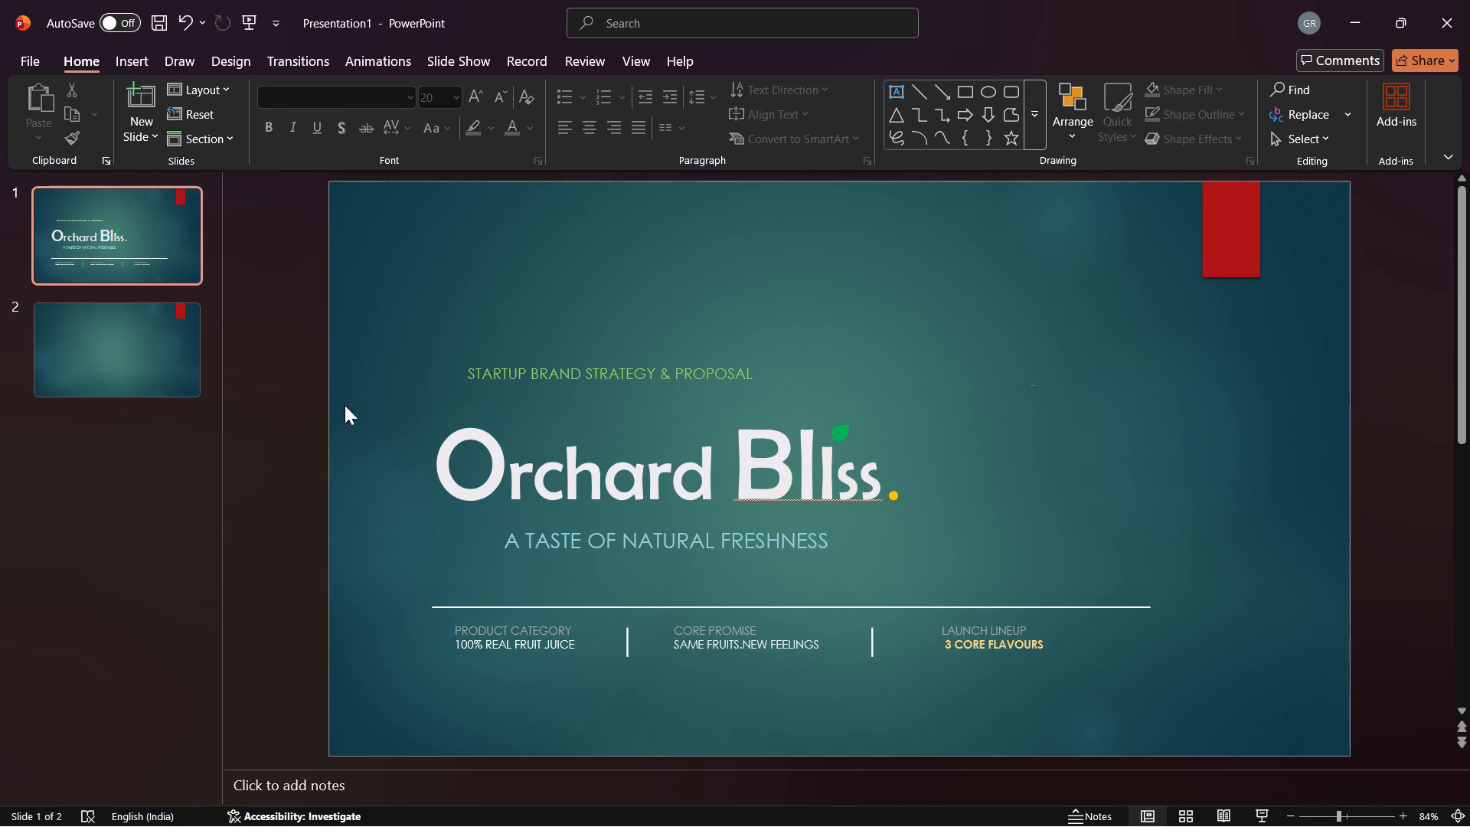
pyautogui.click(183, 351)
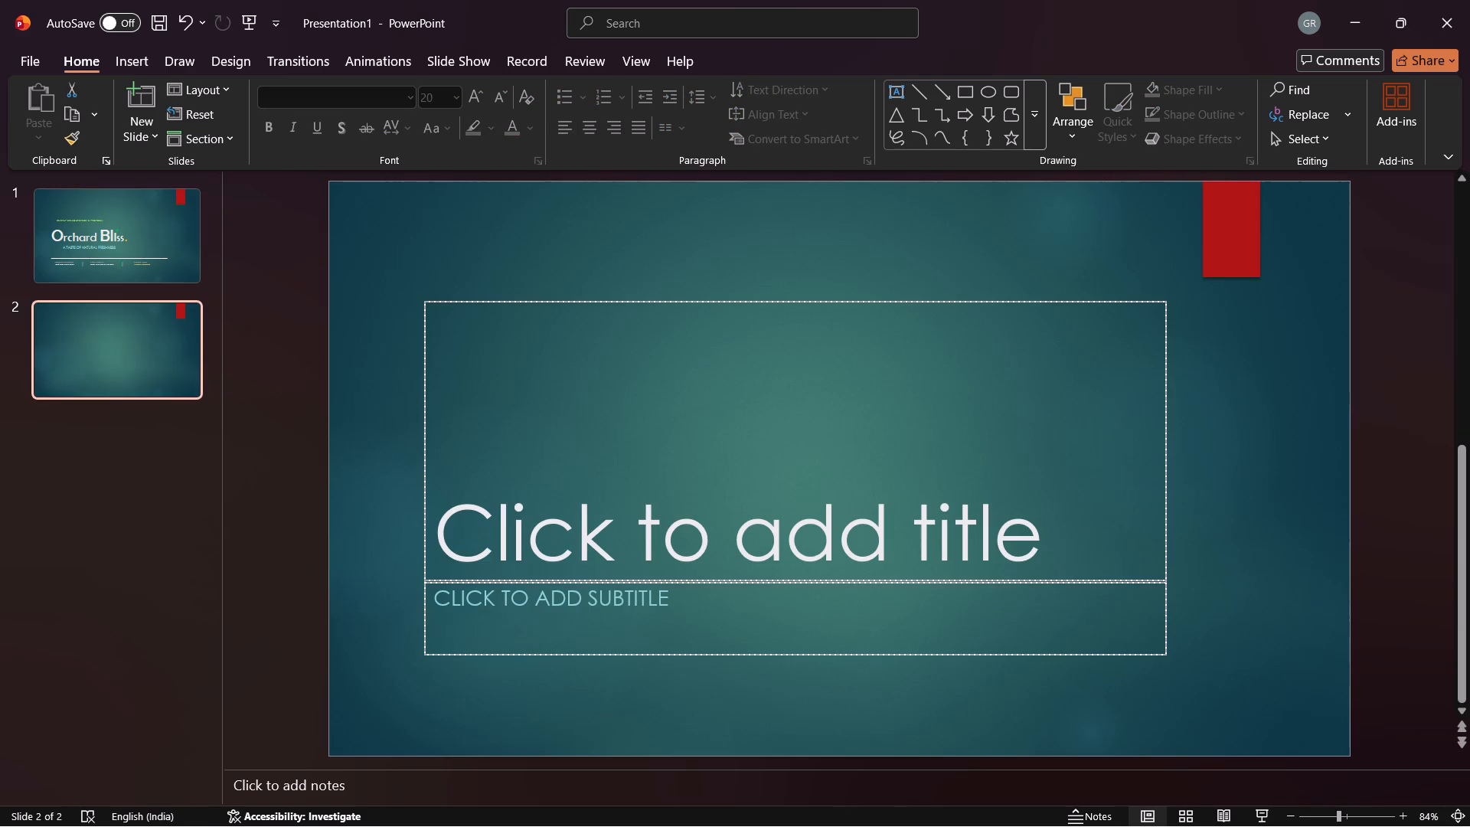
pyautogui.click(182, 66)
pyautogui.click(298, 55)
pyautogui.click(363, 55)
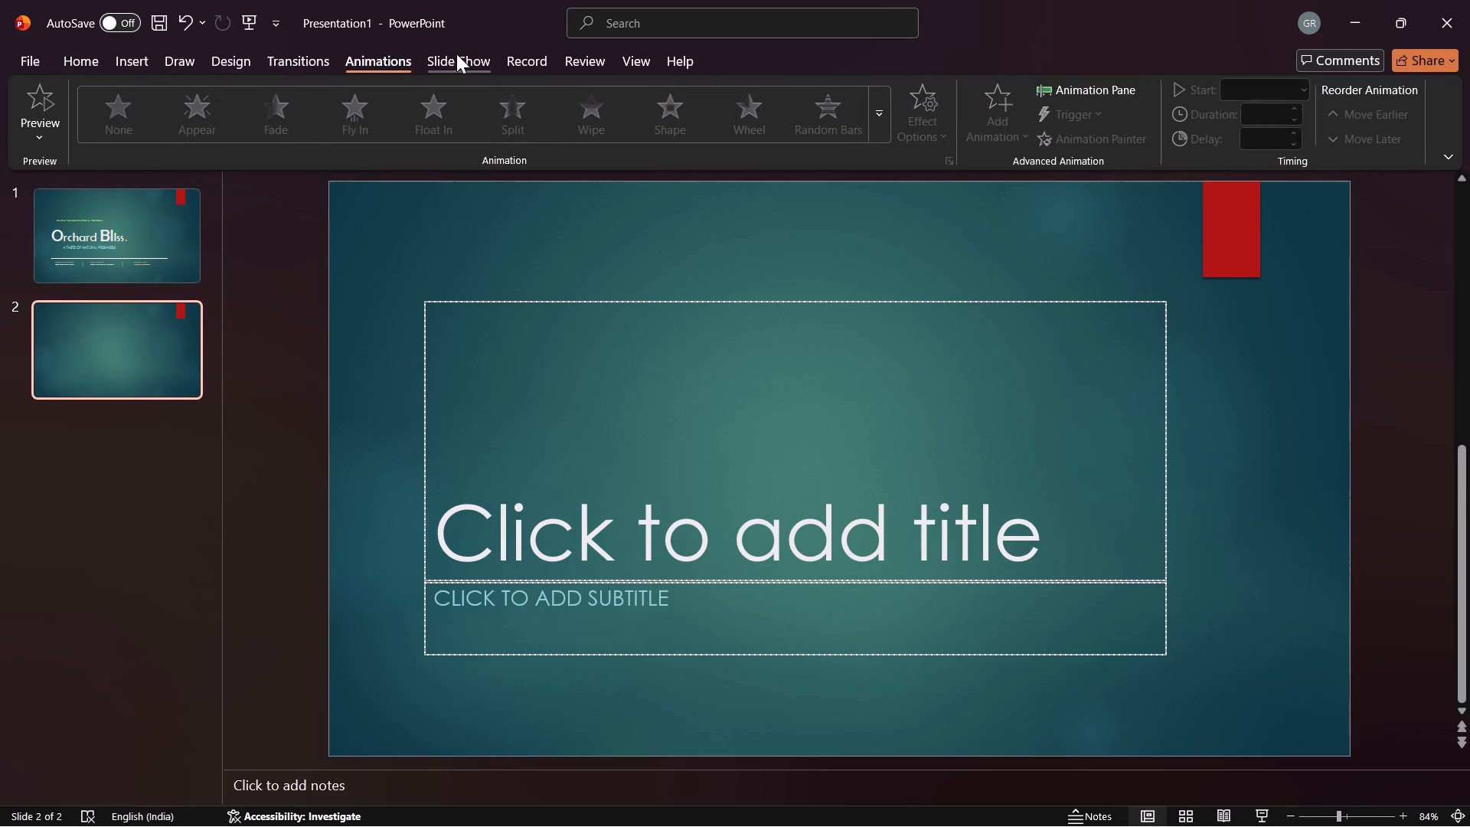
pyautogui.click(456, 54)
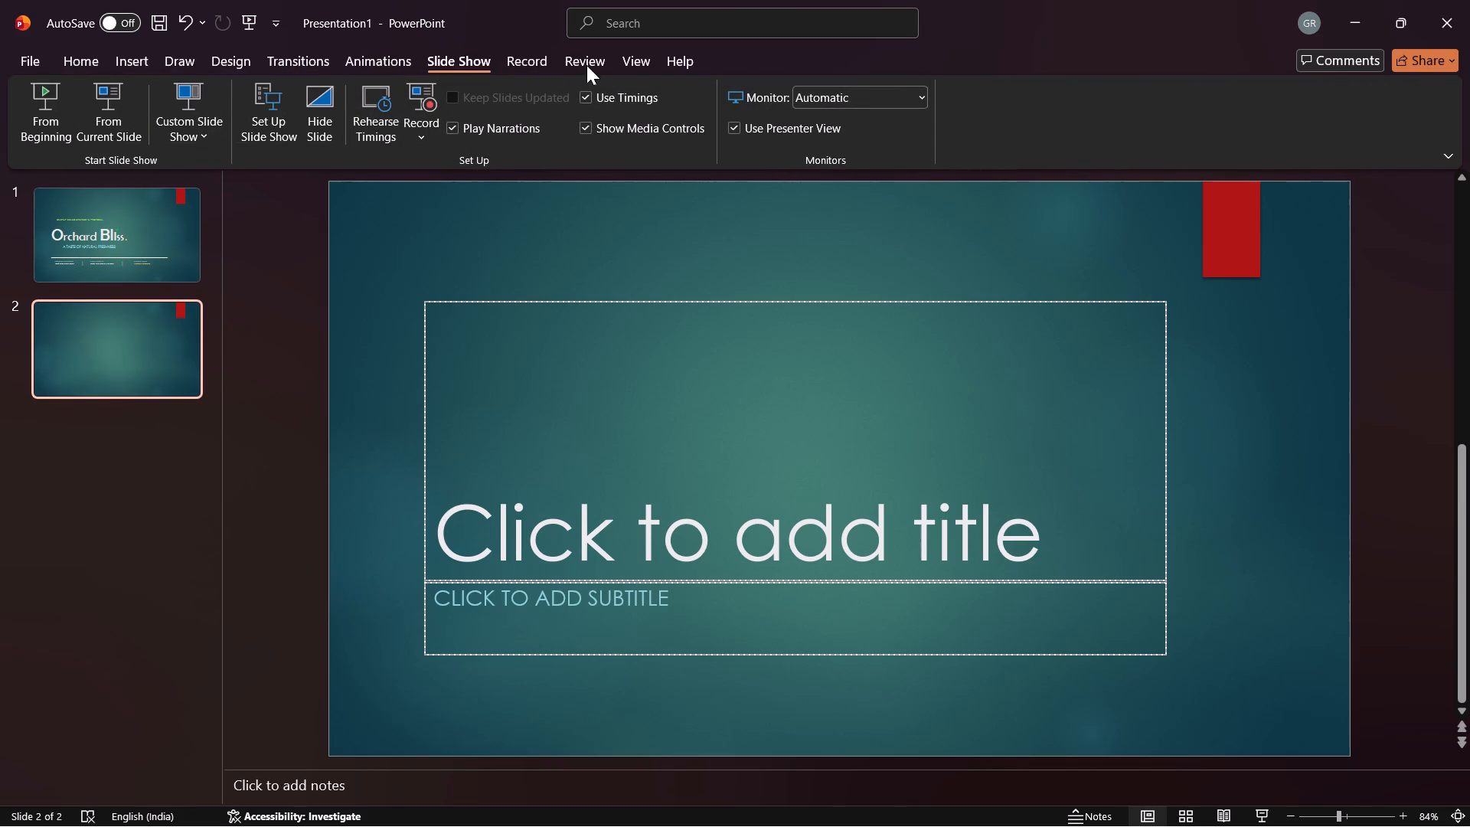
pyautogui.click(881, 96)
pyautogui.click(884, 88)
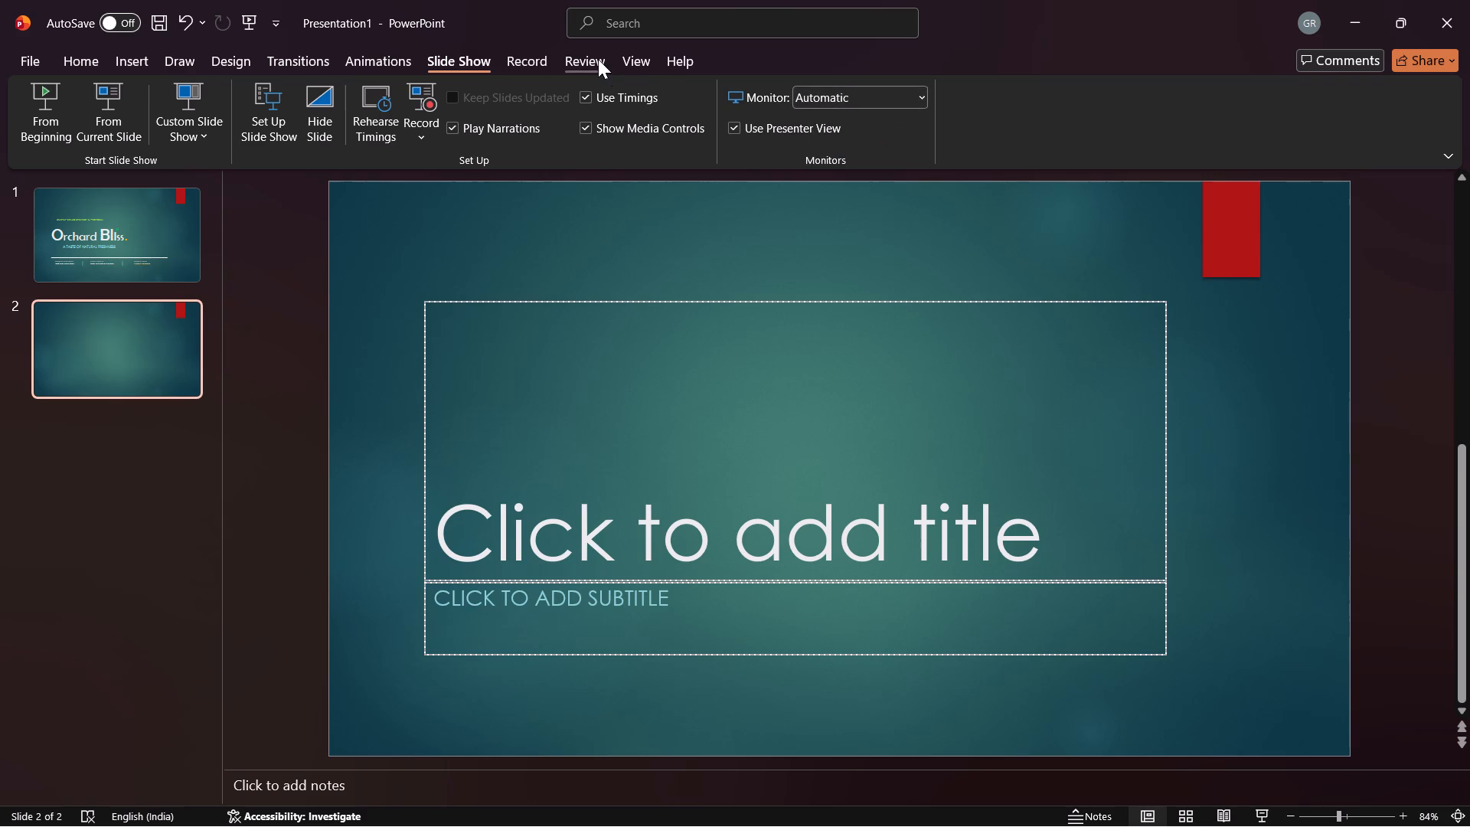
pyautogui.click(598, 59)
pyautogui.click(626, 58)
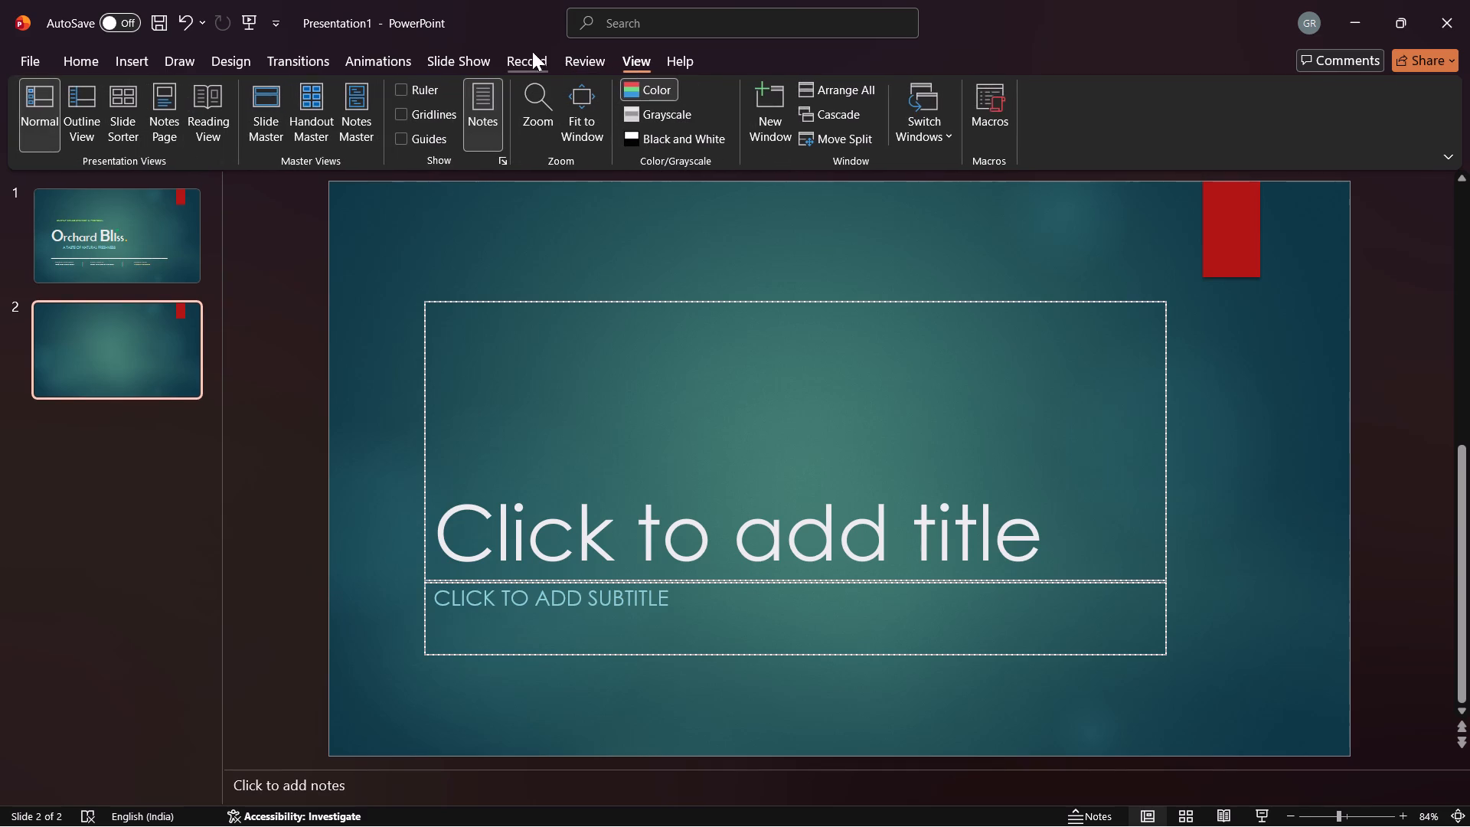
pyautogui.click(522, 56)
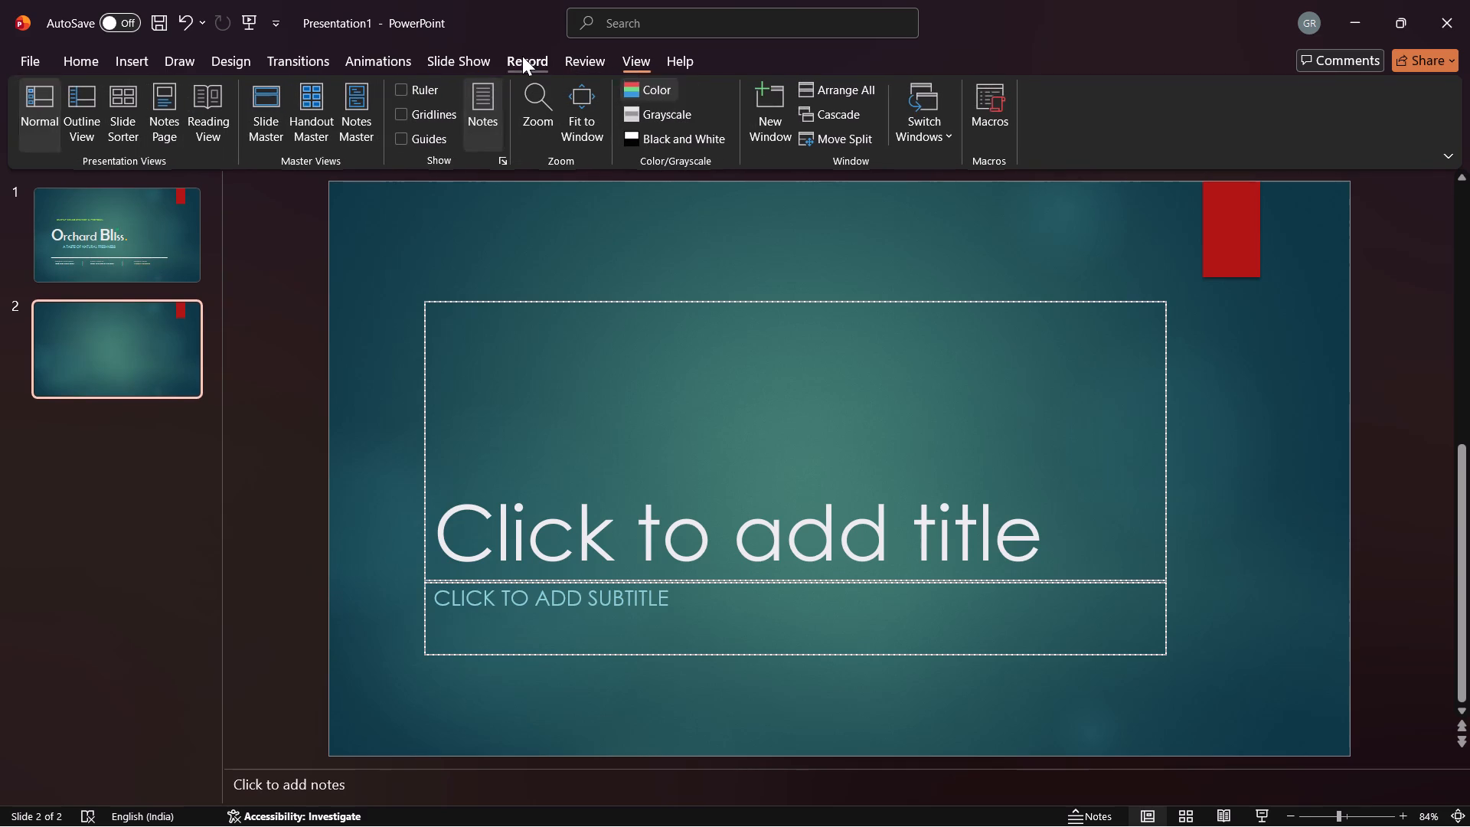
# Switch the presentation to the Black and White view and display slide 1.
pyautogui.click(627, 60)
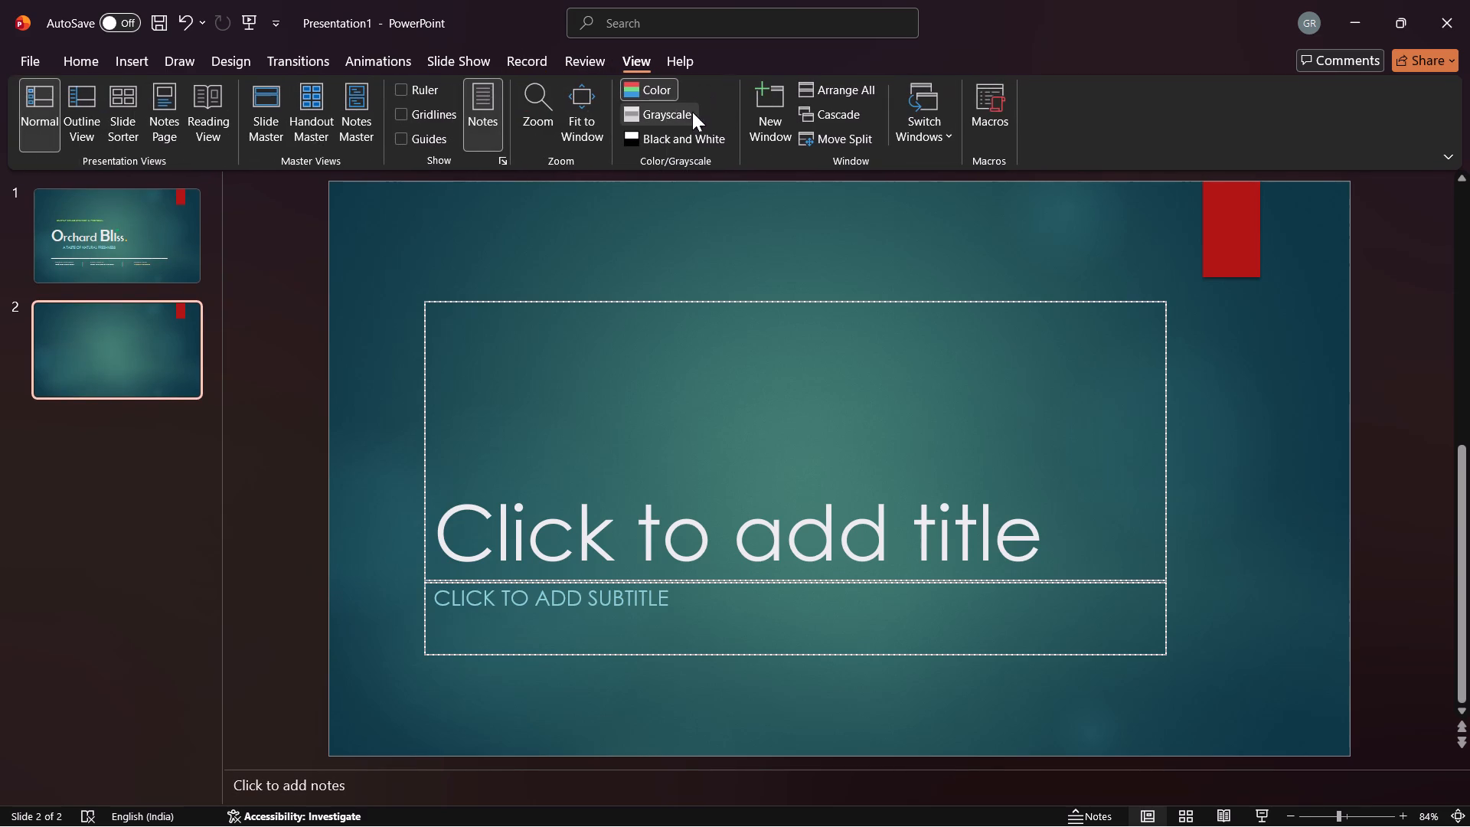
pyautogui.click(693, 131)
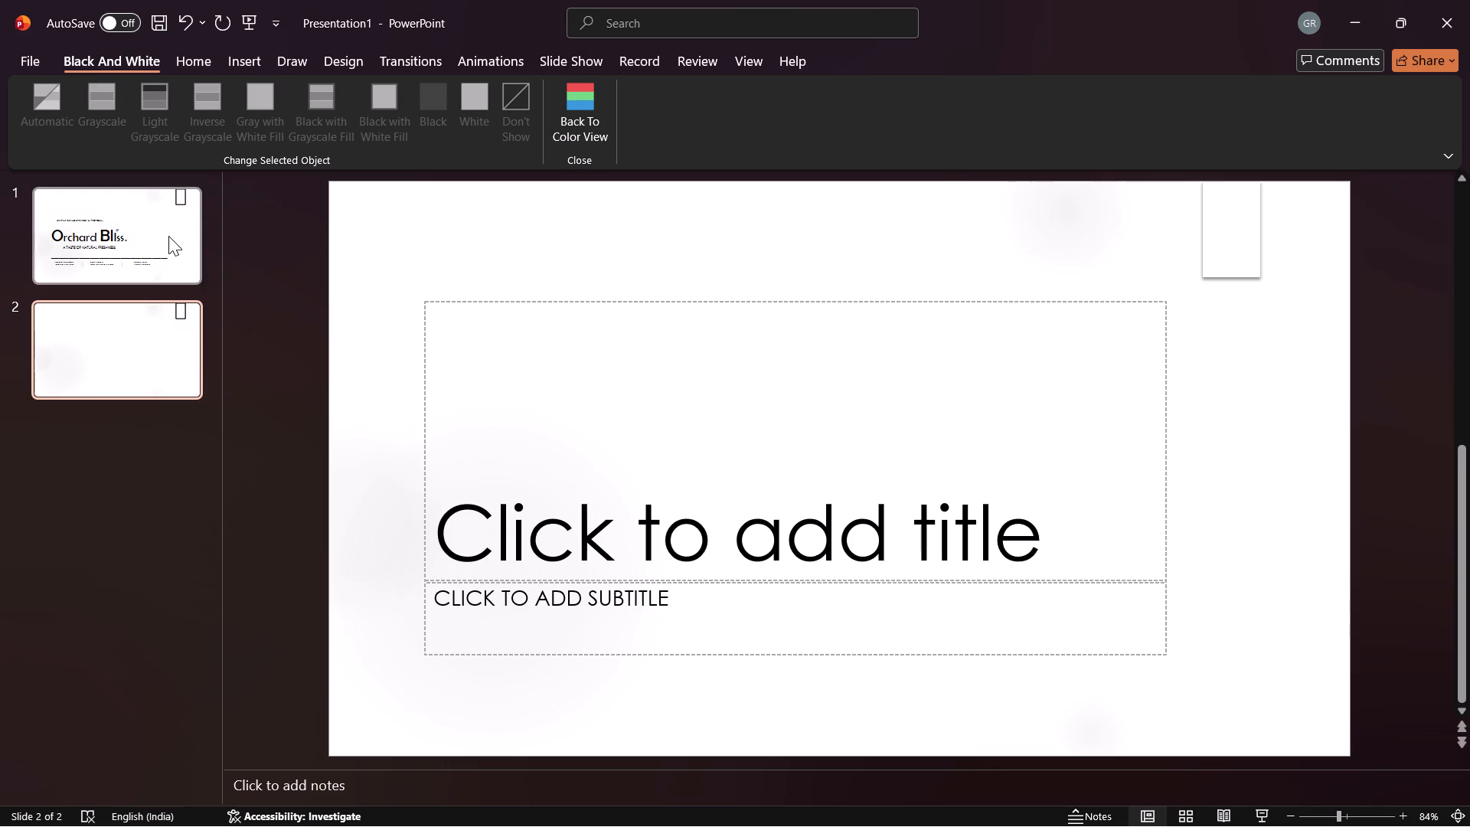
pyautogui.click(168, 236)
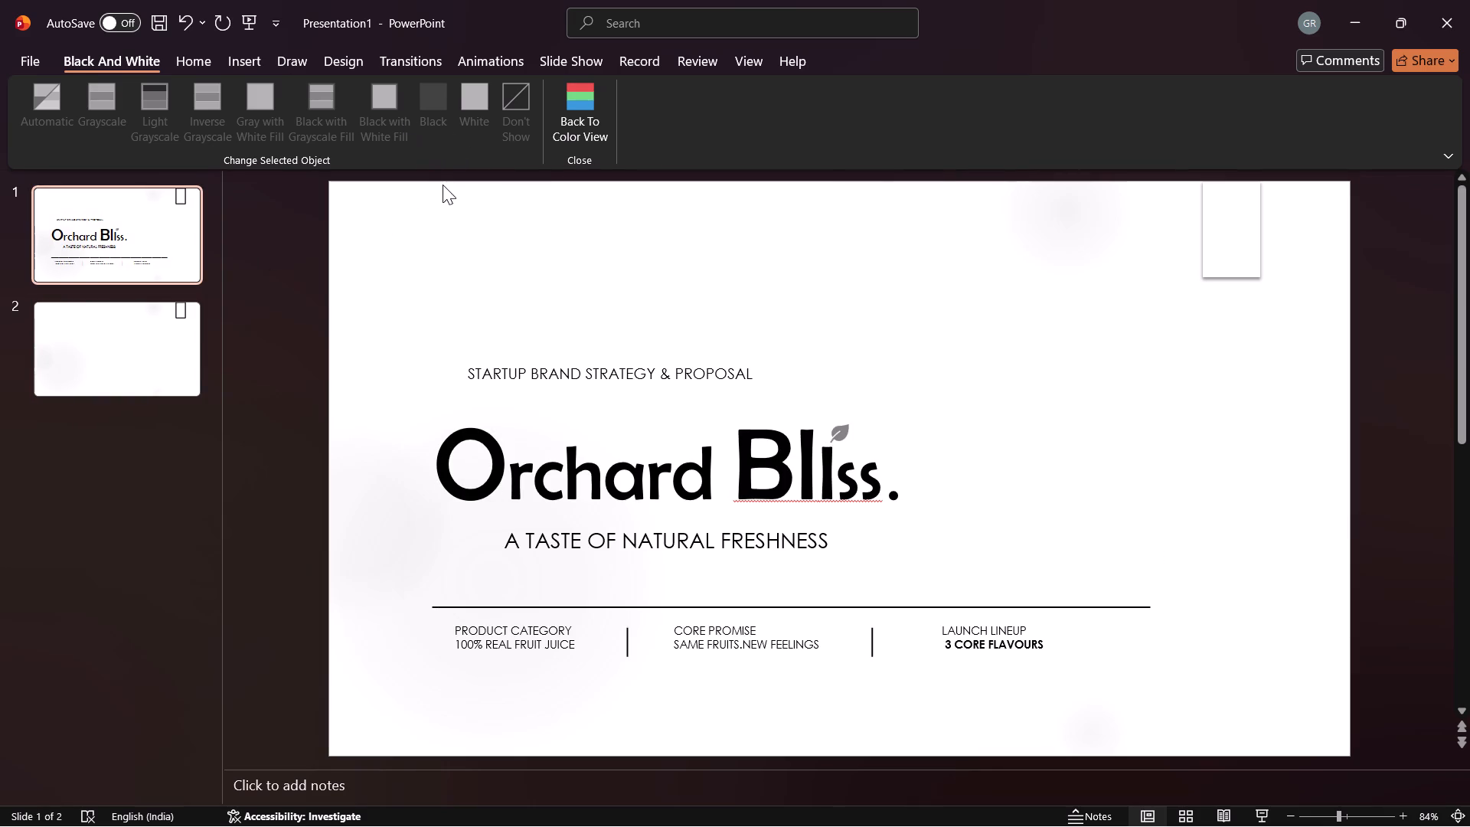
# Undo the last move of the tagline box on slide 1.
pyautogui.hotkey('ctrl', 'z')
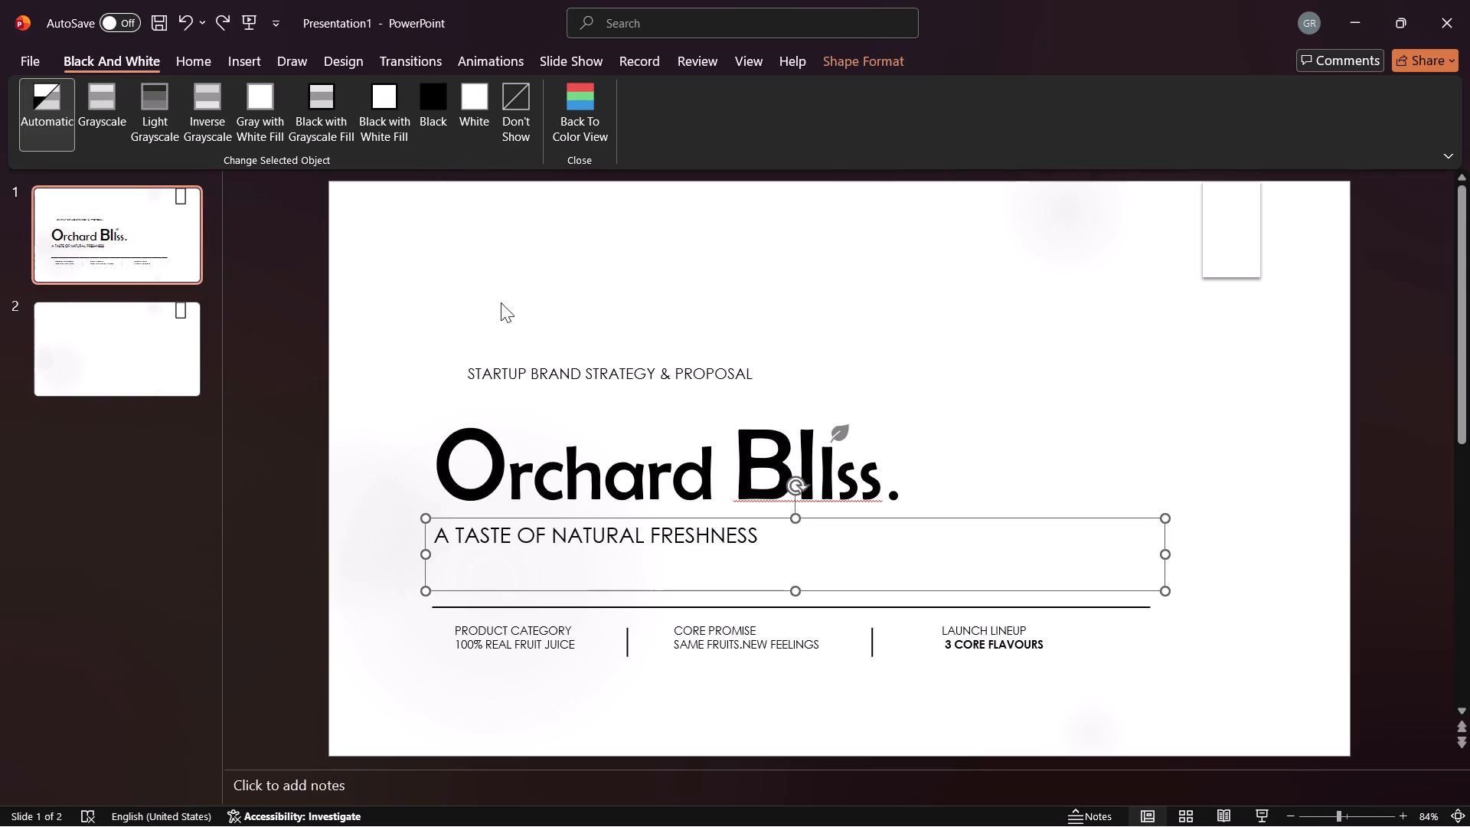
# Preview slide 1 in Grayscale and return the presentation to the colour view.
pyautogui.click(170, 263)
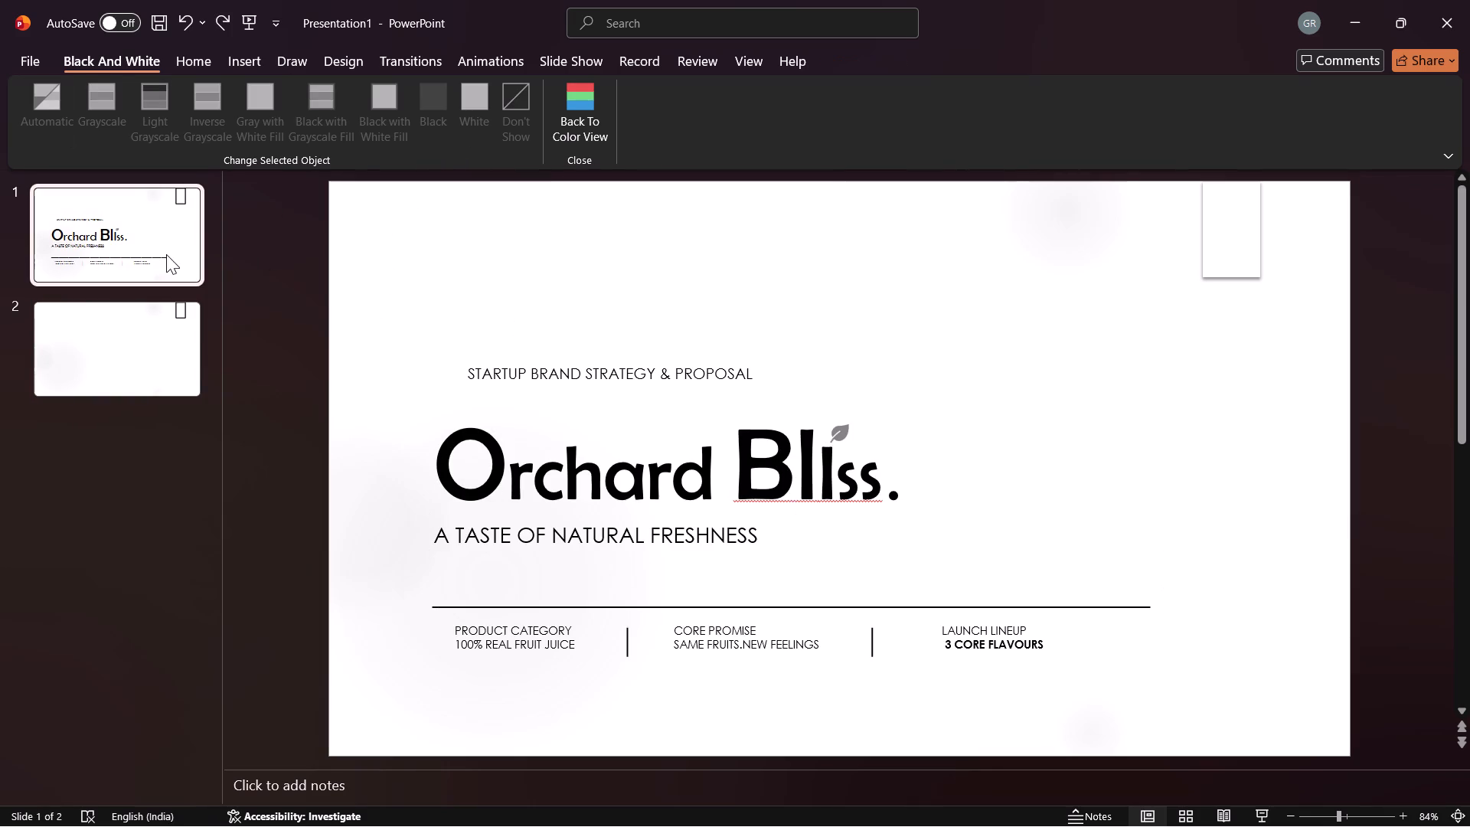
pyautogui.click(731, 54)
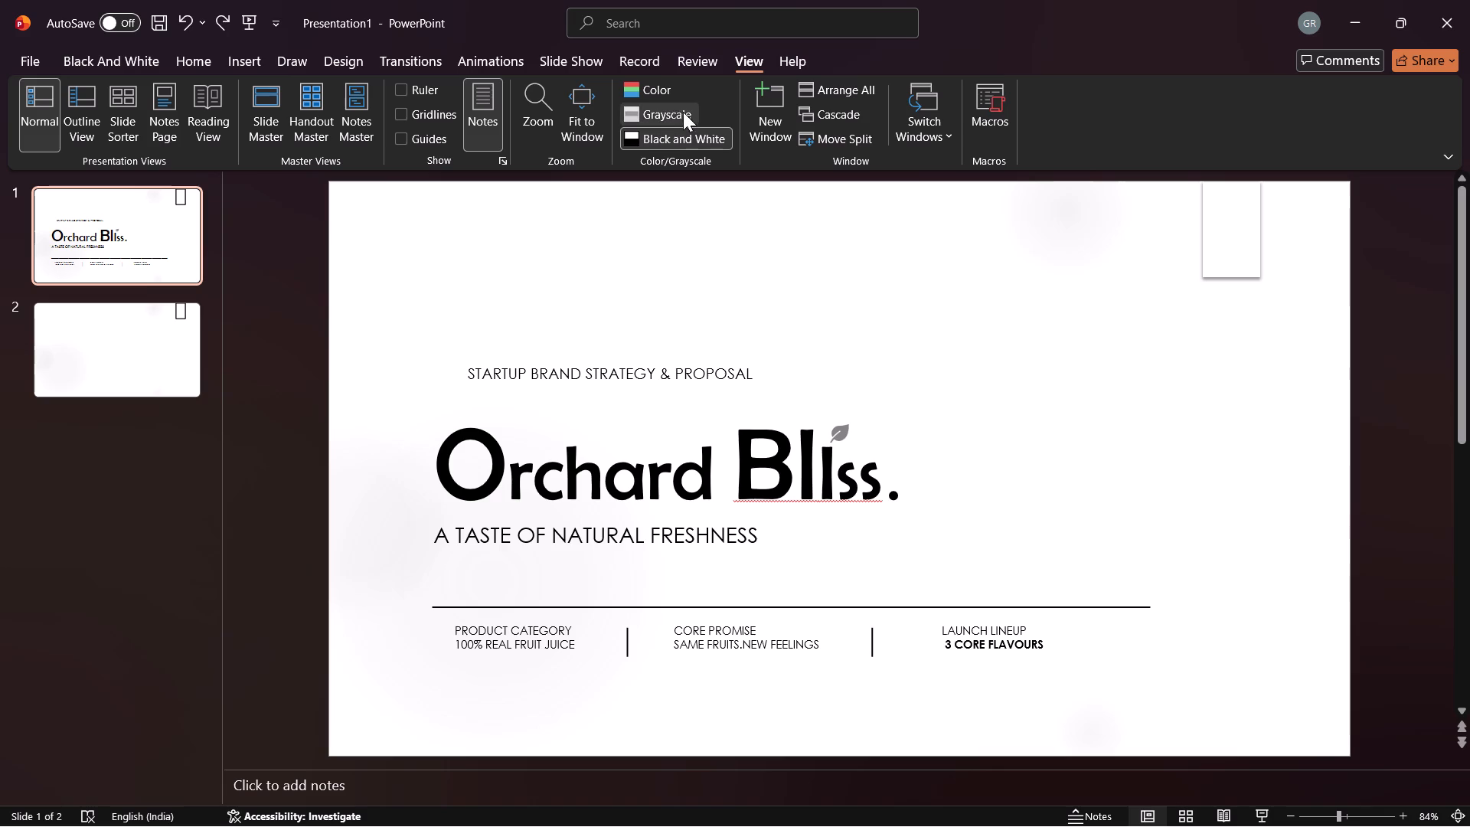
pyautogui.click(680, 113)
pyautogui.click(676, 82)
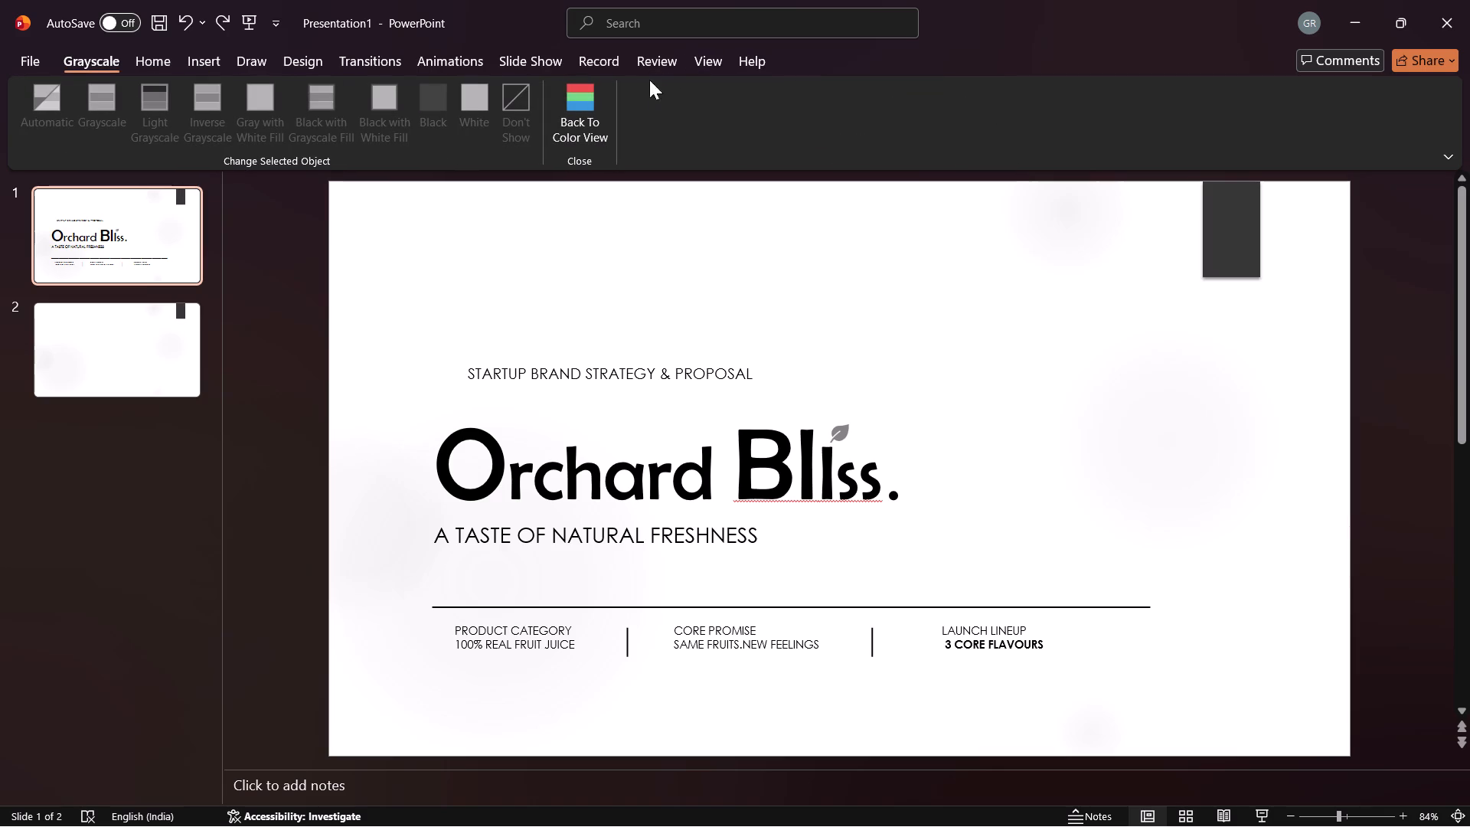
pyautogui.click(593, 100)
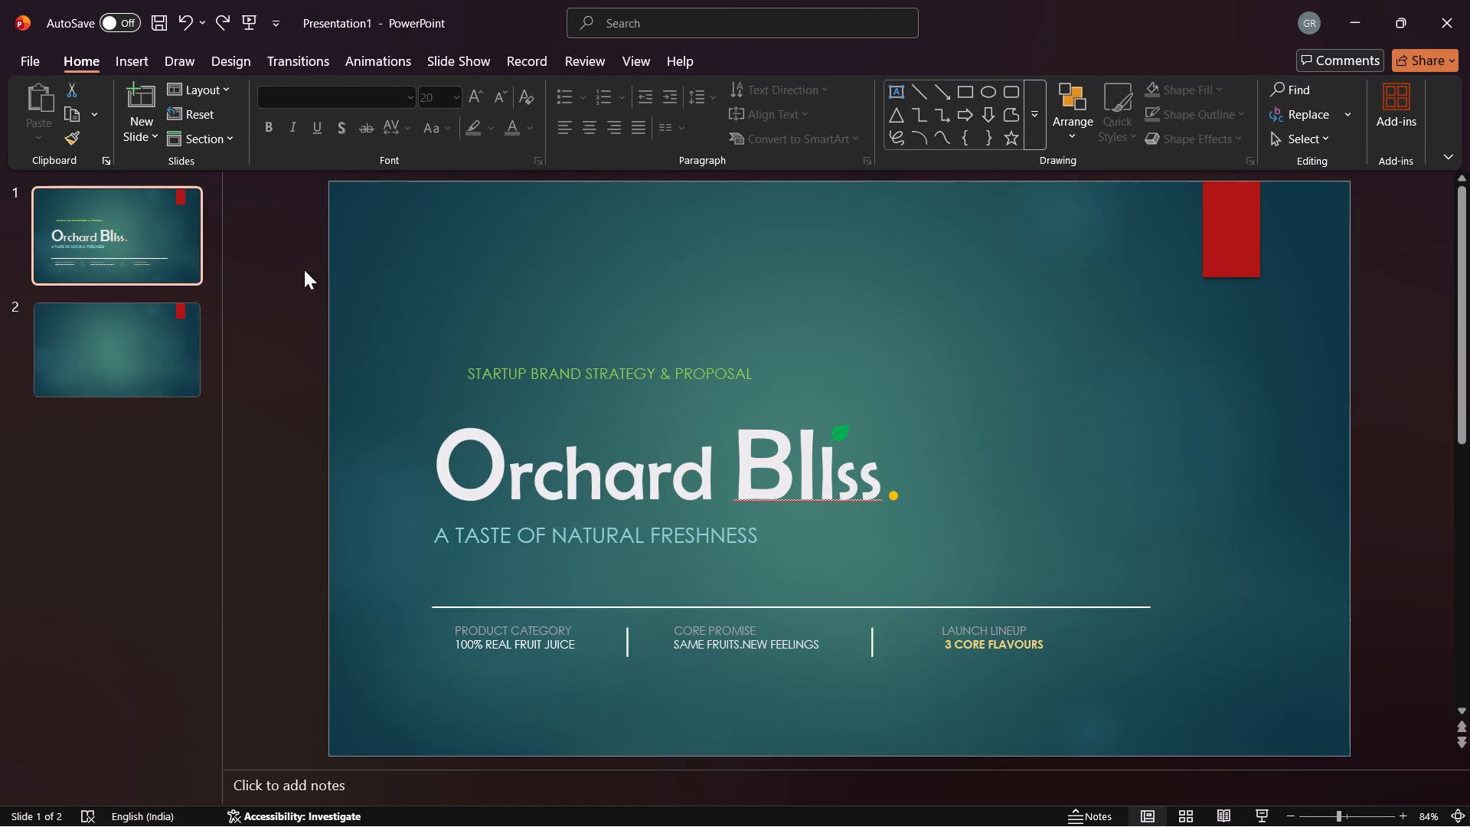
# Examine the fill, artistic effects and texture options available for slide 2's background.
pyautogui.click(117, 331)
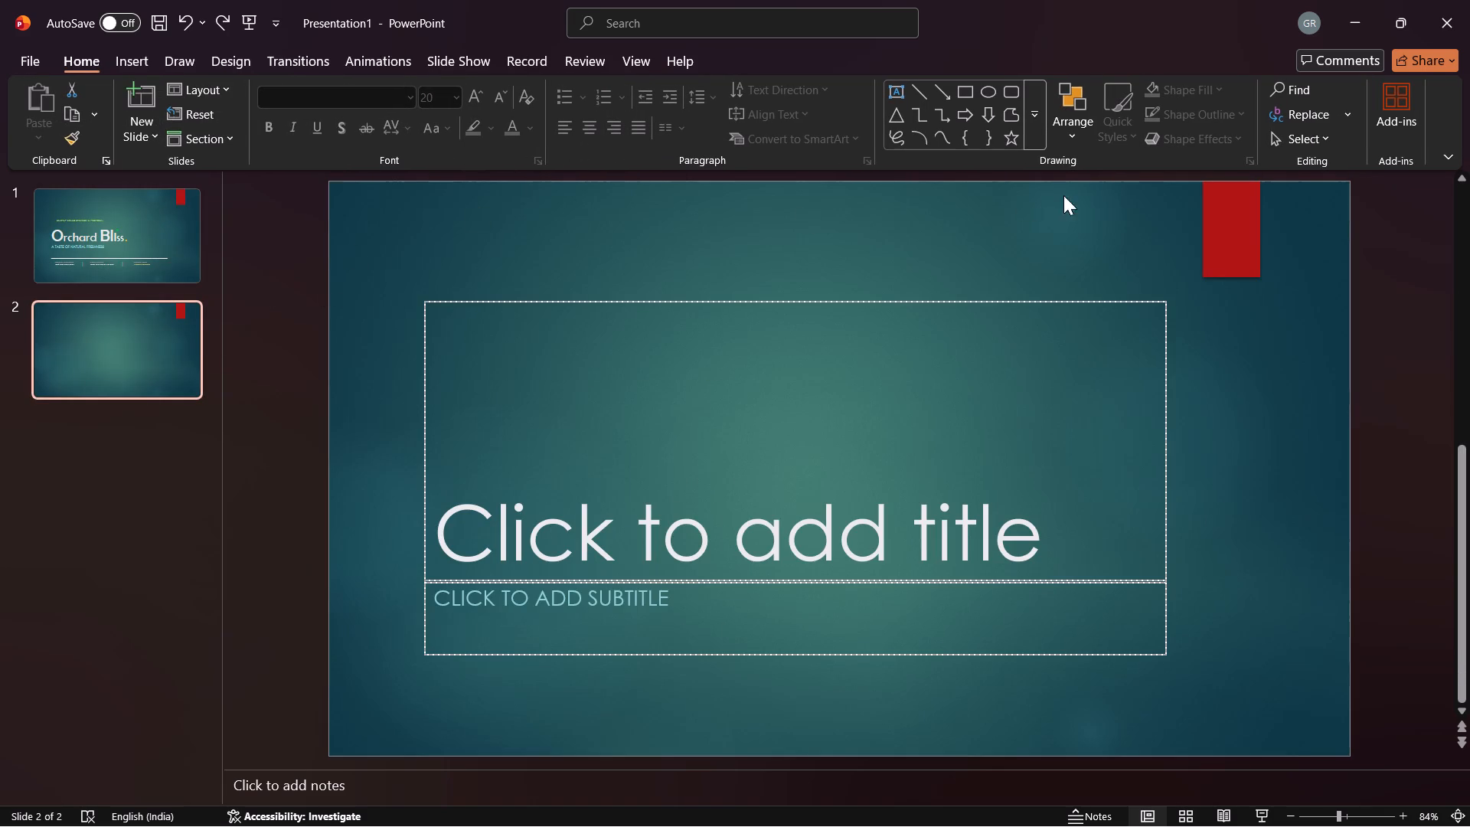
pyautogui.rightClick(181, 346)
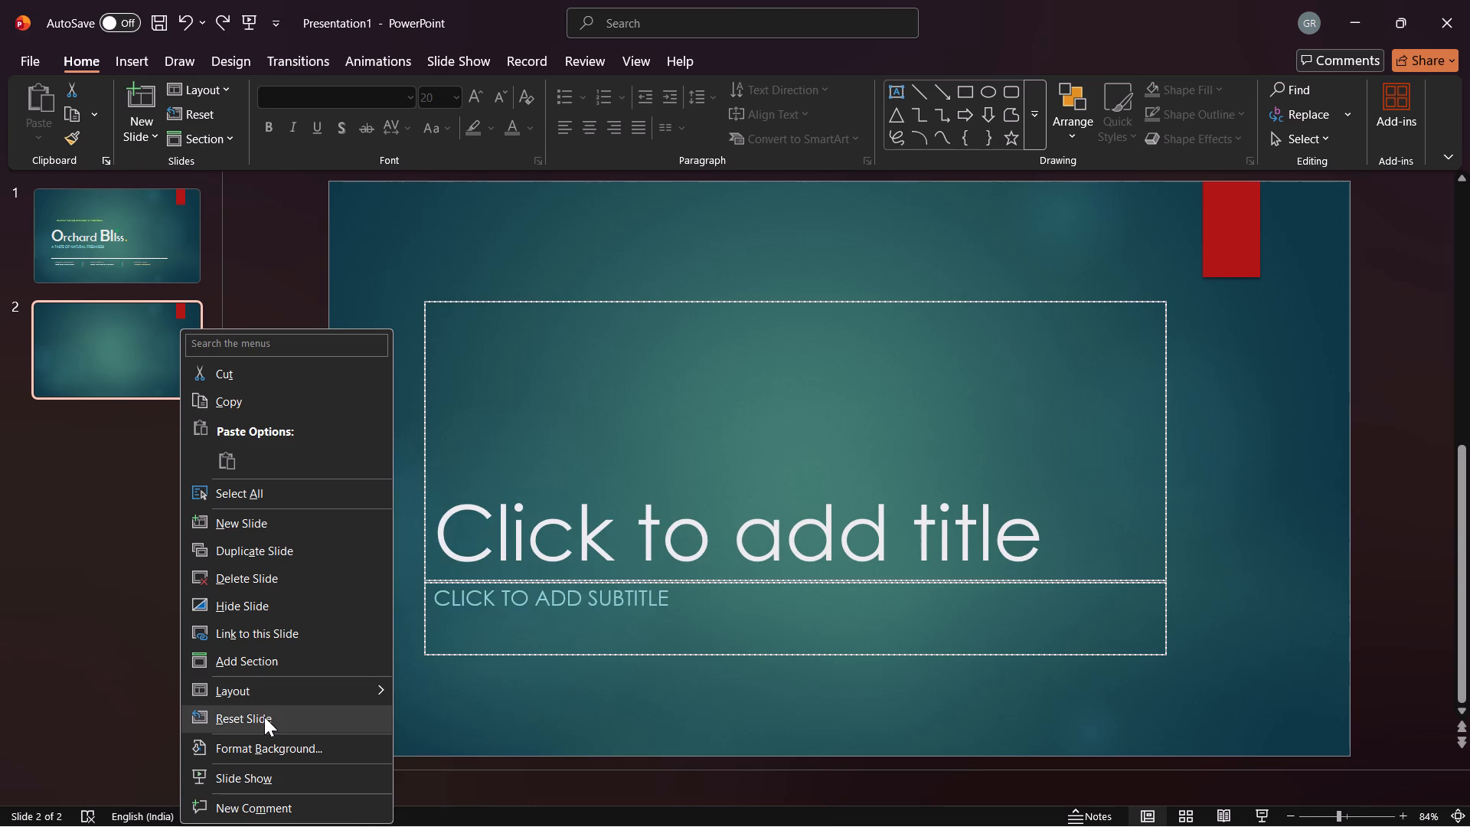
pyautogui.click(266, 743)
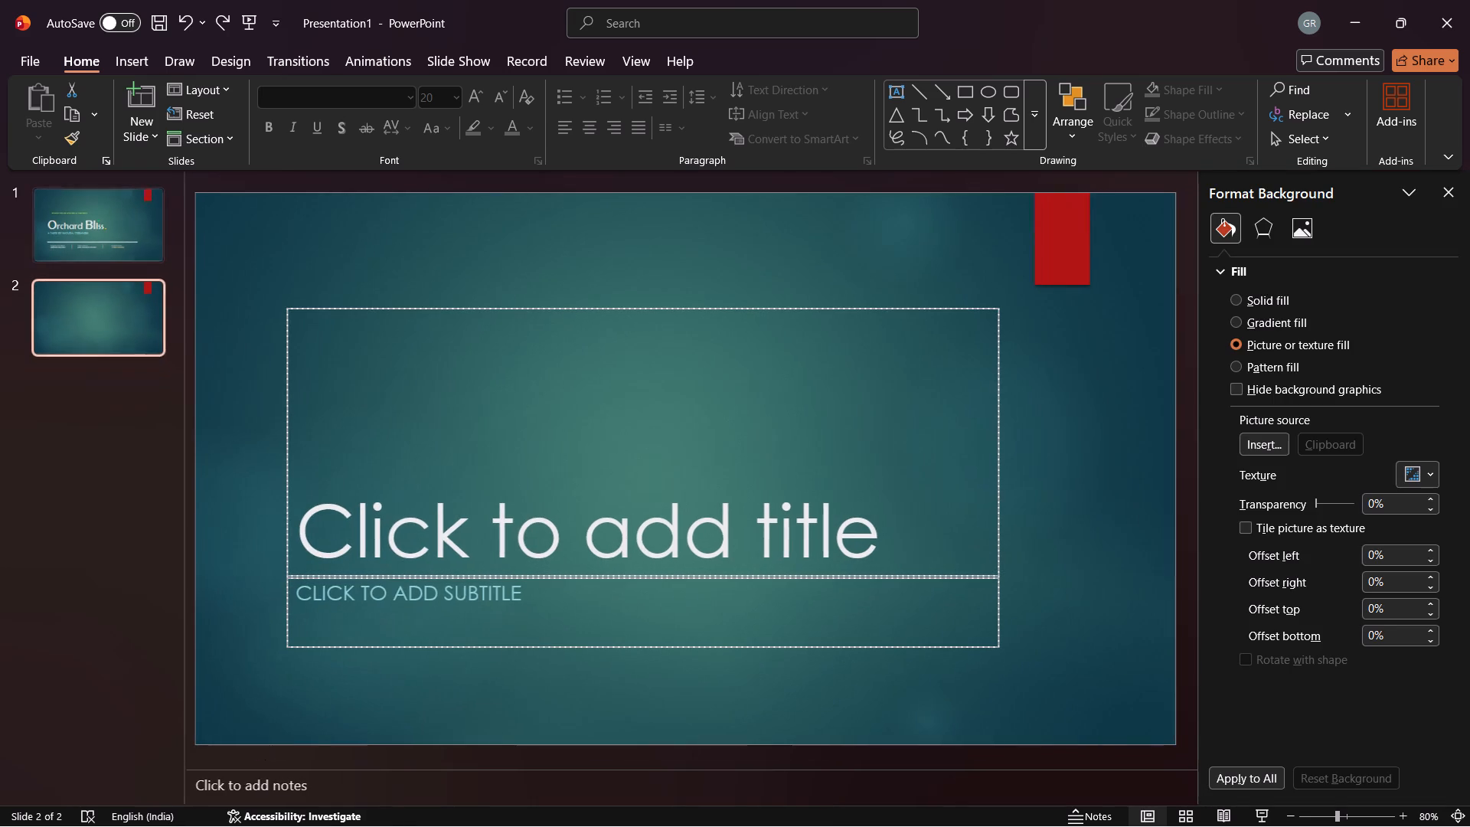
pyautogui.click(1267, 231)
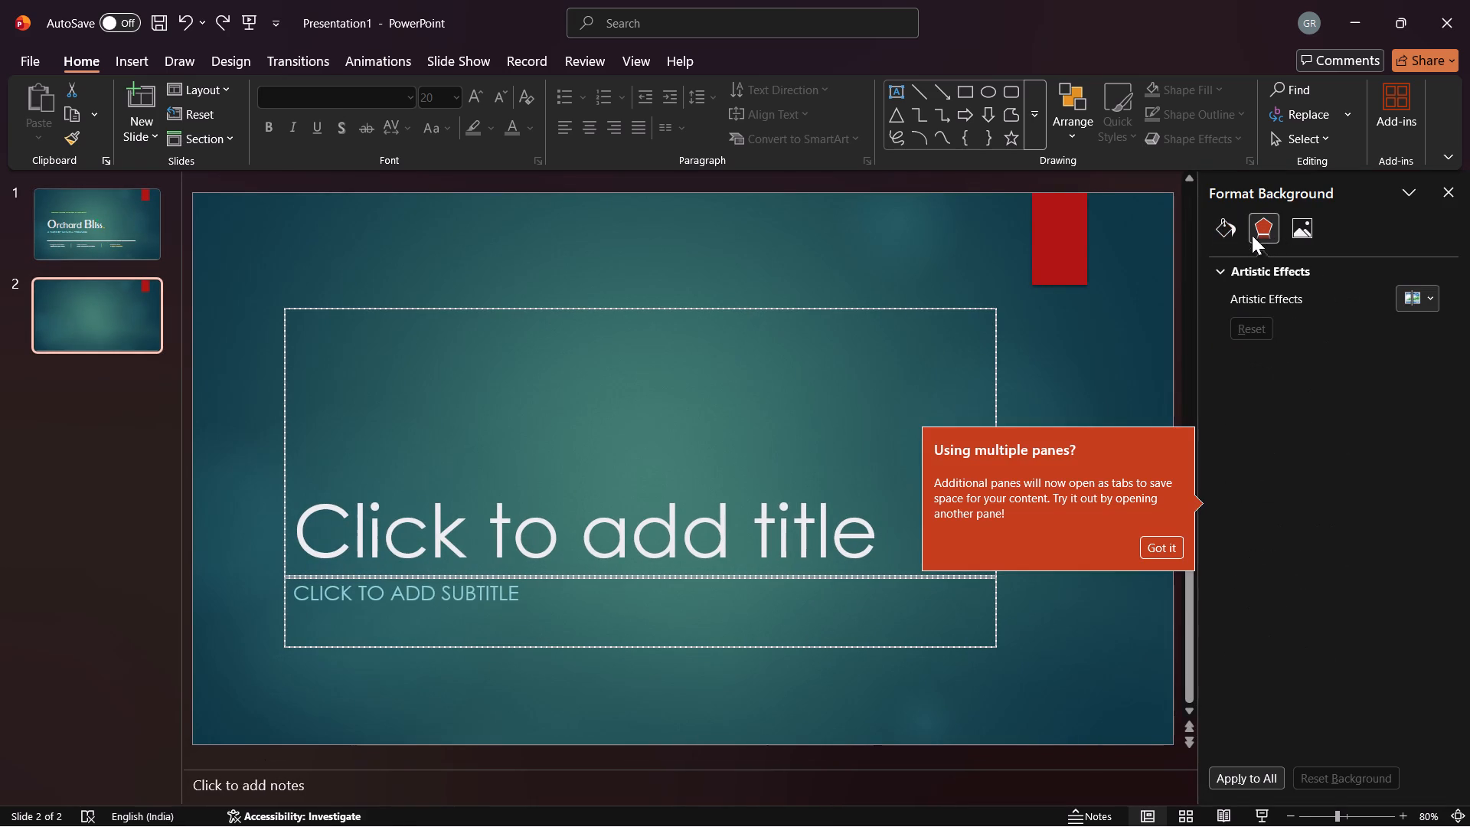
pyautogui.click(1226, 222)
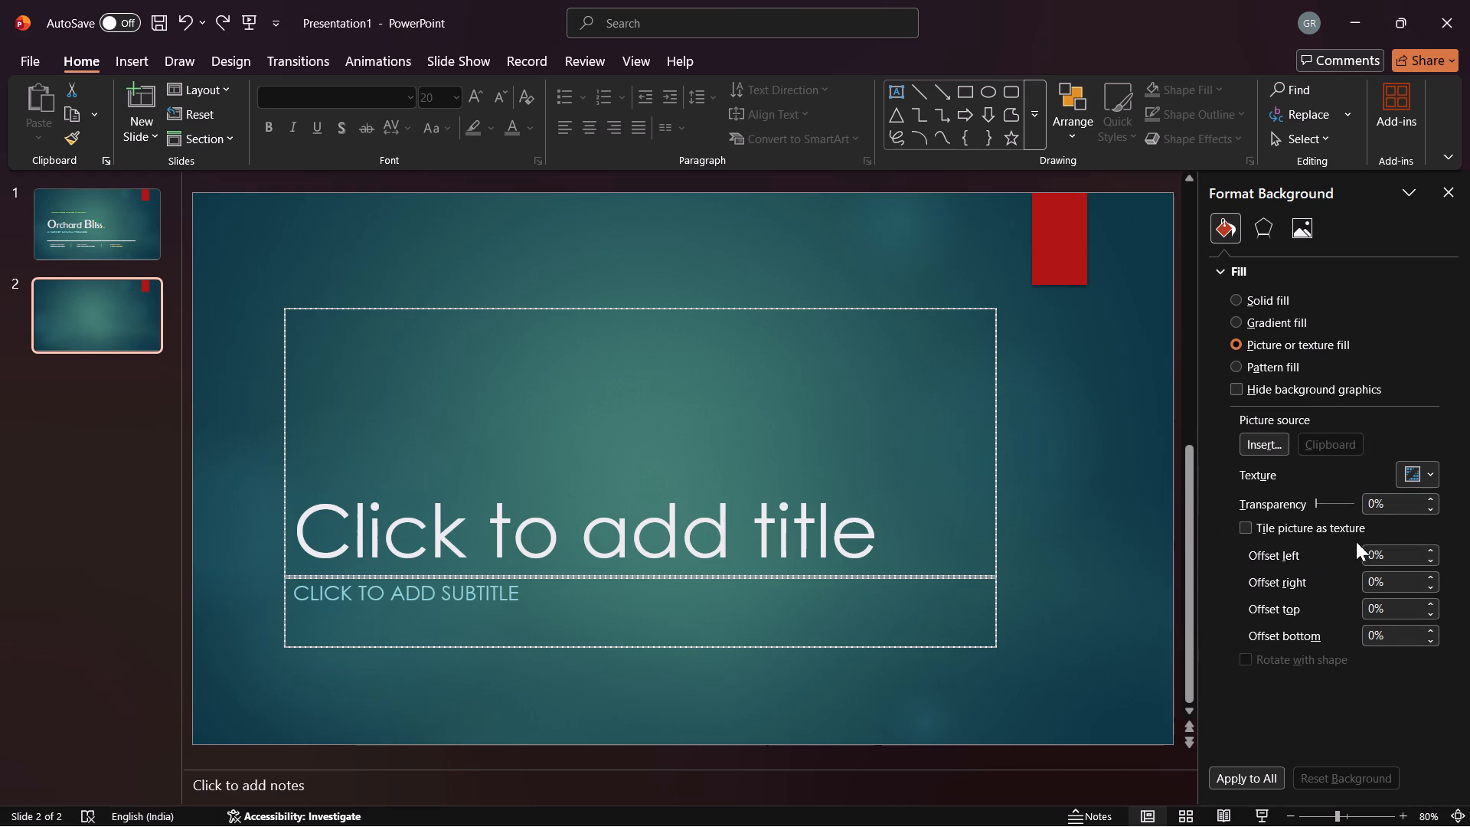
pyautogui.click(1429, 471)
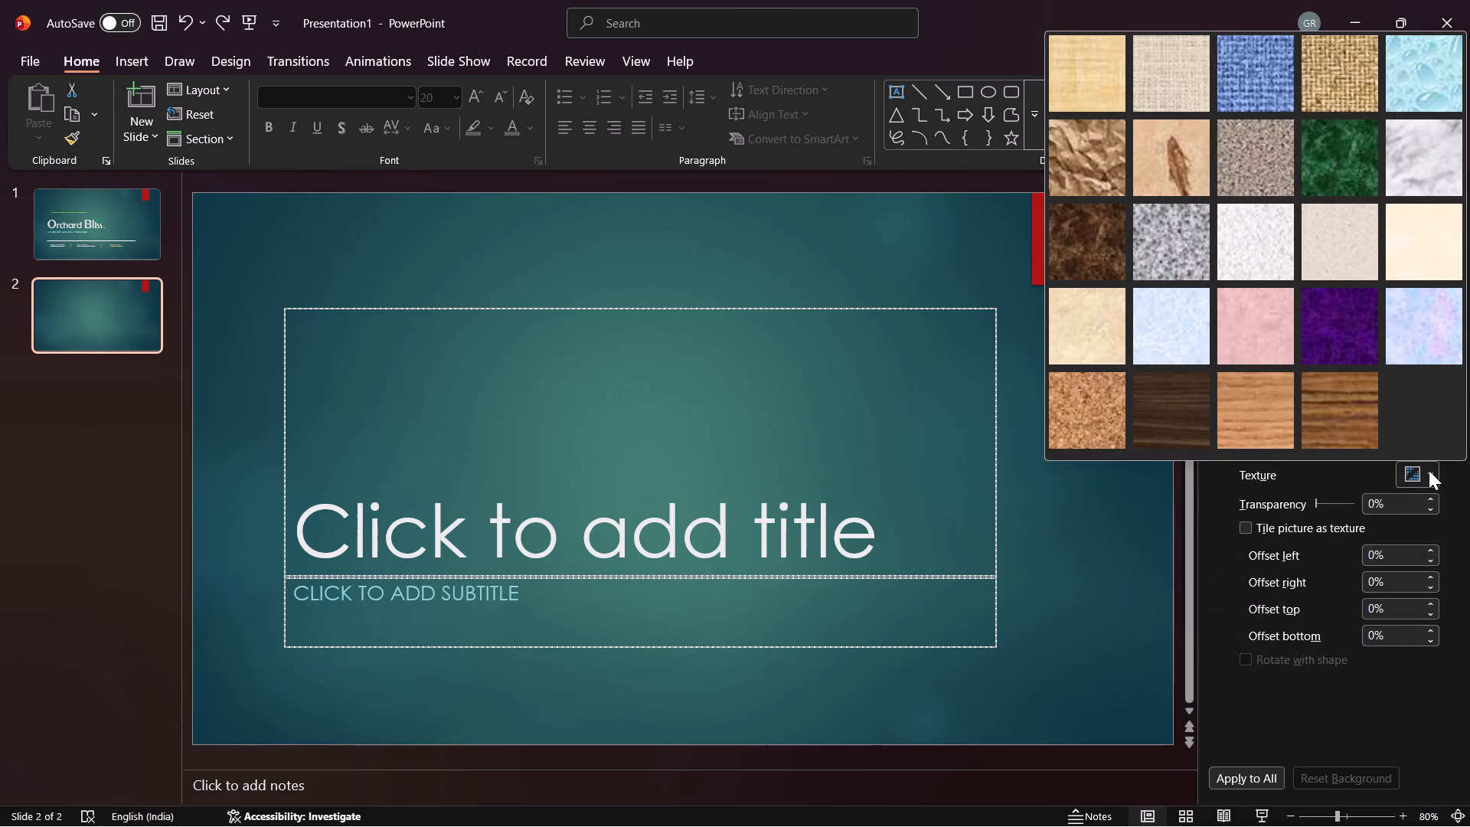
pyautogui.click(1359, 665)
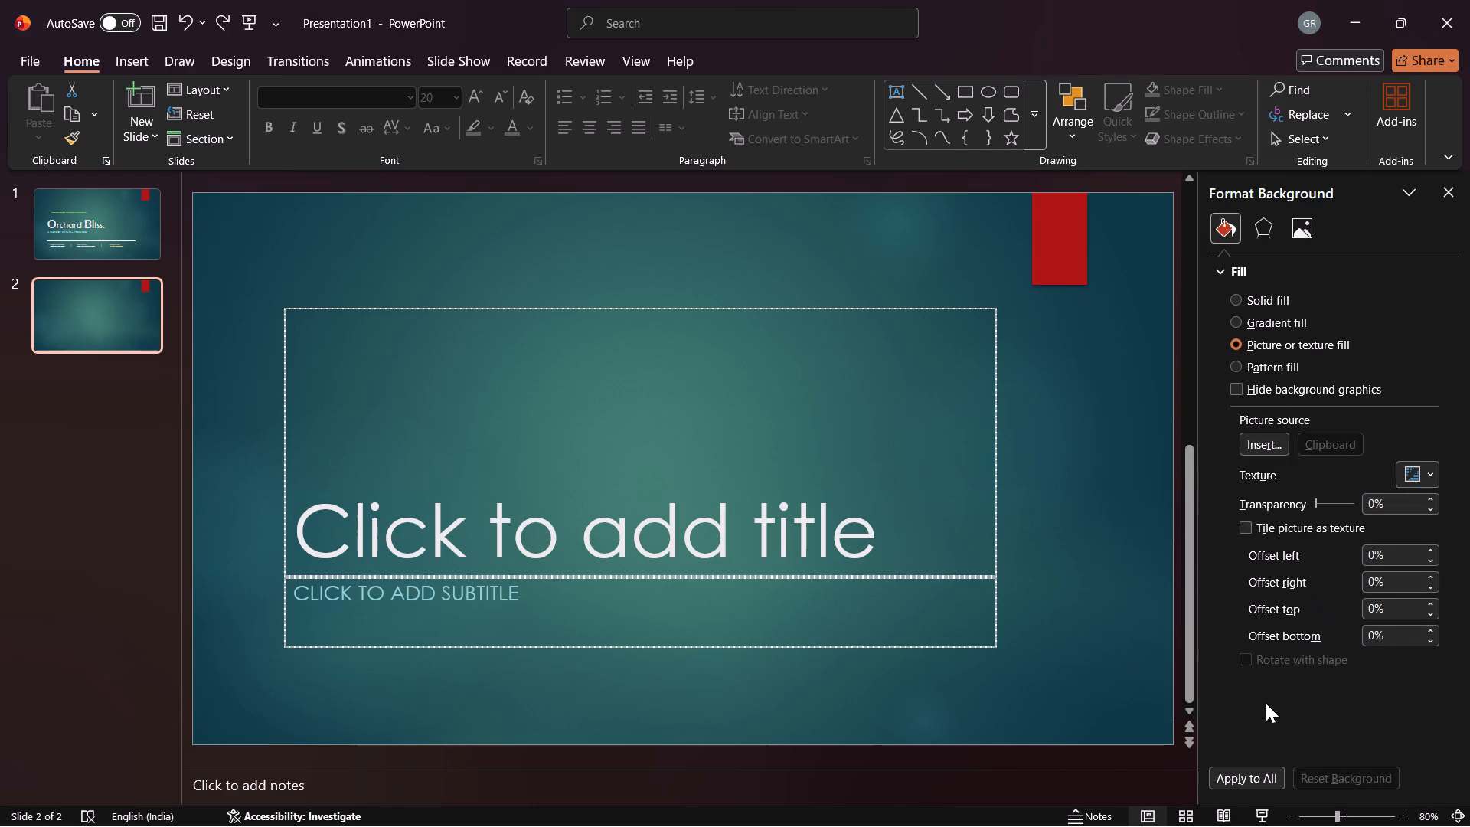
pyautogui.click(1328, 769)
pyautogui.click(1449, 192)
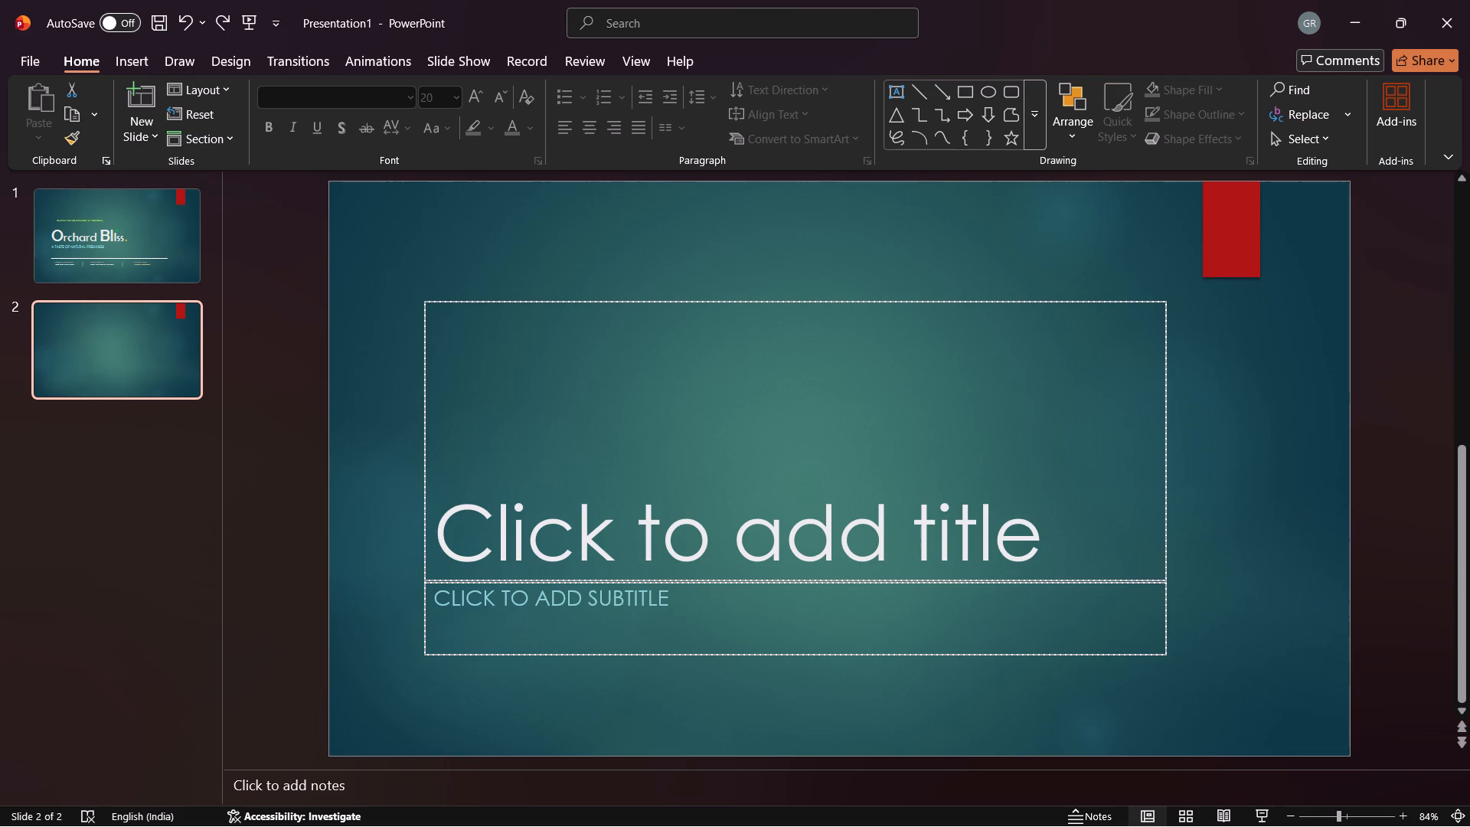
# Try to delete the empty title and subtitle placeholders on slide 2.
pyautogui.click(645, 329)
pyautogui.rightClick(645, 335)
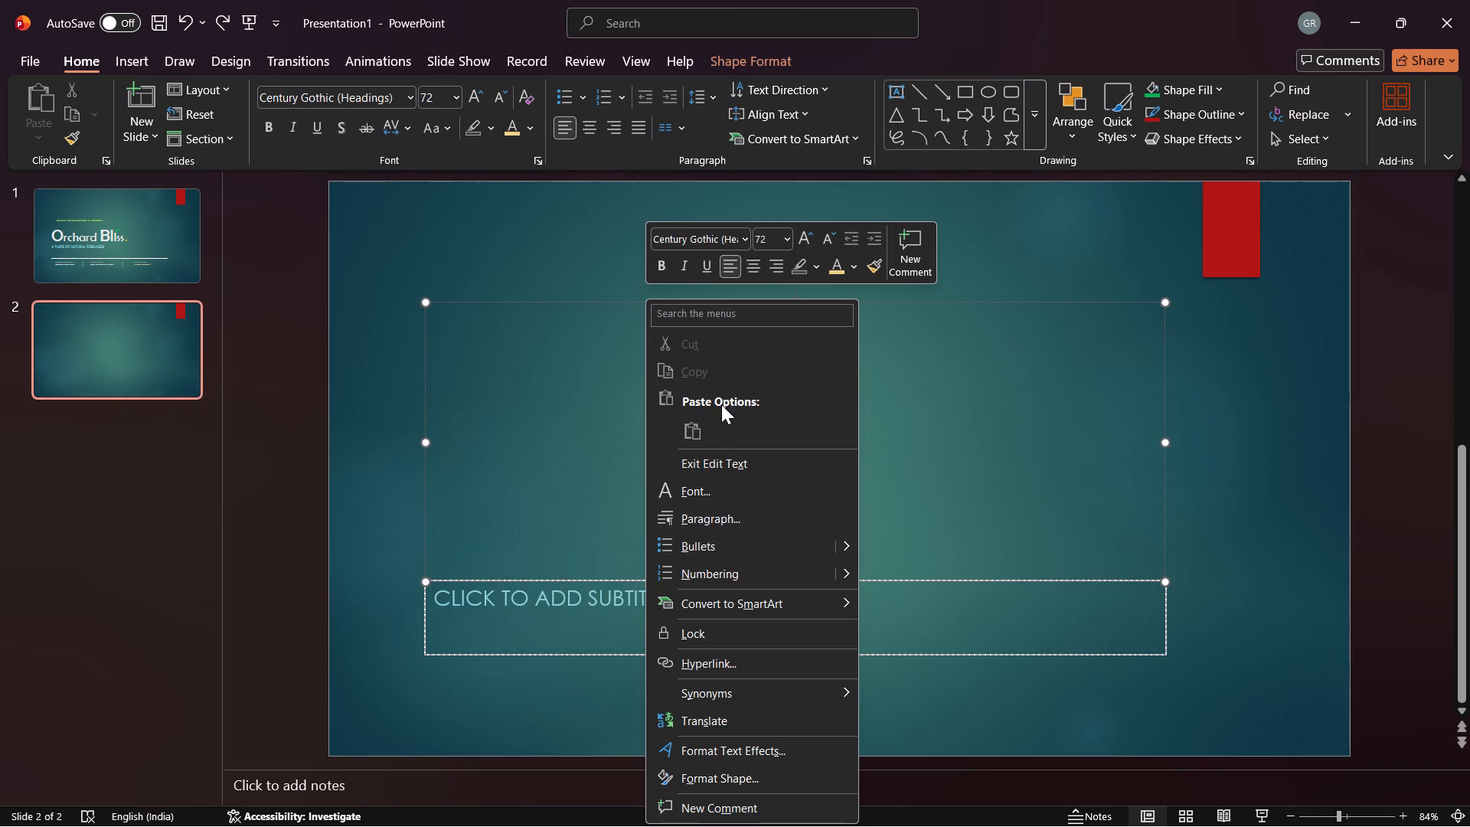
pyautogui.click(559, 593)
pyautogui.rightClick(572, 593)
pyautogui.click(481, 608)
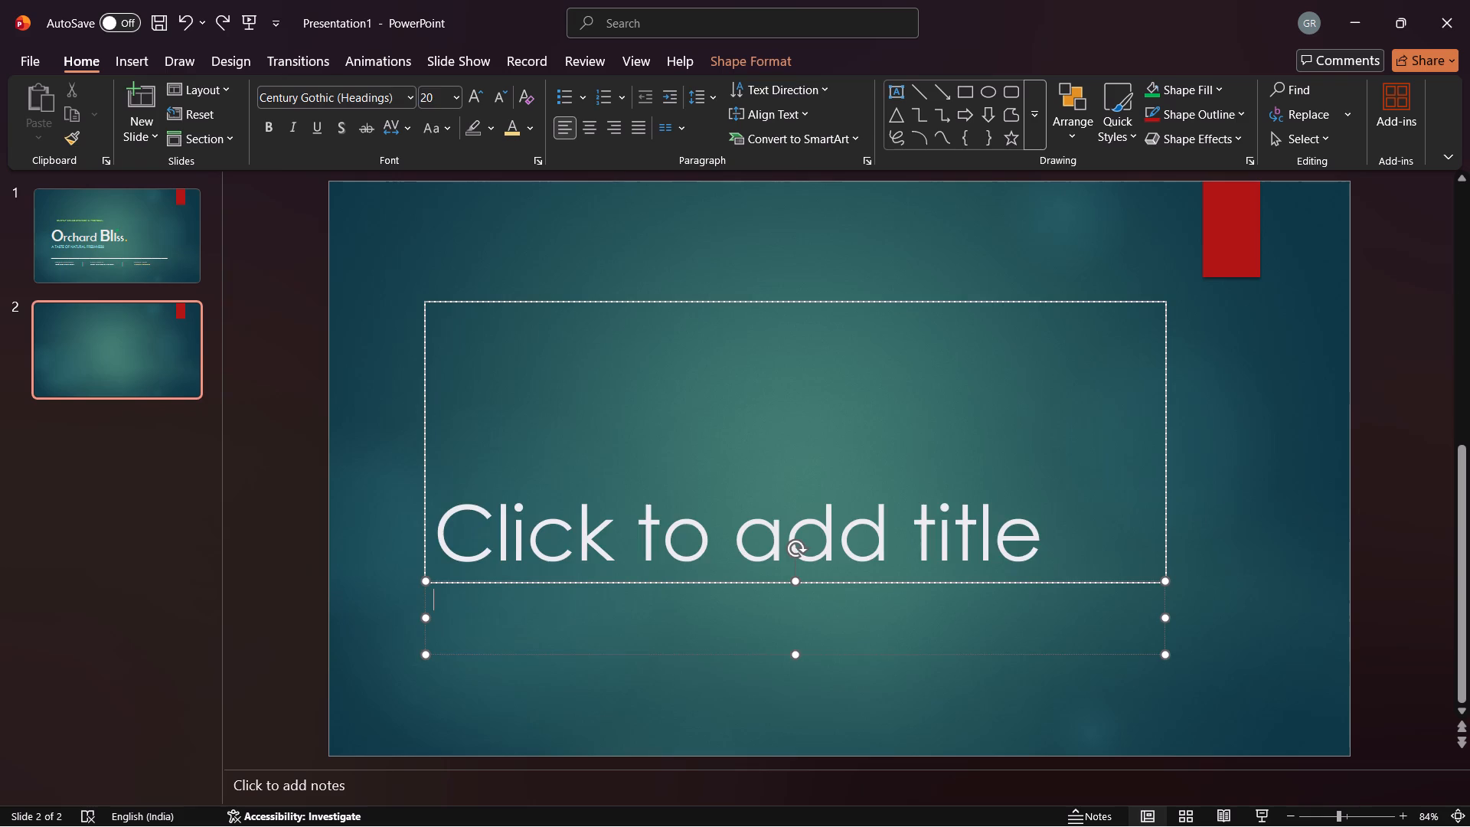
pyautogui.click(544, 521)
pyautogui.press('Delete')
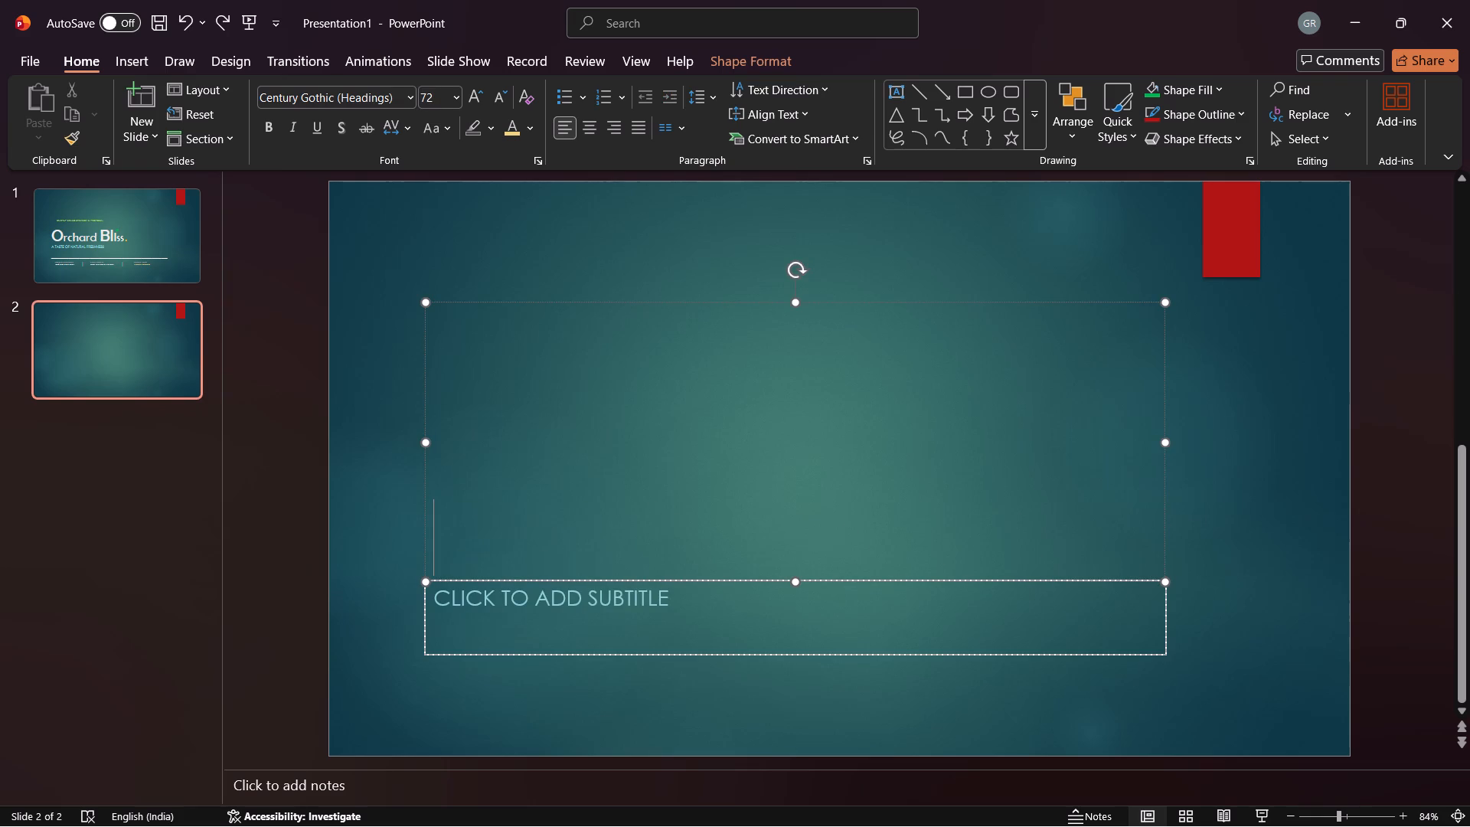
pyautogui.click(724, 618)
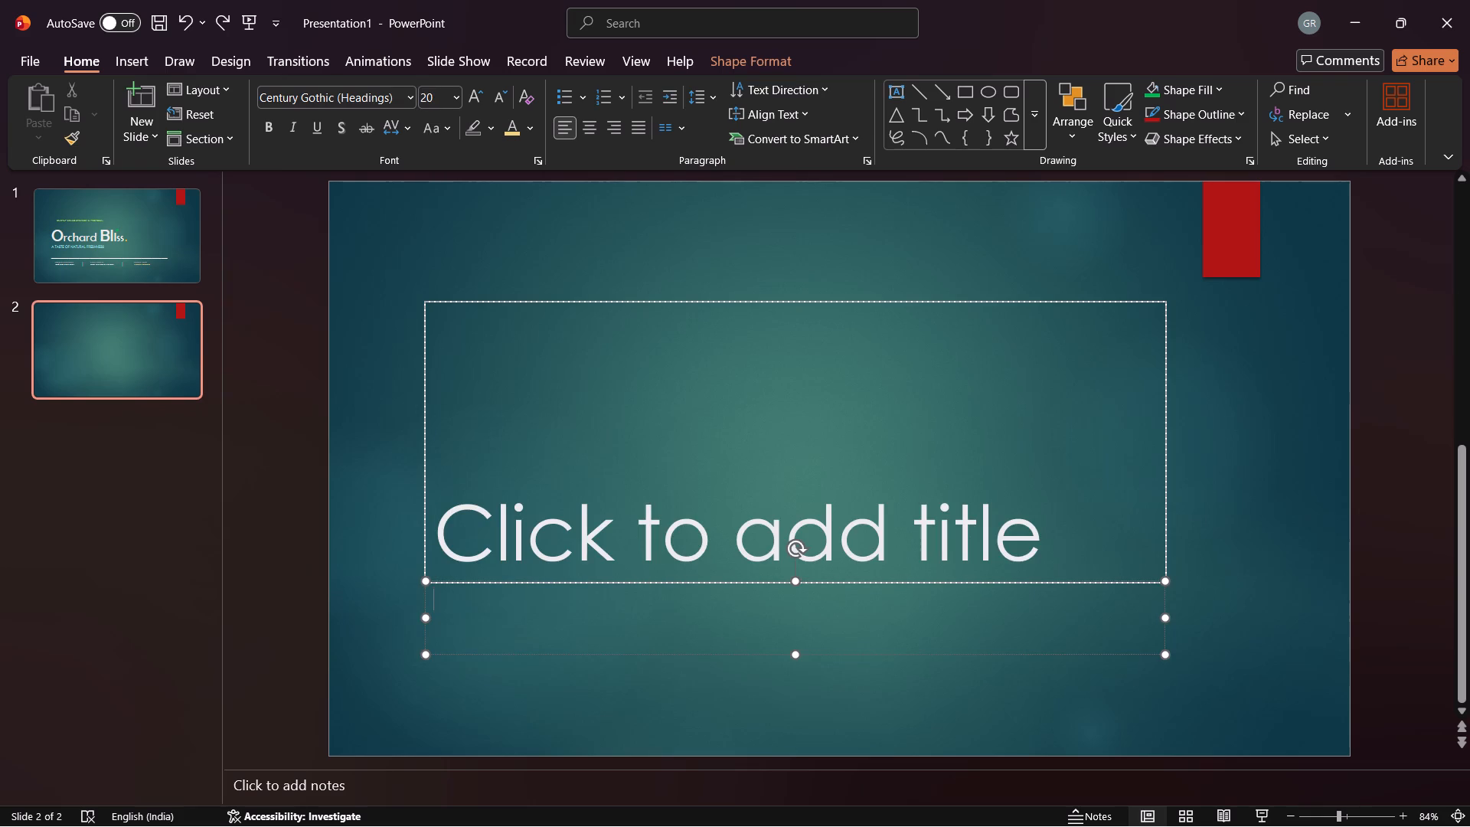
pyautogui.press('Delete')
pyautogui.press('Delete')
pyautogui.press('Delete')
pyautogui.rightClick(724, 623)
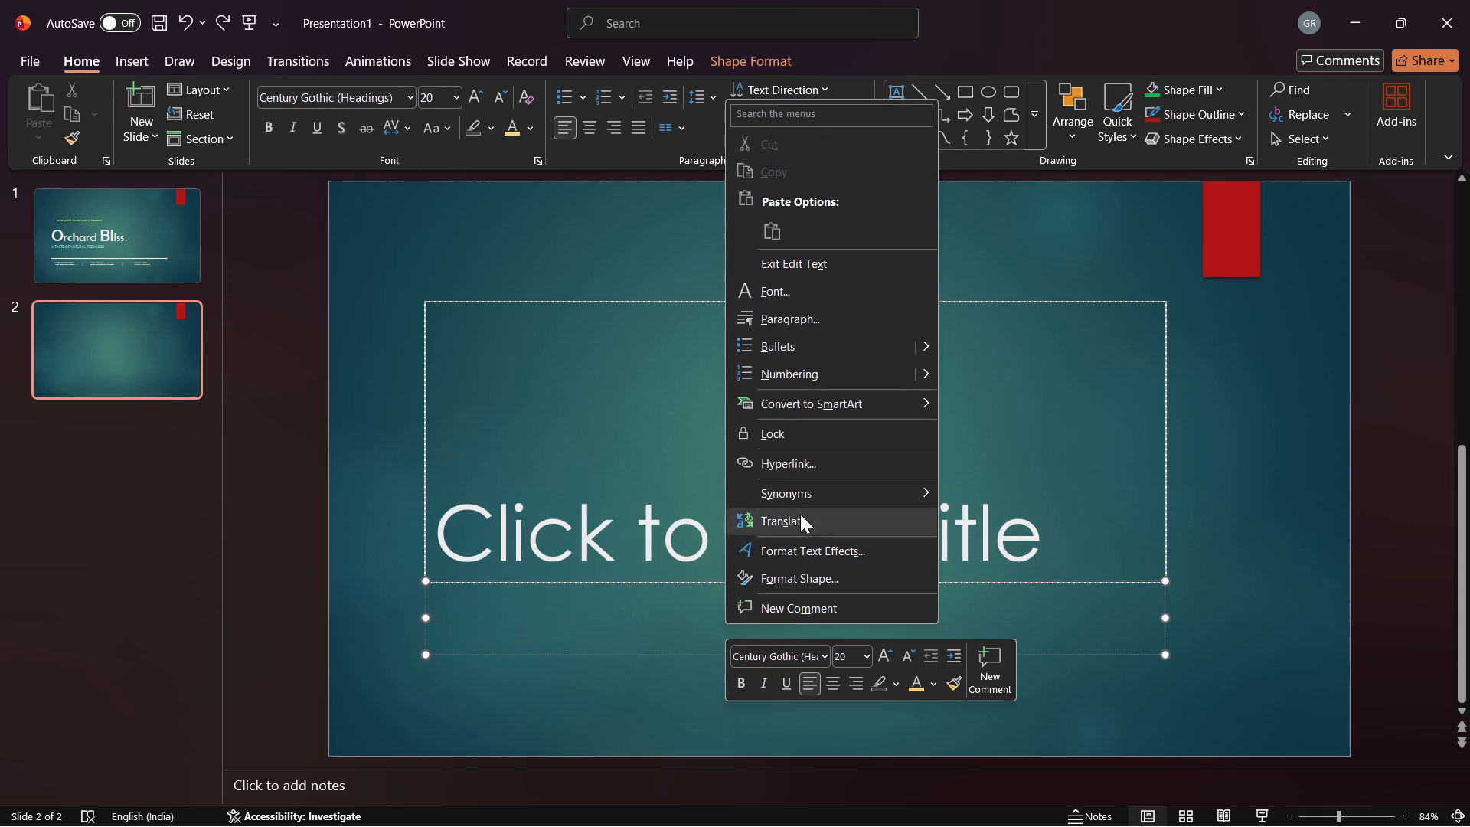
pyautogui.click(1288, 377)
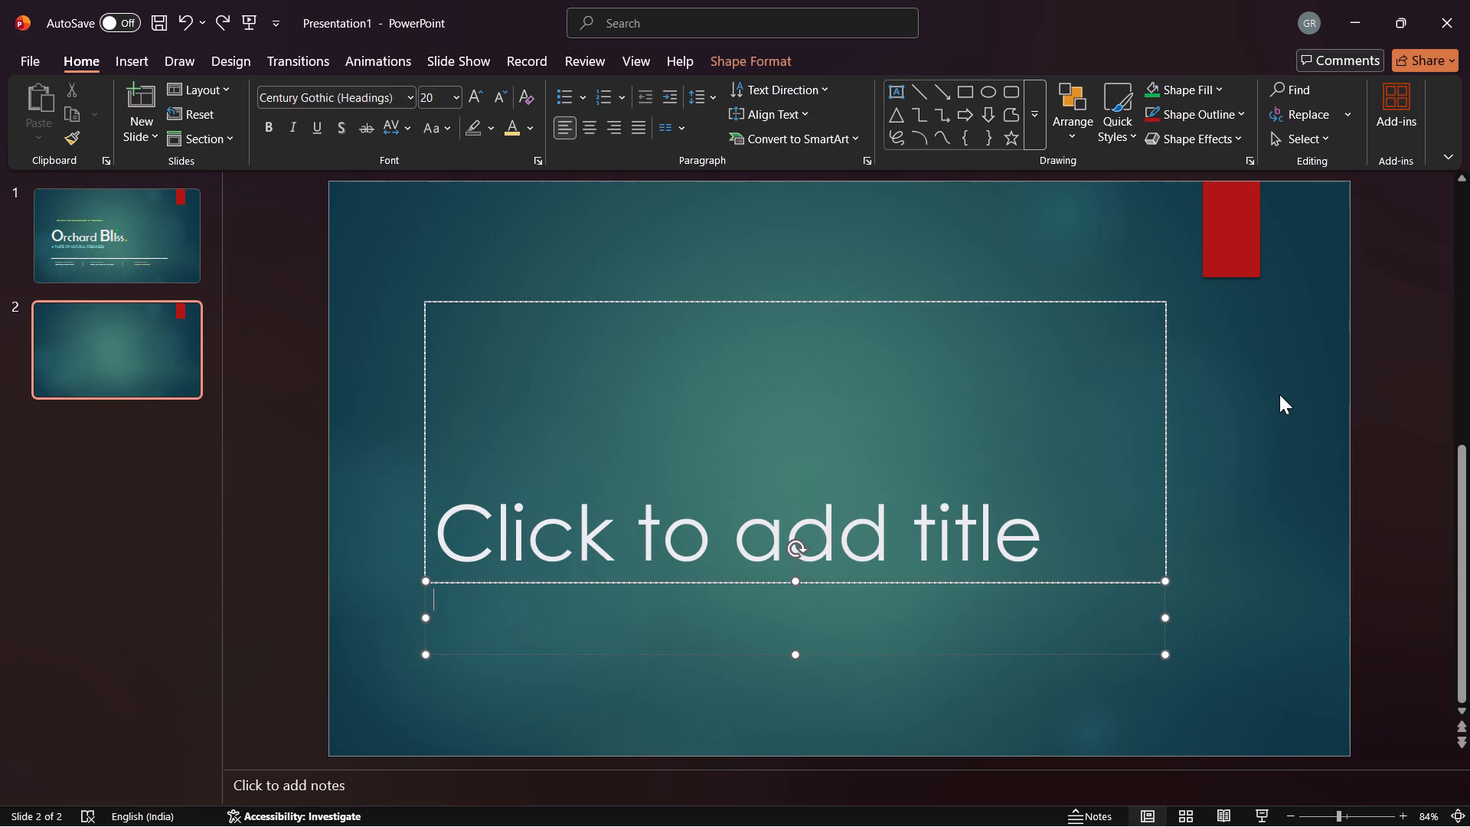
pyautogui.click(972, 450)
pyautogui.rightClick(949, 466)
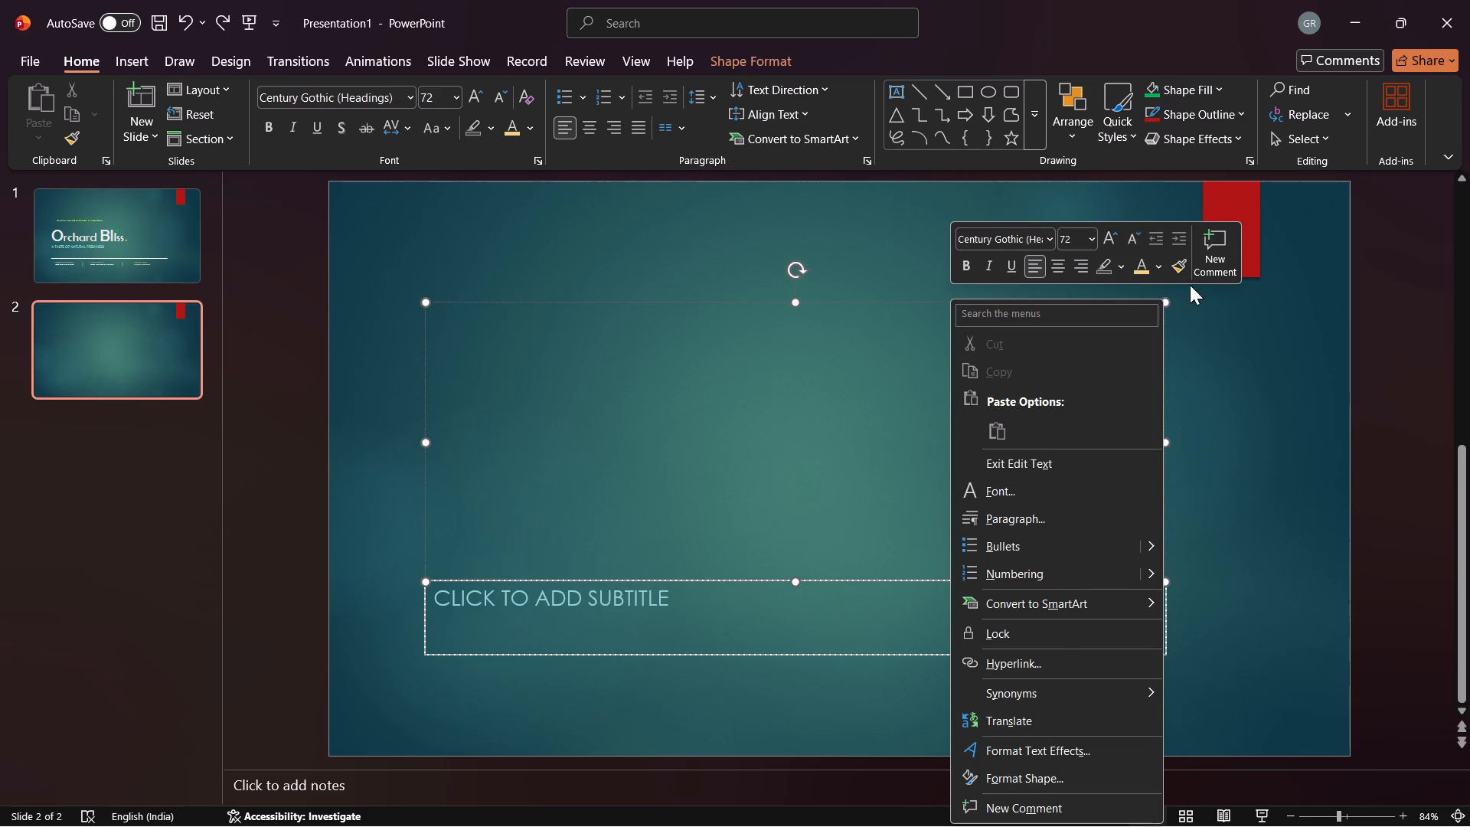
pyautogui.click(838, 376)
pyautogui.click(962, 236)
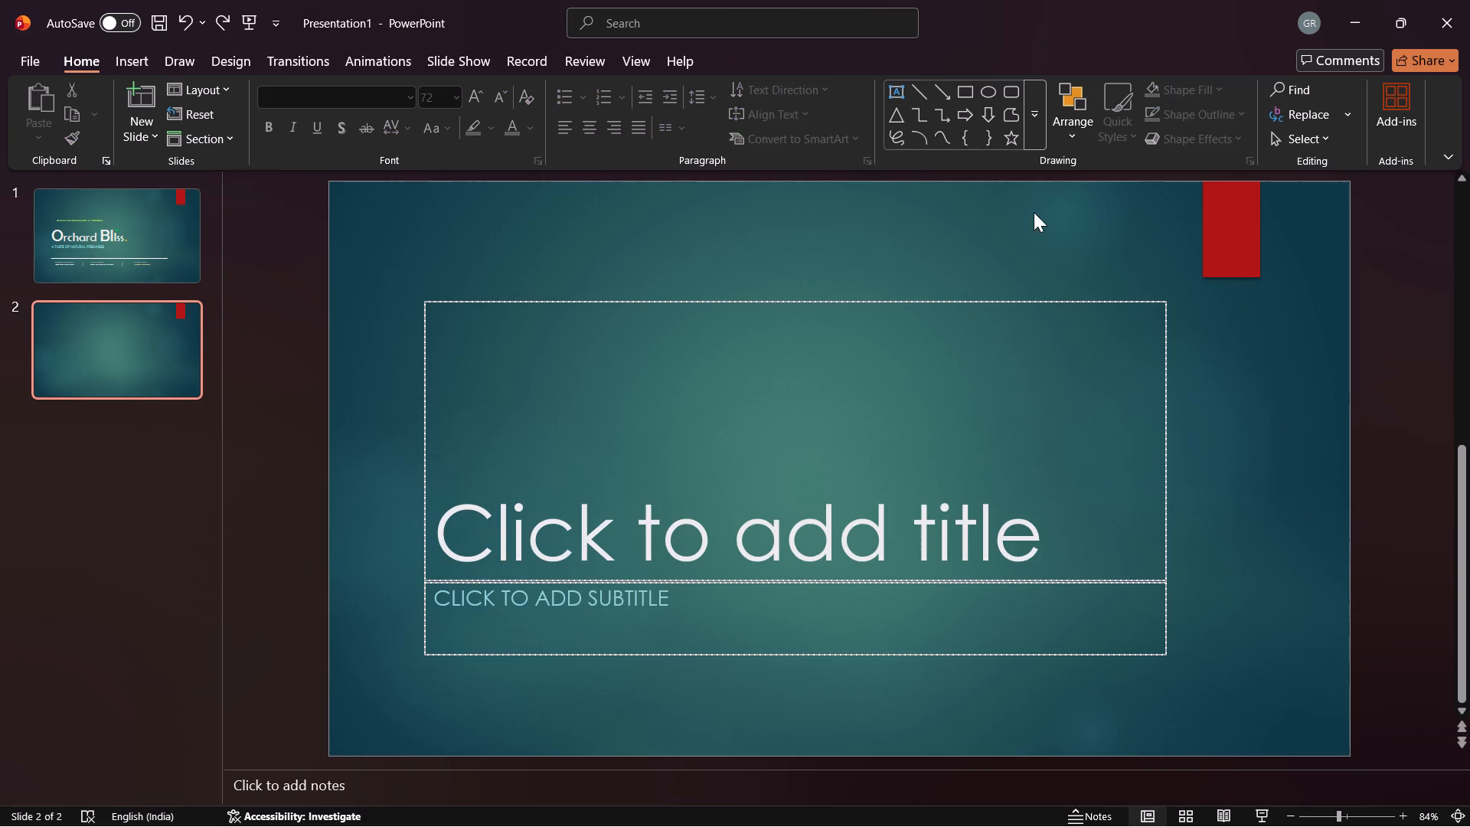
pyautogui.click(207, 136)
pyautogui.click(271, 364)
# Duplicate slide 2.
pyautogui.click(137, 128)
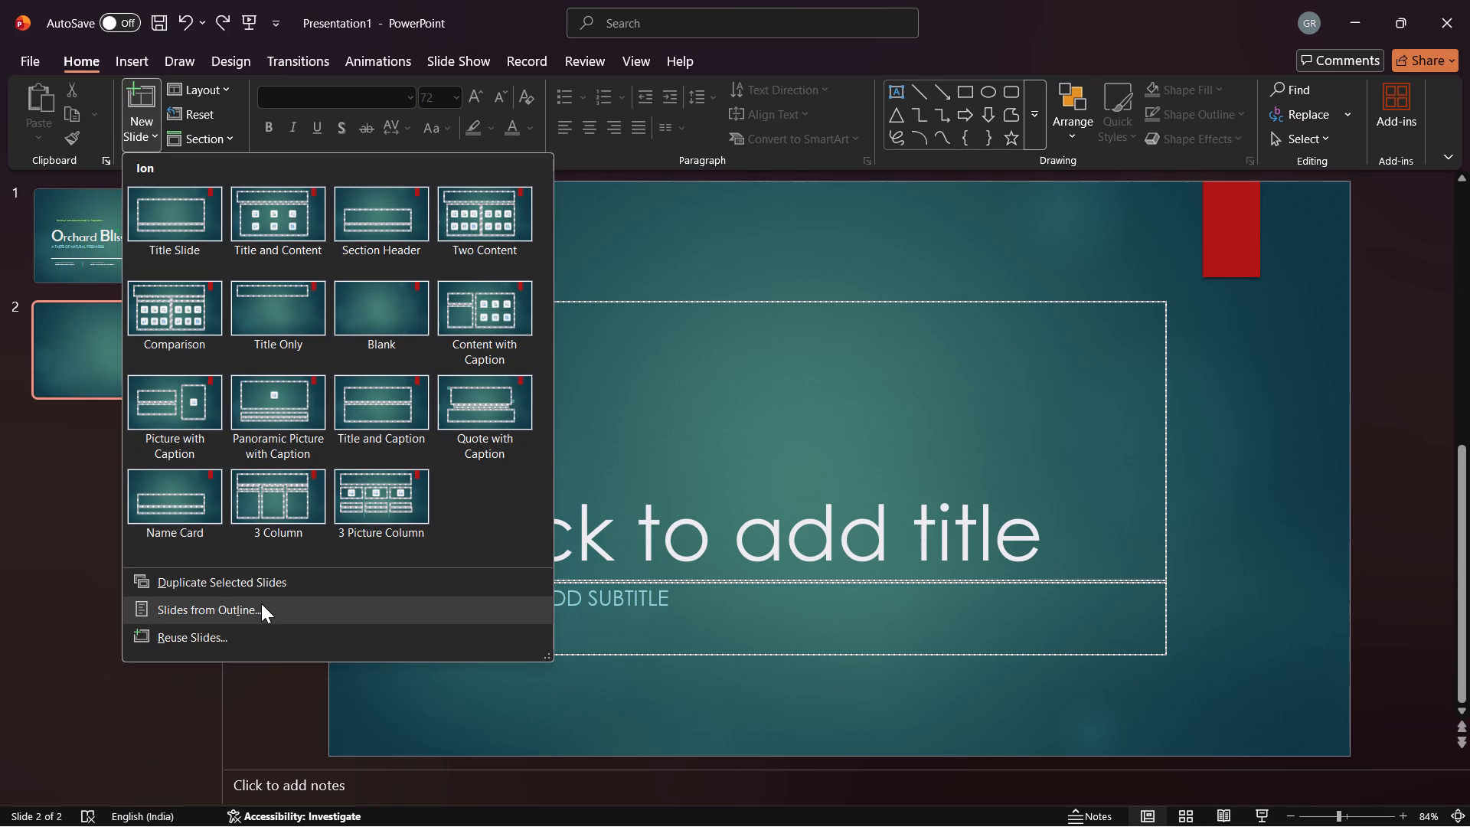
pyautogui.click(261, 577)
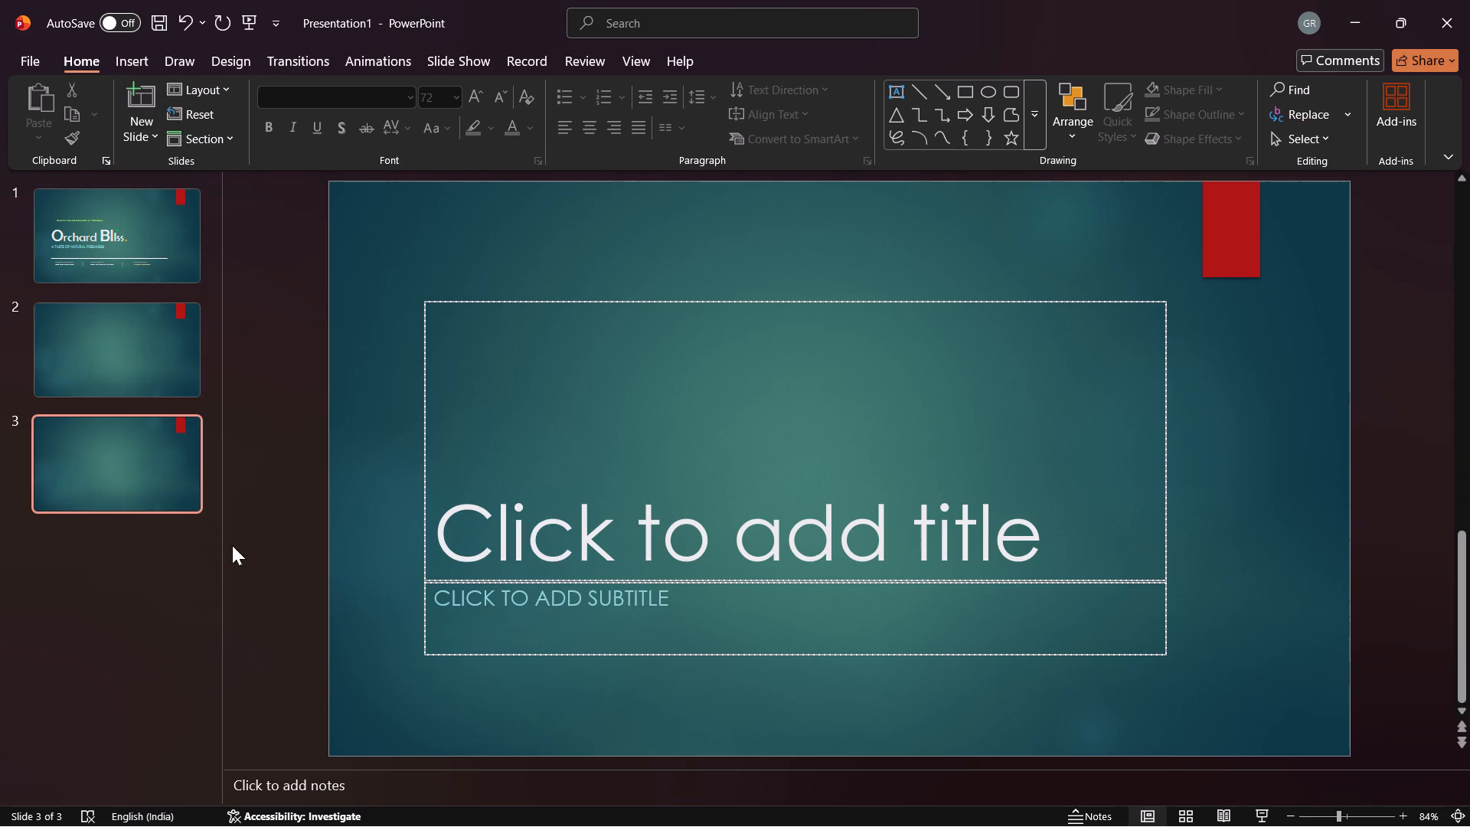
# Insert a new slide directly after slide 2.
pyautogui.rightClick(170, 455)
pyautogui.click(116, 355)
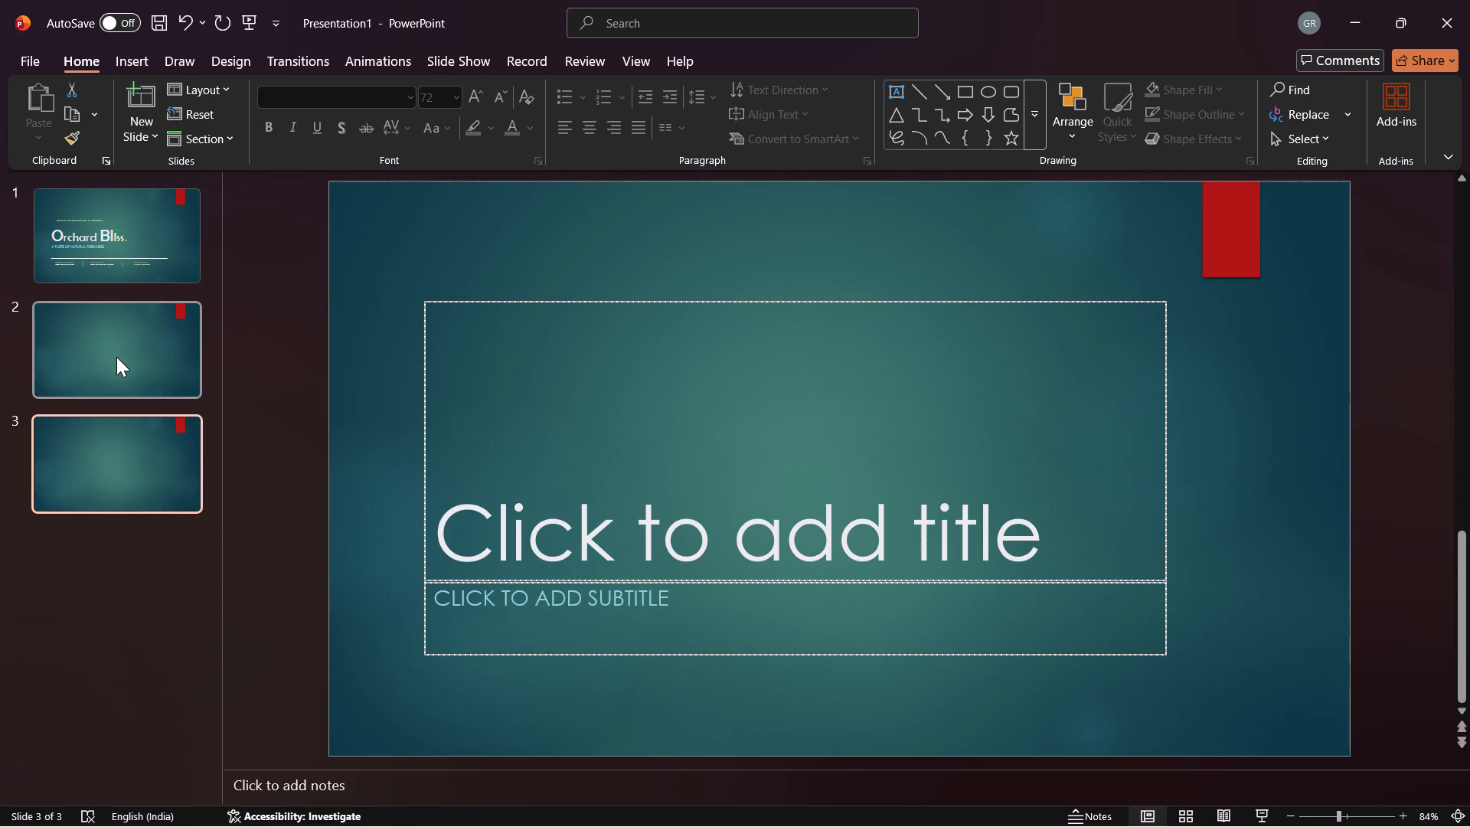
pyautogui.click(116, 357)
pyautogui.rightClick(399, 250)
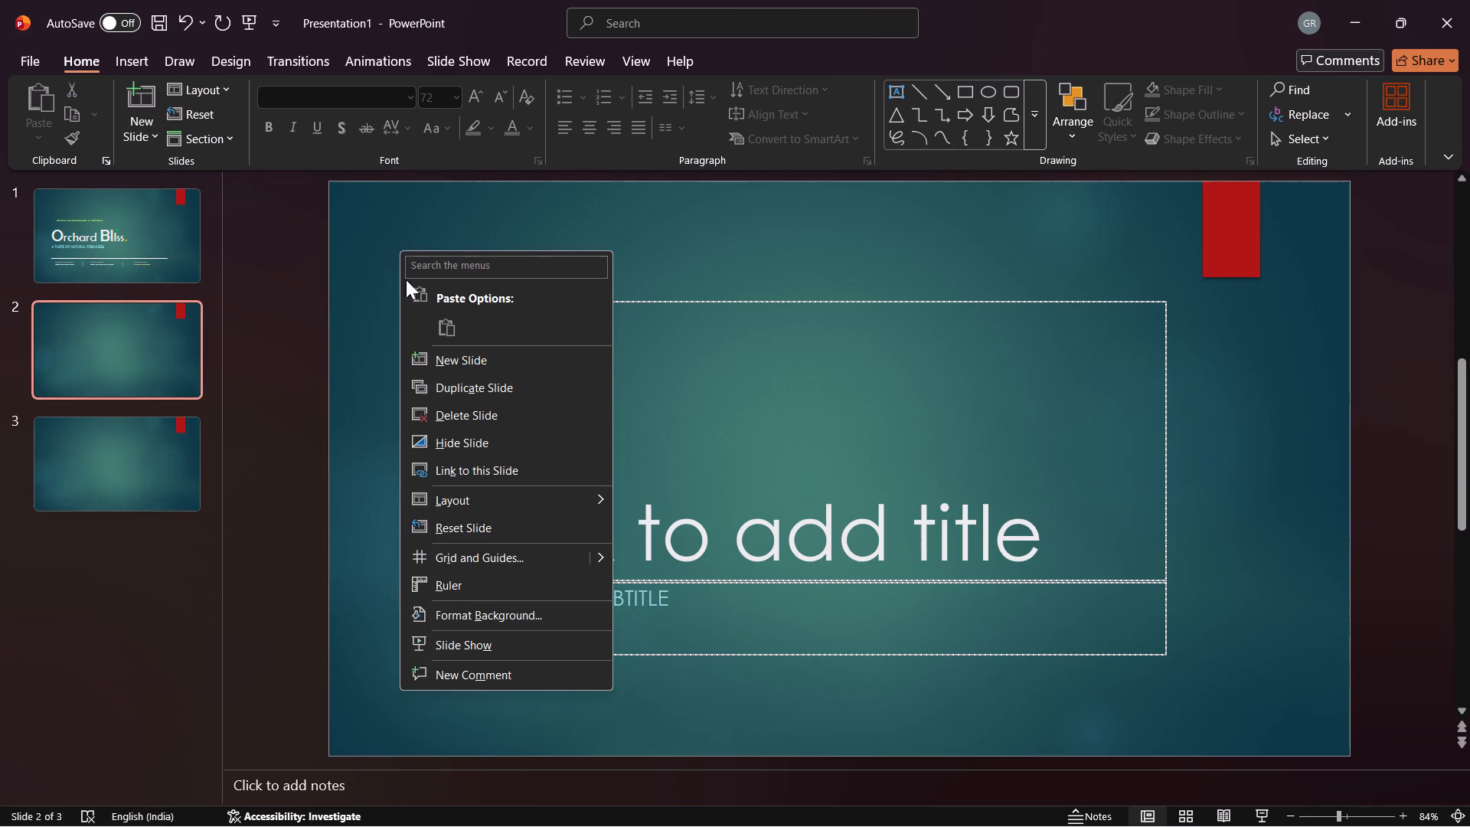
pyautogui.rightClick(188, 351)
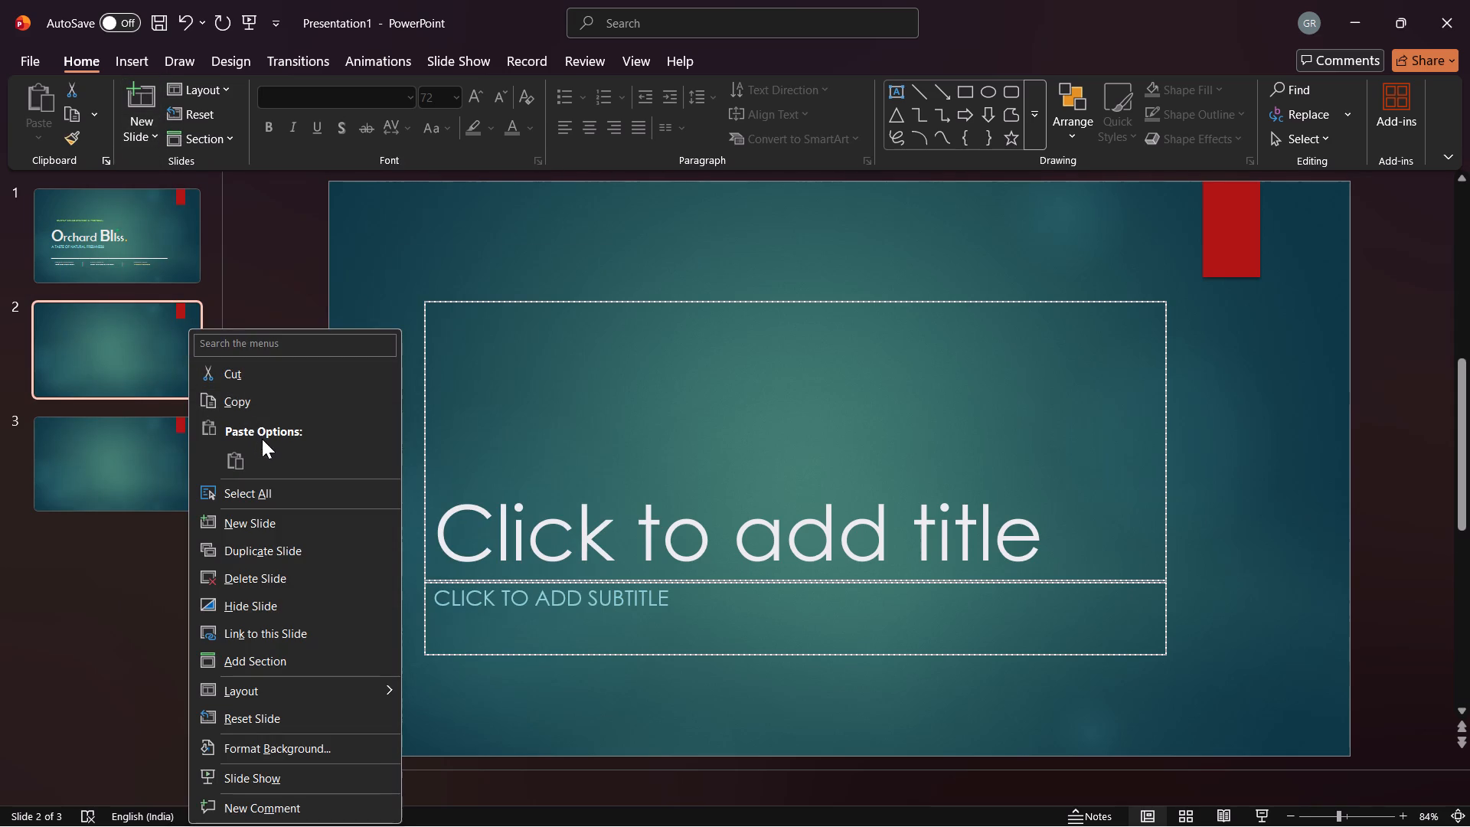
pyautogui.click(295, 508)
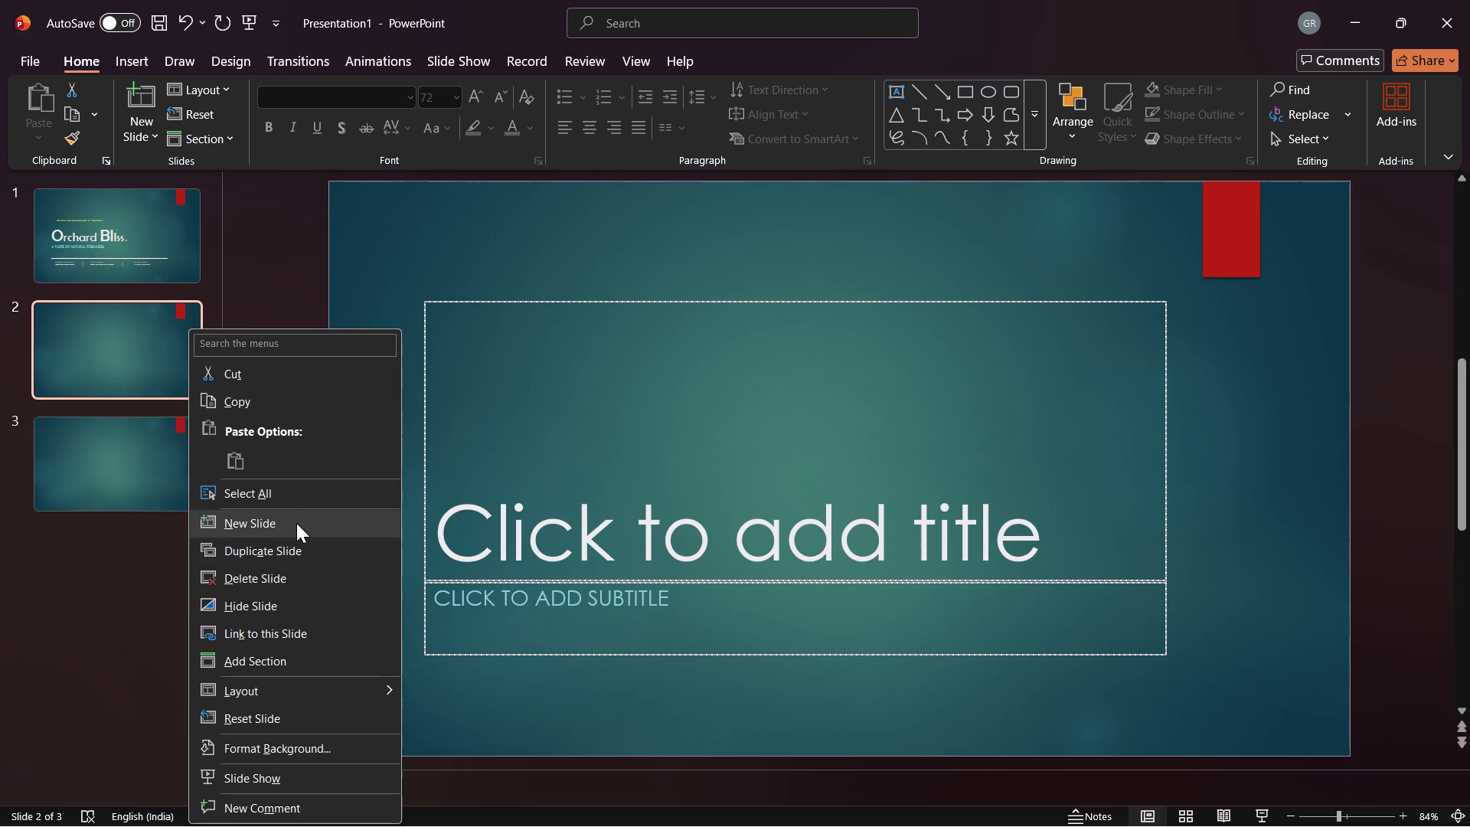
pyautogui.click(296, 523)
# Reset slide 2 to its layout defaults.
pyautogui.click(175, 364)
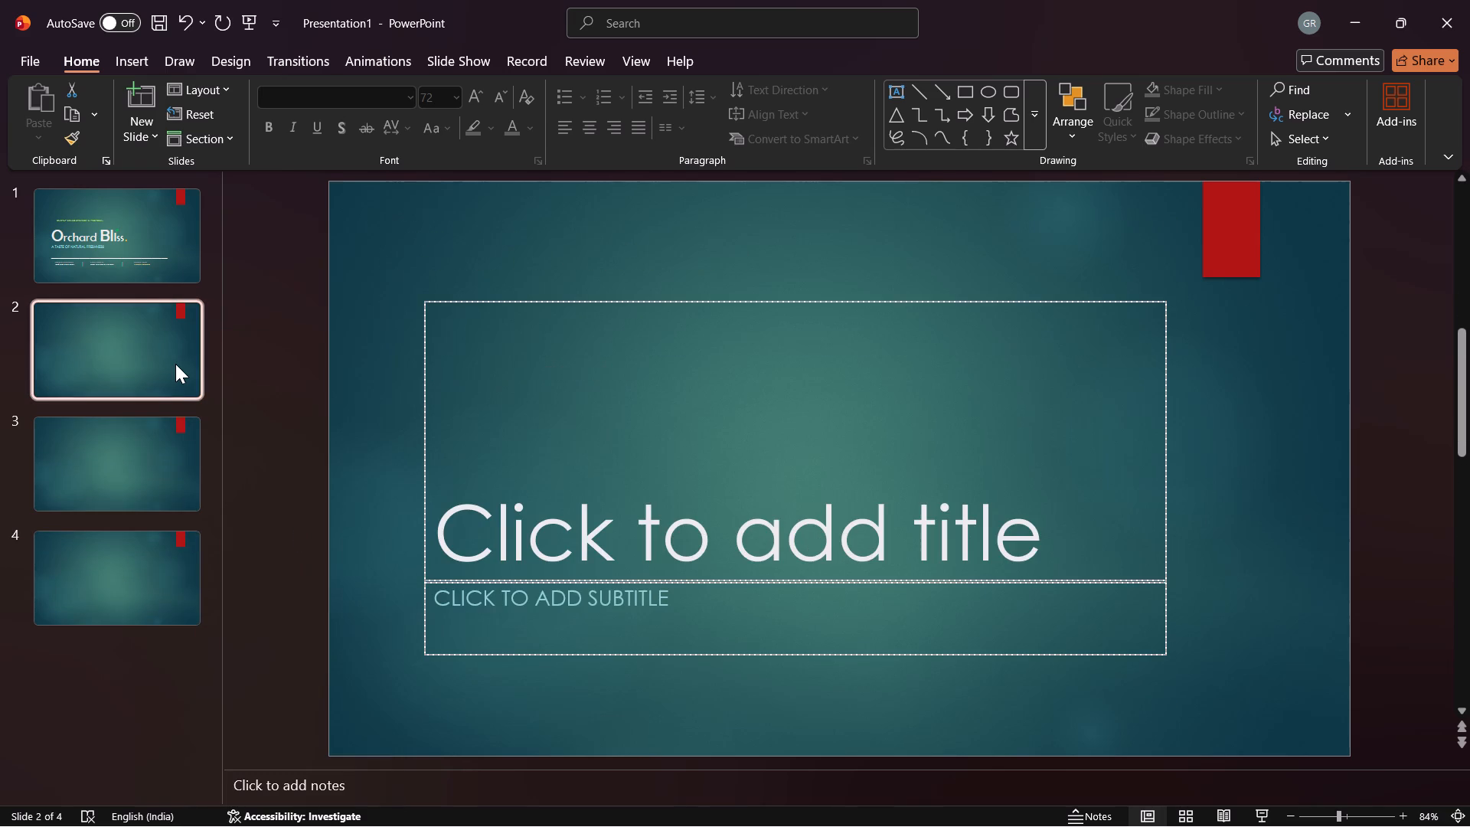
pyautogui.rightClick(173, 365)
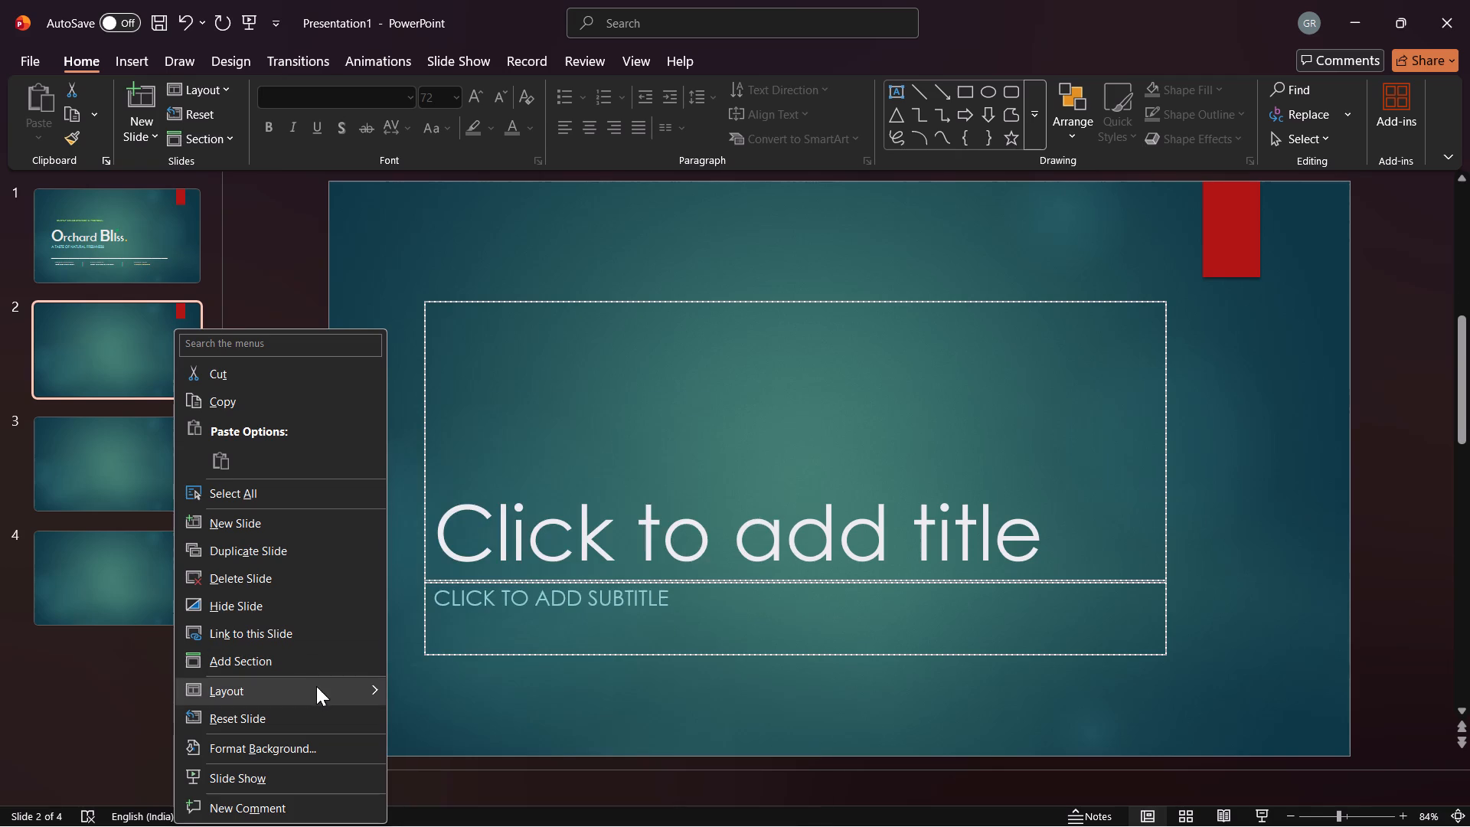
pyautogui.click(314, 717)
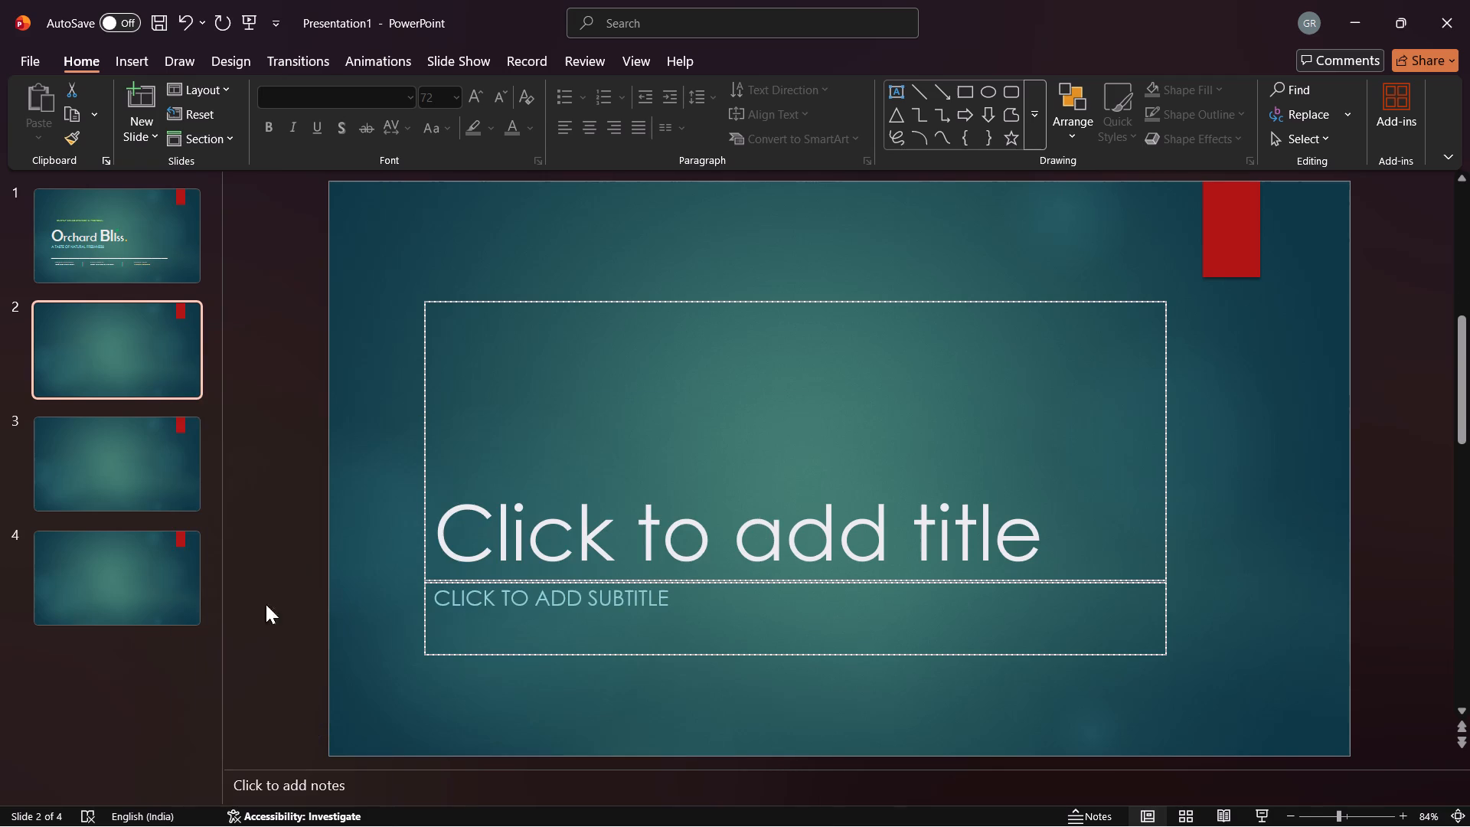
# Change slide 2's background to a solid fill in light grey, the second tint below white in the theme colours.
pyautogui.rightClick(161, 365)
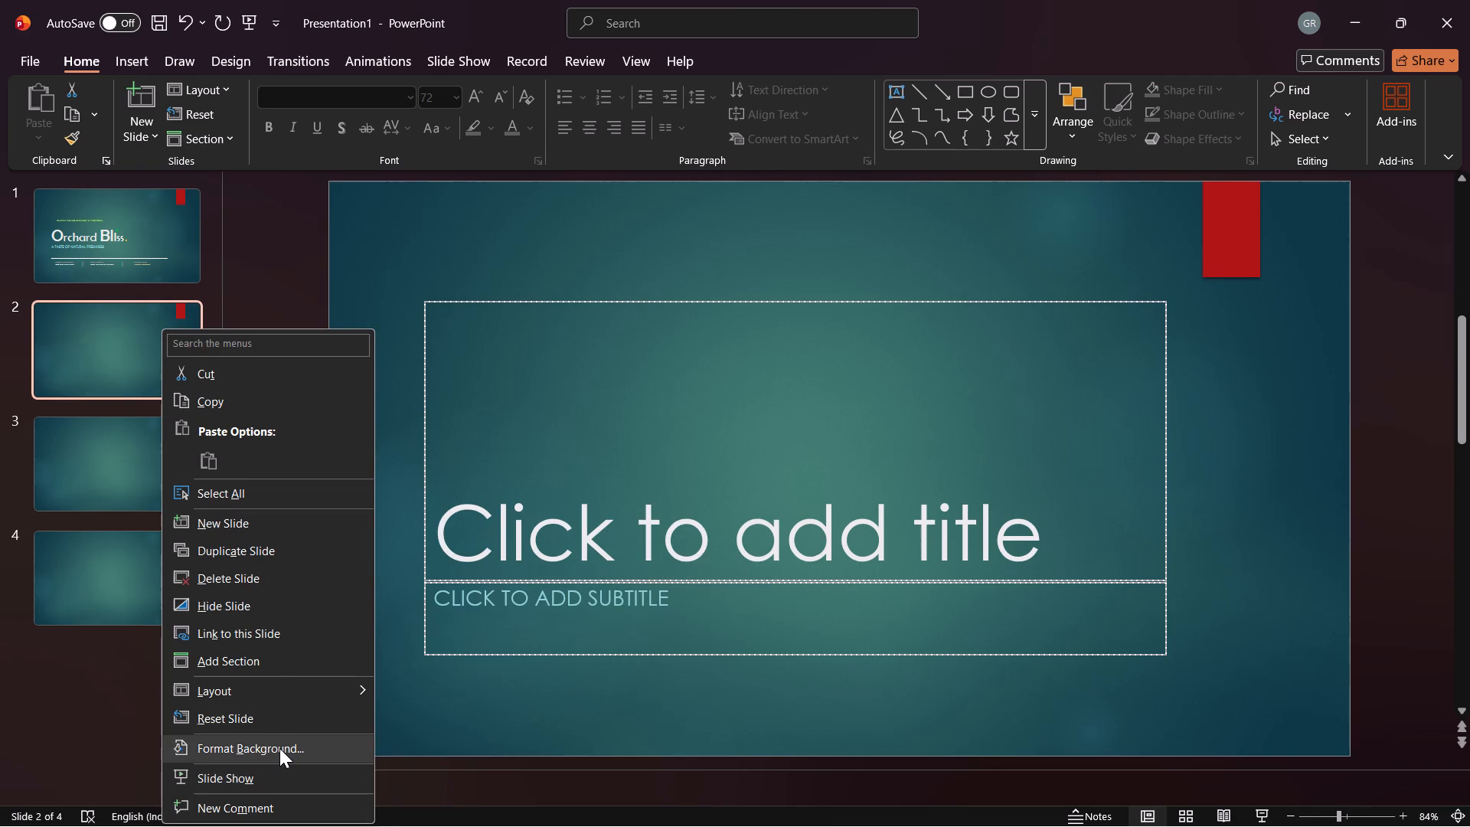
pyautogui.click(279, 748)
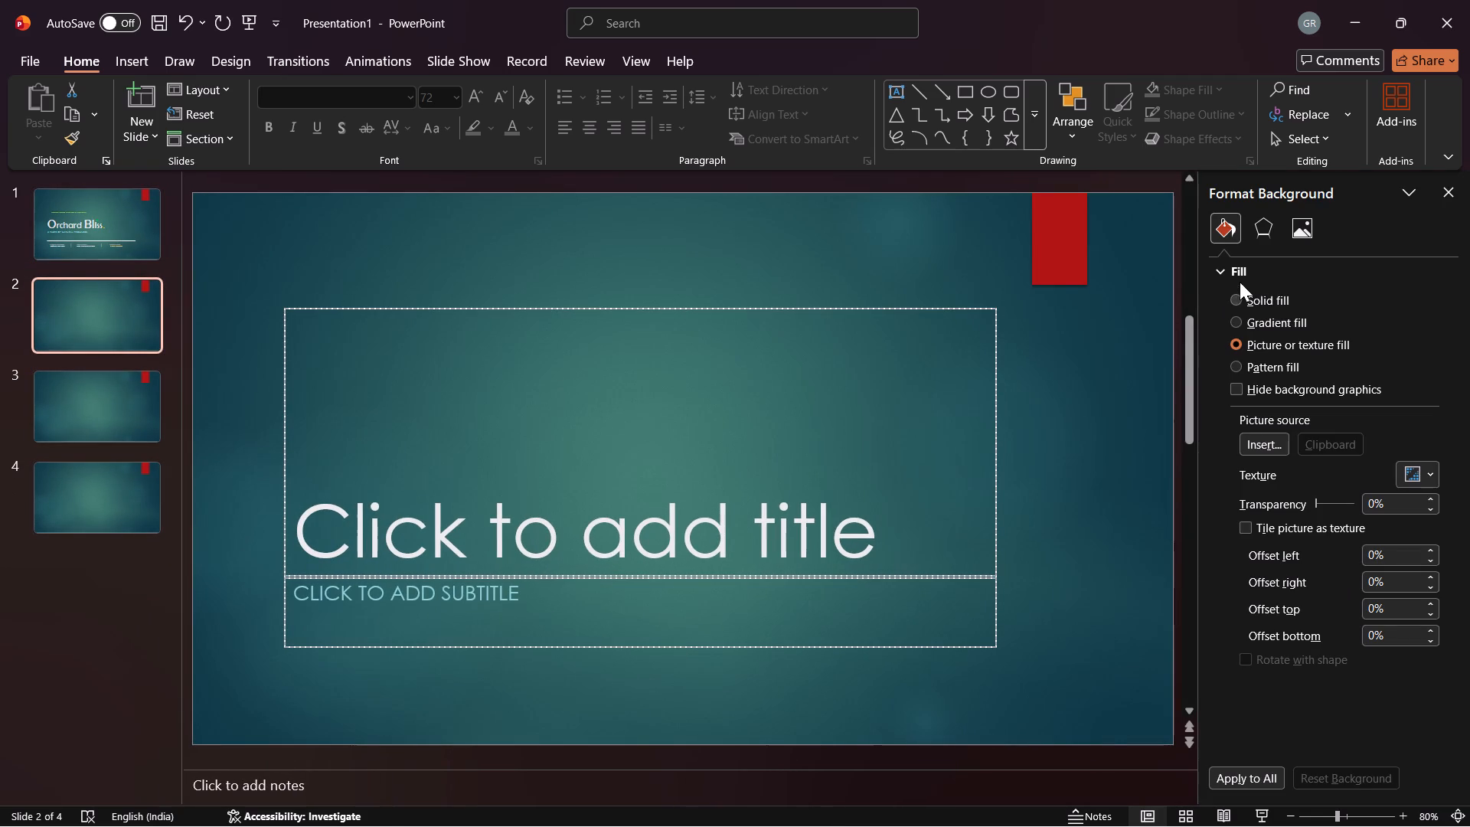
pyautogui.click(1243, 342)
pyautogui.click(1251, 301)
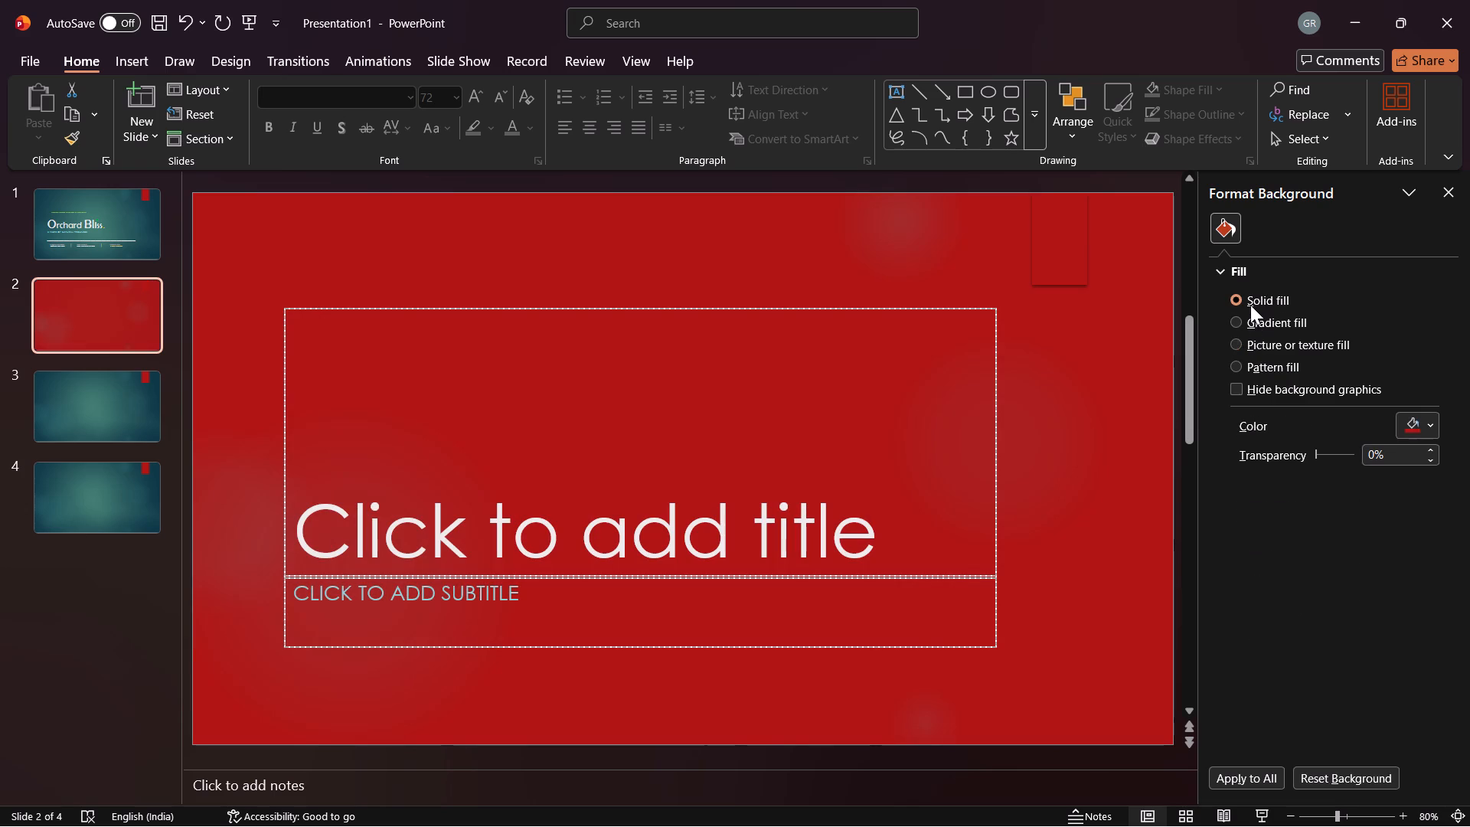
pyautogui.click(1428, 425)
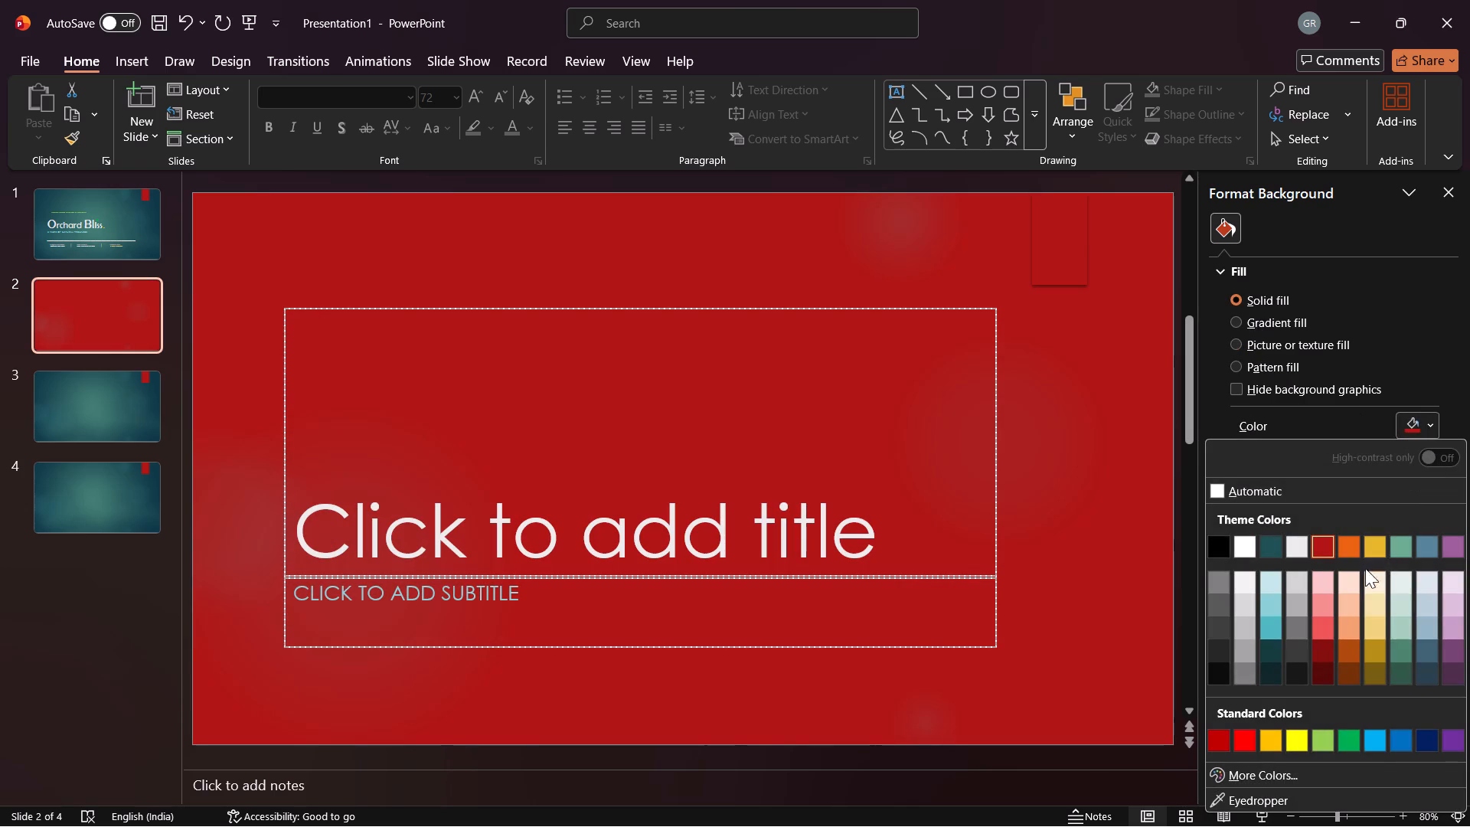
pyautogui.click(1245, 583)
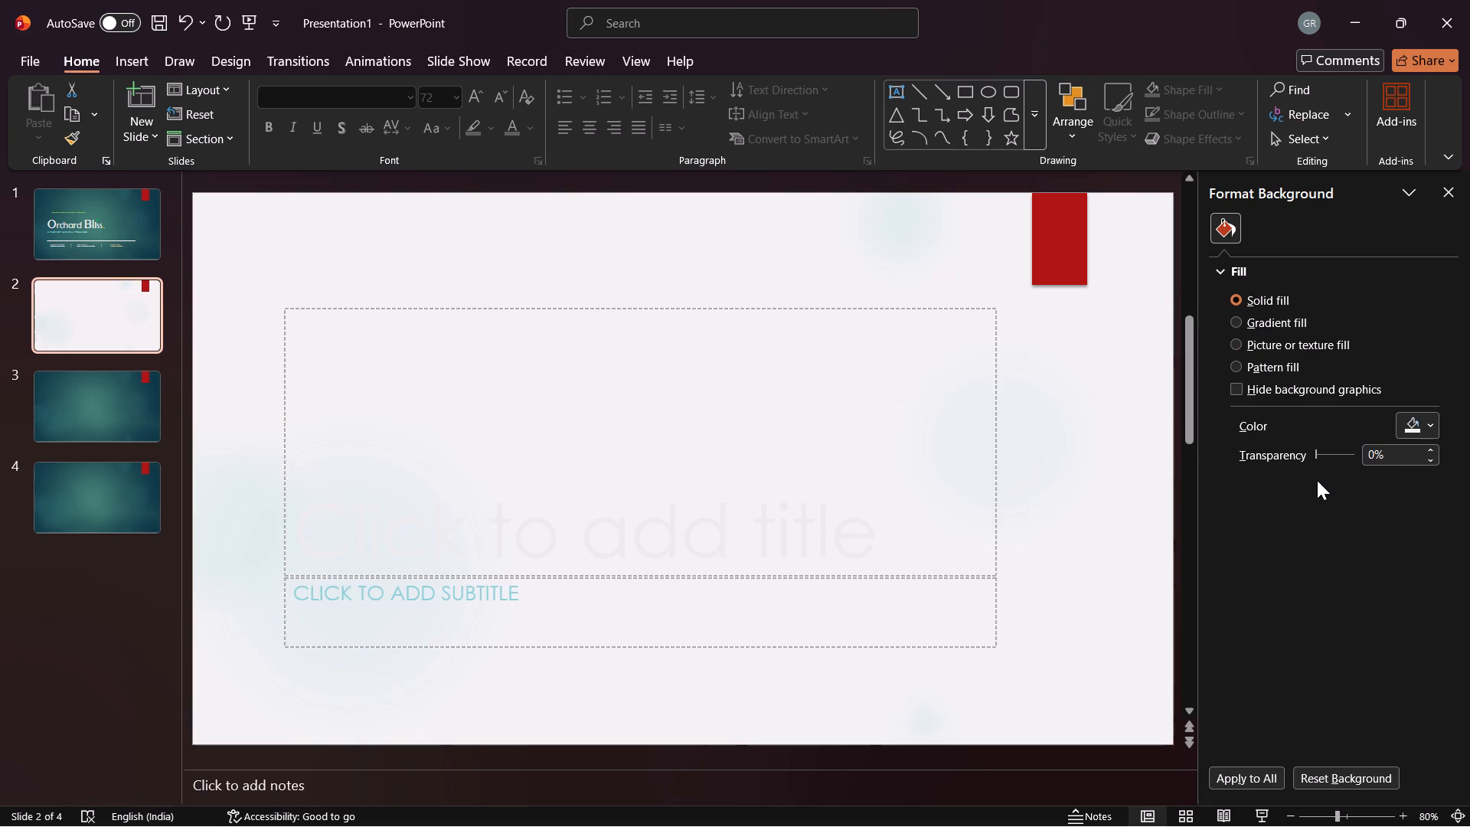
pyautogui.click(1433, 433)
pyautogui.click(1245, 601)
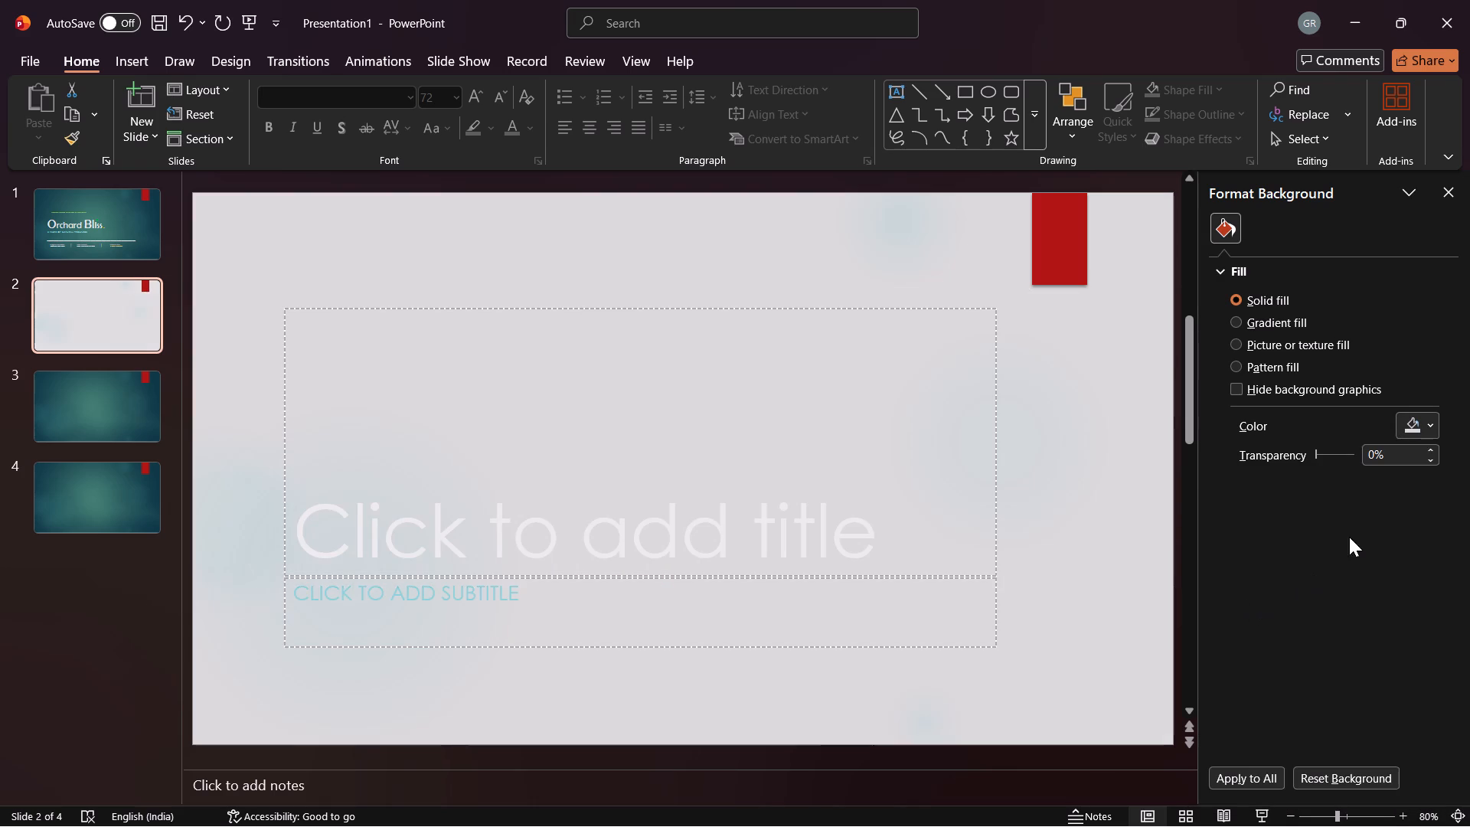
# Add a text box reading "Executive" near slide 2's upper-left corner, above the title placeholder.
pyautogui.click(1060, 455)
pyautogui.click(808, 478)
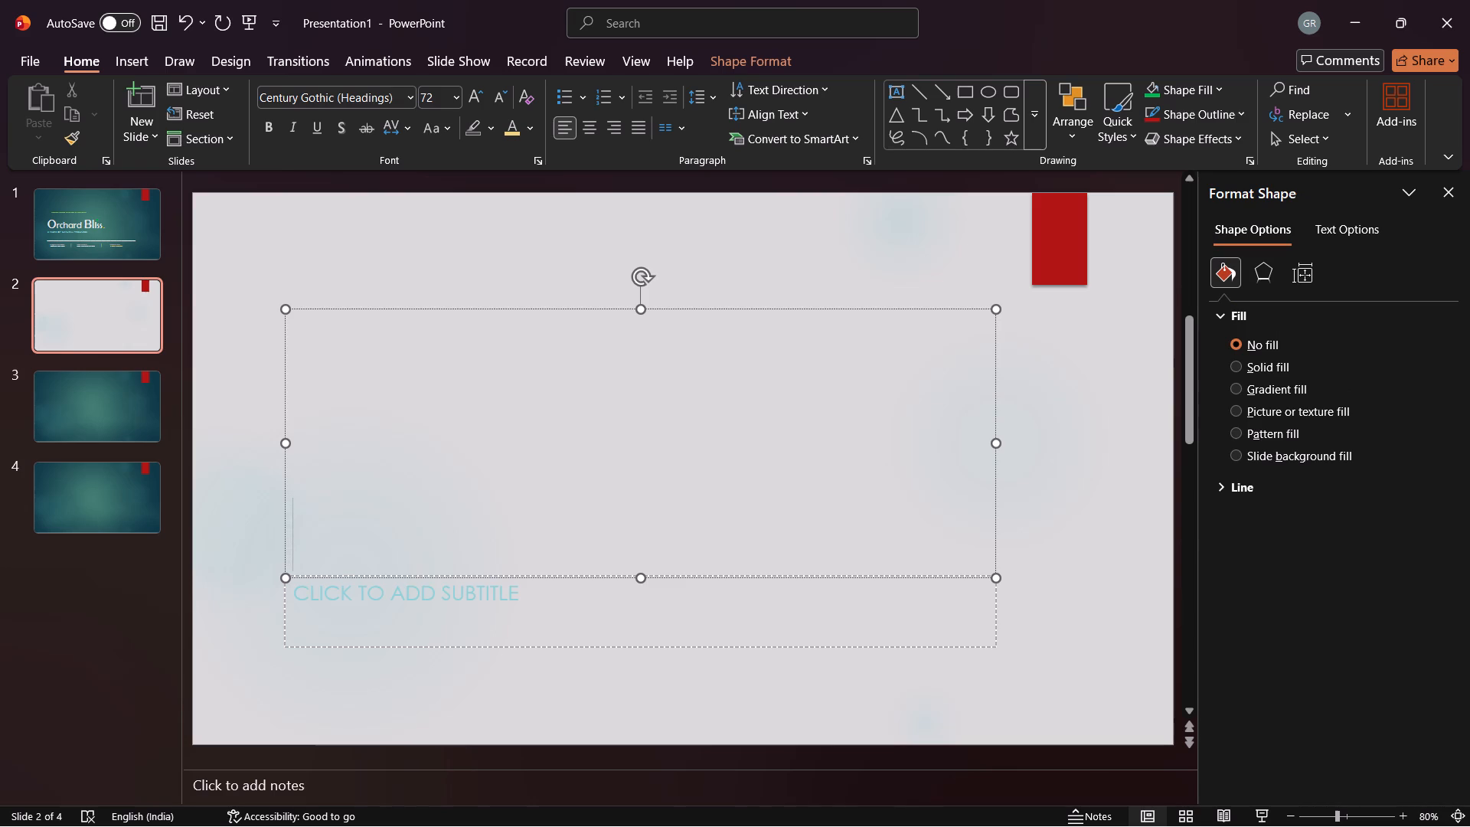
pyautogui.doubleClick(246, 223)
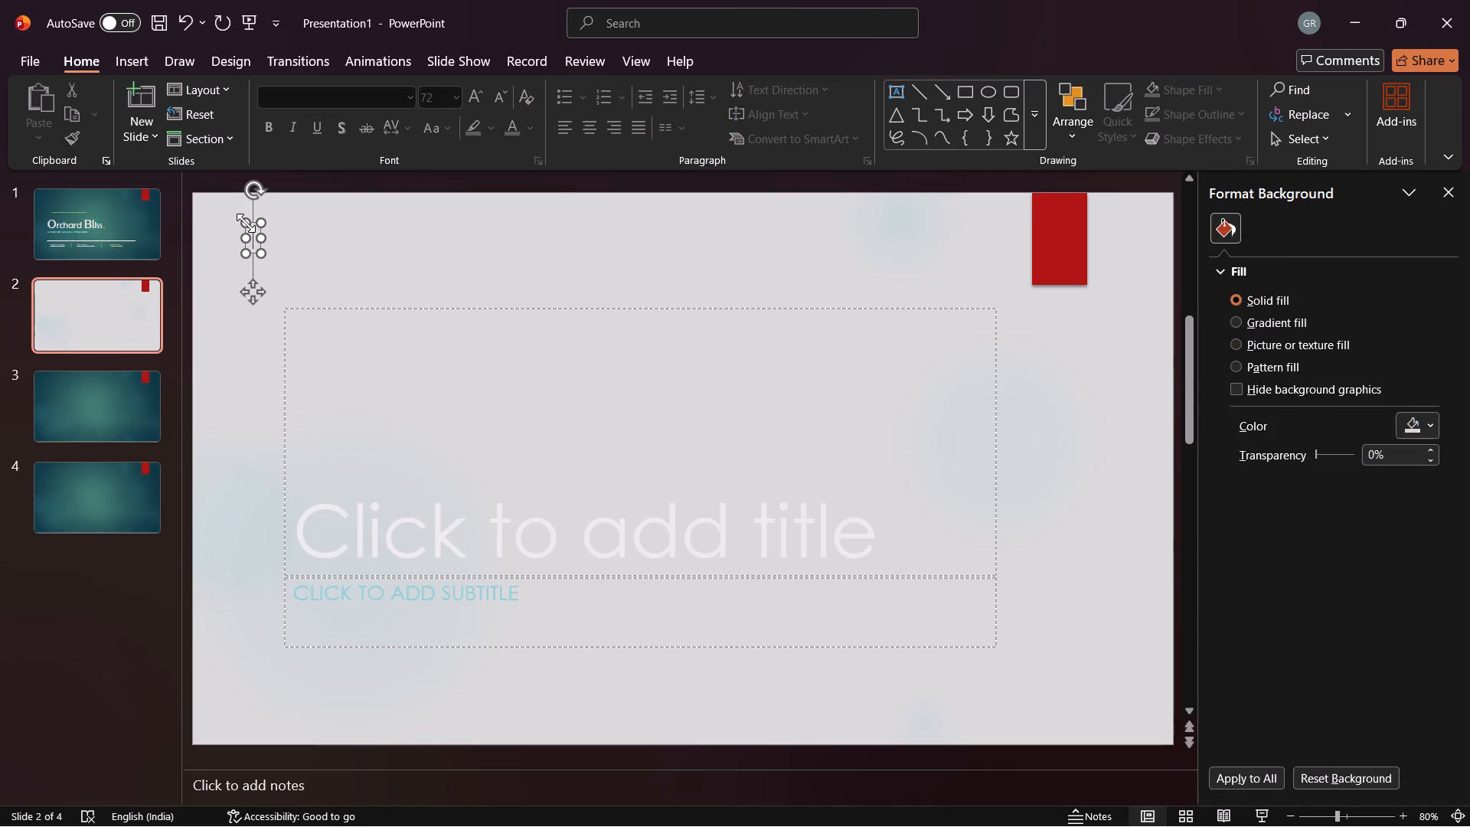
pyautogui.write('exe')
pyautogui.press('BackSpace')
pyautogui.press('BackSpace')
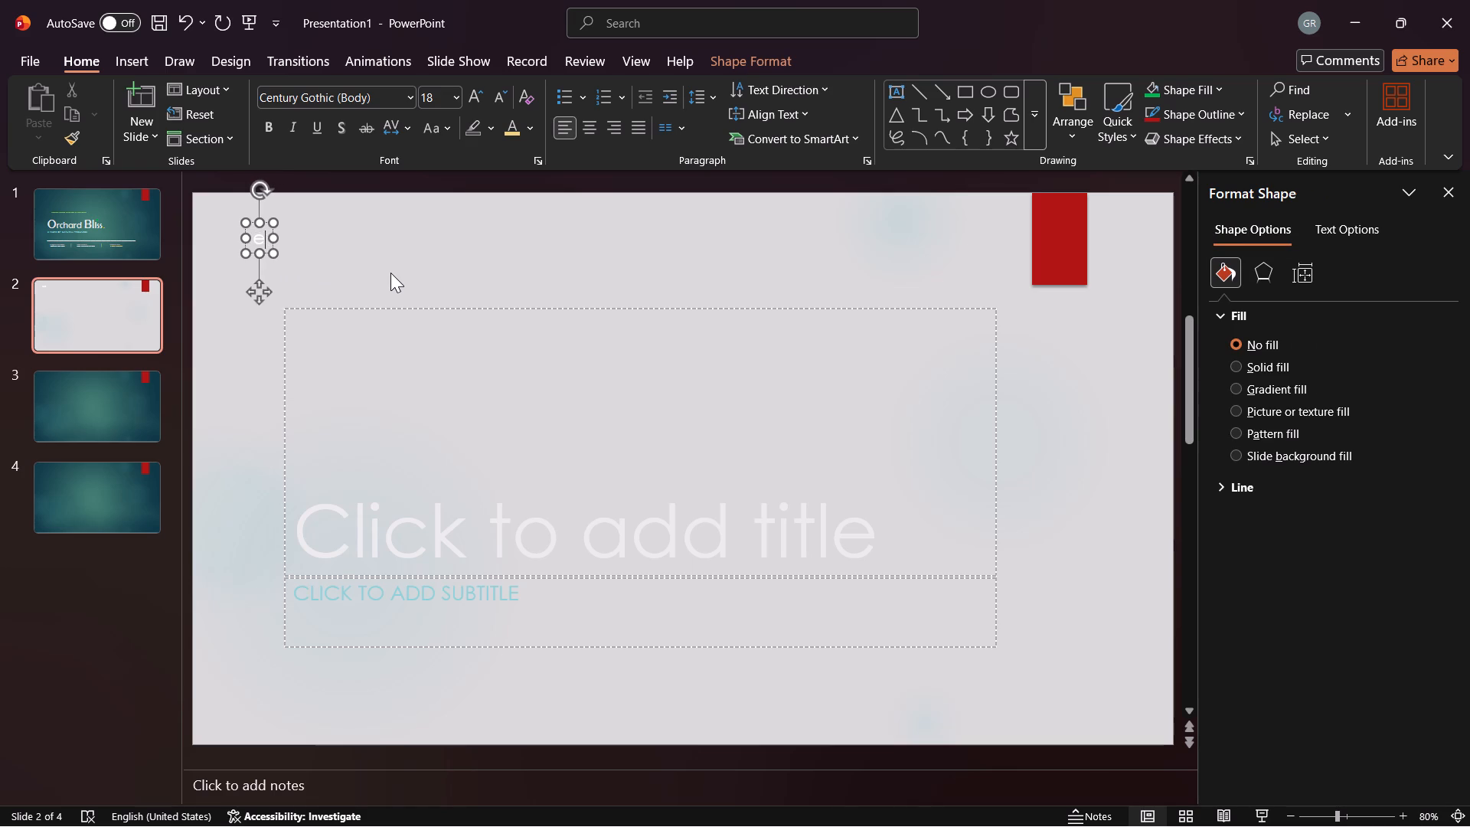
pyautogui.press('BackSpace')
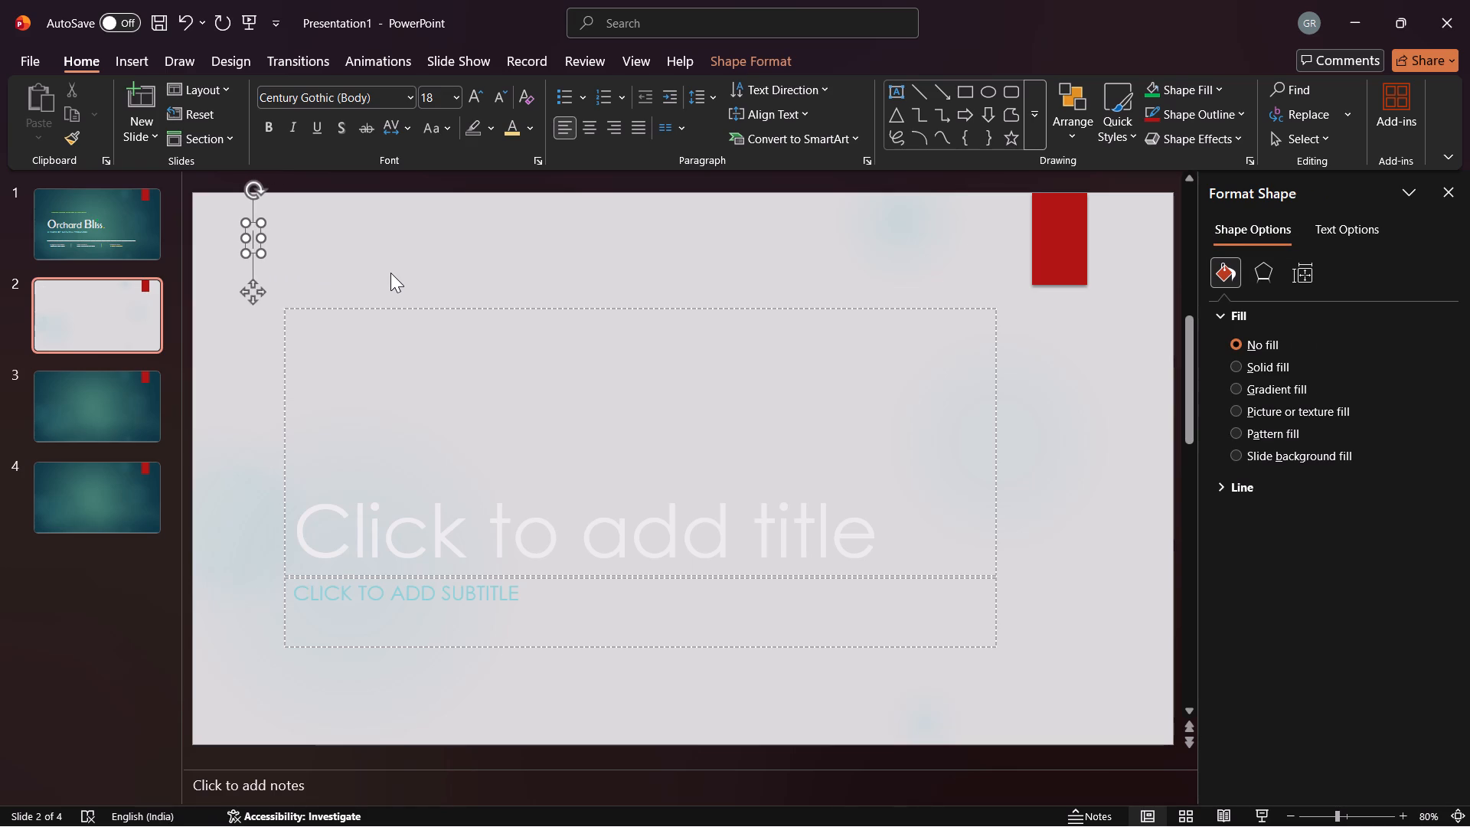
pyautogui.write('Exe')
pyautogui.write('cutive')
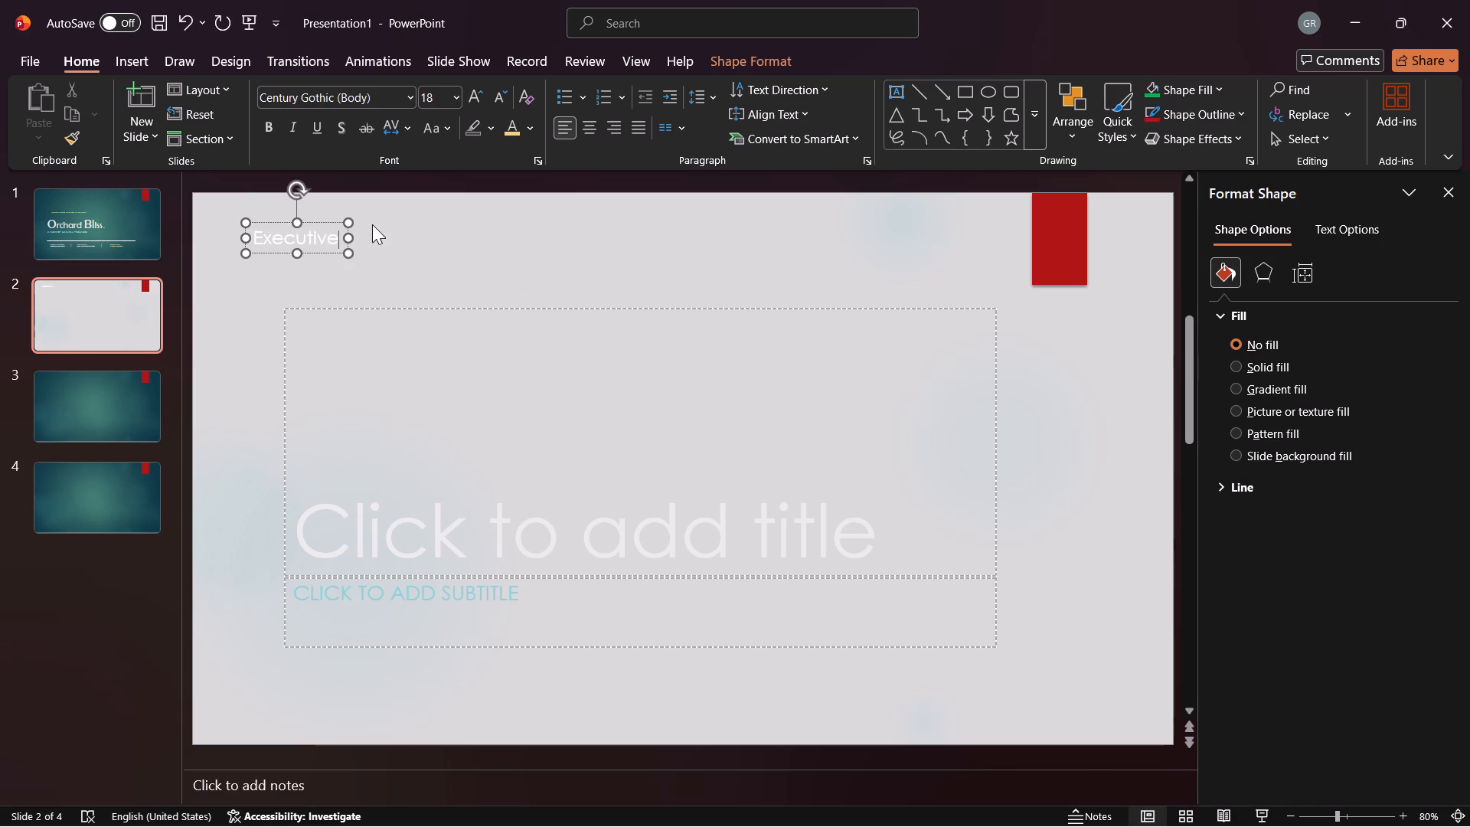
# Change the font colour of "Executive" to the standard green.
pyautogui.rightClick(307, 232)
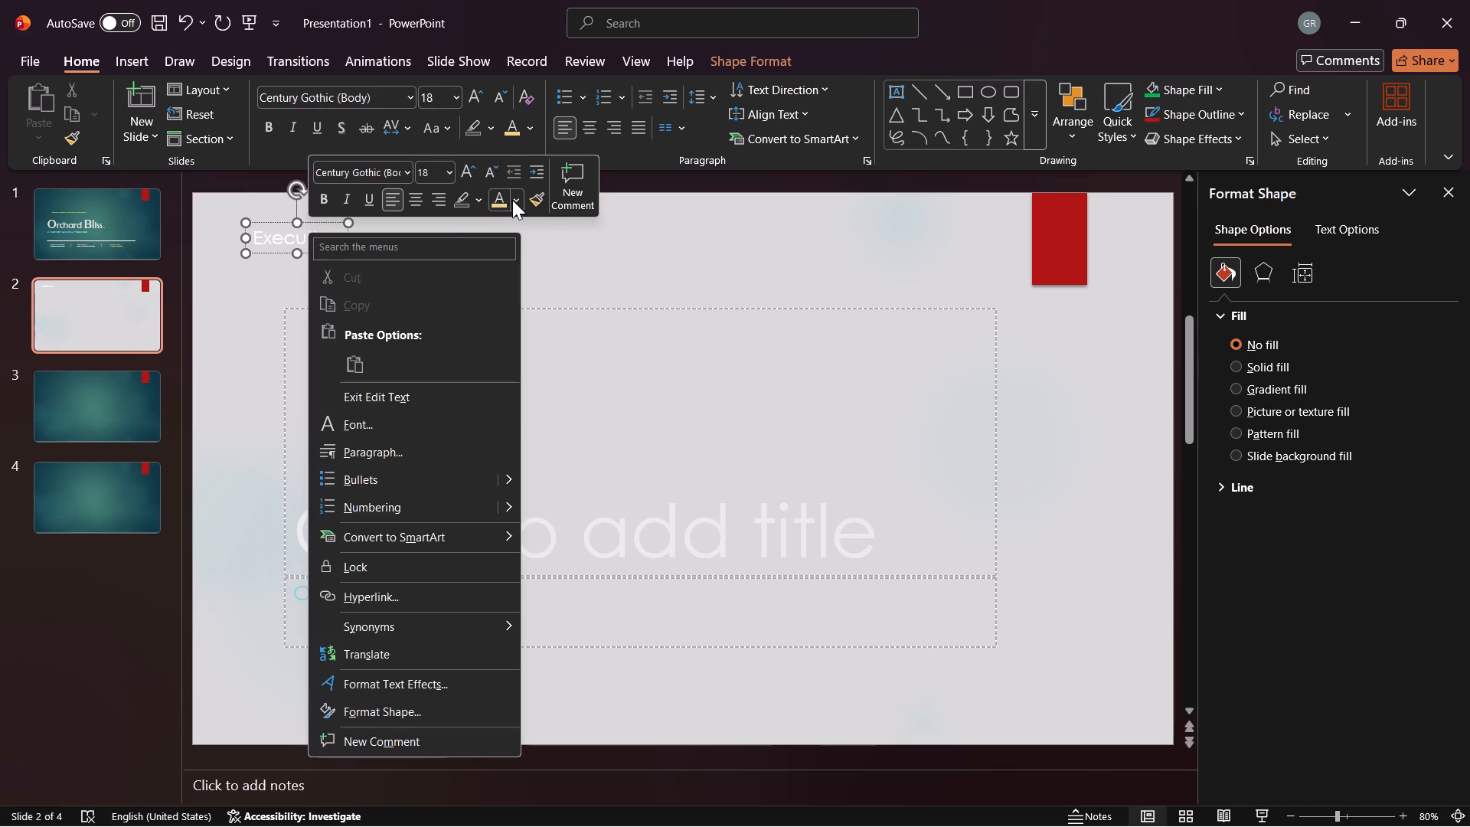
pyautogui.click(512, 200)
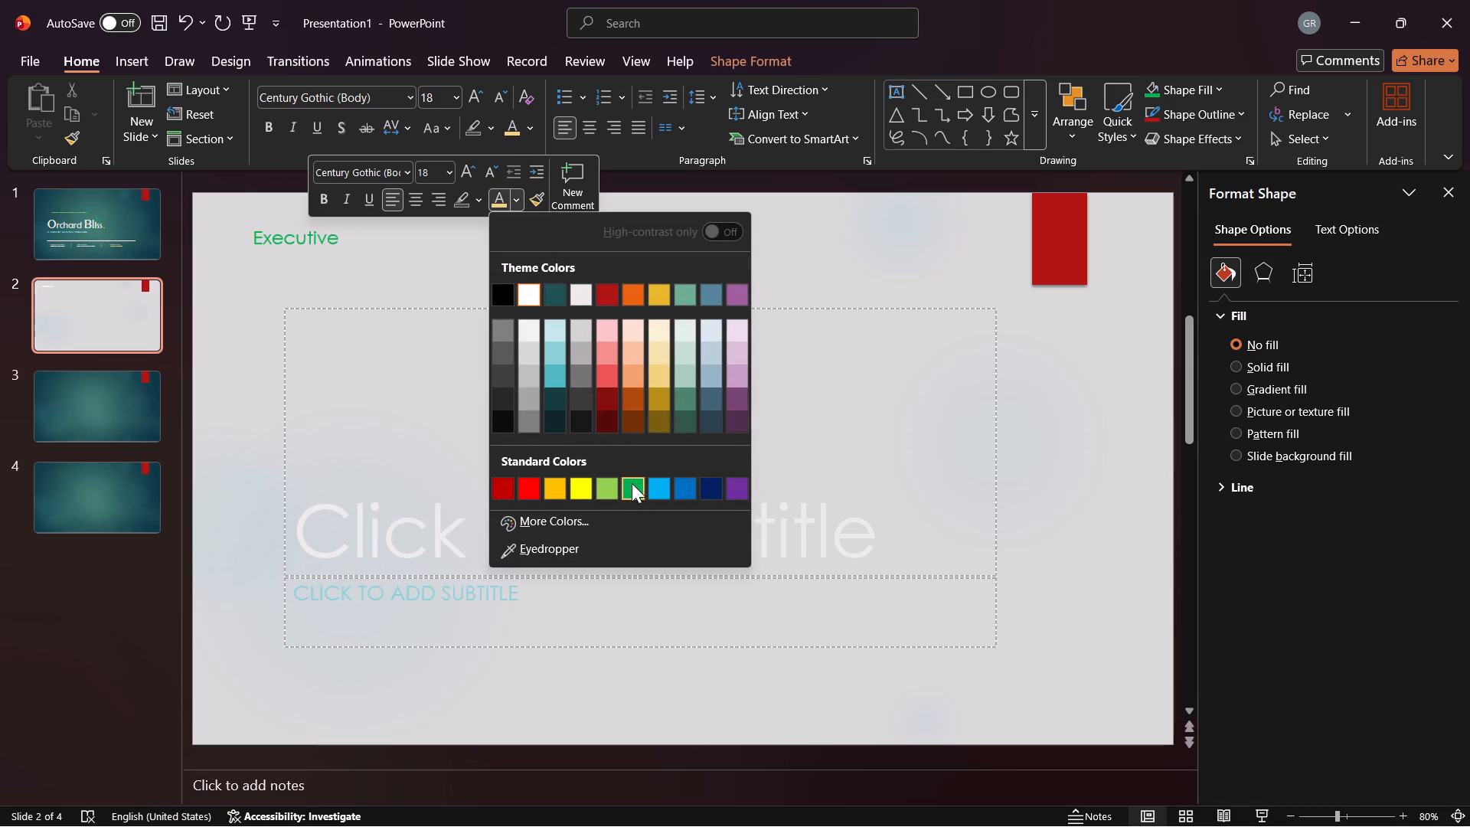
pyautogui.click(632, 483)
# Extend the green heading text to read "Executive Summary", with both words capitalised.
pyautogui.click(339, 240)
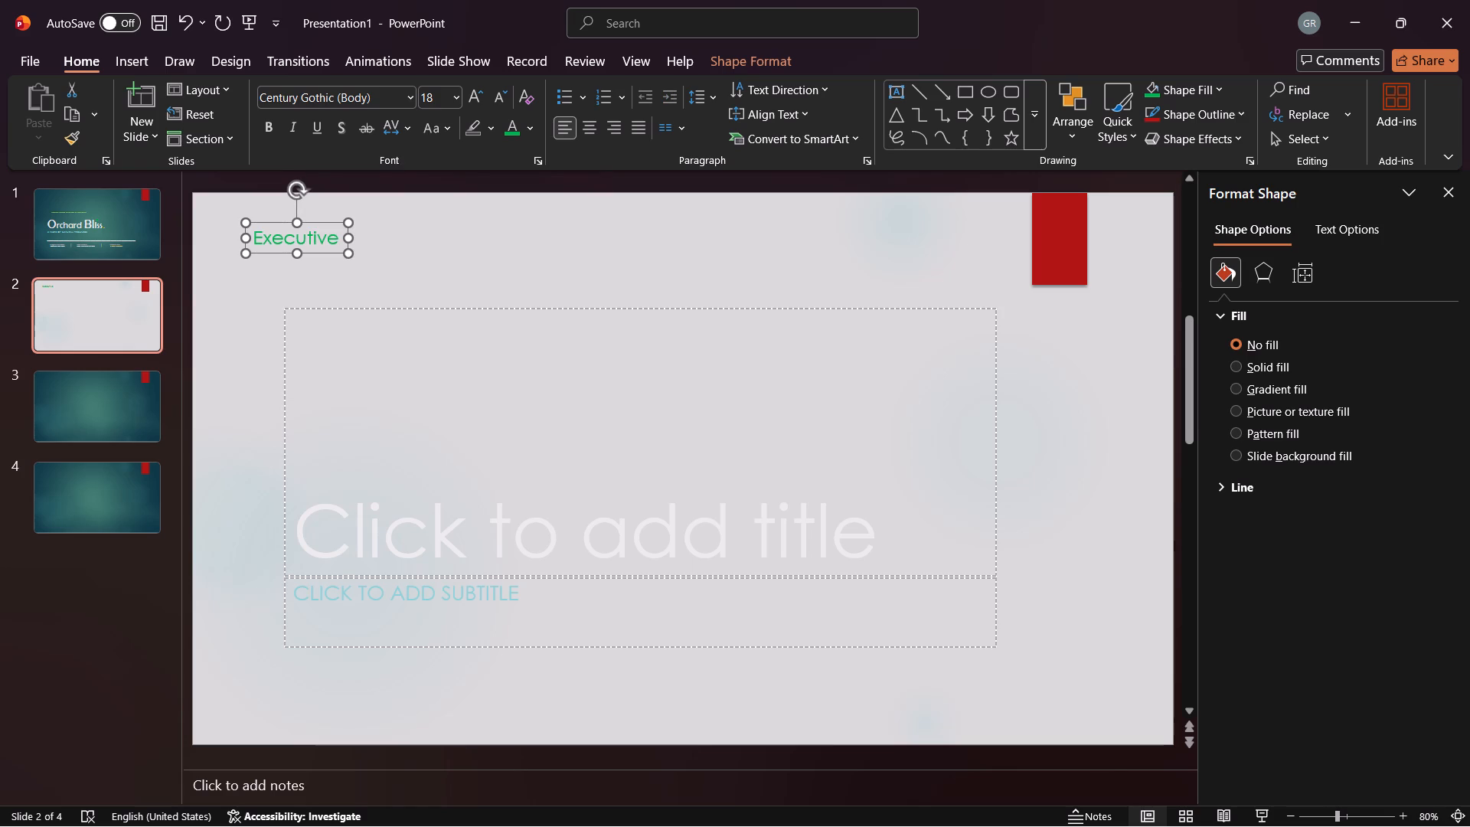
pyautogui.click(335, 237)
pyautogui.press('space')
pyautogui.write('summary')
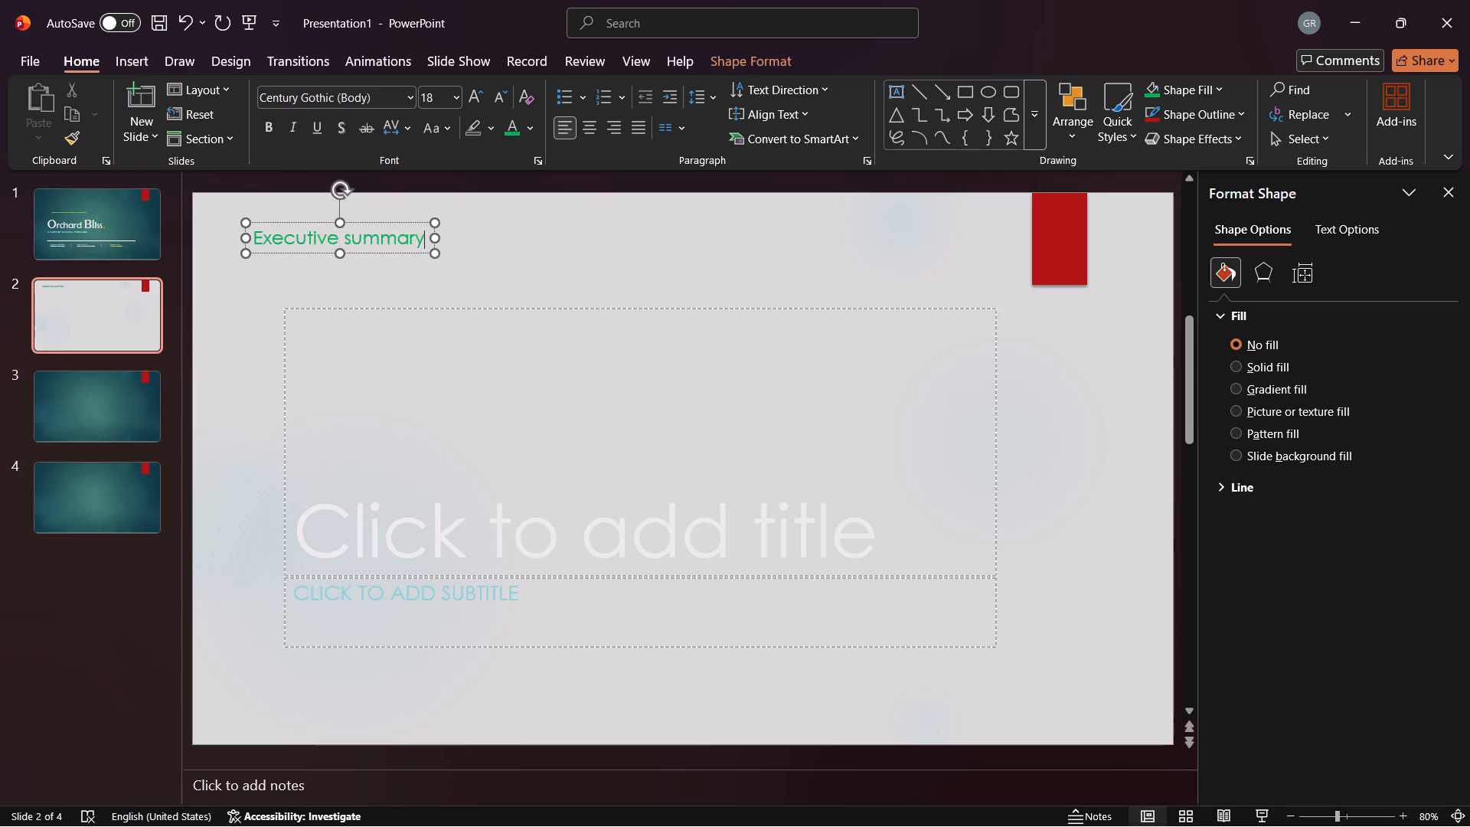
pyautogui.press('Left')
pyautogui.press('Left')
pyautogui.press('Left')
pyautogui.press('Left')
pyautogui.press('Left')
pyautogui.press('Left')
pyautogui.press('BackSpace')
pyautogui.hotkey('shift', 's')
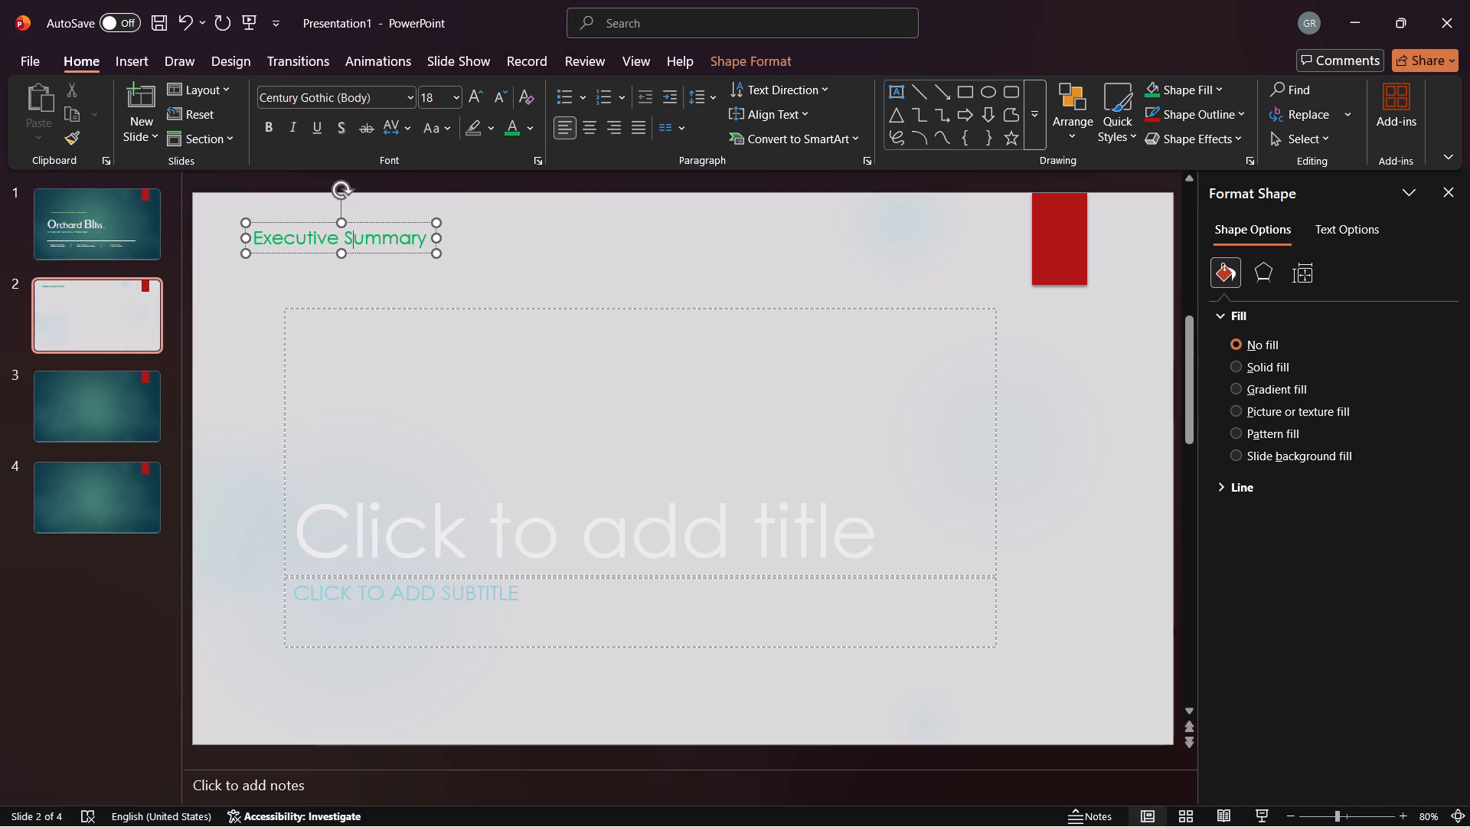
# Add a text box reading "Brand Essence & Philosophy" just below the Executive Summary heading on slide 2.
pyautogui.doubleClick(276, 285)
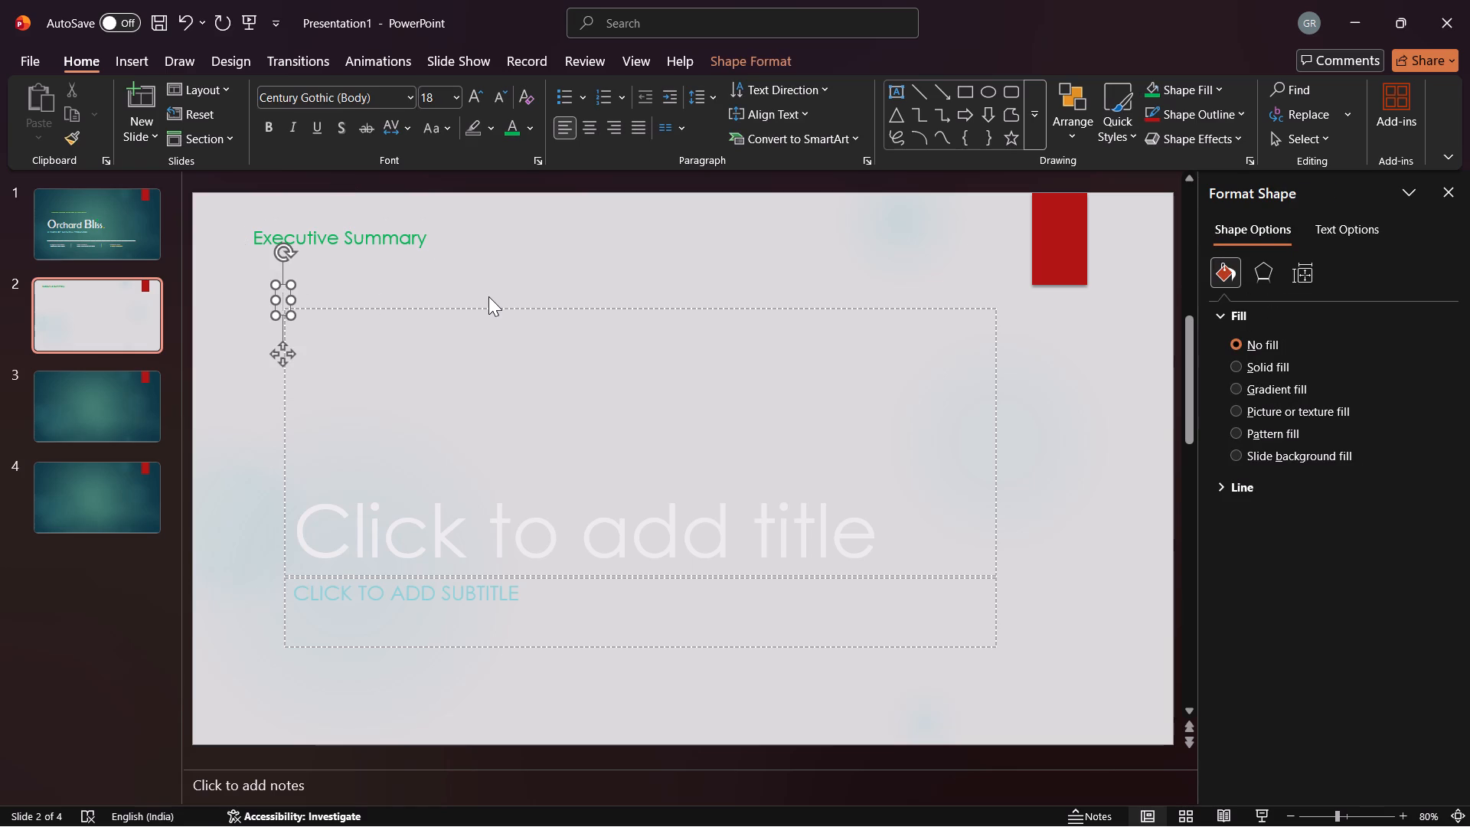
pyautogui.write('BRamnd')
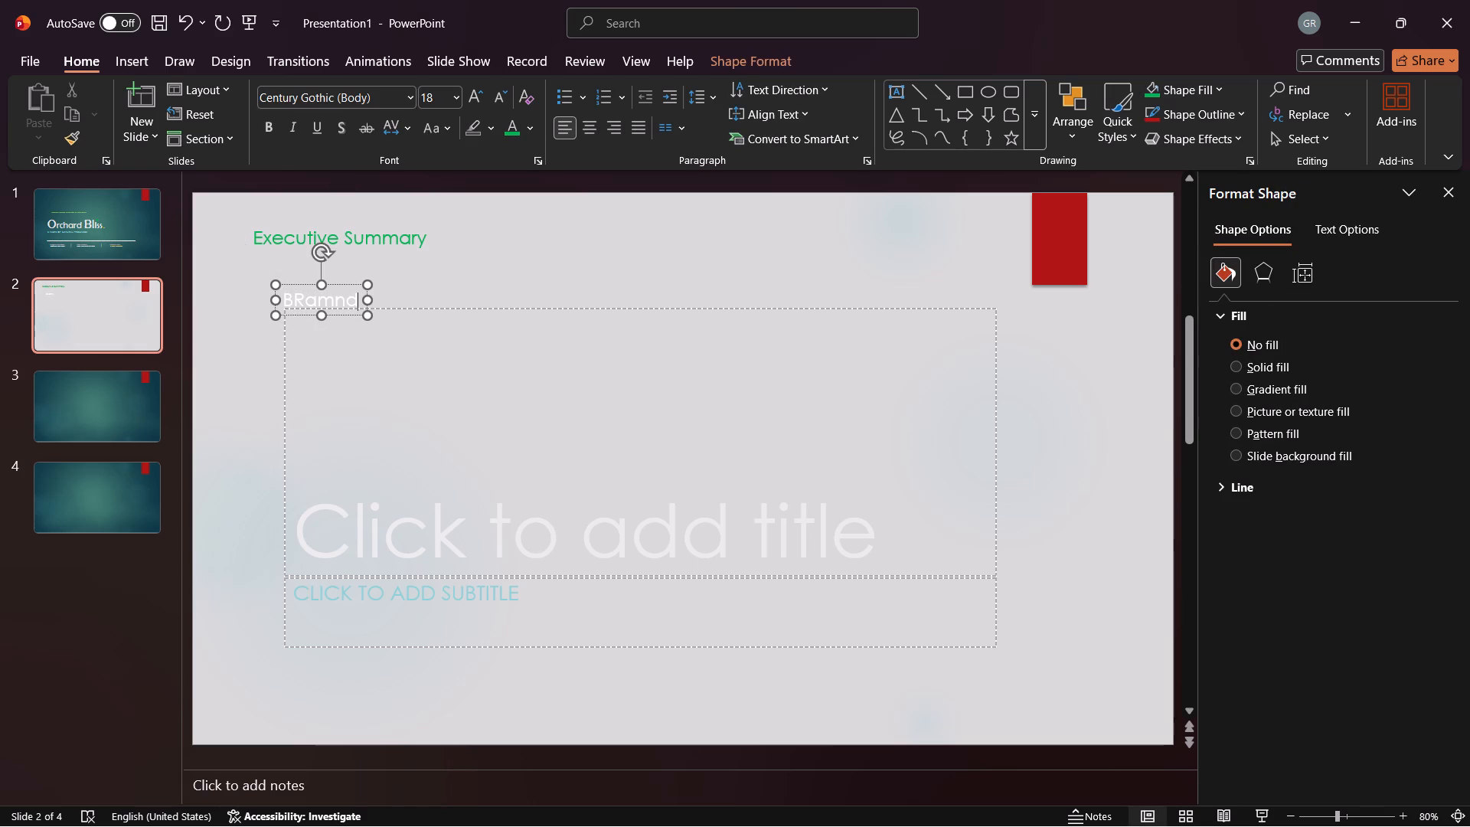
pyautogui.press('BackSpace')
pyautogui.press('BackSpace')
pyautogui.press('BackSpace')
pyautogui.press('BackSpace')
pyautogui.press('BackSpace')
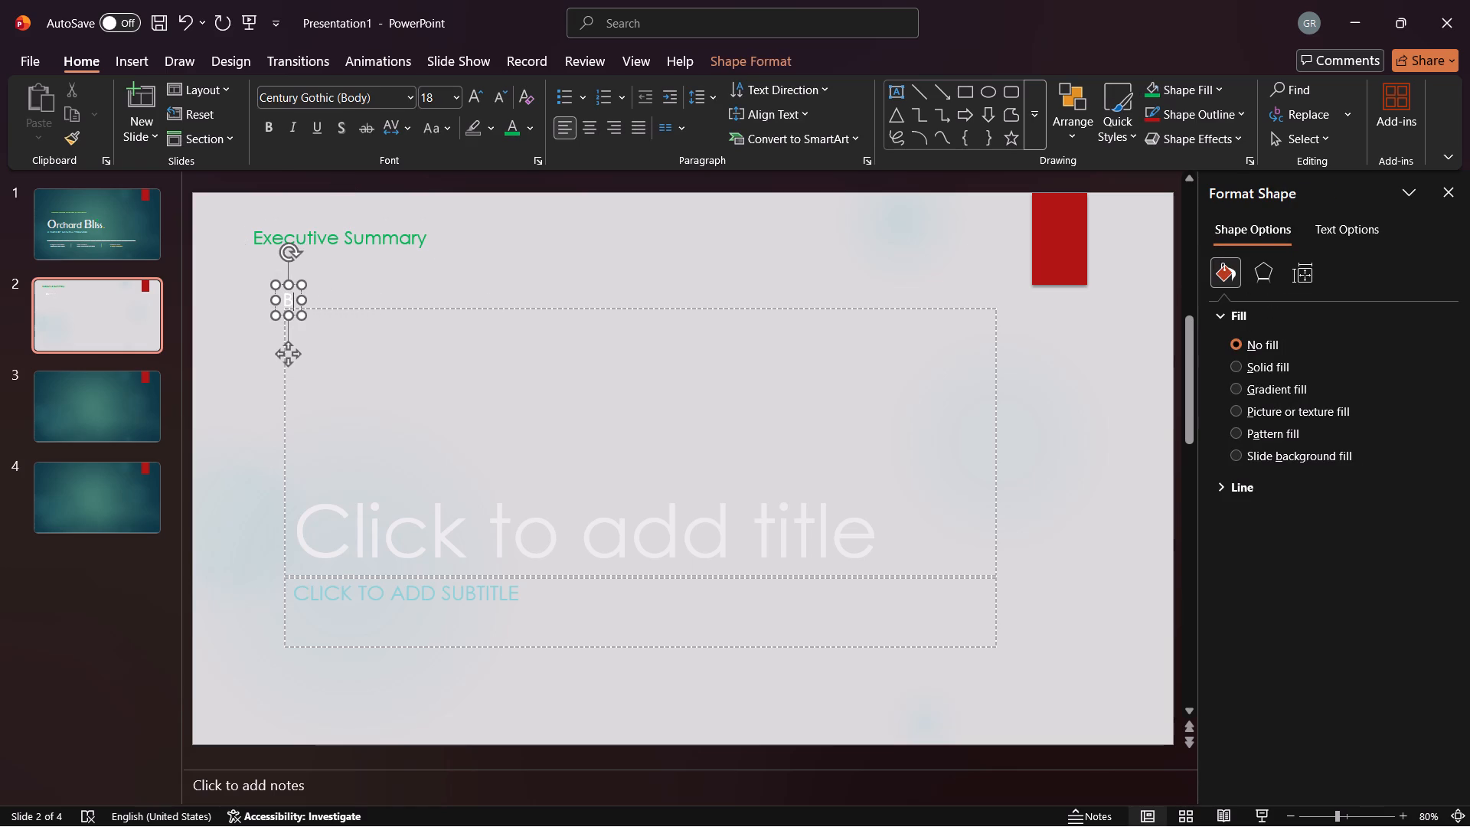
pyautogui.write('rand Esse')
pyautogui.write('nce')
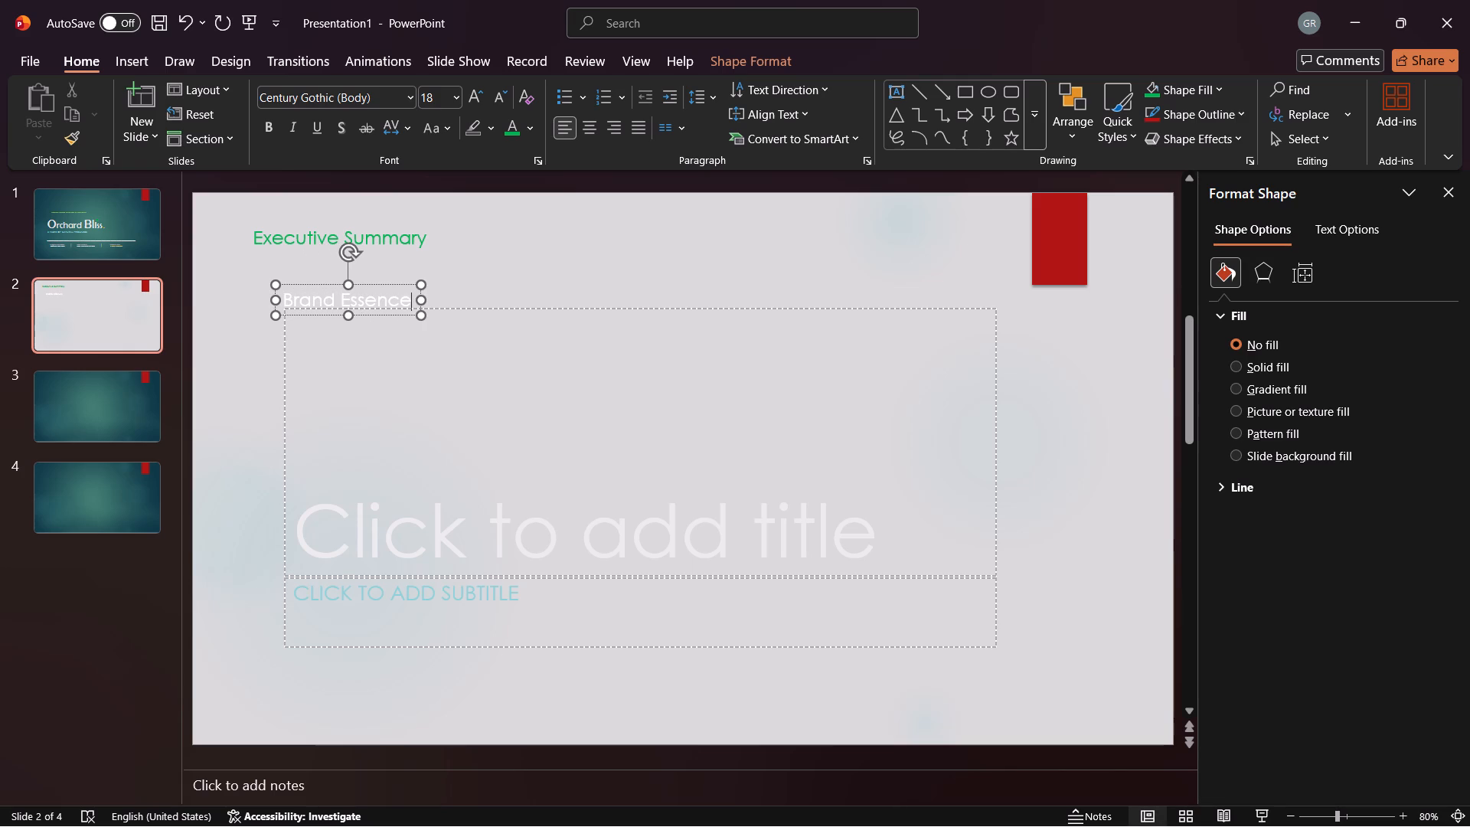
pyautogui.press('space')
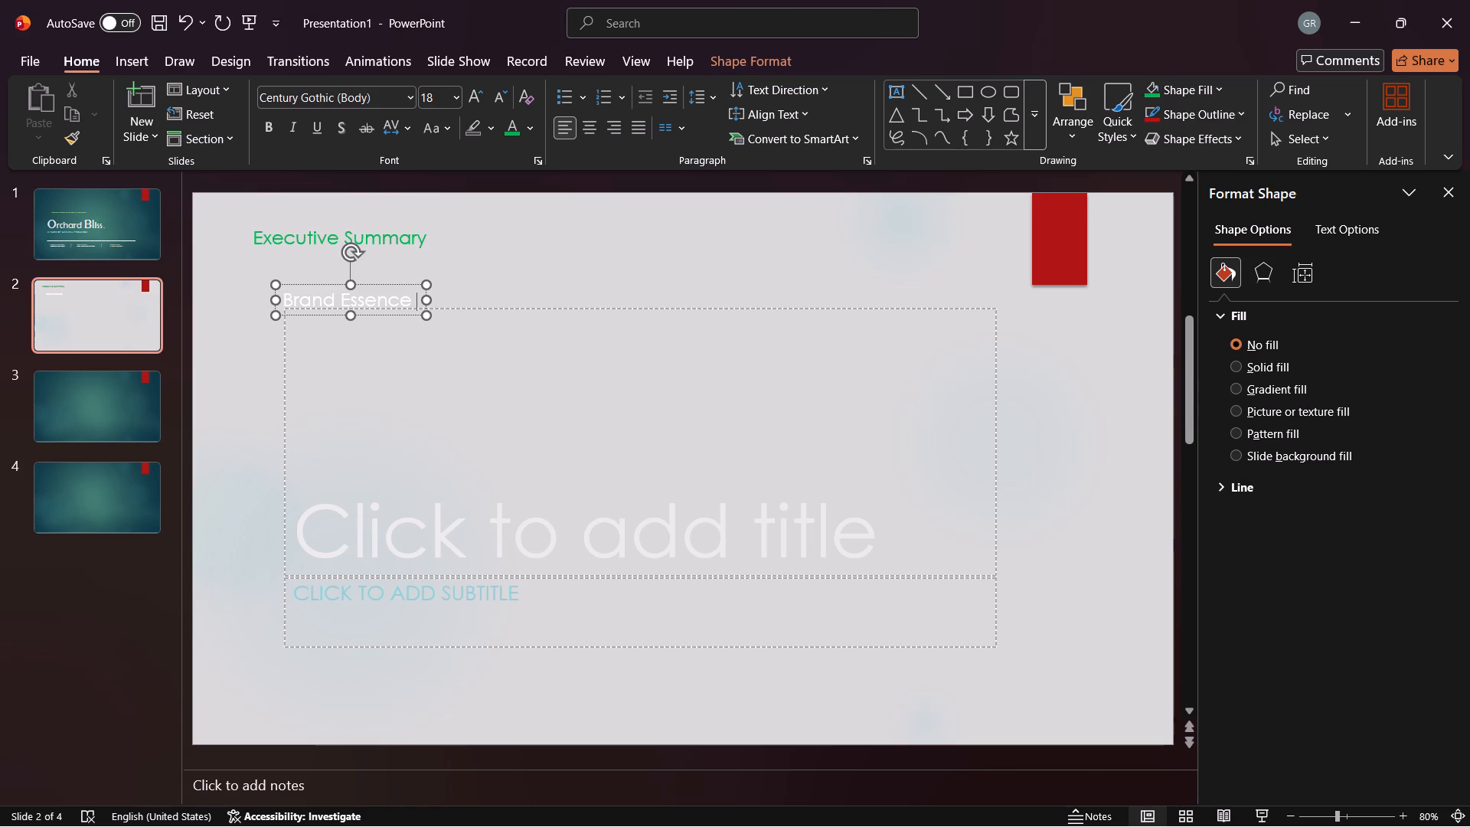
pyautogui.hotkey('shift', '&')
pyautogui.press('space')
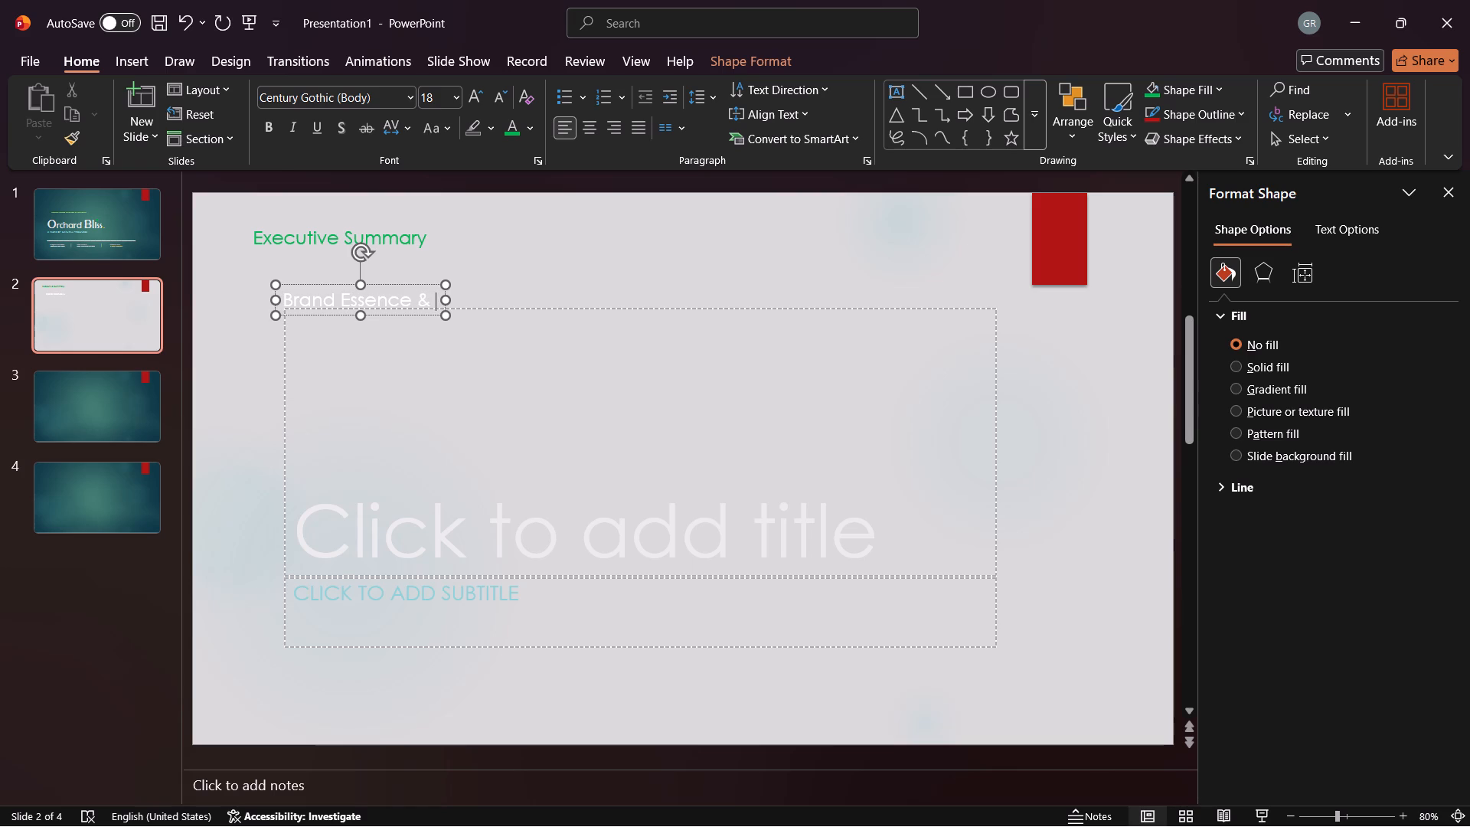
pyautogui.write('philo')
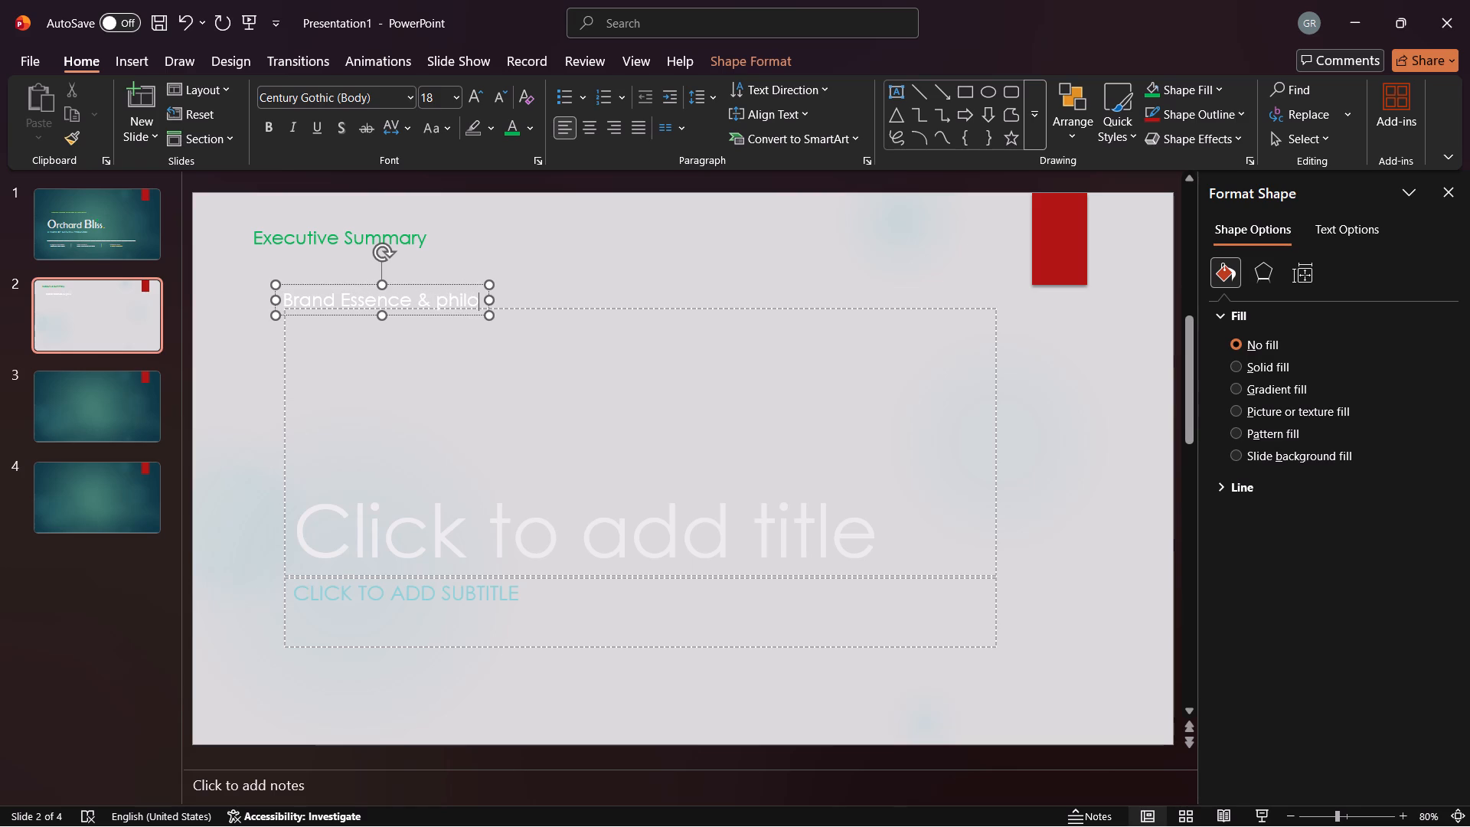
pyautogui.write('sophy')
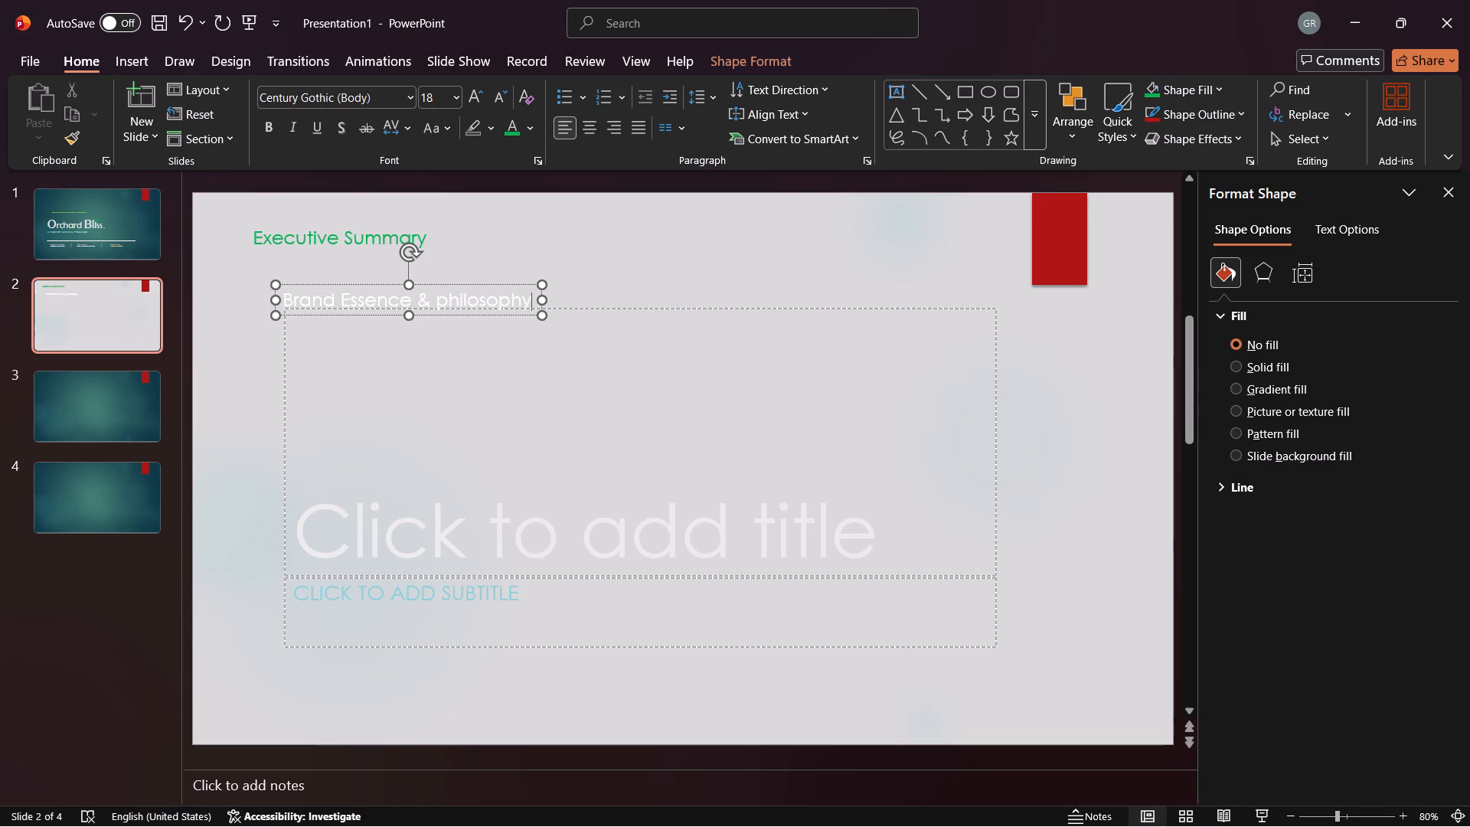
pyautogui.click(447, 298)
pyautogui.press('BackSpace')
pyautogui.hotkey('shift', 'p')
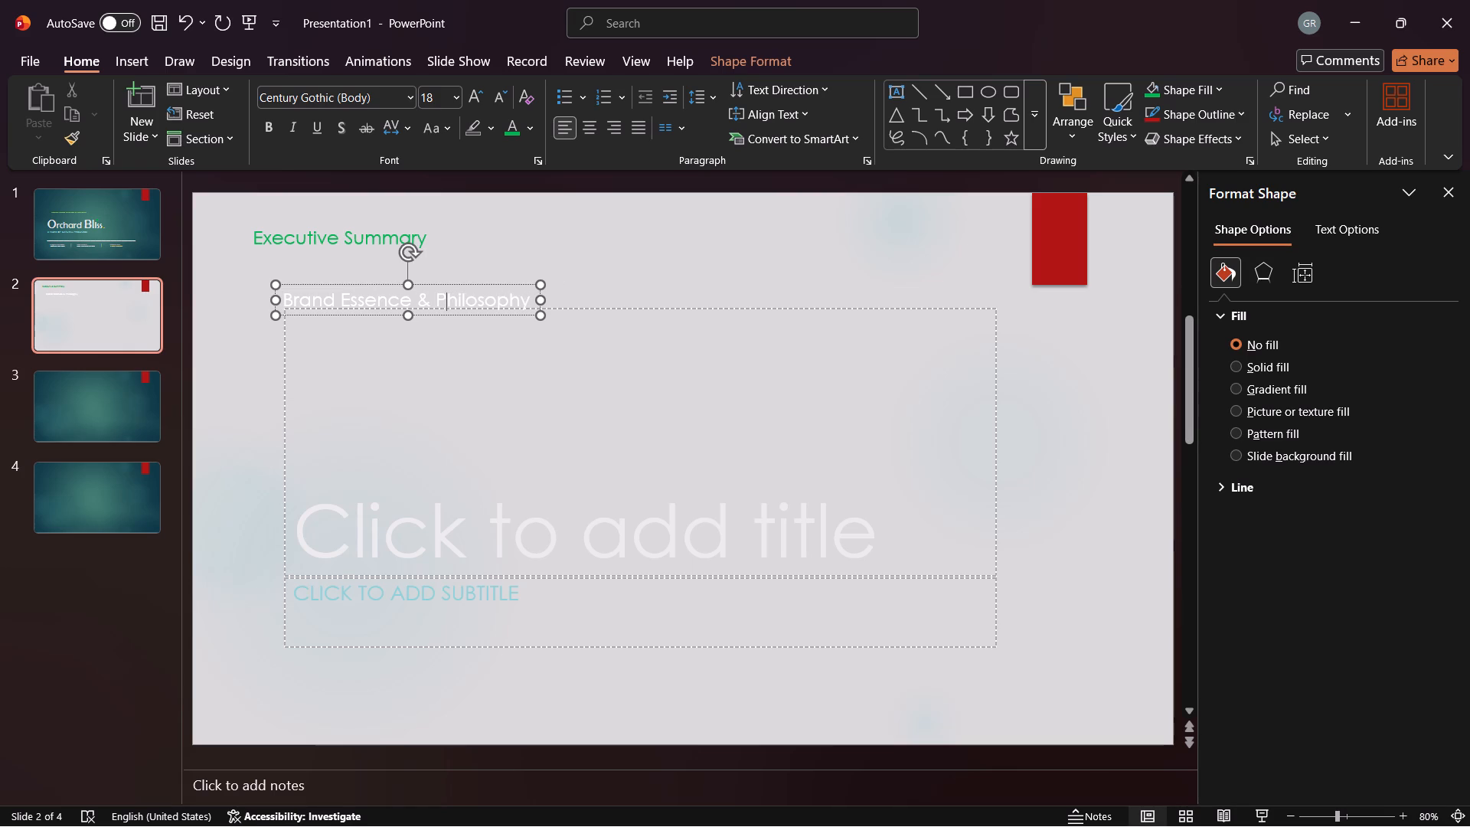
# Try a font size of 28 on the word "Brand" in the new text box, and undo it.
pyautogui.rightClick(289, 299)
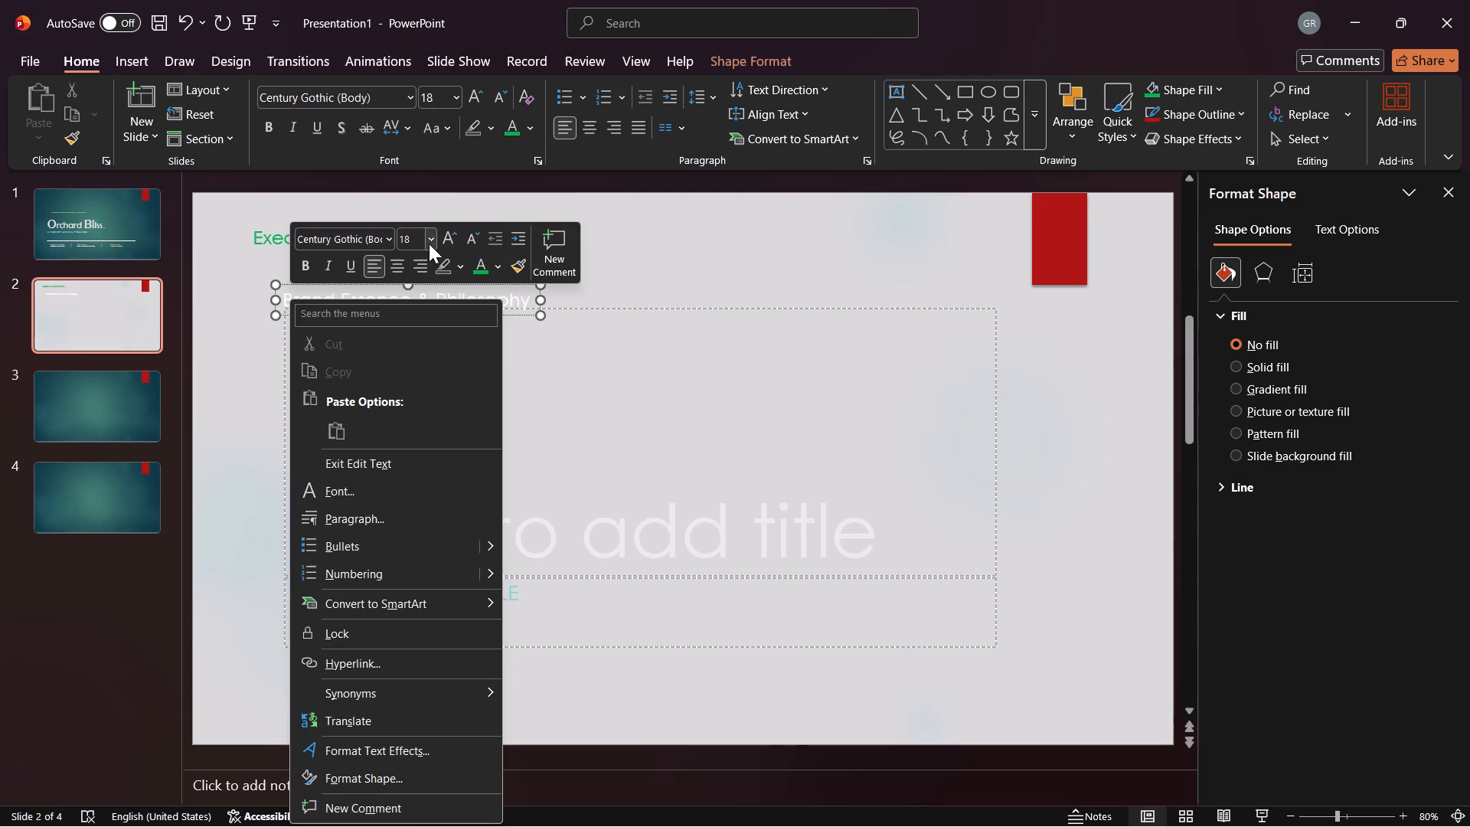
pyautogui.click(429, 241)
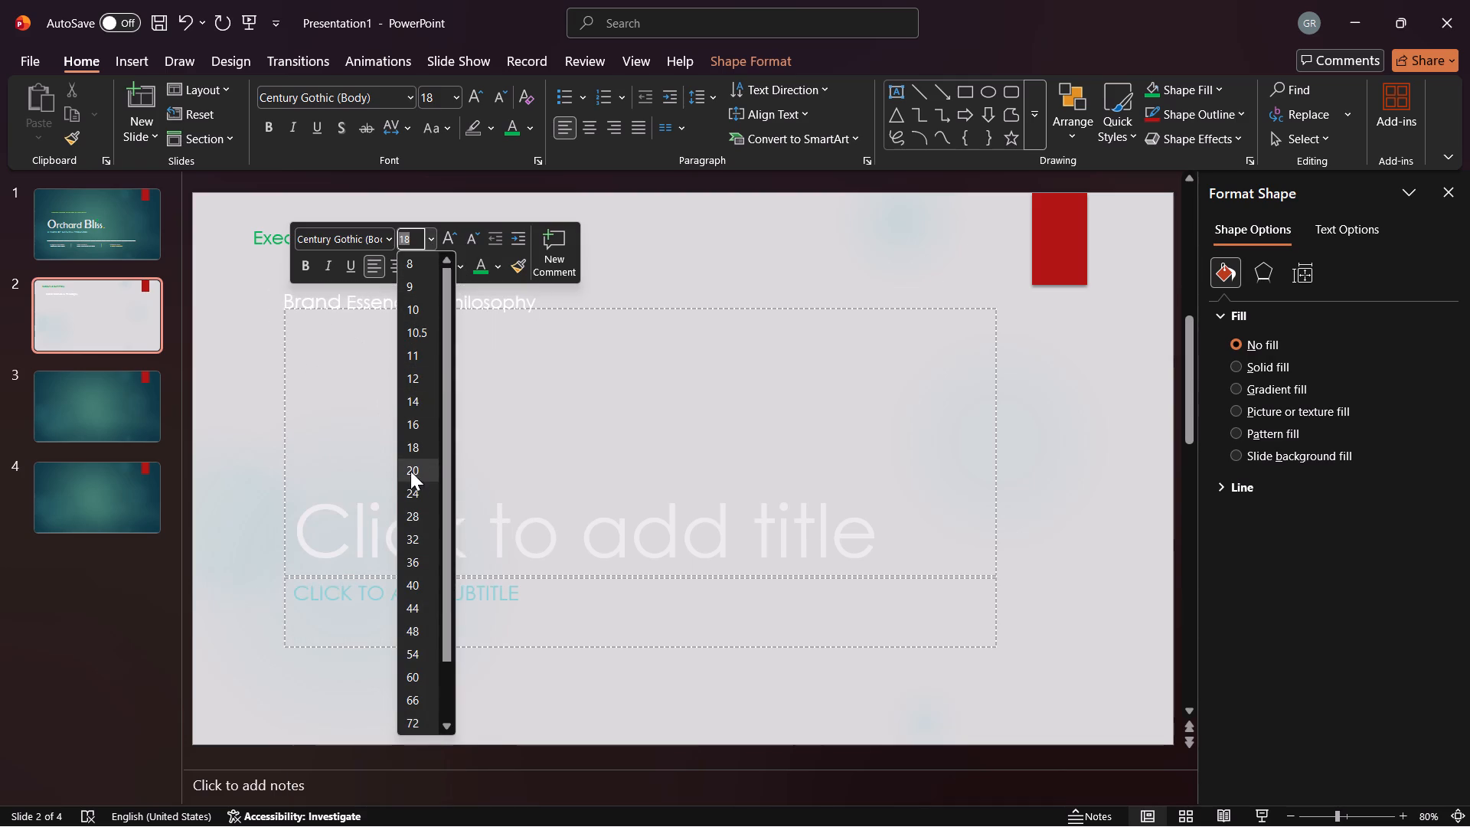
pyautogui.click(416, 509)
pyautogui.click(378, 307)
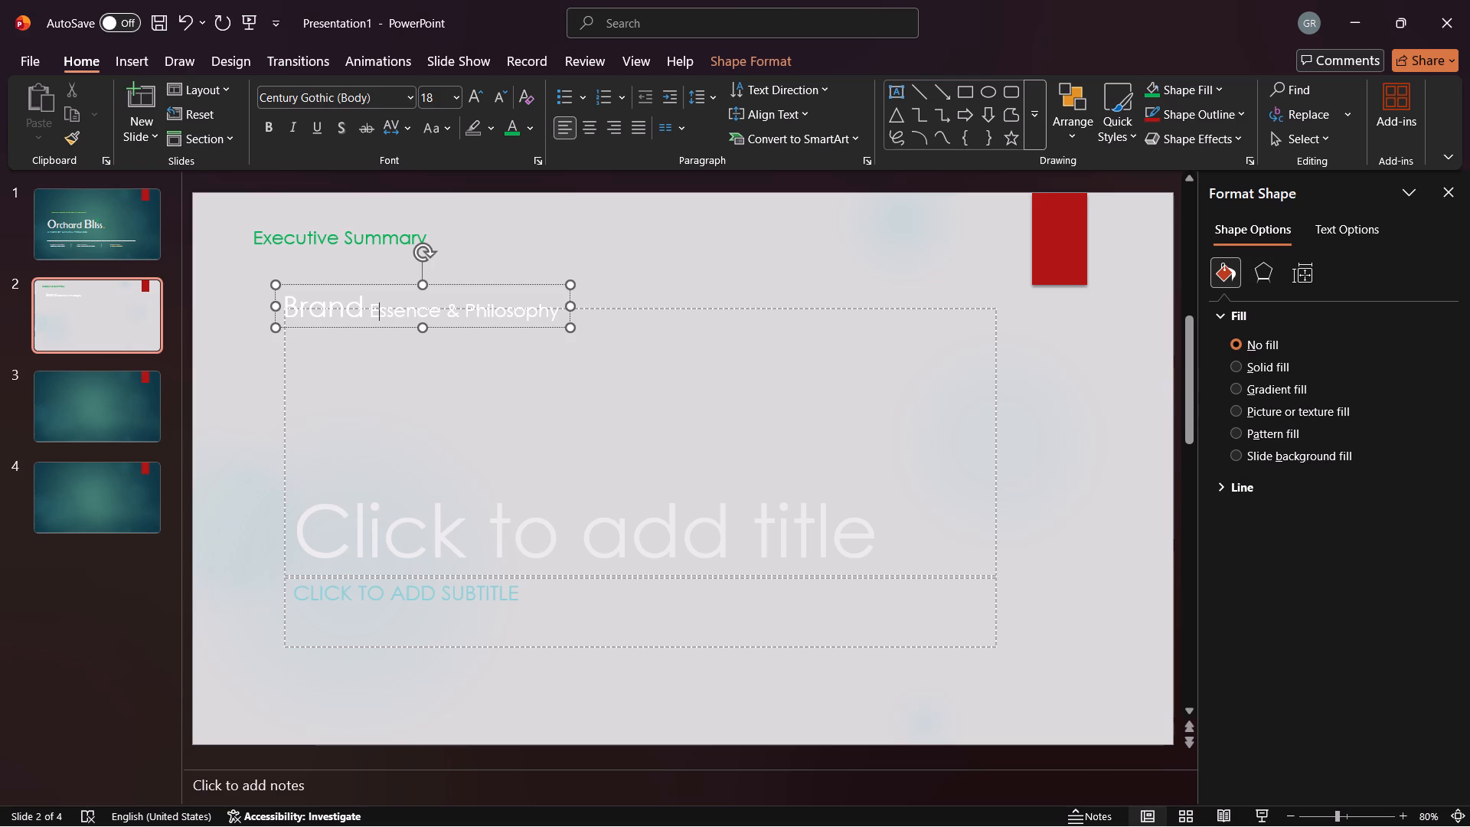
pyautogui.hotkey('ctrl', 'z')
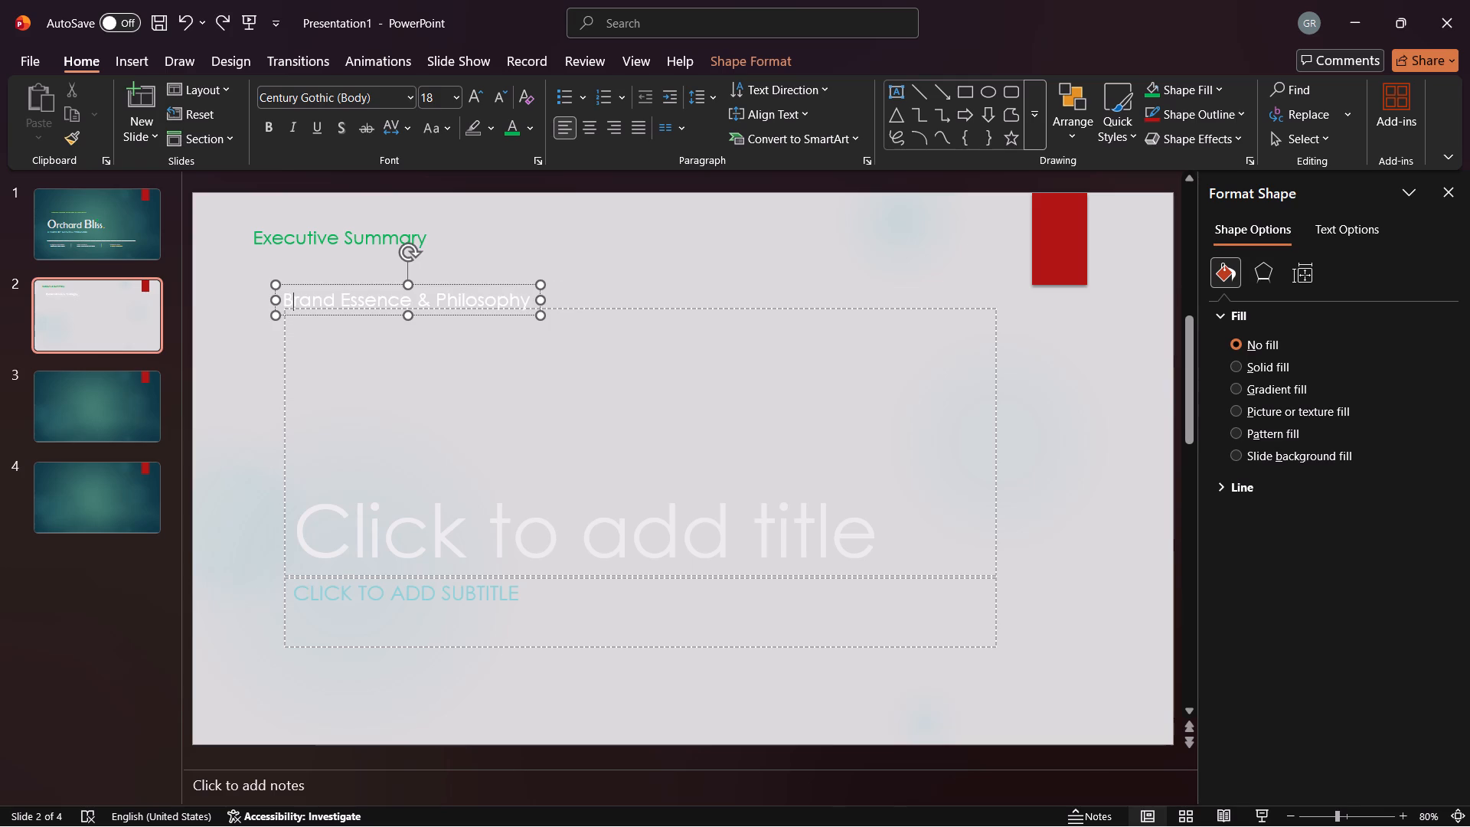
# Recolour the whole "Brand Essence & Philosophy" text to a muted medium green from the standard colour hexagon.
pyautogui.moveTo(285, 295); pyautogui.dragTo(376, 297)
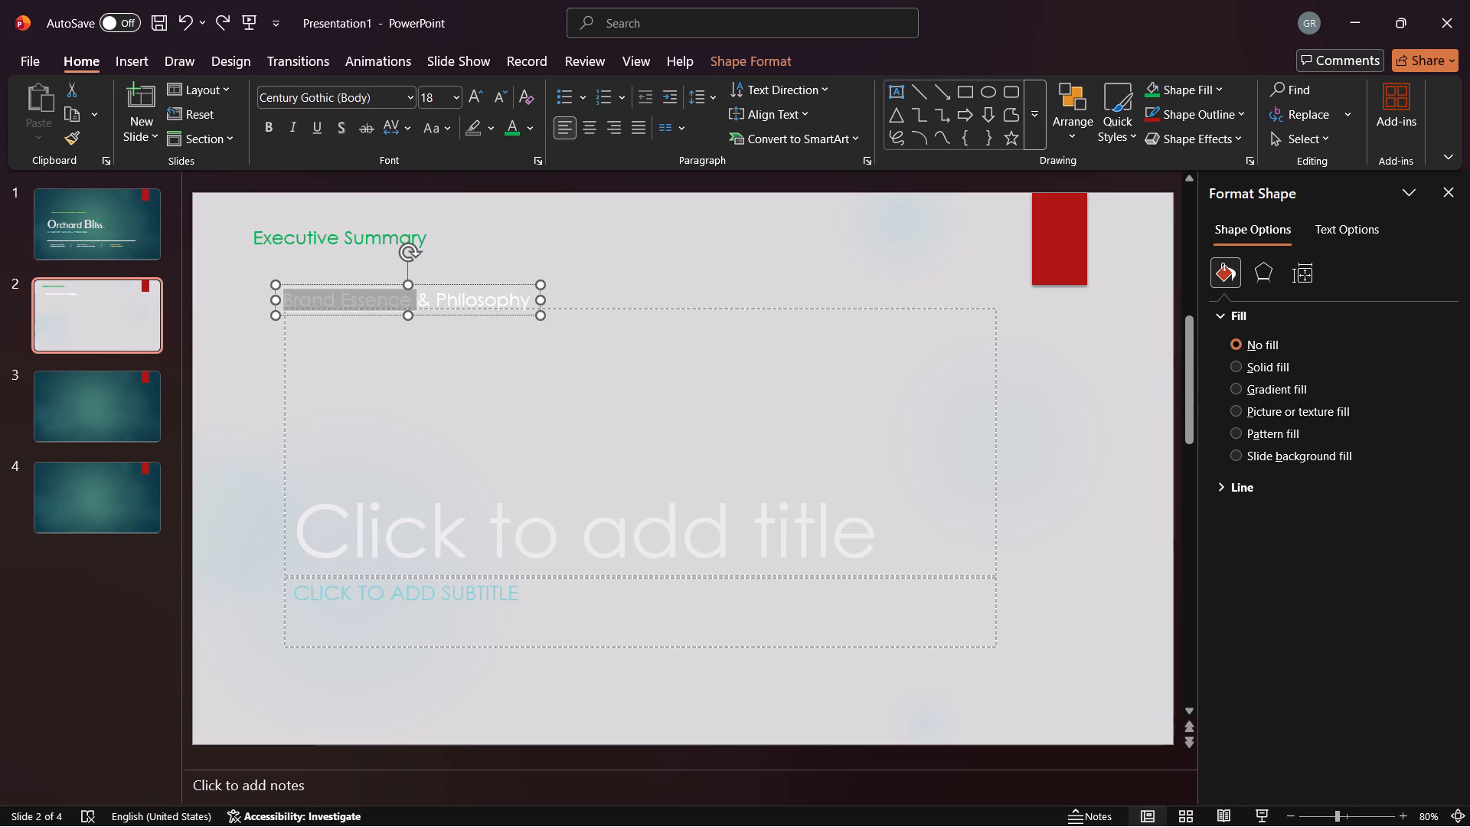
pyautogui.moveTo(376, 297); pyautogui.dragTo(492, 297)
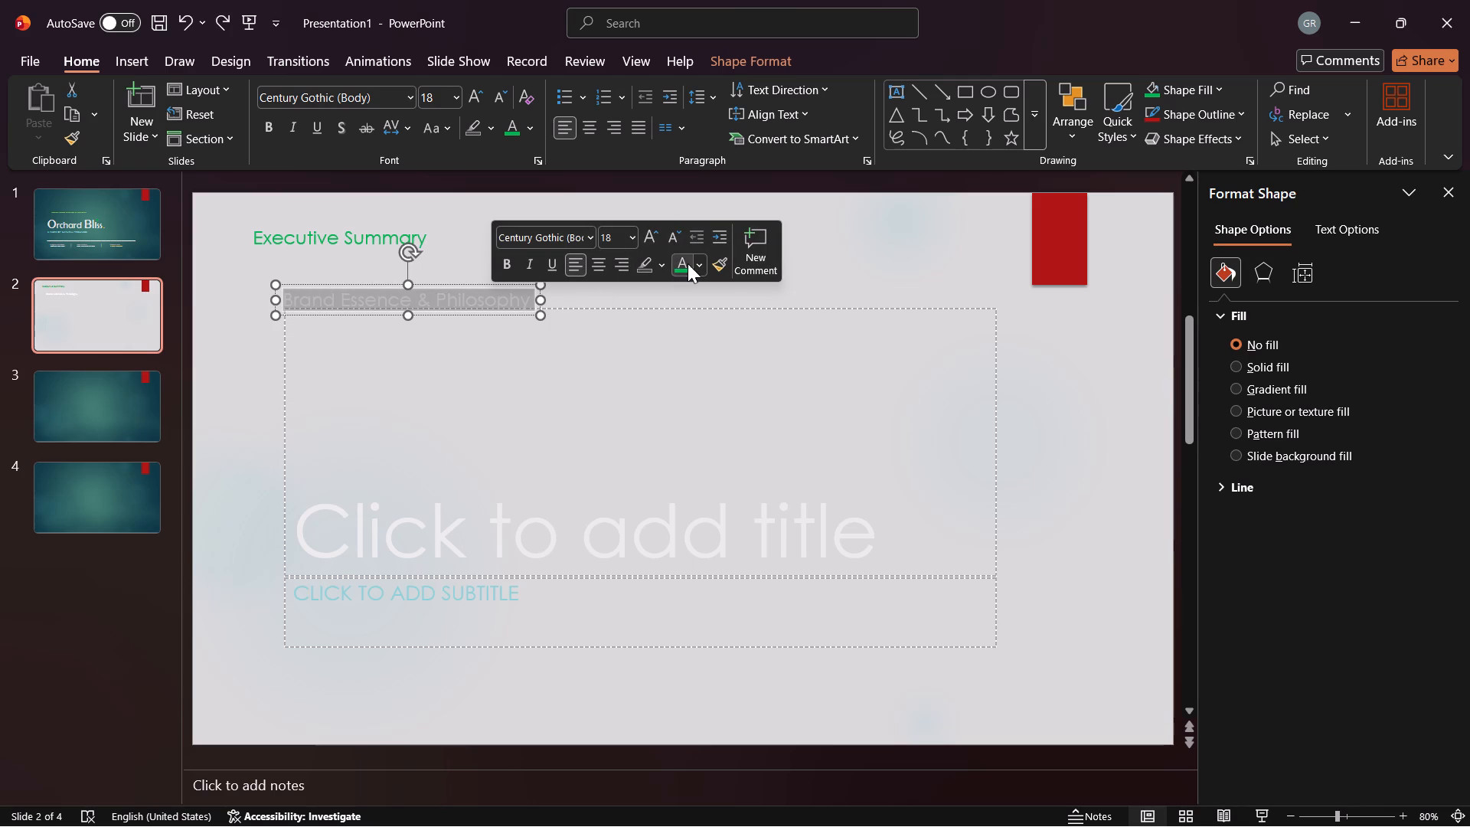
pyautogui.click(694, 266)
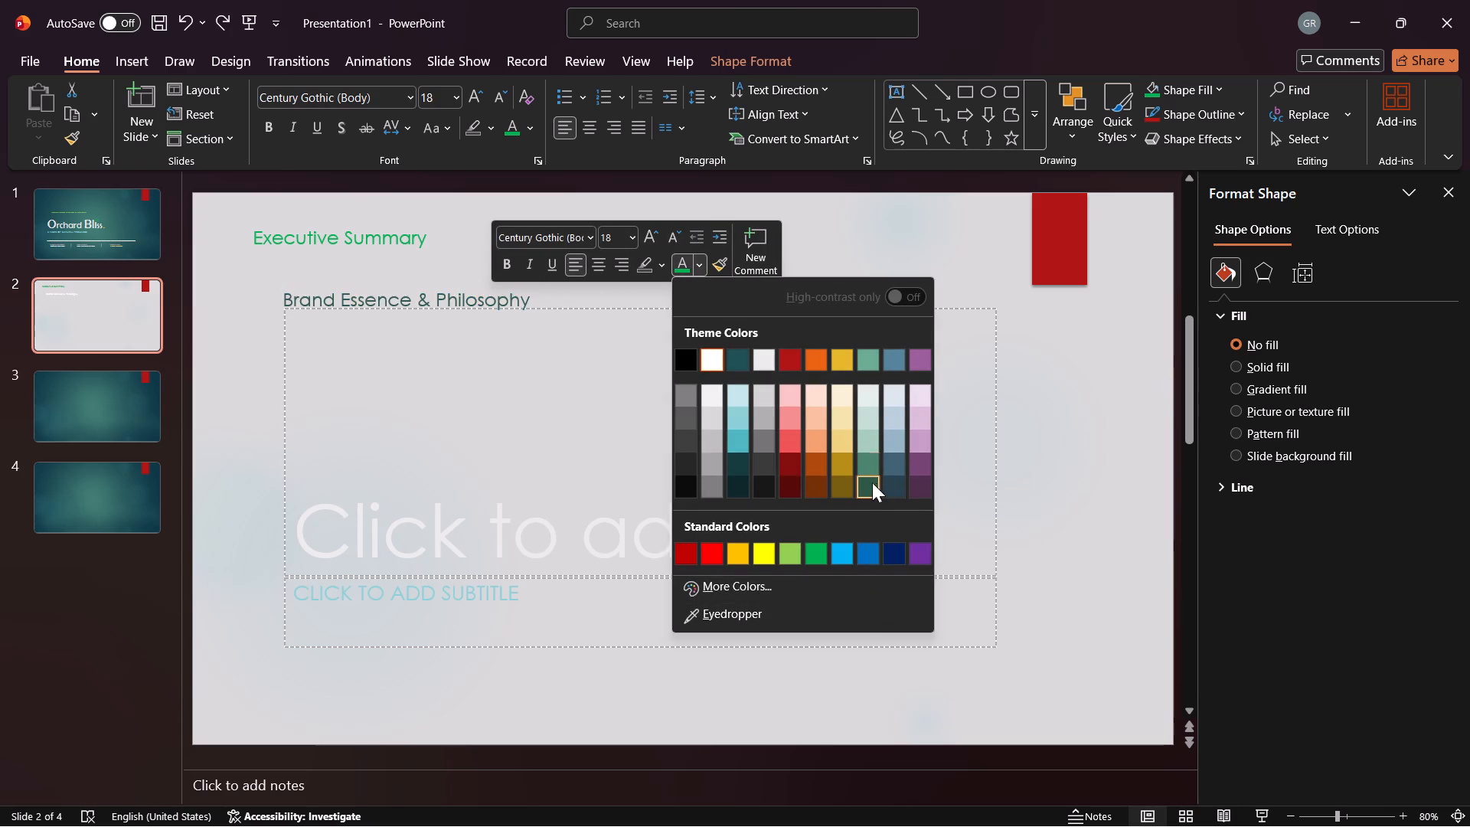
pyautogui.click(779, 578)
pyautogui.moveTo(683, 376); pyautogui.dragTo(633, 366)
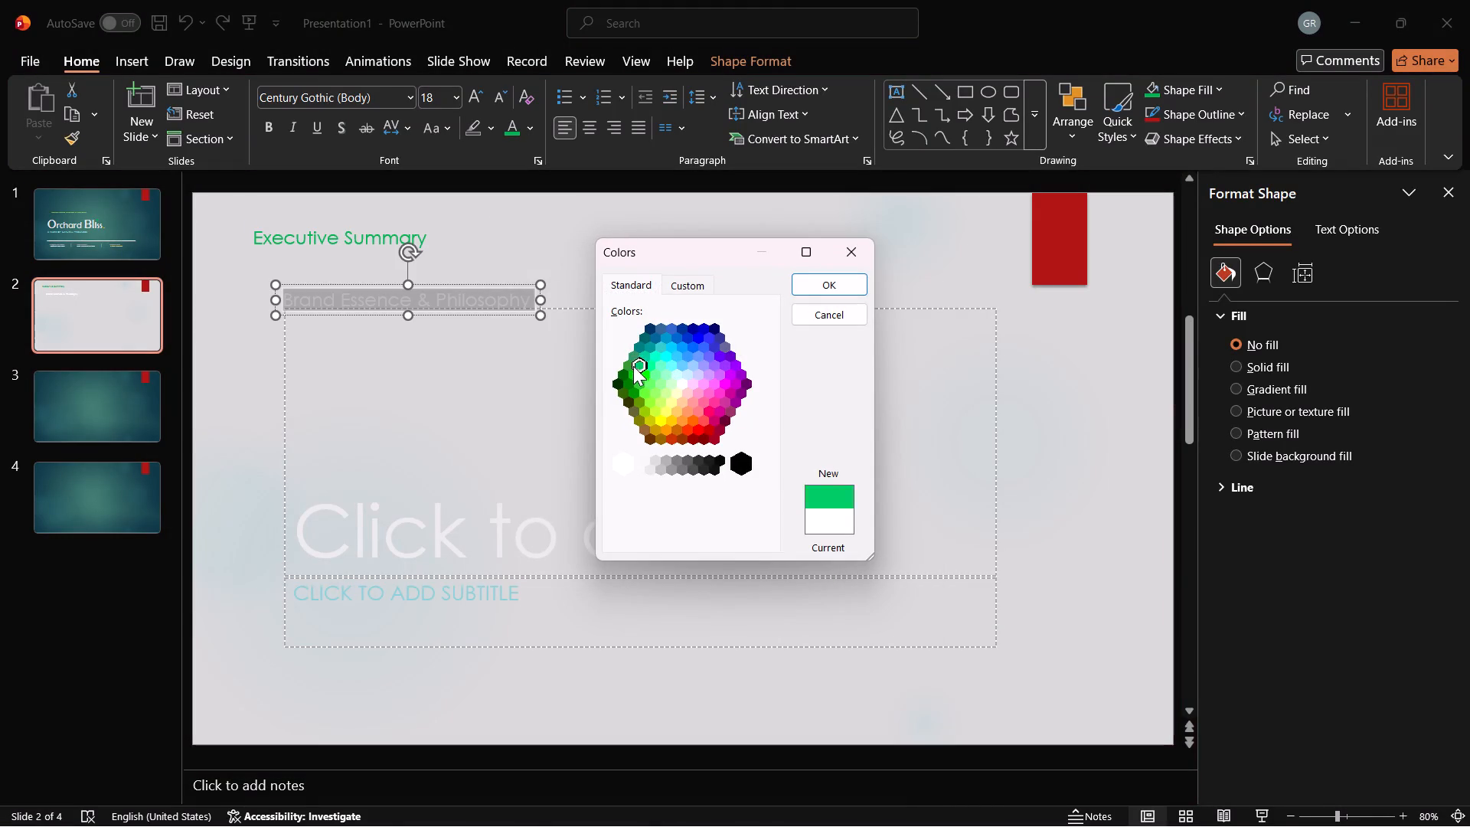
pyautogui.moveTo(633, 366); pyautogui.dragTo(634, 356)
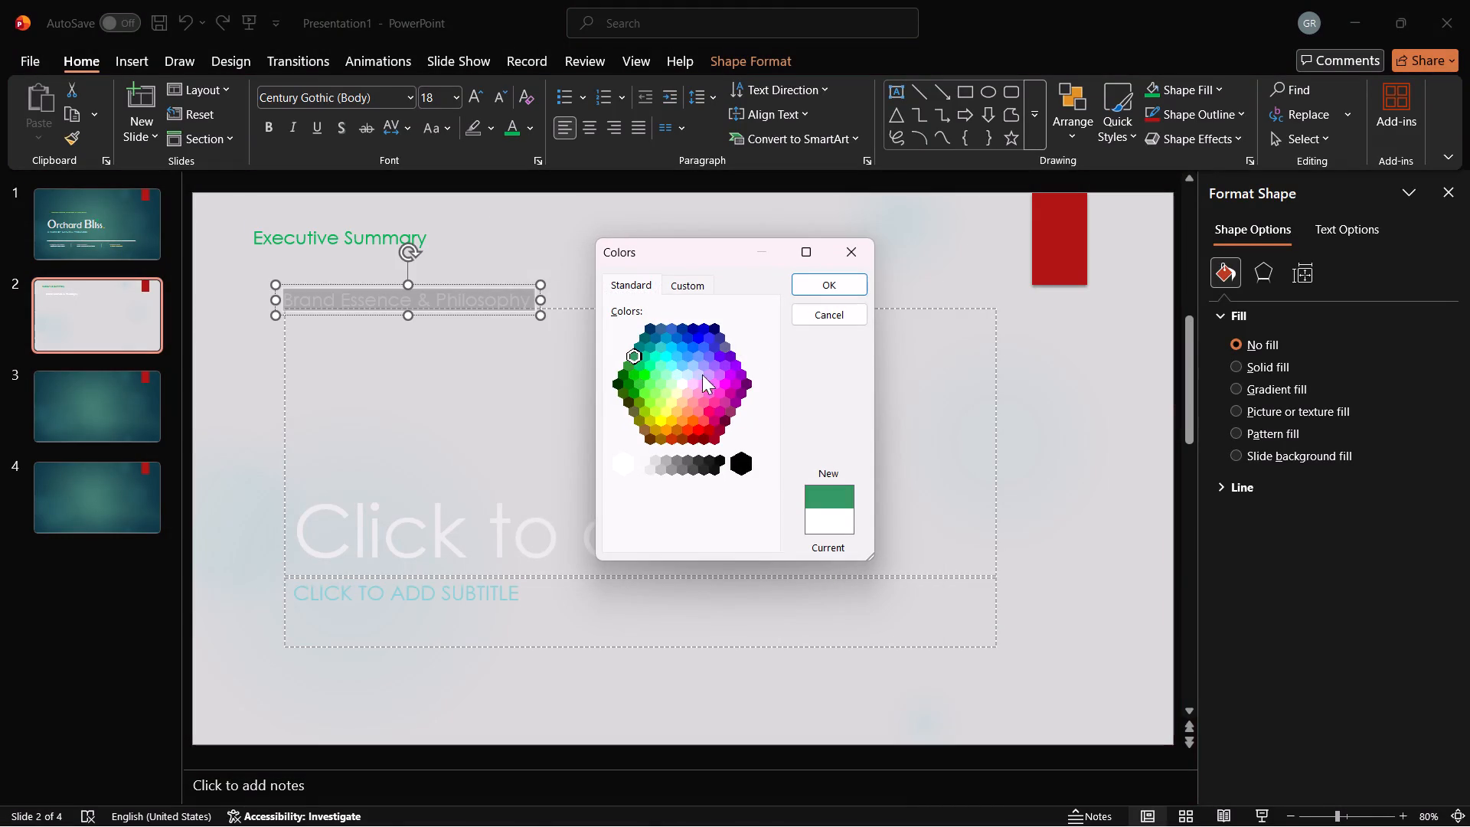
pyautogui.click(825, 279)
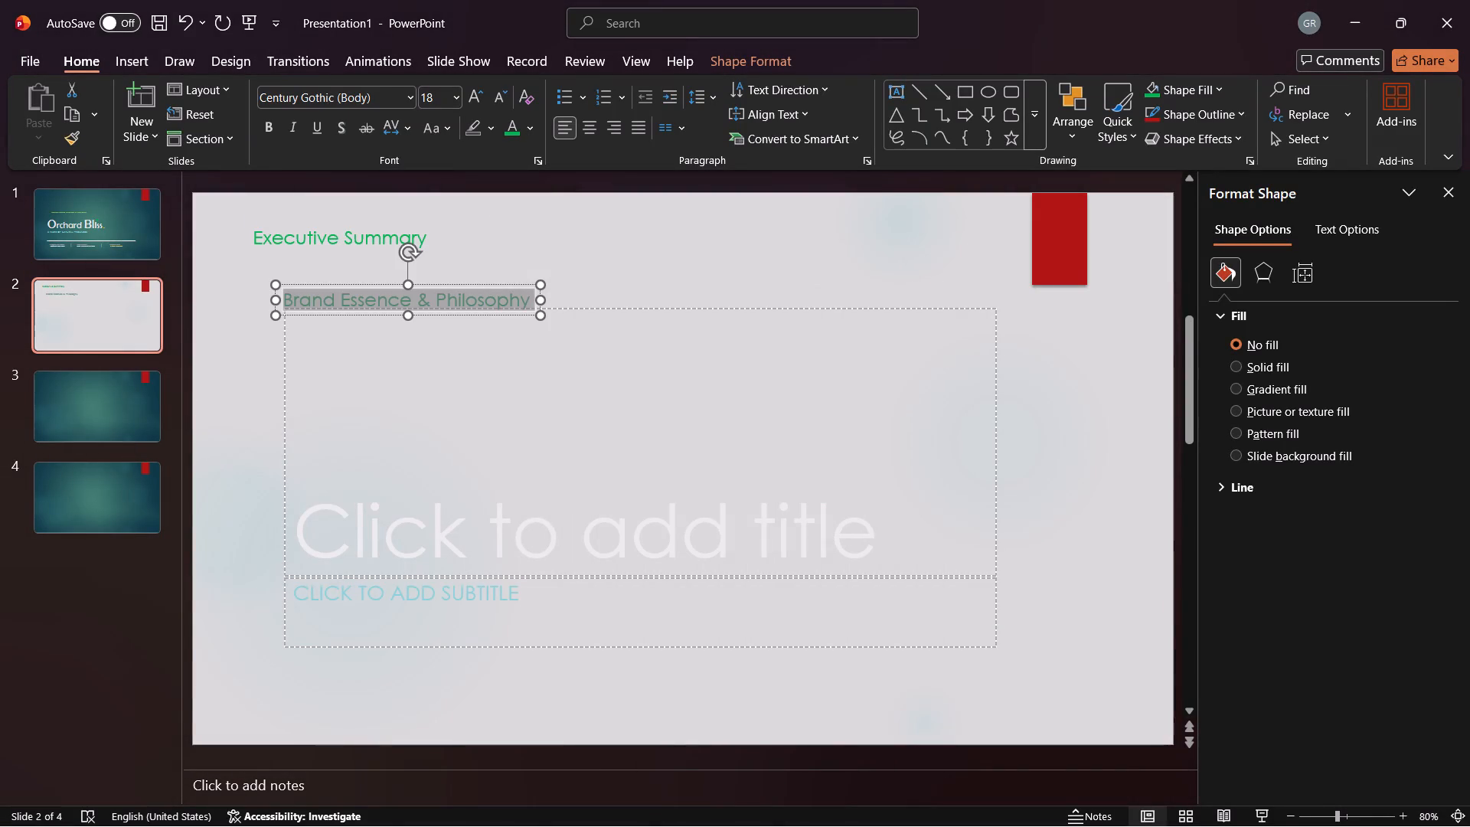
# Make the "Brand Essence & Philosophy" text bold and set its font size to 24.
pyautogui.click(269, 130)
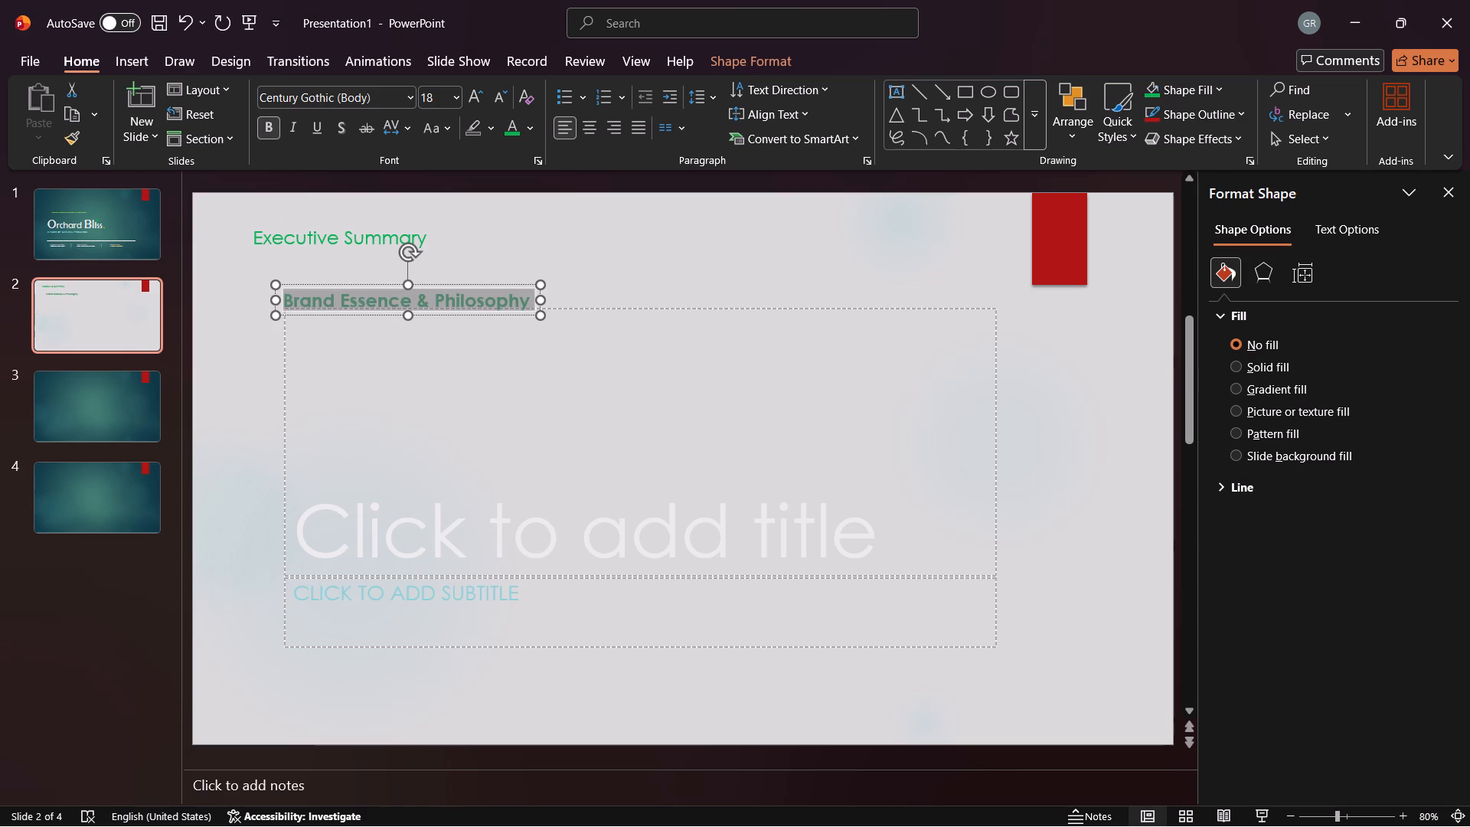
pyautogui.rightClick(358, 300)
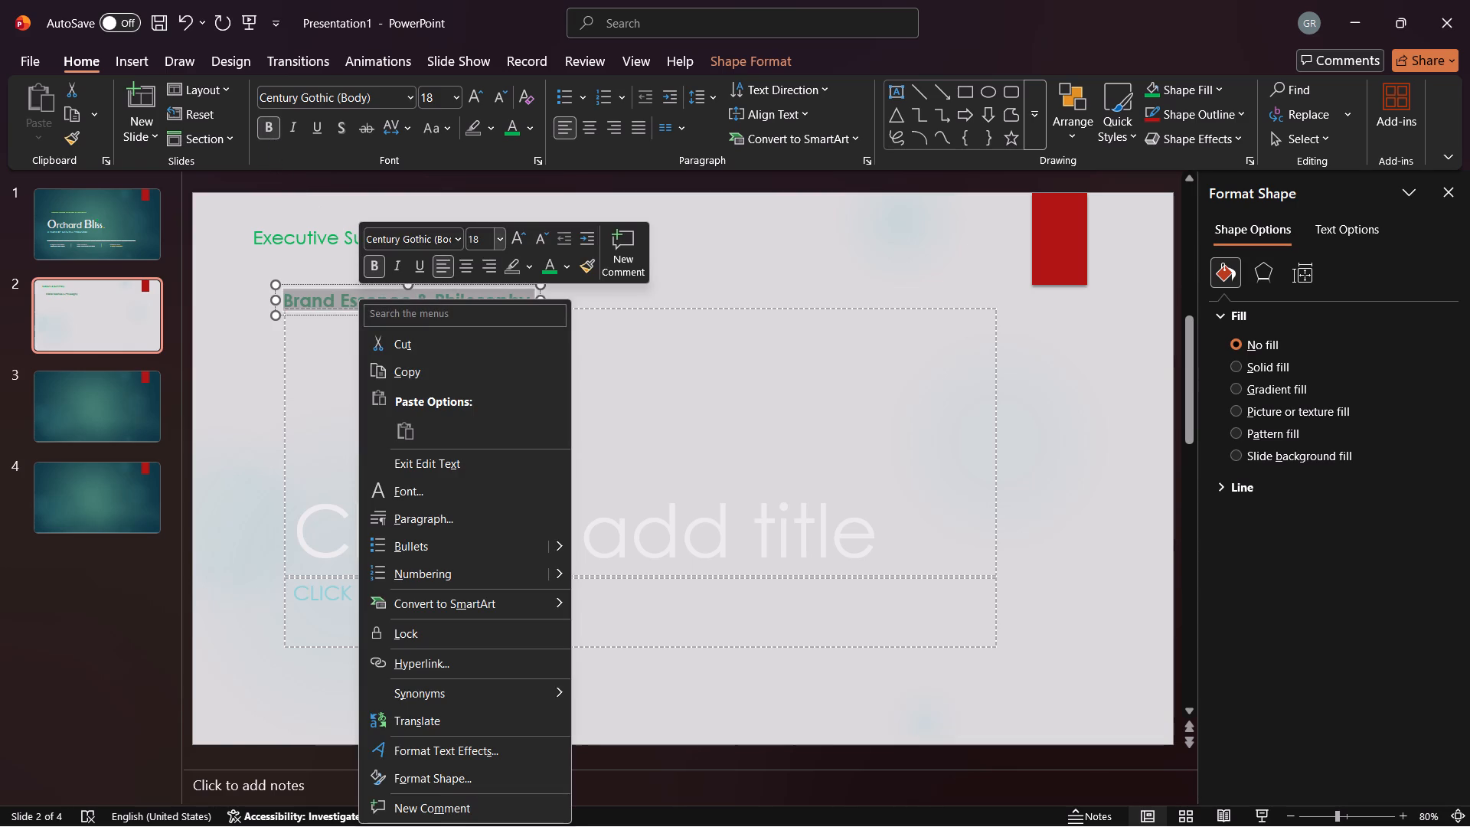
pyautogui.click(506, 240)
pyautogui.click(498, 240)
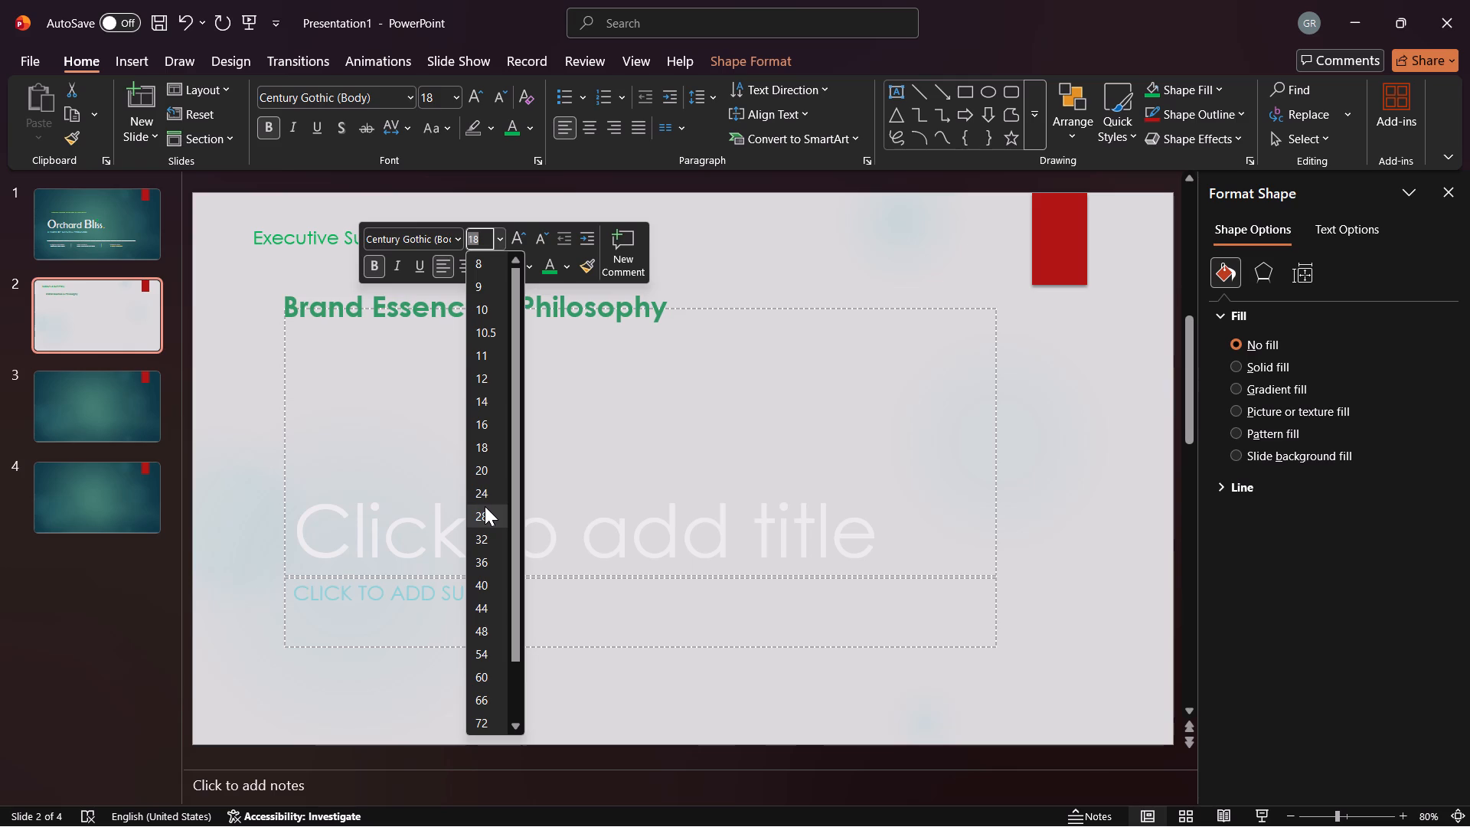
pyautogui.click(487, 495)
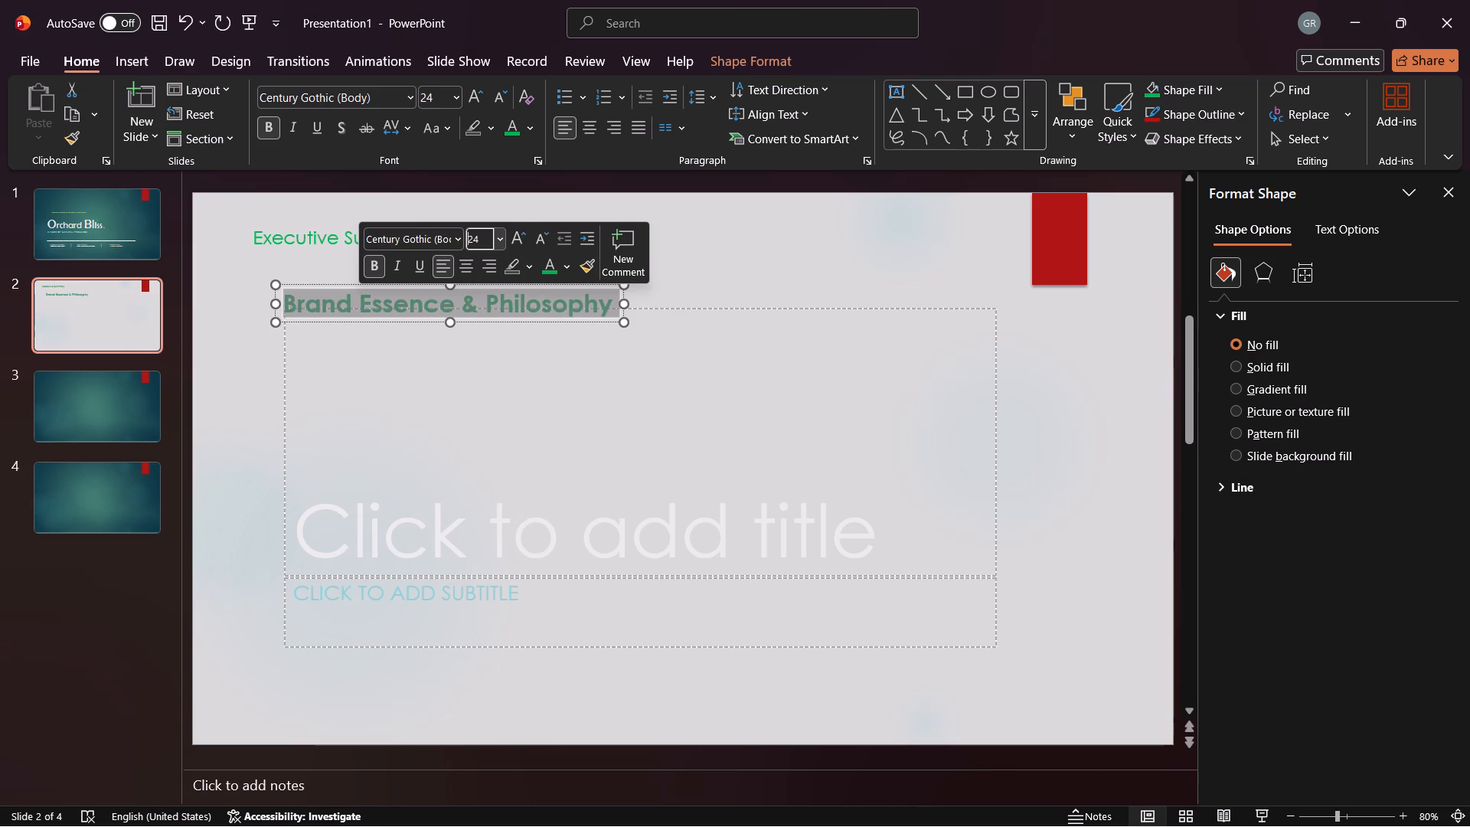
# Move the "Brand Essence & Philosophy" text box up, directly beneath the Executive Summary heading with their left edges aligned.
pyautogui.moveTo(328, 282); pyautogui.dragTo(301, 248)
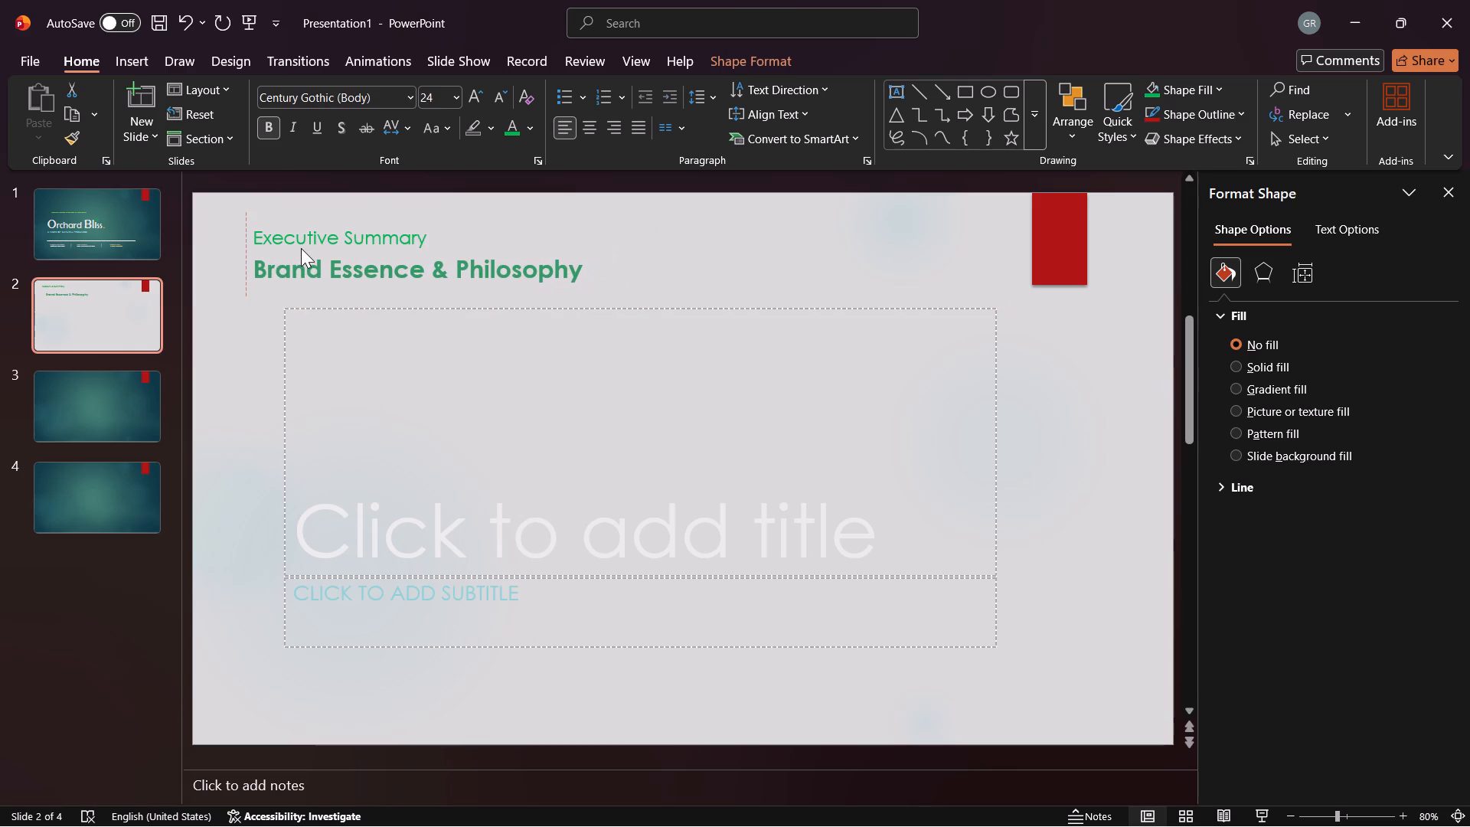
pyautogui.moveTo(301, 248); pyautogui.dragTo(303, 243)
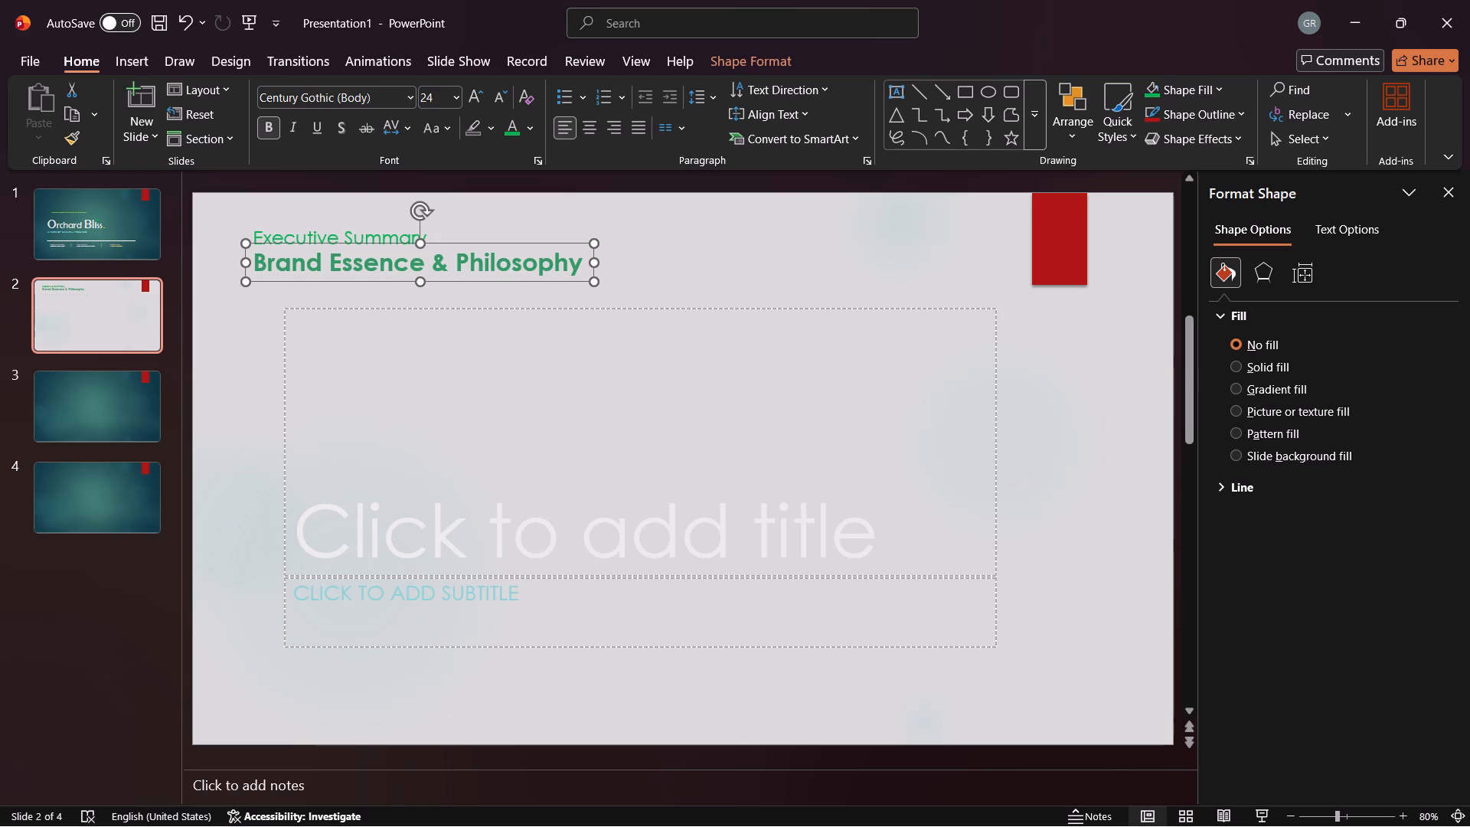
# Set the font size of the whole "Executive Summary" heading to 12.
pyautogui.doubleClick(256, 232)
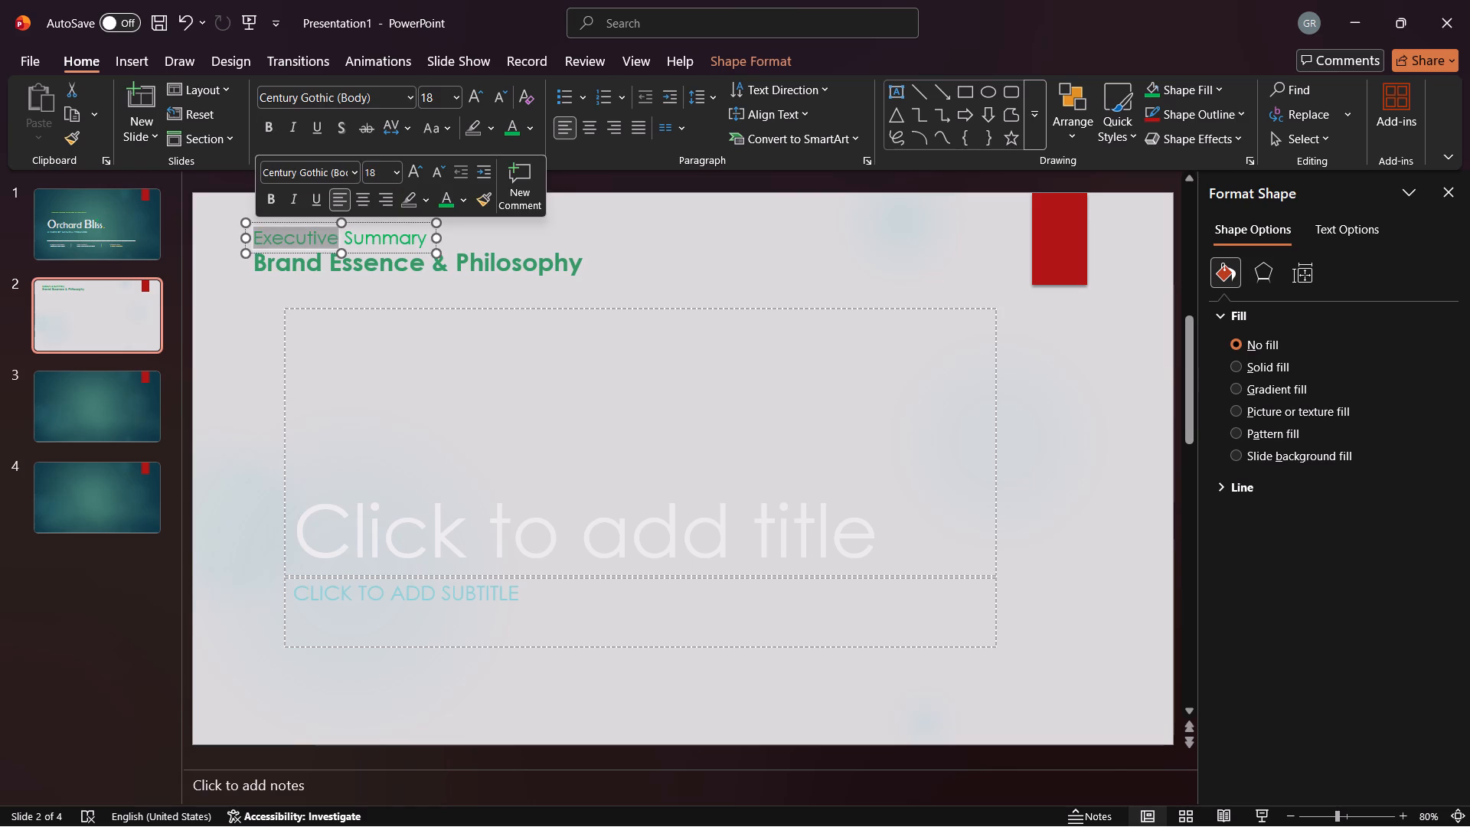
pyautogui.click(252, 230)
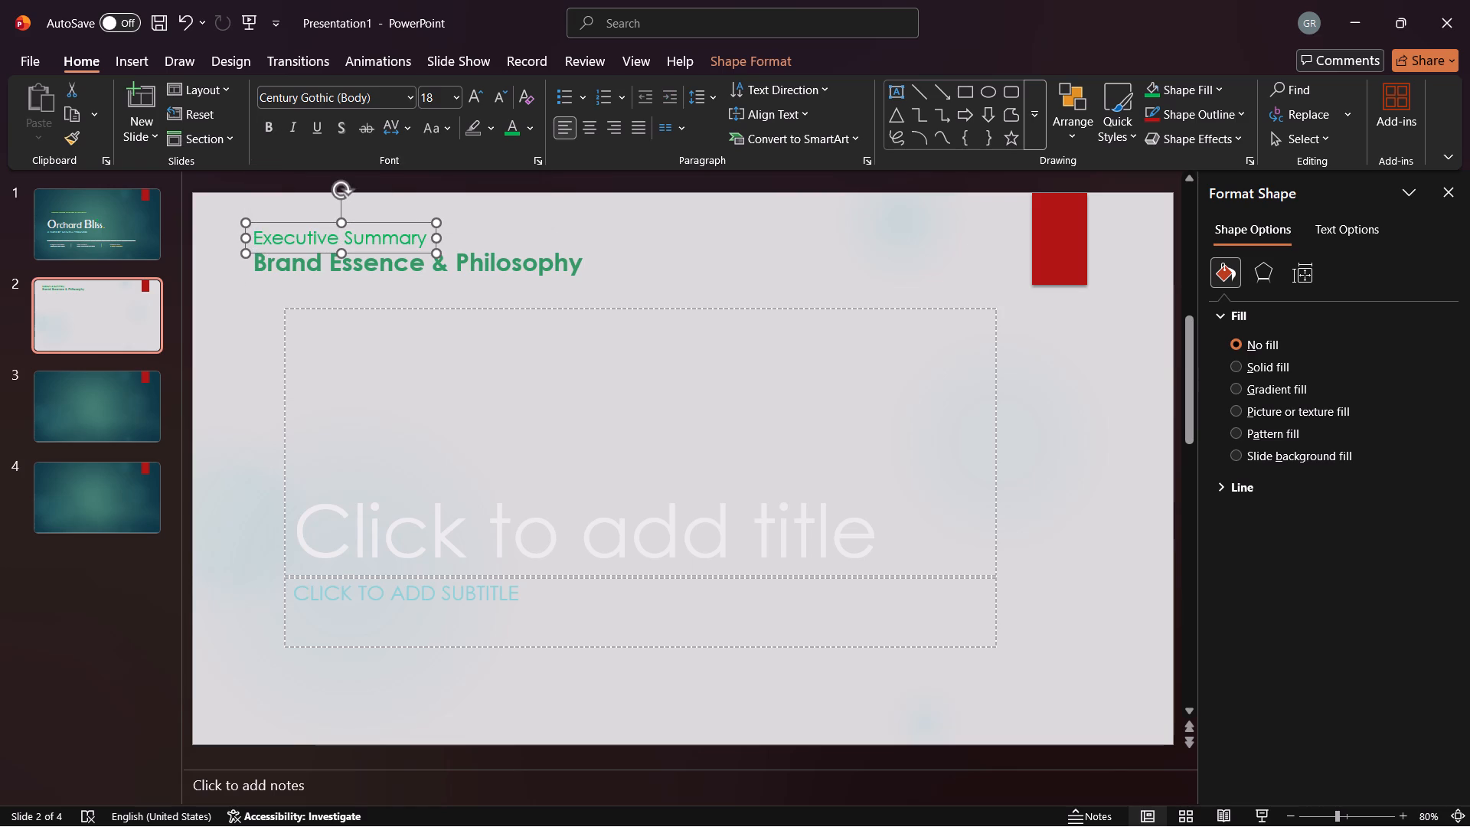
pyautogui.moveTo(255, 237); pyautogui.dragTo(391, 237)
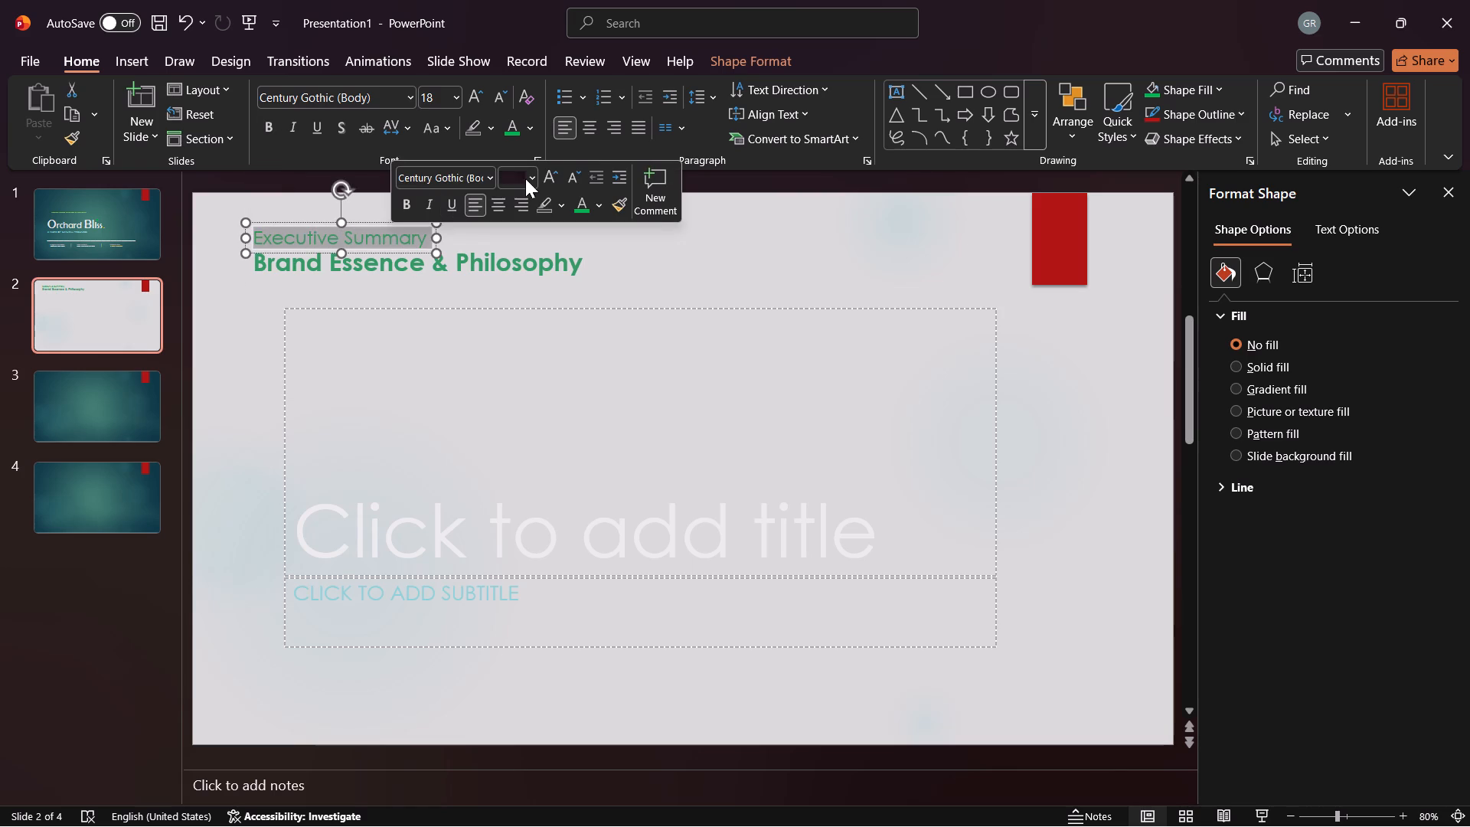
pyautogui.click(533, 178)
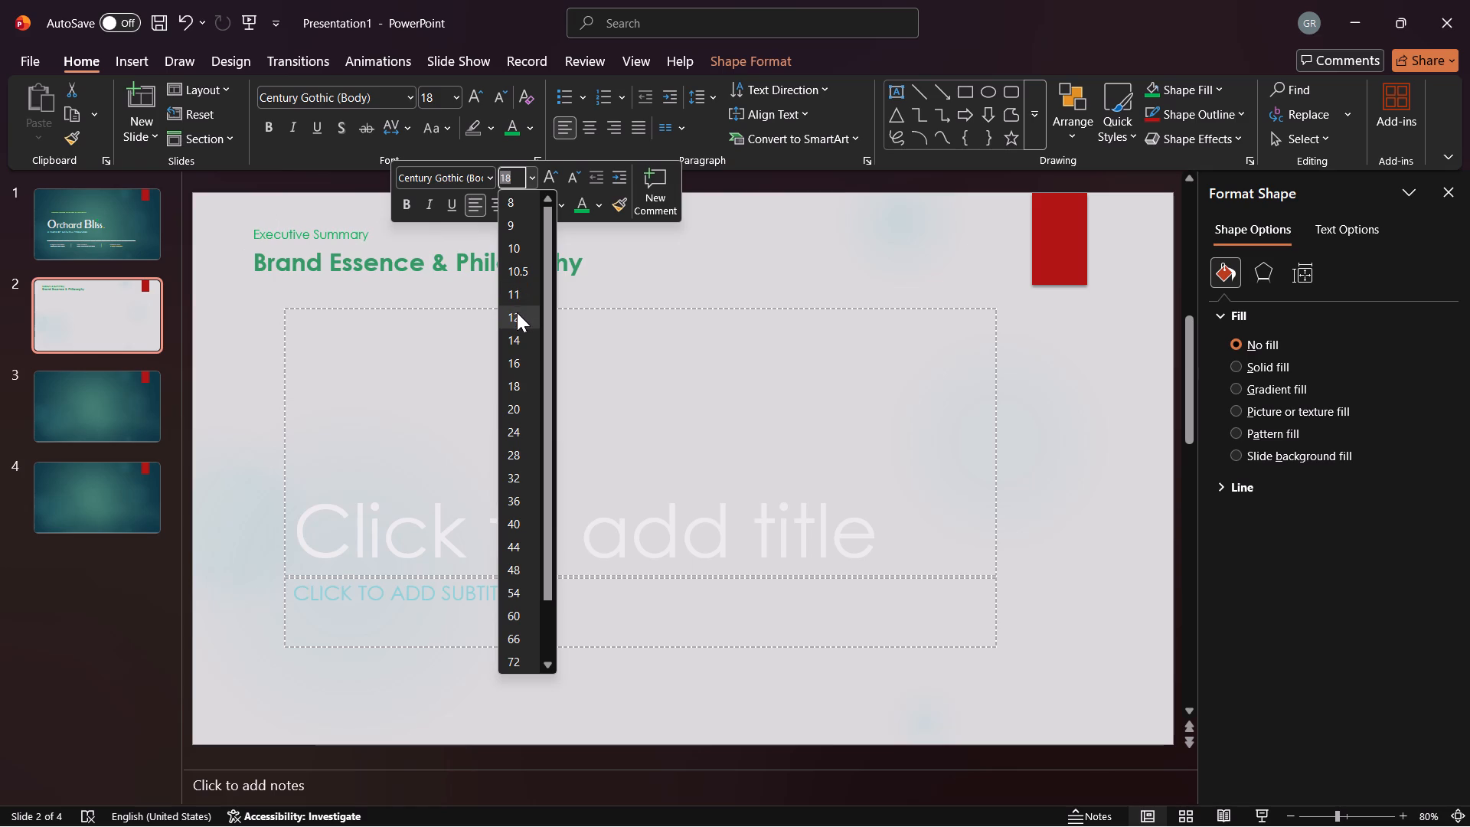
pyautogui.click(517, 312)
pyautogui.click(405, 285)
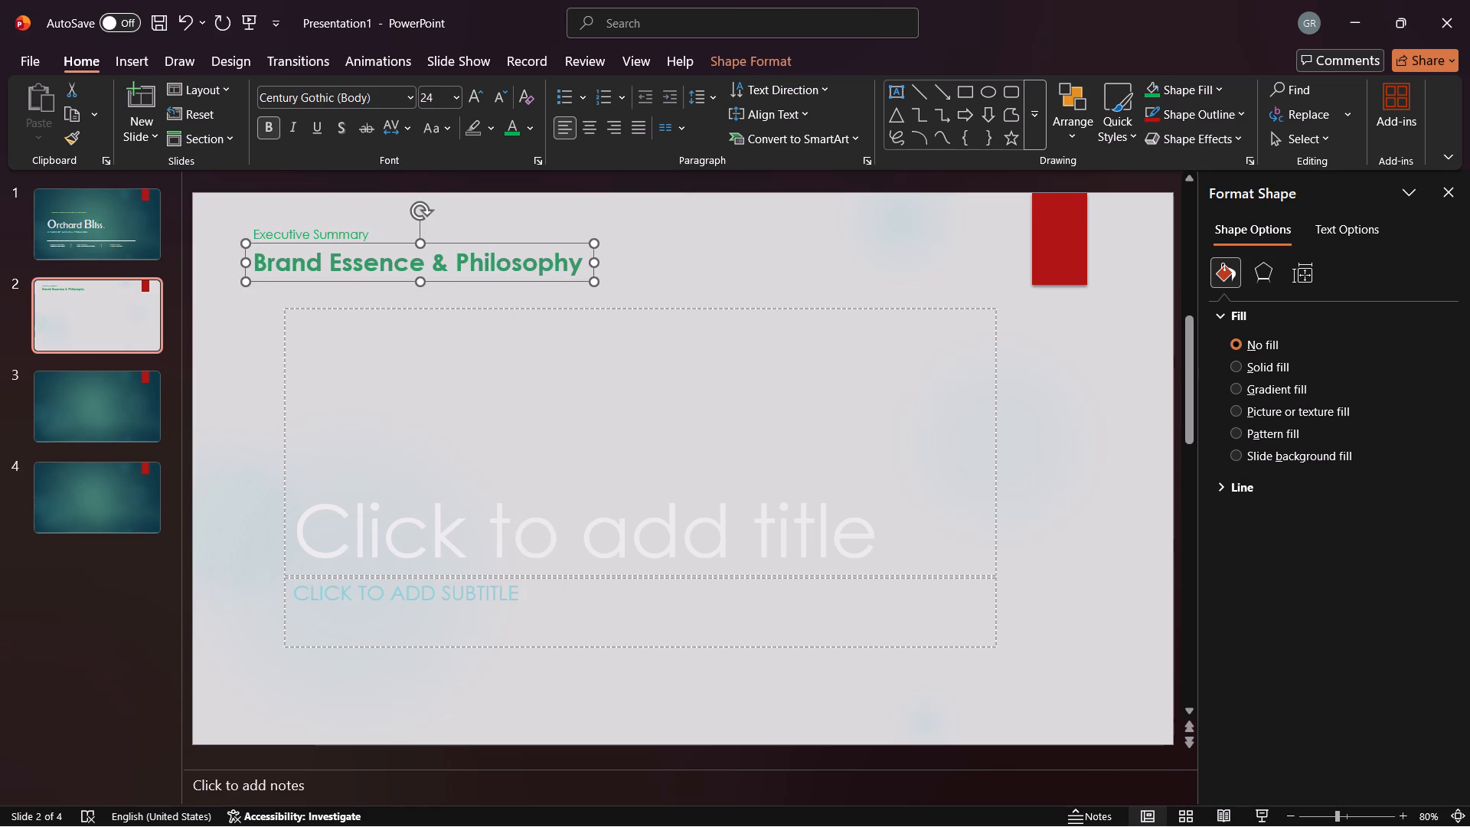
pyautogui.click(662, 252)
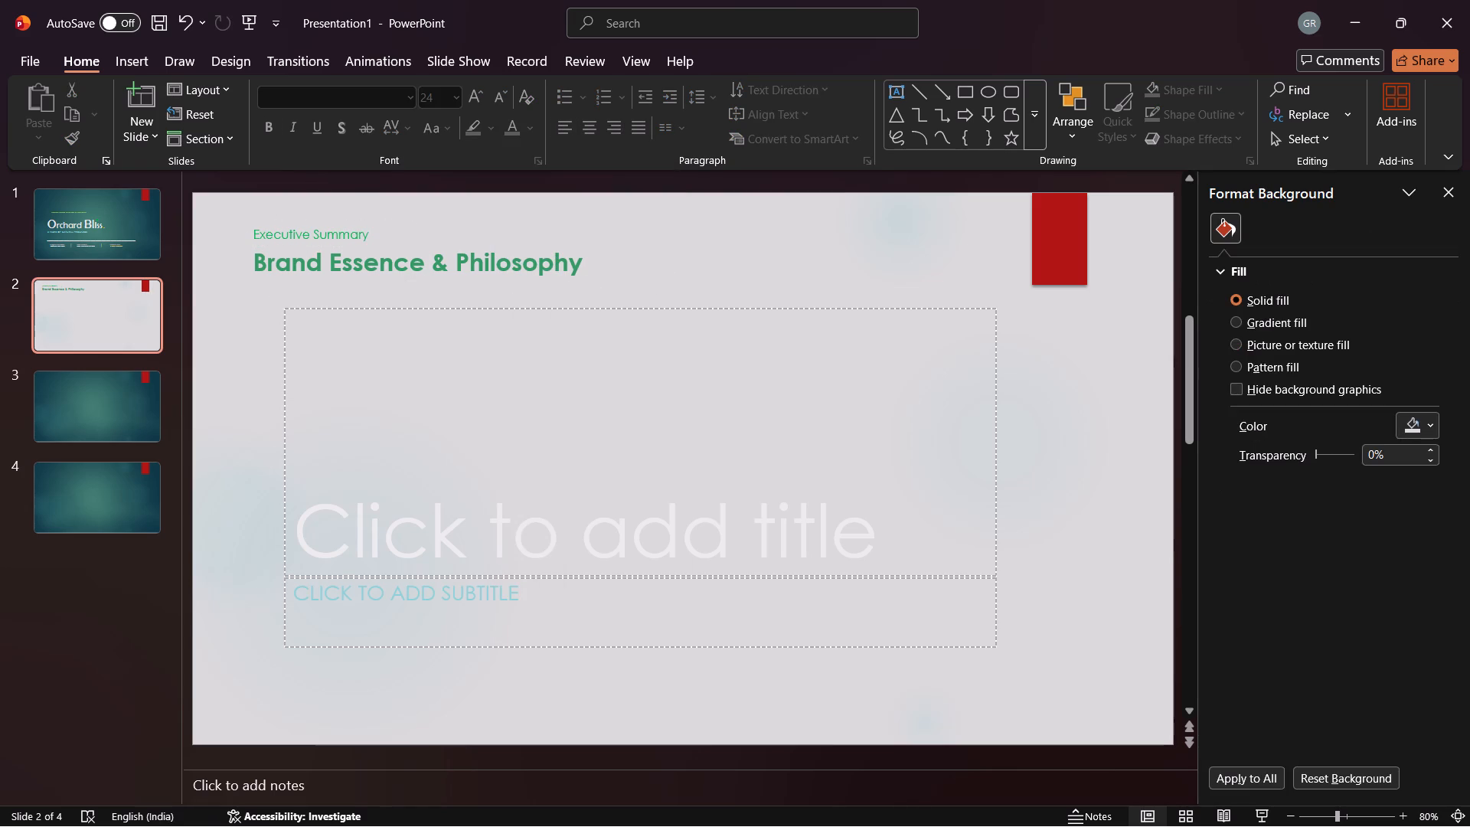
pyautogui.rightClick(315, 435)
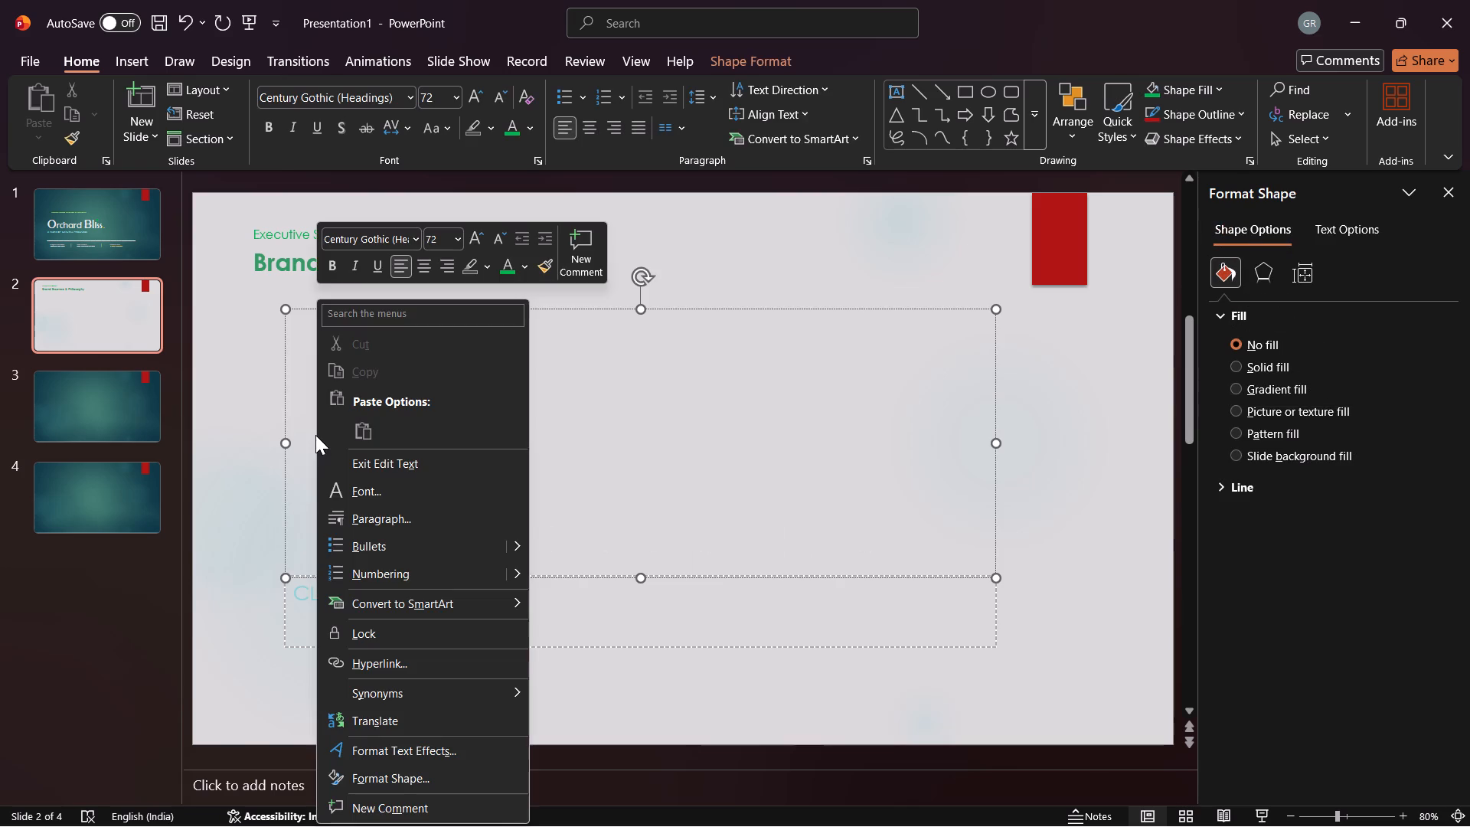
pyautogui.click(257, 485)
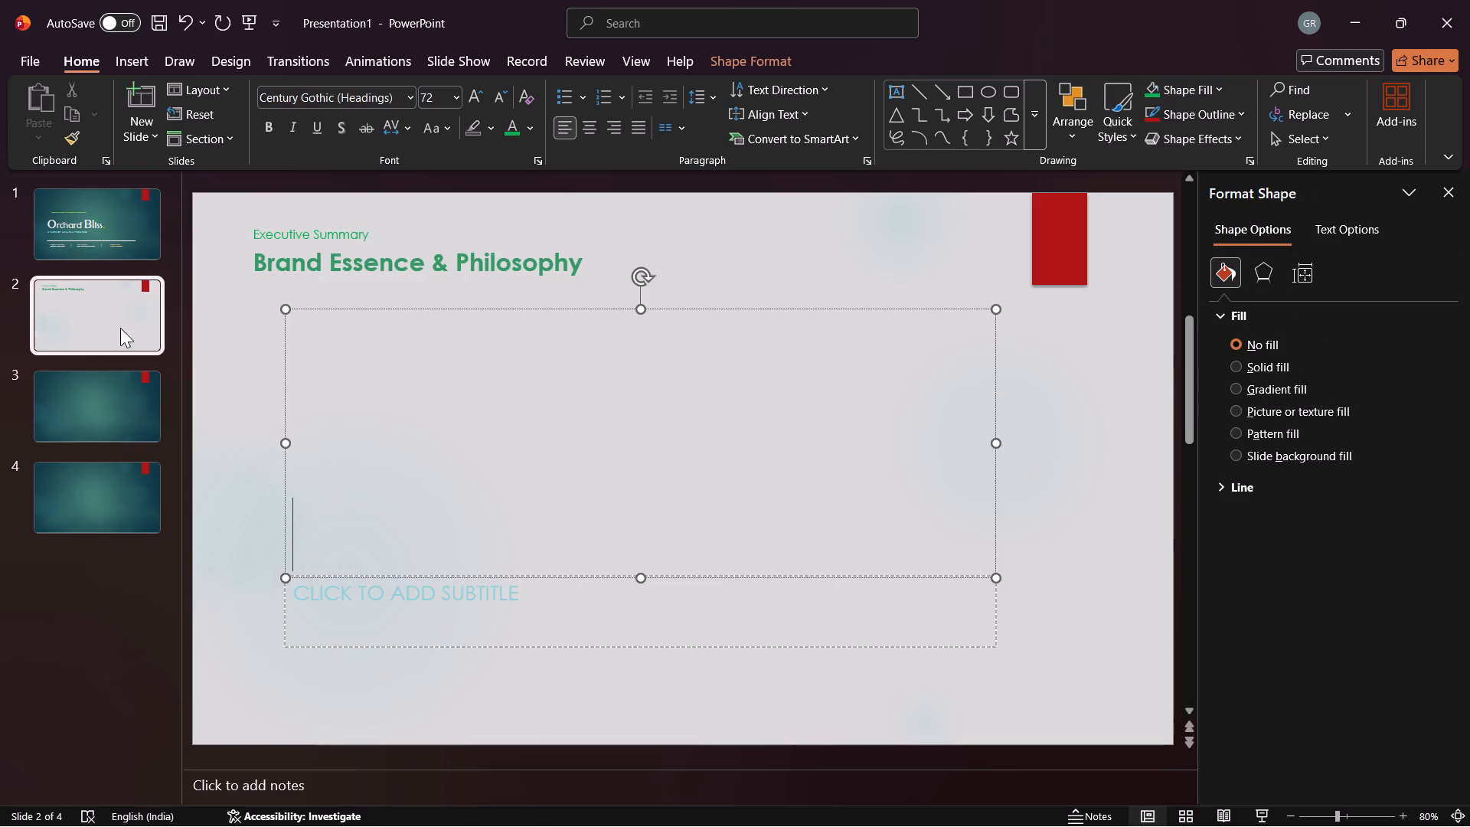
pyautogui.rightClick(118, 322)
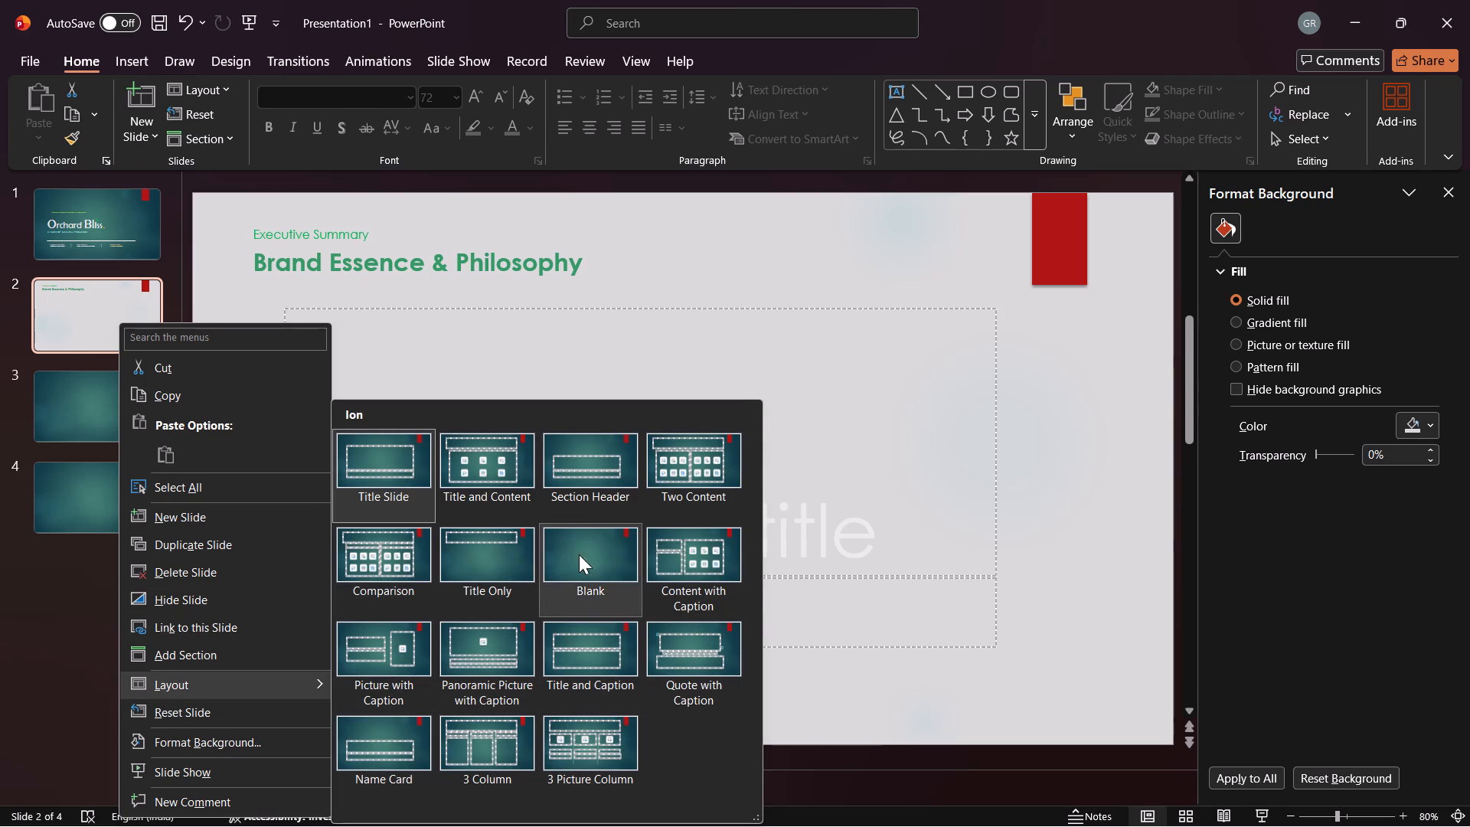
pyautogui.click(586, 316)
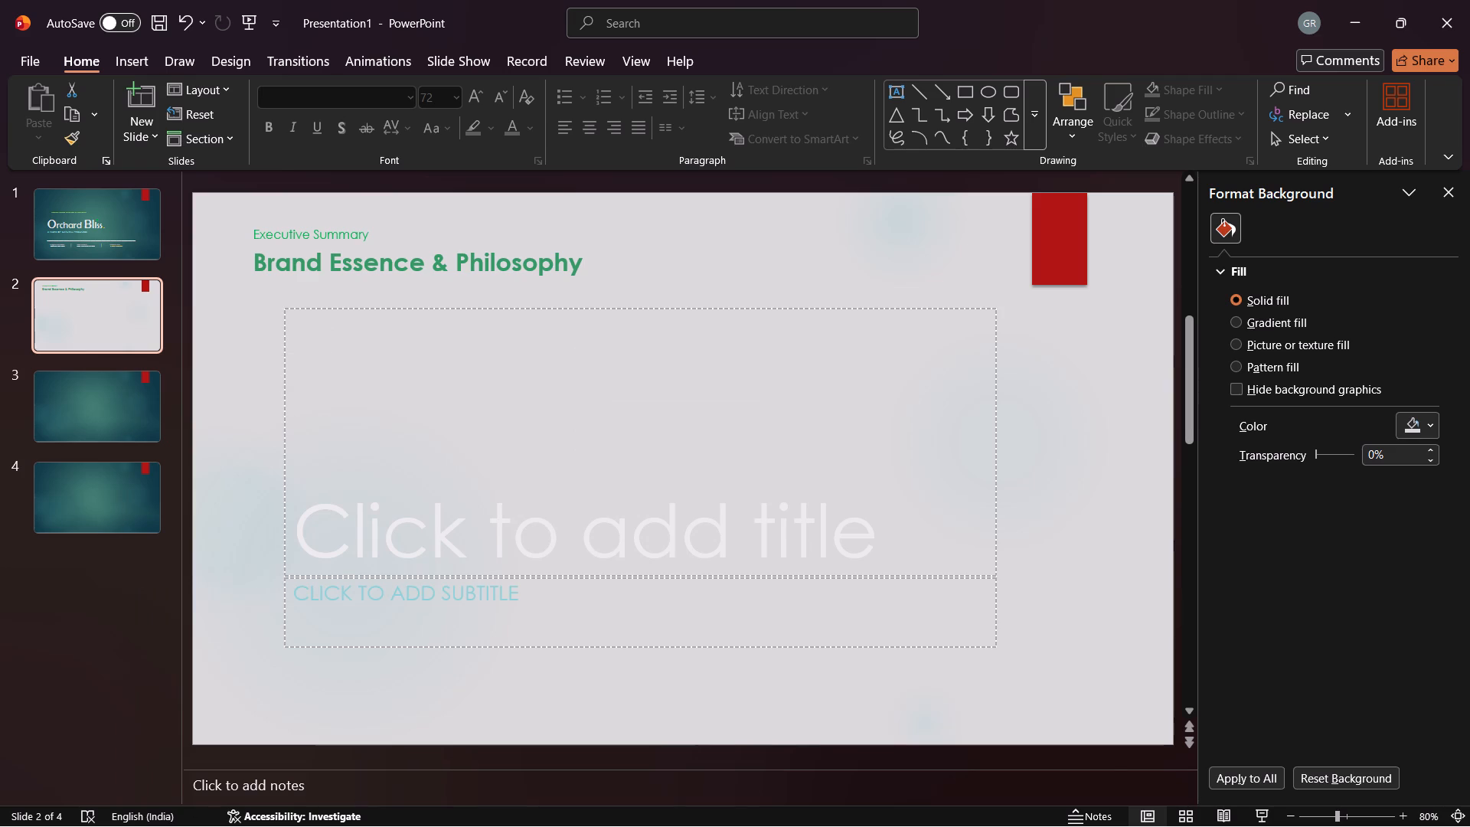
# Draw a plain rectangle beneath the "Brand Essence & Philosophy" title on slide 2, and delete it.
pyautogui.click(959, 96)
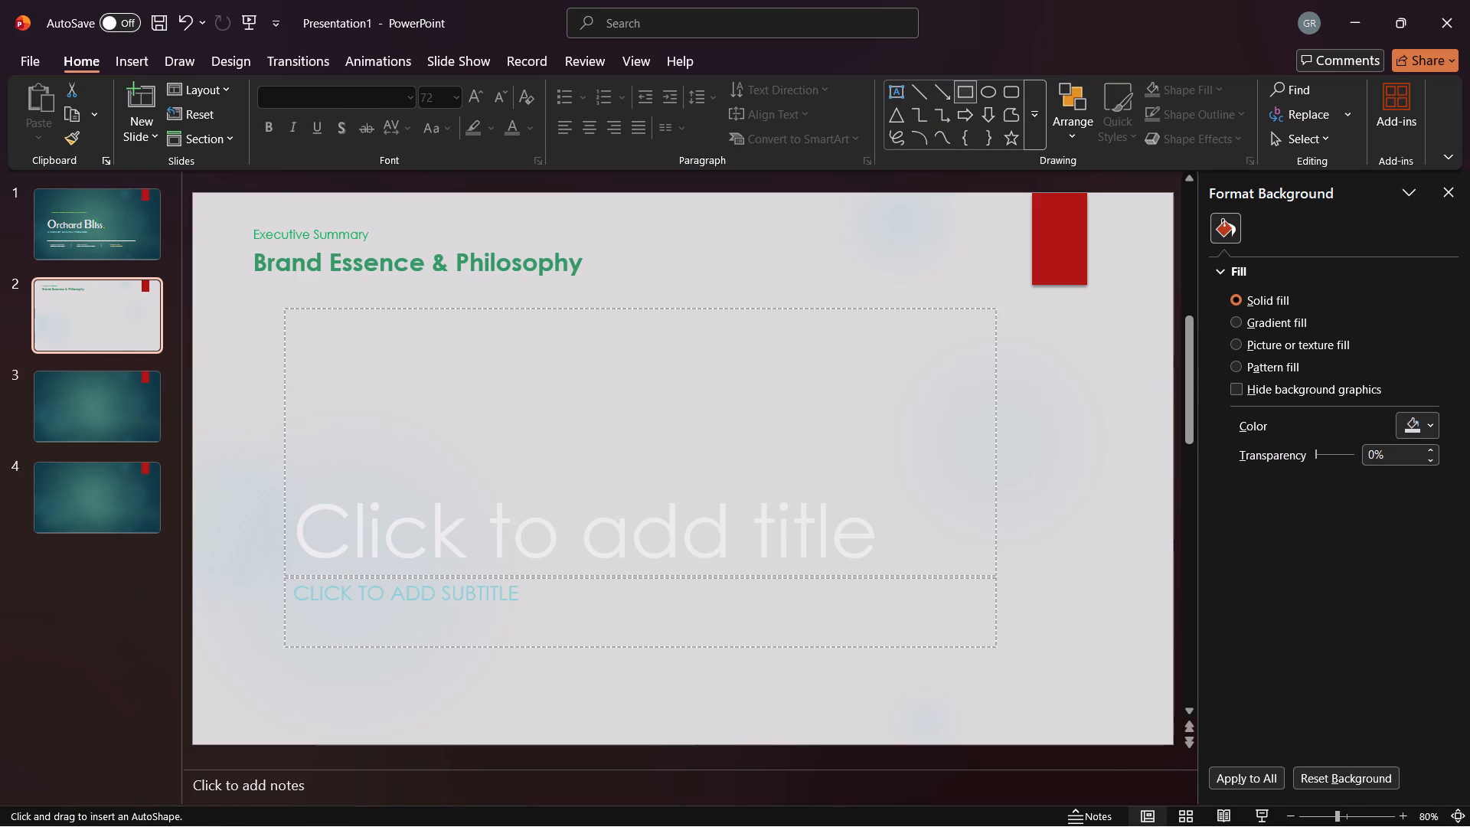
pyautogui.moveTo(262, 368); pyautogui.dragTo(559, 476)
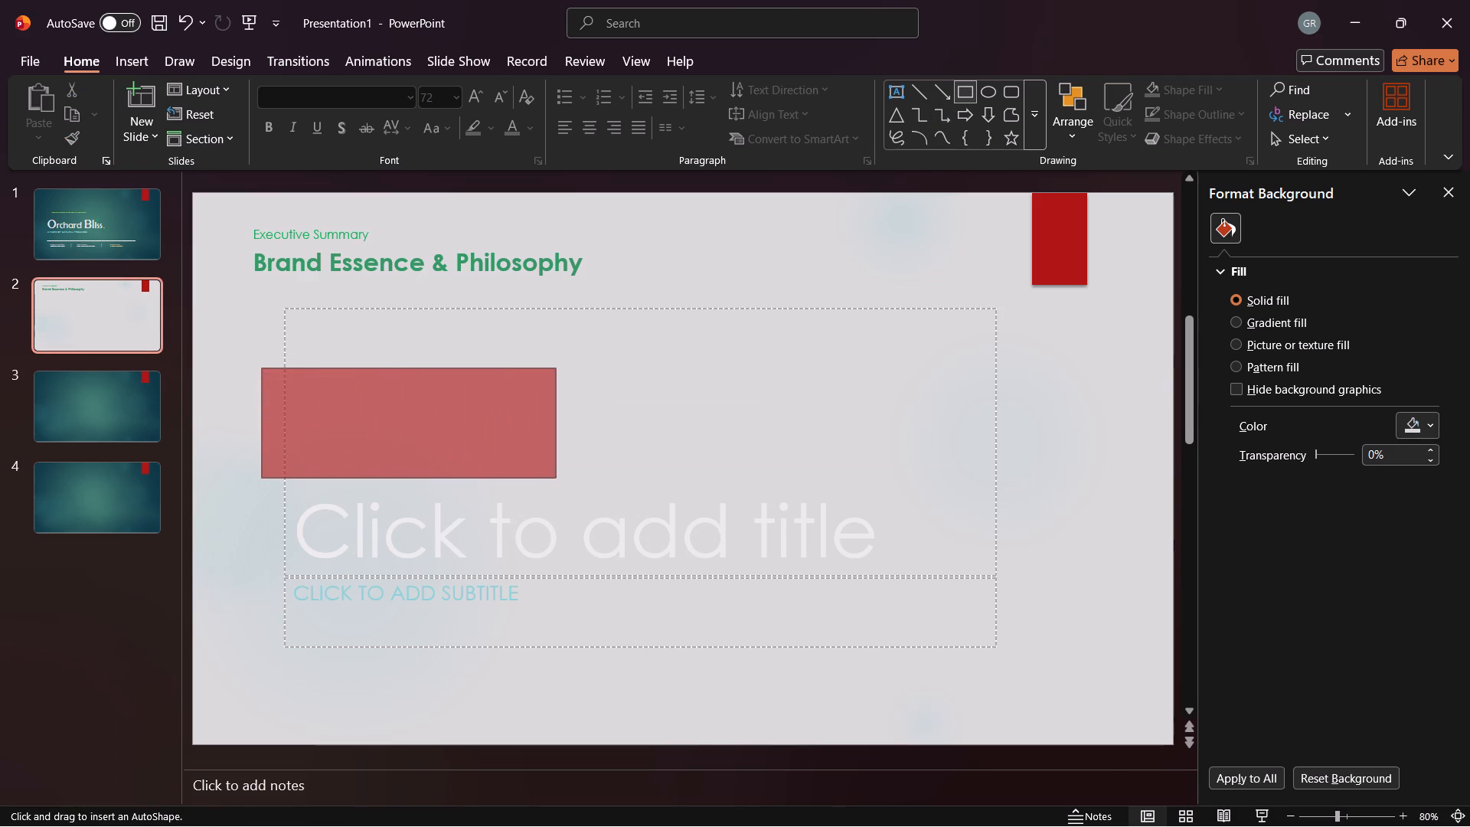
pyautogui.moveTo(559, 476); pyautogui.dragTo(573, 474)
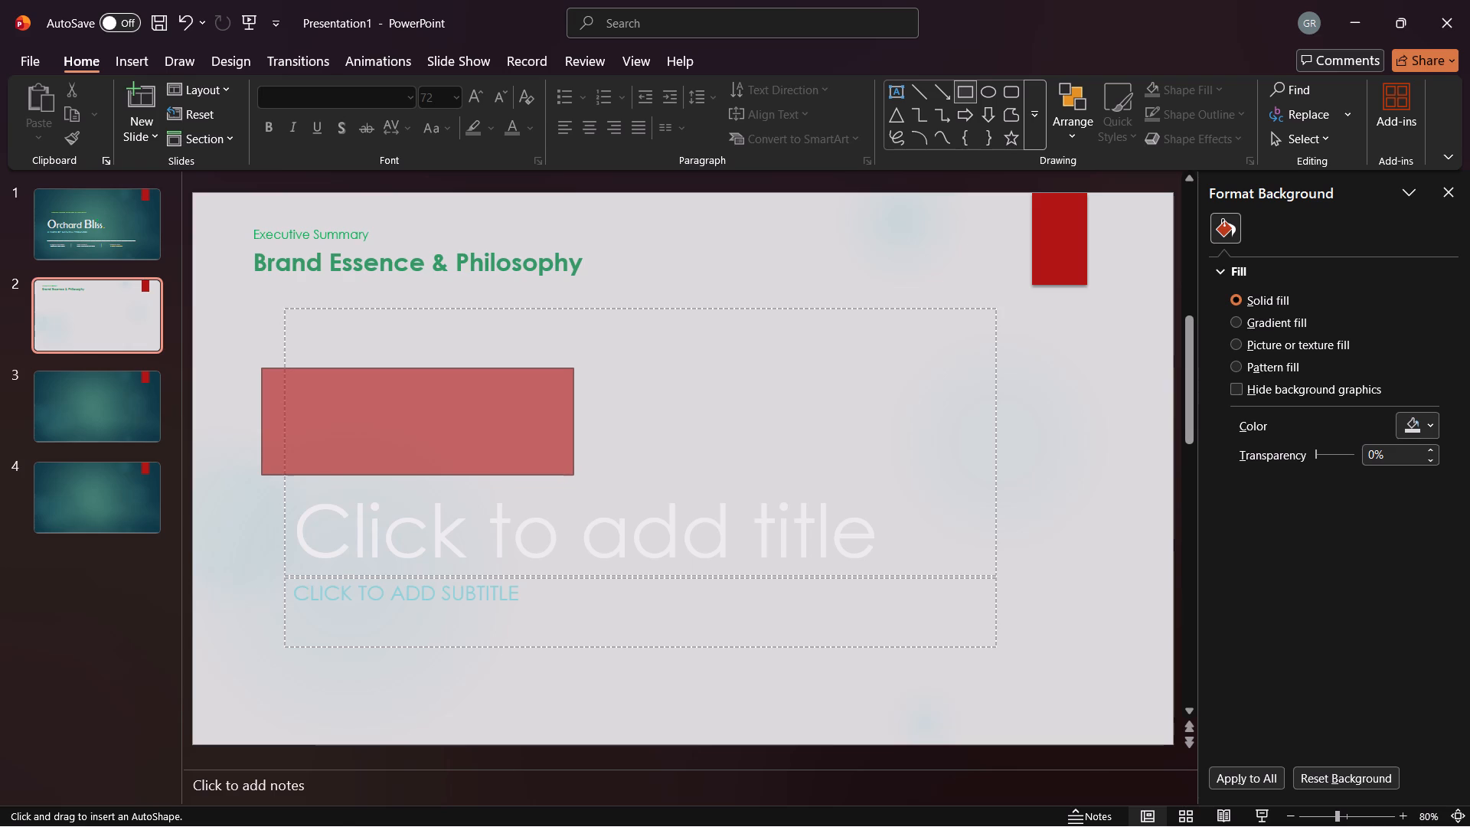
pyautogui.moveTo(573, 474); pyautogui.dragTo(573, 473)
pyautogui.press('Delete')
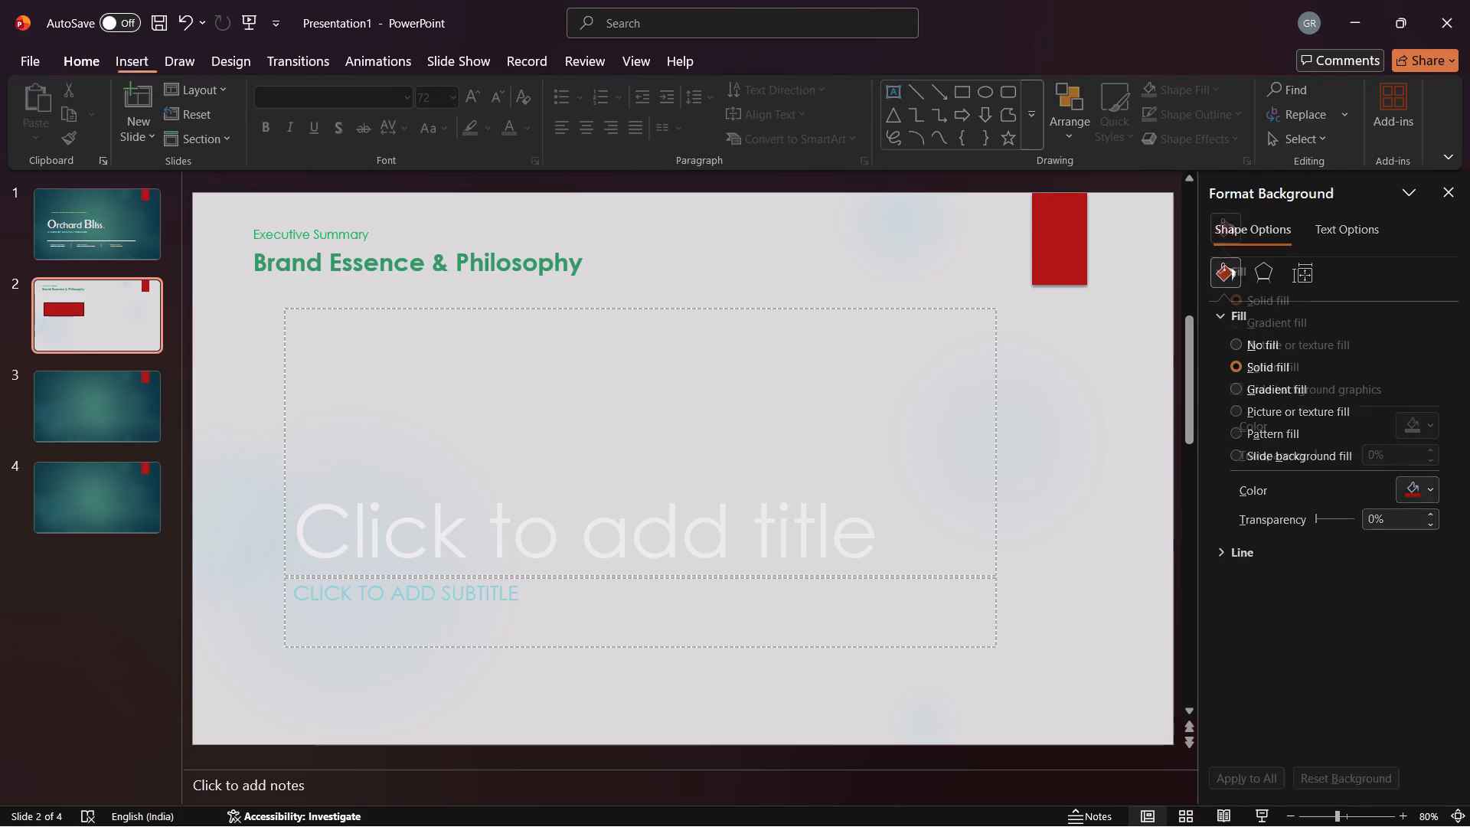
# Draw a rounded rectangle about 11.5 cm wide and 3.4 cm high beneath the "Brand Essence & Philosophy" title.
pyautogui.click(1007, 91)
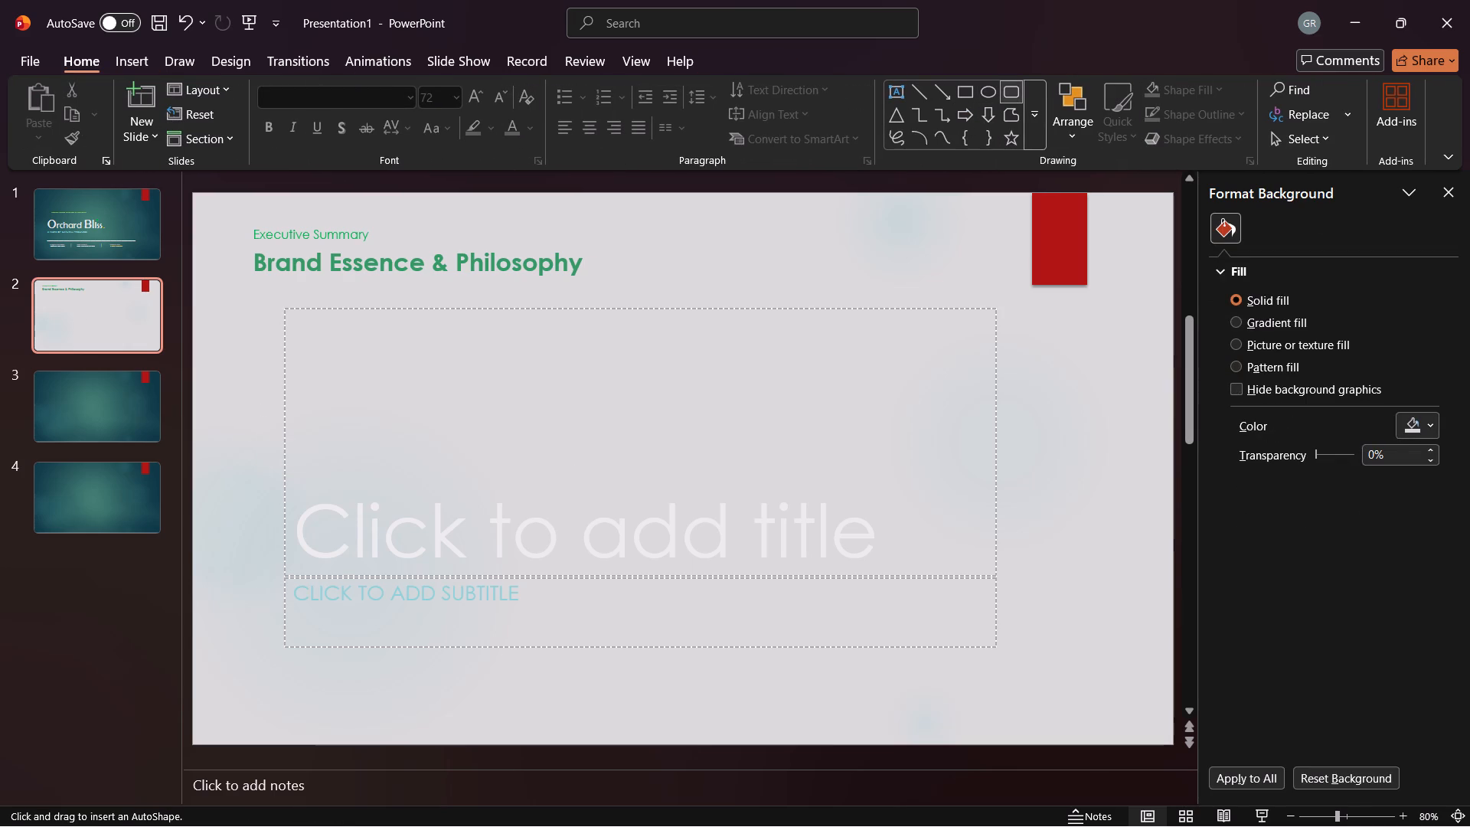
pyautogui.moveTo(281, 346); pyautogui.dragTo(317, 375)
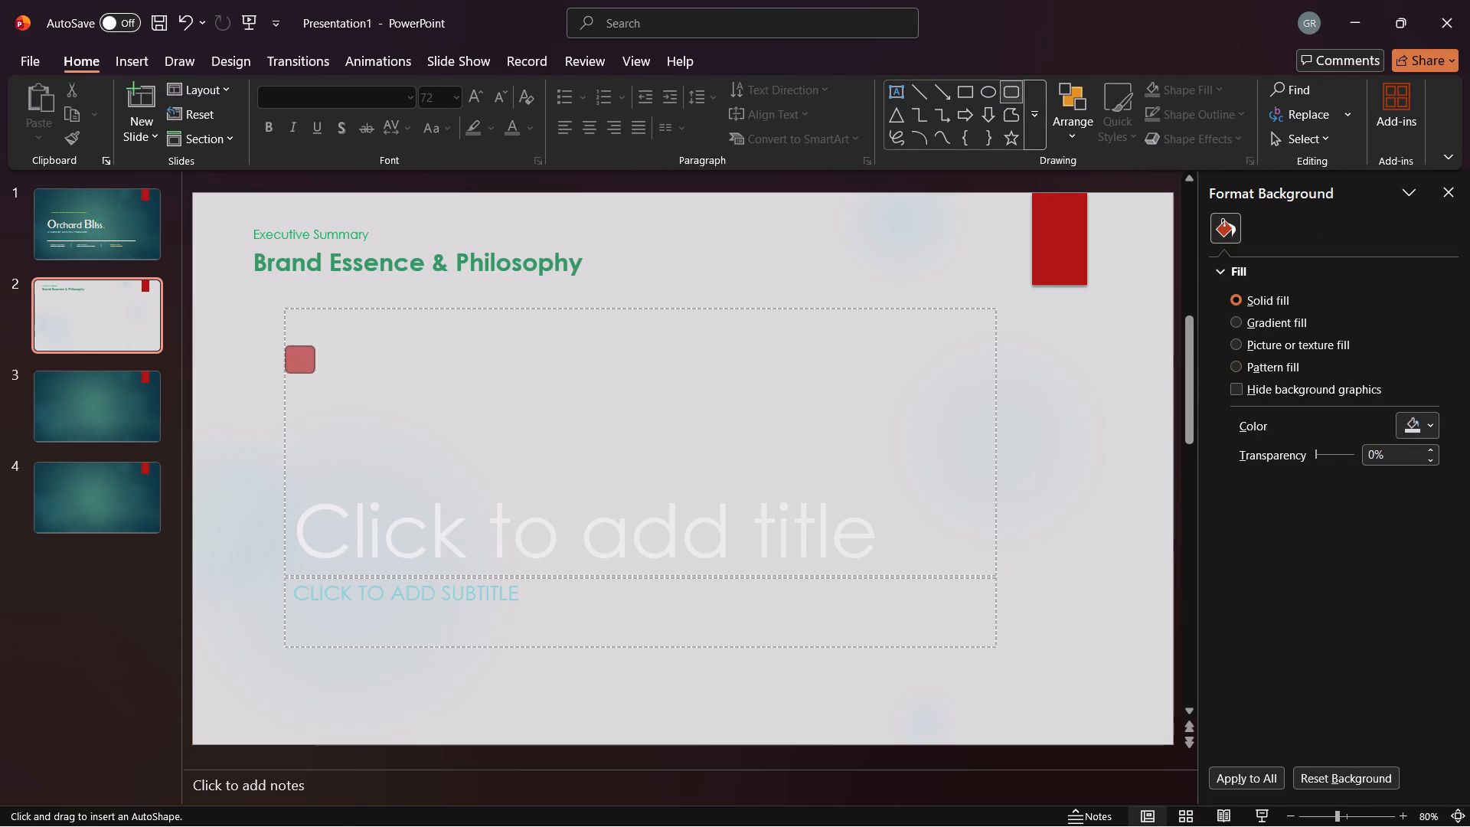
pyautogui.moveTo(317, 375); pyautogui.dragTo(580, 446)
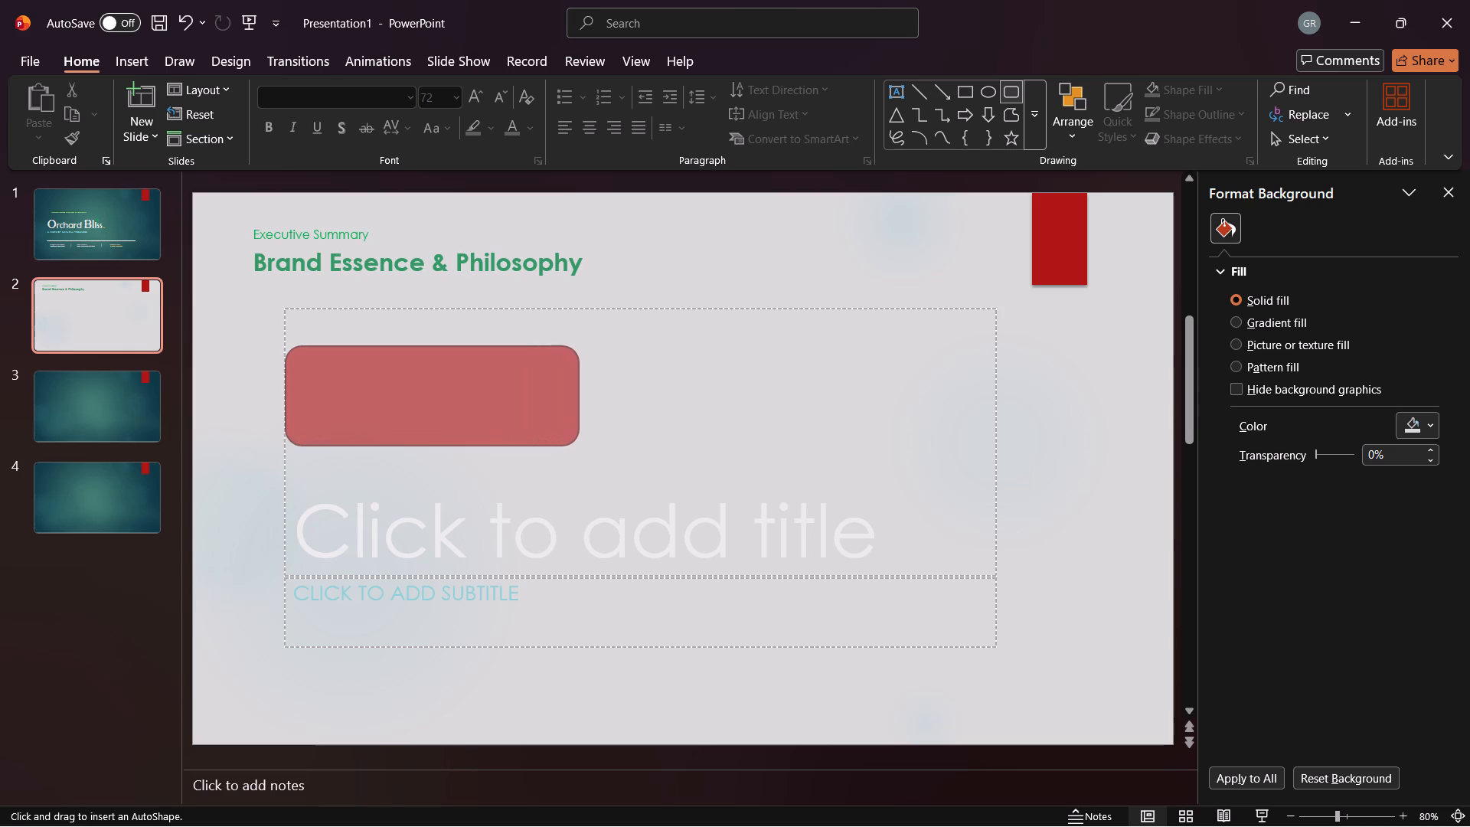
pyautogui.moveTo(580, 446); pyautogui.dragTo(618, 444)
# Fill the rounded rectangle with the light shade of the green theme colour and remove its outline.
pyautogui.rightClick(579, 391)
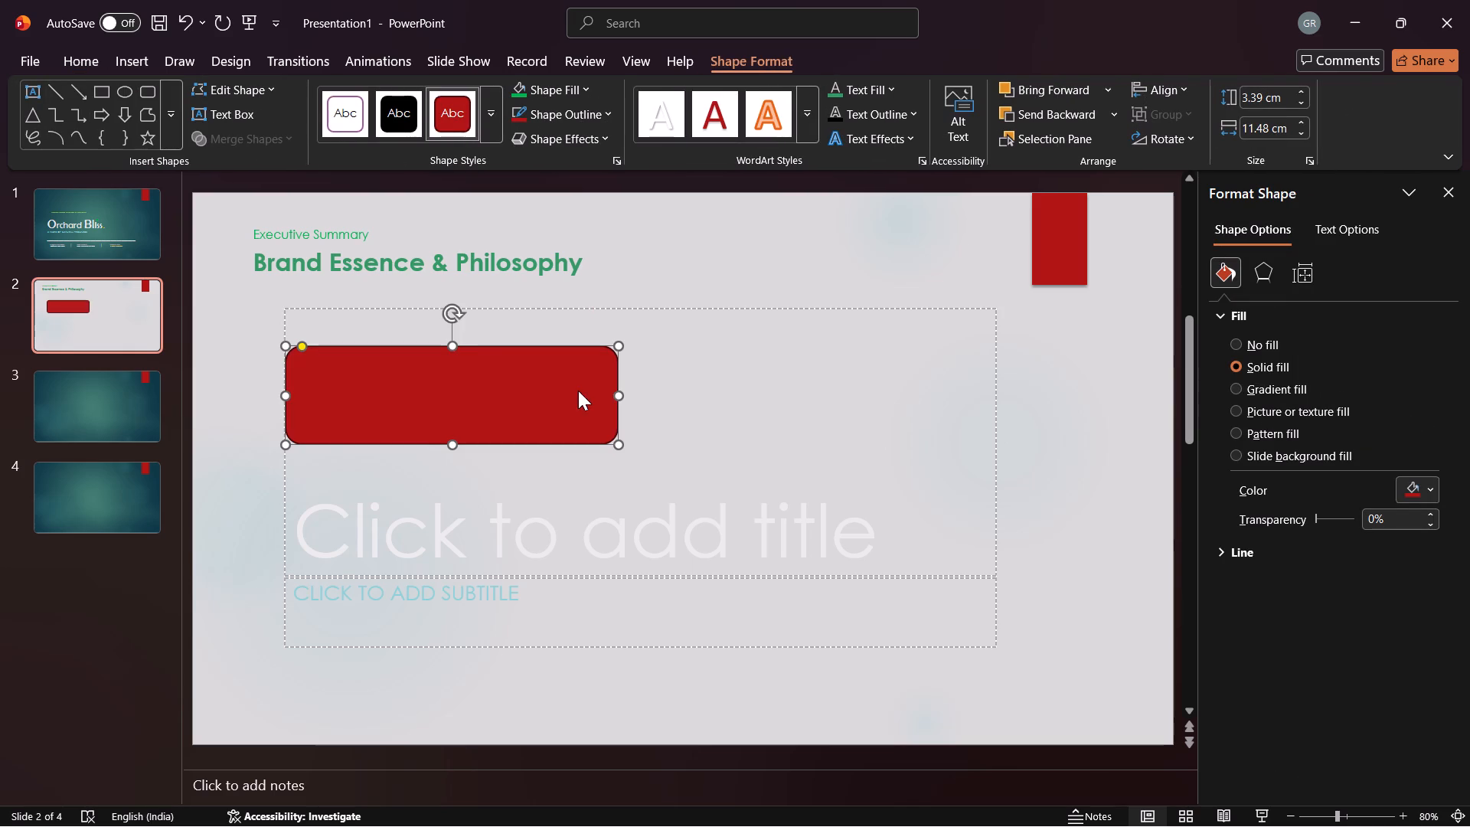
pyautogui.click(650, 215)
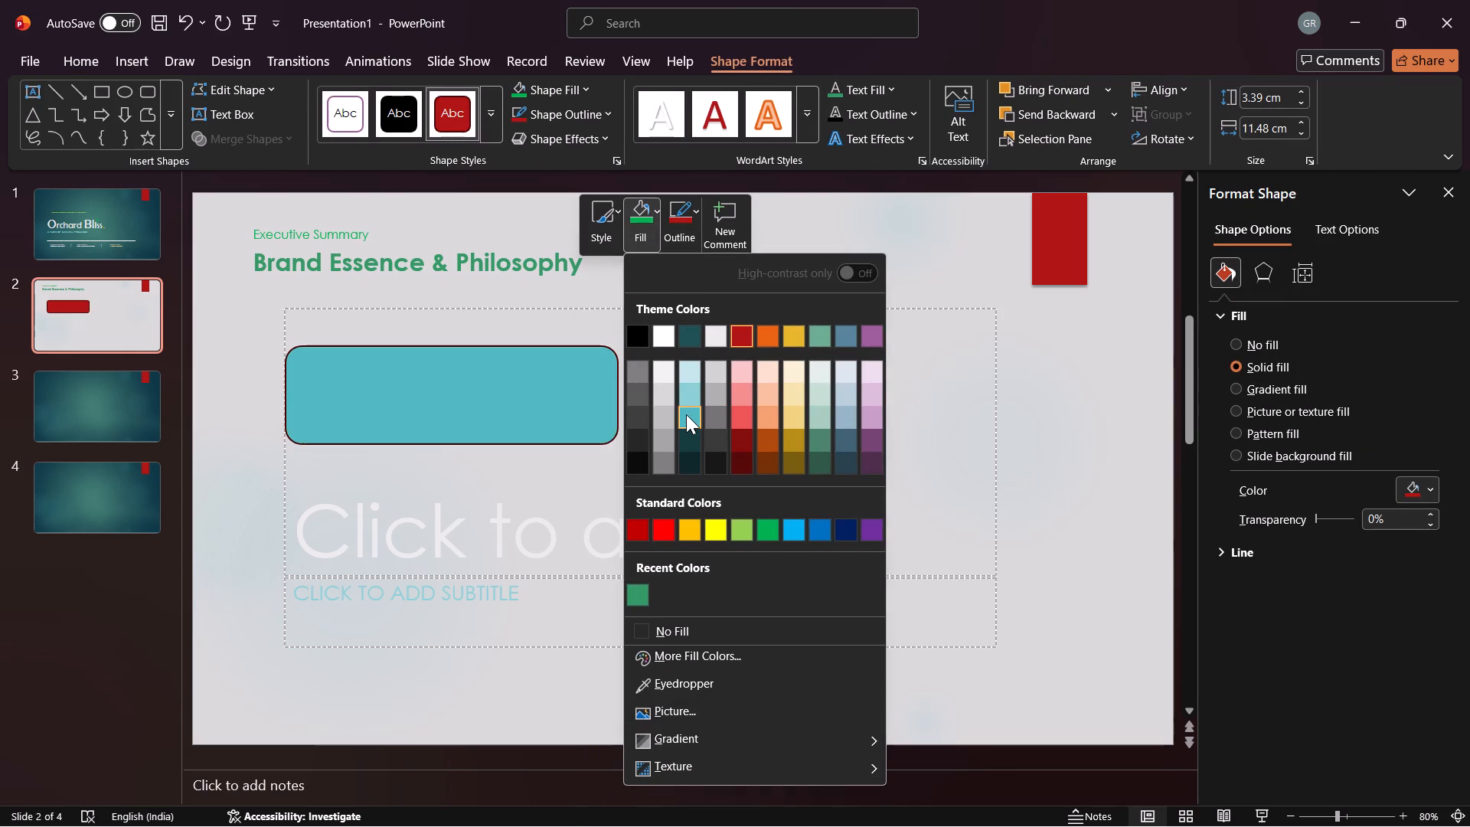
pyautogui.click(822, 418)
pyautogui.click(691, 211)
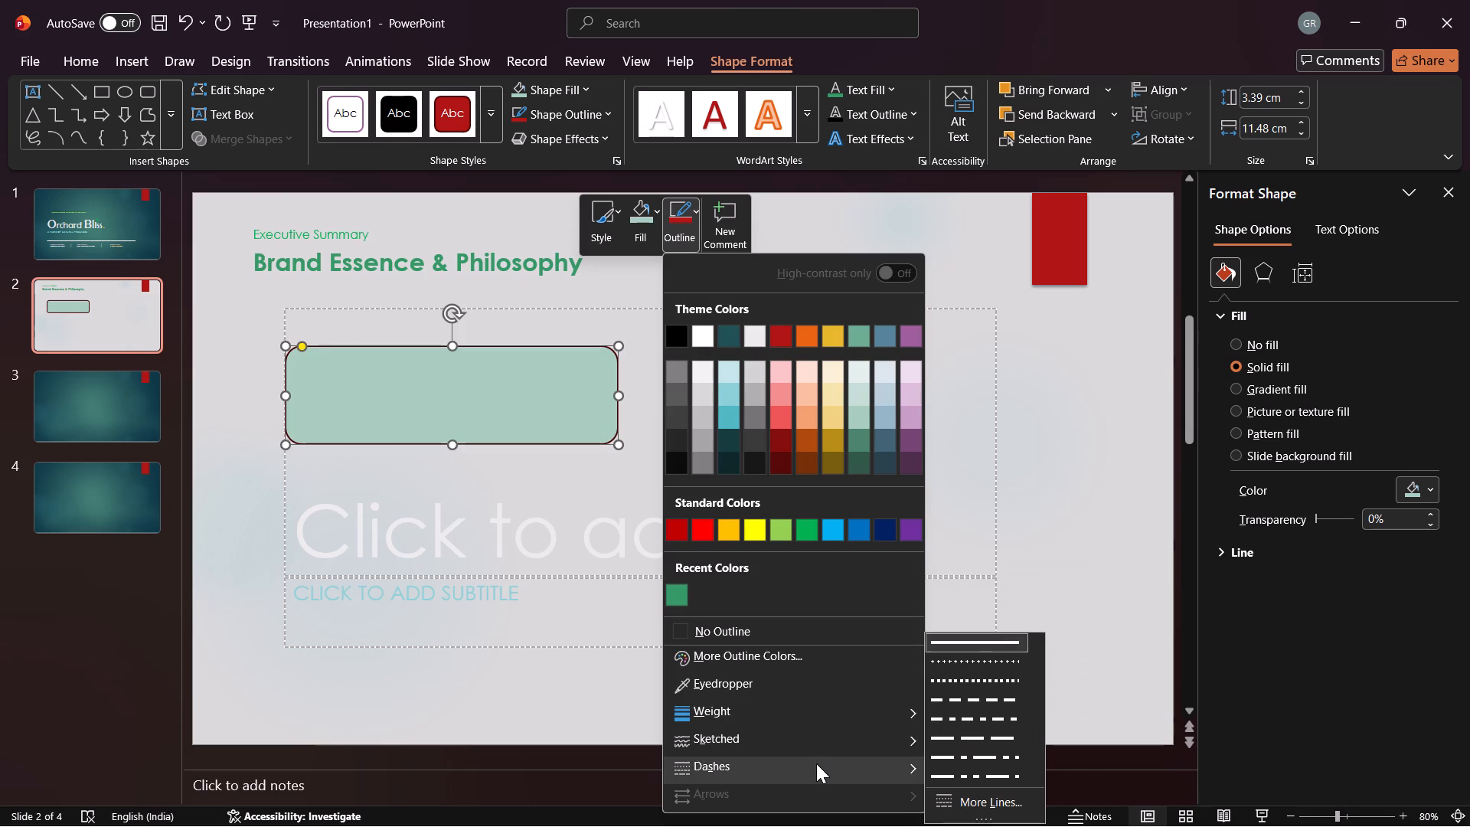
pyautogui.click(693, 626)
pyautogui.click(549, 406)
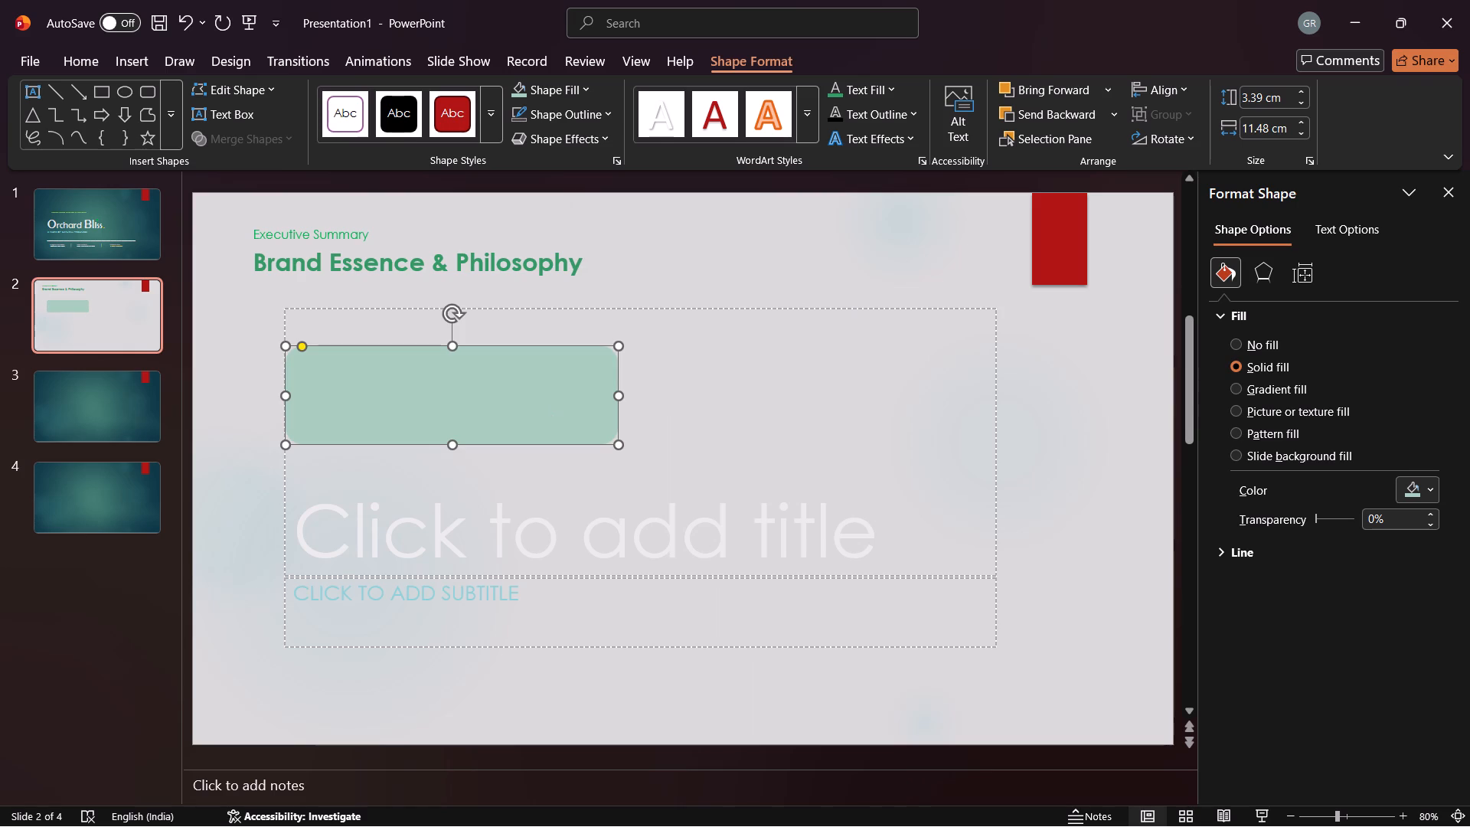
# Colour the rounded rectangle's outline with the same light green theme shade as its fill.
pyautogui.rightClick(716, 395)
pyautogui.rightClick(548, 396)
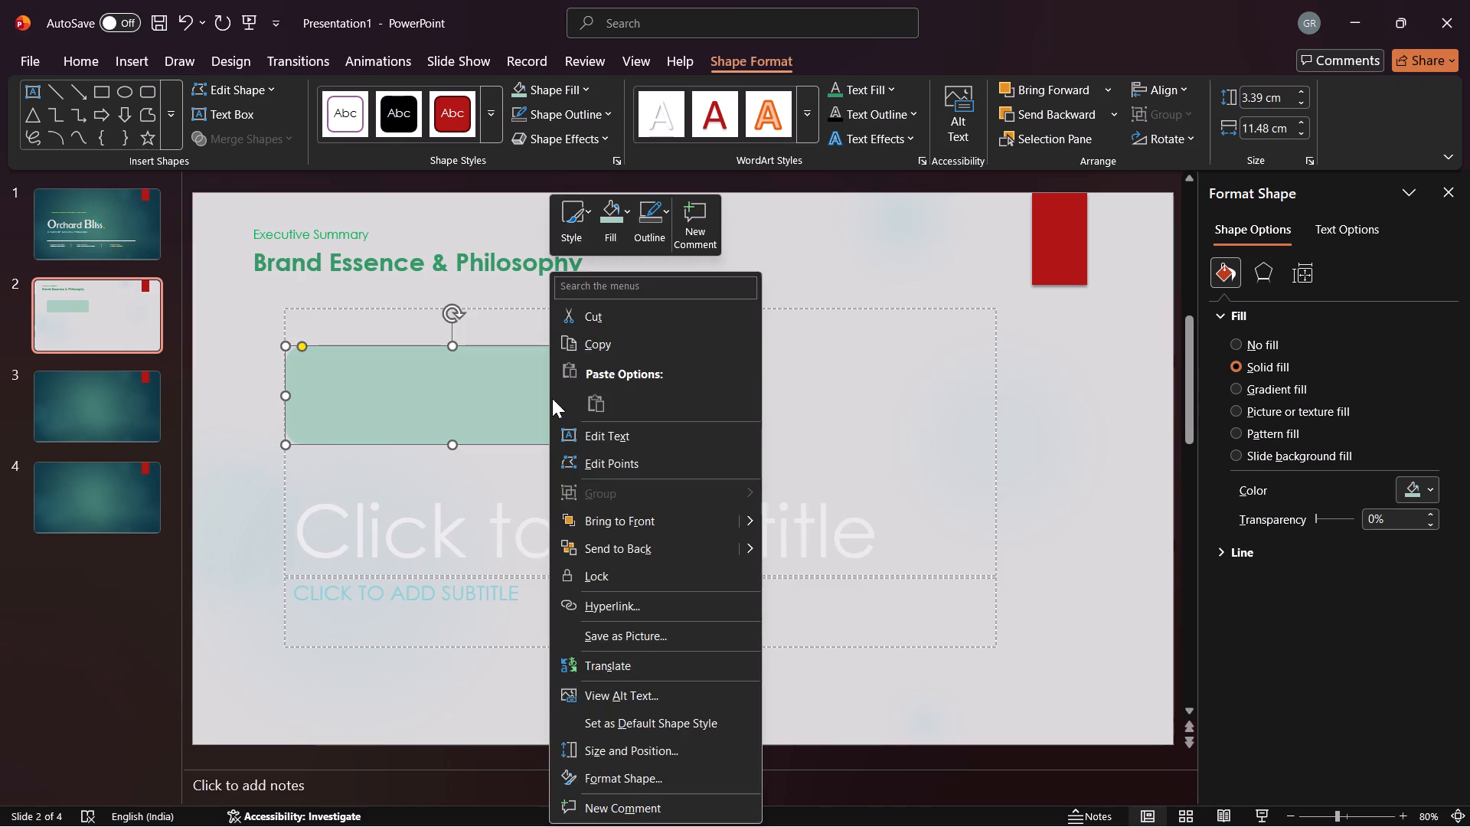
pyautogui.click(501, 404)
pyautogui.rightClick(501, 404)
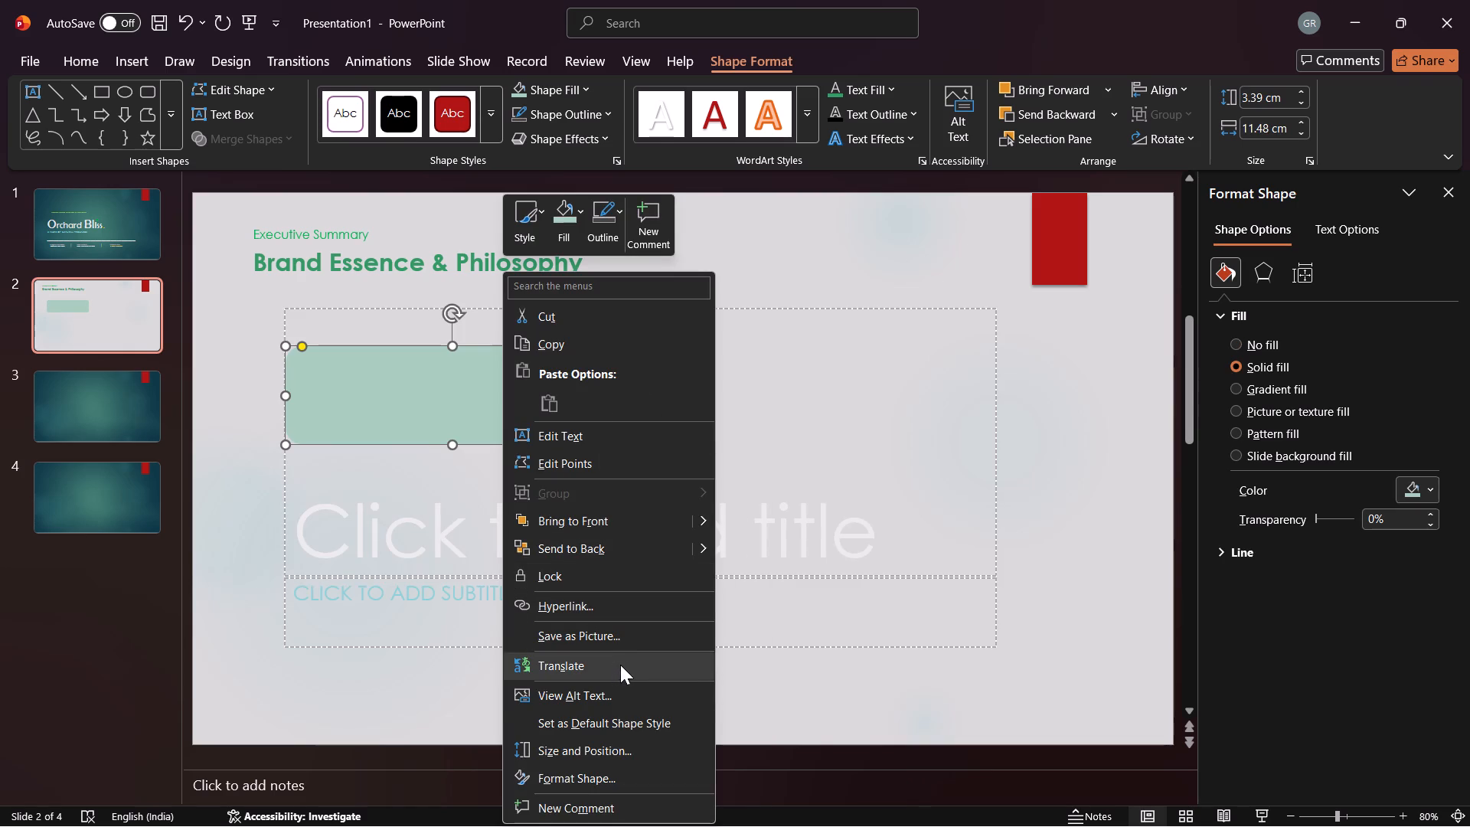
pyautogui.click(624, 222)
pyautogui.click(619, 208)
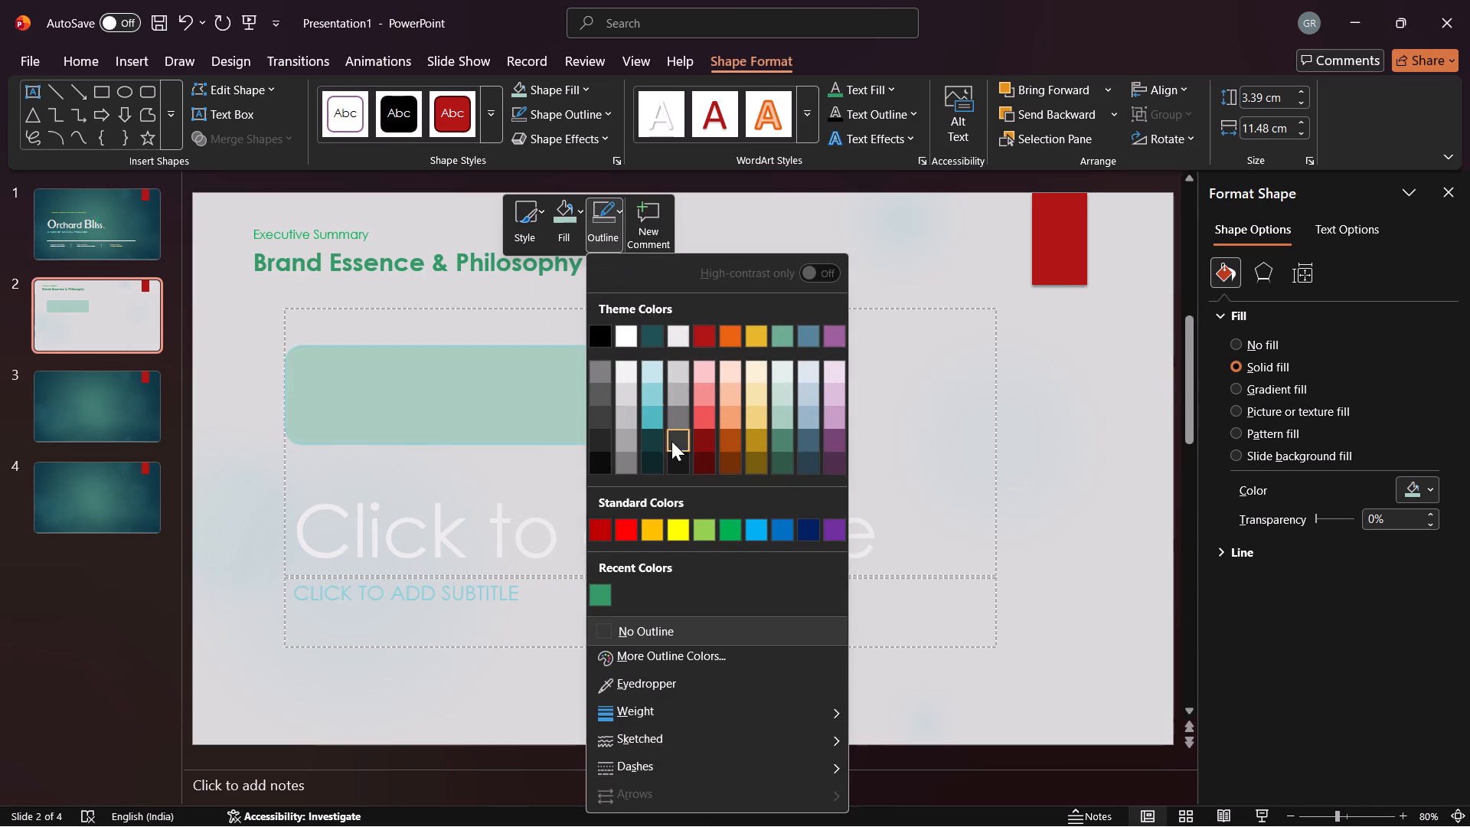
pyautogui.click(785, 420)
pyautogui.click(580, 419)
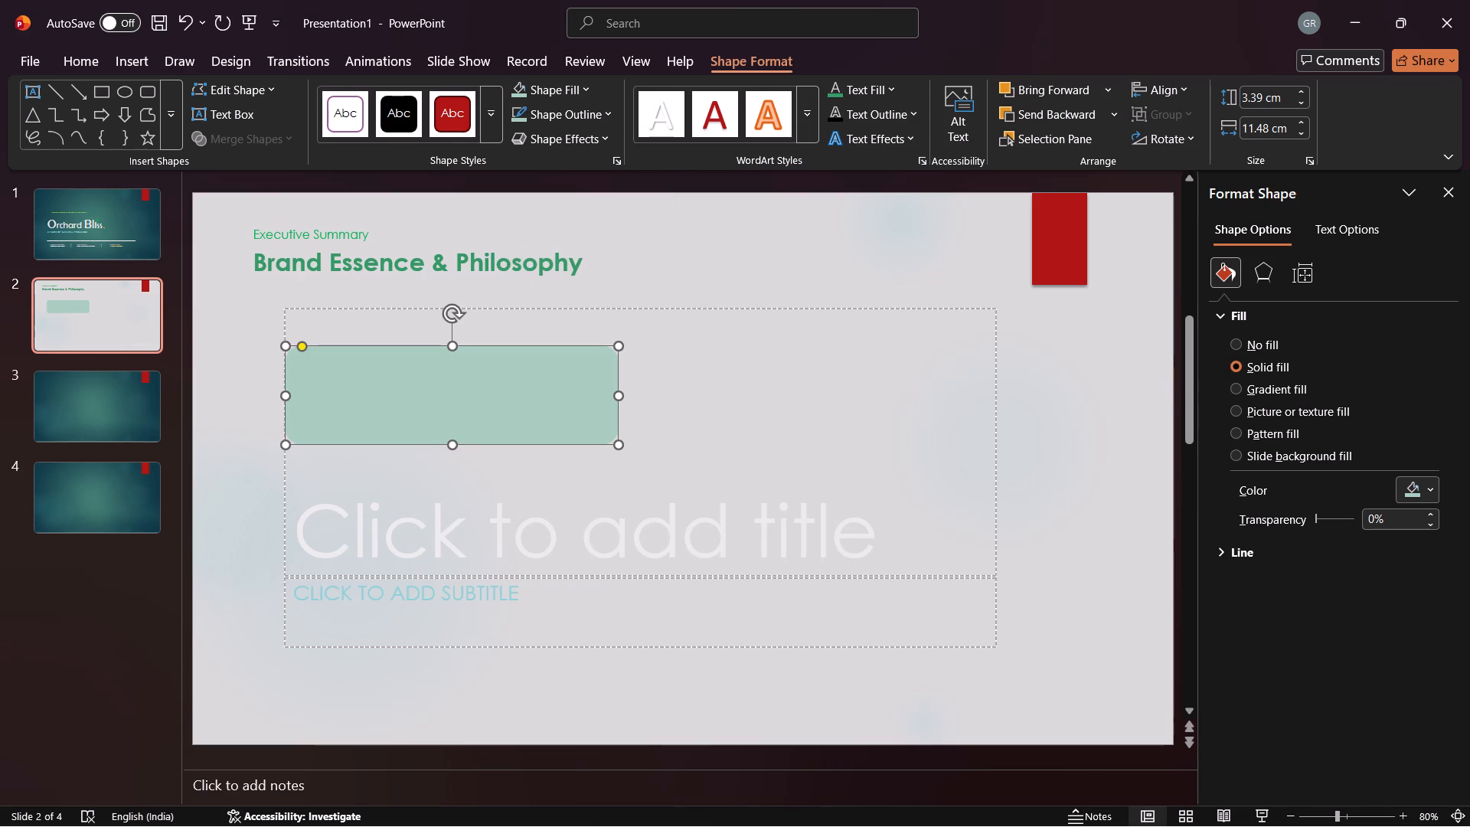
pyautogui.click(766, 396)
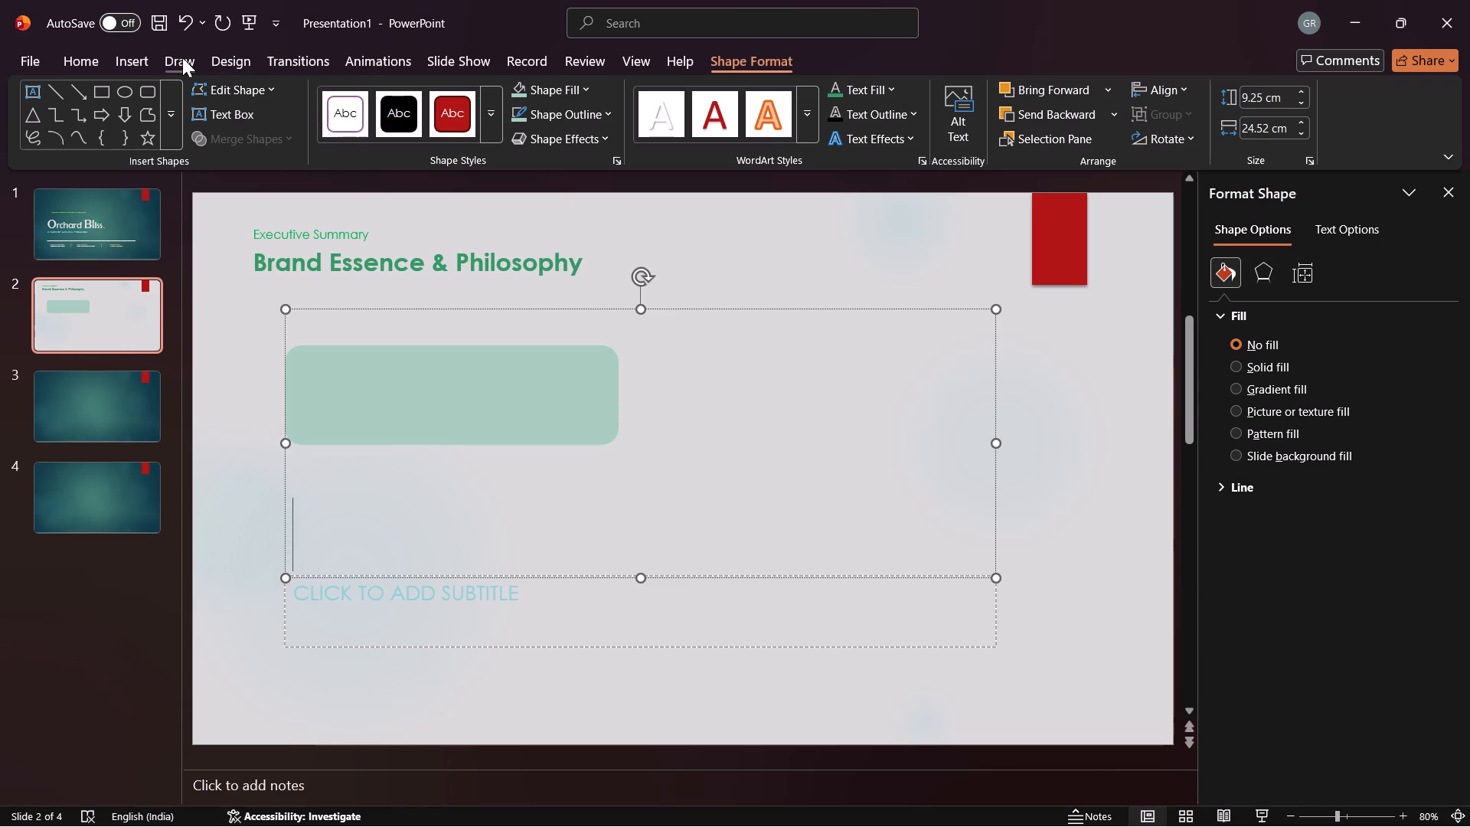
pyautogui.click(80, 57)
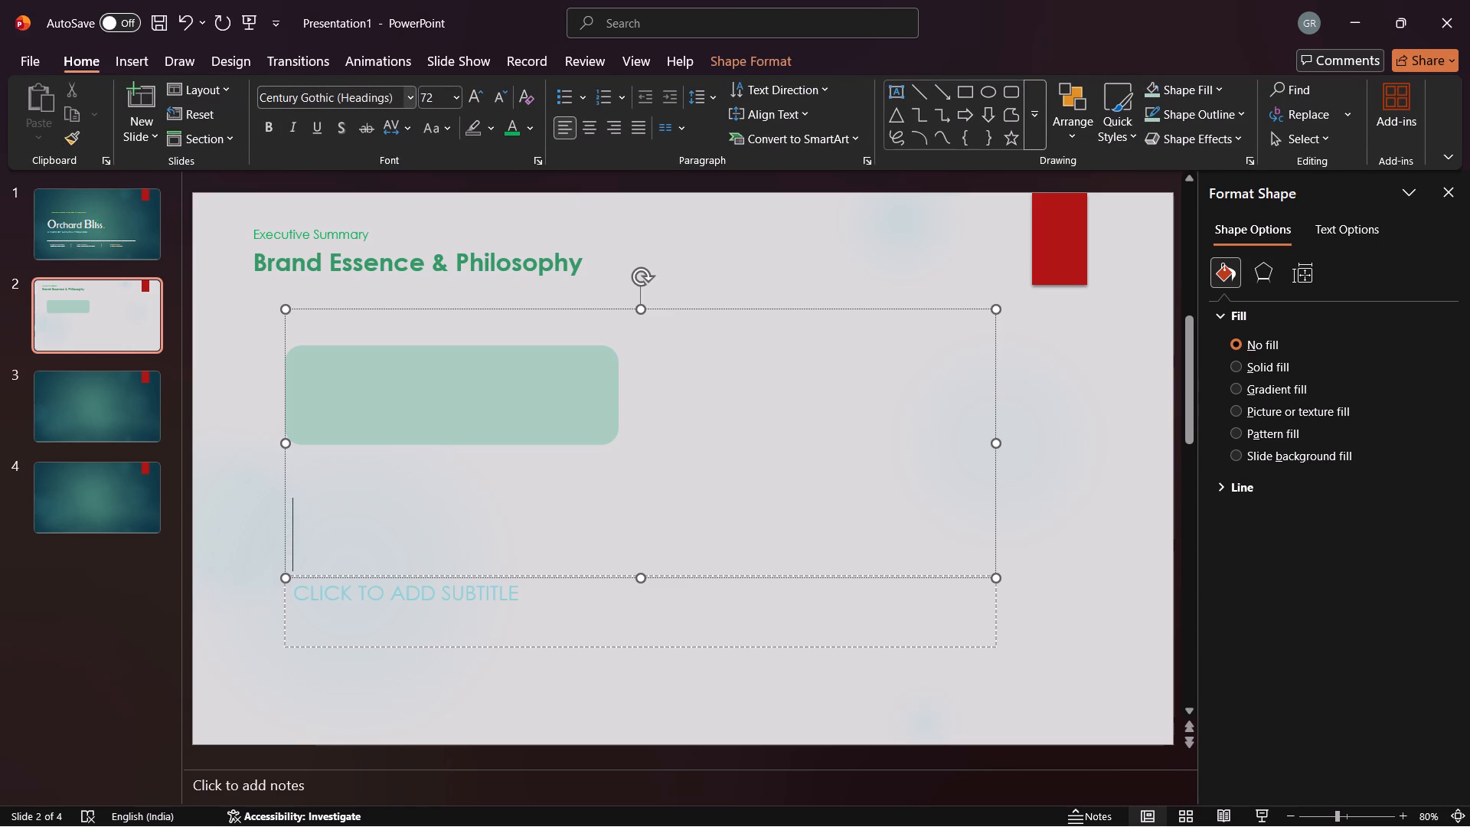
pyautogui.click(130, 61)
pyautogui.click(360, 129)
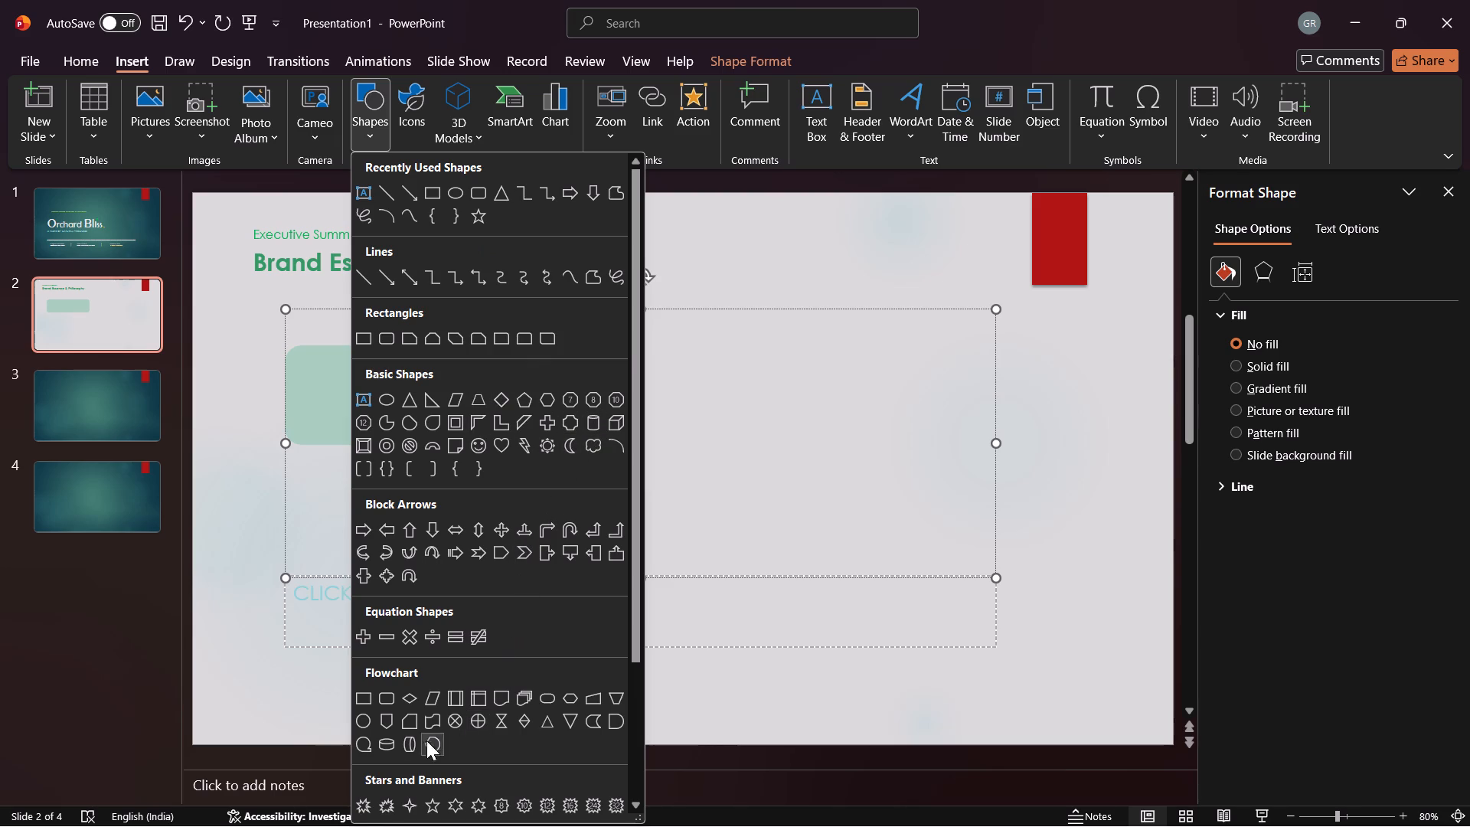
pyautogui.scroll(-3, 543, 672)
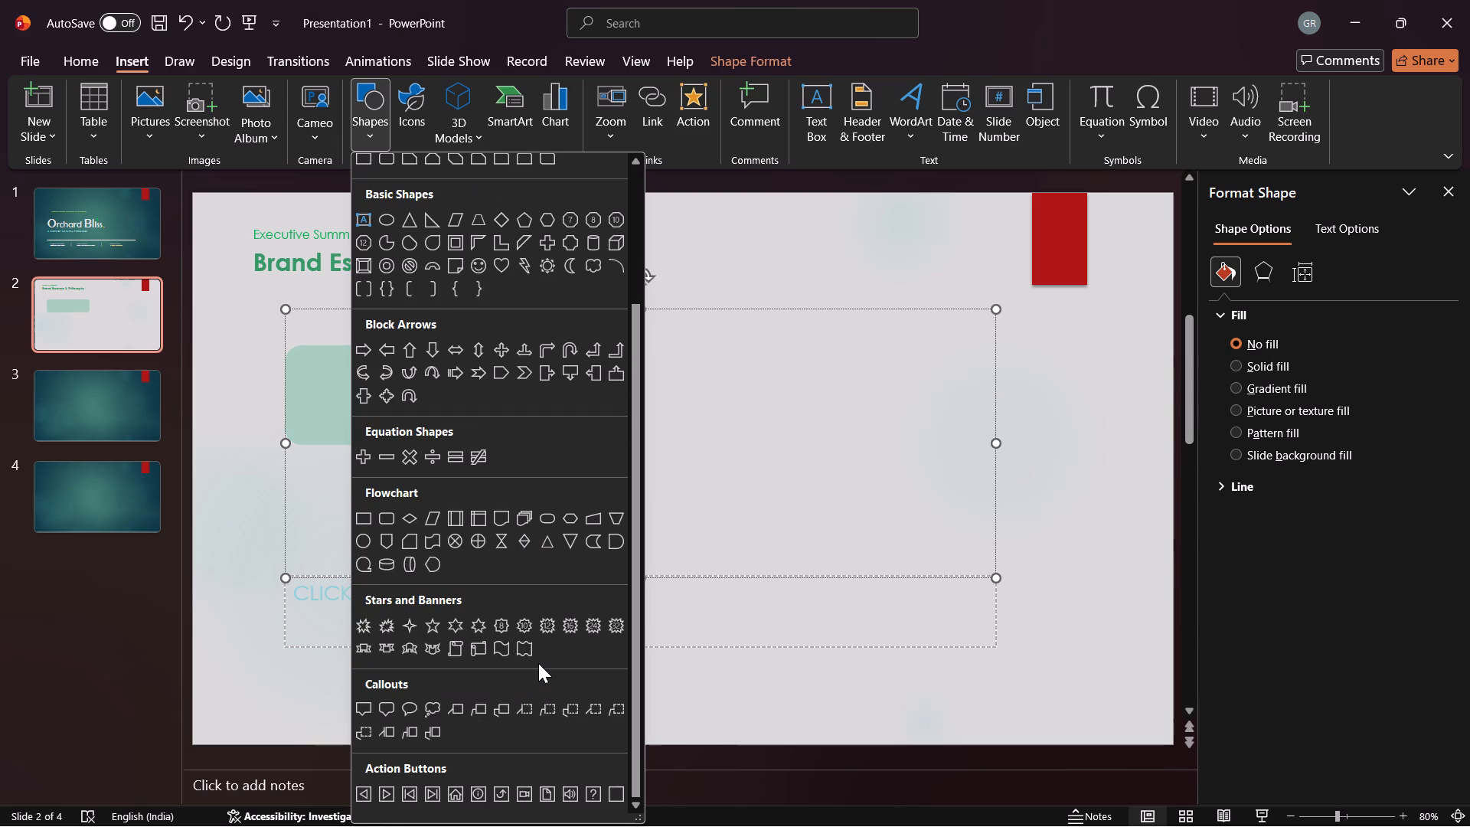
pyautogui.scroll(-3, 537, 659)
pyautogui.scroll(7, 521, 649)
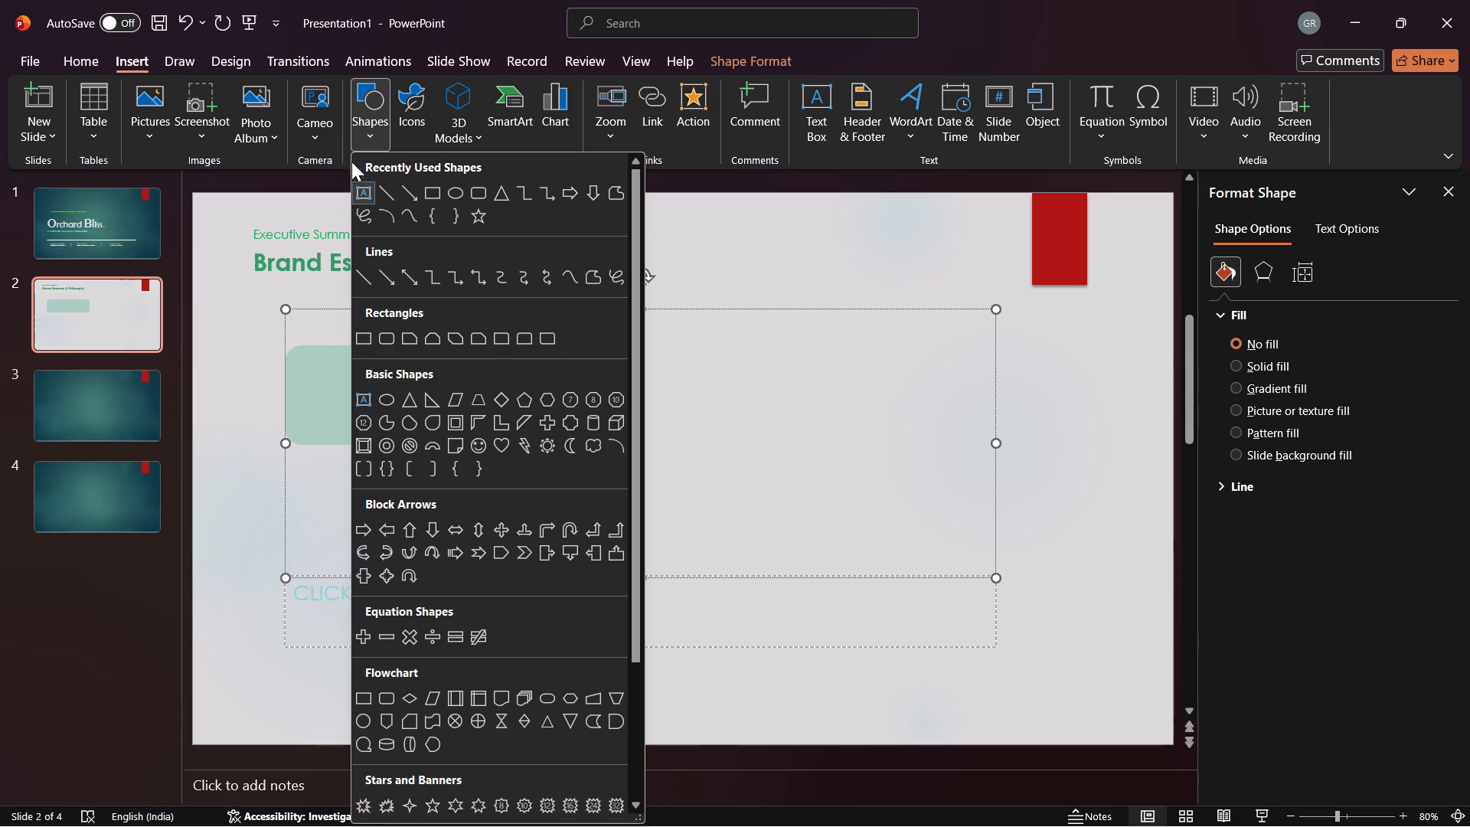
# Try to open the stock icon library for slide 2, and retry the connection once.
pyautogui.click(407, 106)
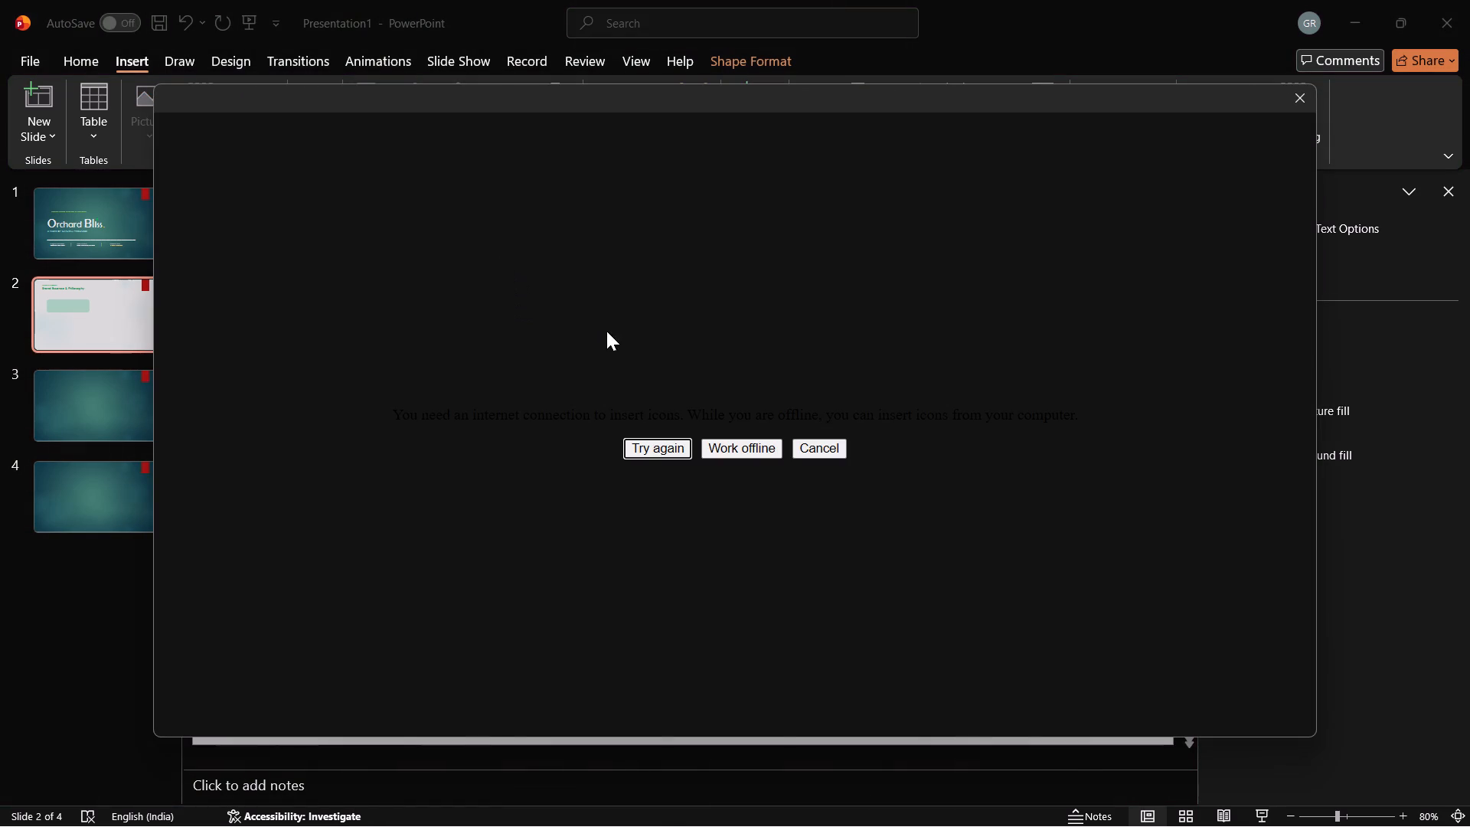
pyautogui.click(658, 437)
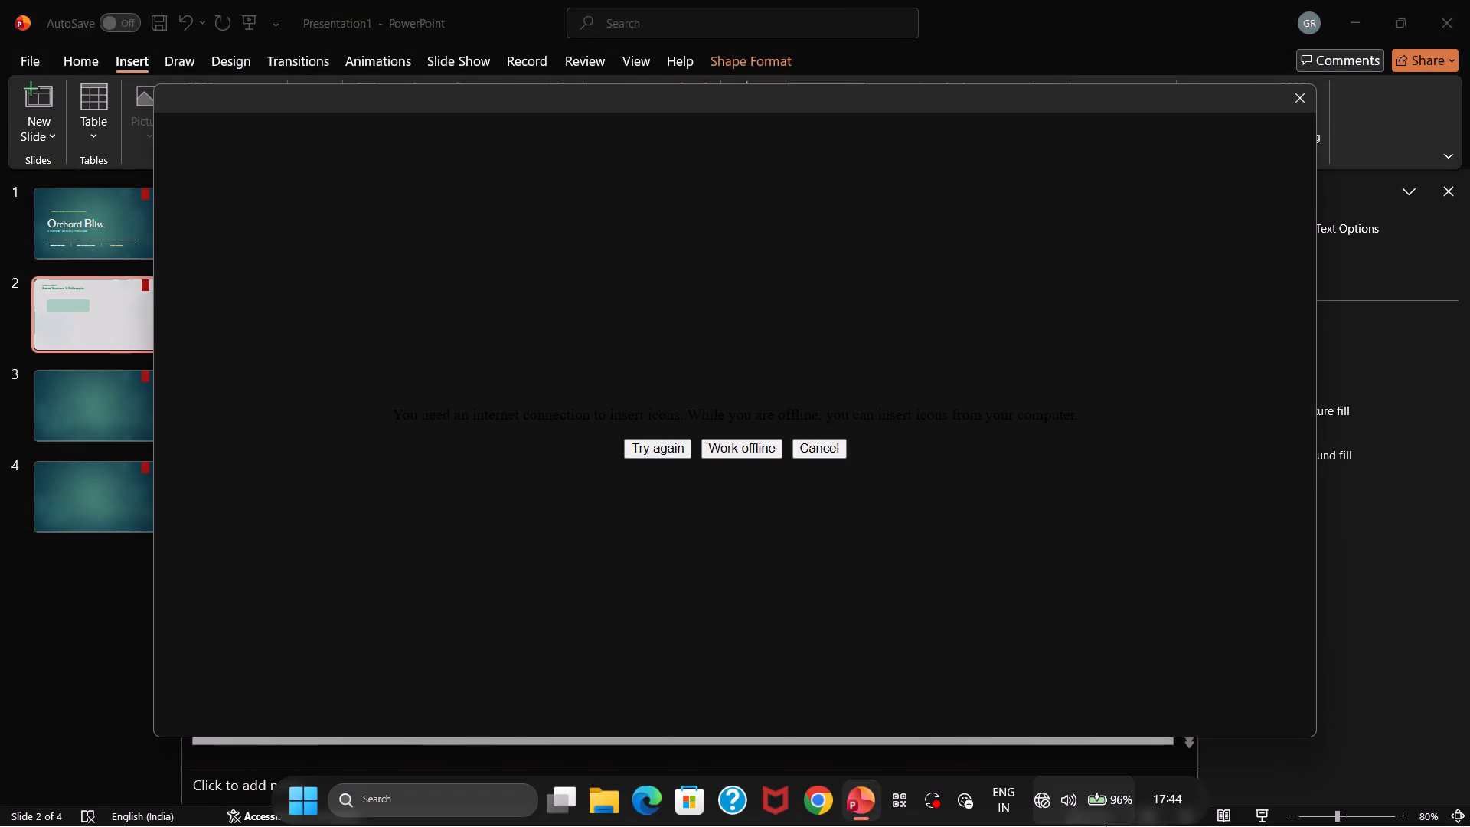
# Refresh the available Wi-Fi networks and get the computer online through the GAREEB network.
pyautogui.click(1044, 794)
pyautogui.click(1206, 457)
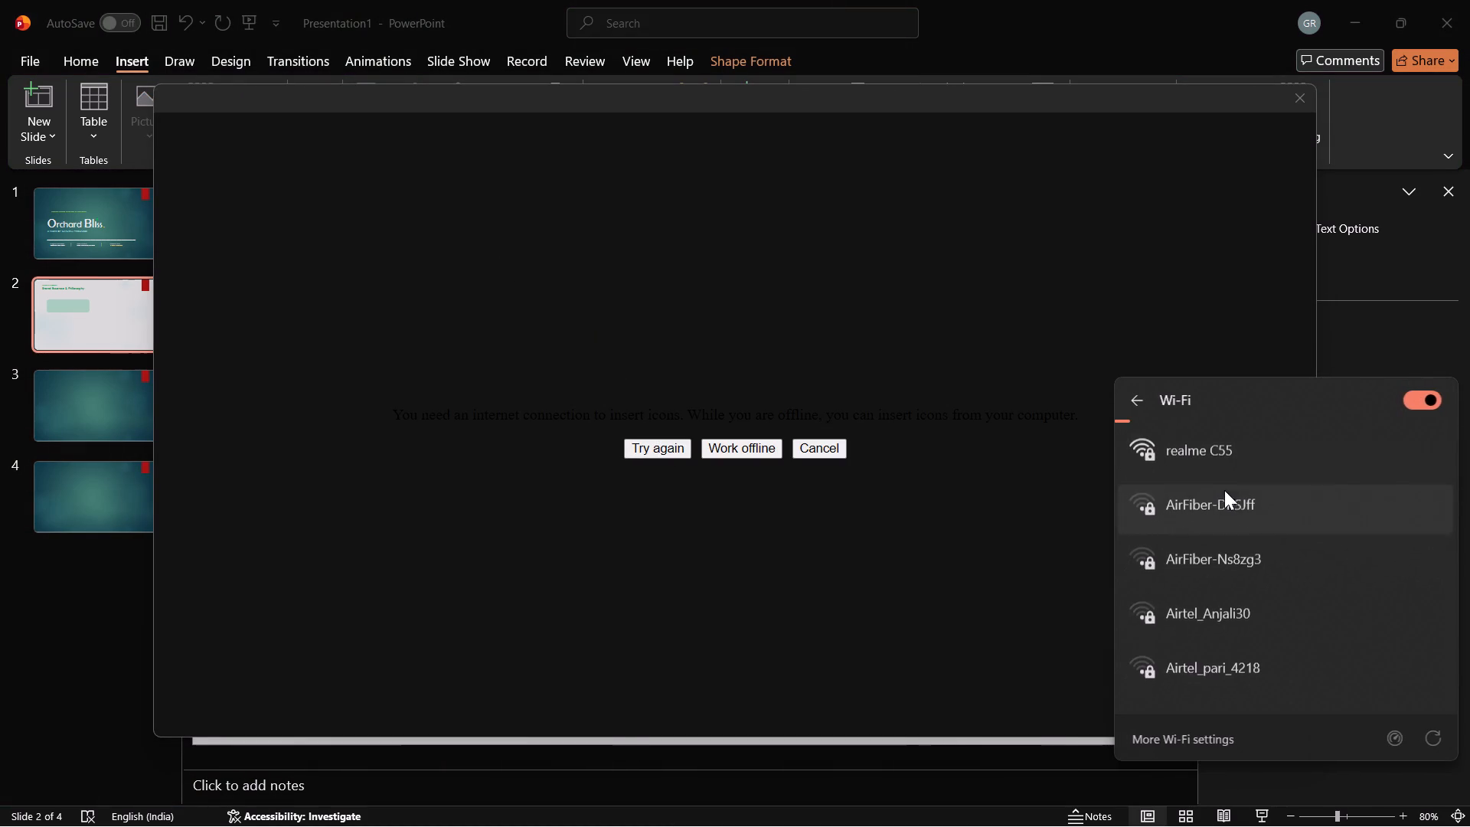
pyautogui.click(1236, 456)
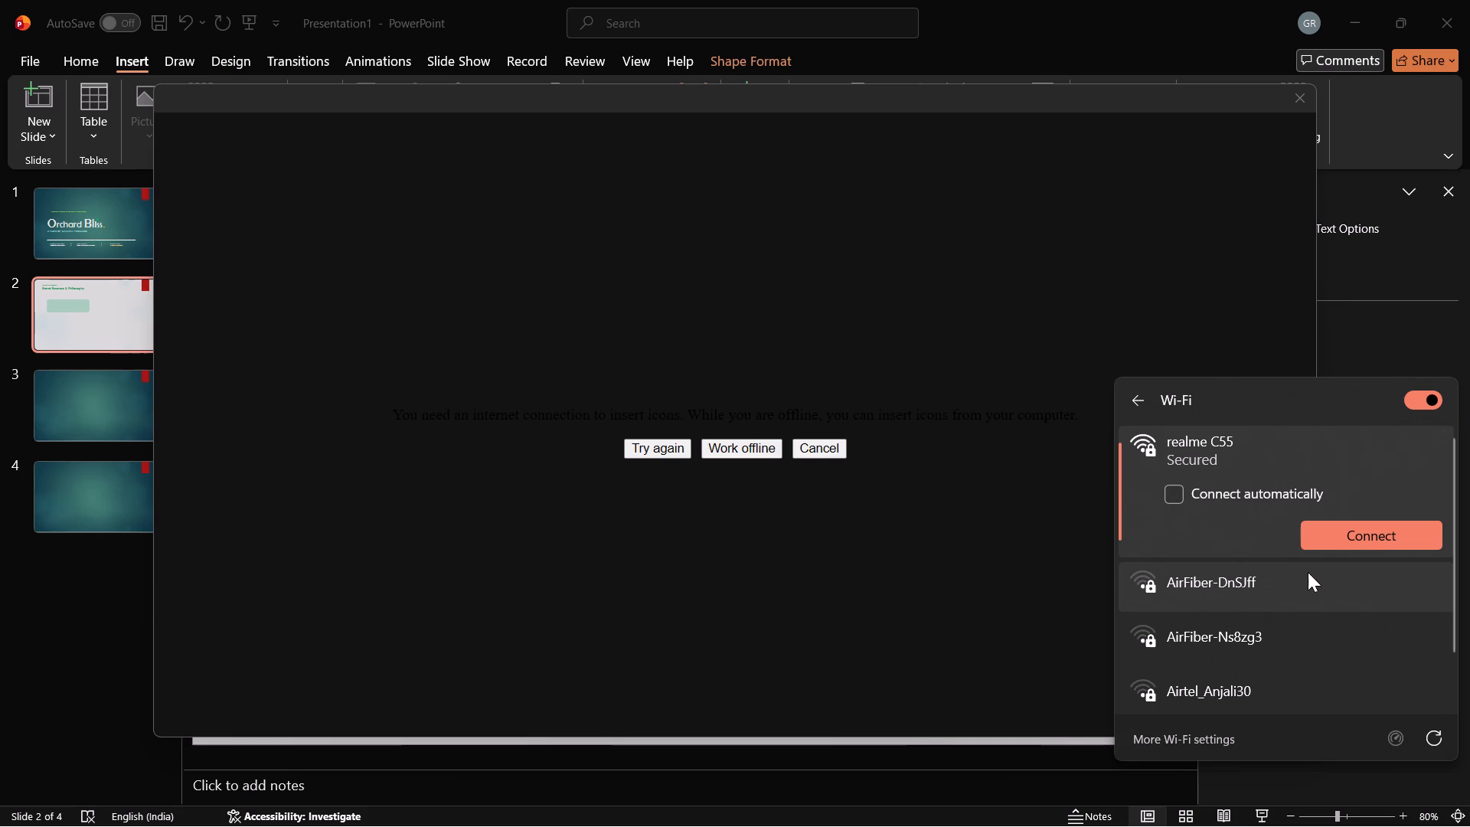
pyautogui.click(1432, 740)
pyautogui.click(1334, 470)
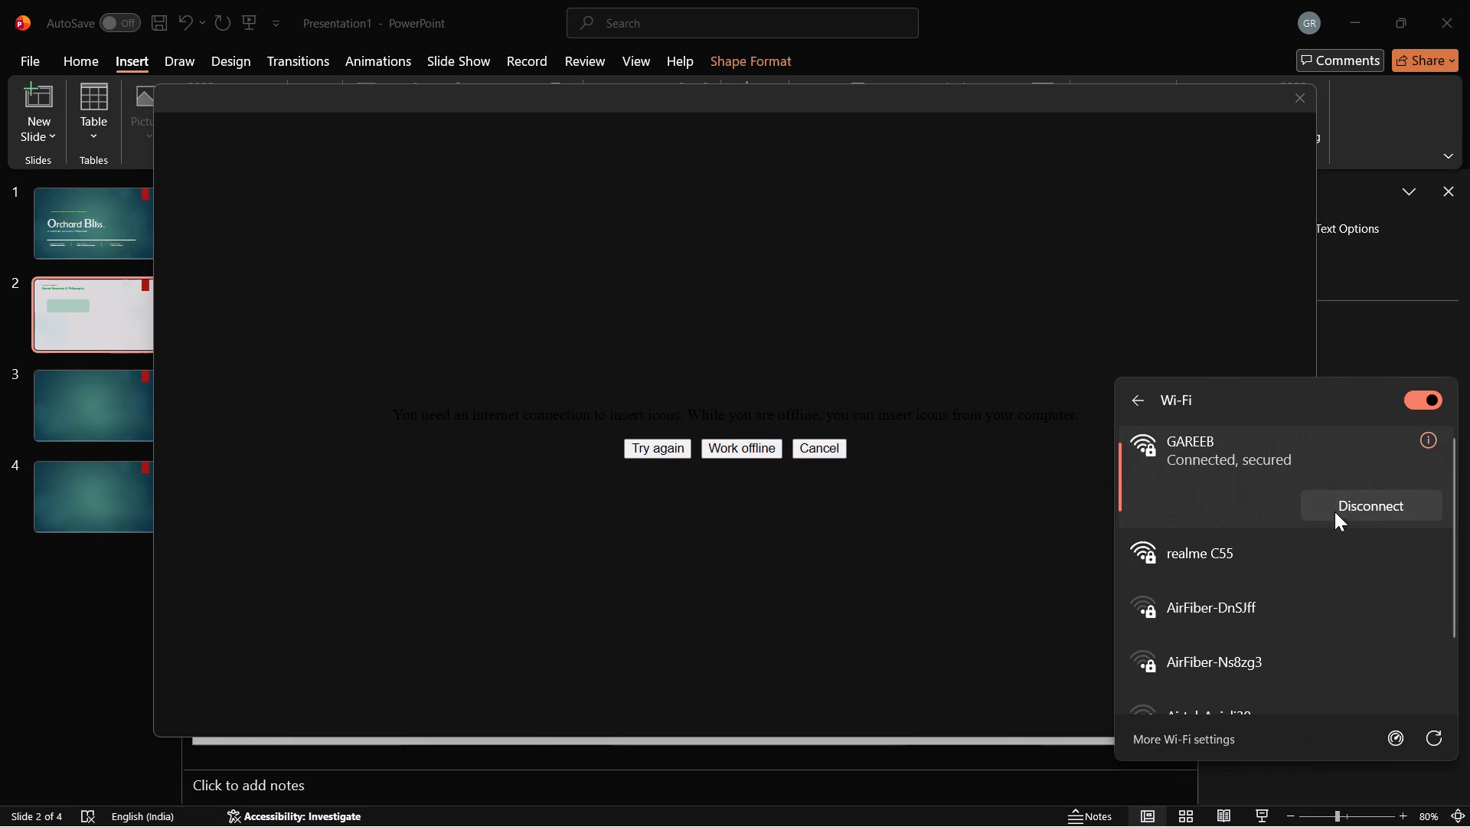
pyautogui.click(1040, 526)
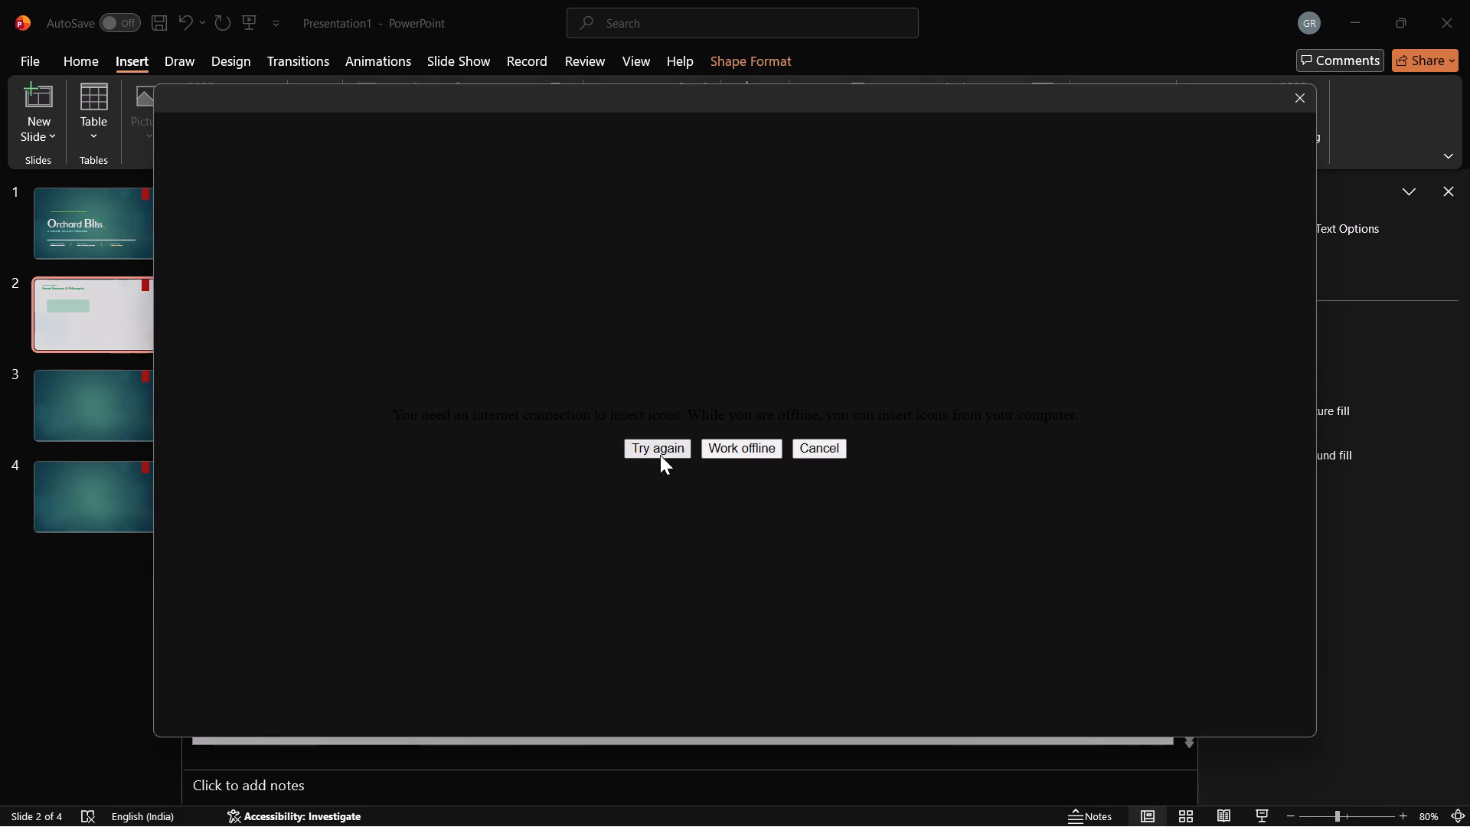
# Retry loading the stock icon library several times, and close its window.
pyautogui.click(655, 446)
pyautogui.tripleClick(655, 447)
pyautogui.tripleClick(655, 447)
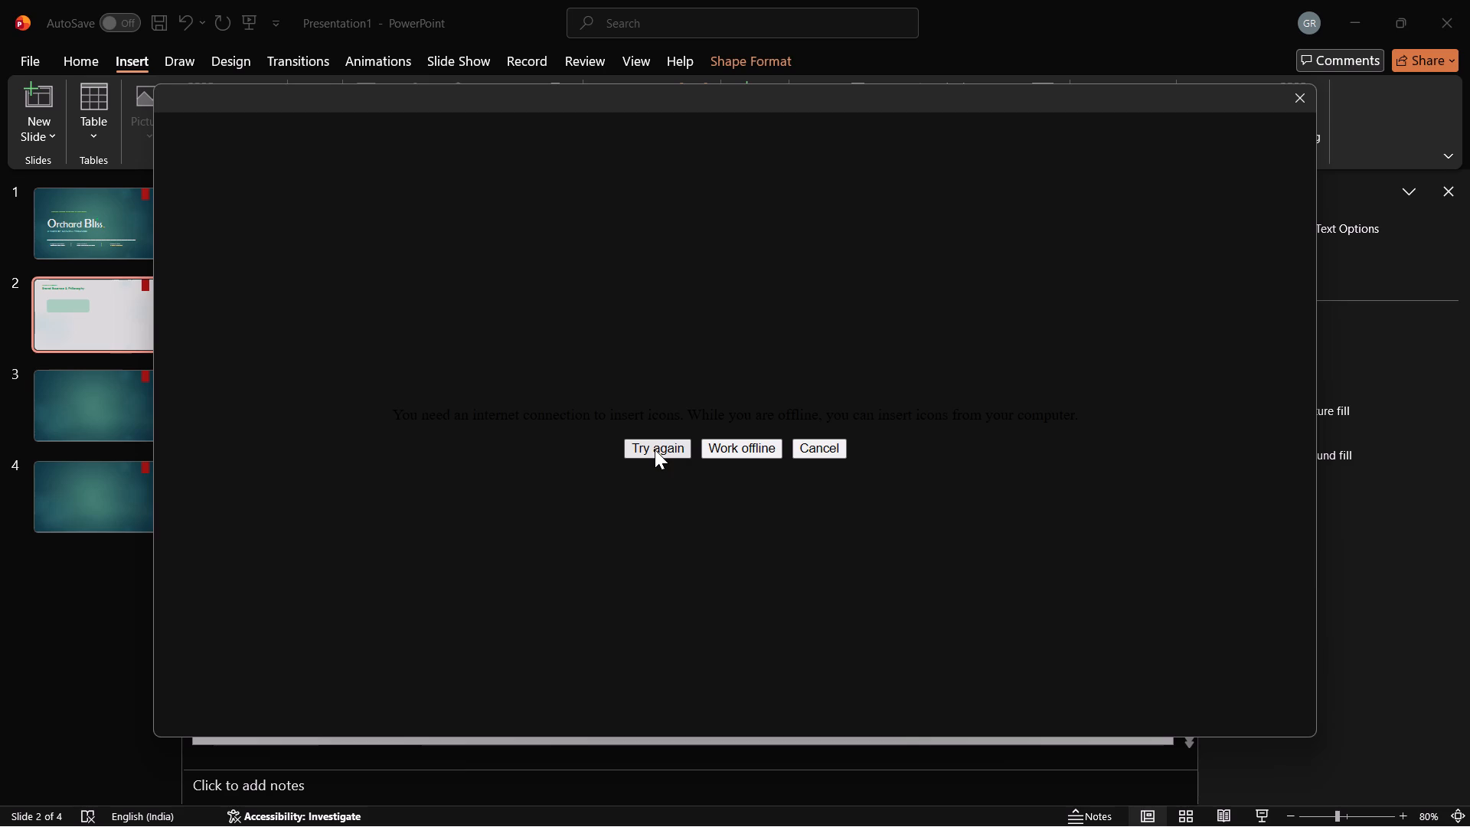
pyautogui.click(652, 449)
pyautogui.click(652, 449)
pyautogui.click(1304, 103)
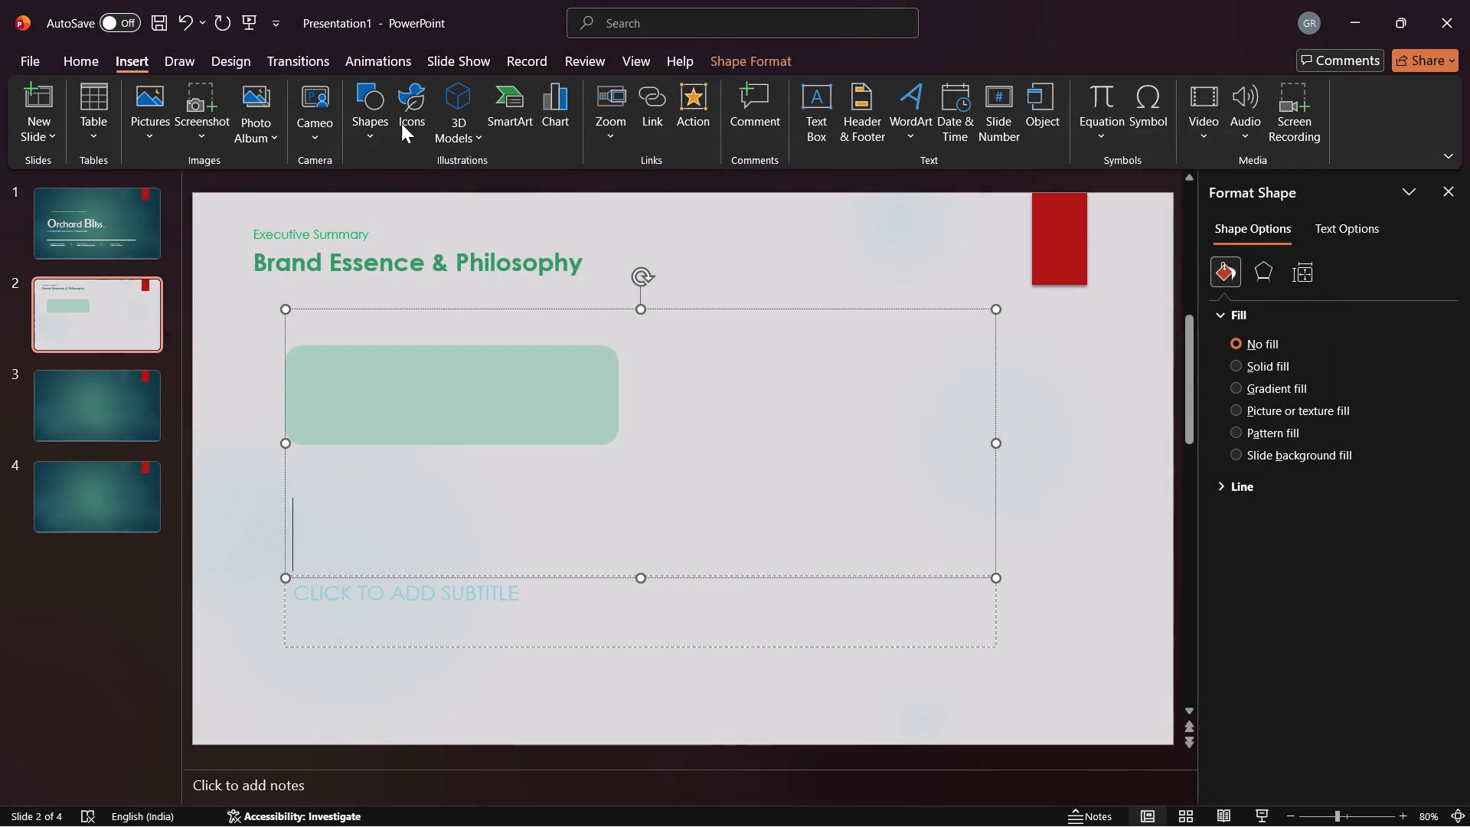
# Insert the solid heart icon on slide 2 by searching the stock icons for heart.
pyautogui.click(412, 117)
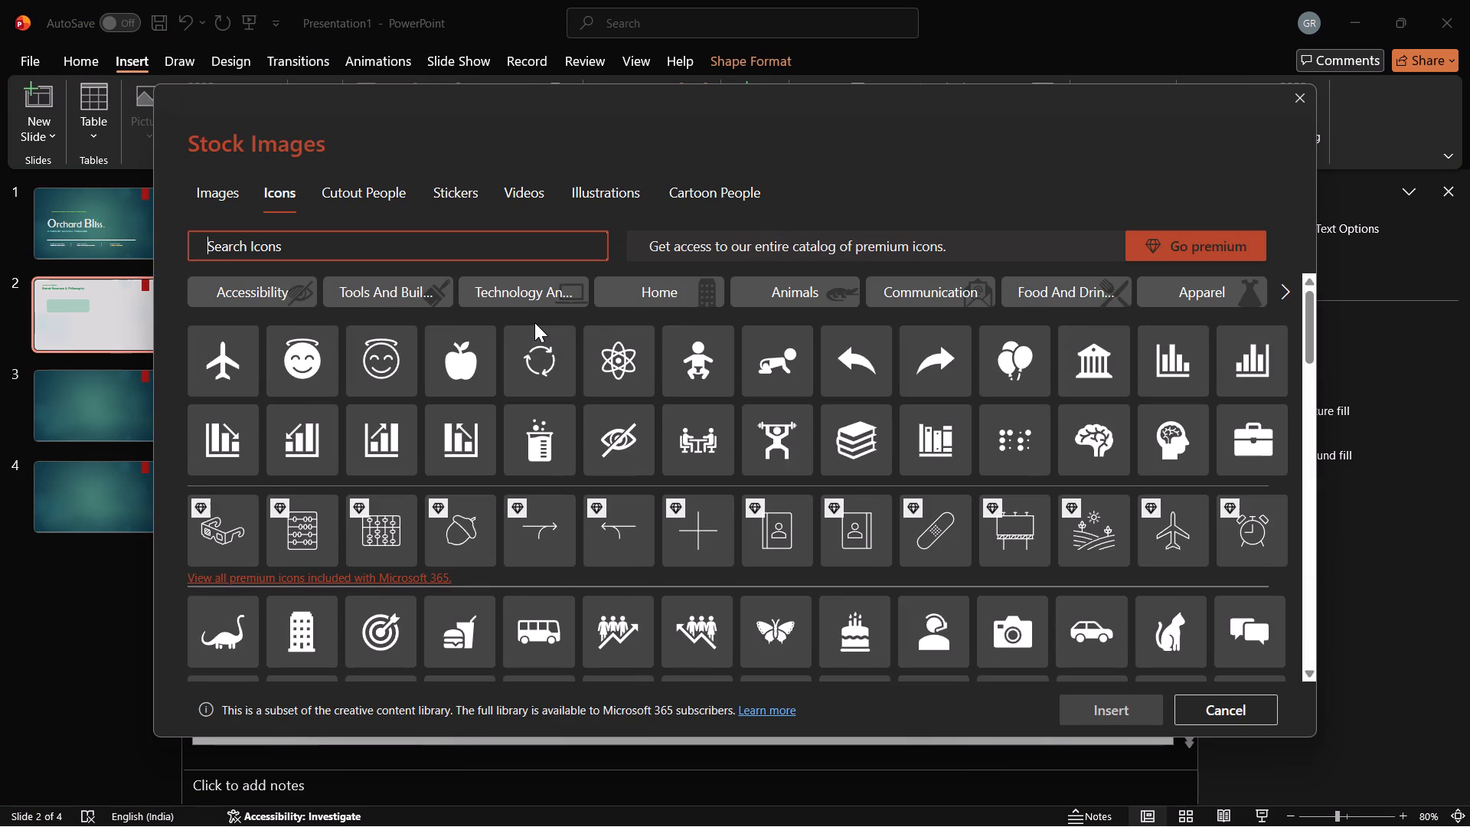
pyautogui.write('heart')
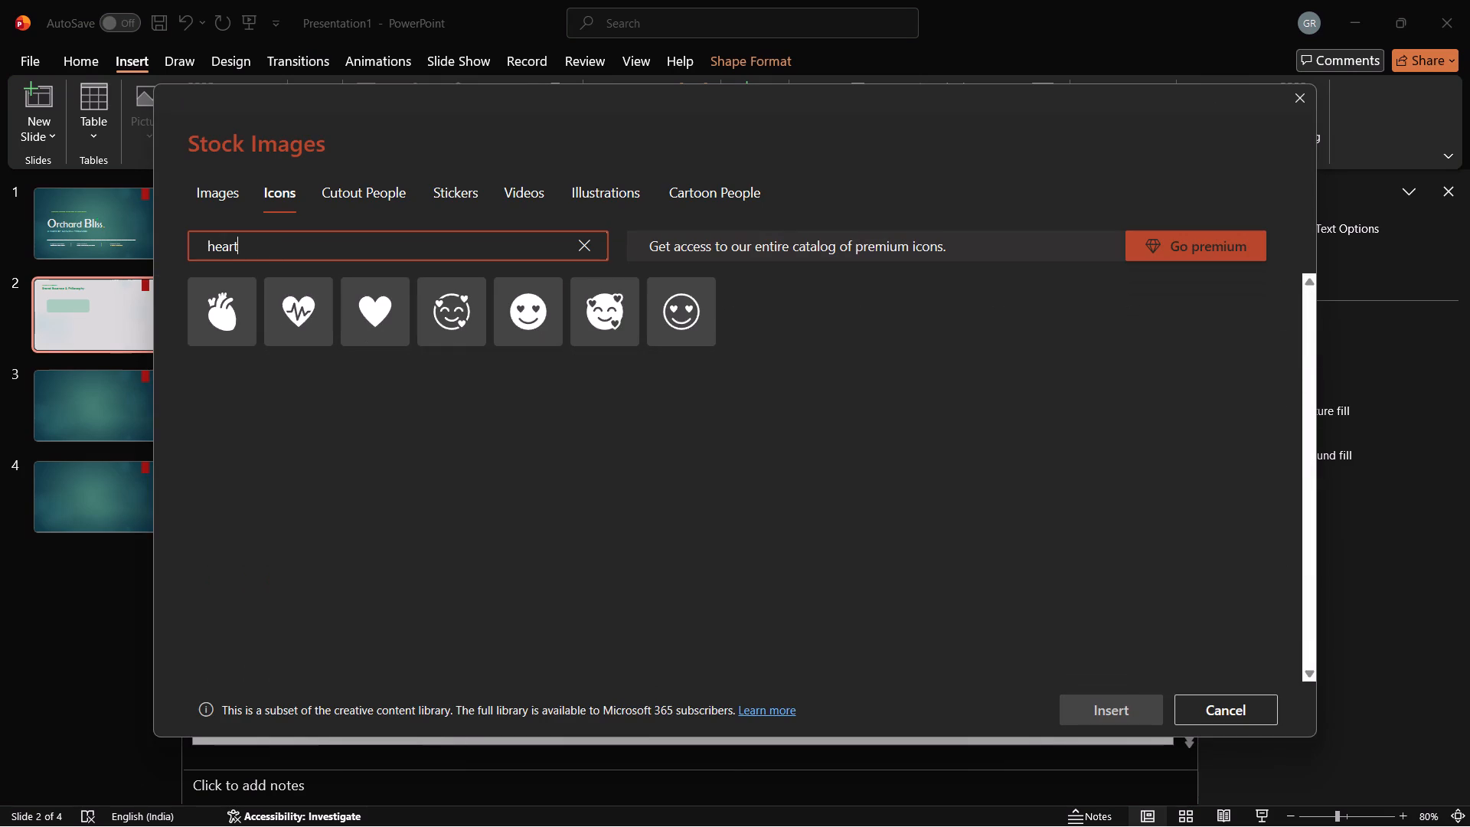
pyautogui.click(384, 313)
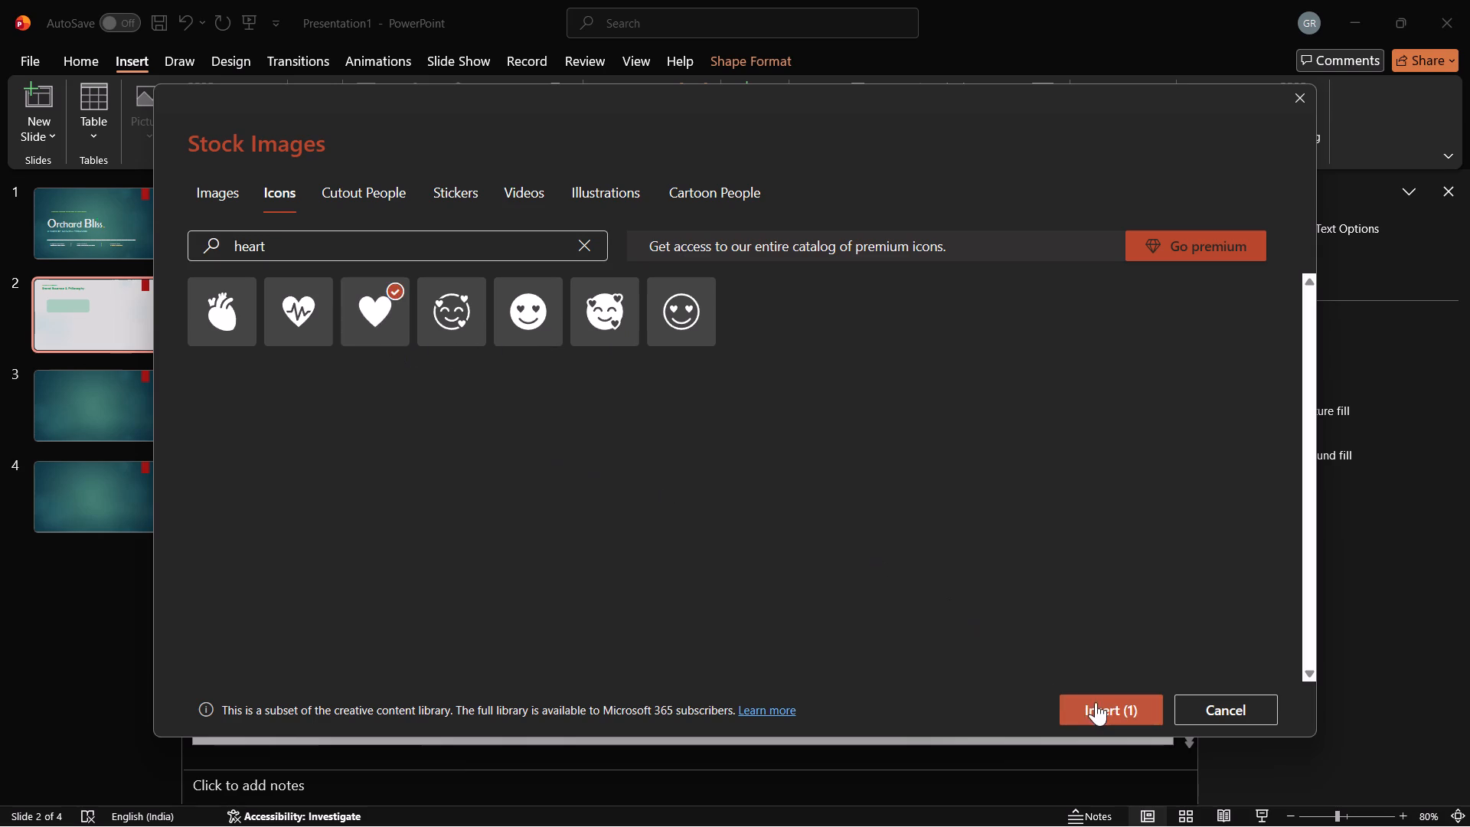
pyautogui.click(1106, 705)
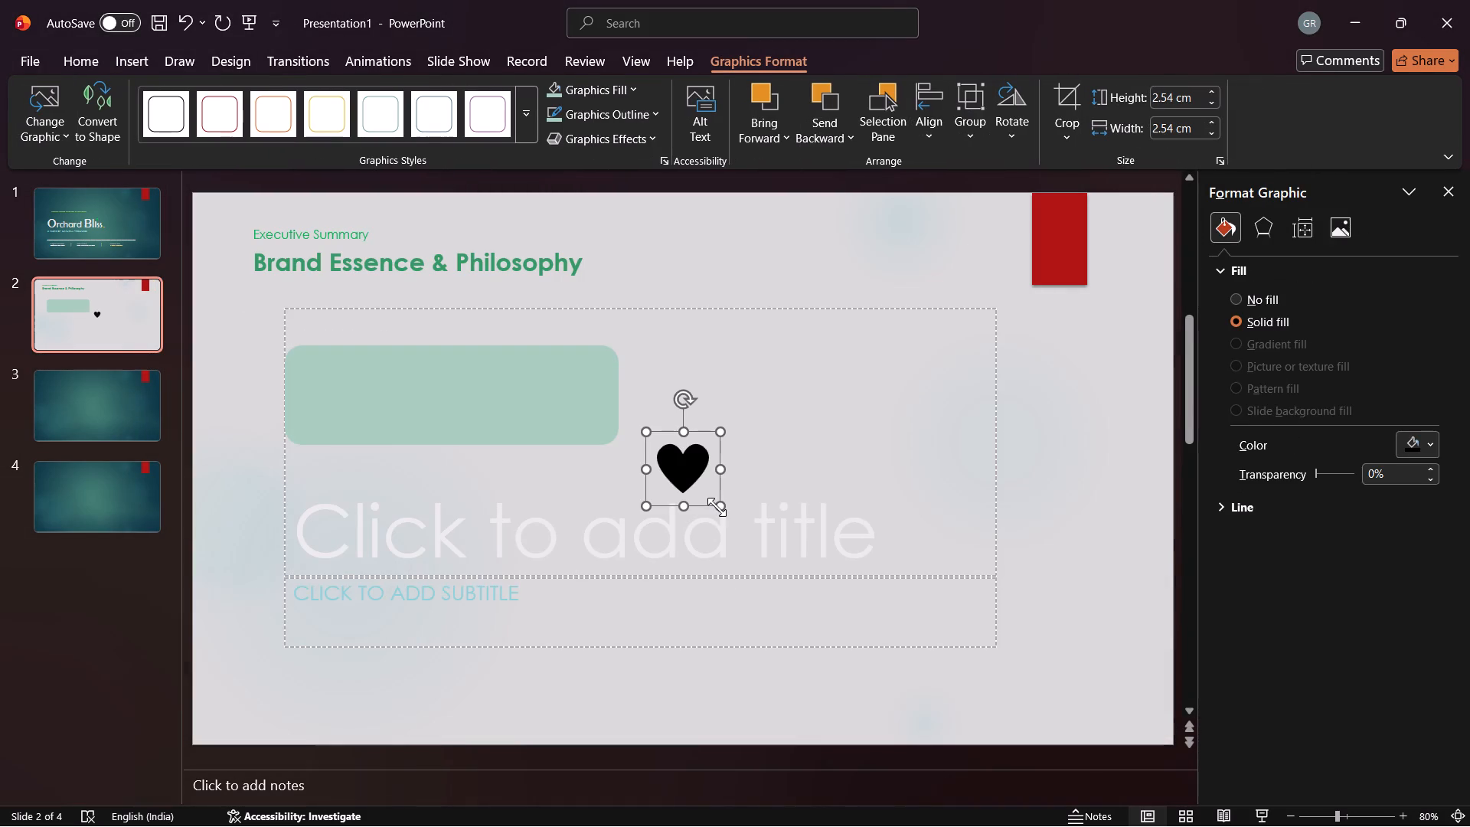
# Shrink the heart icon to about 0.53 cm square and place it inside the rounded card's upper-left corner.
pyautogui.moveTo(721, 510); pyautogui.dragTo(661, 440)
pyautogui.moveTo(651, 441); pyautogui.dragTo(602, 437)
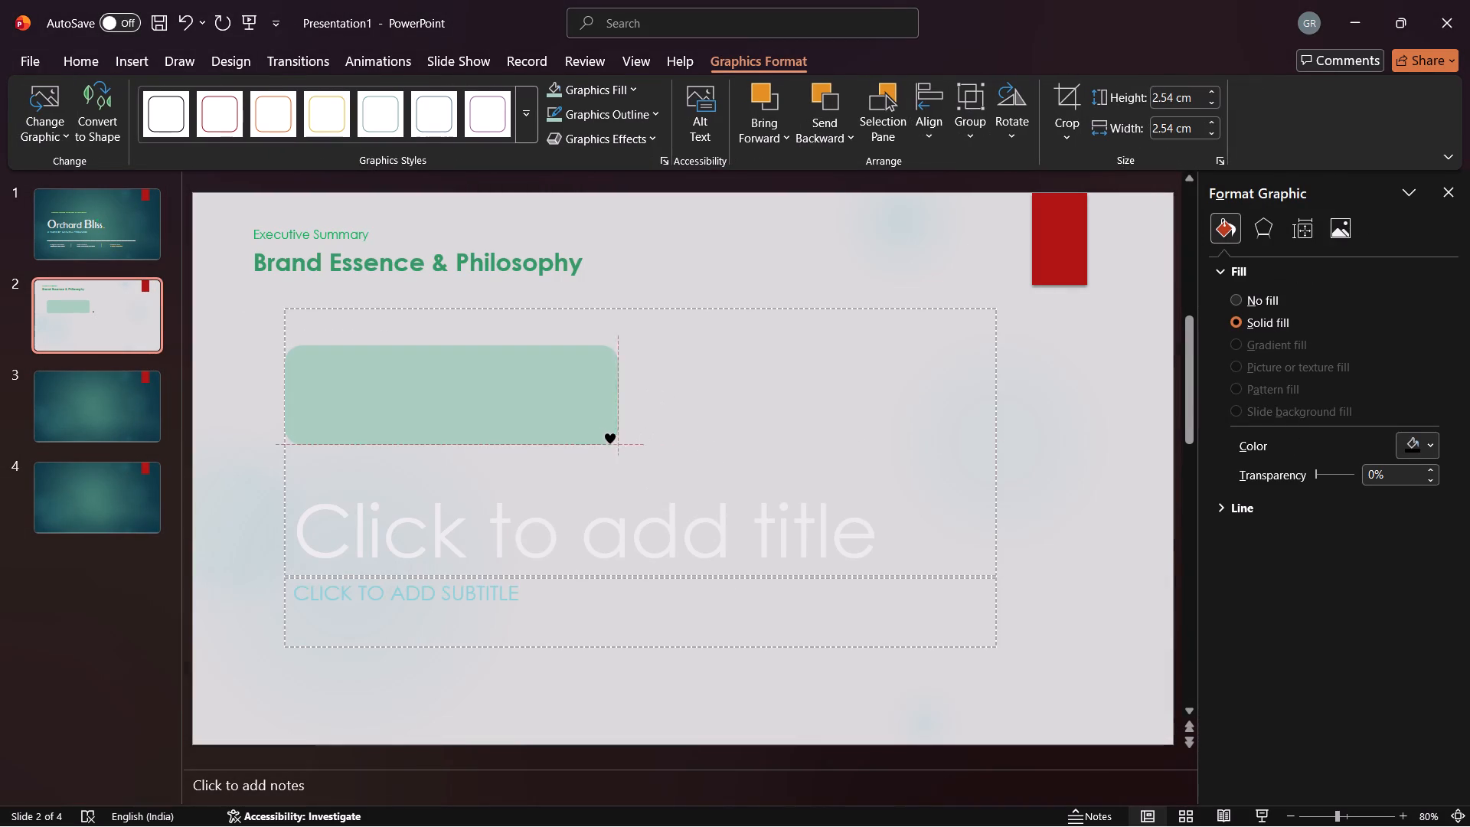
pyautogui.moveTo(602, 437); pyautogui.dragTo(301, 371)
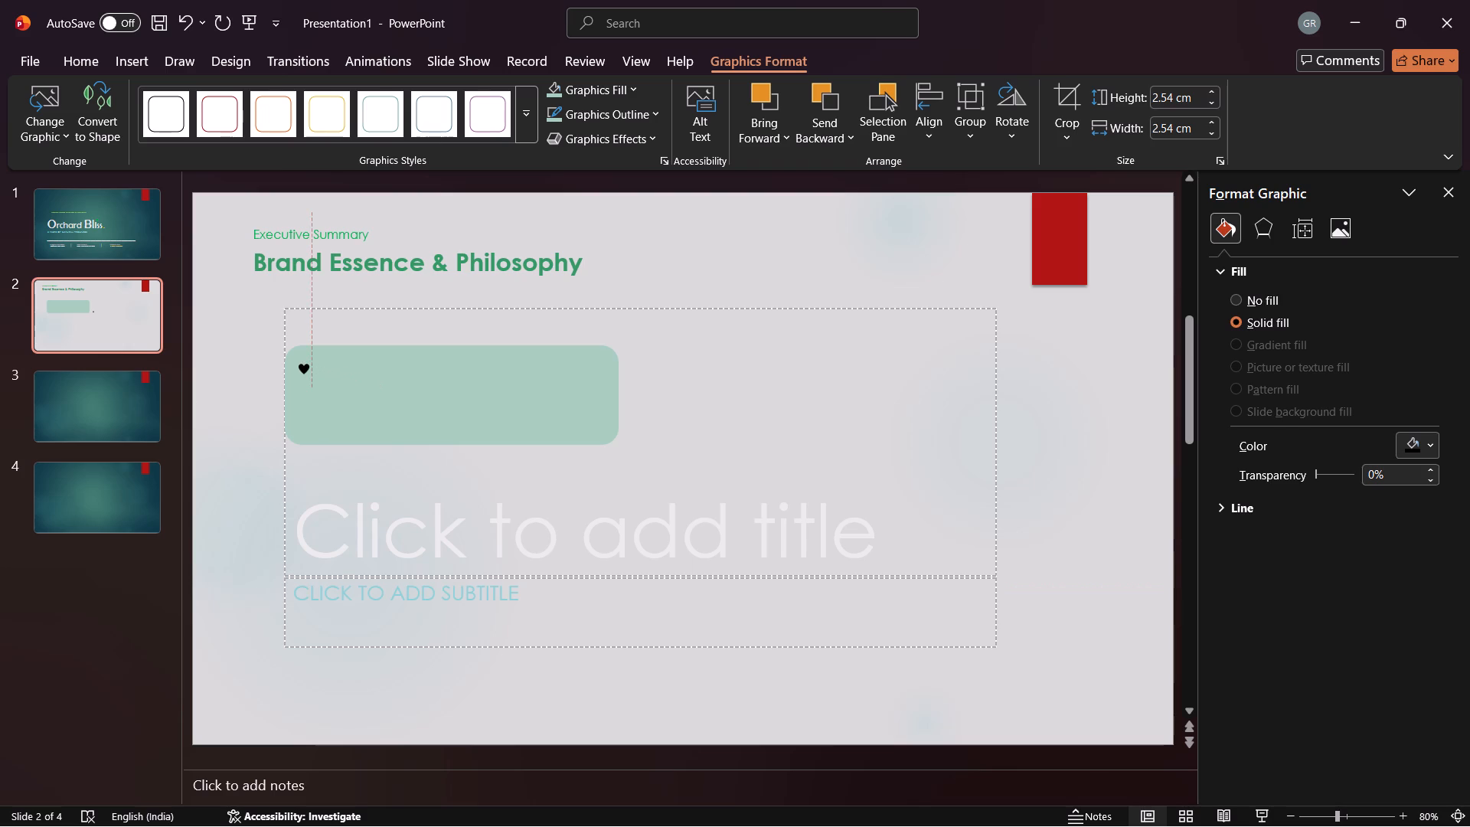
pyautogui.moveTo(301, 371); pyautogui.dragTo(299, 371)
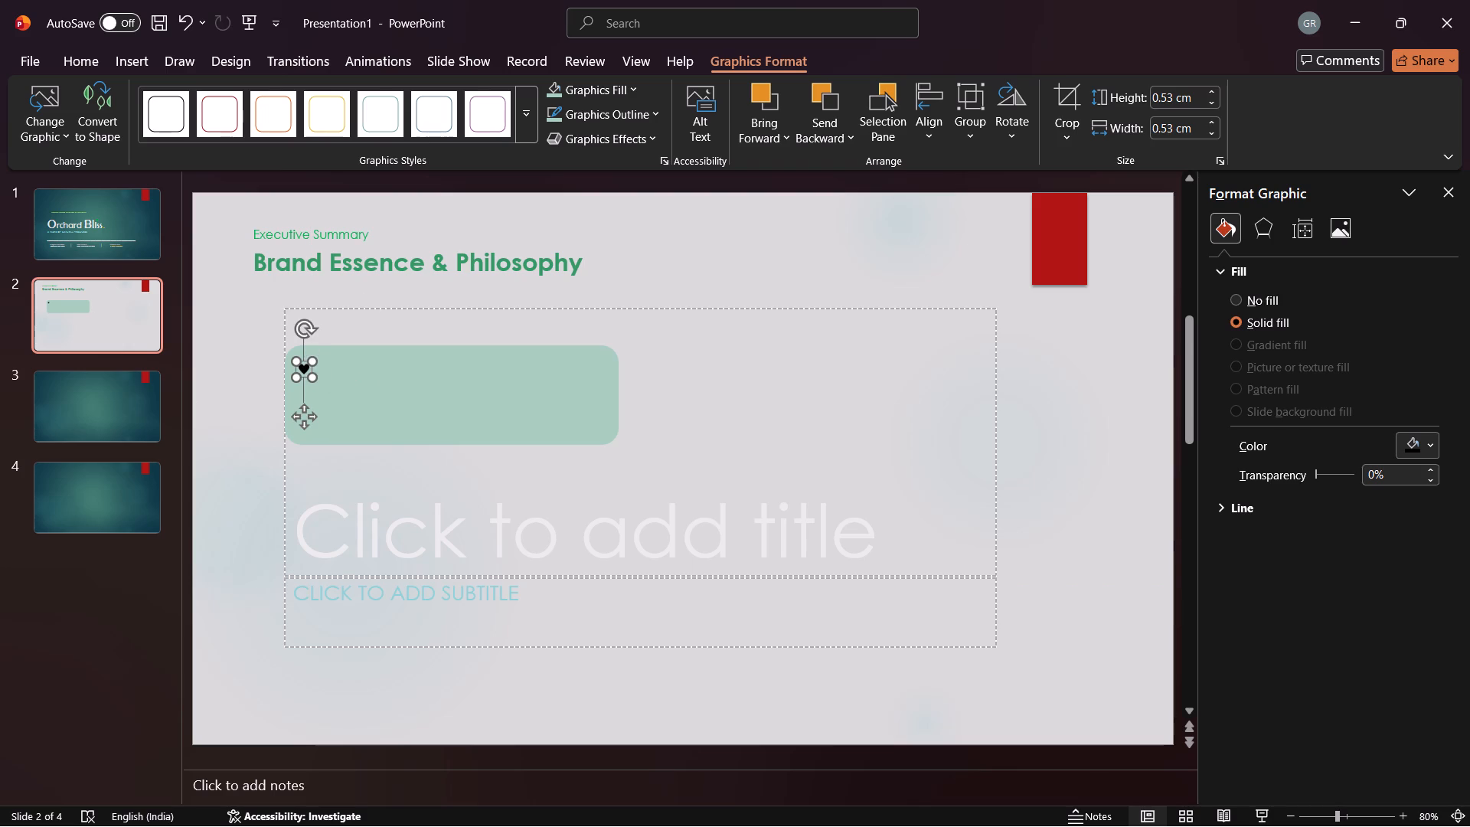
# Fill the heart icon with standard red.
pyautogui.click(303, 368)
pyautogui.rightClick(303, 368)
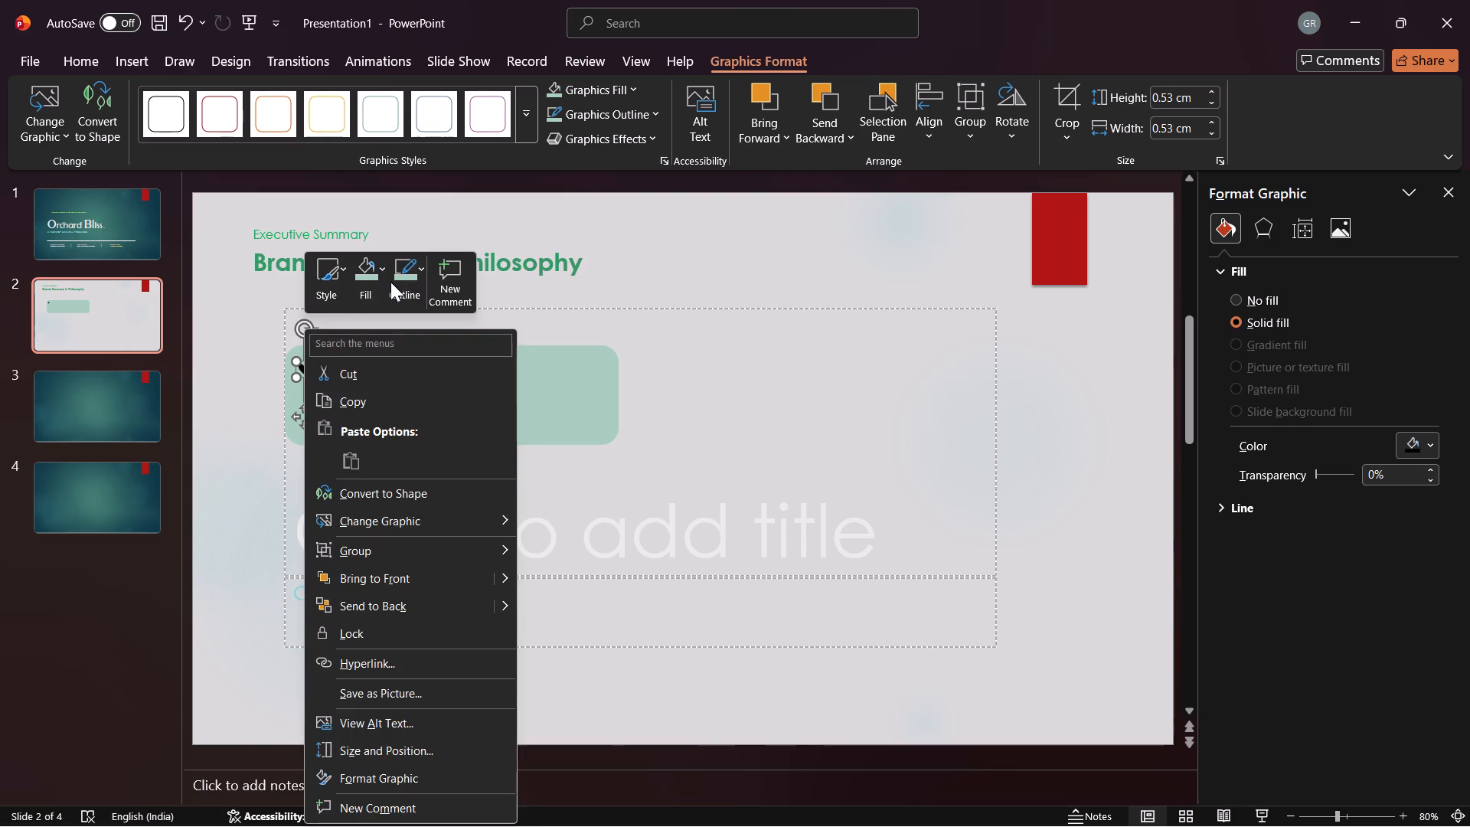
pyautogui.click(381, 274)
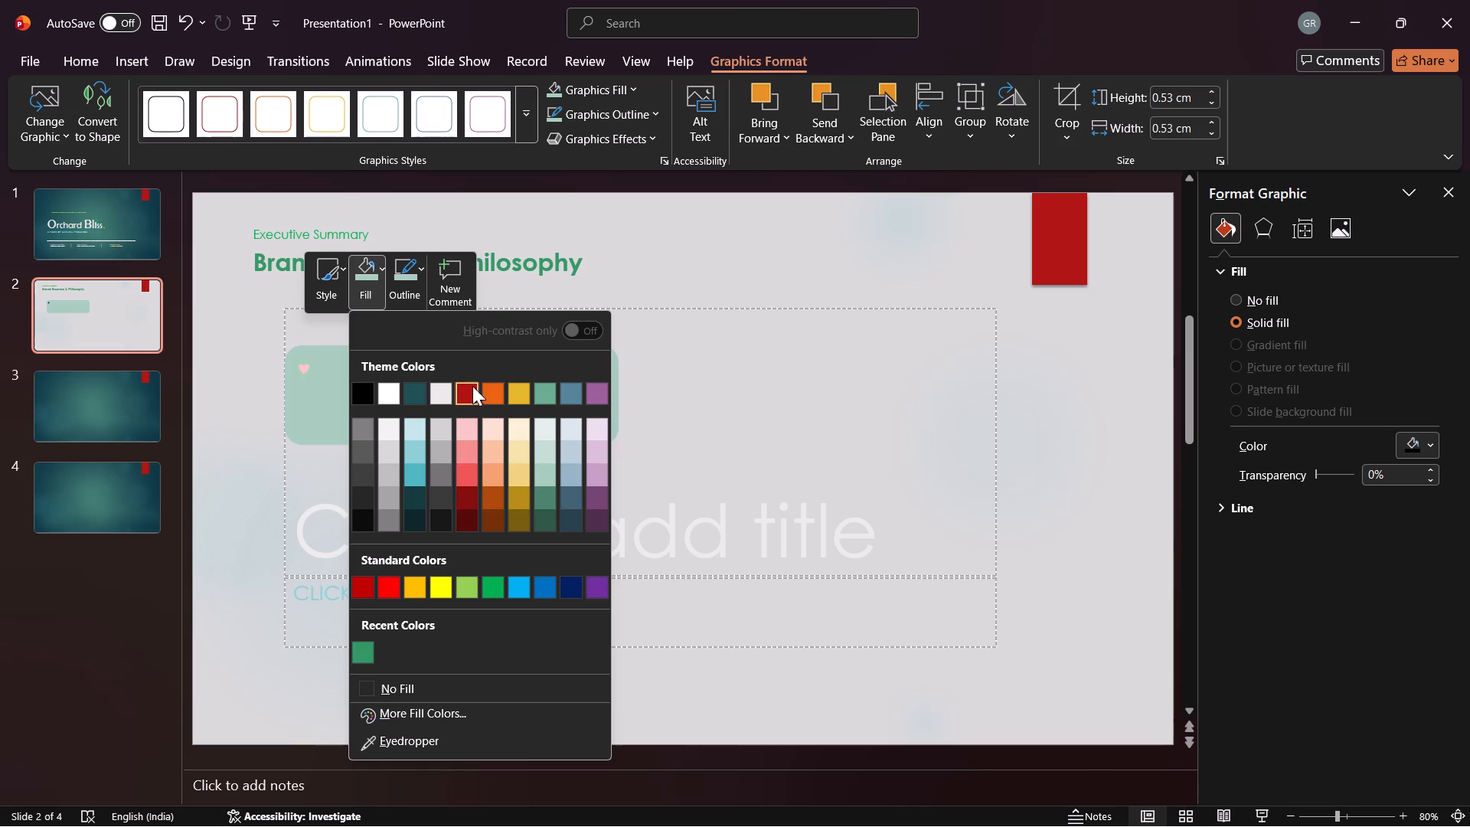
pyautogui.click(391, 587)
pyautogui.click(417, 391)
pyautogui.click(328, 364)
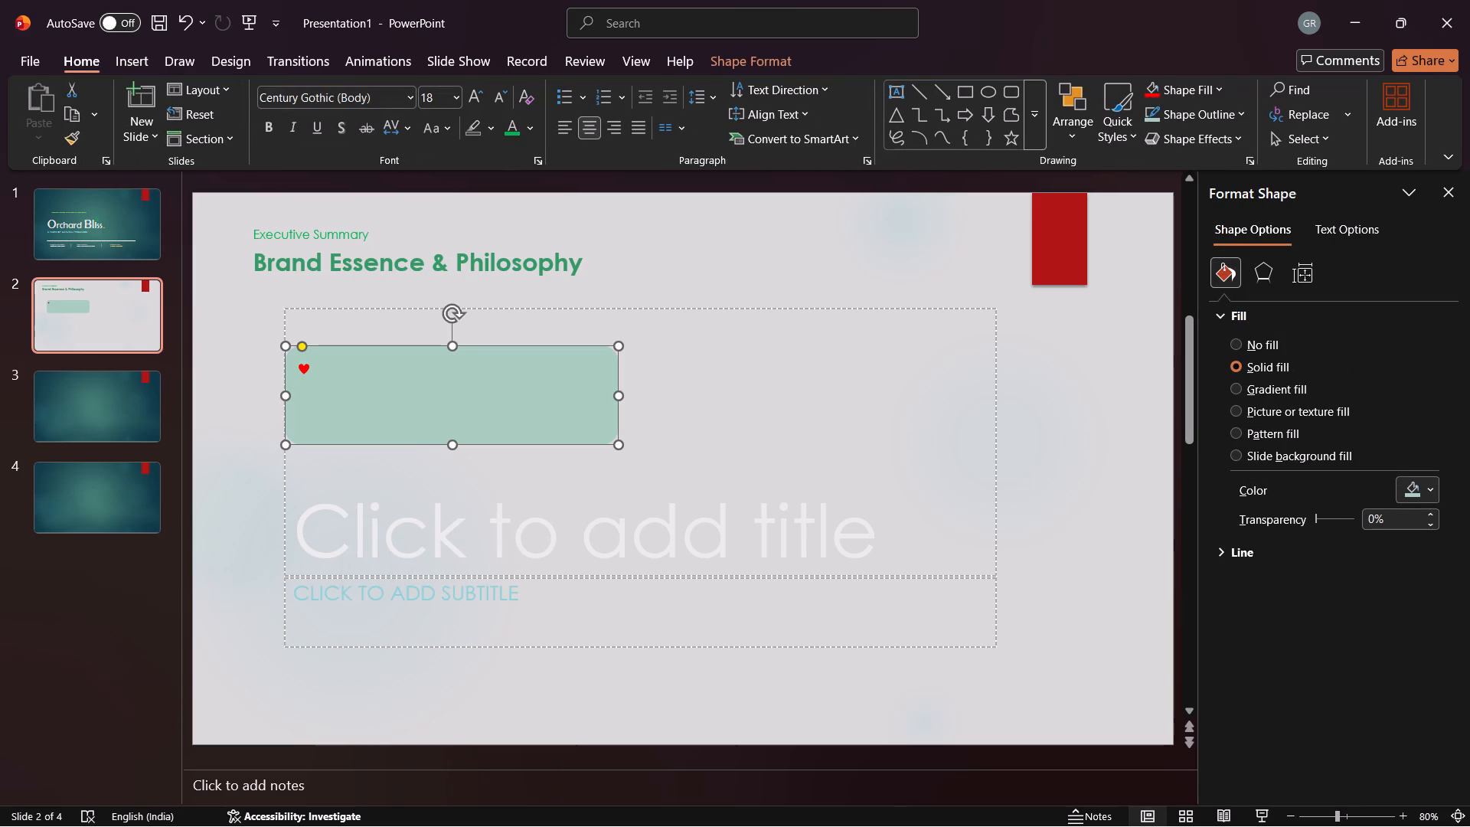
pyautogui.doubleClick(320, 371)
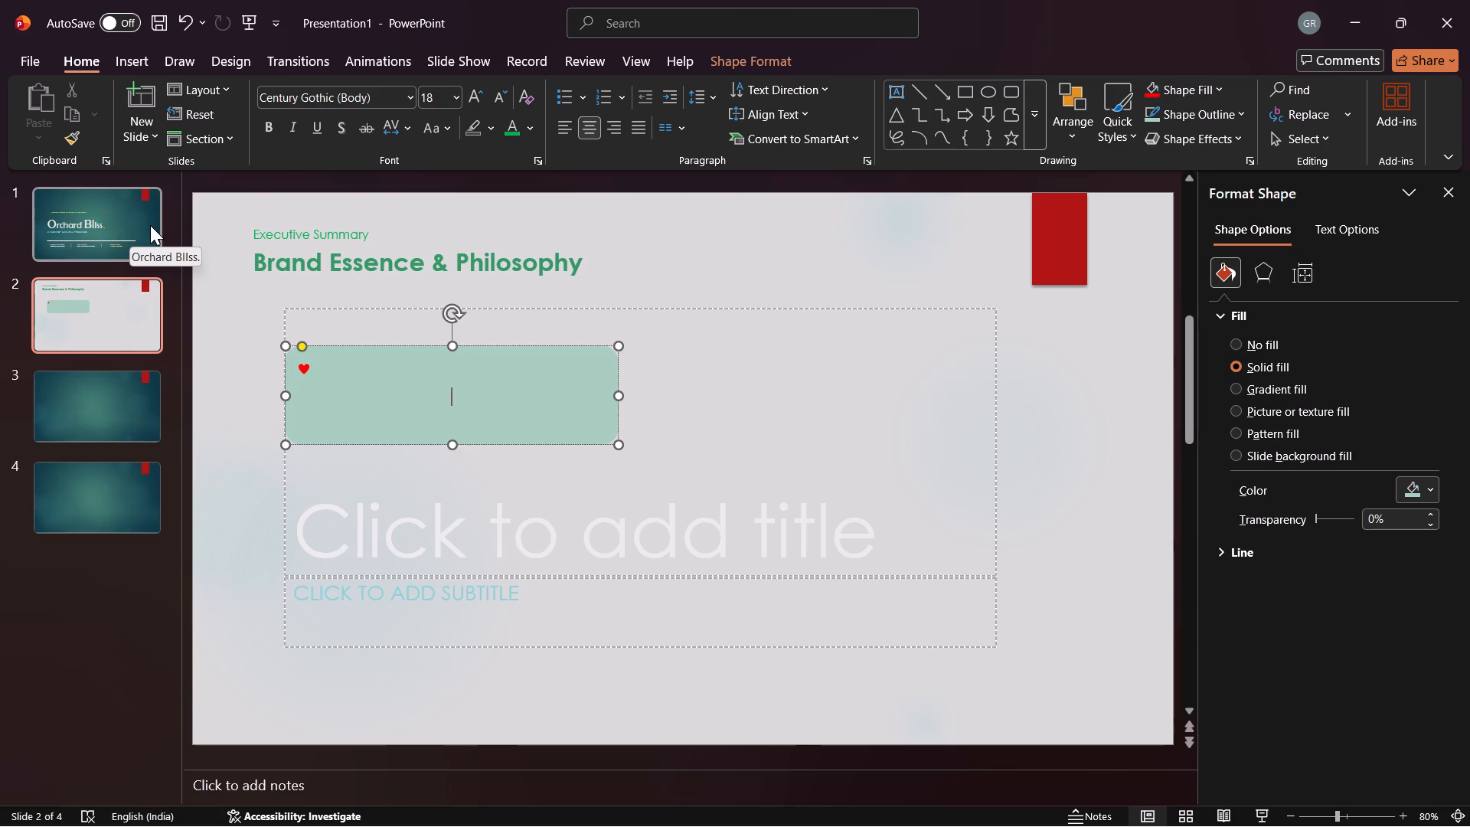
# Change the background of slide 1 to a gradient fill.
pyautogui.click(106, 202)
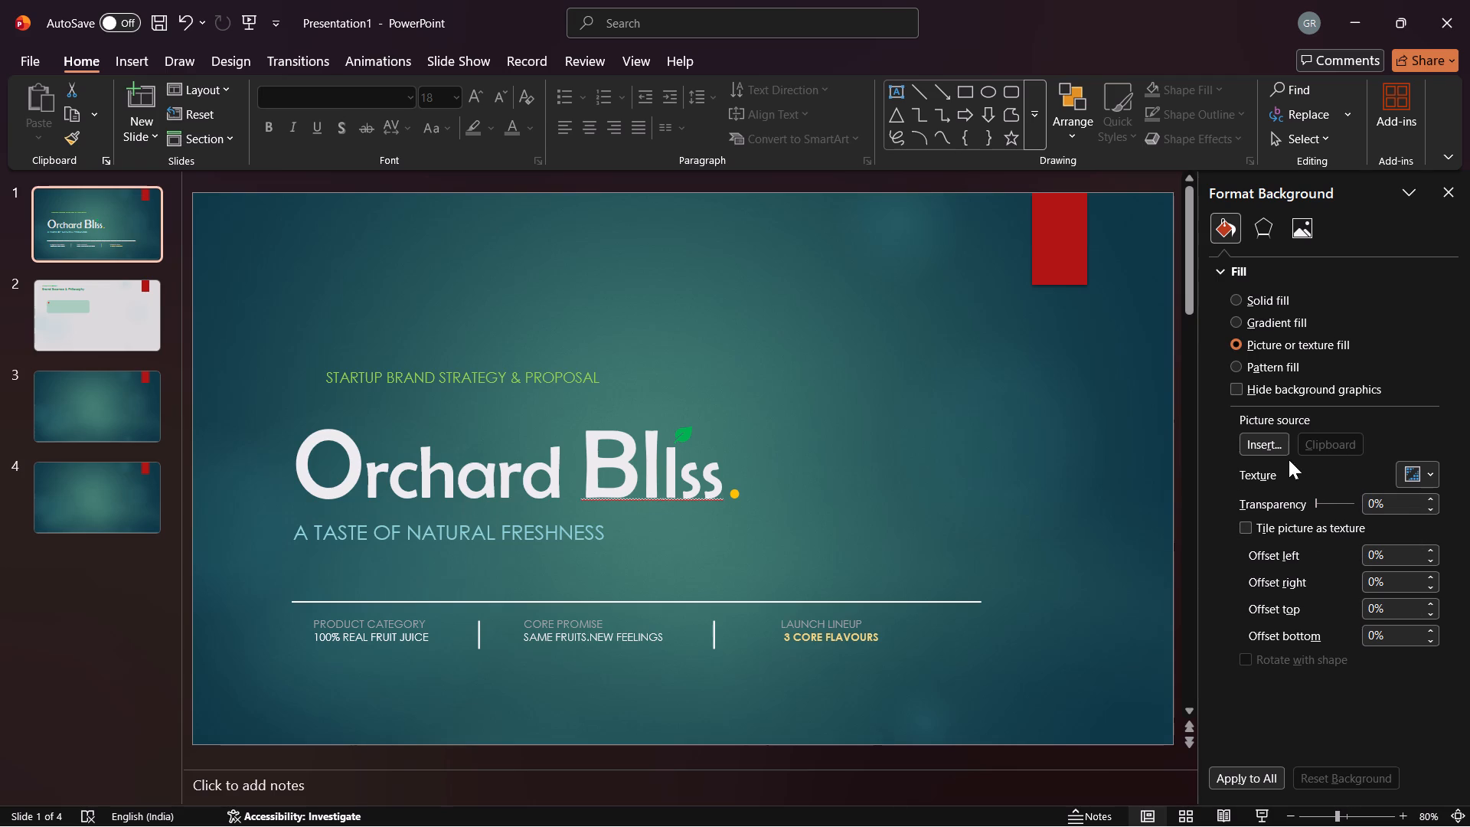
pyautogui.click(1431, 478)
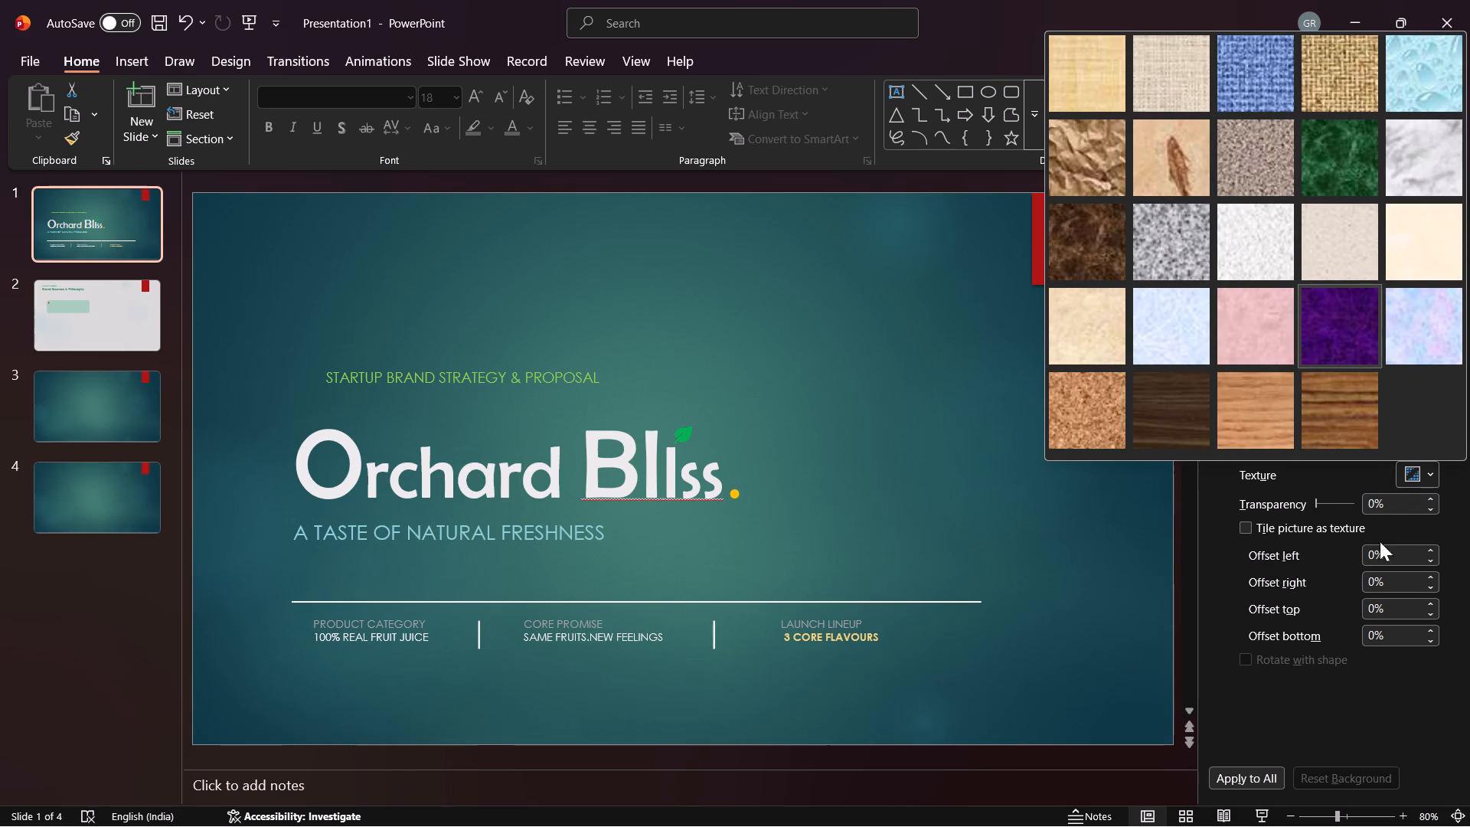
pyautogui.moveTo(1293, 712); pyautogui.dragTo(1292, 696)
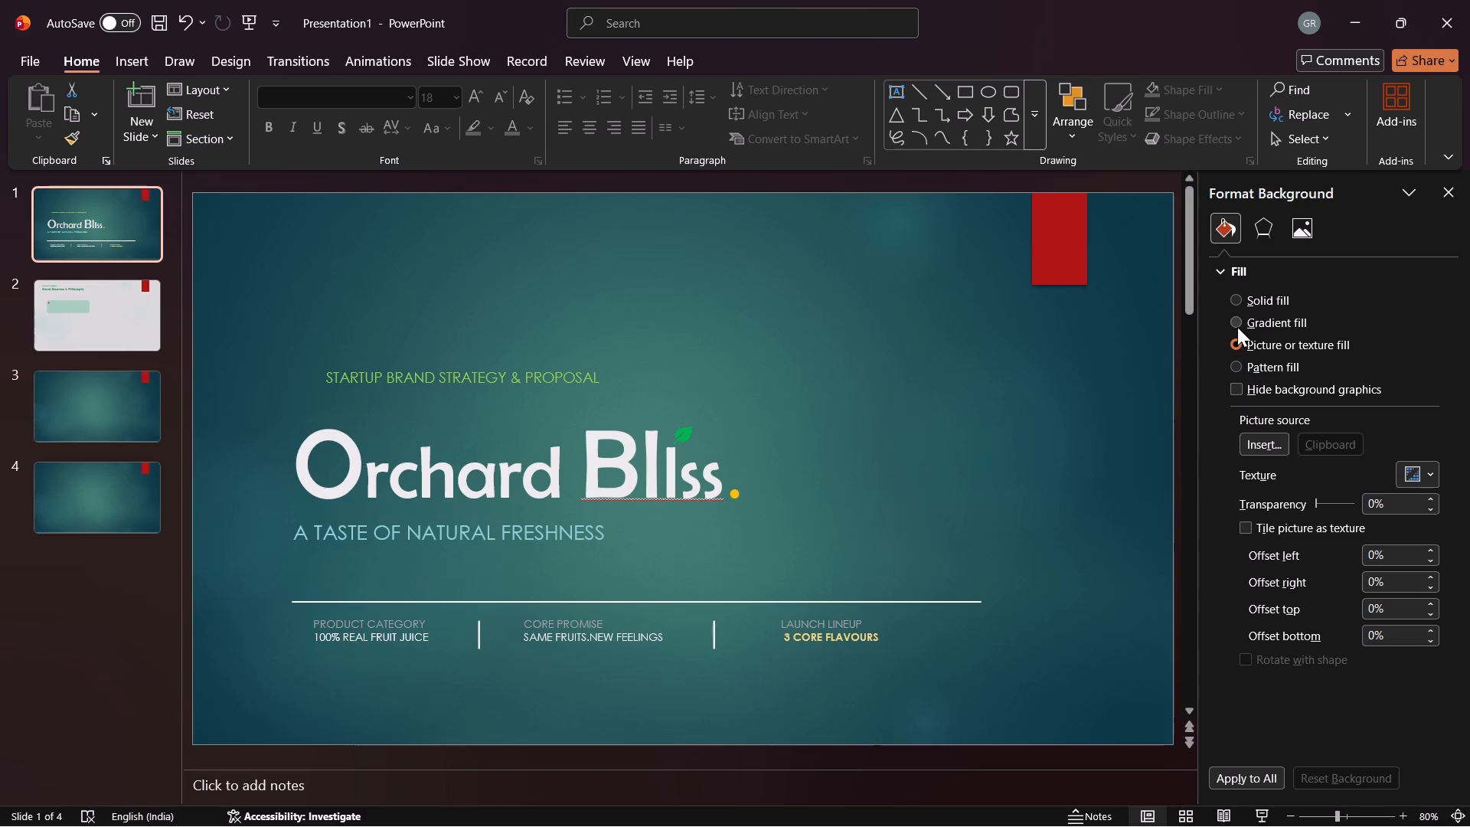
pyautogui.click(1237, 327)
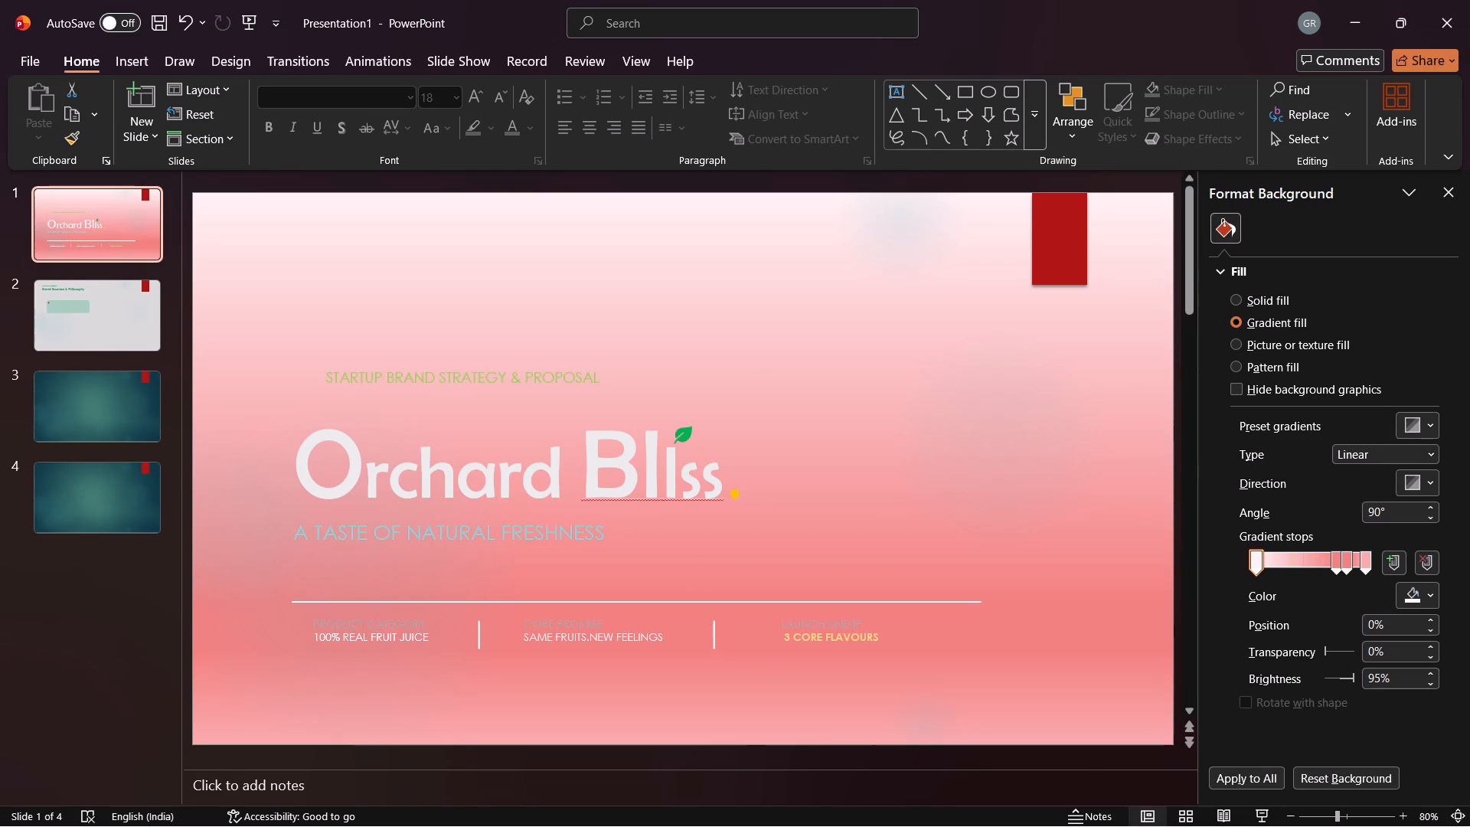
# Make the "STARTUP BRAND STRATEGY & PROPOSAL" line on slide 1 bold.
pyautogui.moveTo(327, 374); pyautogui.dragTo(560, 376)
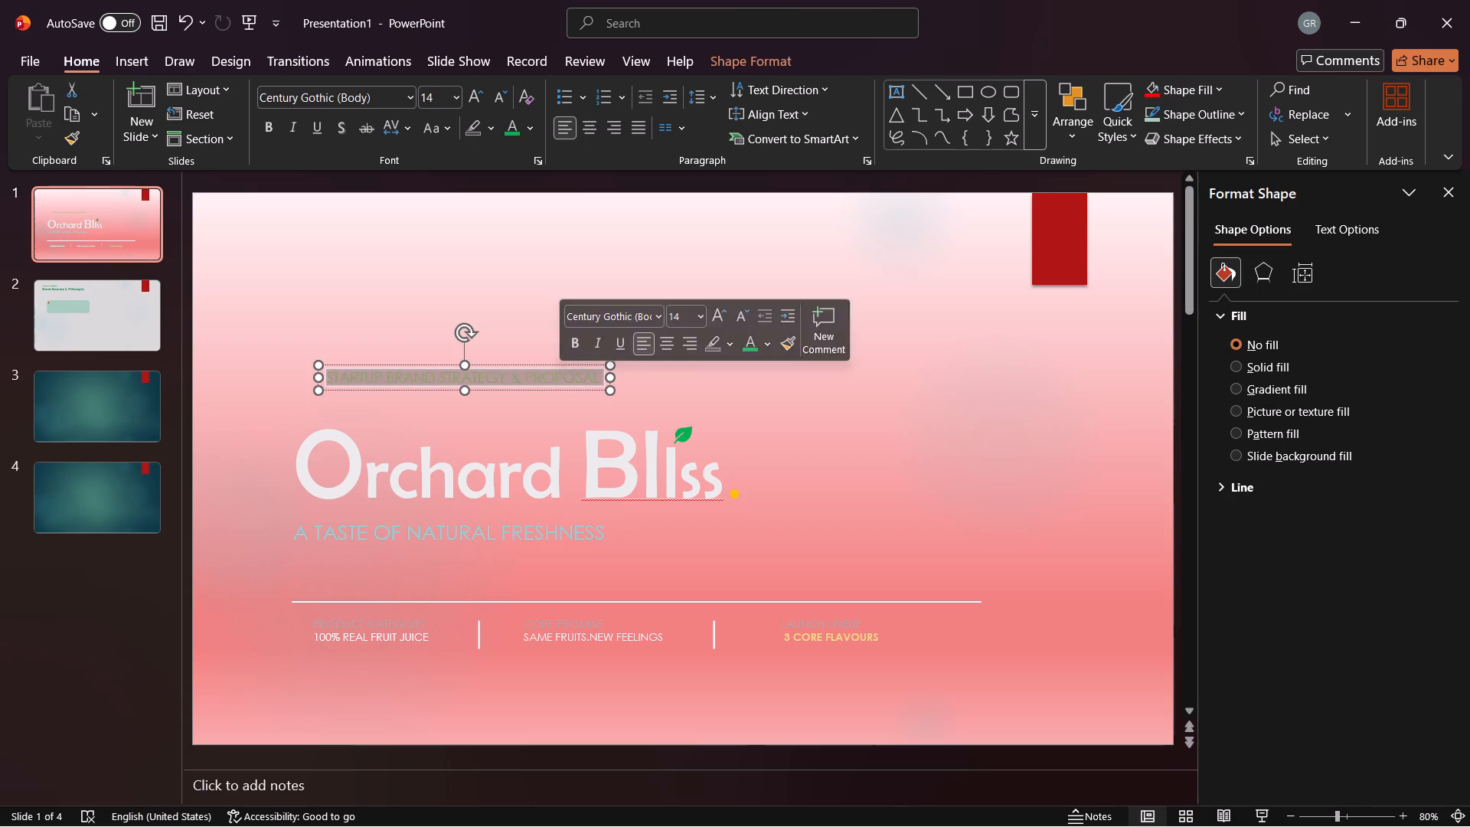
pyautogui.rightClick(560, 376)
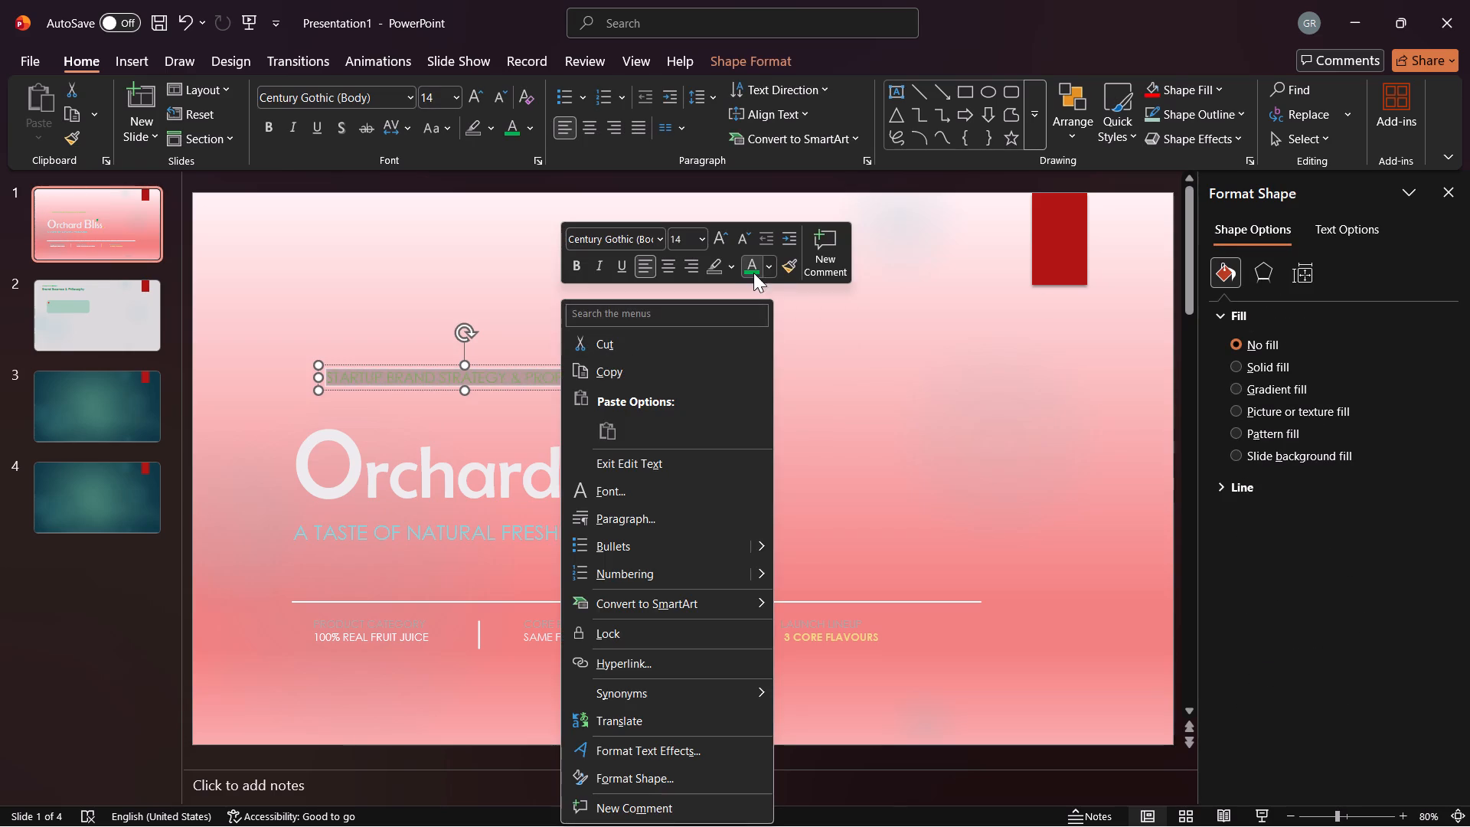
pyautogui.click(773, 263)
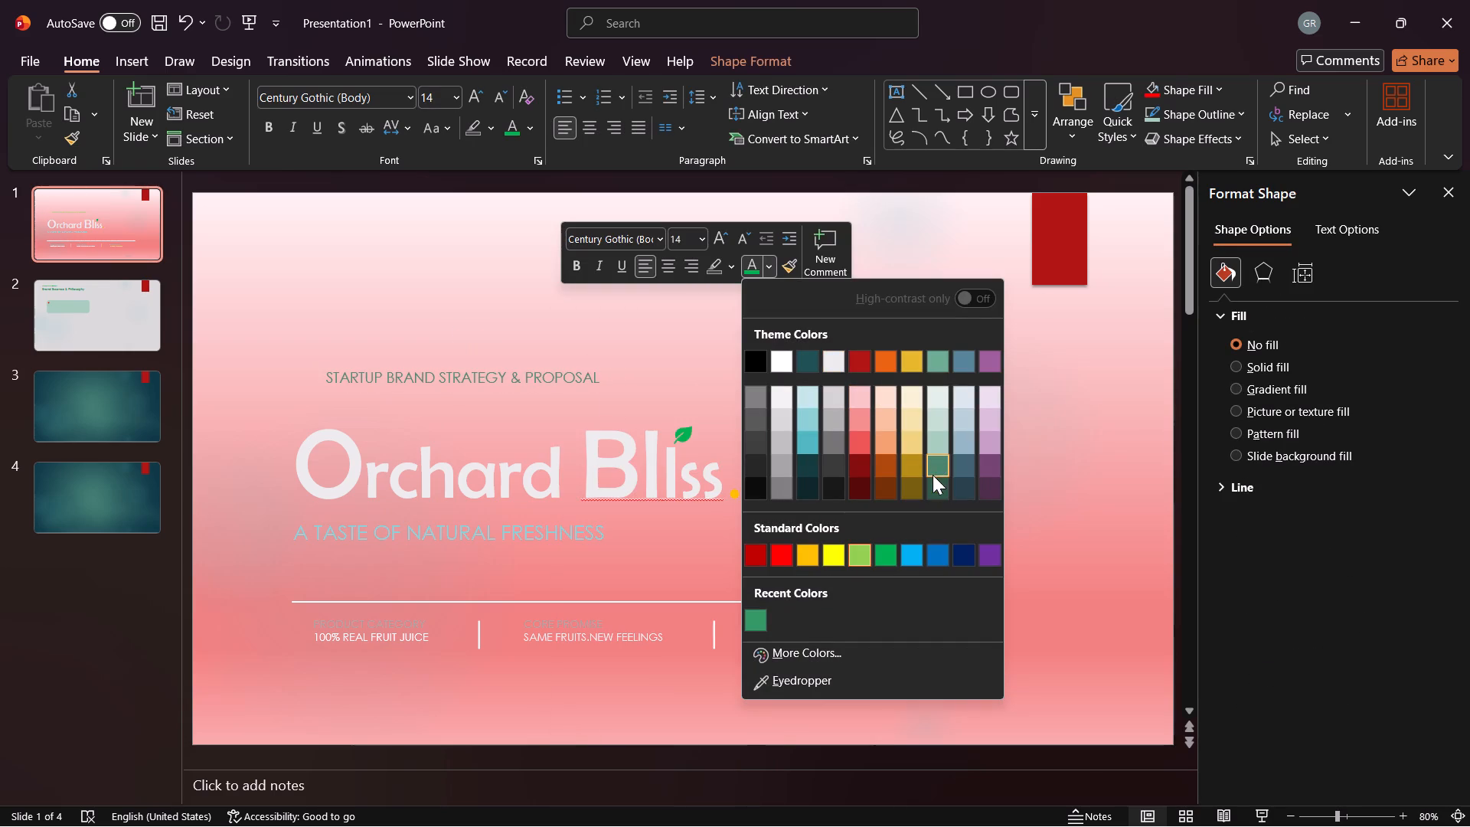
pyautogui.click(269, 128)
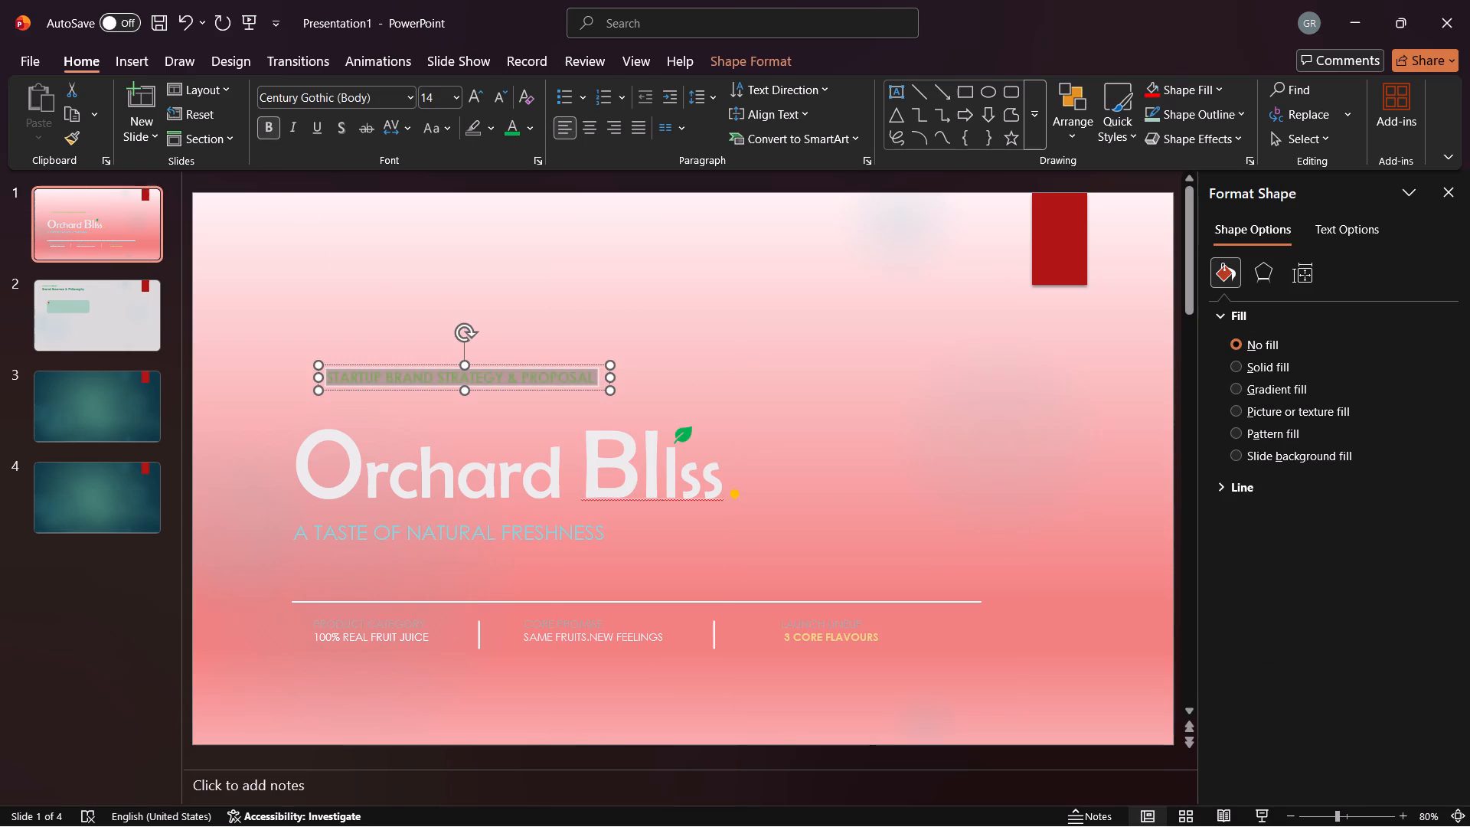
pyautogui.click(616, 288)
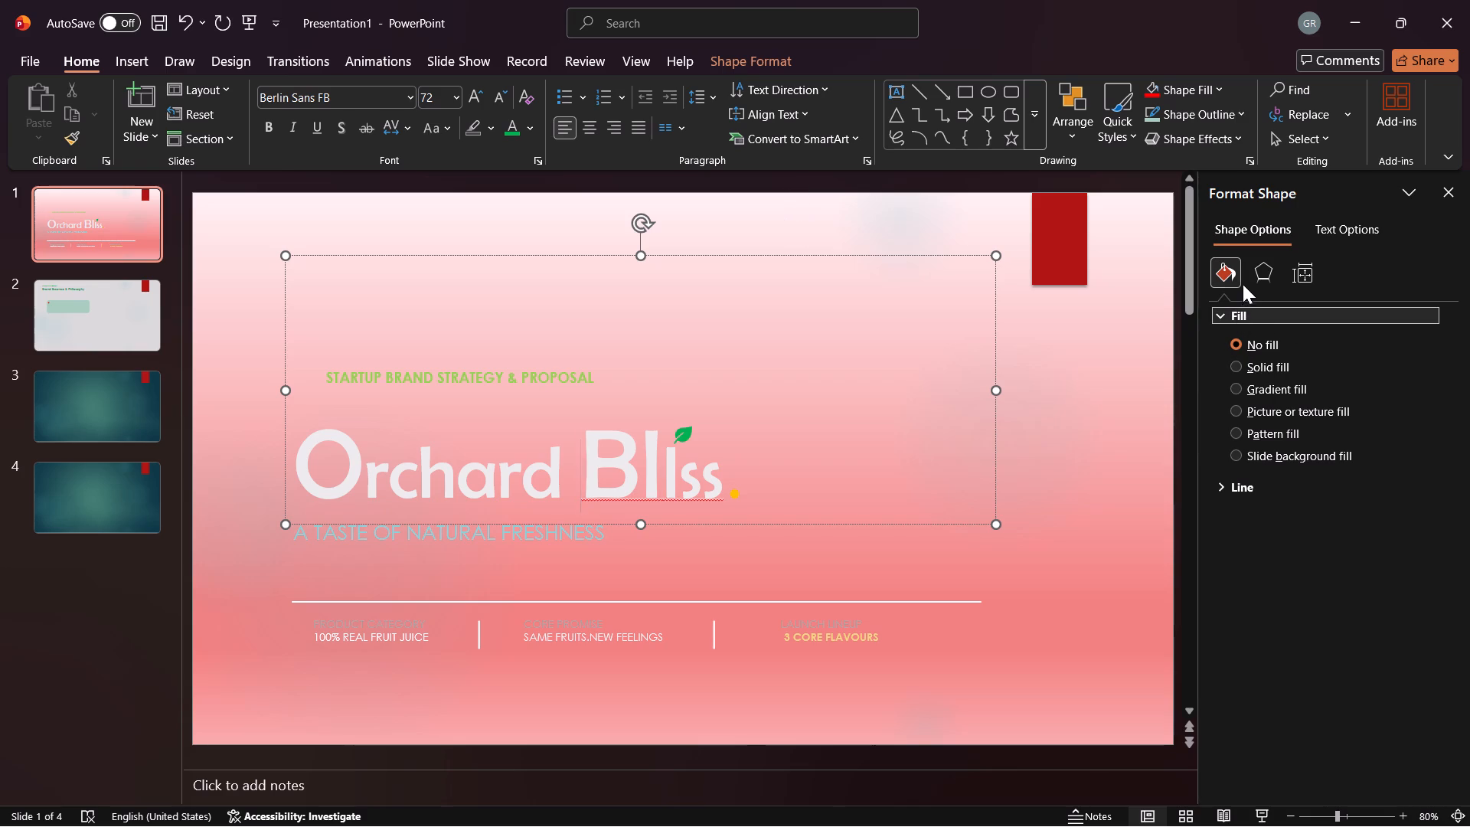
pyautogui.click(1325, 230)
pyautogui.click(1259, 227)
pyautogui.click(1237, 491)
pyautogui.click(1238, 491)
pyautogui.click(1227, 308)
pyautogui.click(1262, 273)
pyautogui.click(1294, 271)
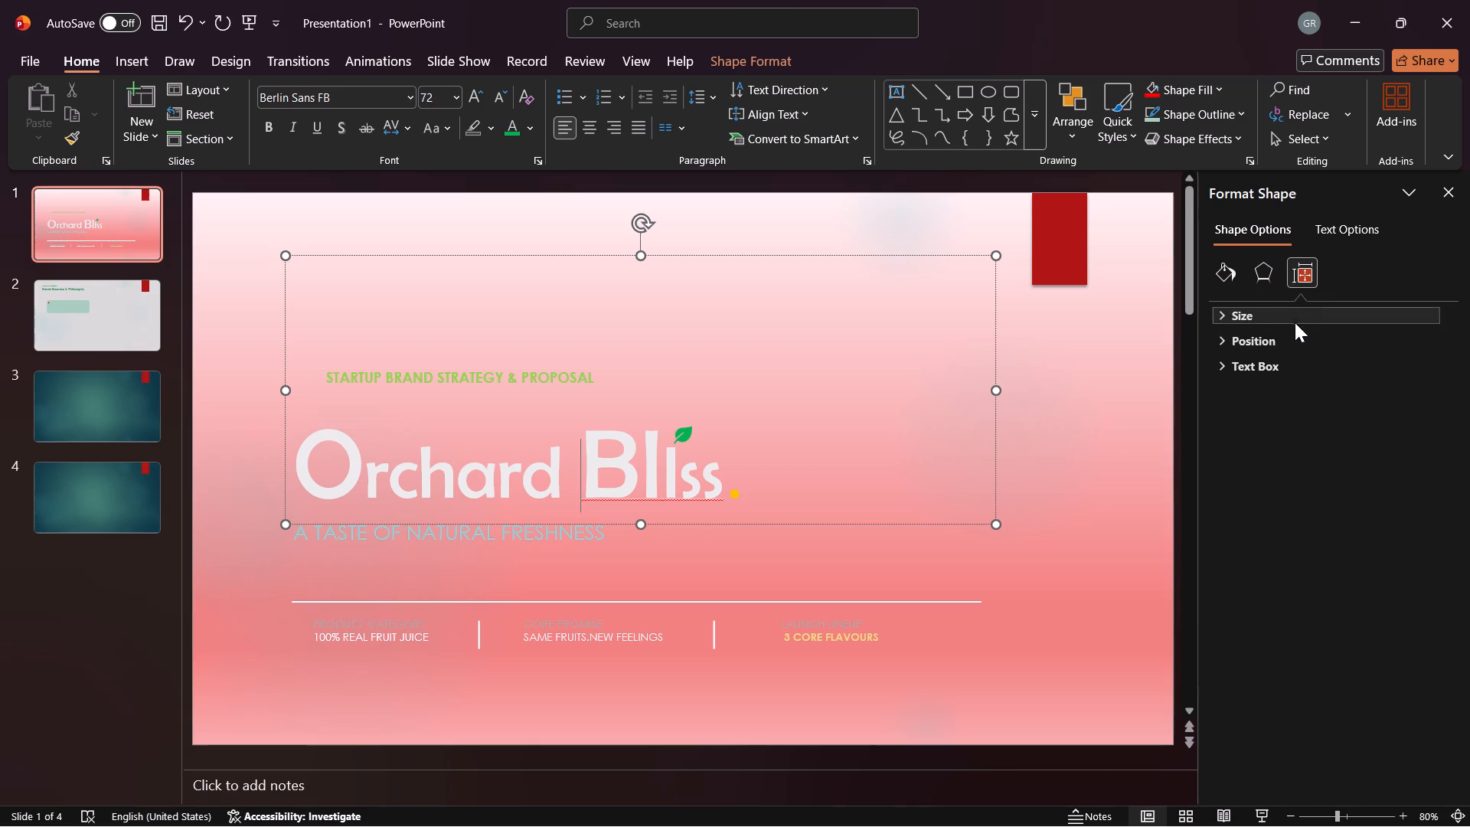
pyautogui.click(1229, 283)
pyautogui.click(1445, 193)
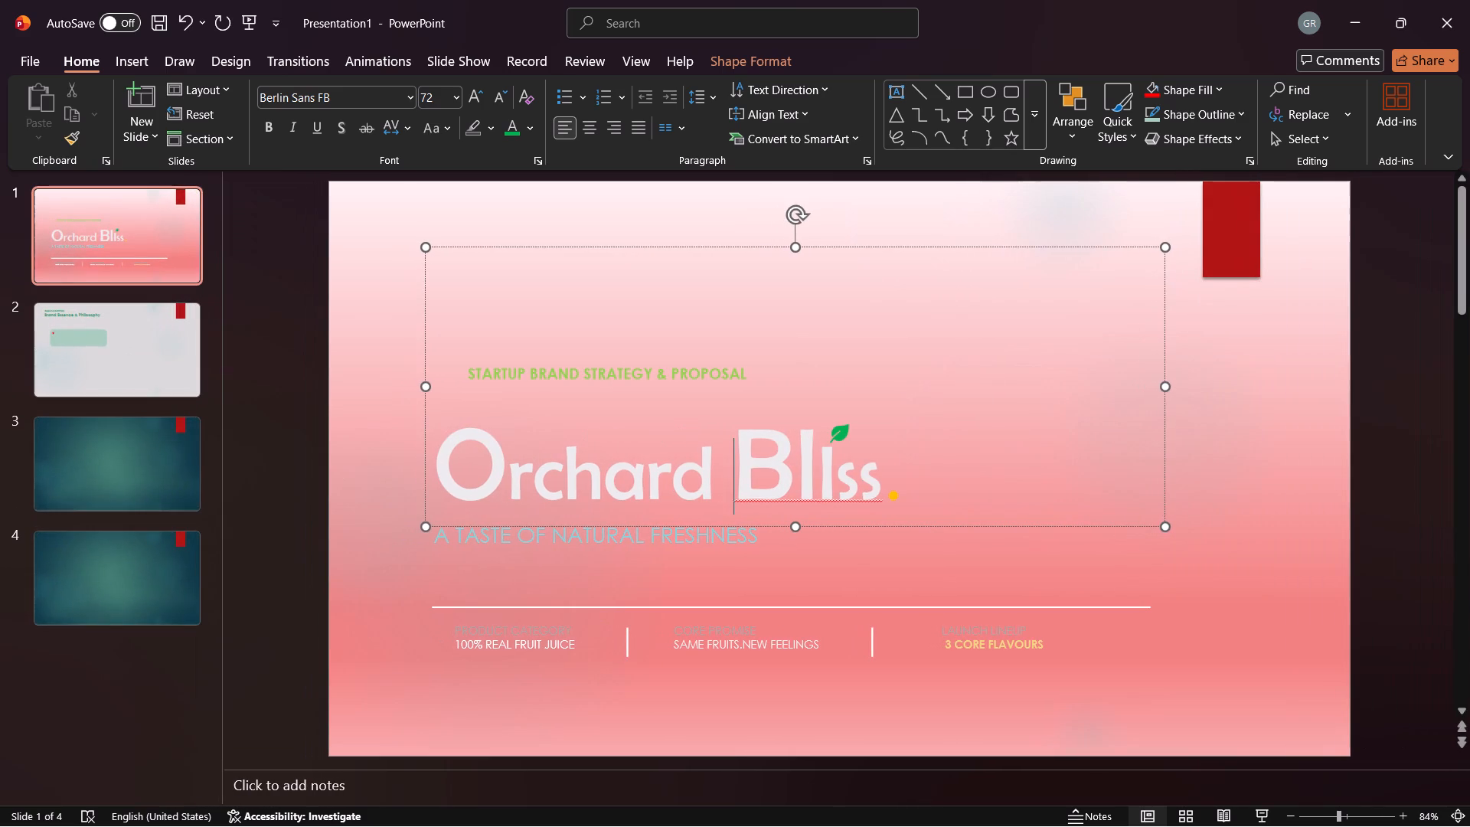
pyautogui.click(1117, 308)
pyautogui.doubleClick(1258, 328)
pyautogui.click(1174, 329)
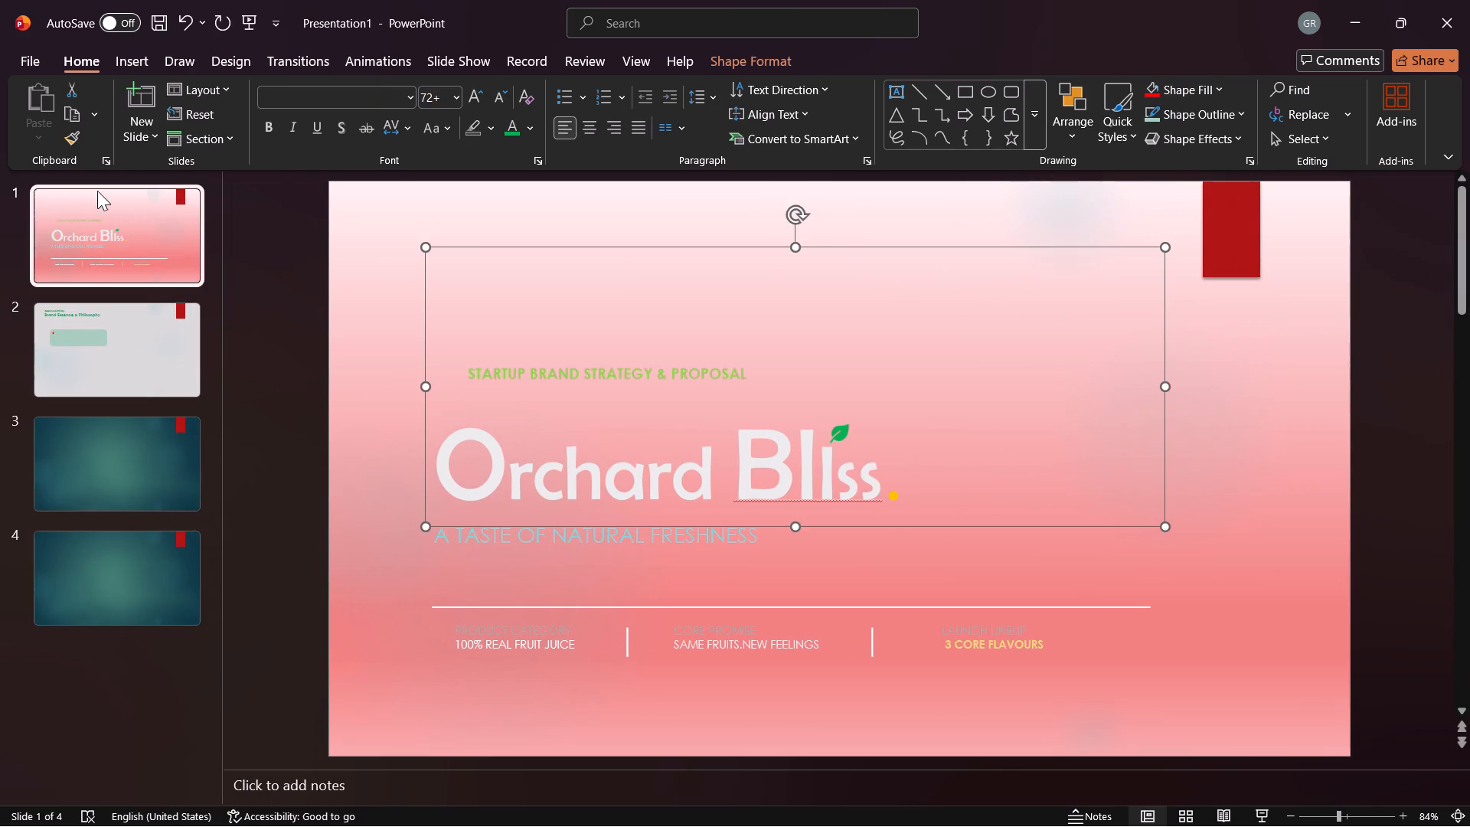
# Set the first gradient stop of slide 1's background to the teal theme shade with 40% brightness.
pyautogui.click(118, 211)
pyautogui.rightClick(122, 214)
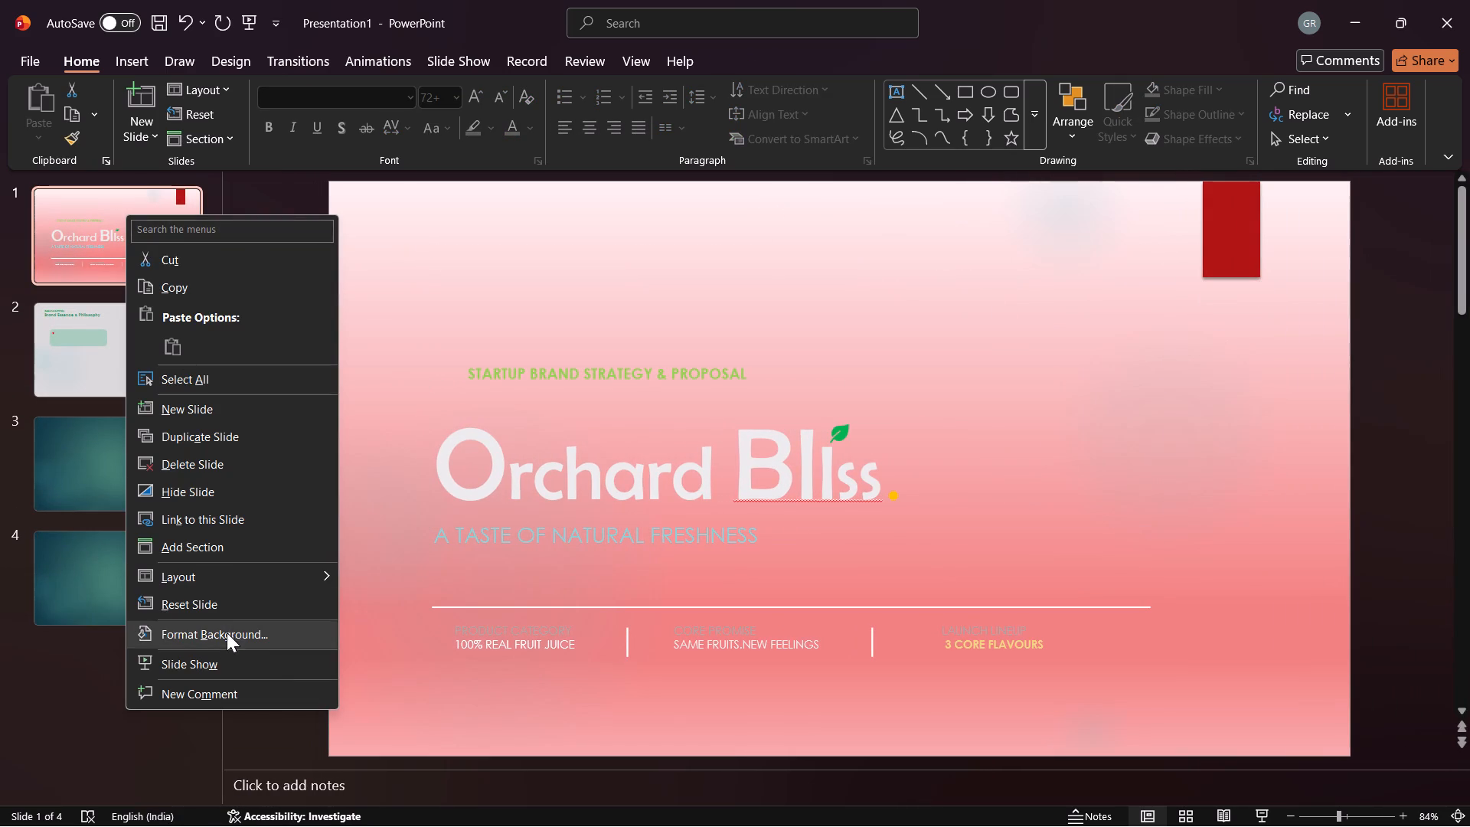
pyautogui.click(221, 629)
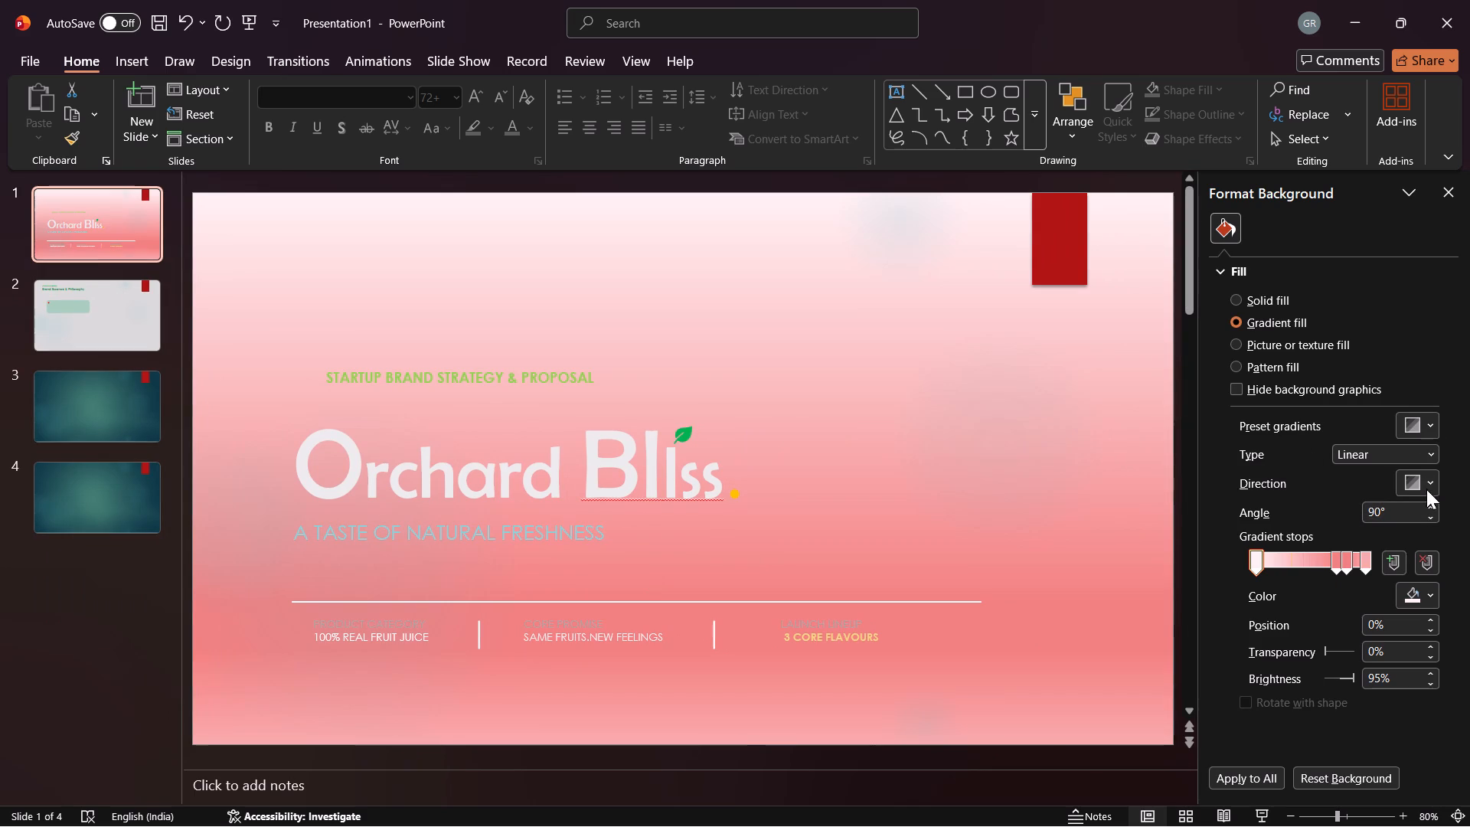
pyautogui.click(1431, 599)
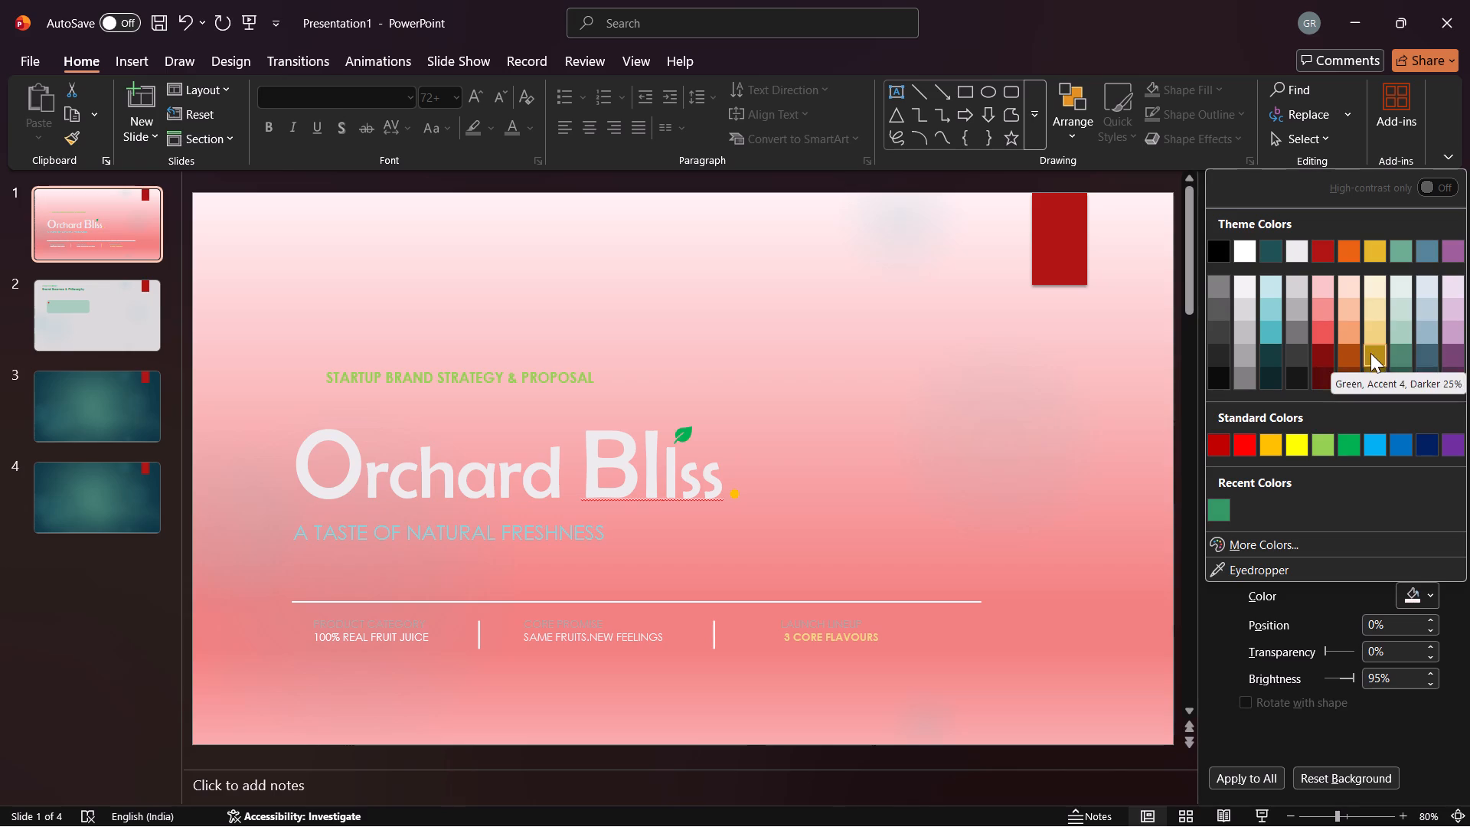
pyautogui.click(1269, 332)
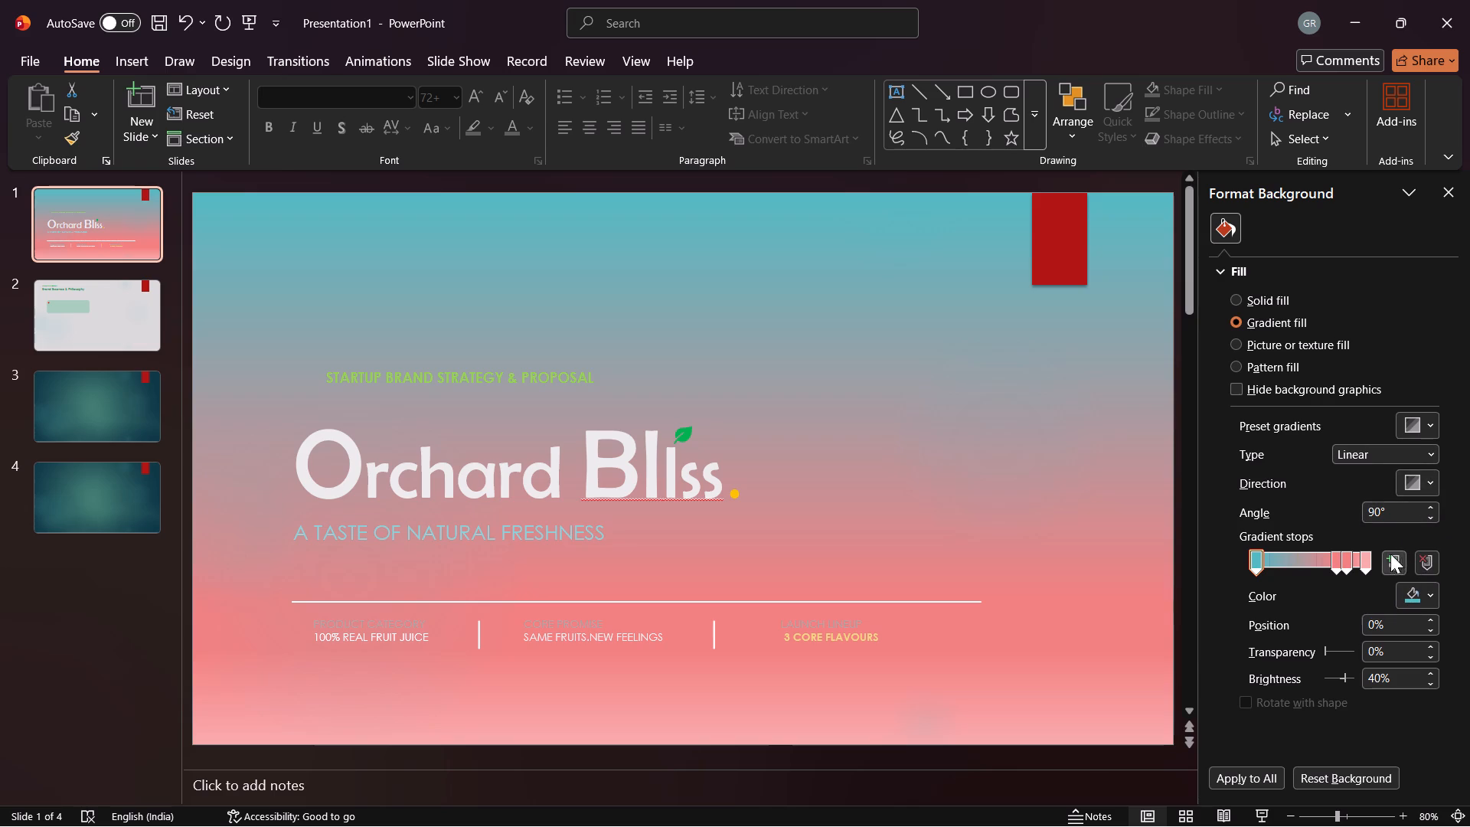
# Move the teal gradient stop about two thirds along slide 1's background gradient and a pink stop to 23%.
pyautogui.moveTo(1334, 564); pyautogui.dragTo(1270, 565)
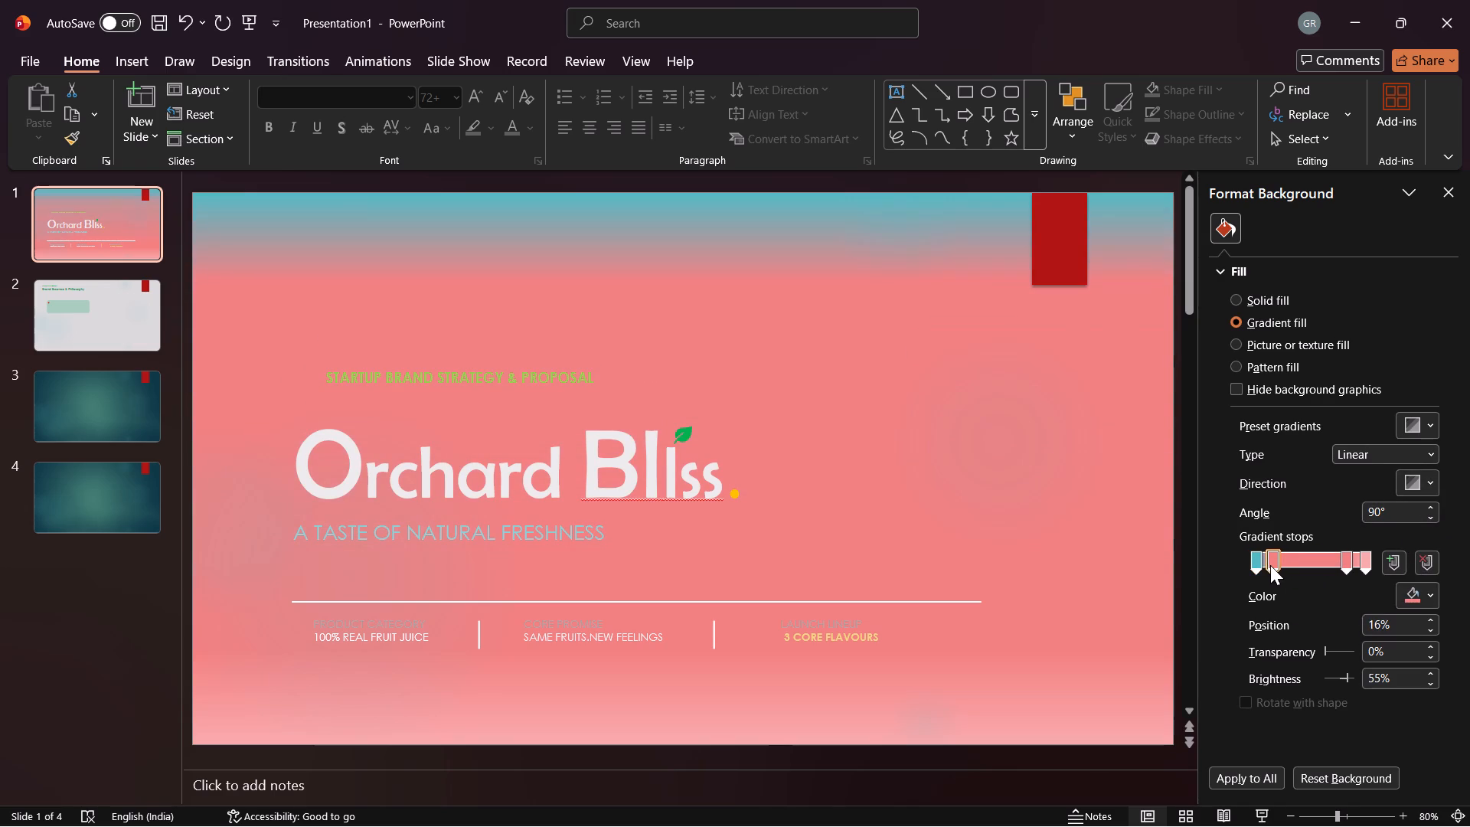
pyautogui.moveTo(1270, 565); pyautogui.dragTo(1330, 574)
pyautogui.moveTo(1256, 557); pyautogui.dragTo(1312, 566)
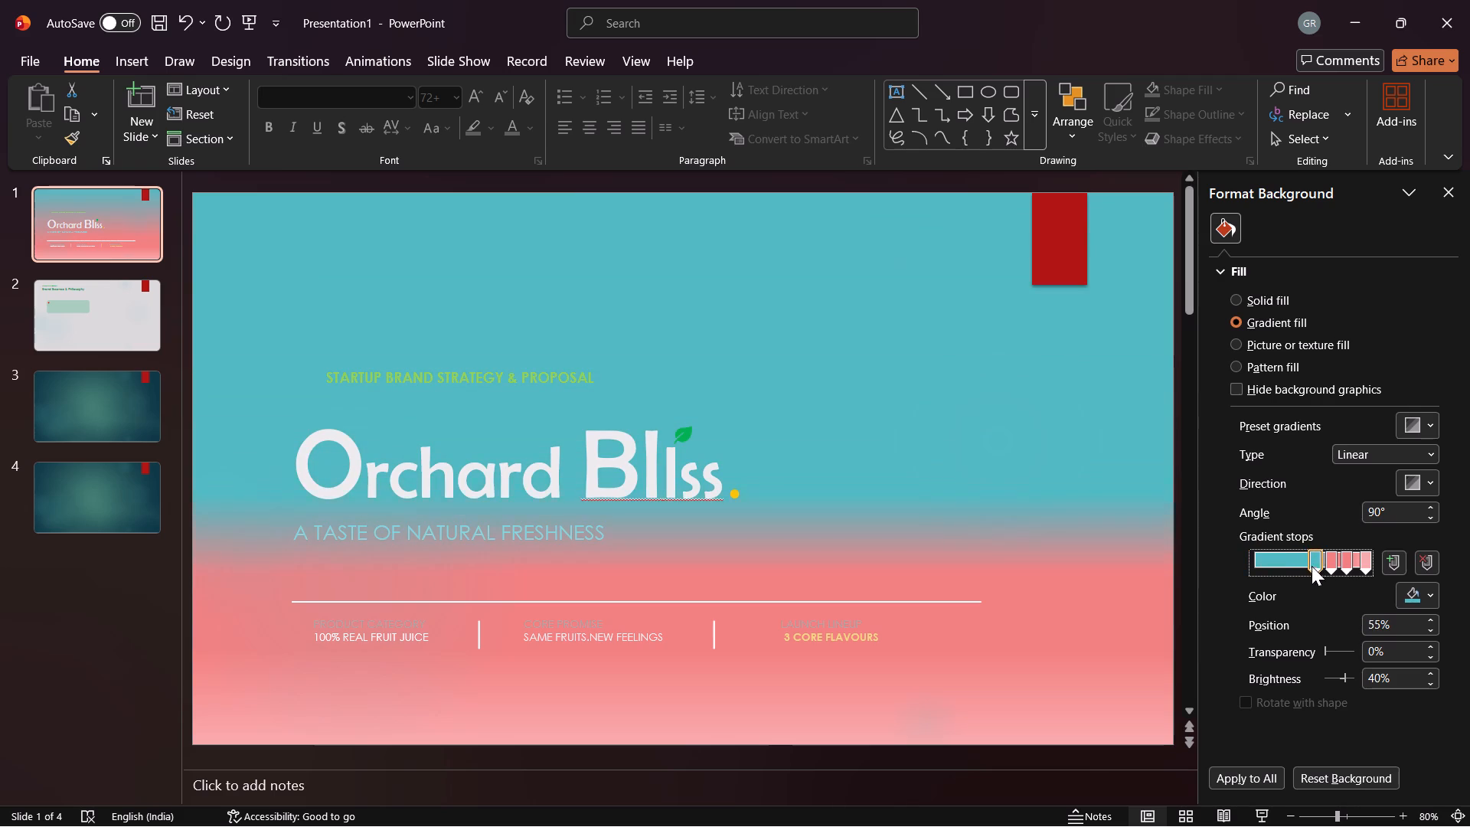
pyautogui.moveTo(1312, 566); pyautogui.dragTo(1331, 570)
pyautogui.moveTo(1348, 564); pyautogui.dragTo(1280, 572)
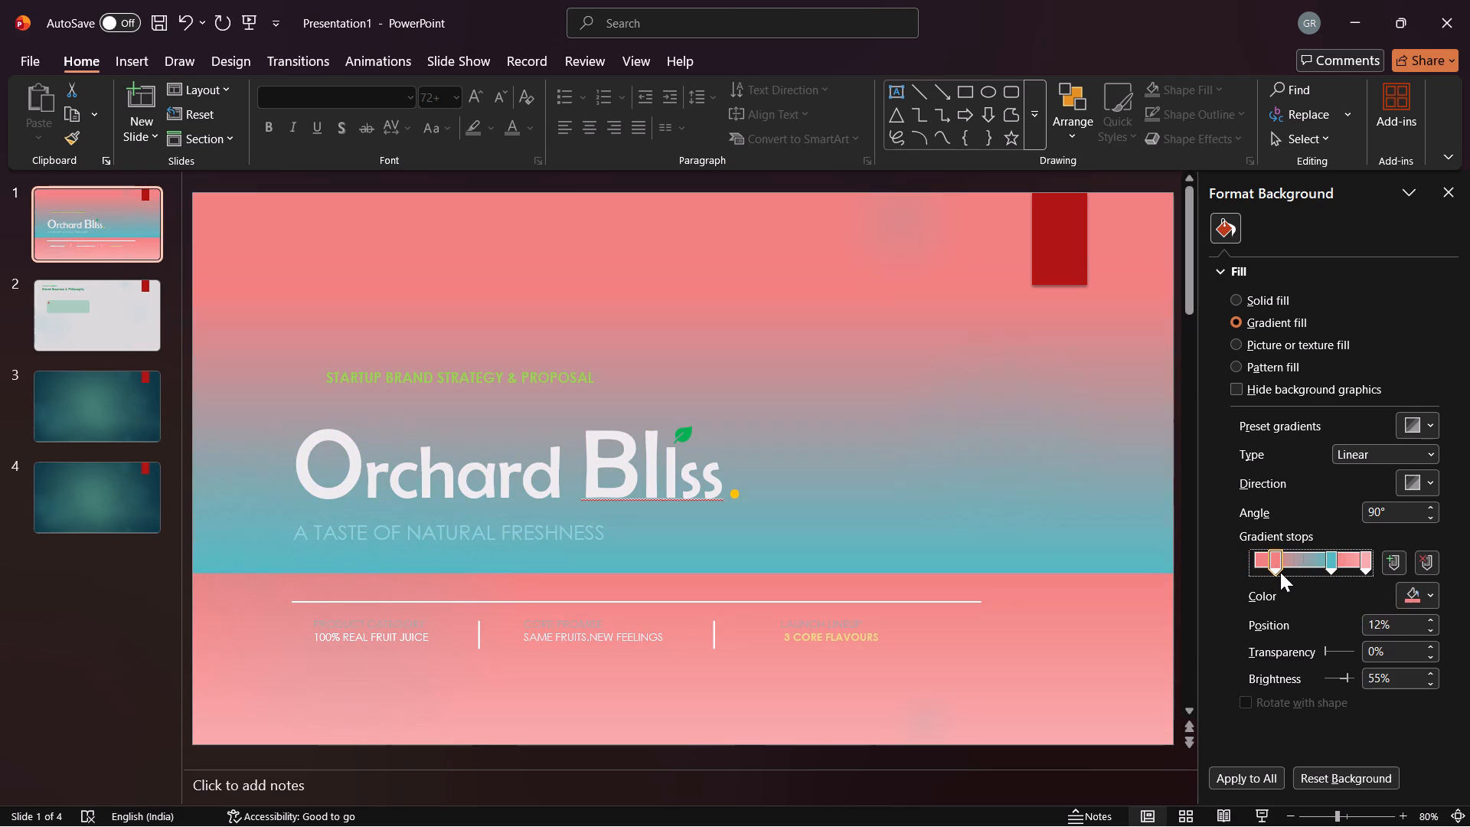
pyautogui.moveTo(1280, 572); pyautogui.dragTo(1283, 573)
pyautogui.click(1430, 593)
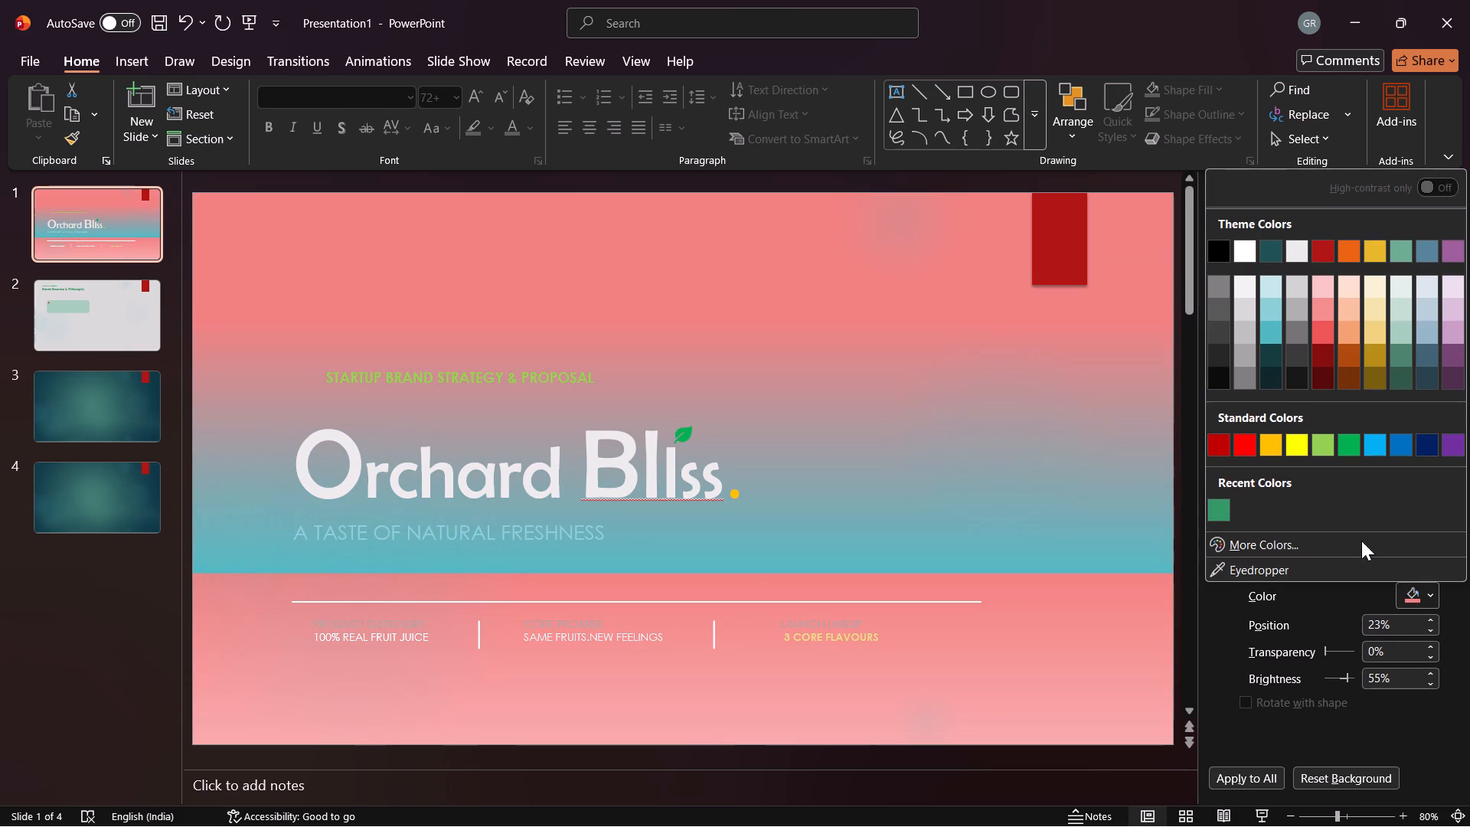
pyautogui.click(1350, 600)
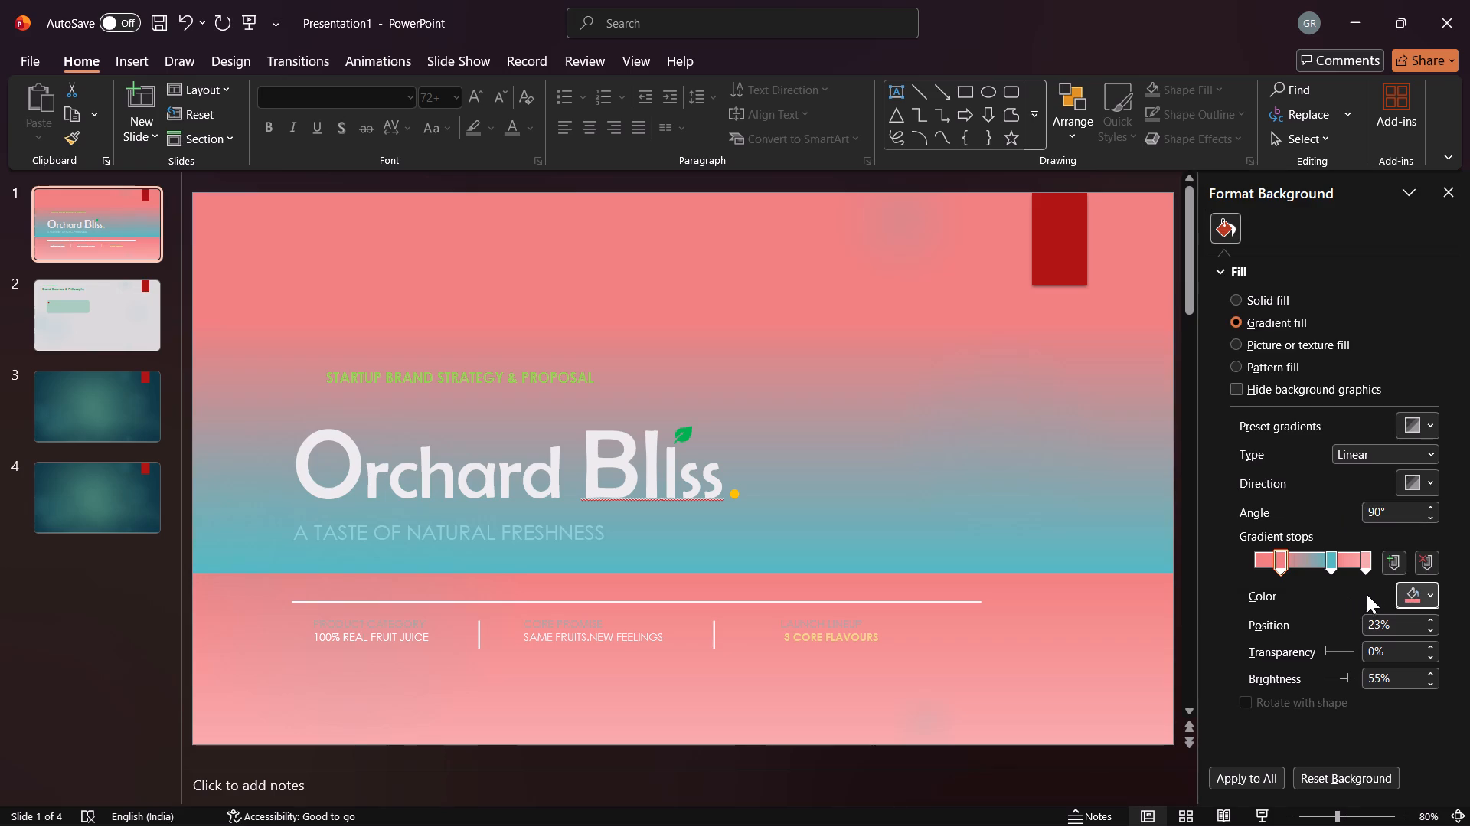
# Rearrange slide 1's background gradient stops: remove the lightest pink one and place the remaining pink stops at 22% and 100%.
pyautogui.moveTo(1361, 564); pyautogui.dragTo(1312, 565)
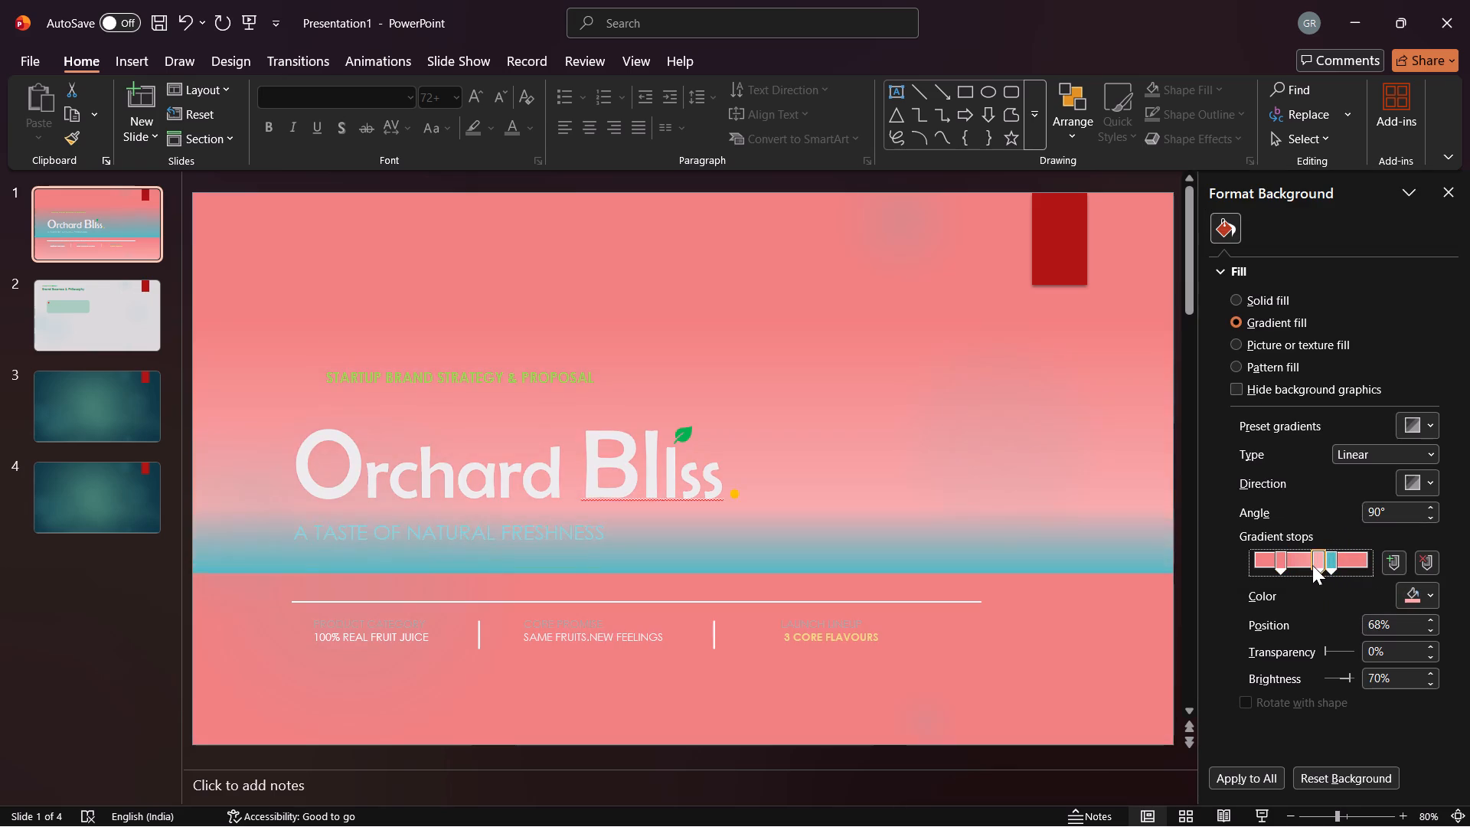
pyautogui.moveTo(1312, 565); pyautogui.dragTo(1357, 581)
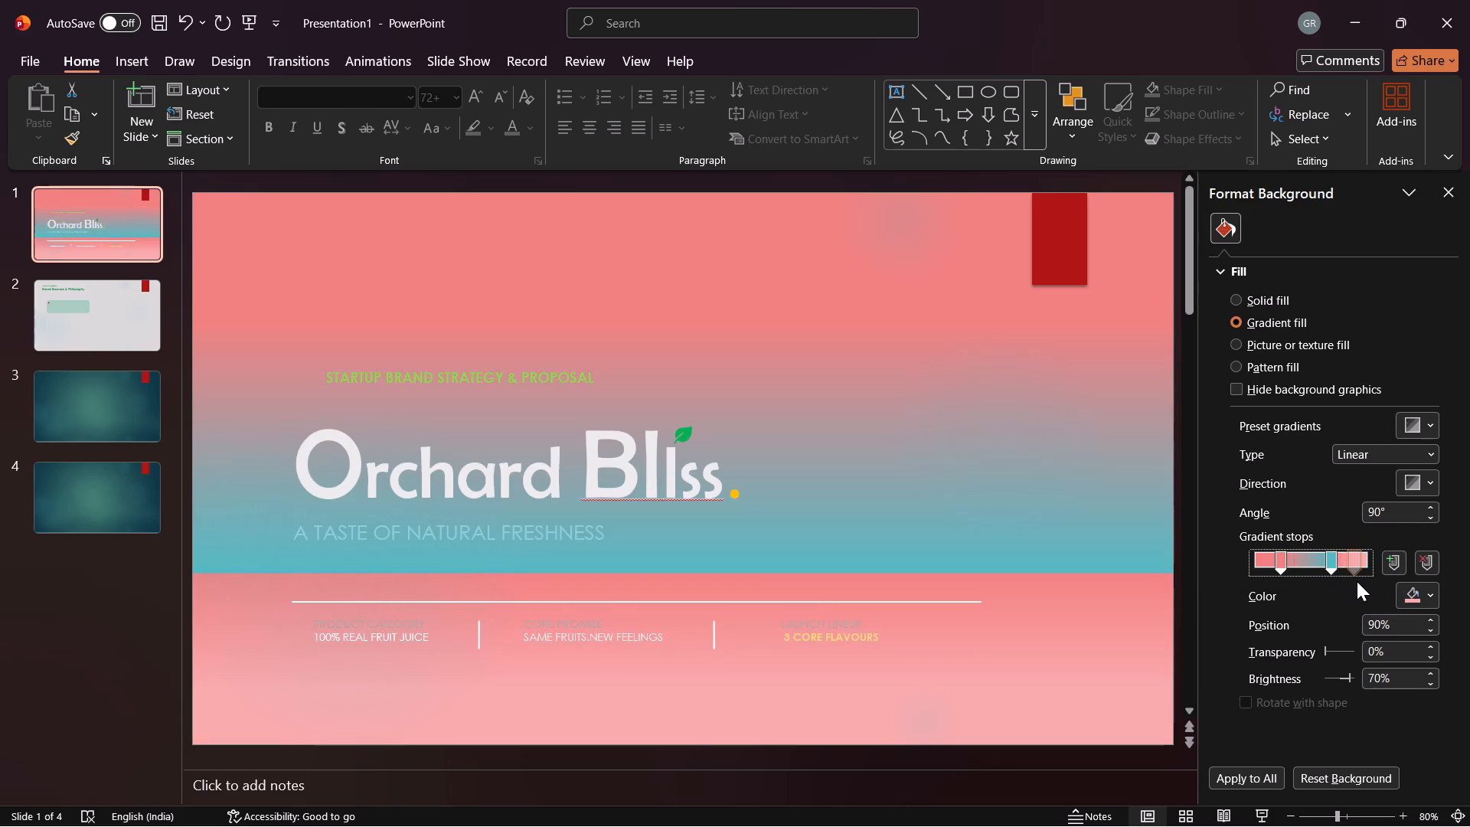
pyautogui.moveTo(1357, 581); pyautogui.dragTo(1358, 581)
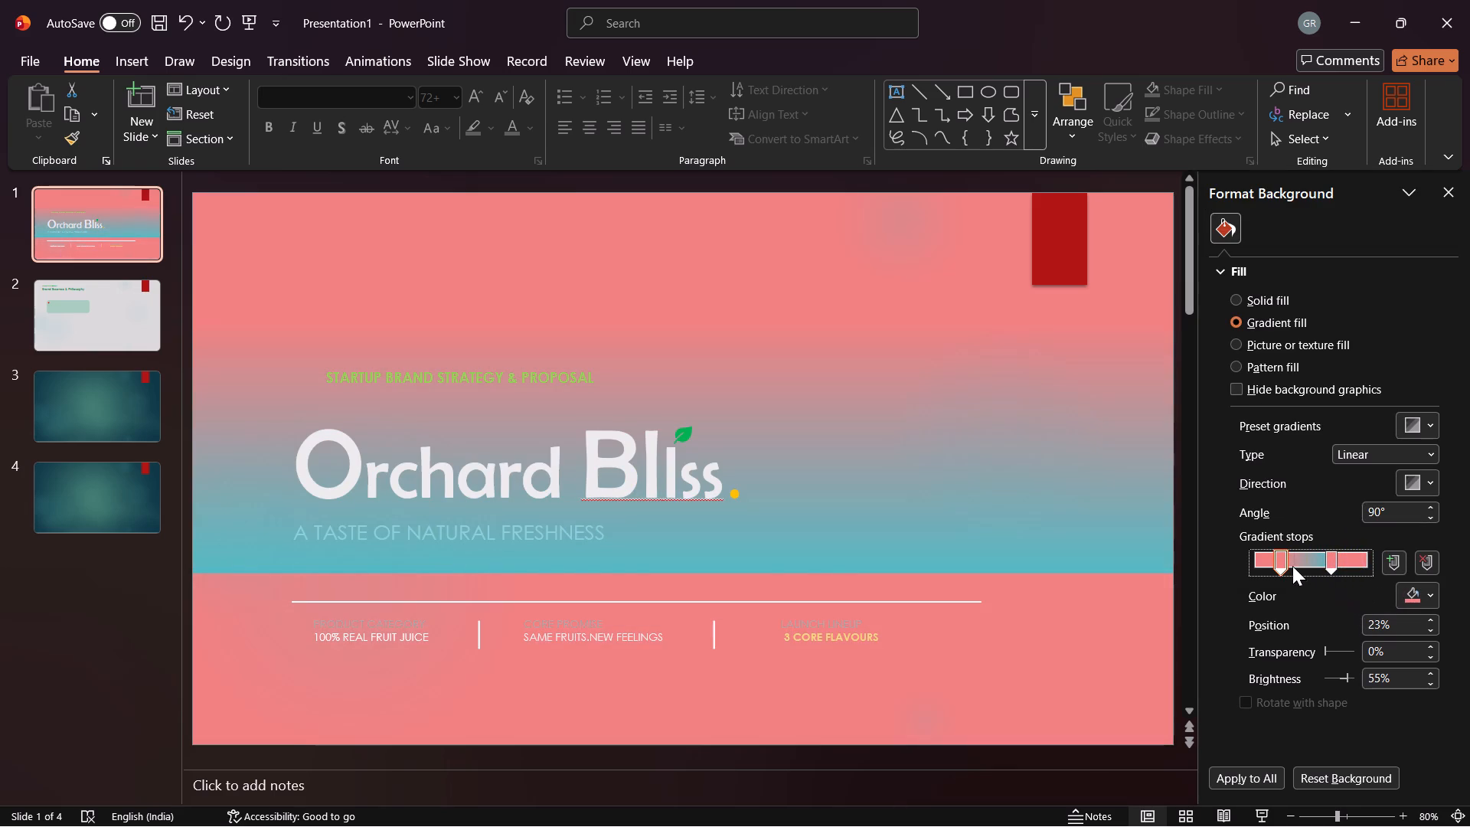
pyautogui.moveTo(1278, 557); pyautogui.dragTo(1377, 568)
pyautogui.moveTo(1332, 556); pyautogui.dragTo(1319, 556)
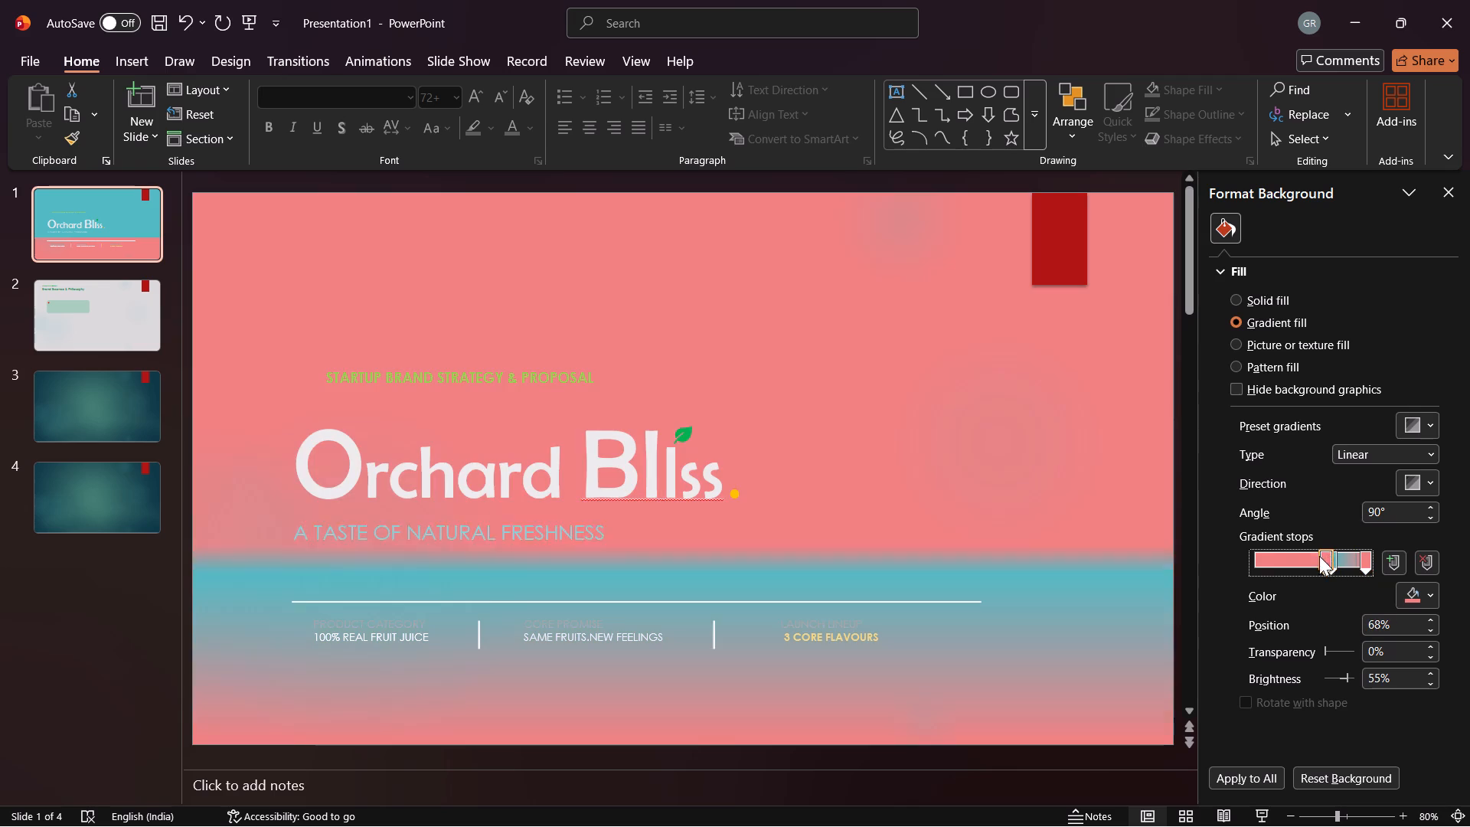
pyautogui.moveTo(1319, 556); pyautogui.dragTo(1280, 562)
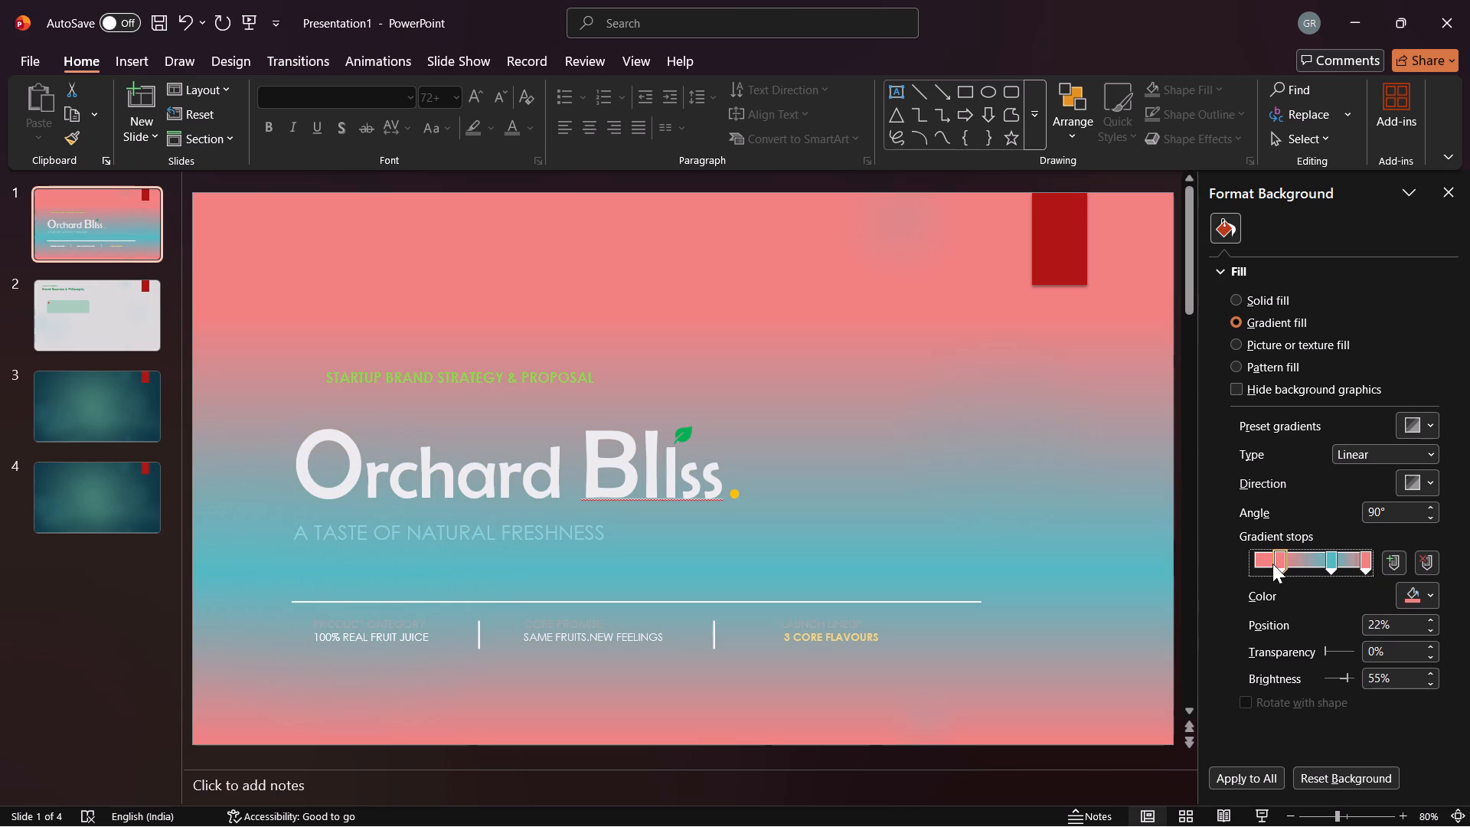
# Recolour the pink gradient stops of slide 1's background: standard blue at 22% and standard green at 100%.
pyautogui.click(1429, 592)
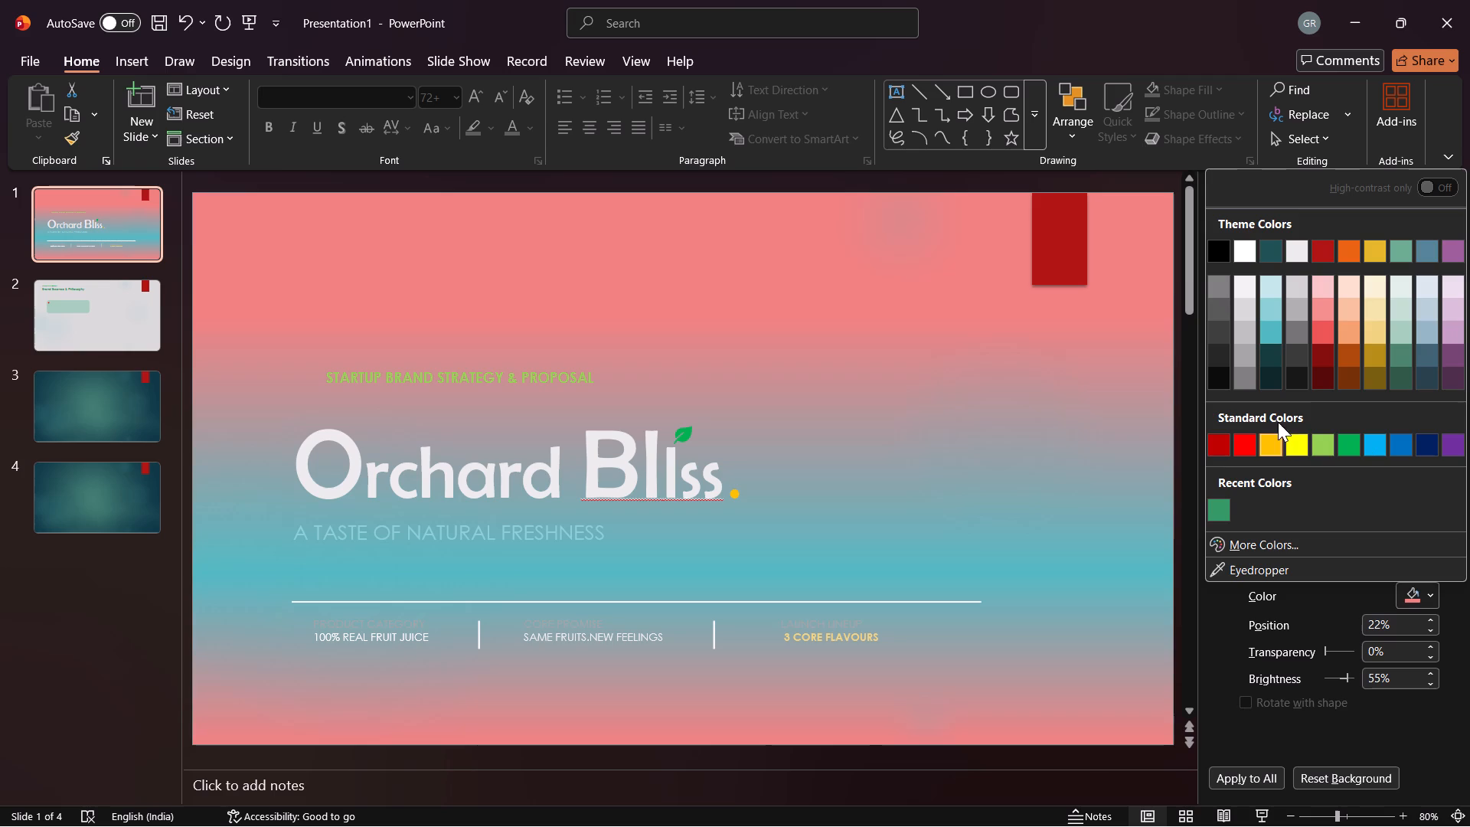
pyautogui.click(1398, 451)
pyautogui.click(1359, 564)
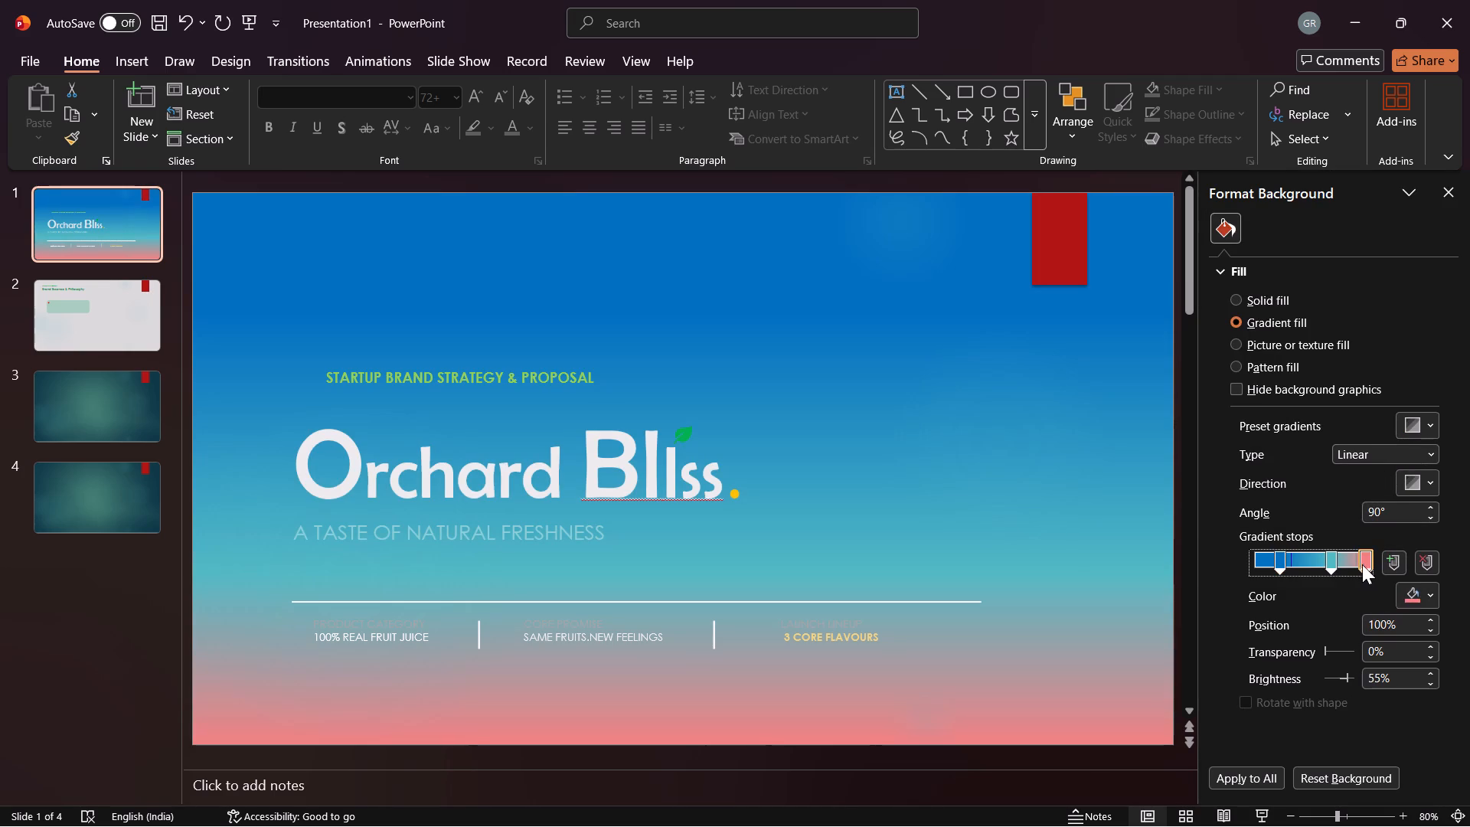
pyautogui.click(1427, 593)
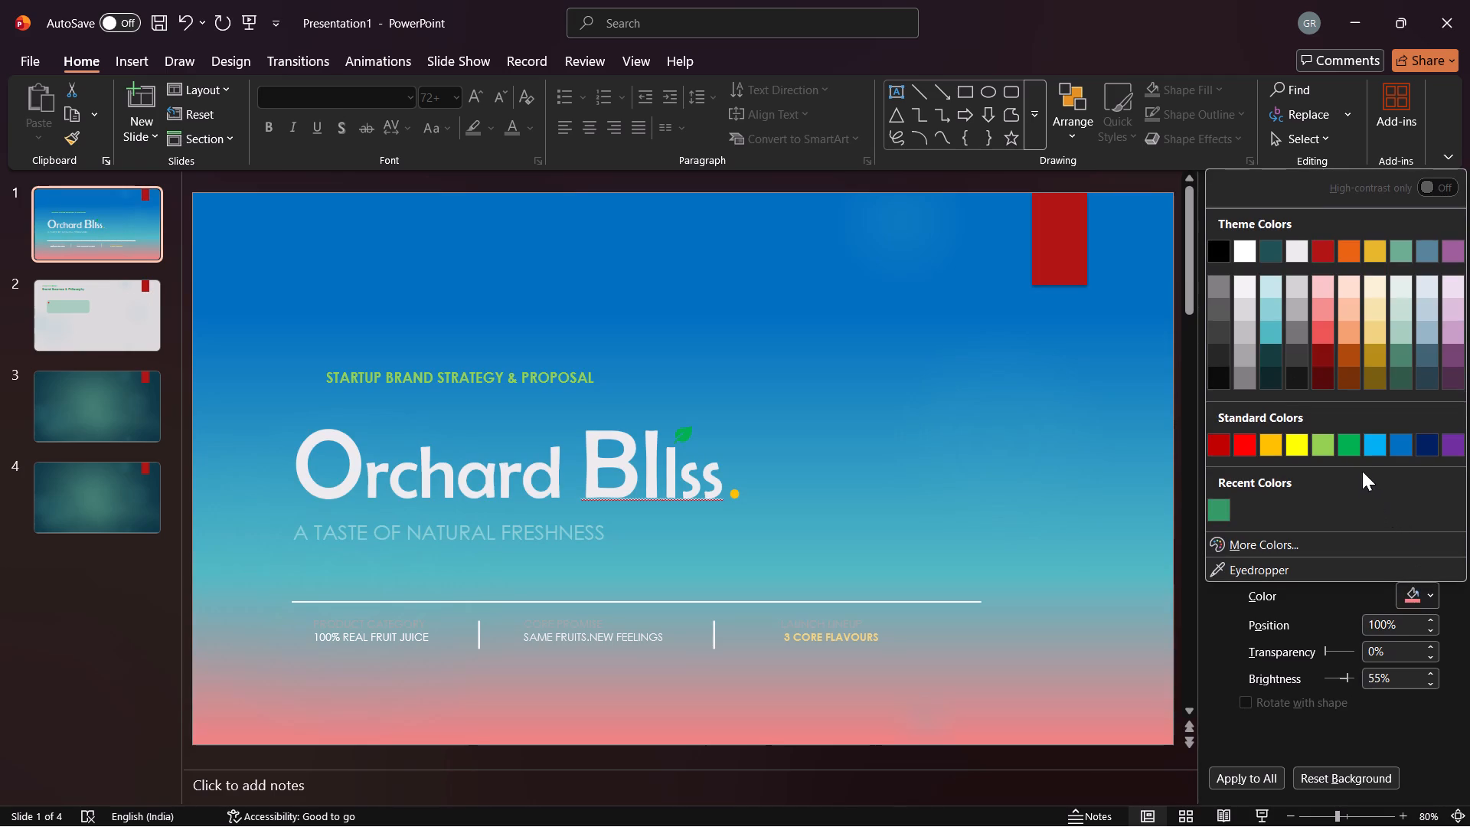
pyautogui.click(1356, 451)
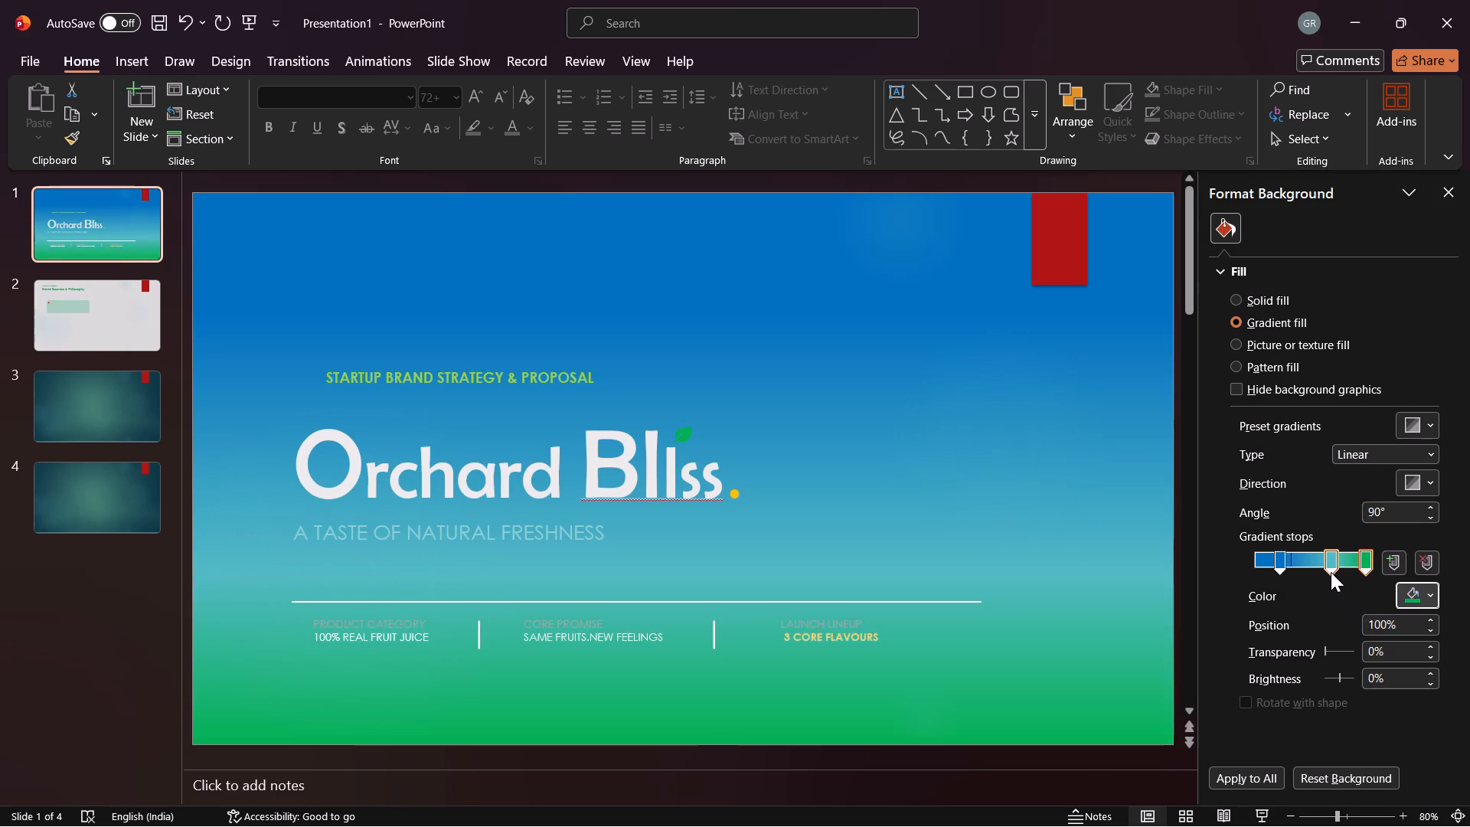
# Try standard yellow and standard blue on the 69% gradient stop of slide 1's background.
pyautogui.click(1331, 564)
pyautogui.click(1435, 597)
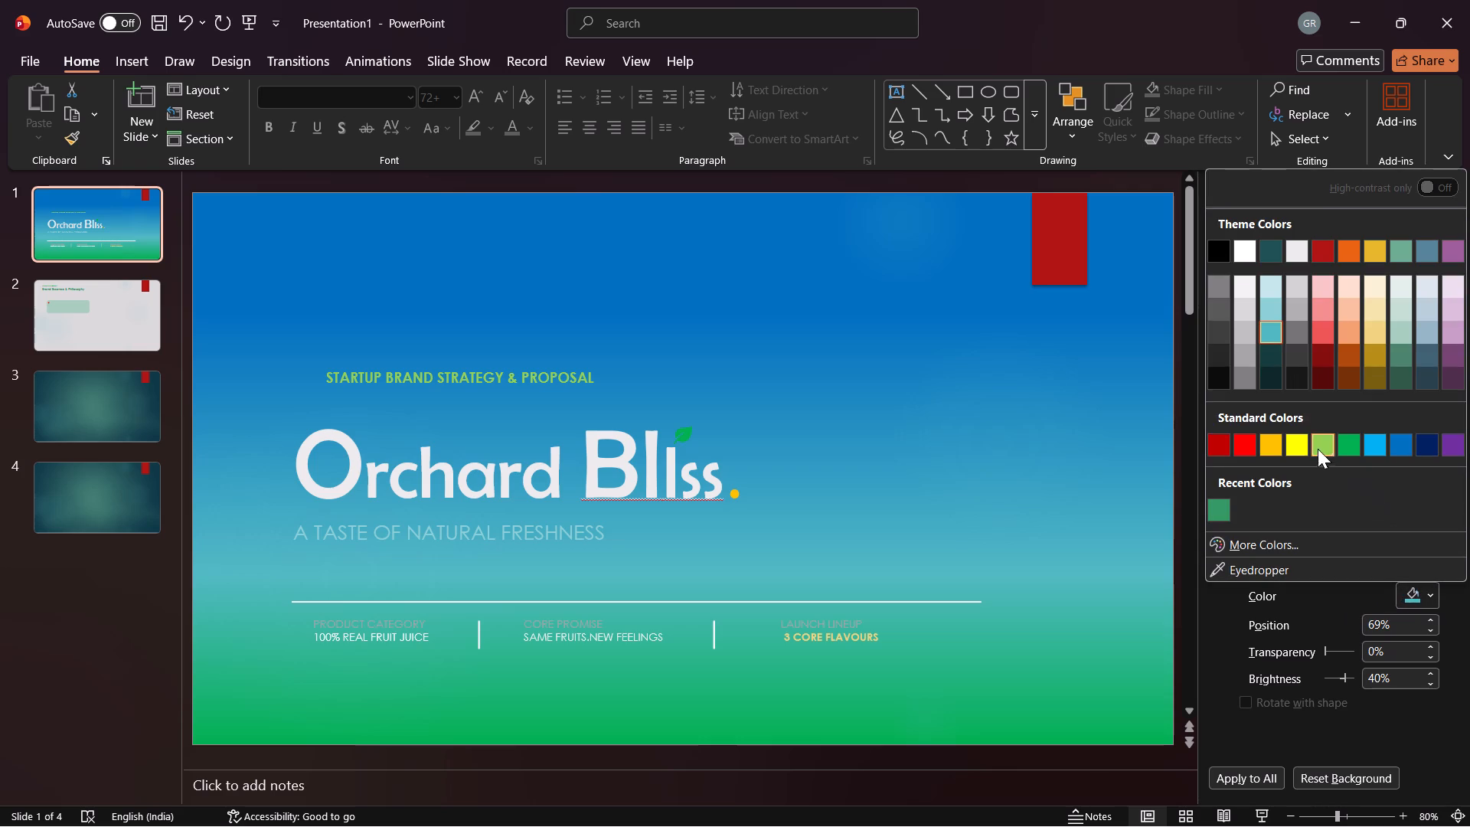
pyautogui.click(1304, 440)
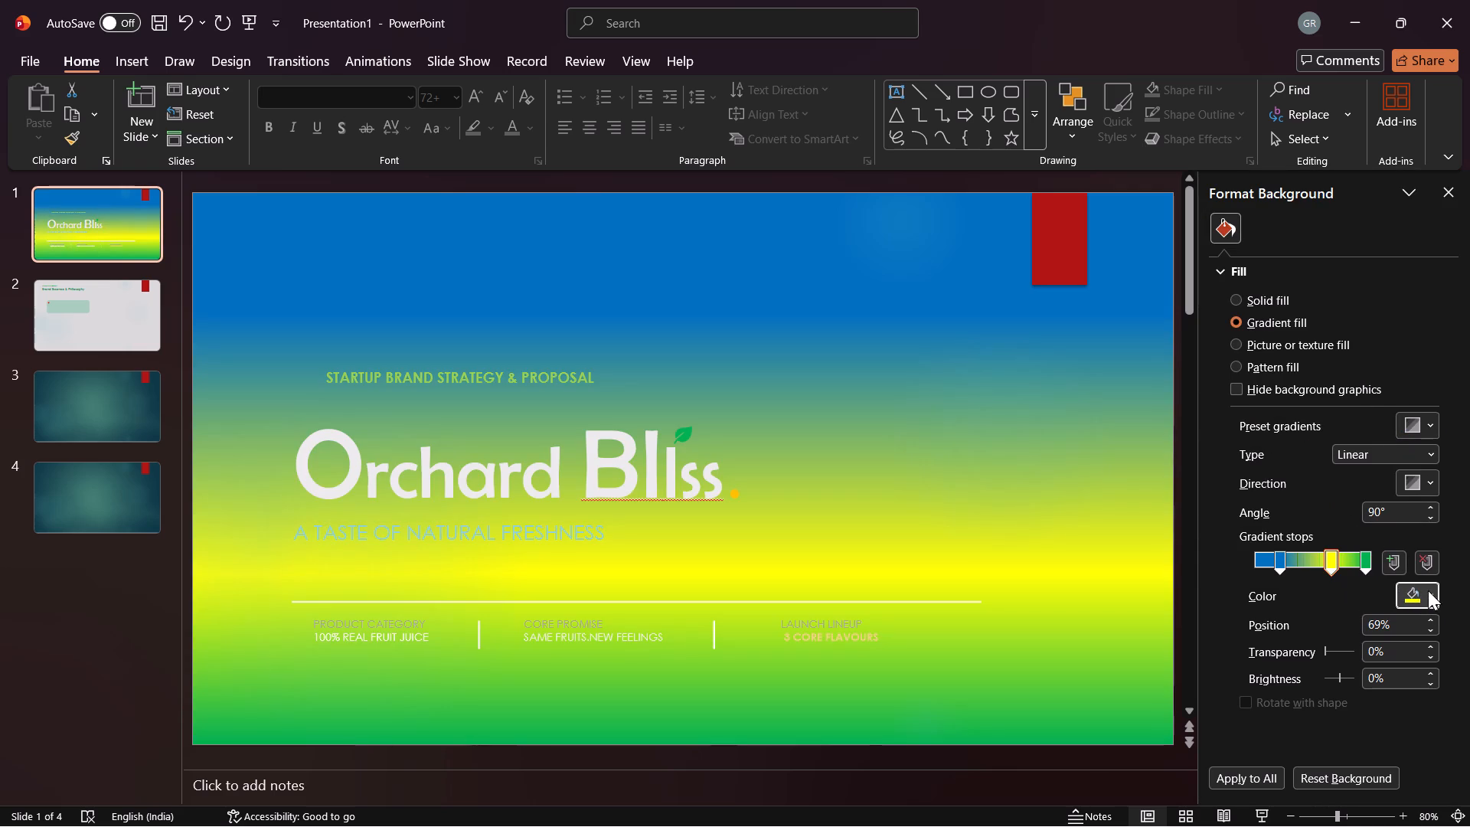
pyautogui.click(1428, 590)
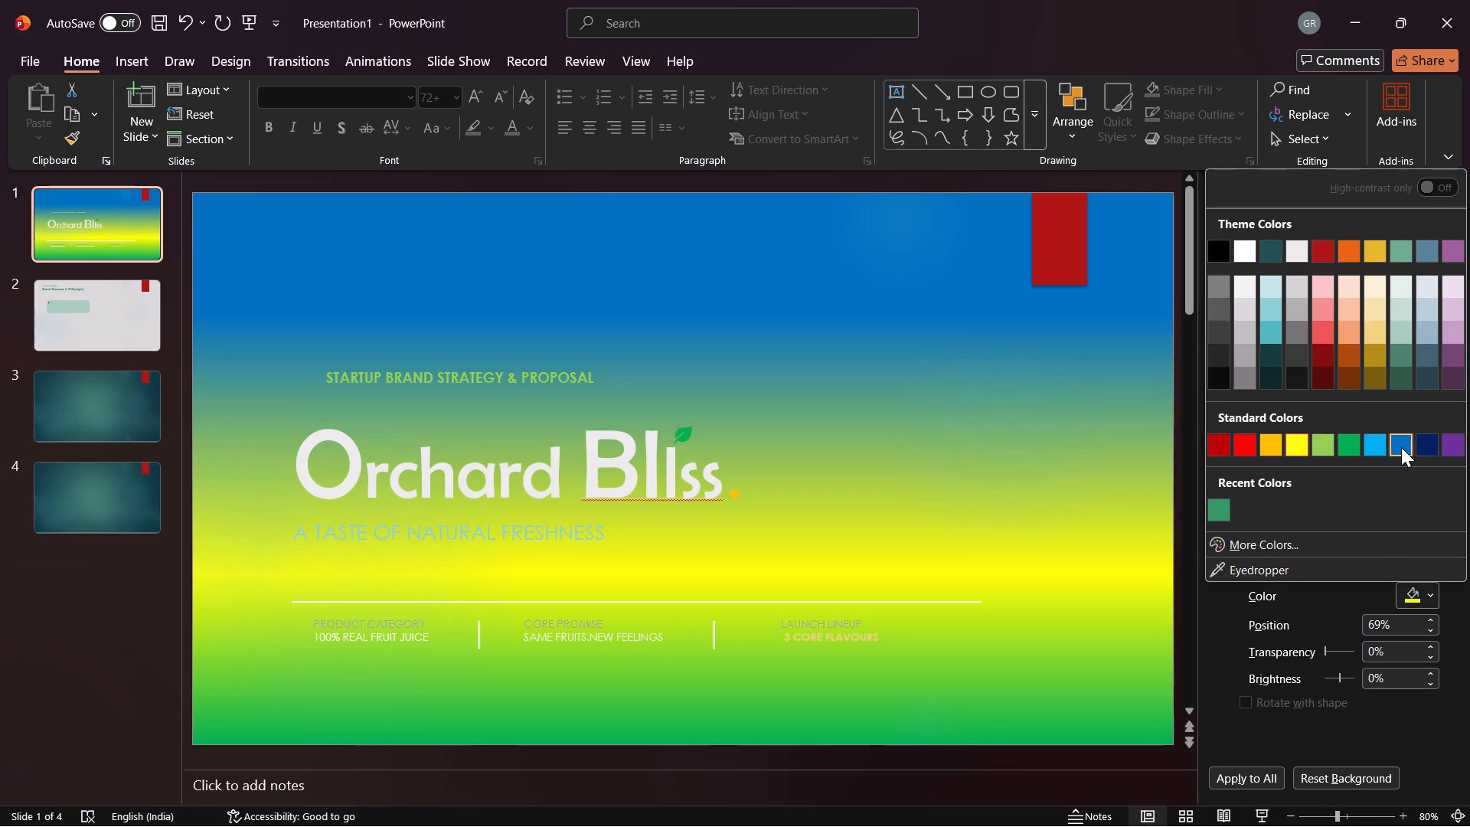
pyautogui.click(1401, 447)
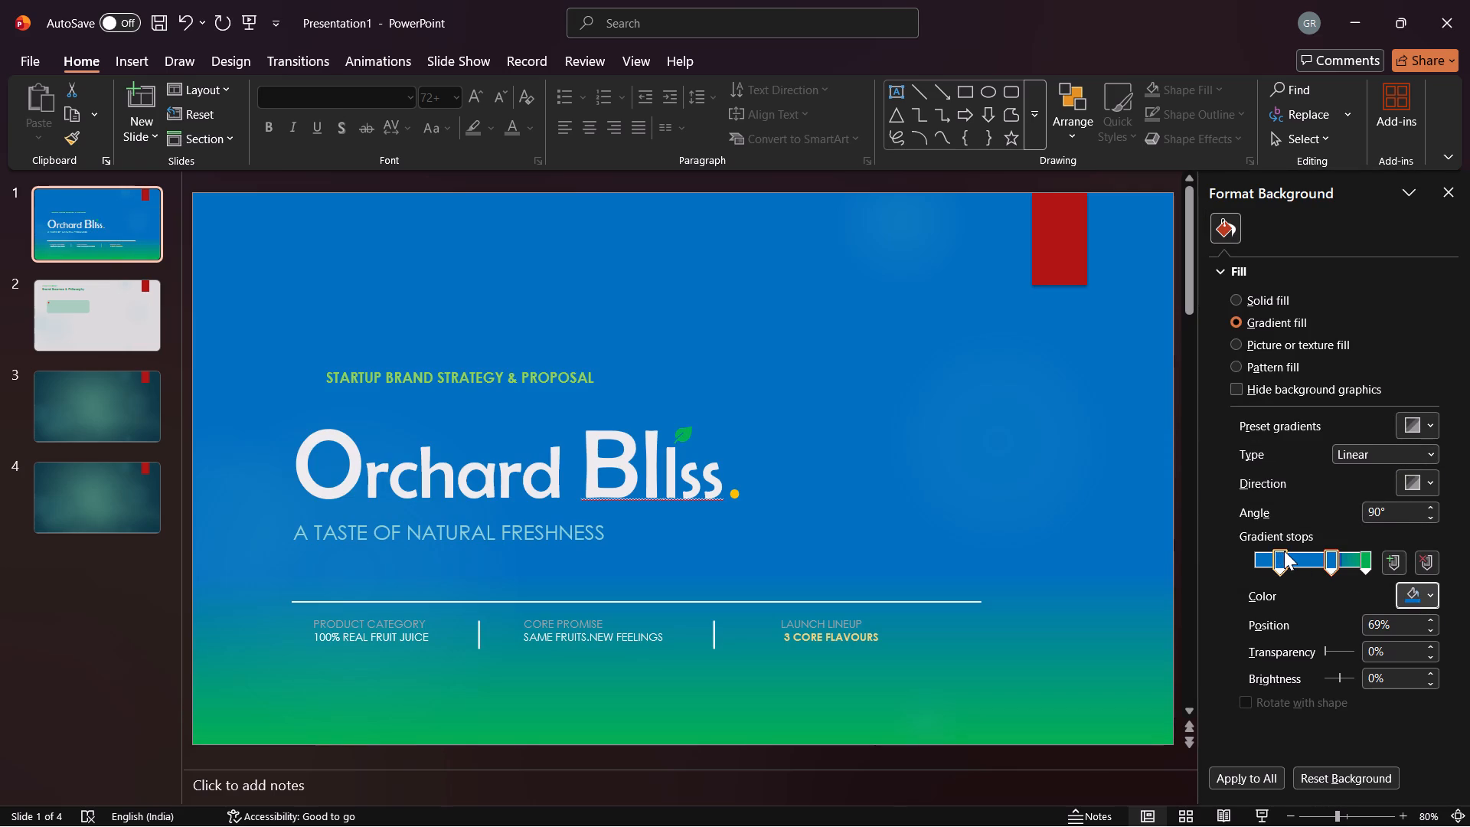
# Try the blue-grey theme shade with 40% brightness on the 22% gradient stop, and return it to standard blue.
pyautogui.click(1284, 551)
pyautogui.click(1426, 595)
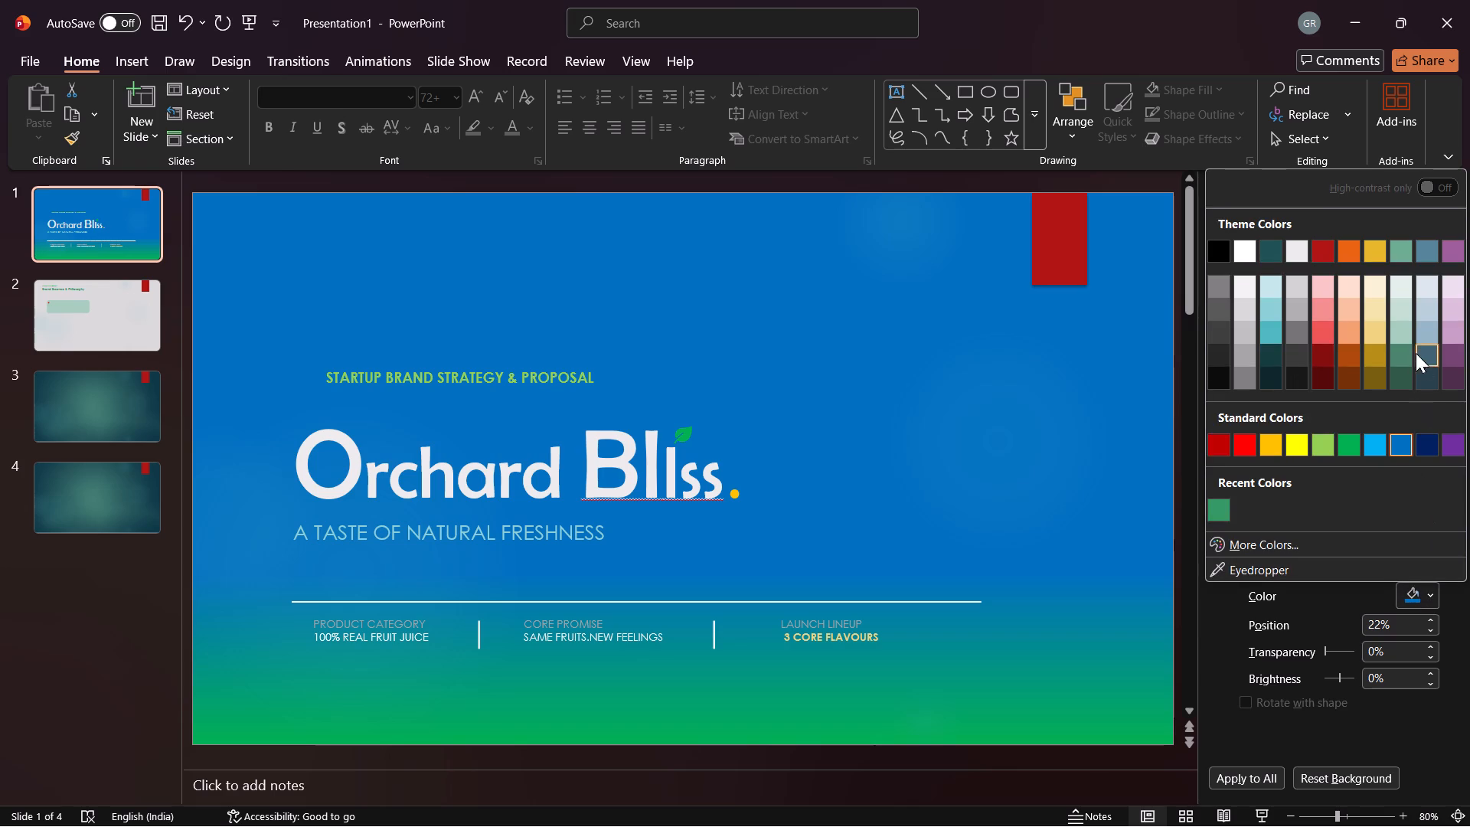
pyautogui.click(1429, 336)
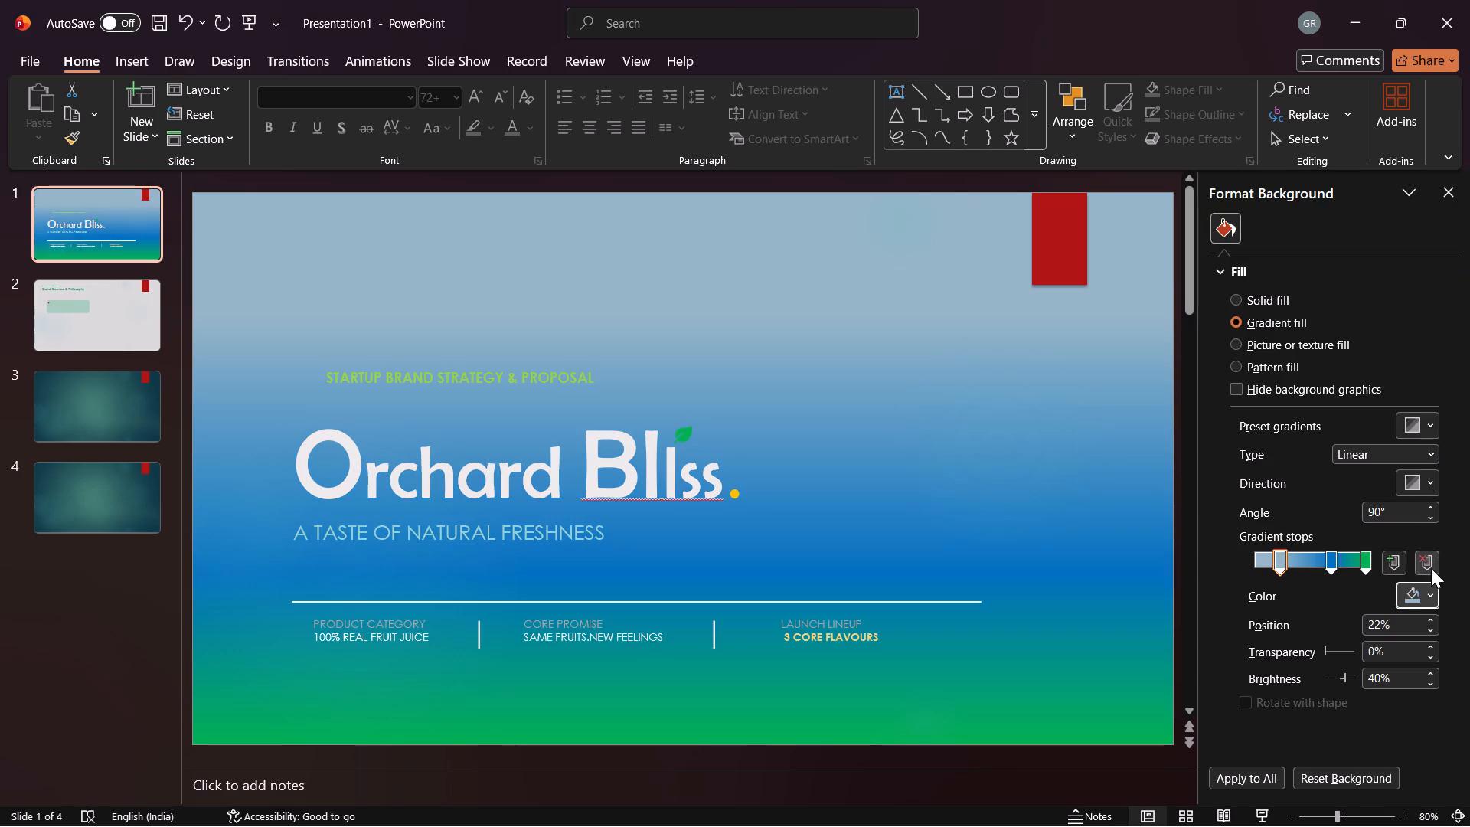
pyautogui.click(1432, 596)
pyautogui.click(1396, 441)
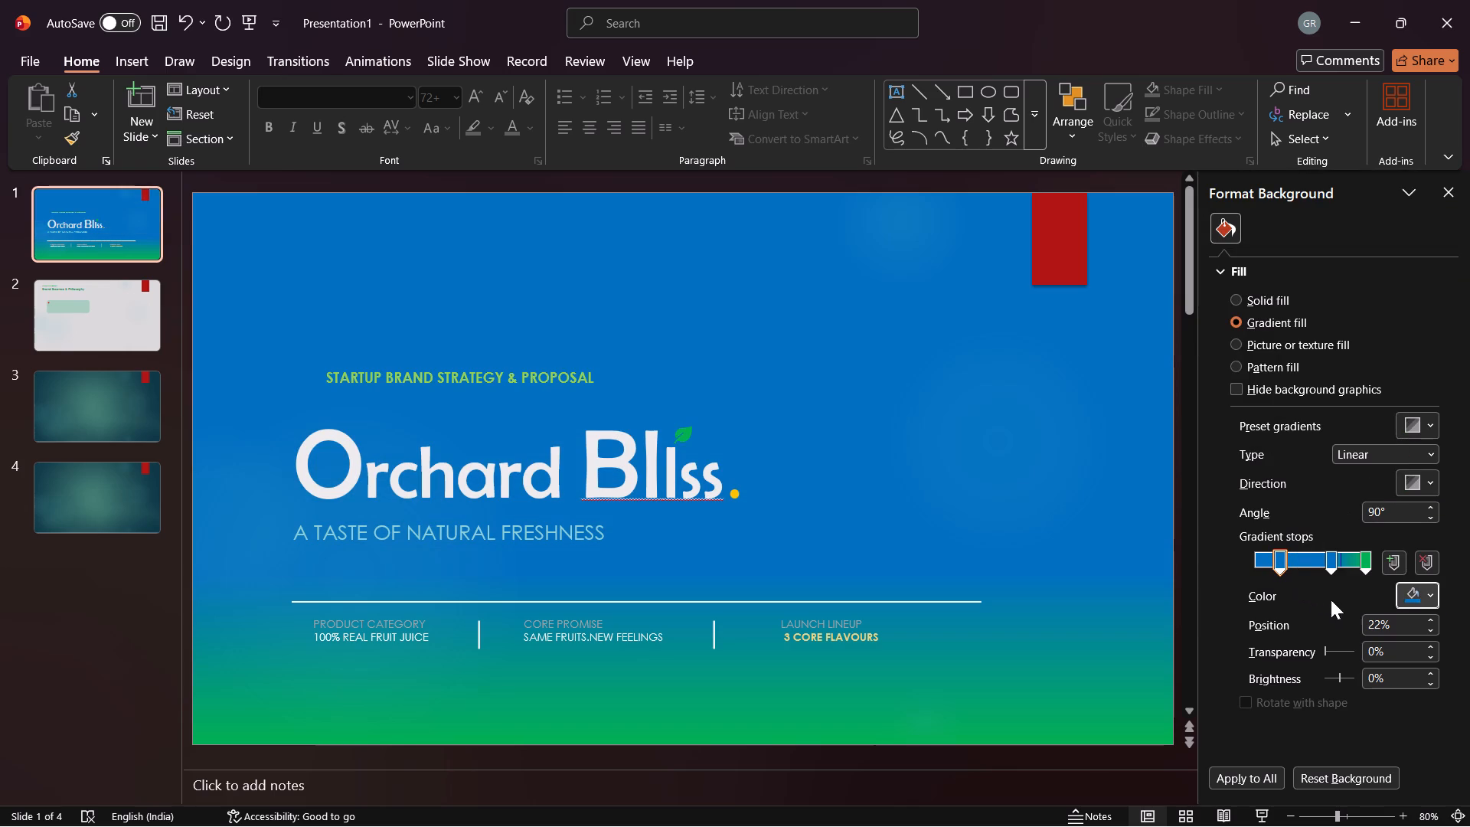
# Set the 69% gradient stop of slide 1's background to the teal theme shade with 40% brightness.
pyautogui.click(1331, 562)
pyautogui.click(1432, 591)
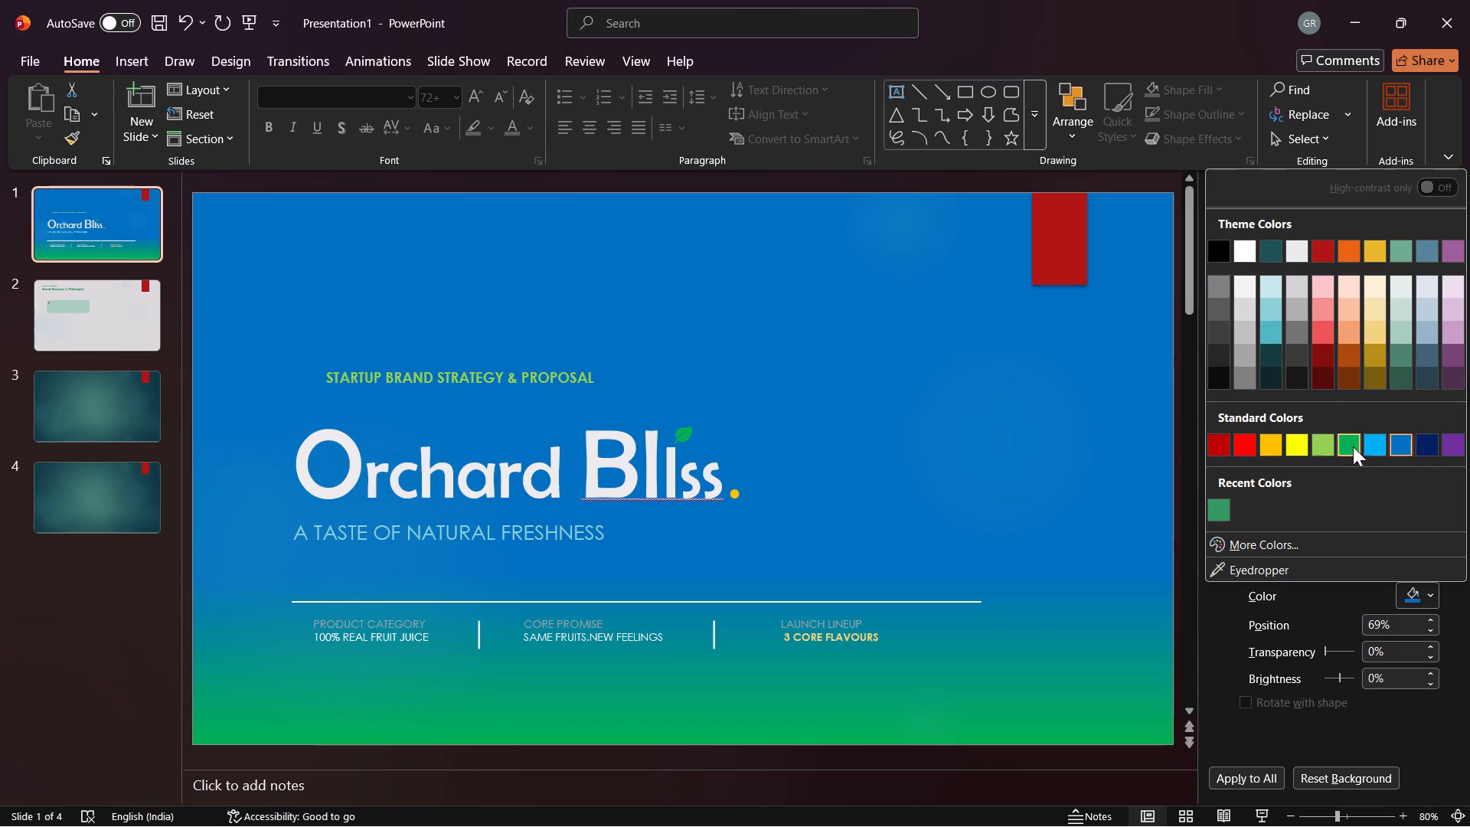
pyautogui.click(1277, 331)
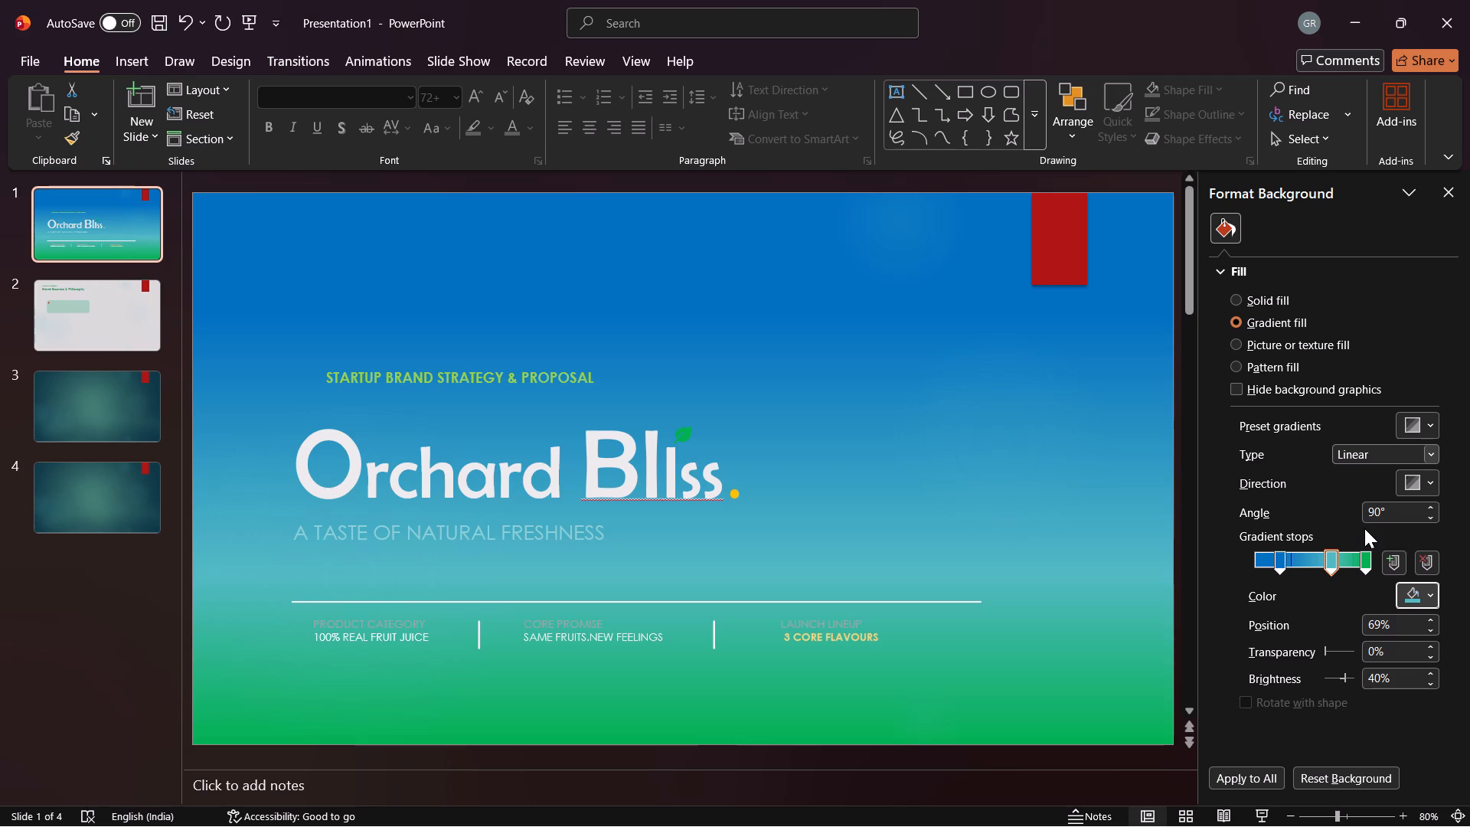
# Move the teal gradient stop of slide 1's background to about 60% and the green stop to 90%.
pyautogui.moveTo(1334, 557); pyautogui.dragTo(1328, 563)
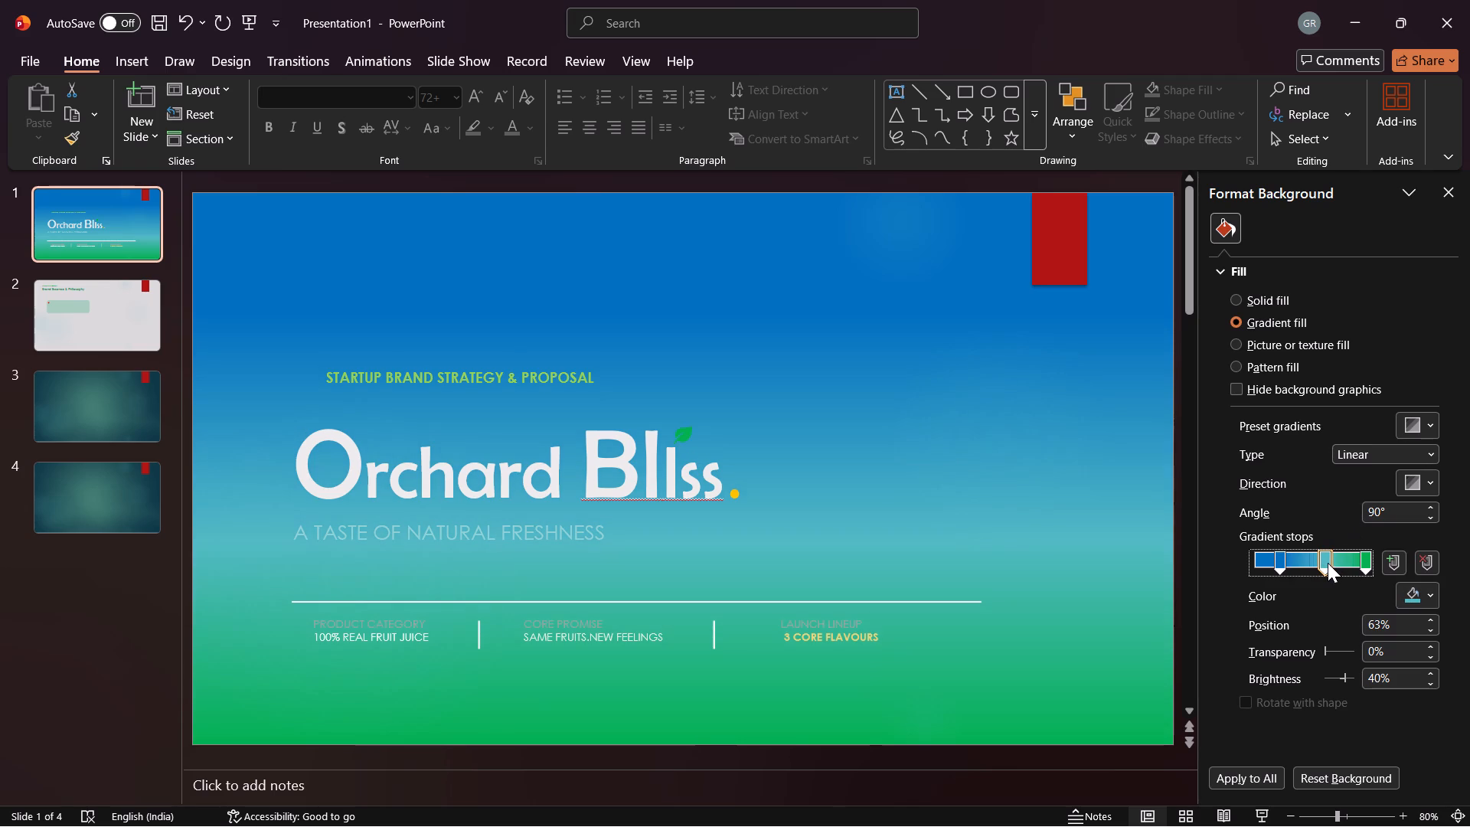
pyautogui.moveTo(1328, 563); pyautogui.dragTo(1325, 566)
pyautogui.moveTo(1366, 560); pyautogui.dragTo(1363, 561)
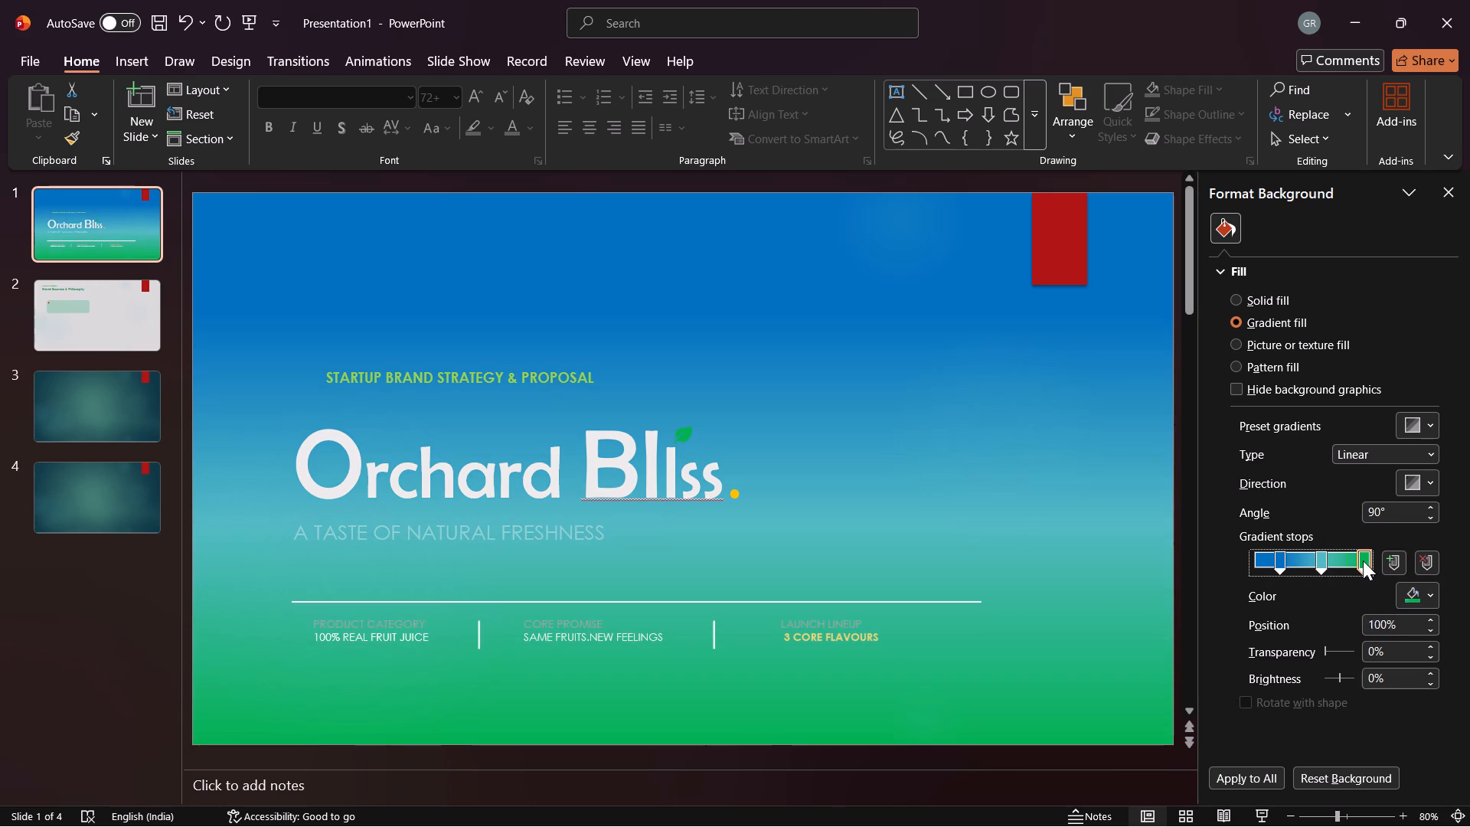
pyautogui.moveTo(1363, 561); pyautogui.dragTo(1354, 570)
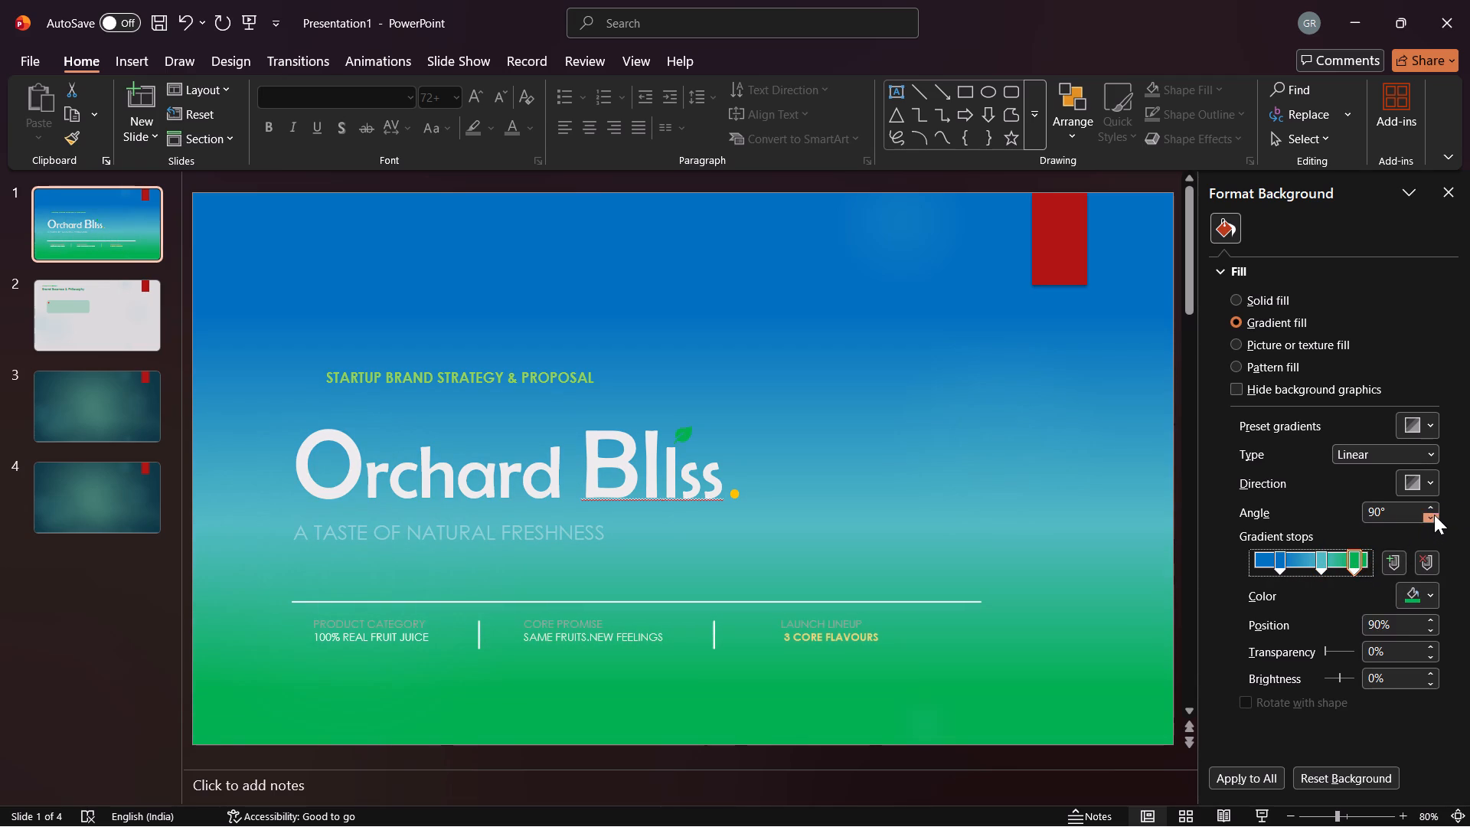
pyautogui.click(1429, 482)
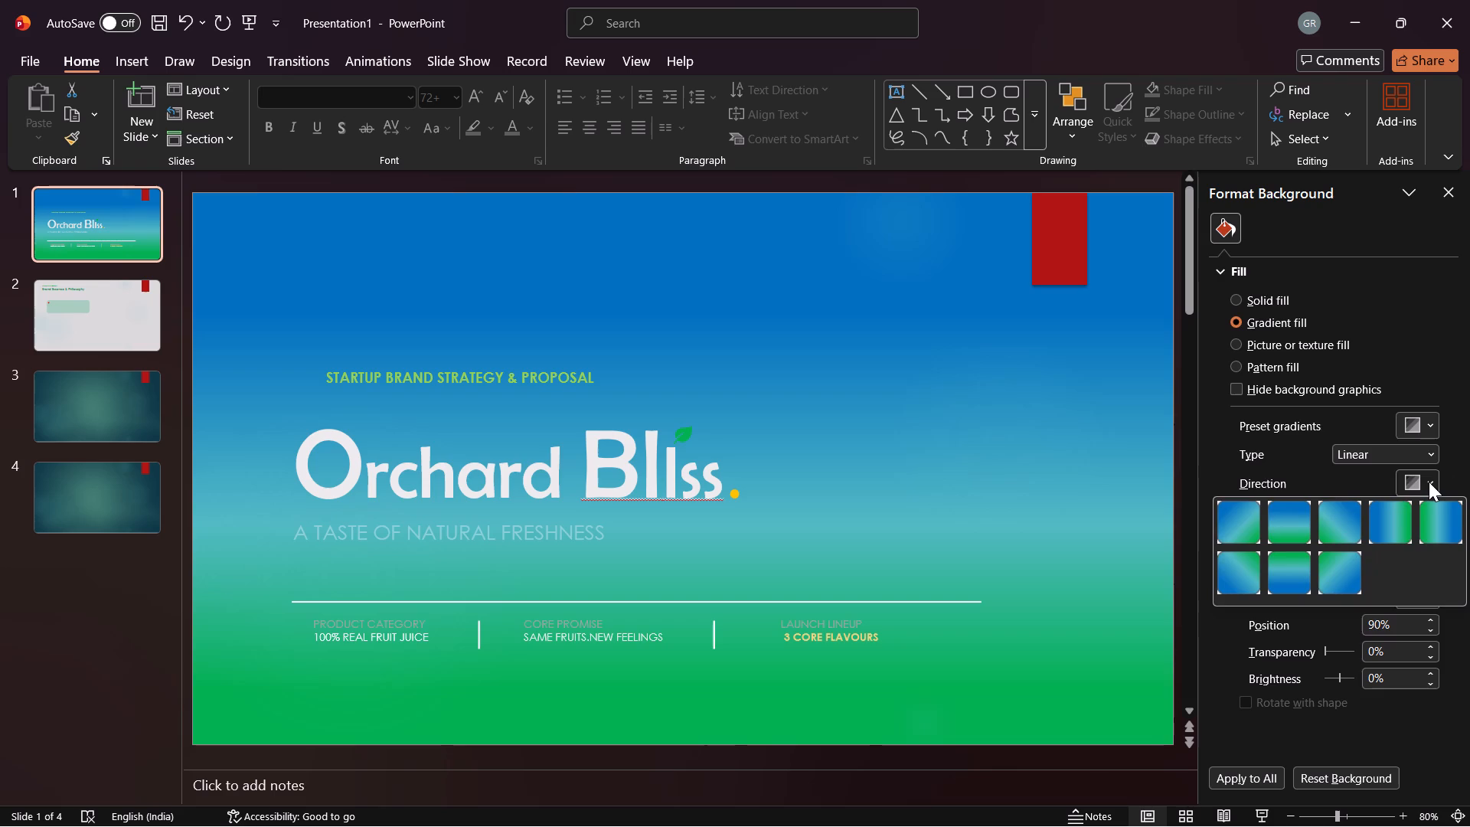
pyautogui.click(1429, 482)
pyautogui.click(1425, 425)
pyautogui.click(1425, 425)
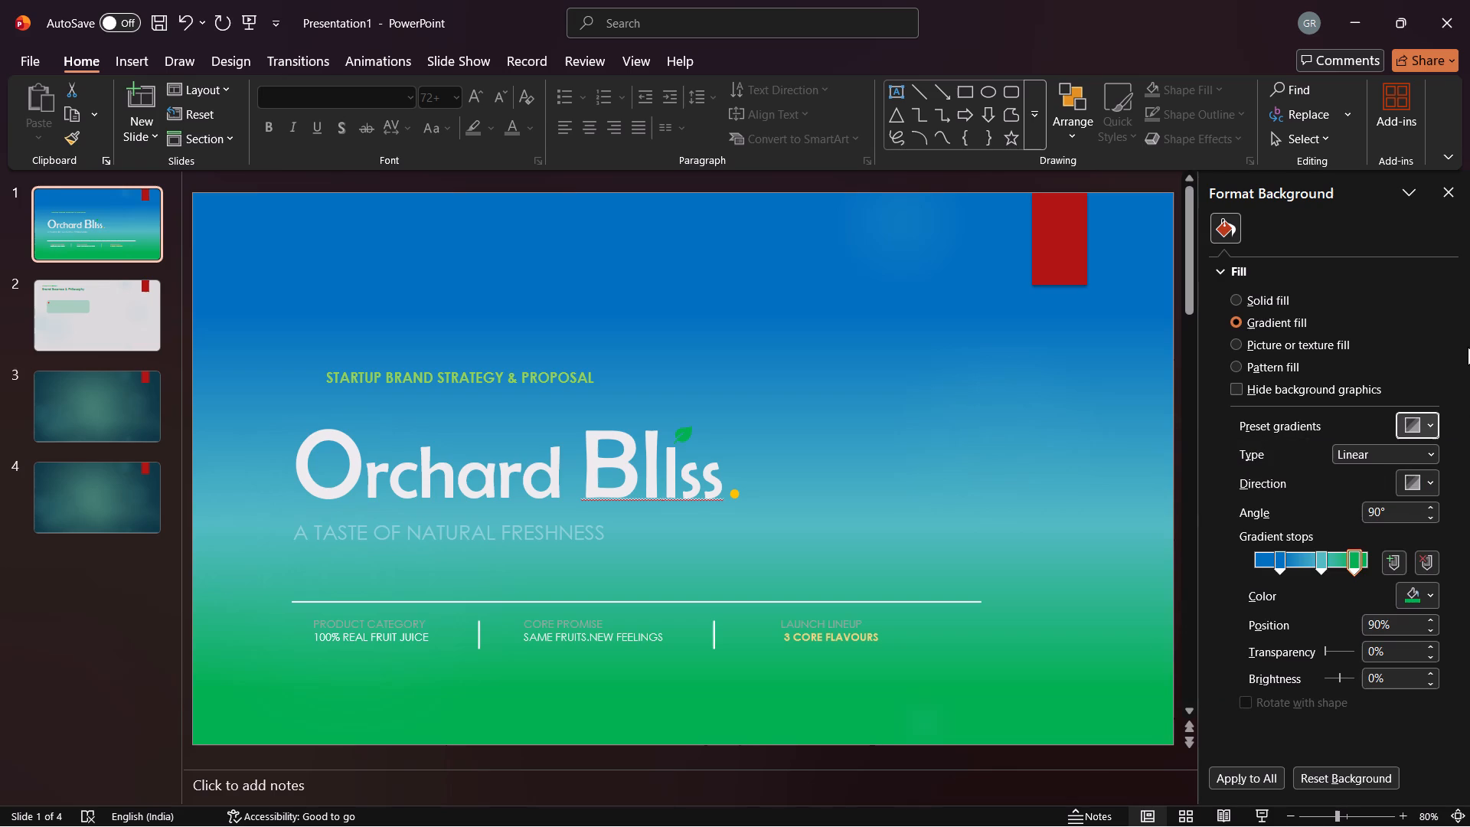
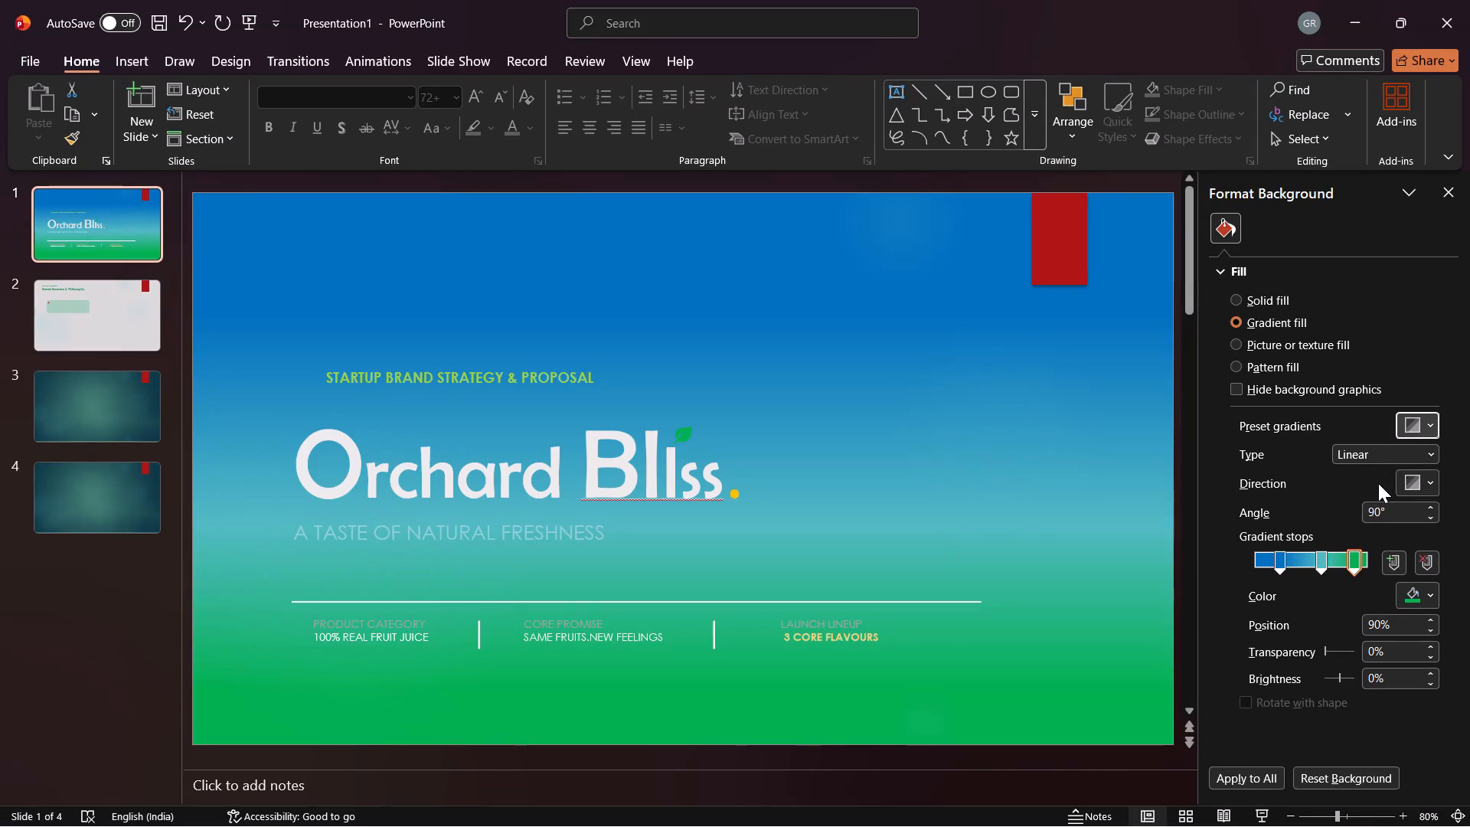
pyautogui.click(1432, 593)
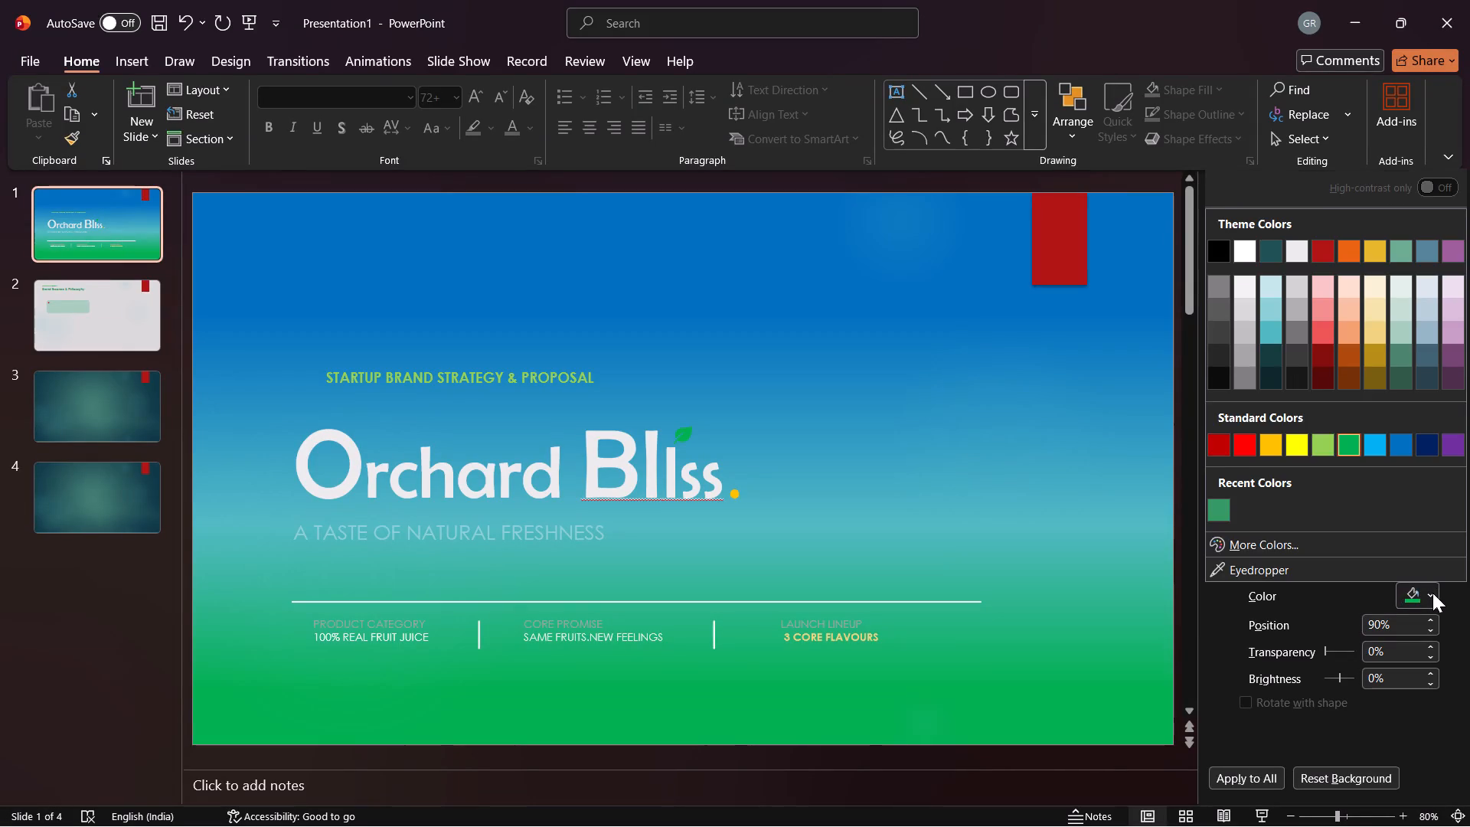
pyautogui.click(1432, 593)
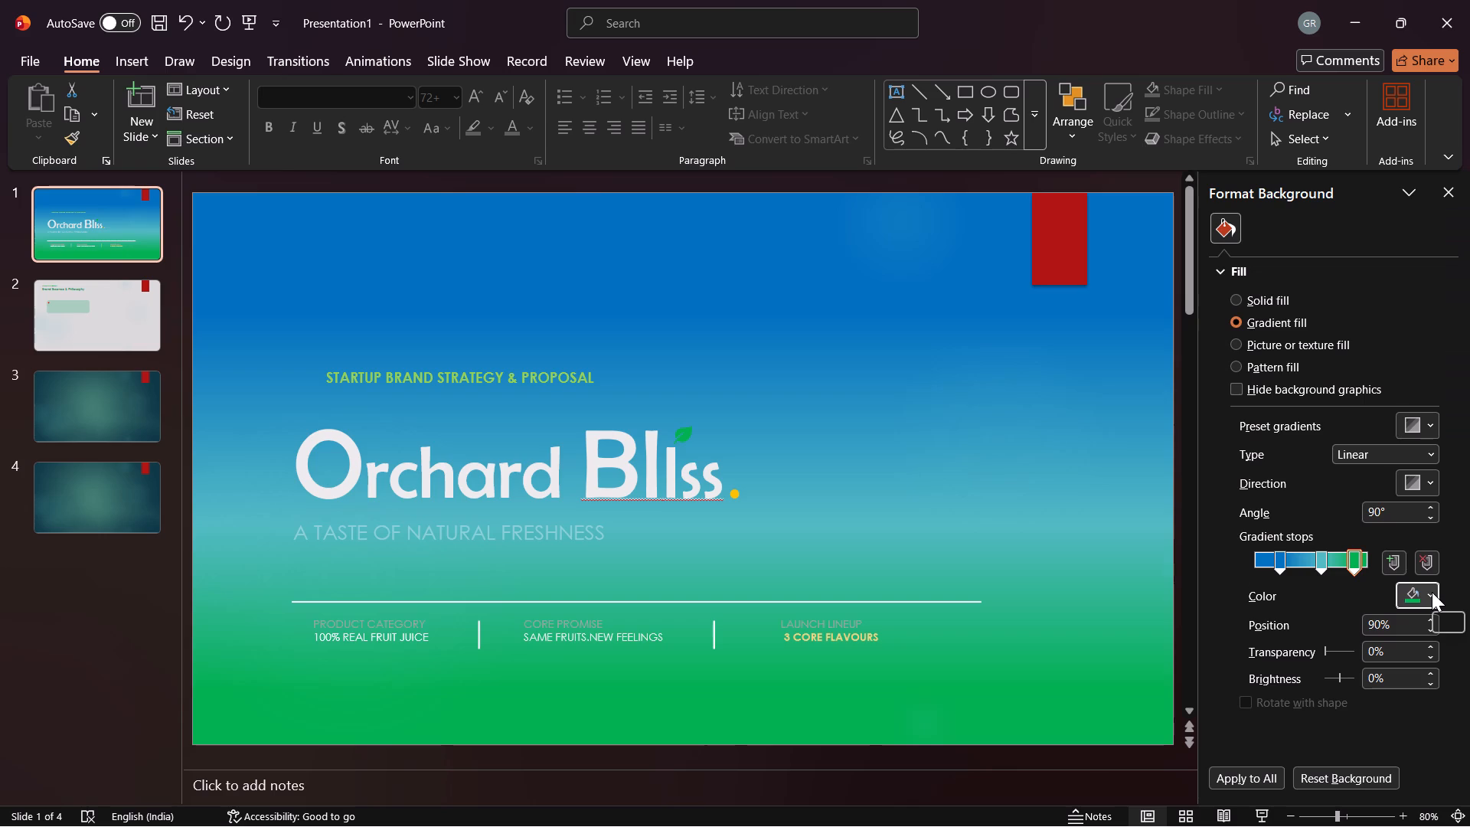
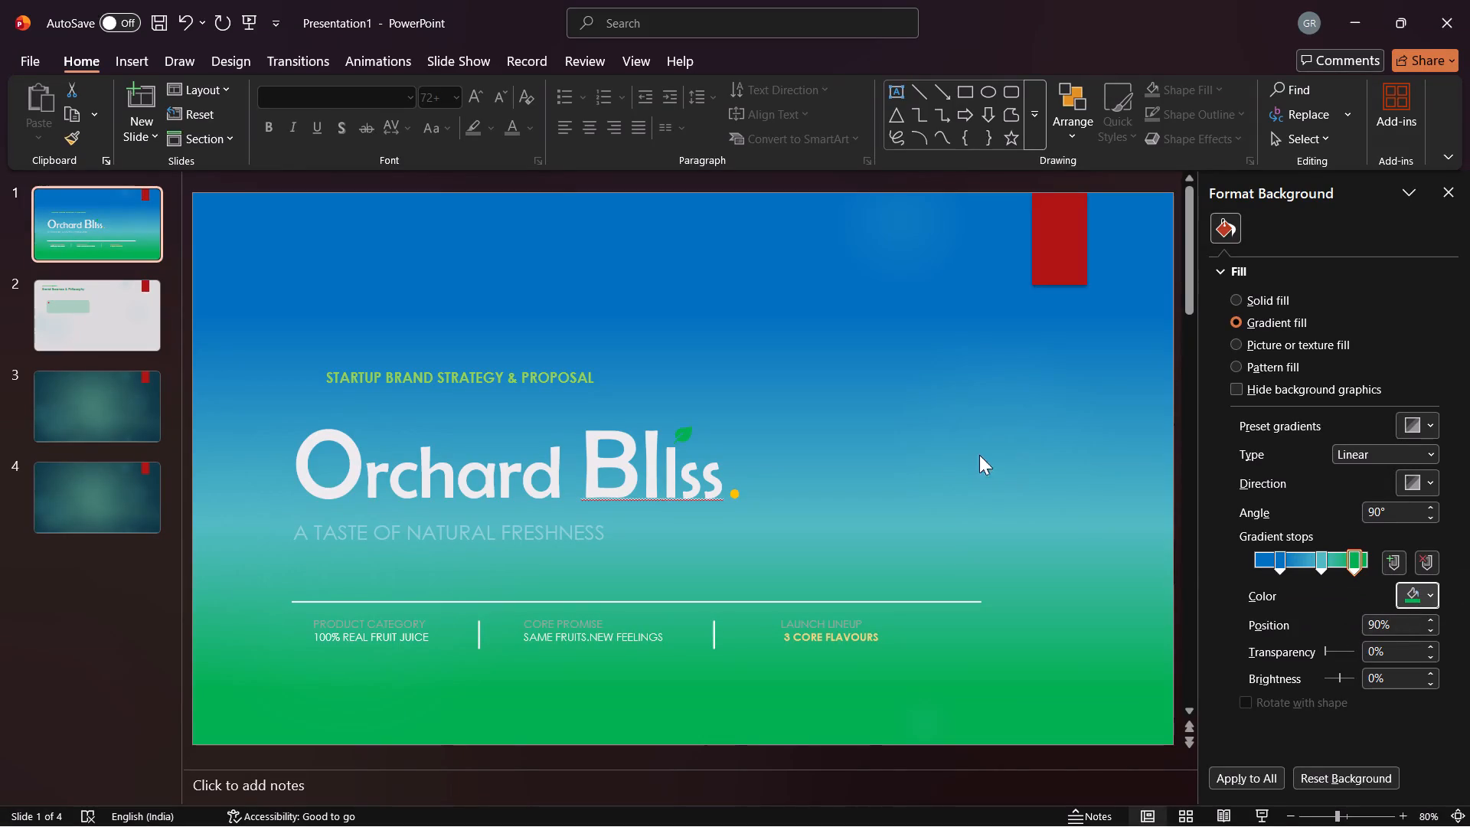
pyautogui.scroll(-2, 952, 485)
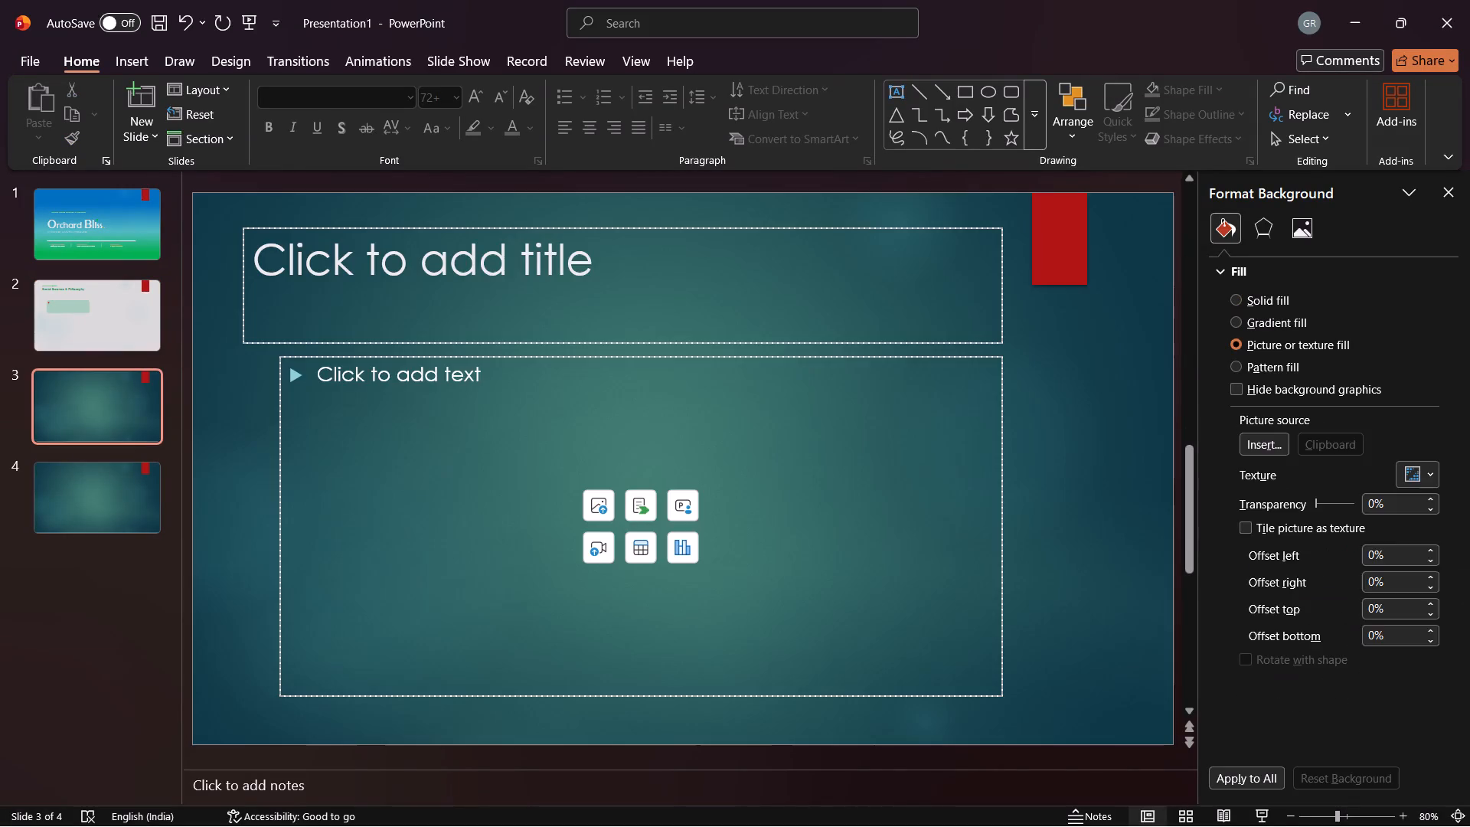
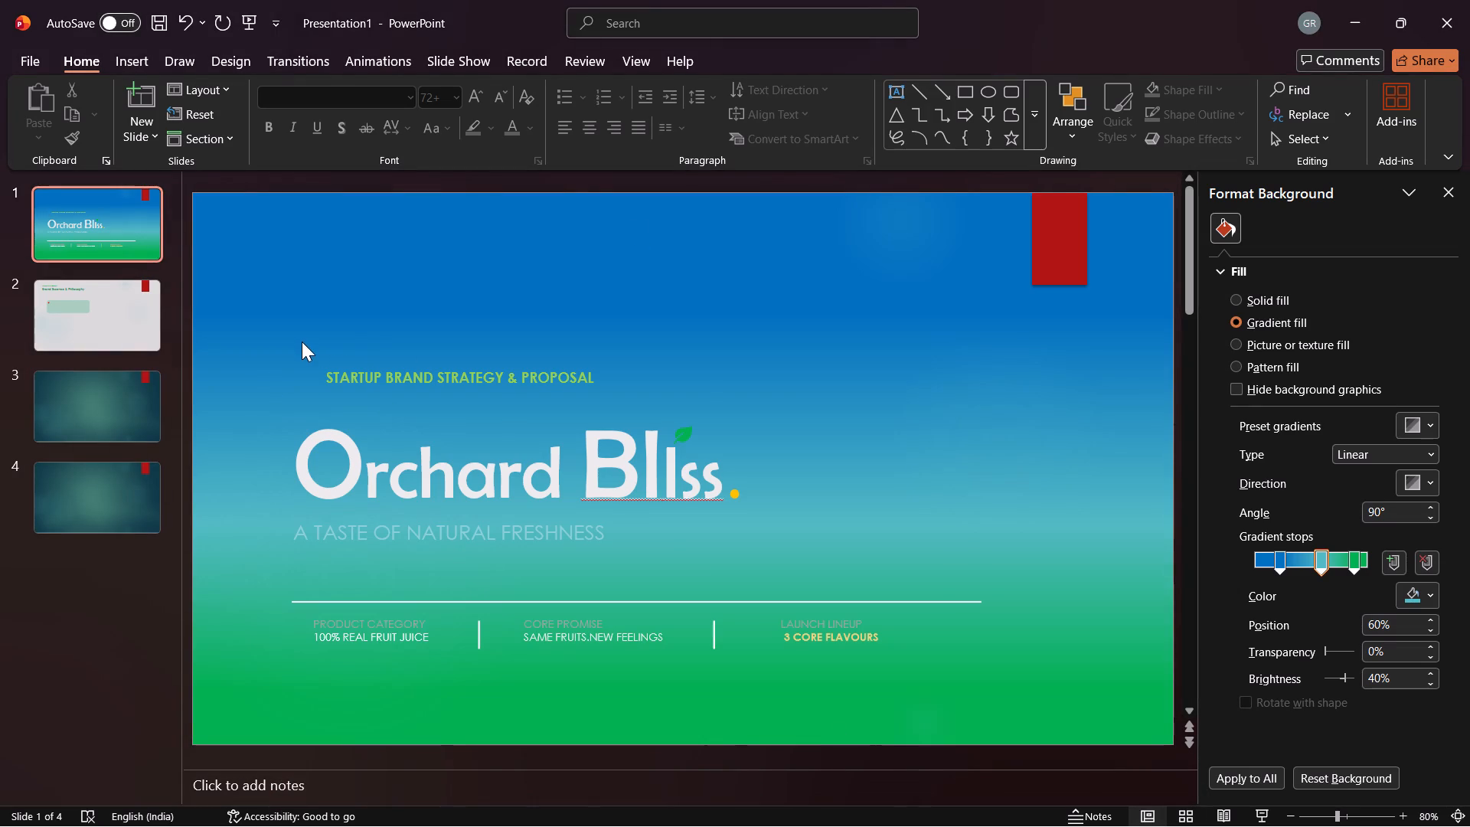
pyautogui.click(361, 376)
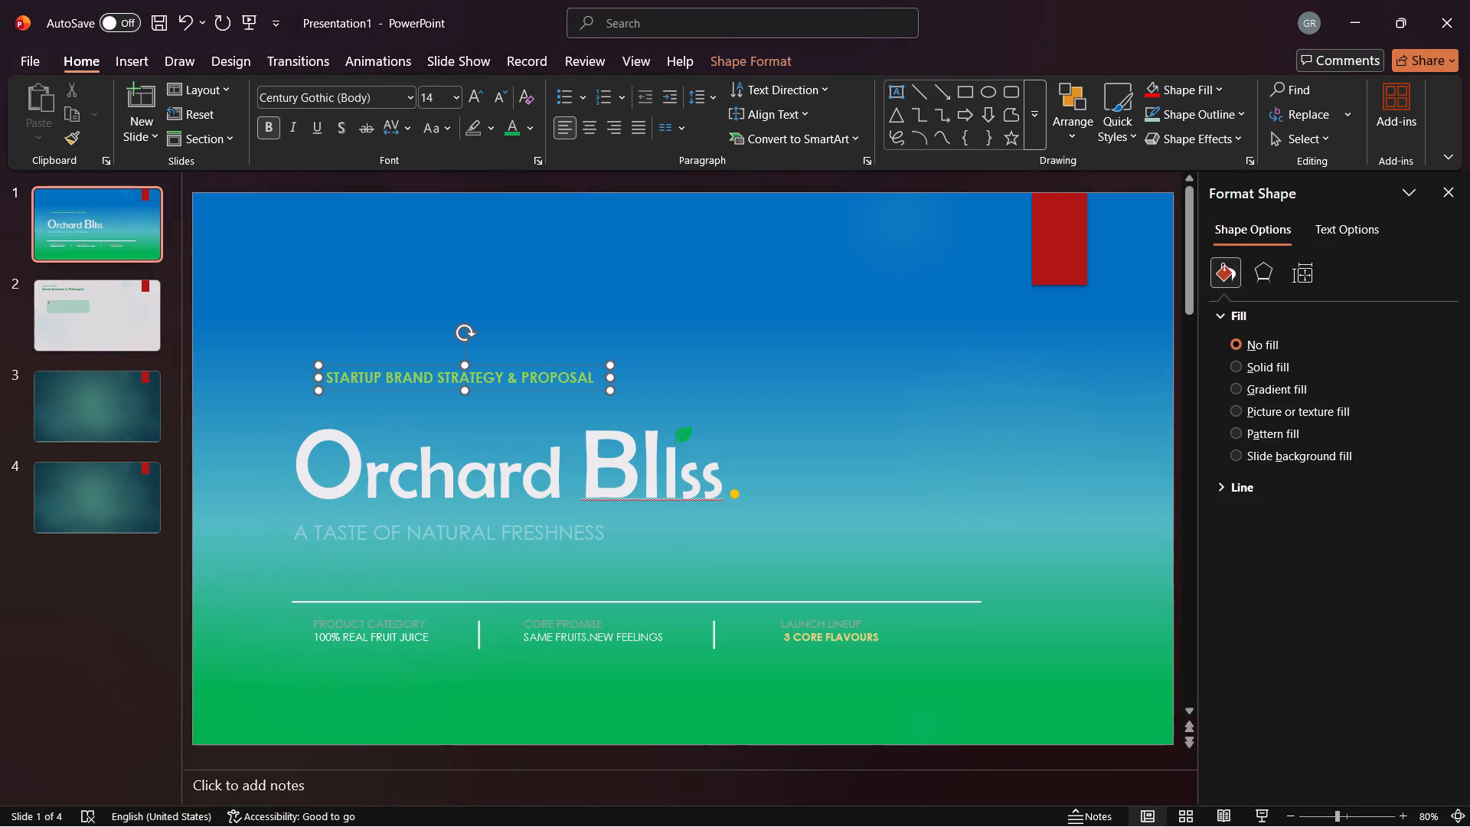
pyautogui.click(405, 466)
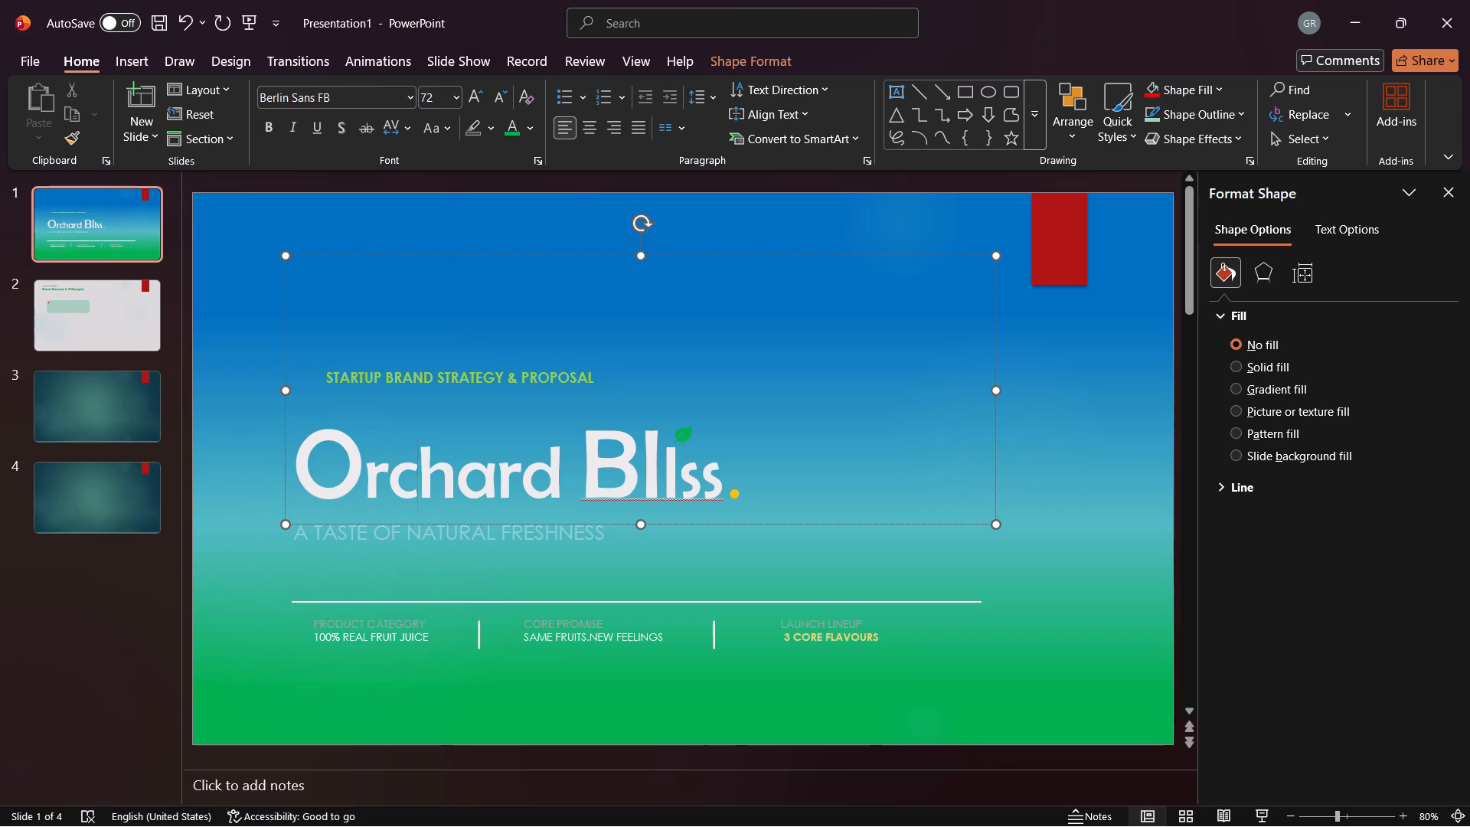
pyautogui.press('Delete')
pyautogui.press('Right')
pyautogui.press('Right')
pyautogui.press('Right')
pyautogui.press('Right')
pyautogui.press('Right')
pyautogui.press('Right')
pyautogui.press('Right')
pyautogui.press('Right')
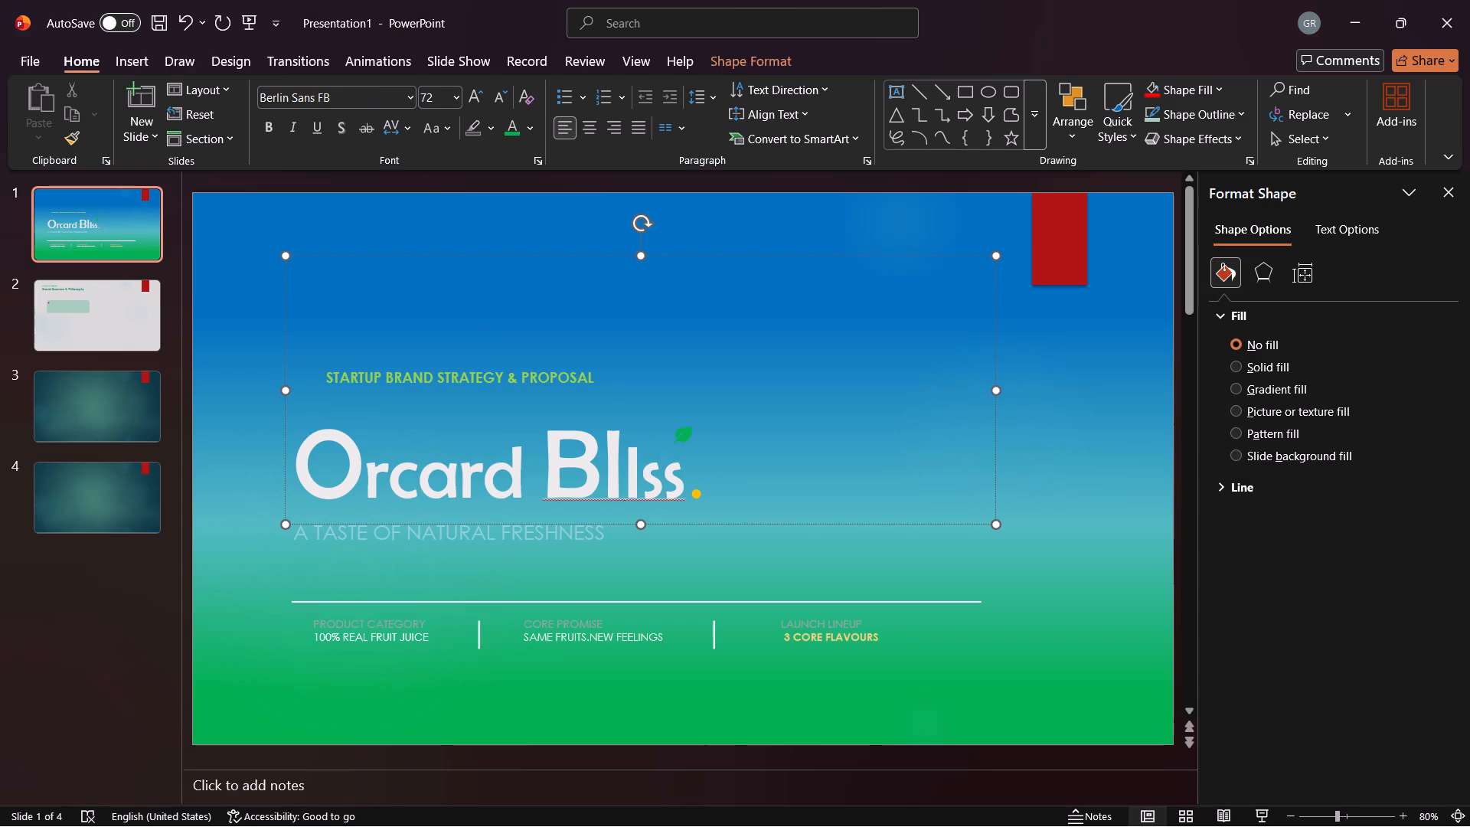
pyautogui.moveTo(305, 438); pyautogui.dragTo(661, 488)
pyautogui.press('Delete')
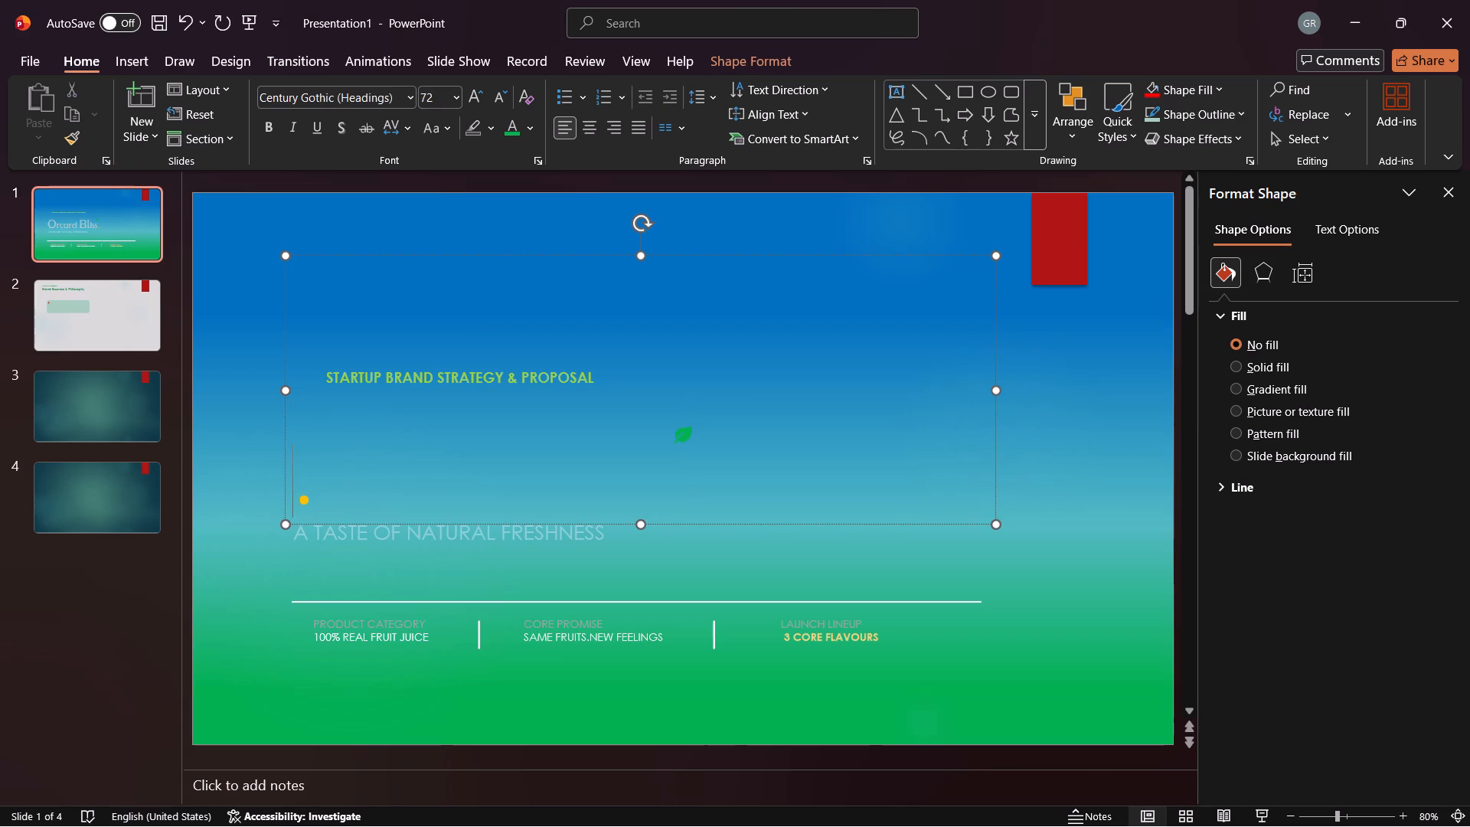
pyautogui.moveTo(290, 518); pyautogui.dragTo(618, 552)
pyautogui.press('Delete')
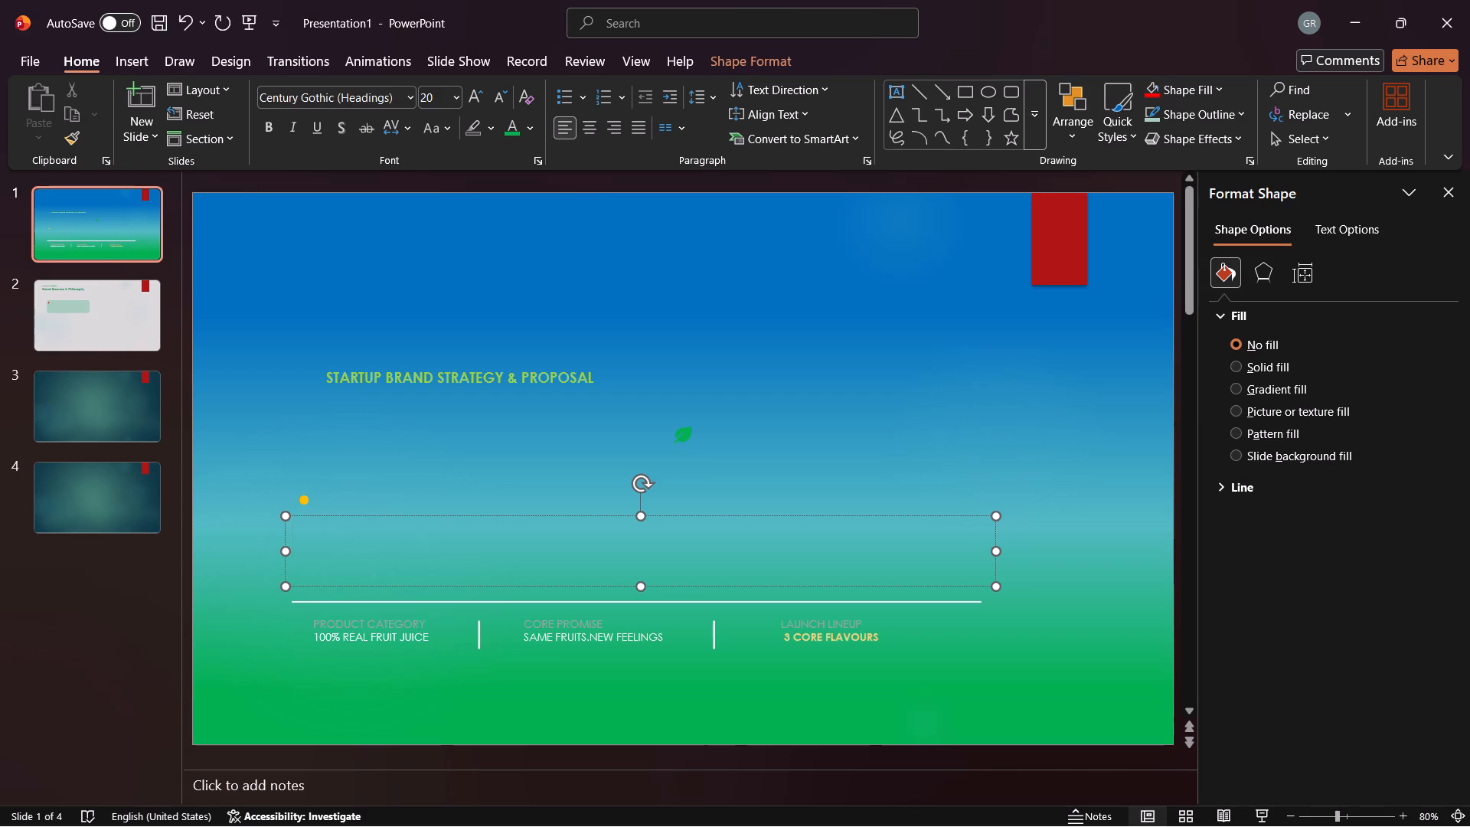
# Move the "STARTUP BRAND STRATEGY & PROPOSAL" text box to the slide's lower-right corner, below the launch lineup text.
pyautogui.click(341, 373)
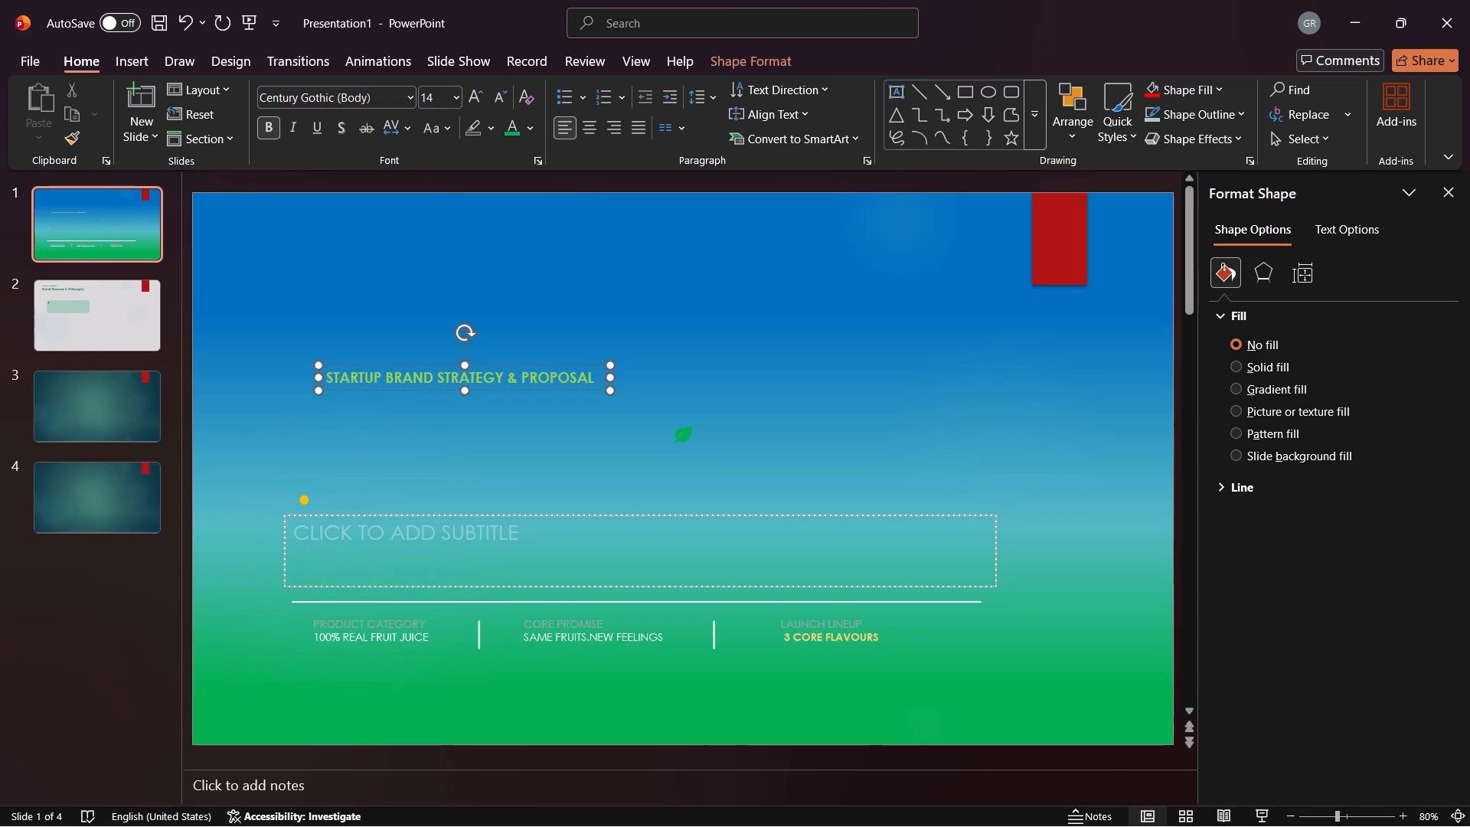
pyautogui.moveTo(426, 363); pyautogui.dragTo(465, 454)
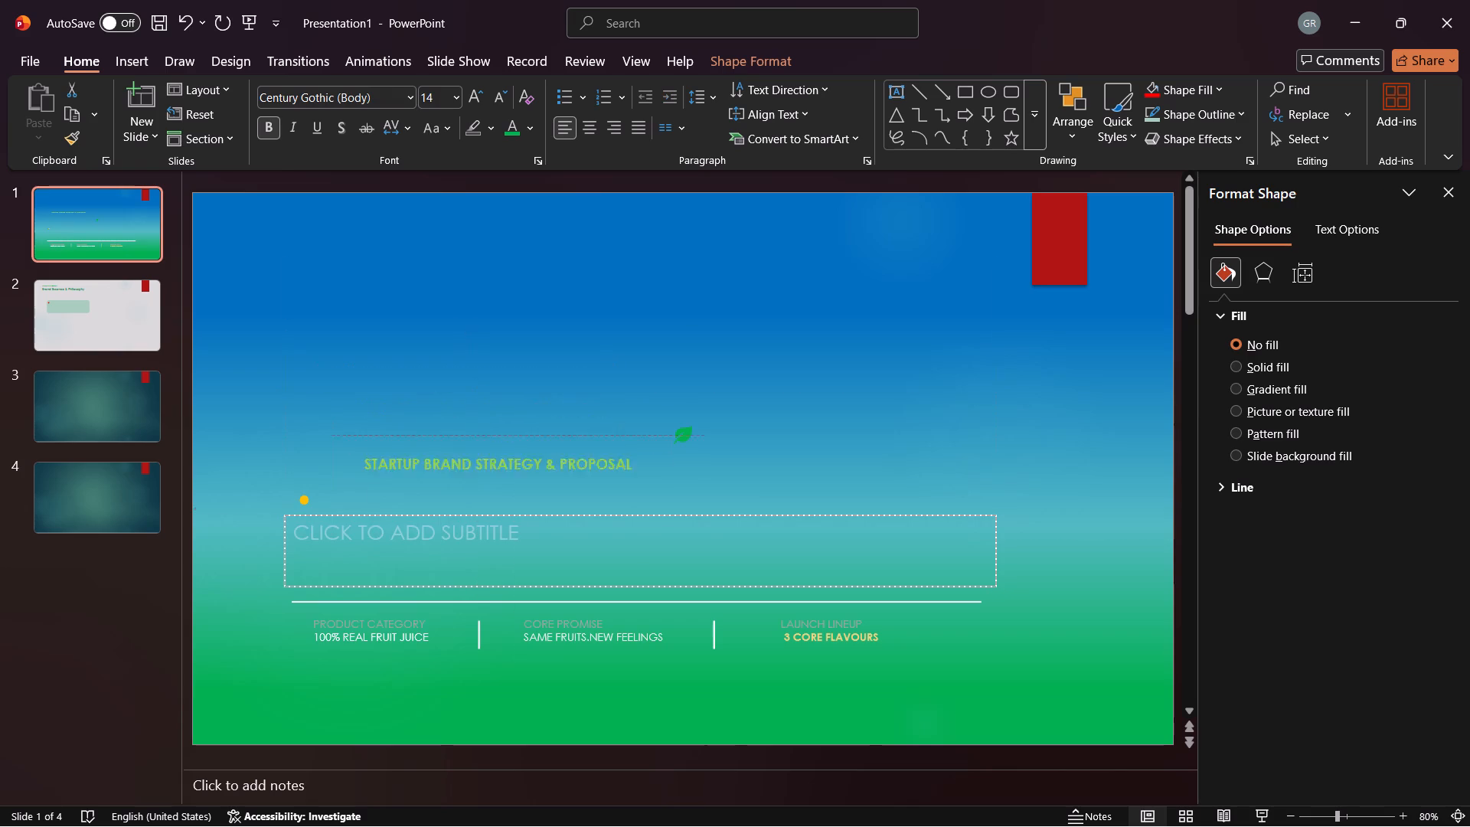
pyautogui.moveTo(465, 454); pyautogui.dragTo(942, 691)
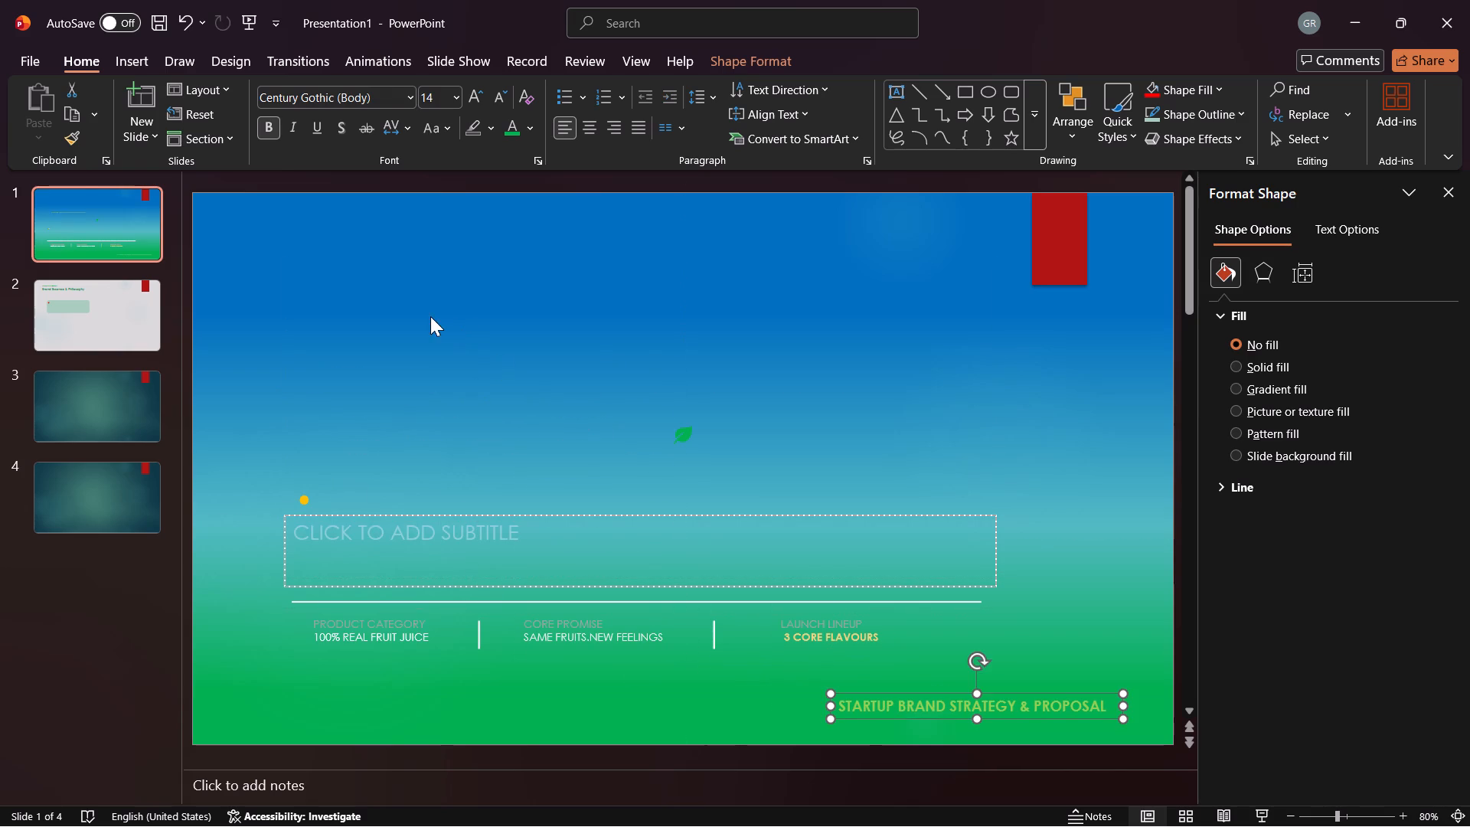
# Insert the "Orchard Bliss Freshness Banner" picture from the Downloads folder onto slide 1.
pyautogui.rightClick(428, 316)
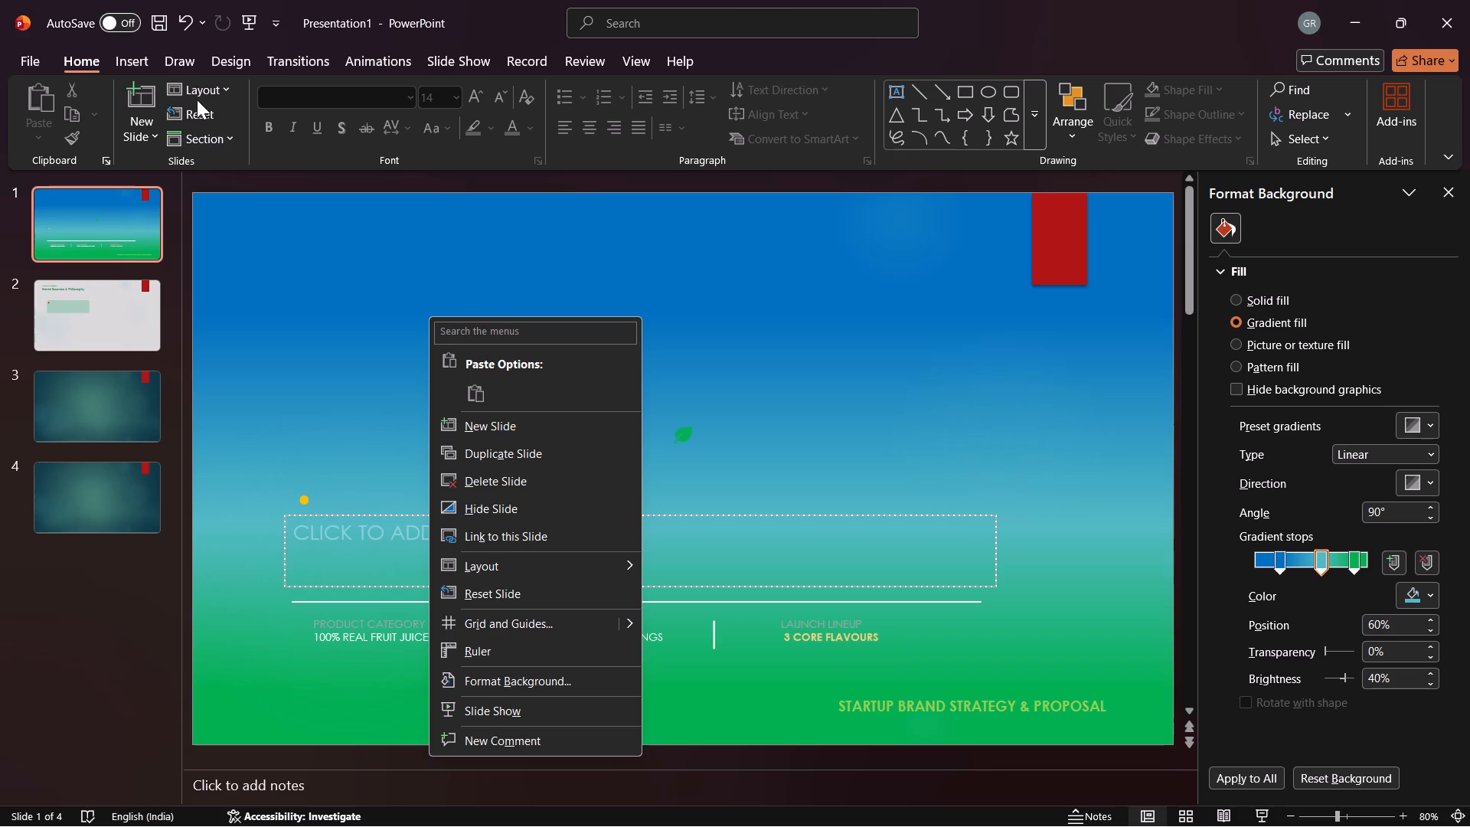
pyautogui.click(128, 60)
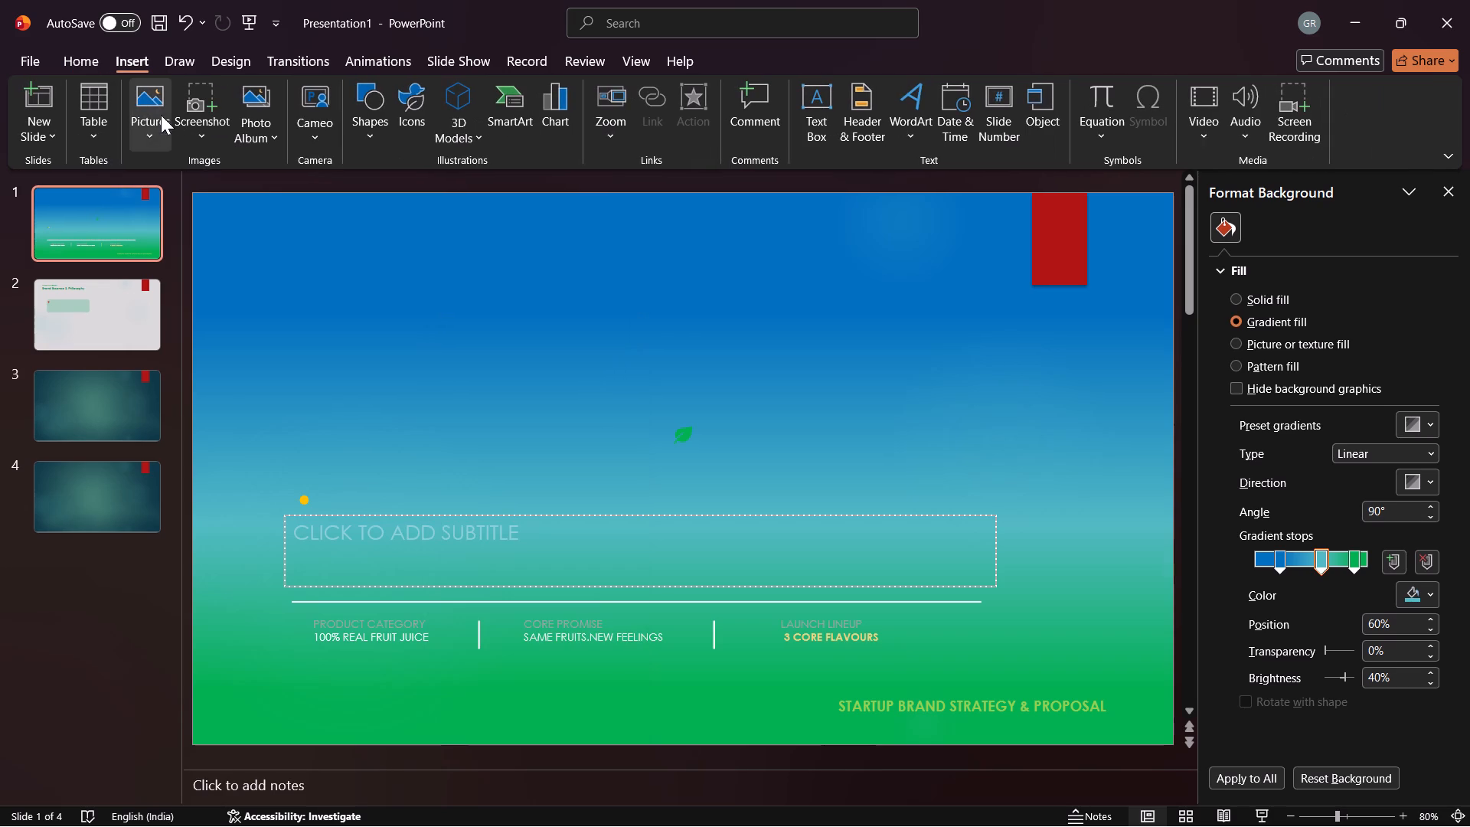
pyautogui.click(146, 116)
pyautogui.click(214, 196)
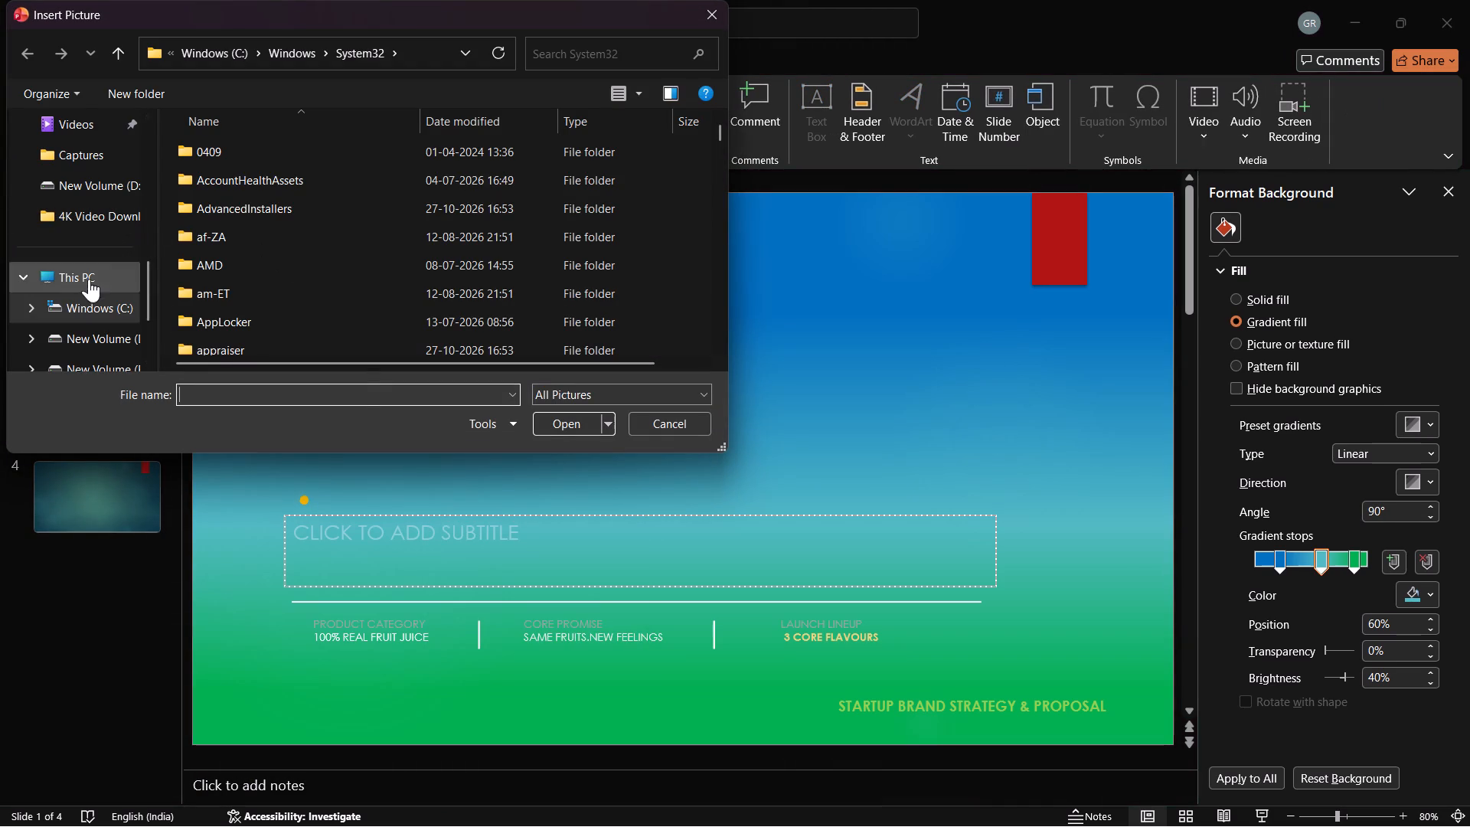
pyautogui.scroll(2, 88, 202)
pyautogui.scroll(-3, 90, 211)
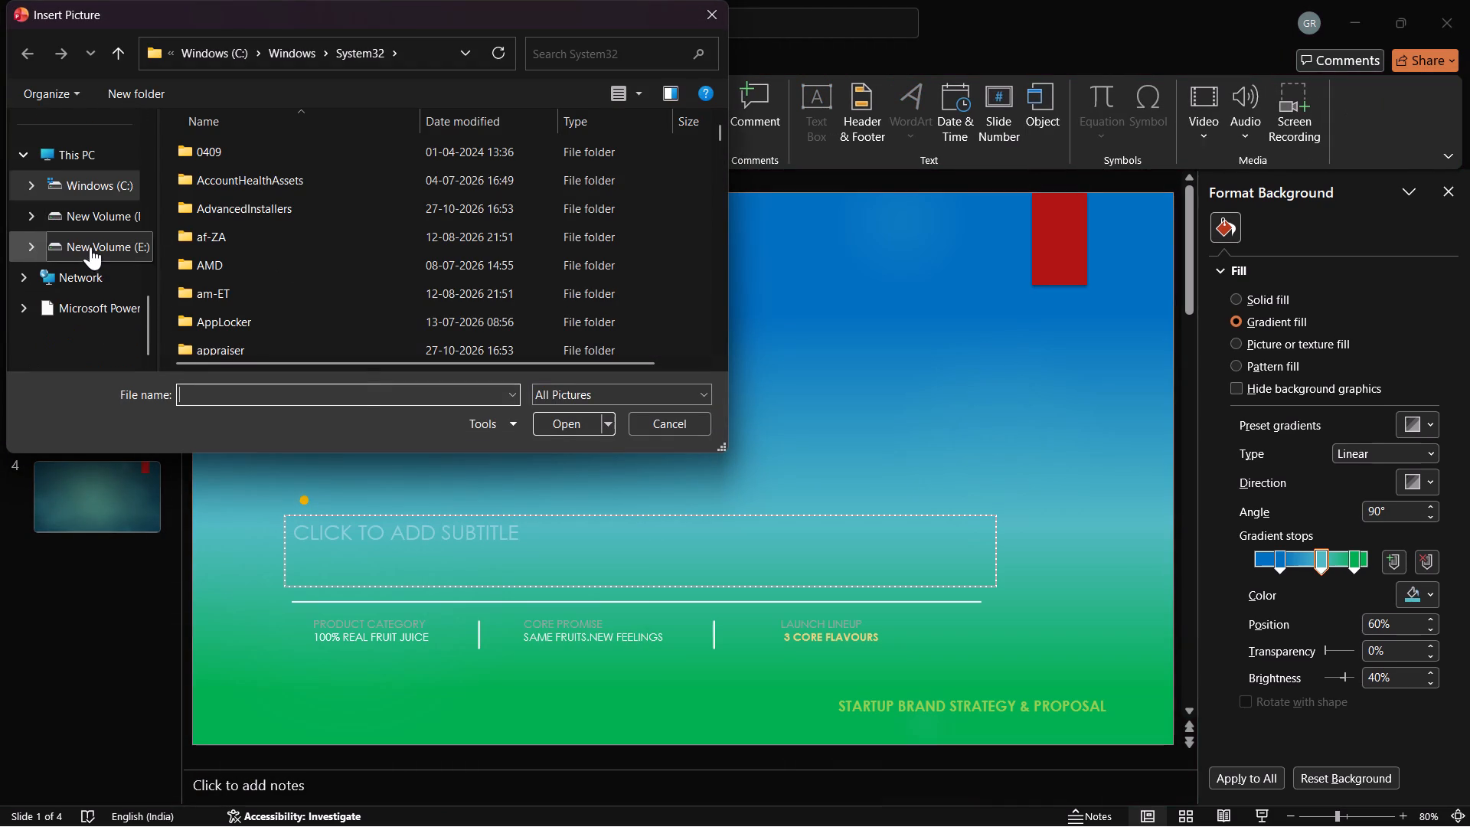
pyautogui.scroll(6, 95, 272)
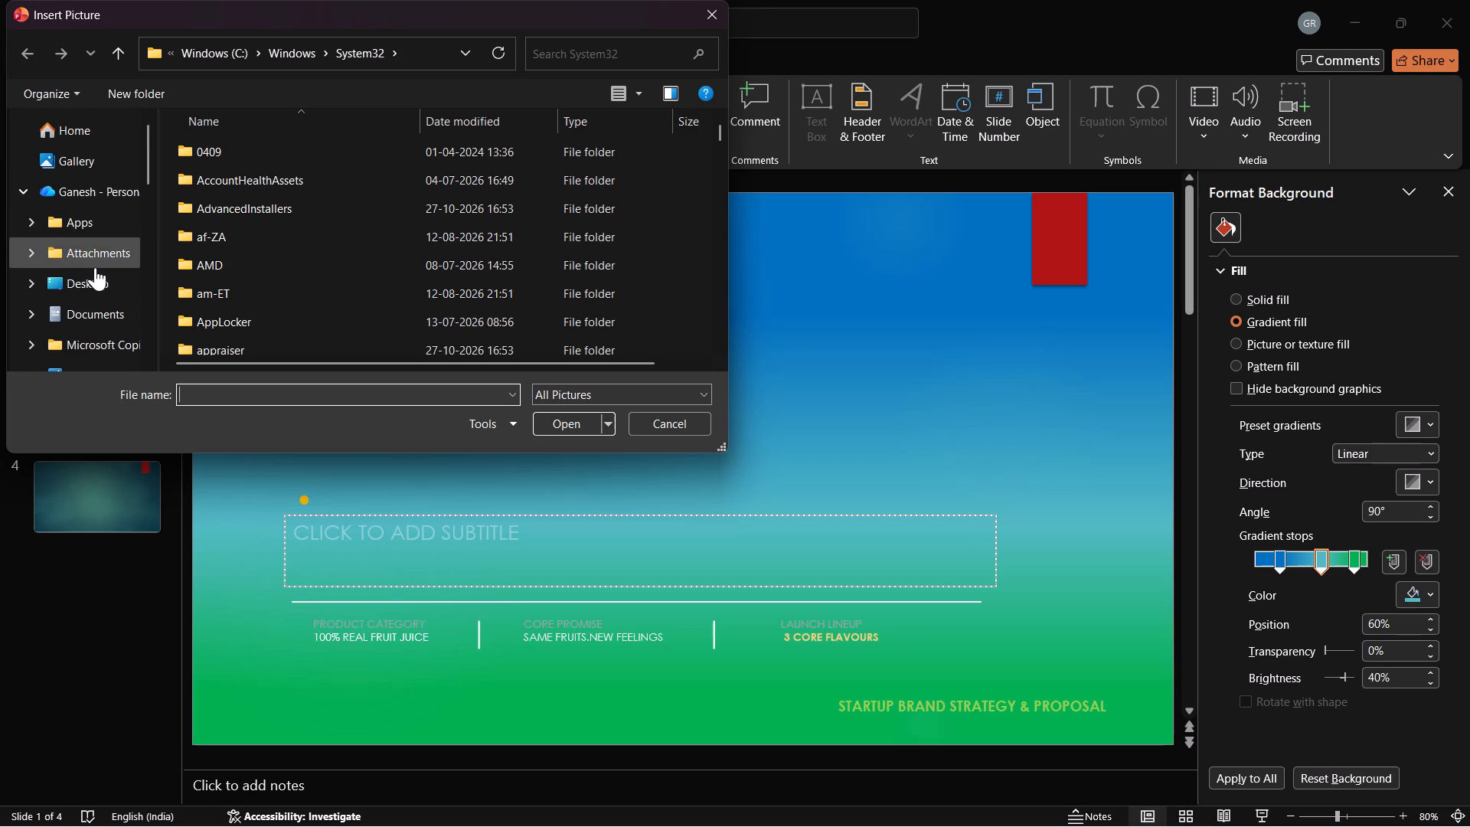
pyautogui.click(167, 52)
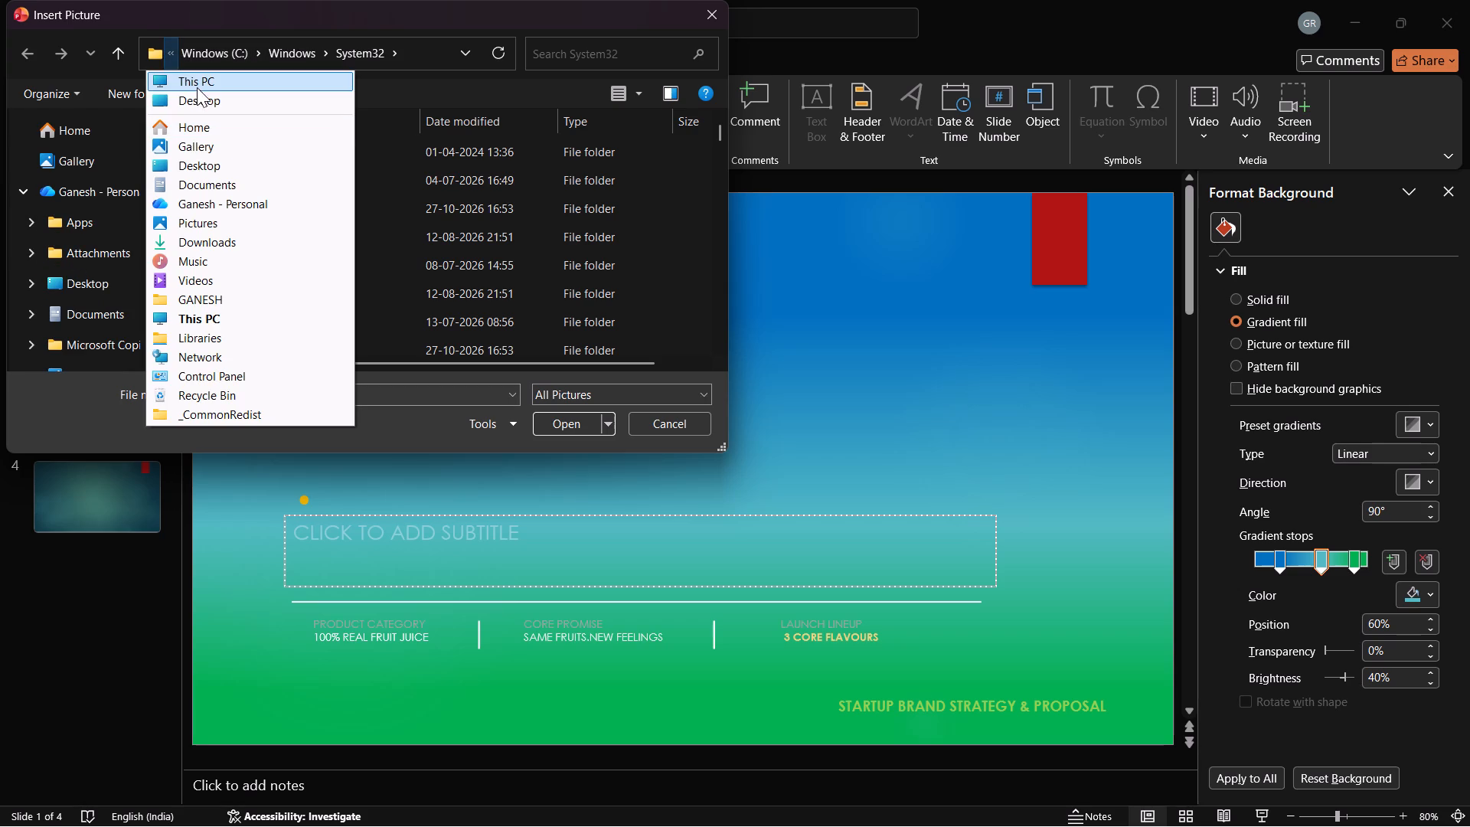
pyautogui.click(213, 240)
pyautogui.click(266, 177)
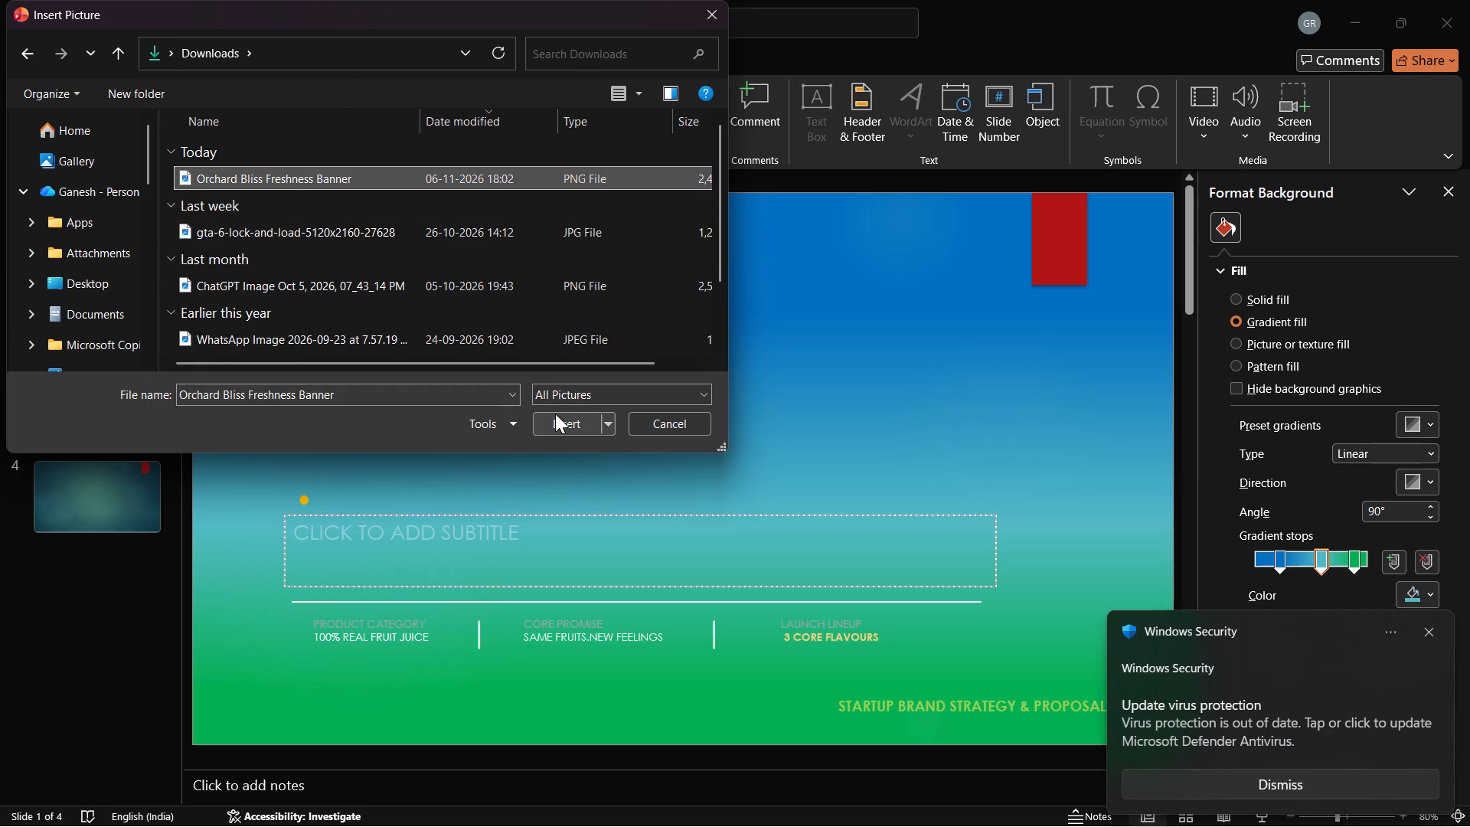
pyautogui.click(555, 413)
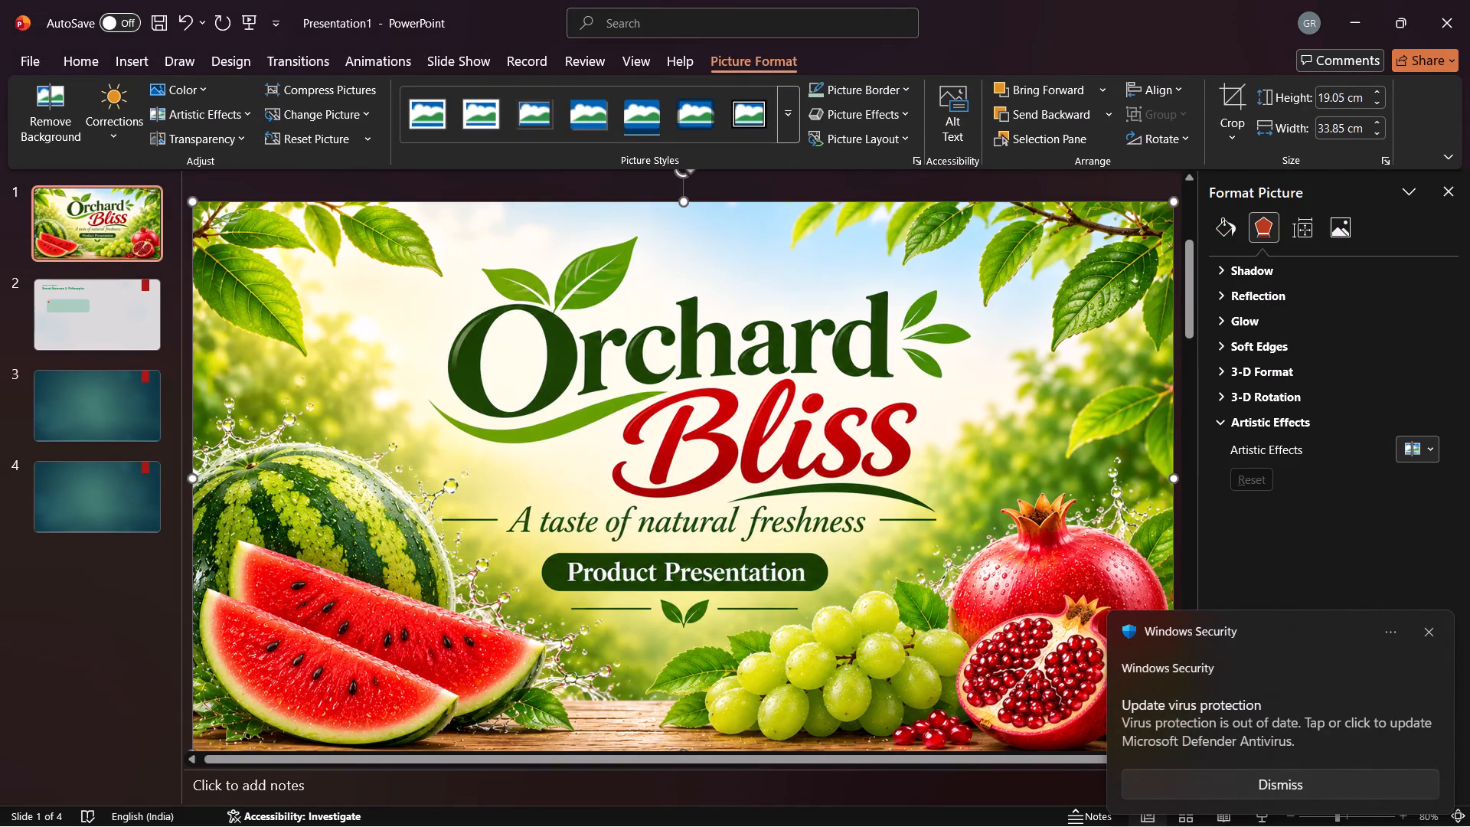
# Shrink the banner picture to about 11.47 cm high by 20.38 cm wide and place it against the slide's left edge.
pyautogui.moveTo(723, 719); pyautogui.dragTo(687, 659)
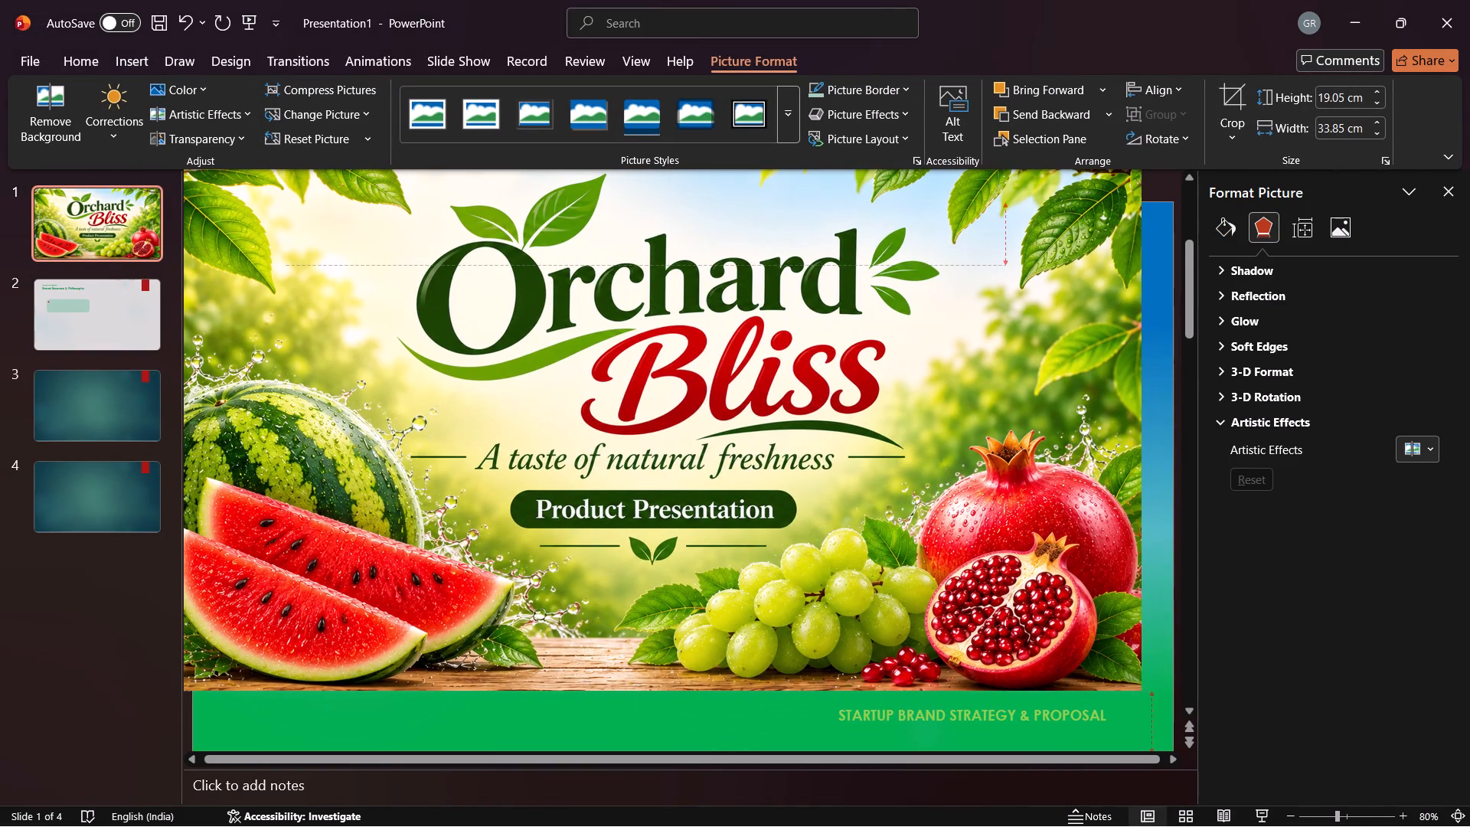
pyautogui.moveTo(687, 659); pyautogui.dragTo(685, 659)
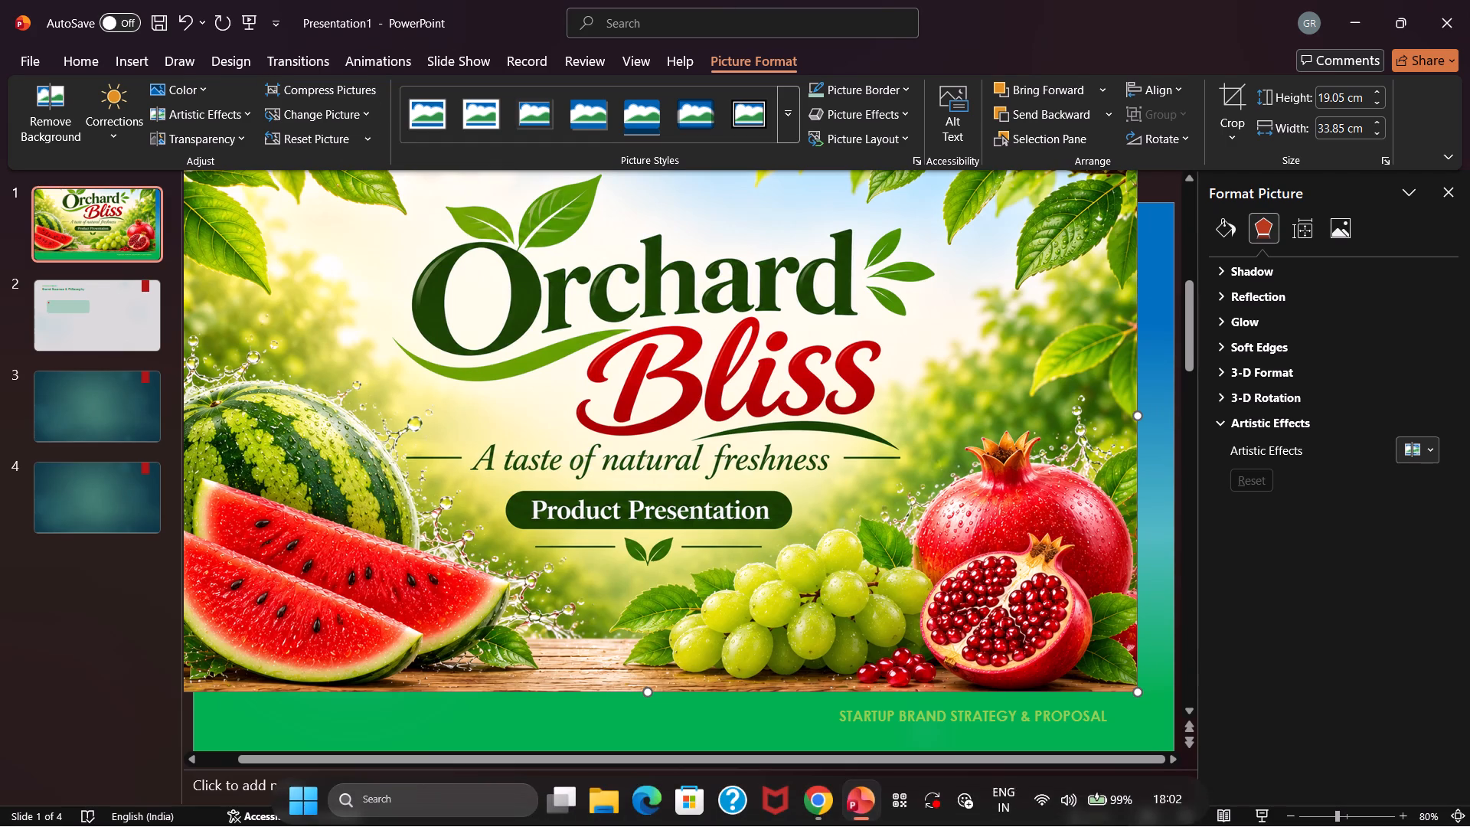
pyautogui.moveTo(1138, 691); pyautogui.dragTo(1109, 654)
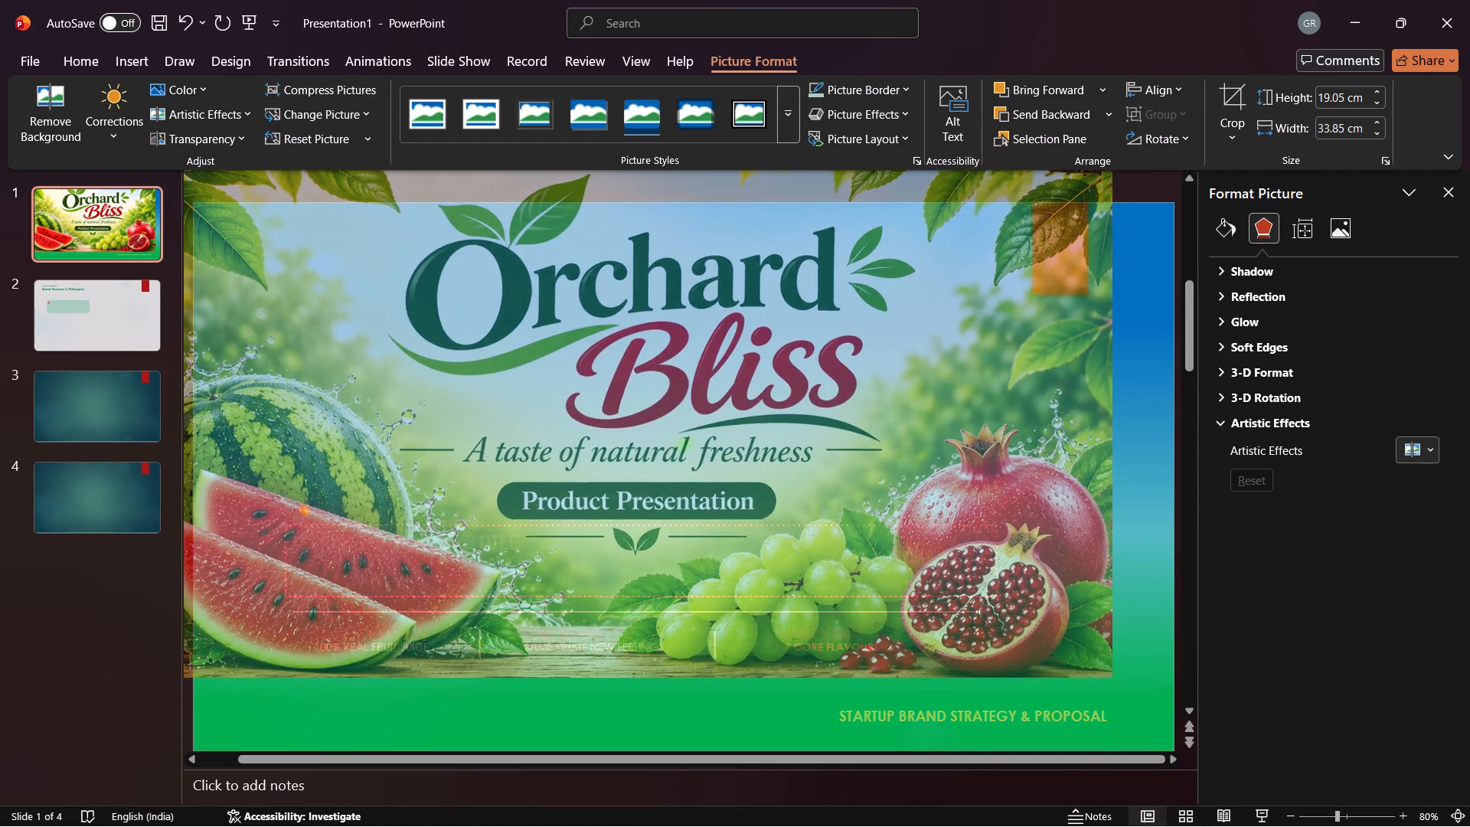
pyautogui.moveTo(1109, 654); pyautogui.dragTo(716, 472)
pyautogui.moveTo(554, 364); pyautogui.dragTo(718, 425)
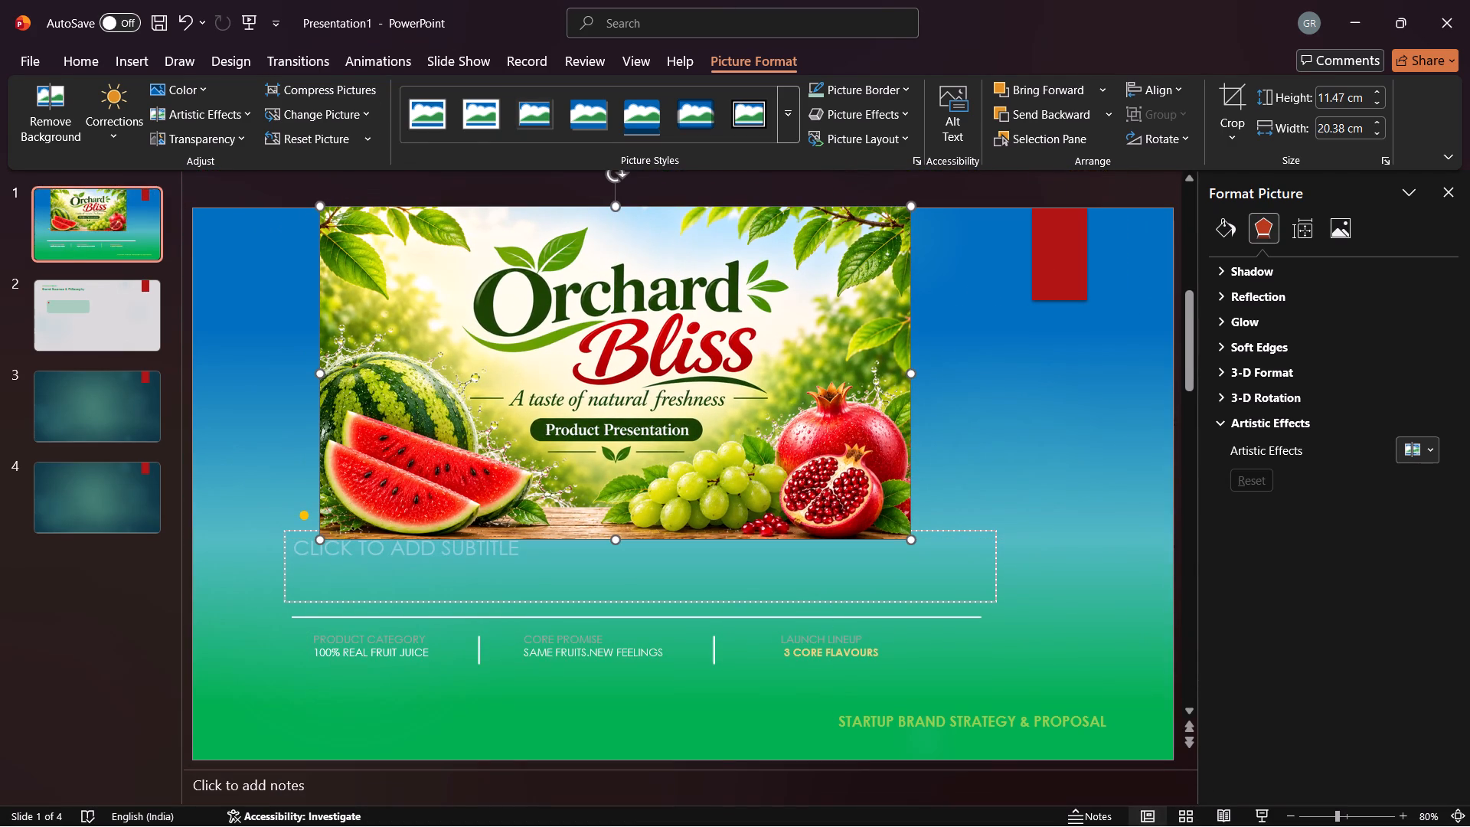
pyautogui.moveTo(792, 466); pyautogui.dragTo(812, 525)
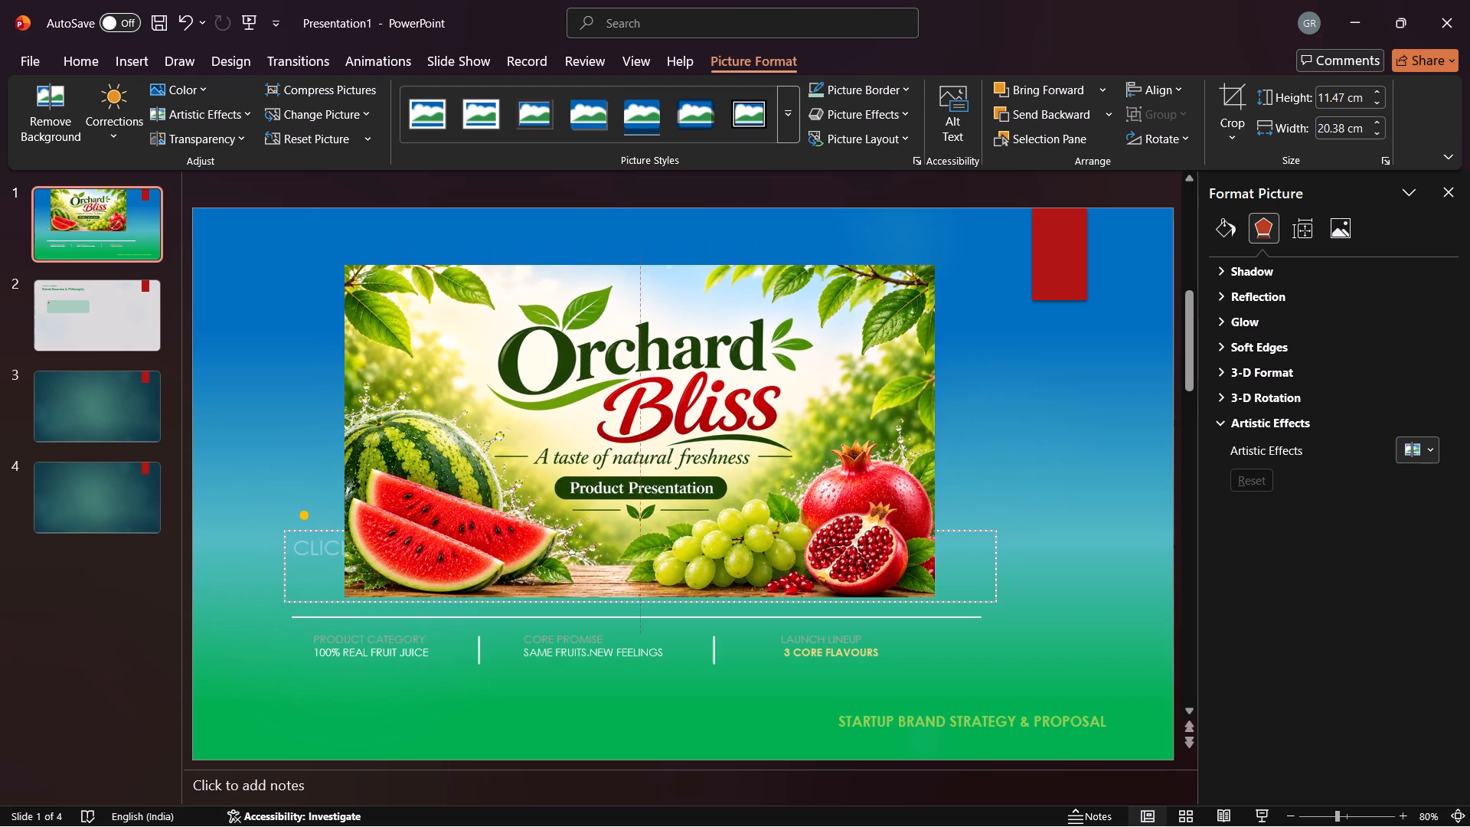
pyautogui.moveTo(812, 525); pyautogui.dragTo(678, 492)
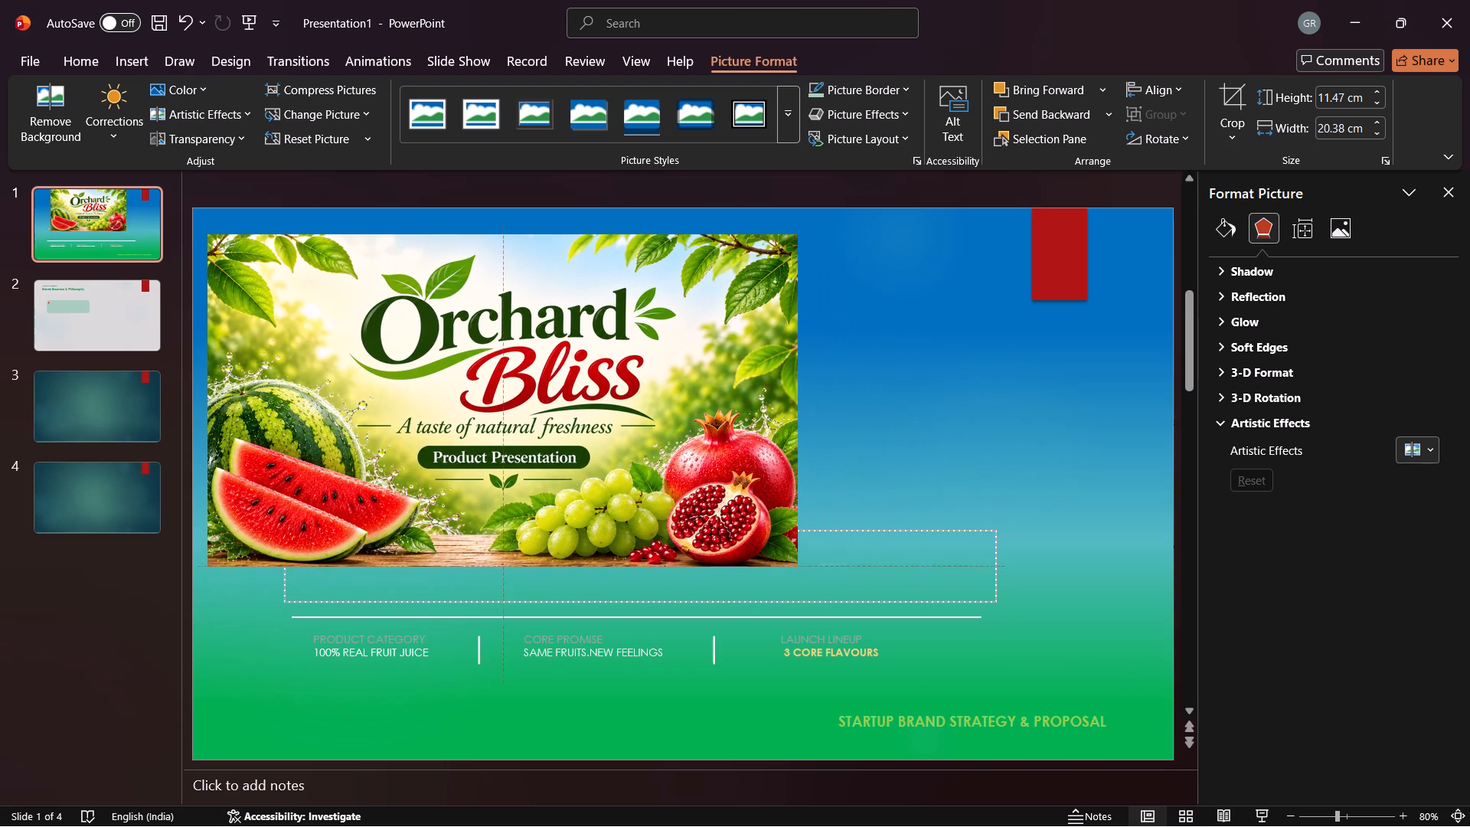
pyautogui.moveTo(678, 492); pyautogui.dragTo(684, 521)
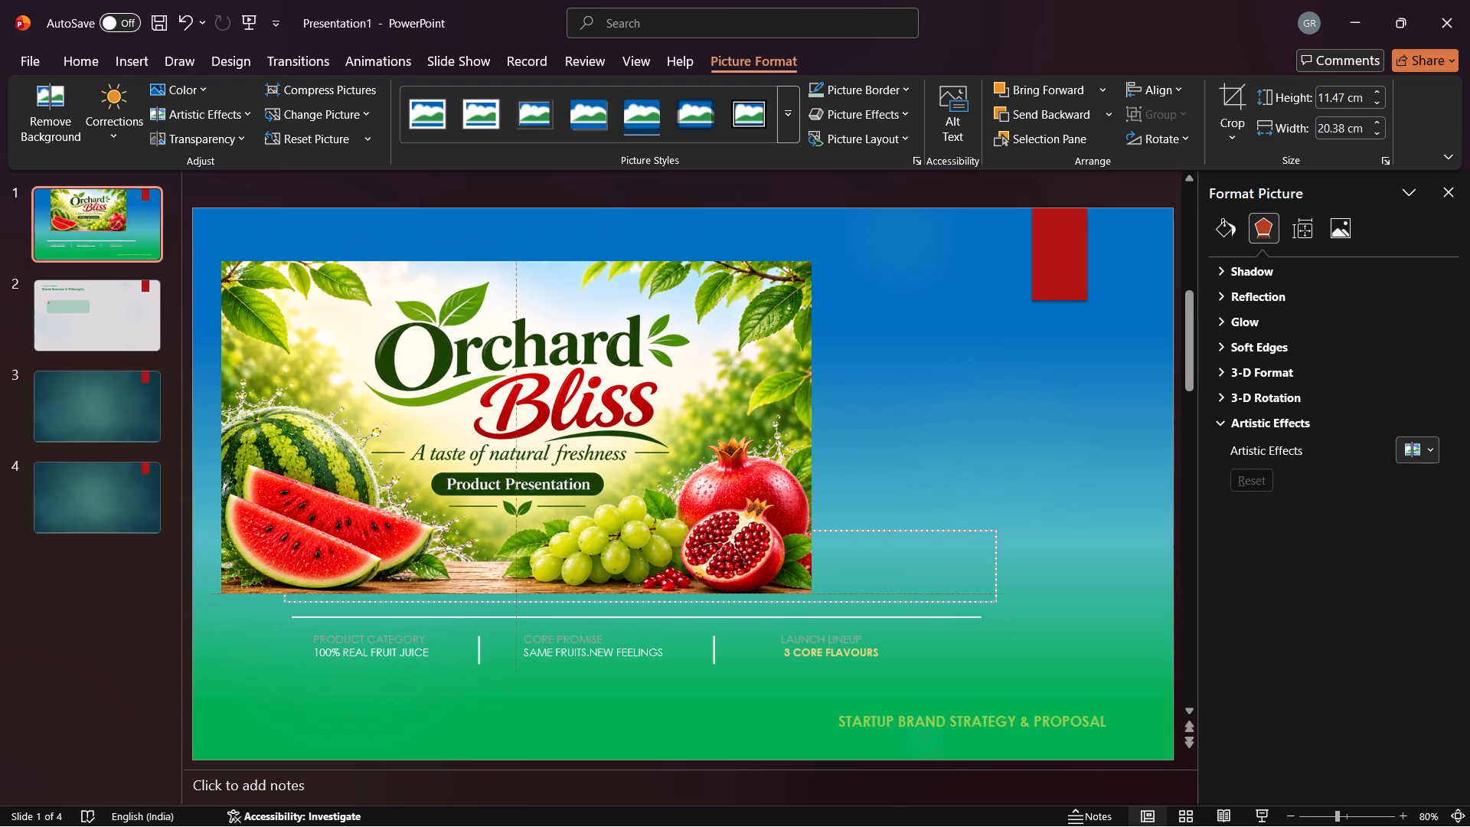
pyautogui.moveTo(684, 521); pyautogui.dragTo(665, 517)
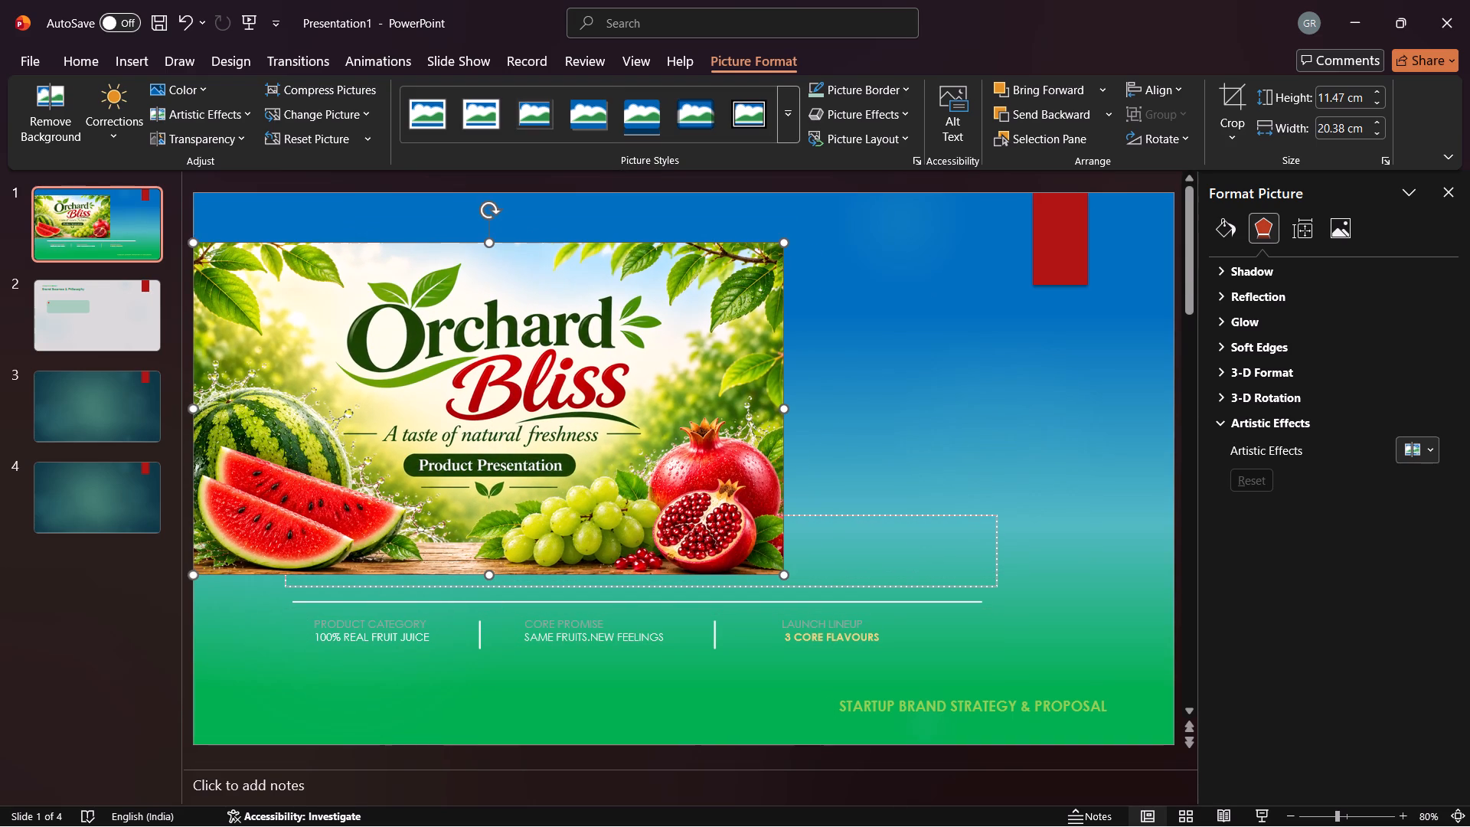
# Stretch the banner picture to the full slide width, about 33.87 cm, and extend its bottom edge to the white horizontal line.
pyautogui.moveTo(785, 409); pyautogui.dragTo(1127, 448)
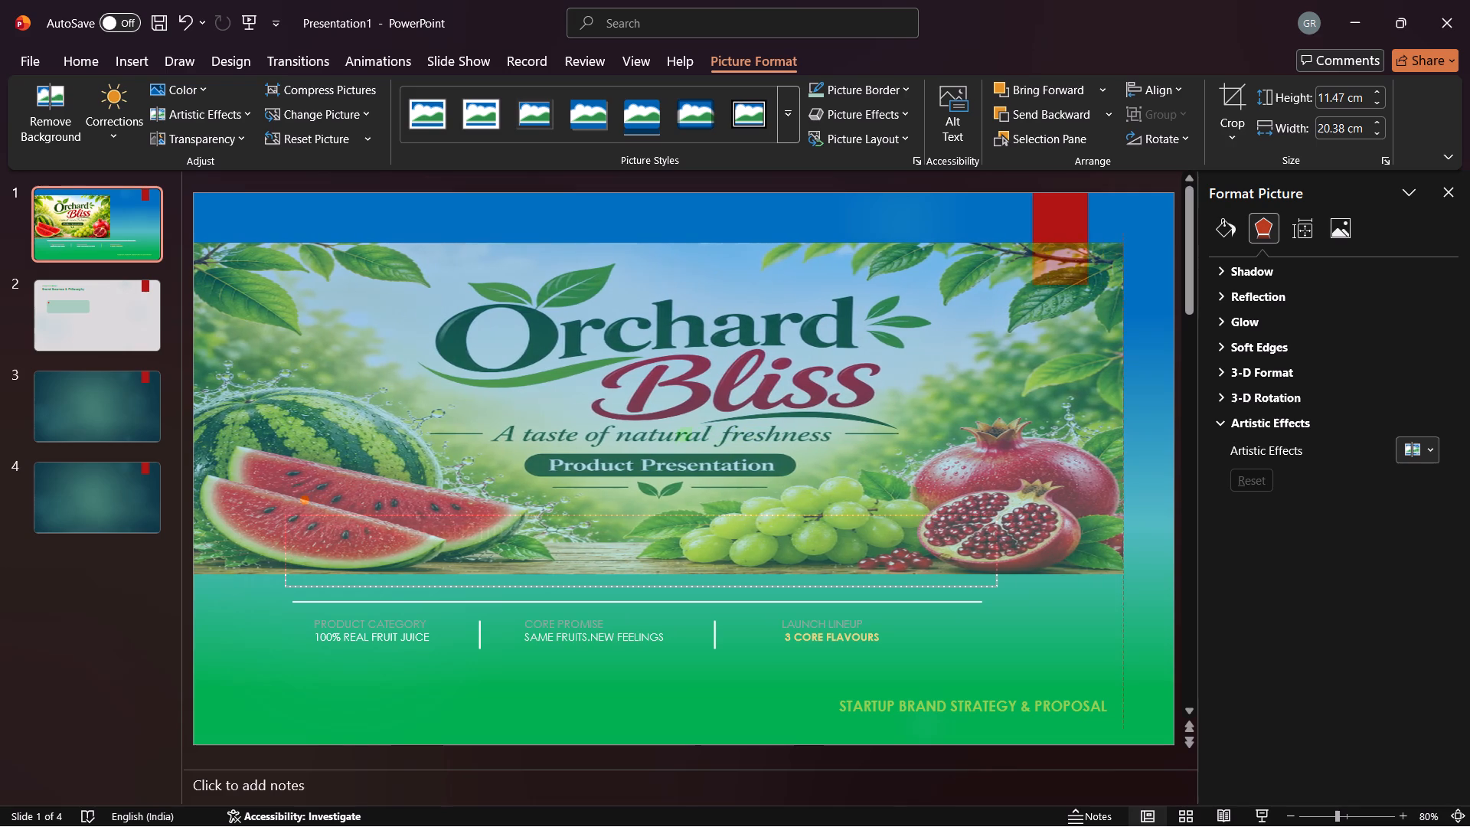
pyautogui.moveTo(1127, 448); pyautogui.dragTo(1165, 453)
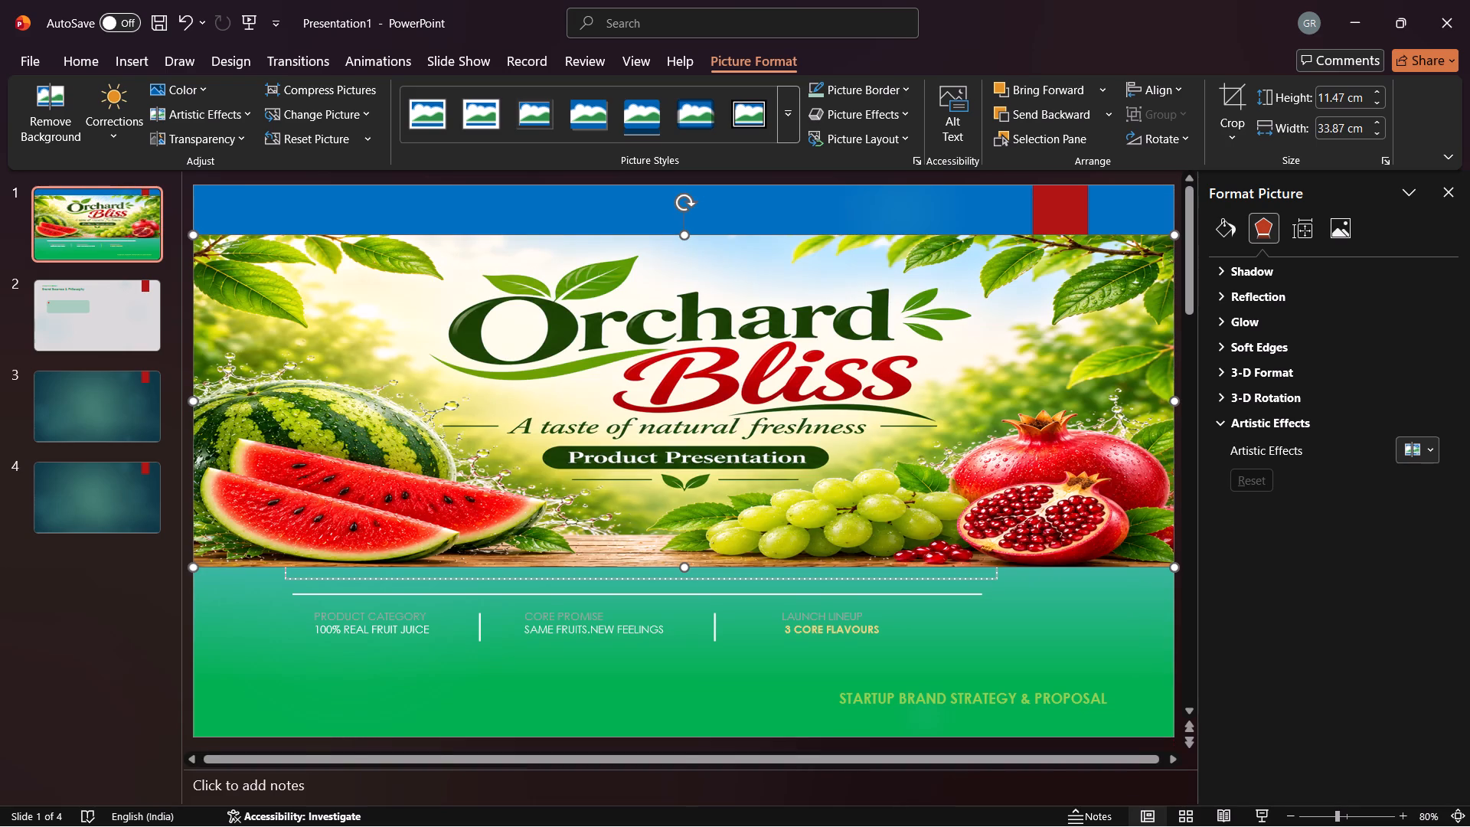
pyautogui.moveTo(685, 567); pyautogui.dragTo(688, 593)
pyautogui.click(652, 597)
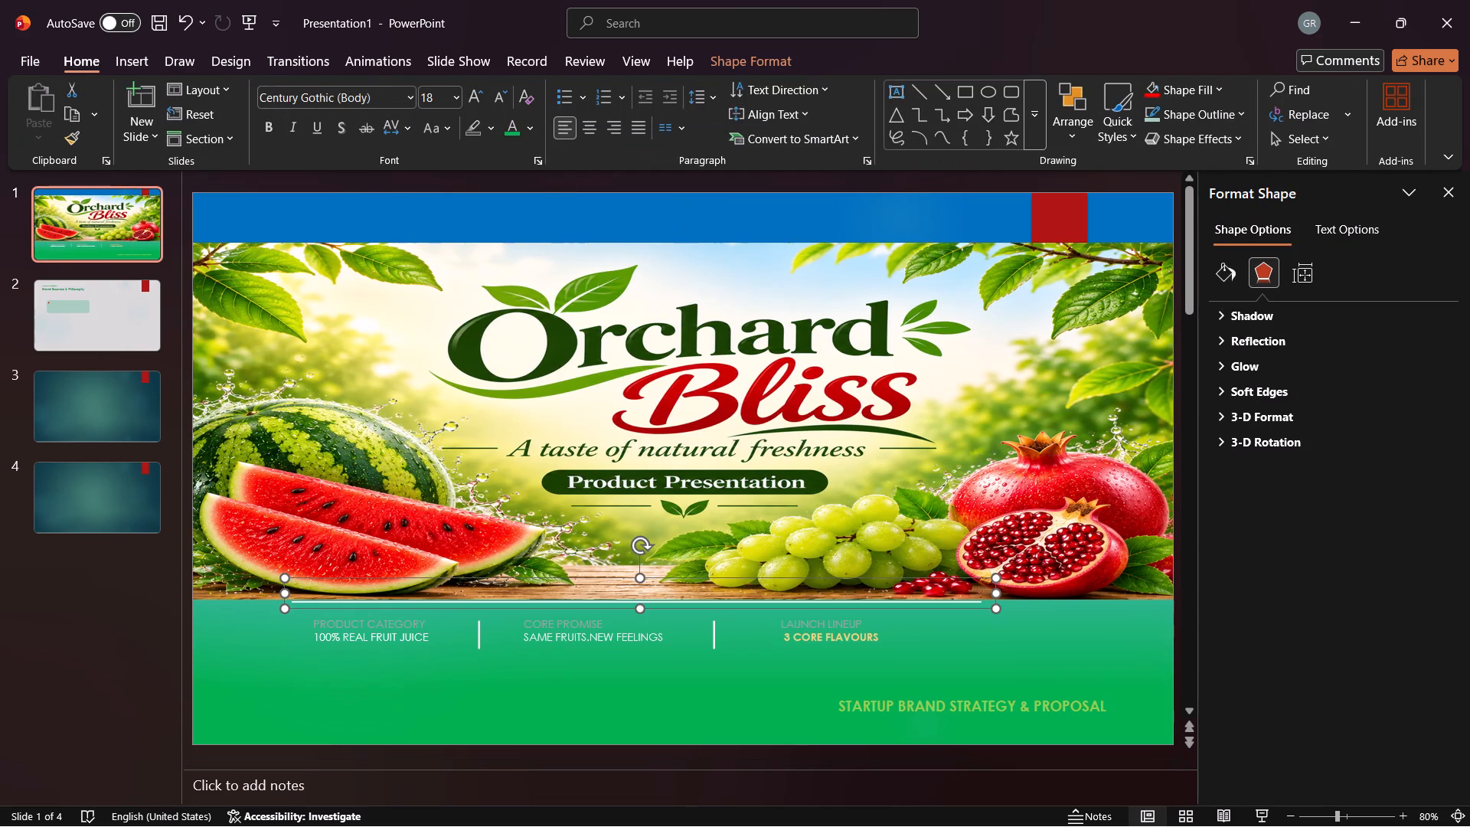
# Move the banner picture up to the slide's top edge and stretch its bottom edge down to just above the white horizontal line.
pyautogui.moveTo(648, 596); pyautogui.dragTo(654, 583)
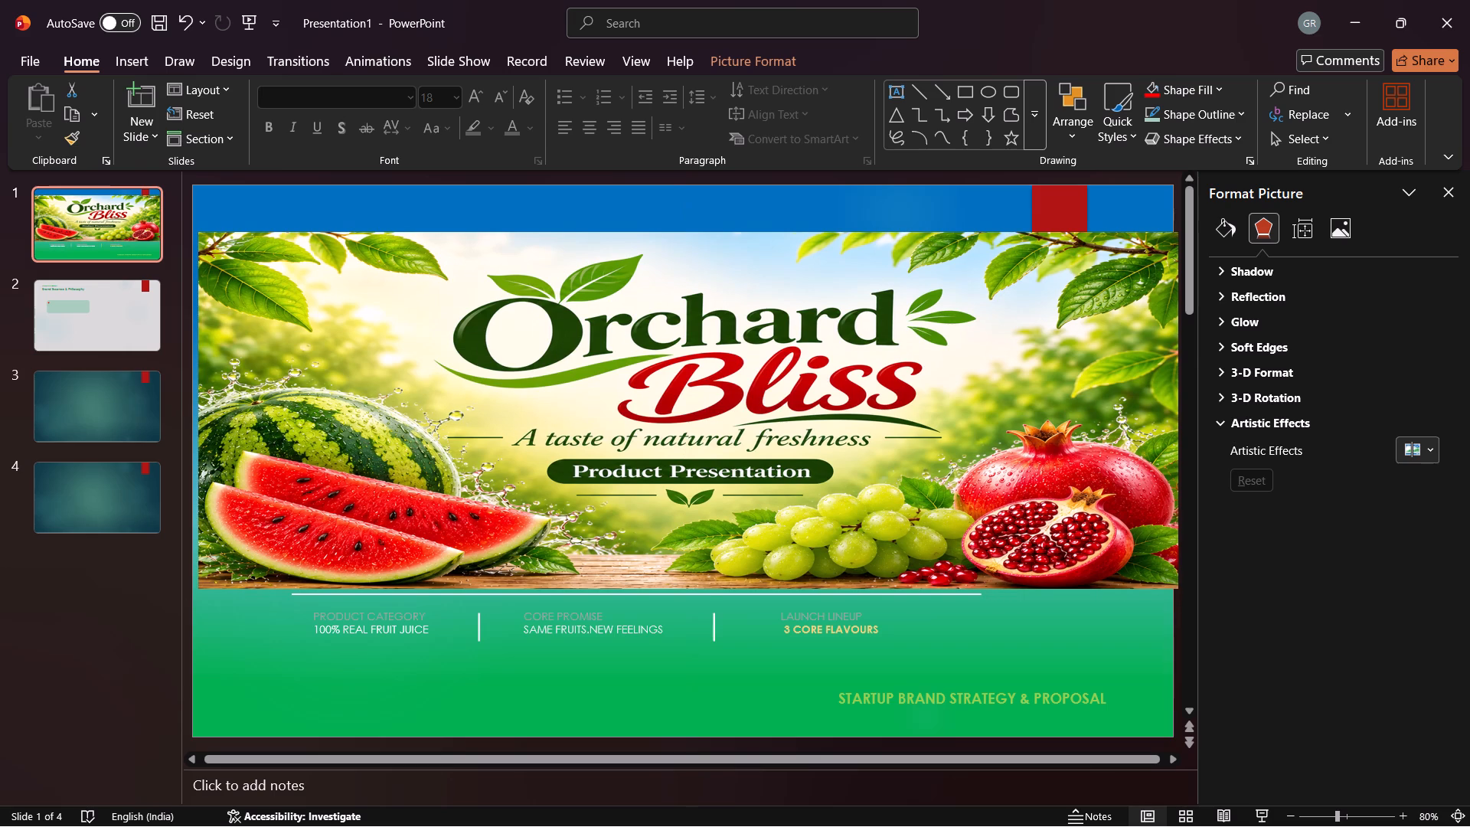
pyautogui.moveTo(654, 583); pyautogui.dragTo(653, 551)
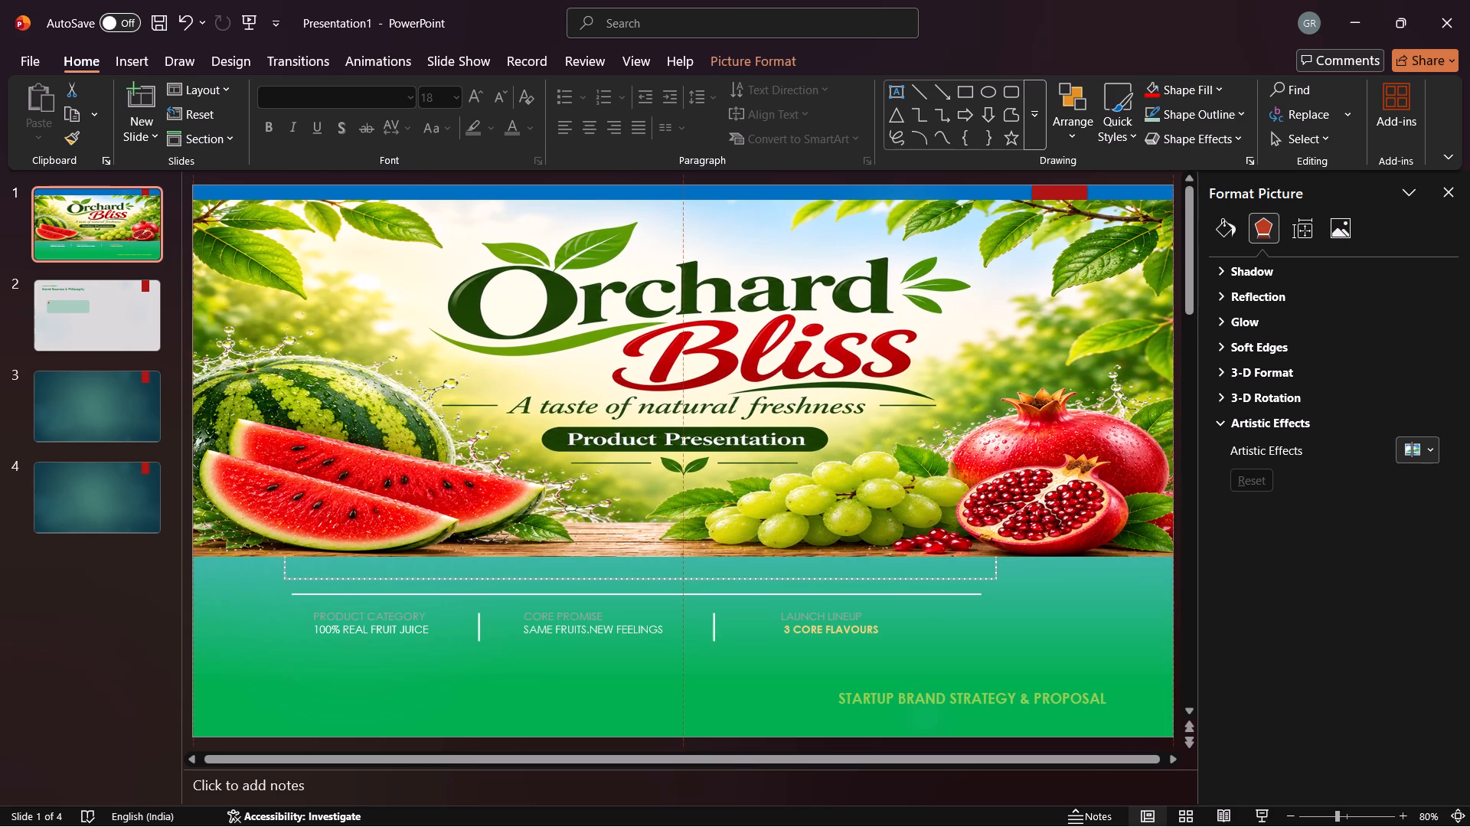
pyautogui.moveTo(653, 551); pyautogui.dragTo(653, 536)
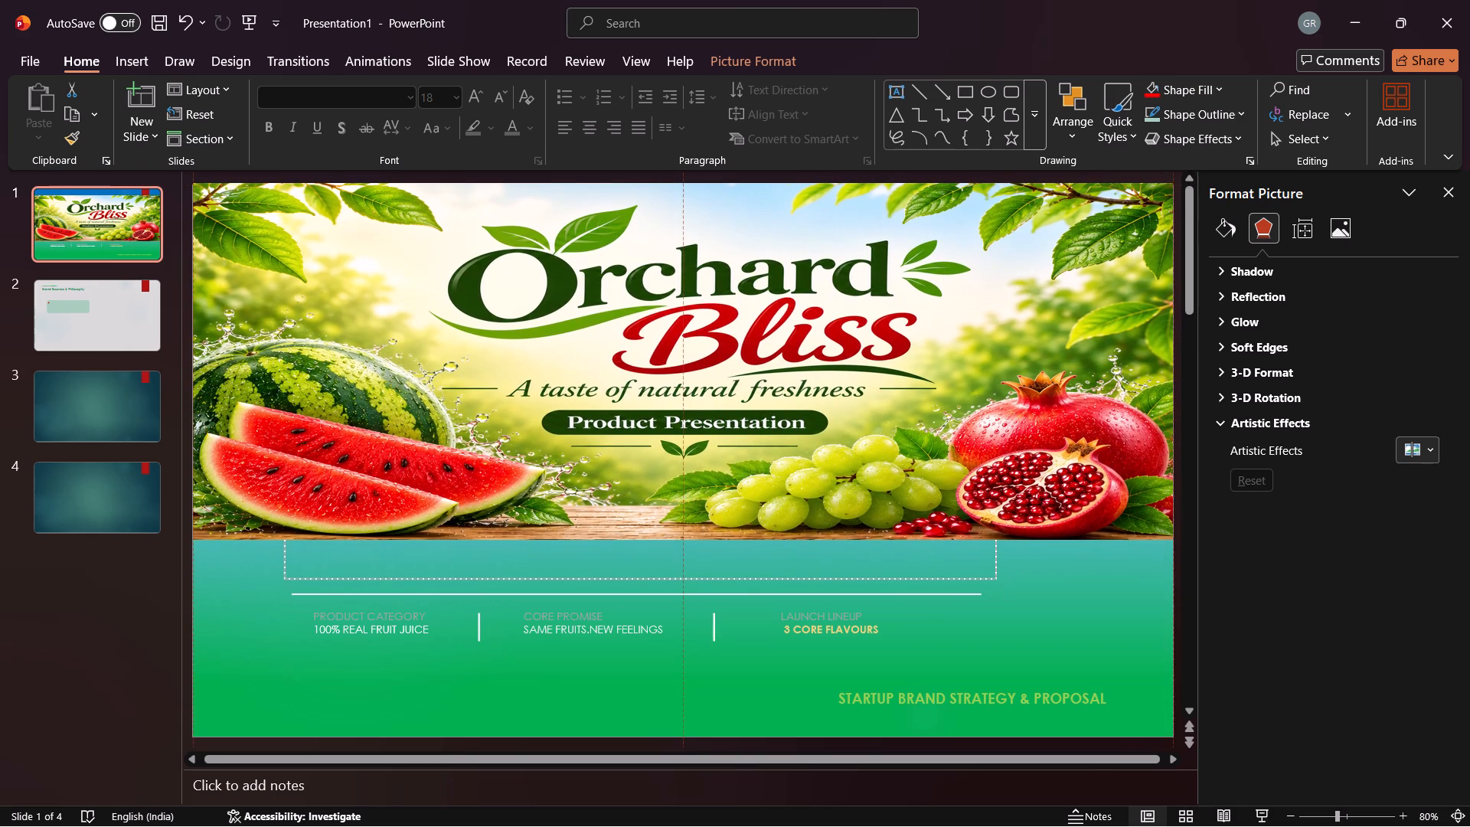
pyautogui.moveTo(653, 536); pyautogui.dragTo(652, 536)
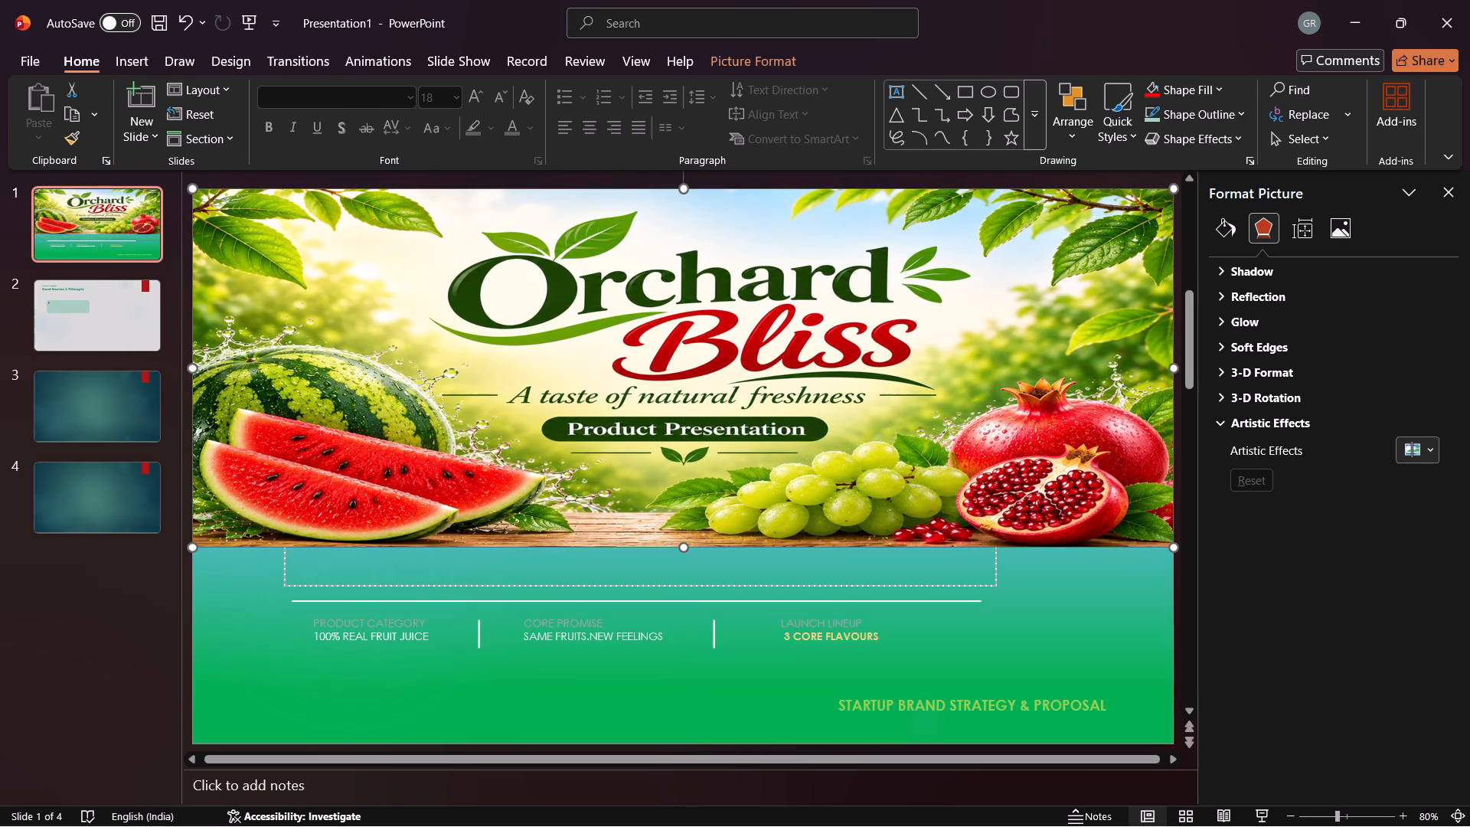
pyautogui.moveTo(687, 547); pyautogui.dragTo(694, 583)
pyautogui.click(1037, 621)
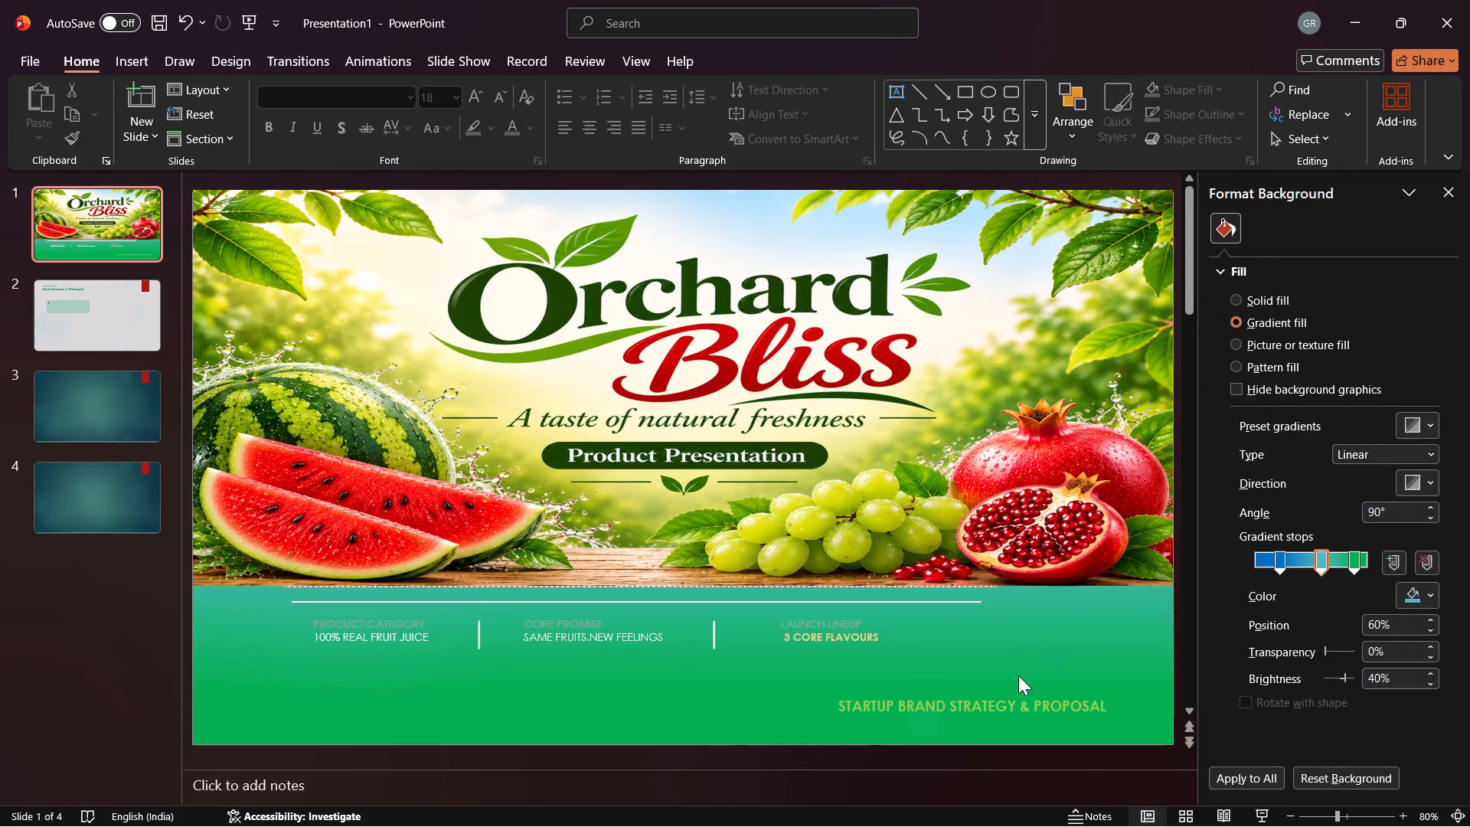
# Move the "PRODUCT CATEGORY" and "CORE PROMISE" text boxes down near the slide's bottom edge, keeping them side by side.
pyautogui.click(458, 628)
pyautogui.click(401, 625)
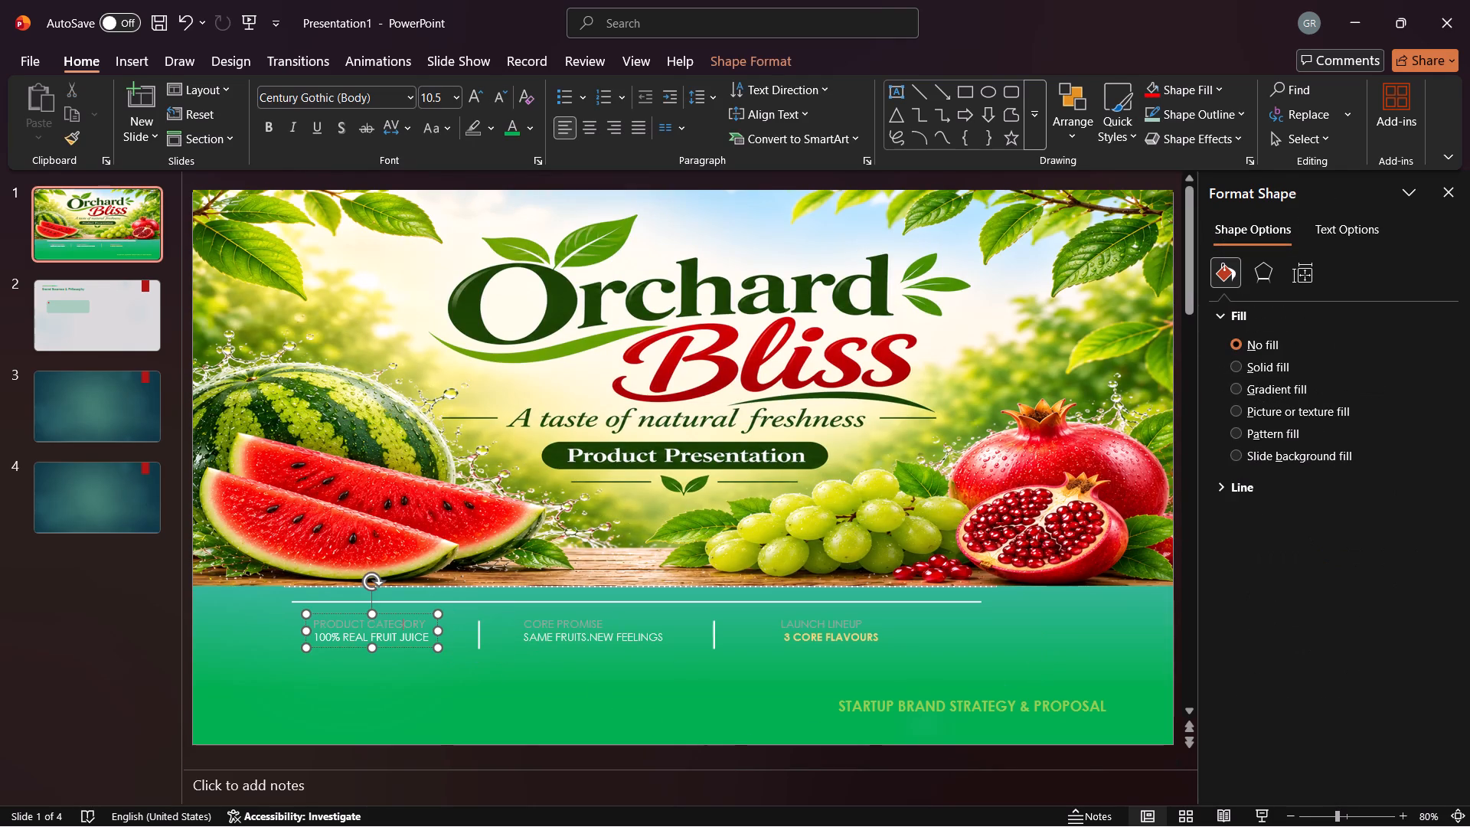
pyautogui.moveTo(395, 616); pyautogui.dragTo(388, 649)
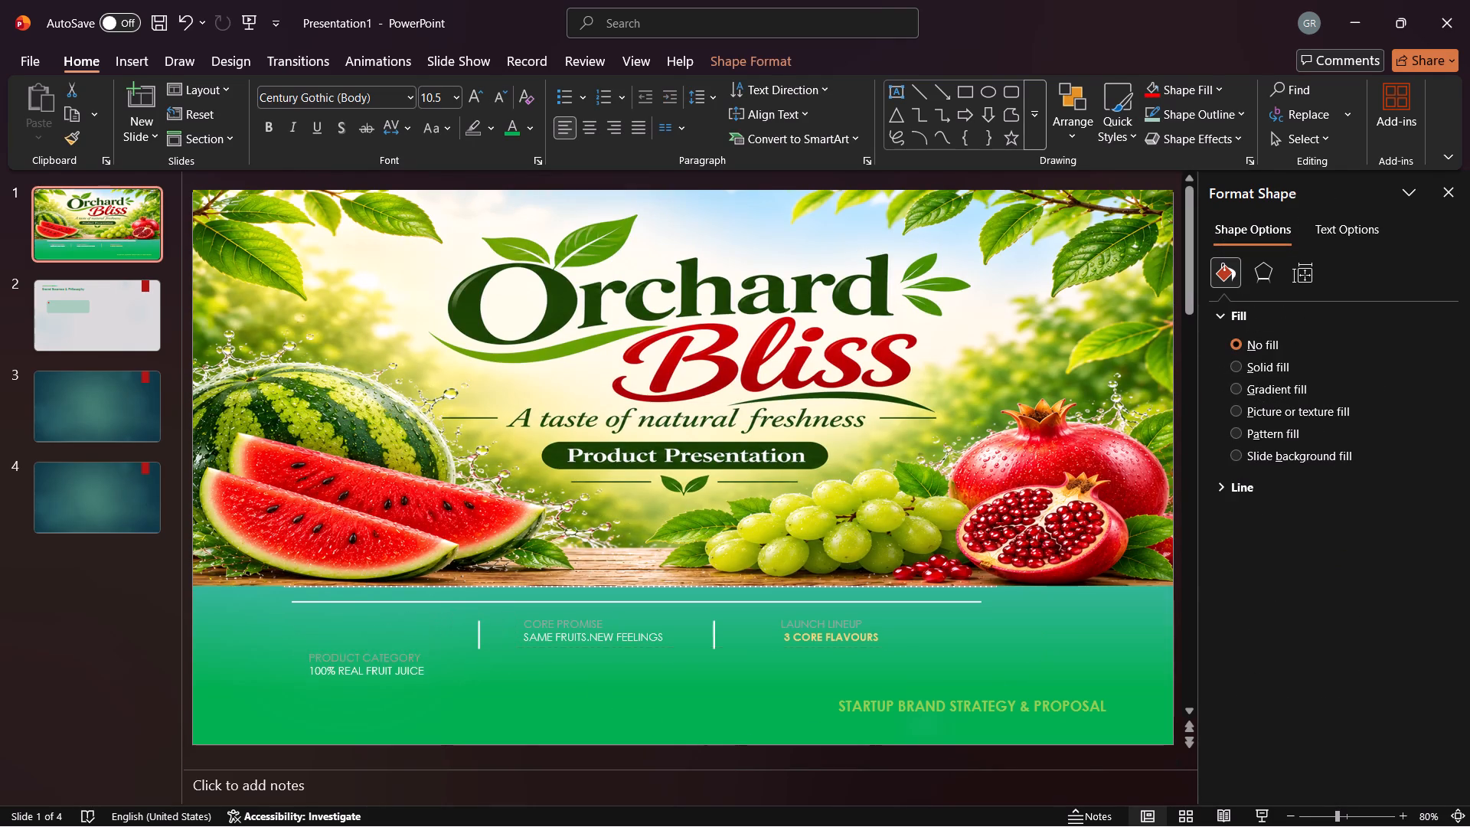
pyautogui.moveTo(388, 649); pyautogui.dragTo(383, 698)
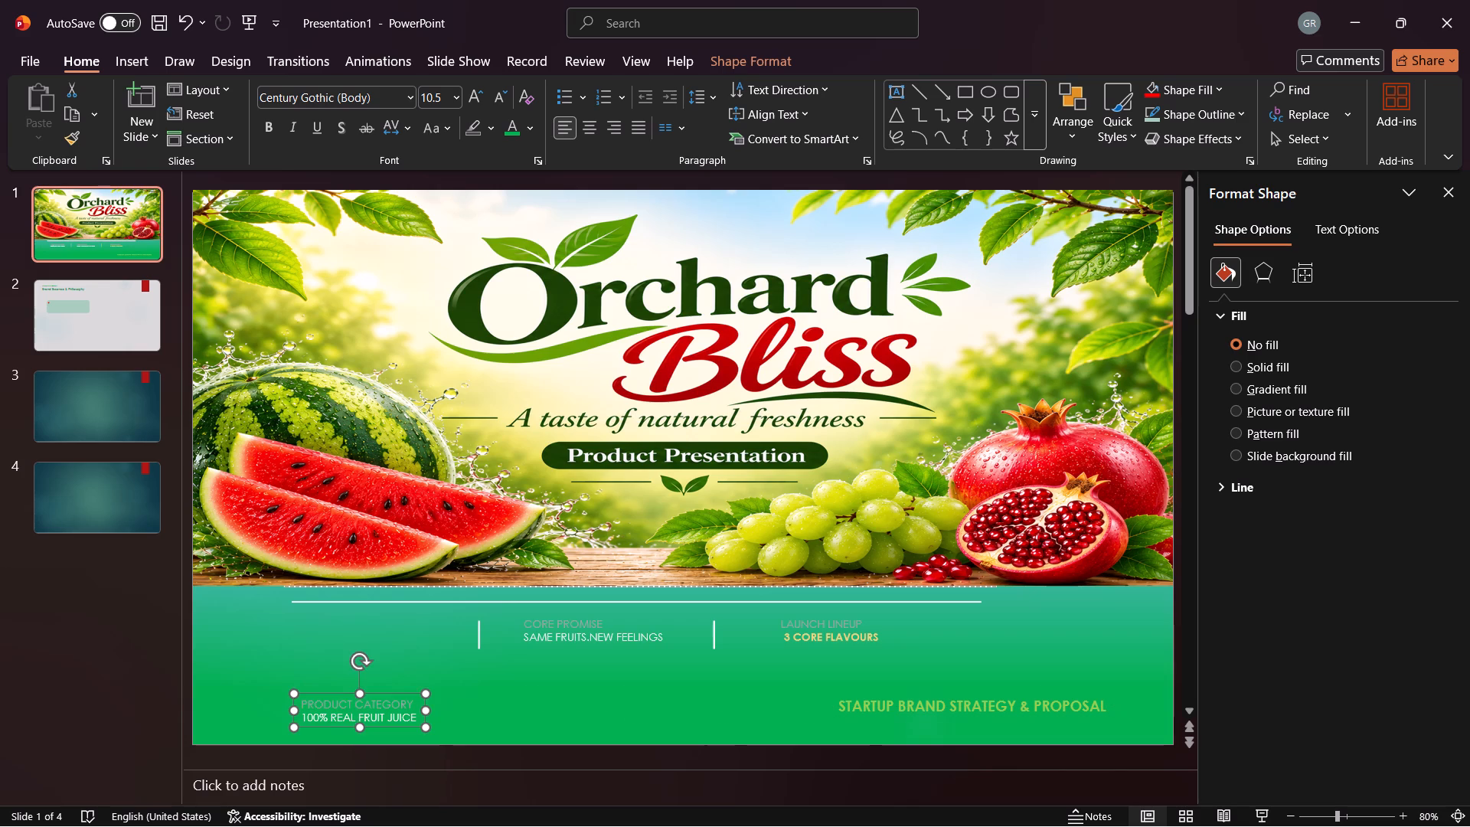
pyautogui.click(594, 633)
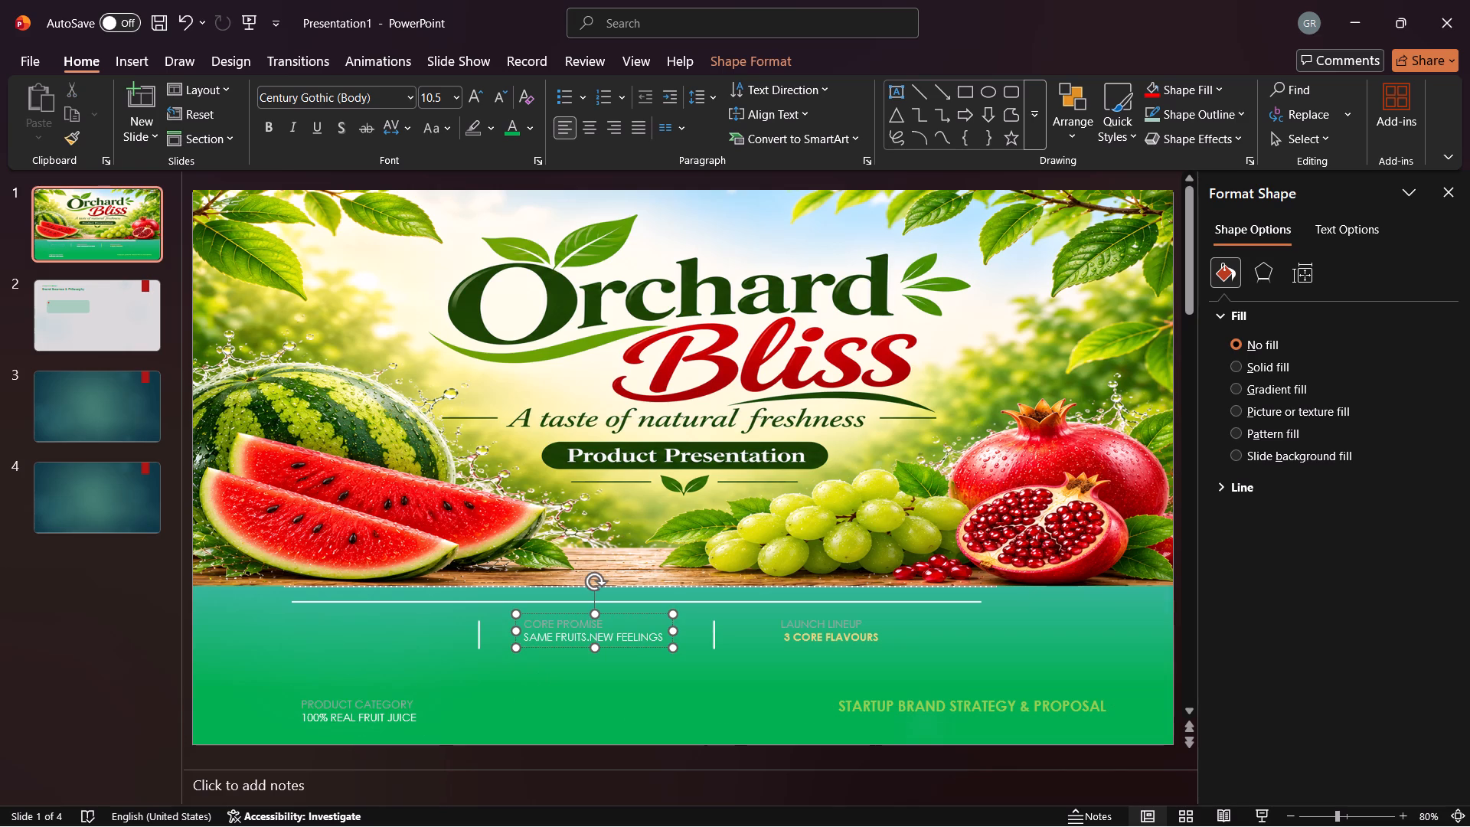
pyautogui.moveTo(612, 615); pyautogui.dragTo(615, 692)
# Move the two vertical divider lines down to flank the "CORE PROMISE" text box near the slide's bottom edge.
pyautogui.click(481, 634)
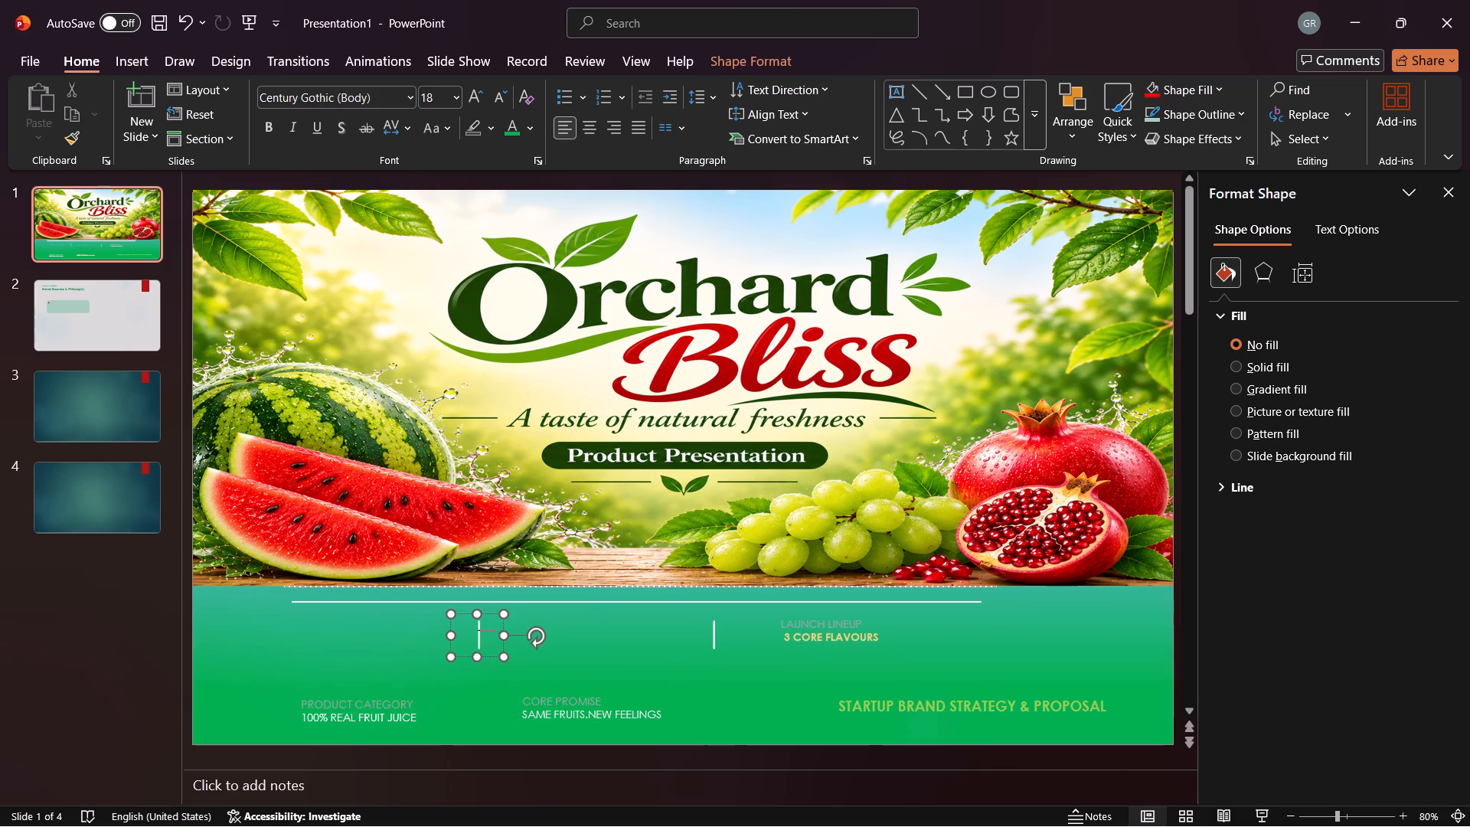
pyautogui.moveTo(493, 617); pyautogui.dragTo(485, 697)
pyautogui.click(718, 636)
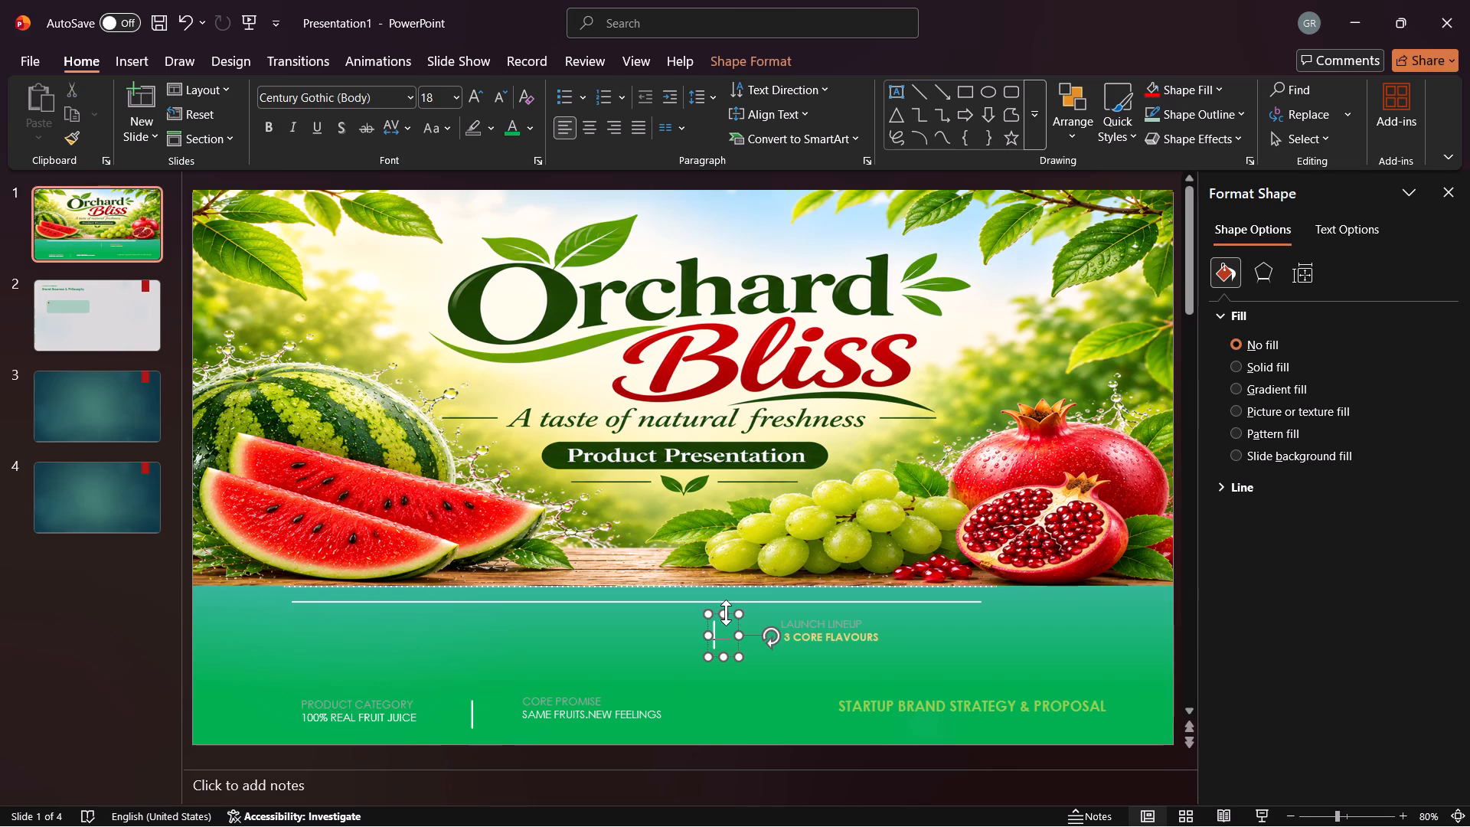
pyautogui.moveTo(729, 614); pyautogui.dragTo(728, 687)
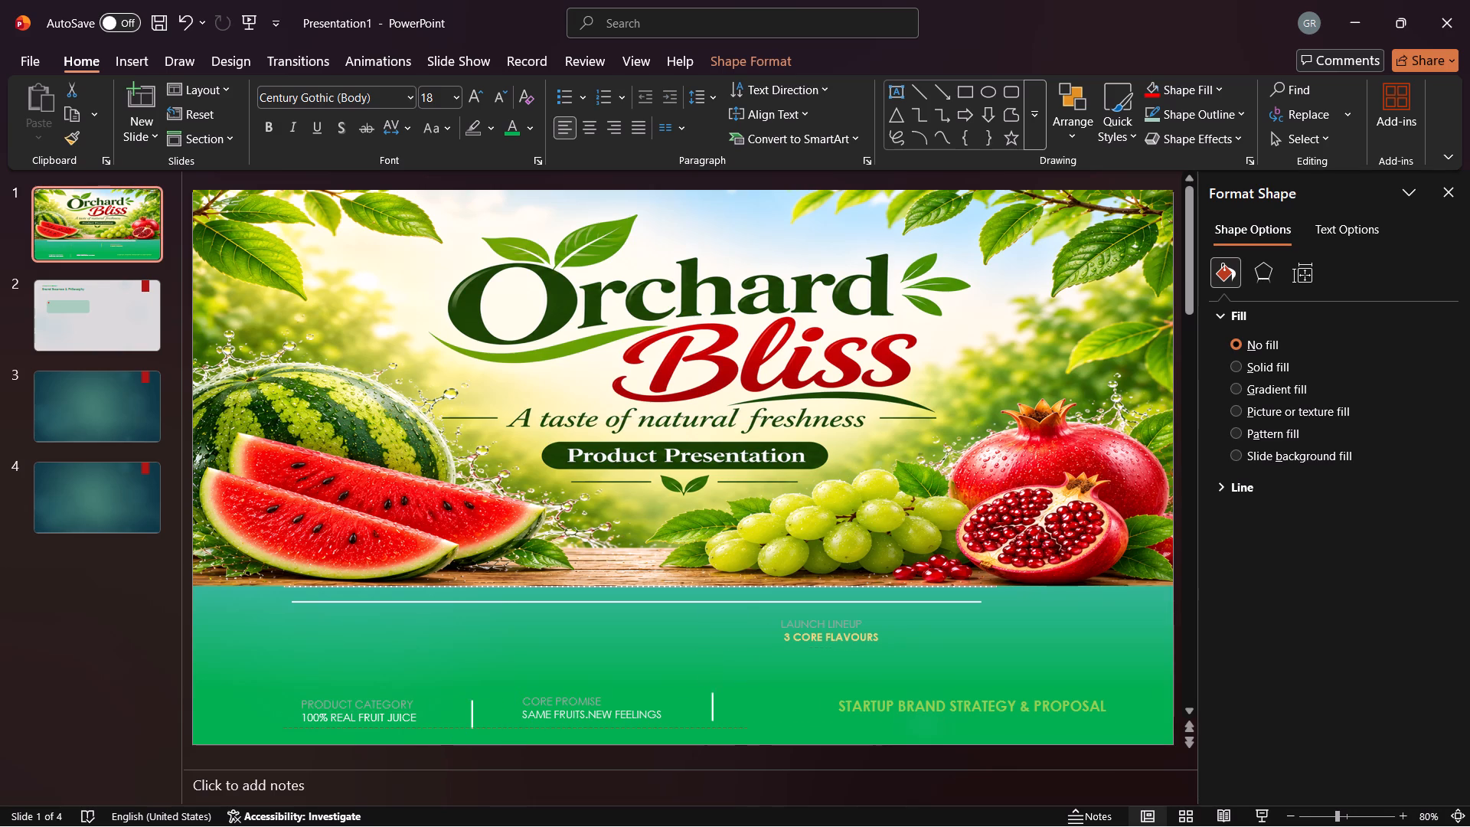
pyautogui.moveTo(728, 687); pyautogui.dragTo(730, 692)
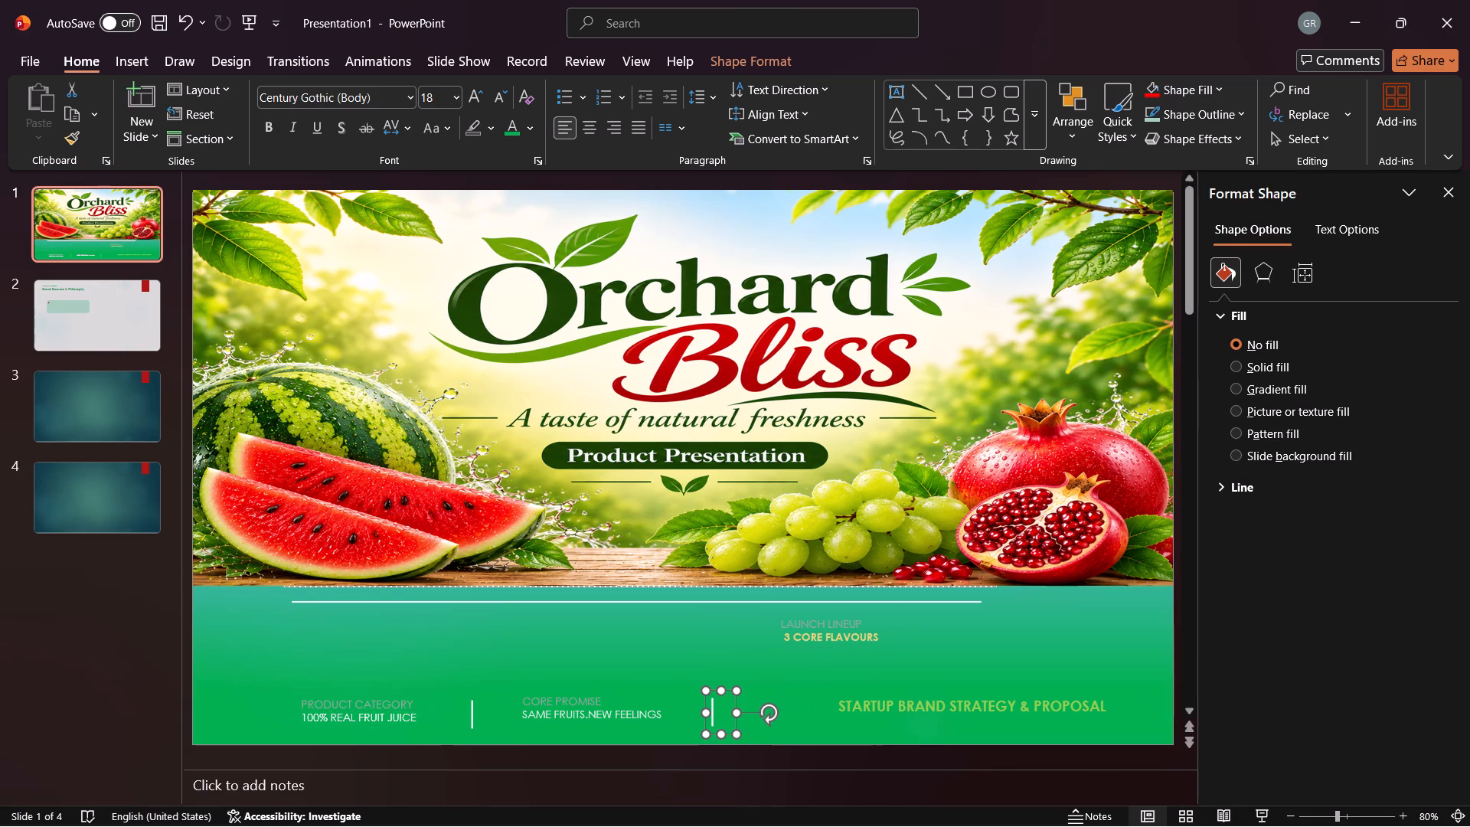
# Move the "STARTUP BRAND STRATEGY & PROPOSAL" text box up to the right side of the slide, beside the launch lineup text.
pyautogui.click(835, 621)
pyautogui.click(920, 701)
pyautogui.click(920, 698)
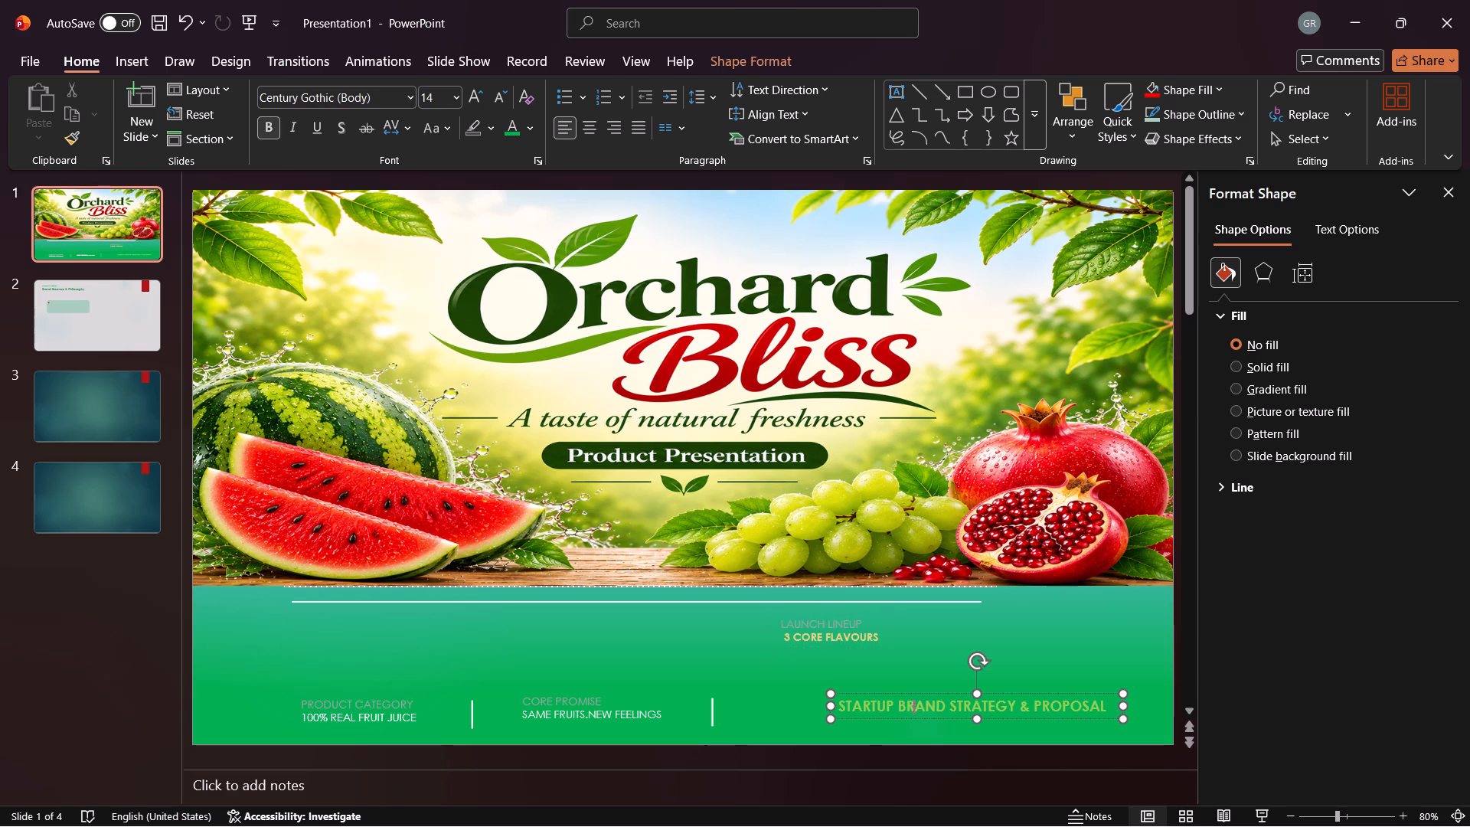
pyautogui.click(960, 701)
pyautogui.moveTo(939, 695); pyautogui.dragTo(990, 629)
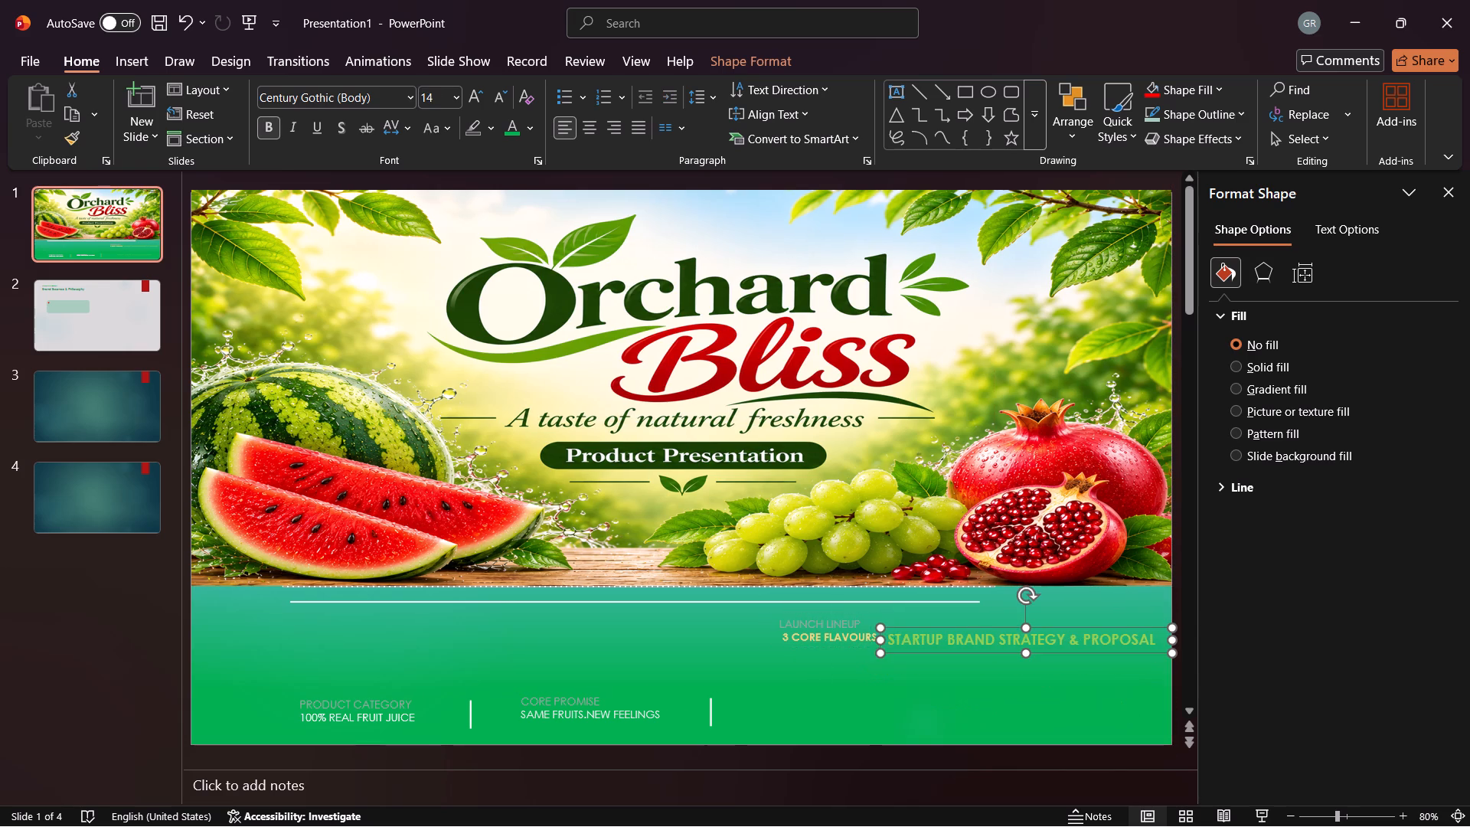
# Move the "LAUNCH LINEUP" text box down beside the second vertical divider, in line with the other product details near the slide's bottom edge.
pyautogui.click(835, 636)
pyautogui.moveTo(801, 612); pyautogui.dragTo(801, 656)
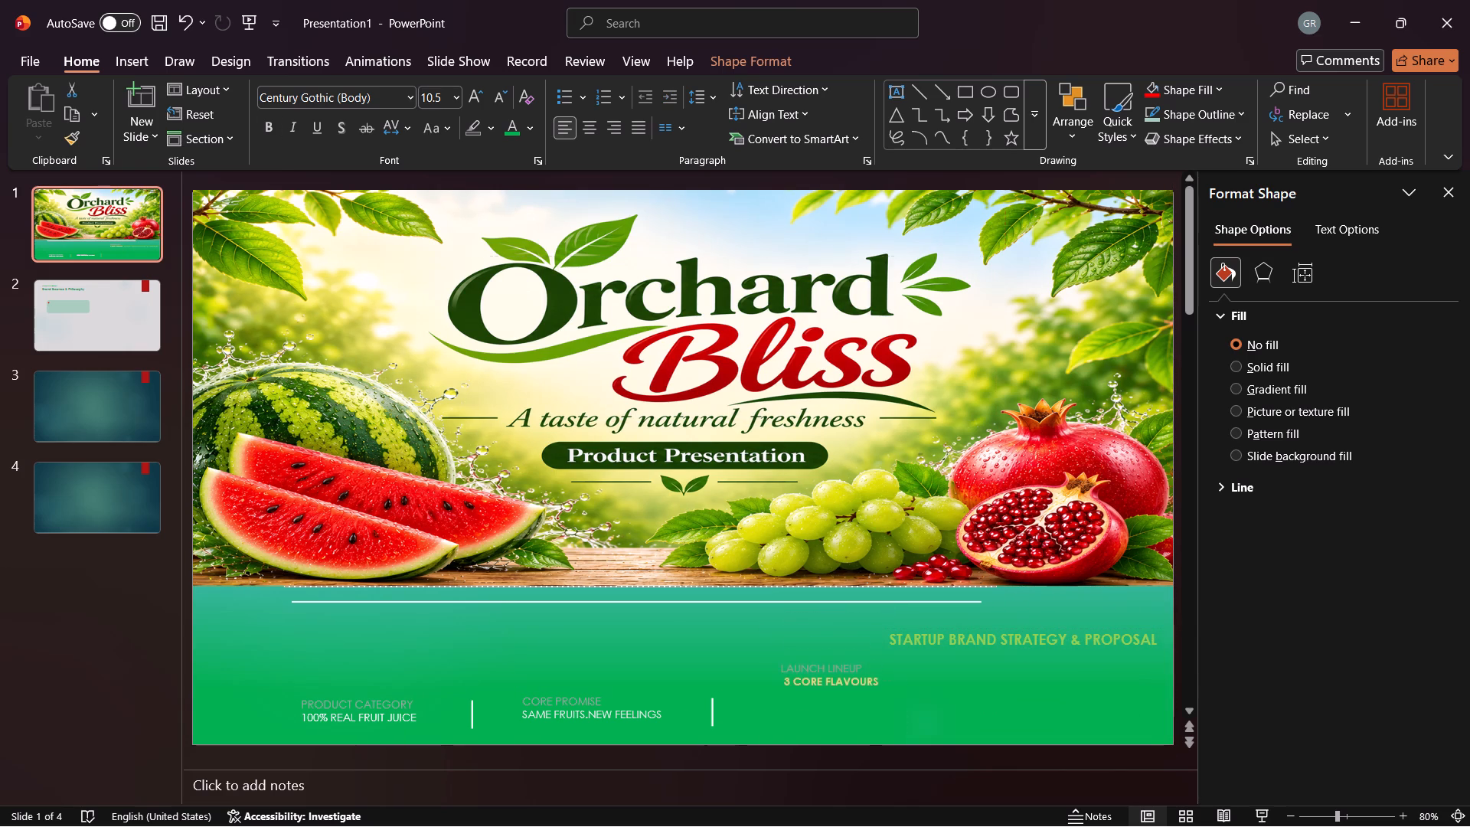
pyautogui.moveTo(801, 656); pyautogui.dragTo(791, 692)
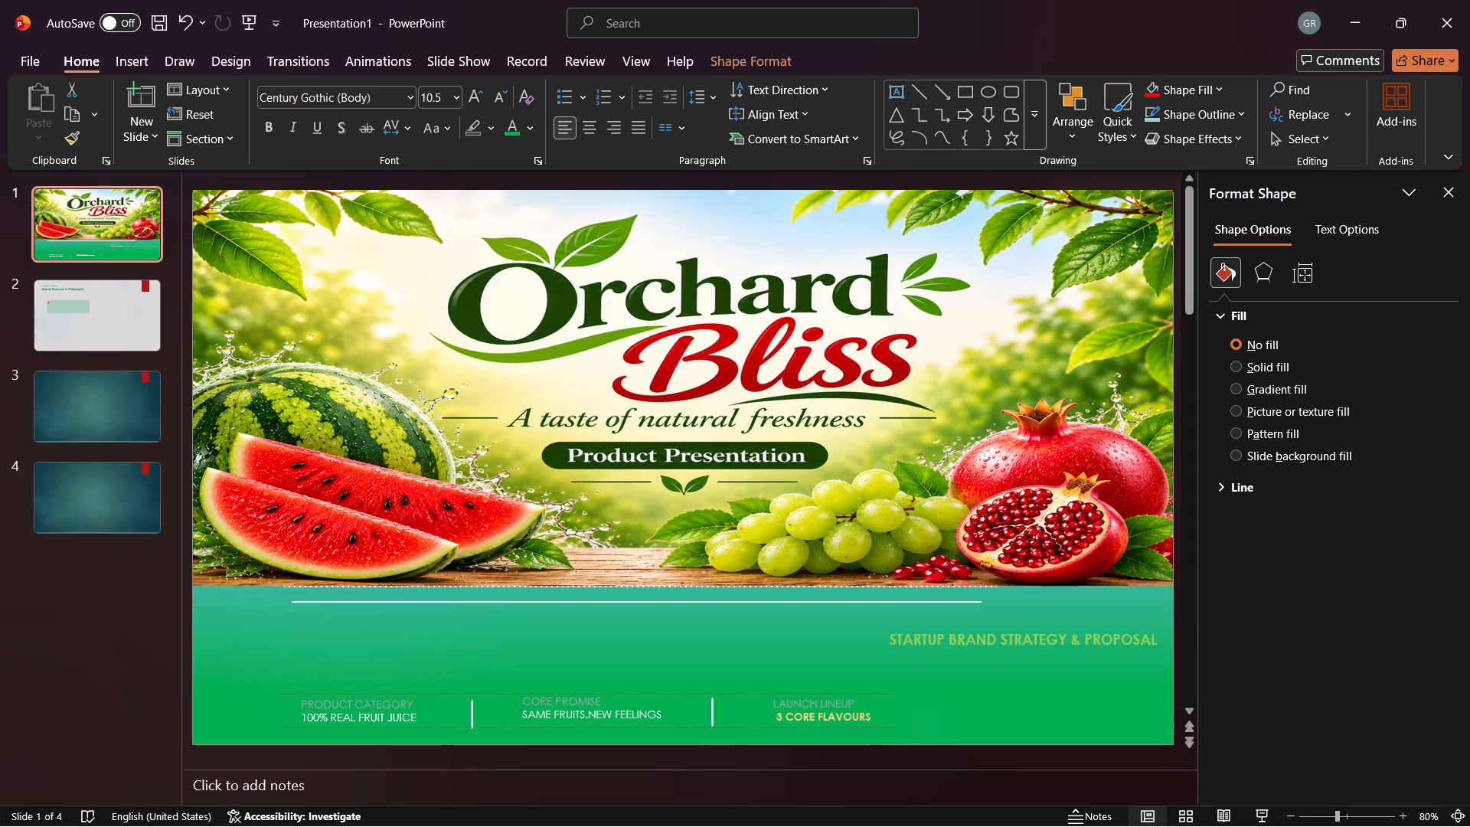
pyautogui.moveTo(791, 692); pyautogui.dragTo(791, 693)
# Shift the "PRODUCT CATEGORY" text box slightly right, closer to the first vertical divider line.
pyautogui.moveTo(300, 703); pyautogui.dragTo(328, 704)
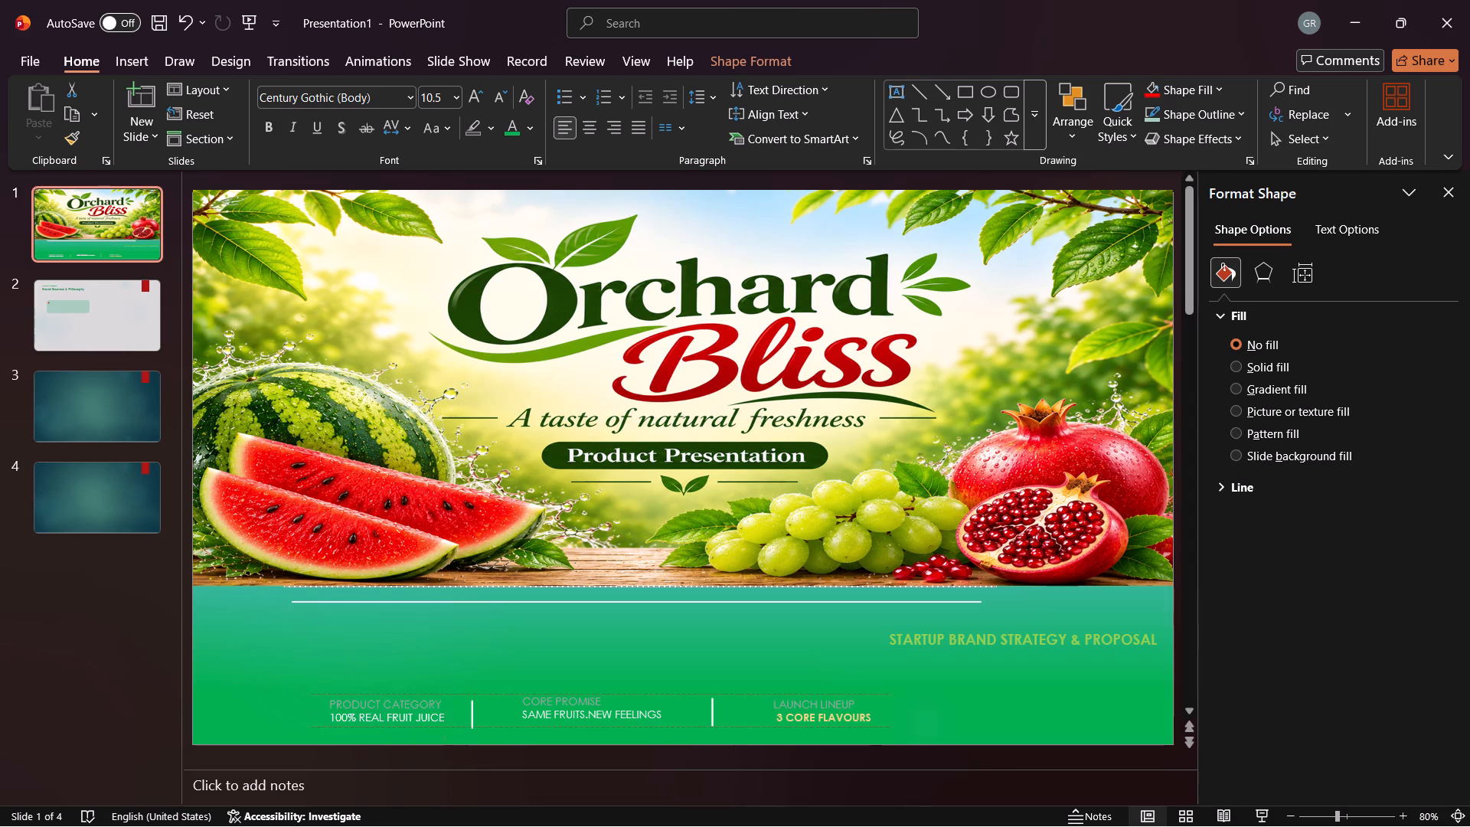
pyautogui.moveTo(328, 704); pyautogui.dragTo(322, 704)
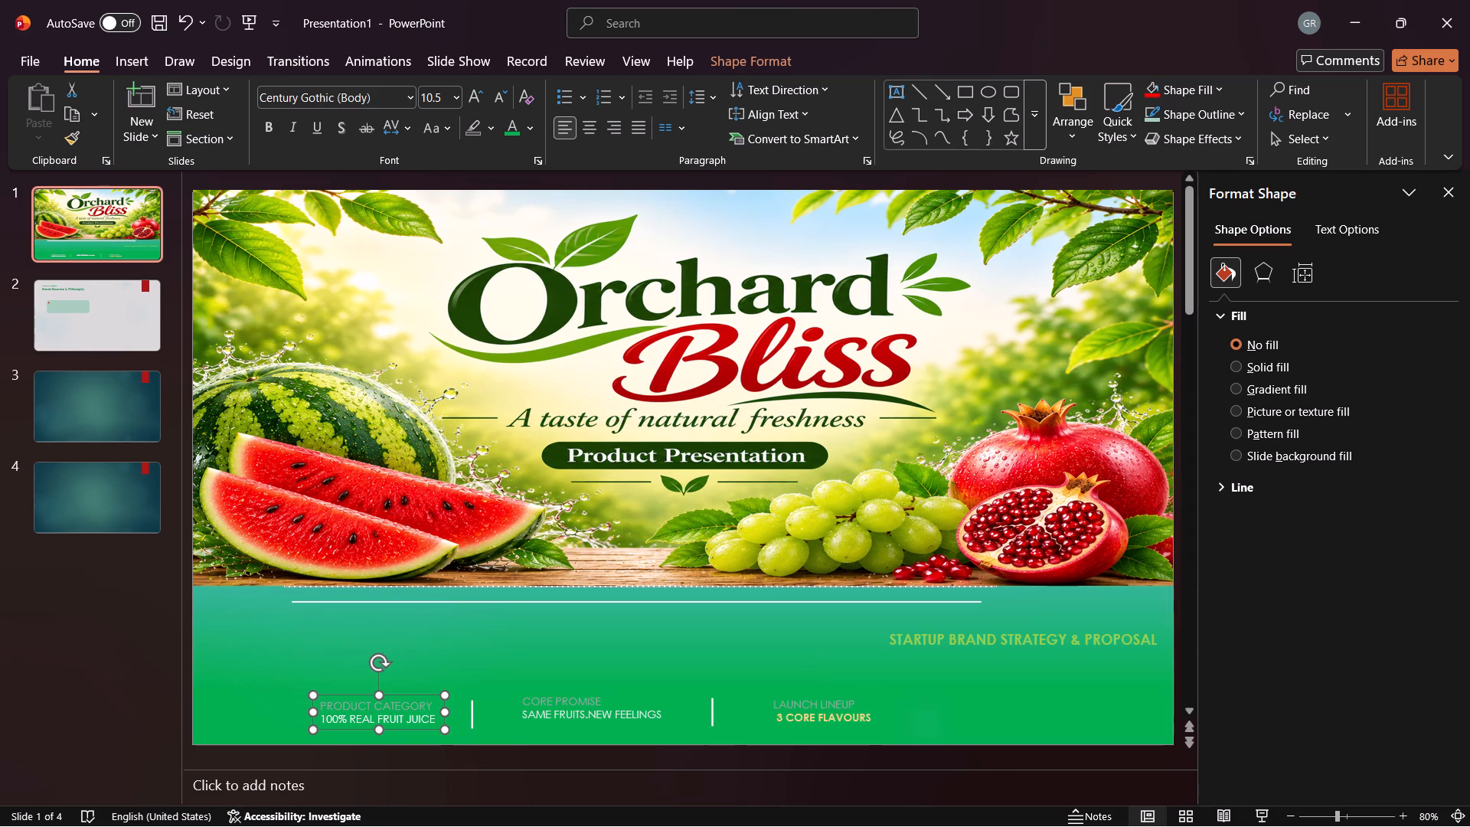
# Format the "PRODUCT CATEGORY" heading in bold with a custom dark yellow font colour.
pyautogui.moveTo(322, 706); pyautogui.dragTo(328, 706)
pyautogui.moveTo(328, 706); pyautogui.dragTo(408, 700)
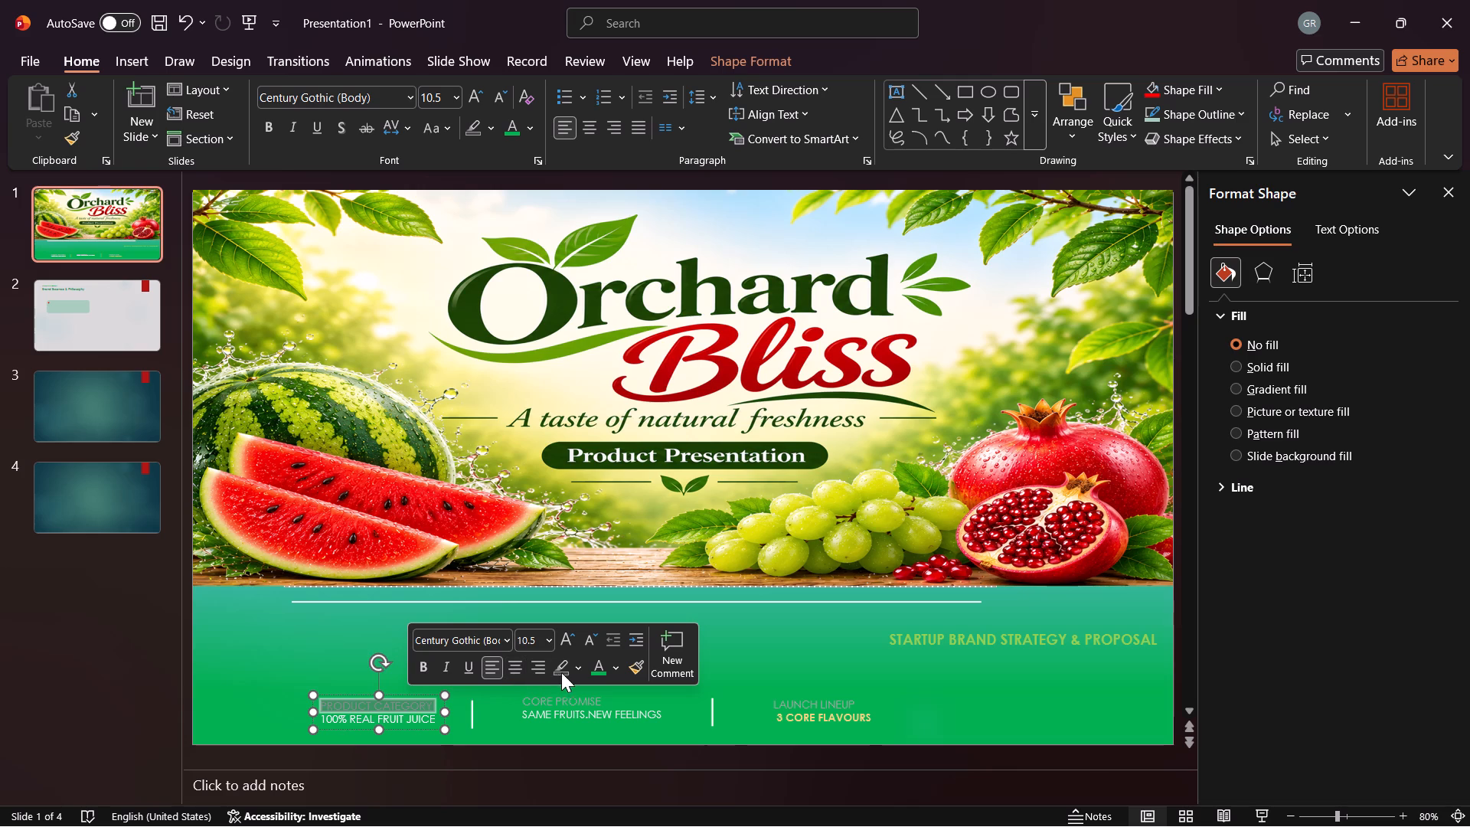
pyautogui.click(616, 669)
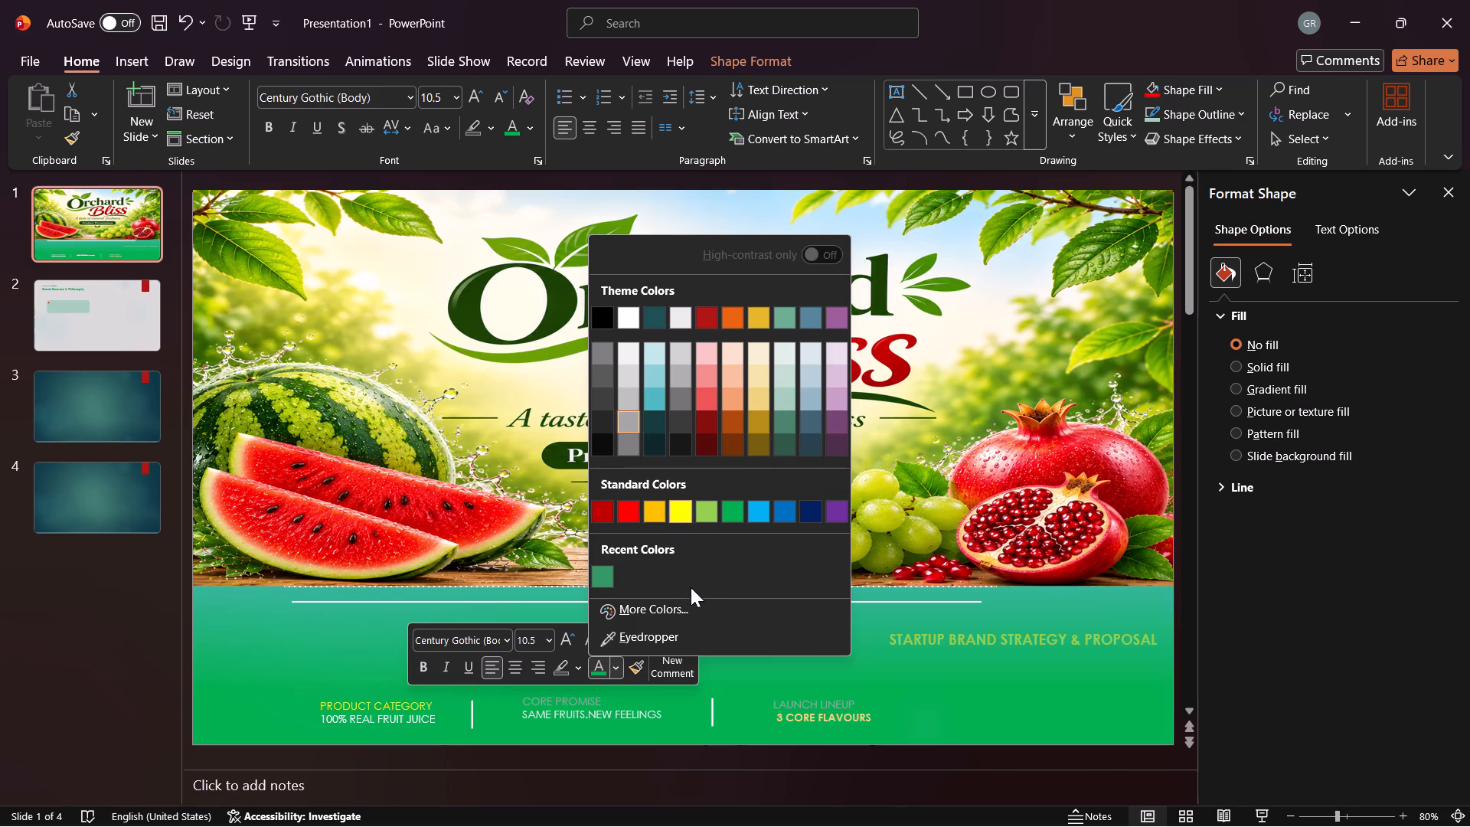
pyautogui.click(694, 609)
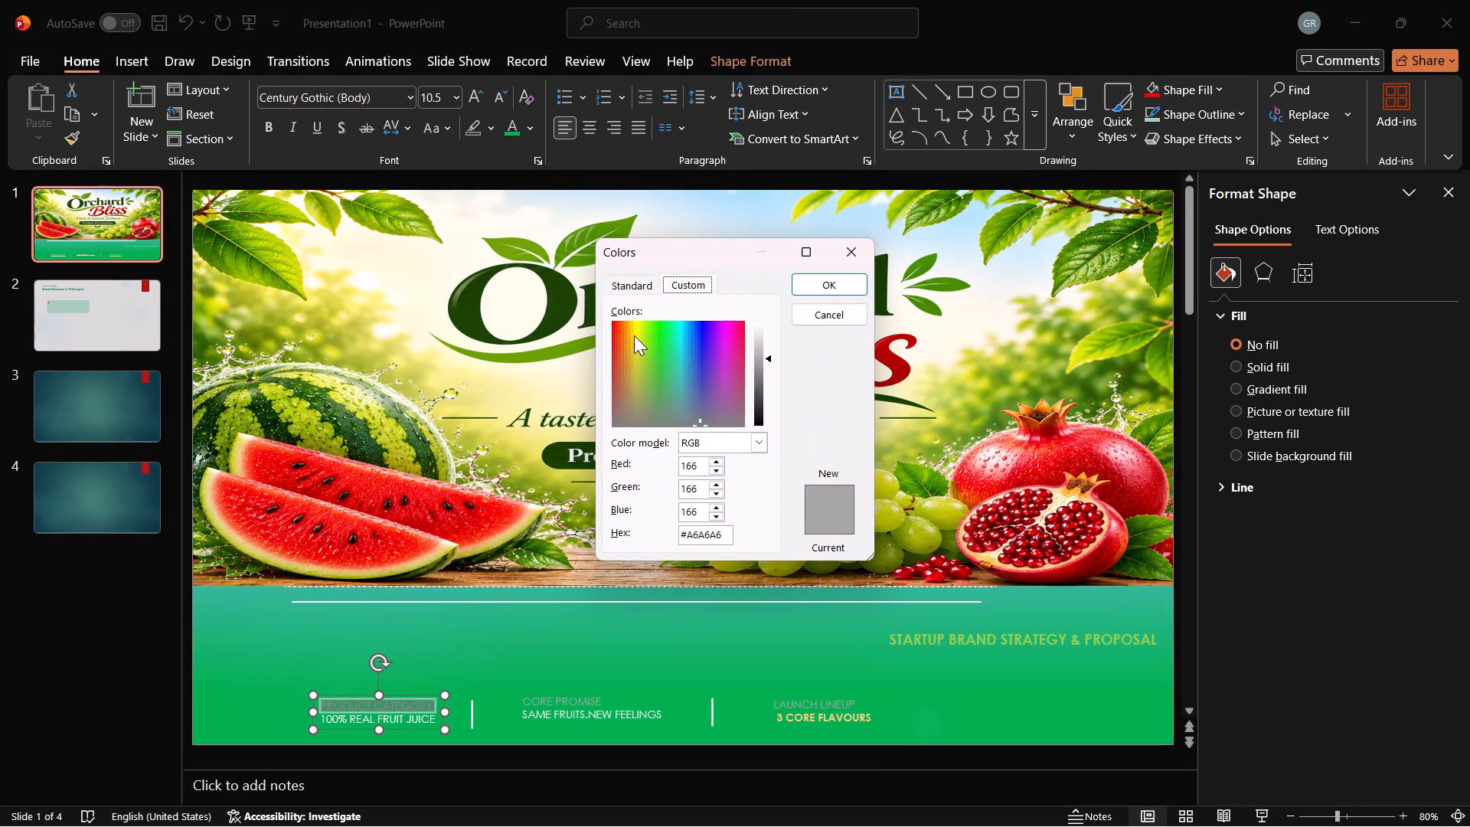
pyautogui.click(634, 335)
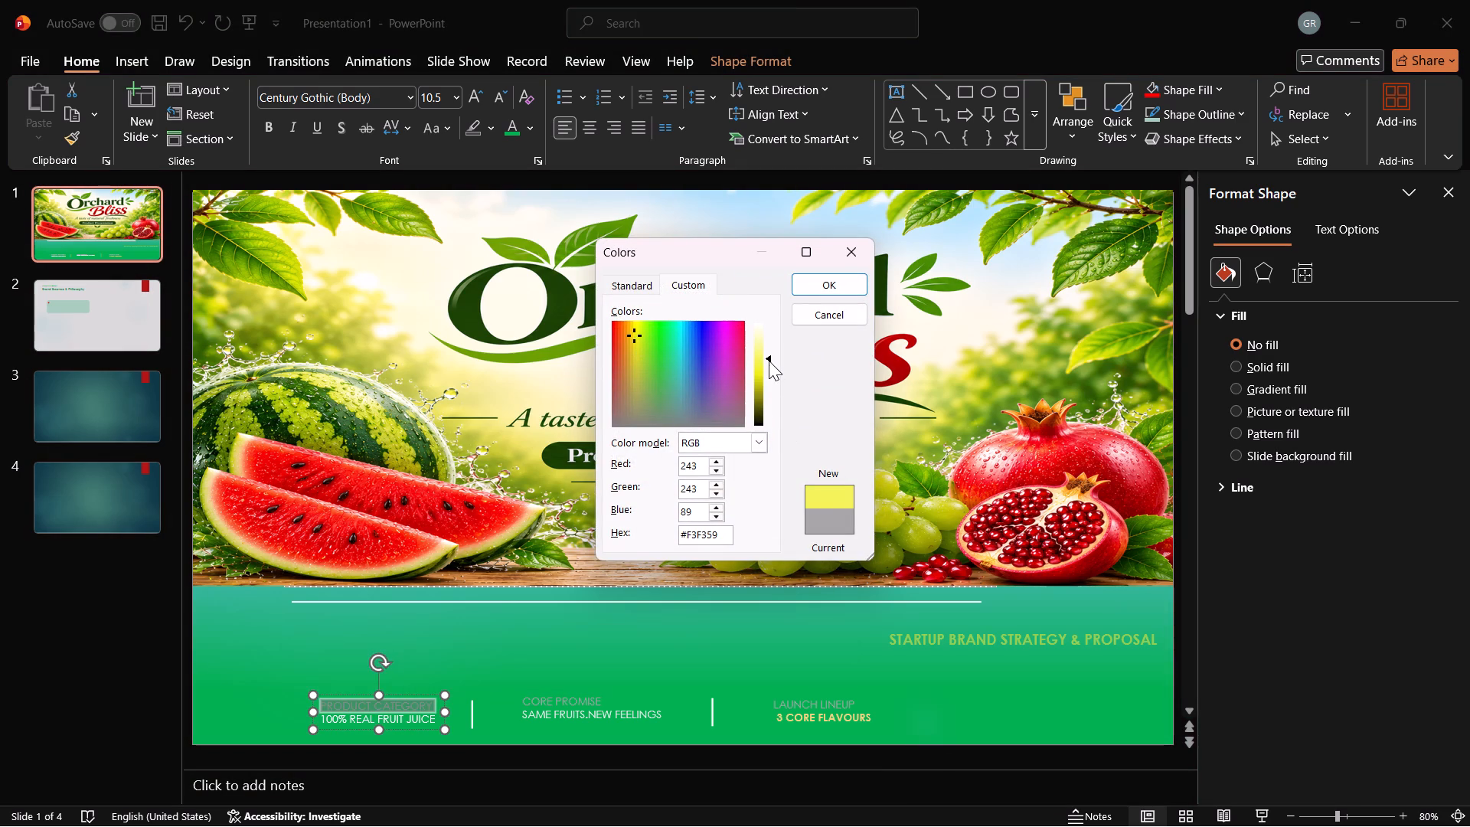
pyautogui.moveTo(769, 356); pyautogui.dragTo(769, 380)
pyautogui.click(828, 282)
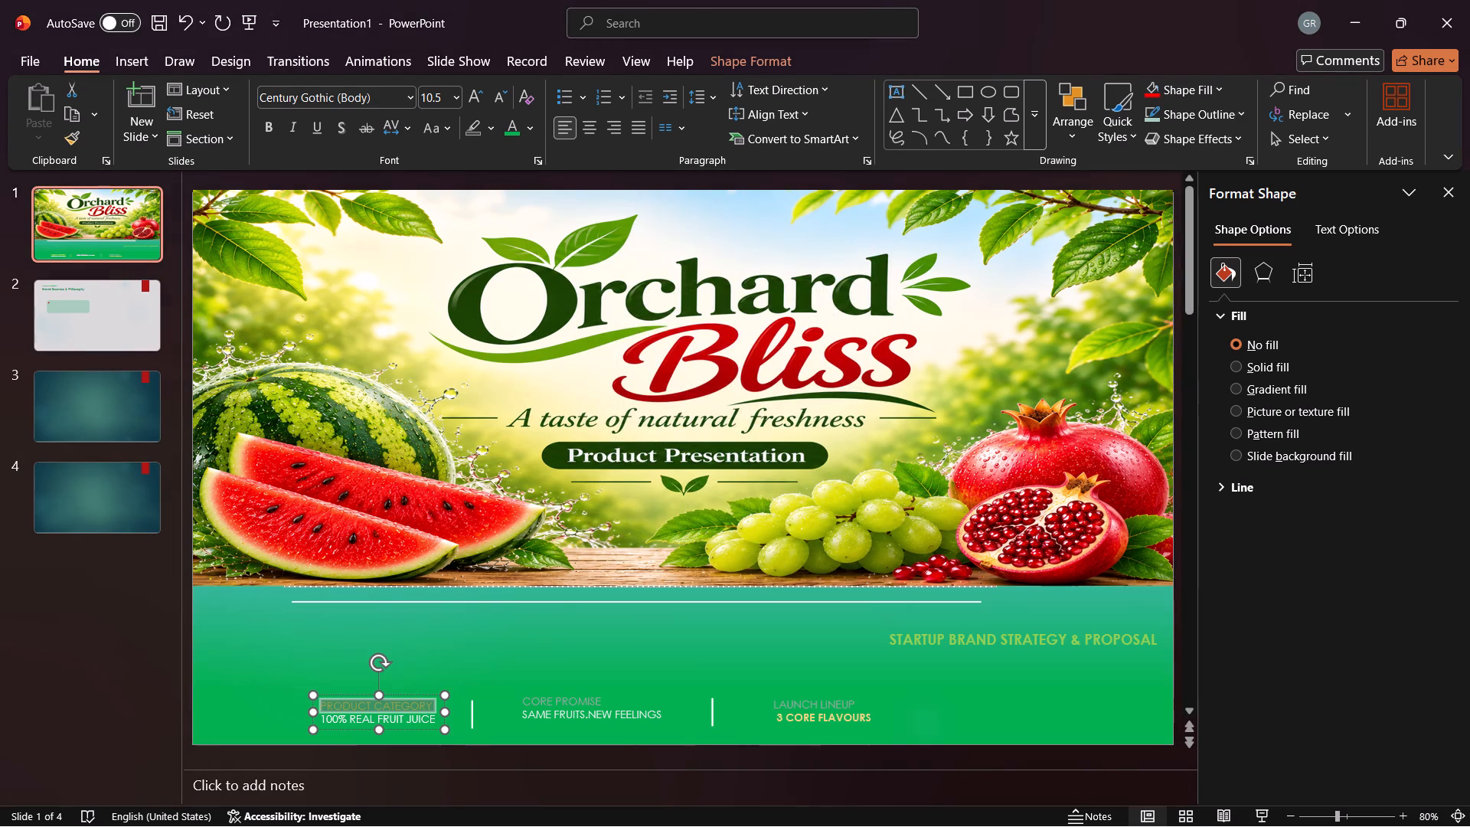
pyautogui.click(270, 126)
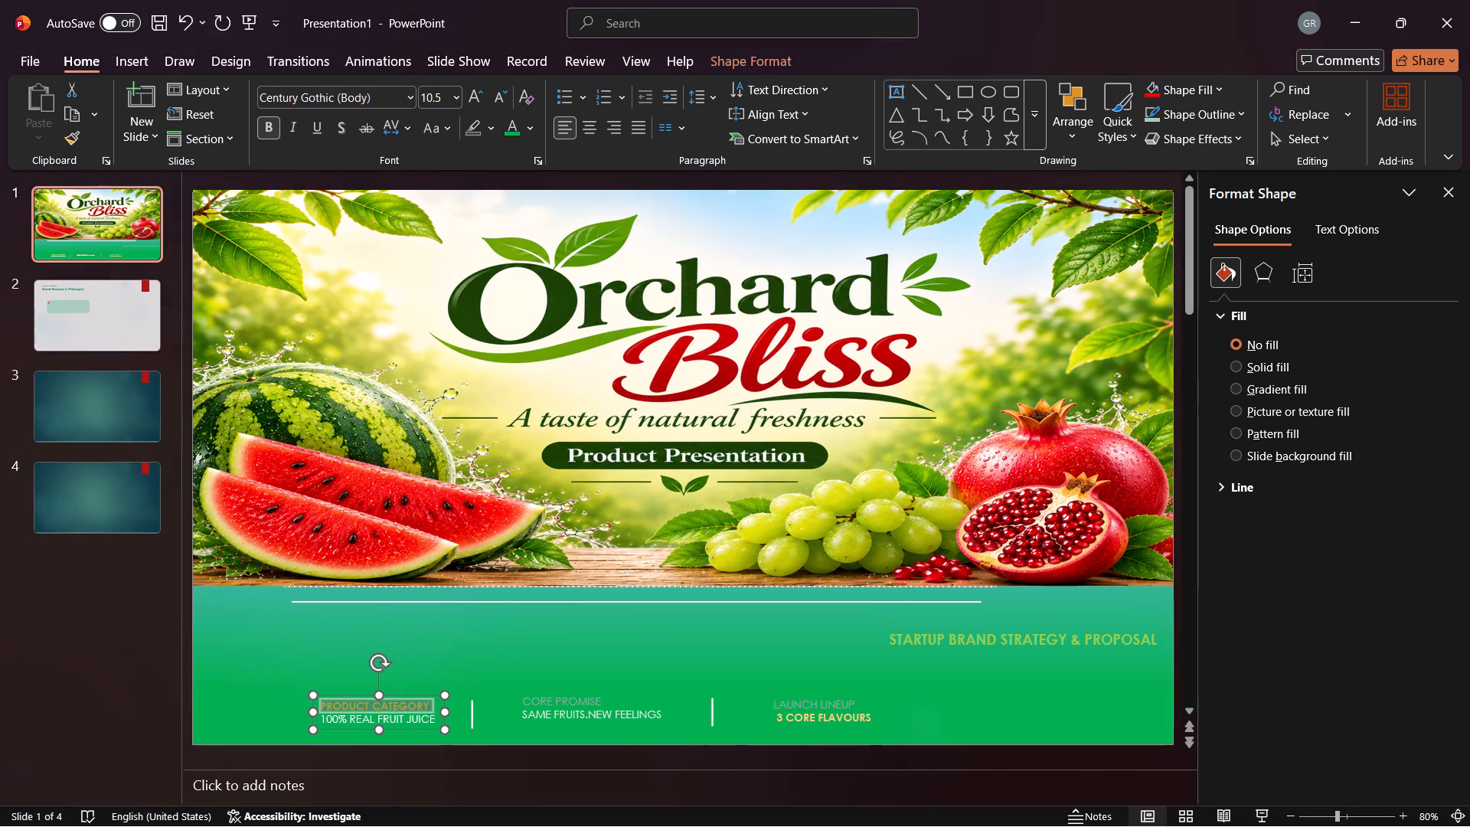
# Format the "CORE PROMISE" heading in bold with the recently used dark yellow font colour.
pyautogui.click(530, 698)
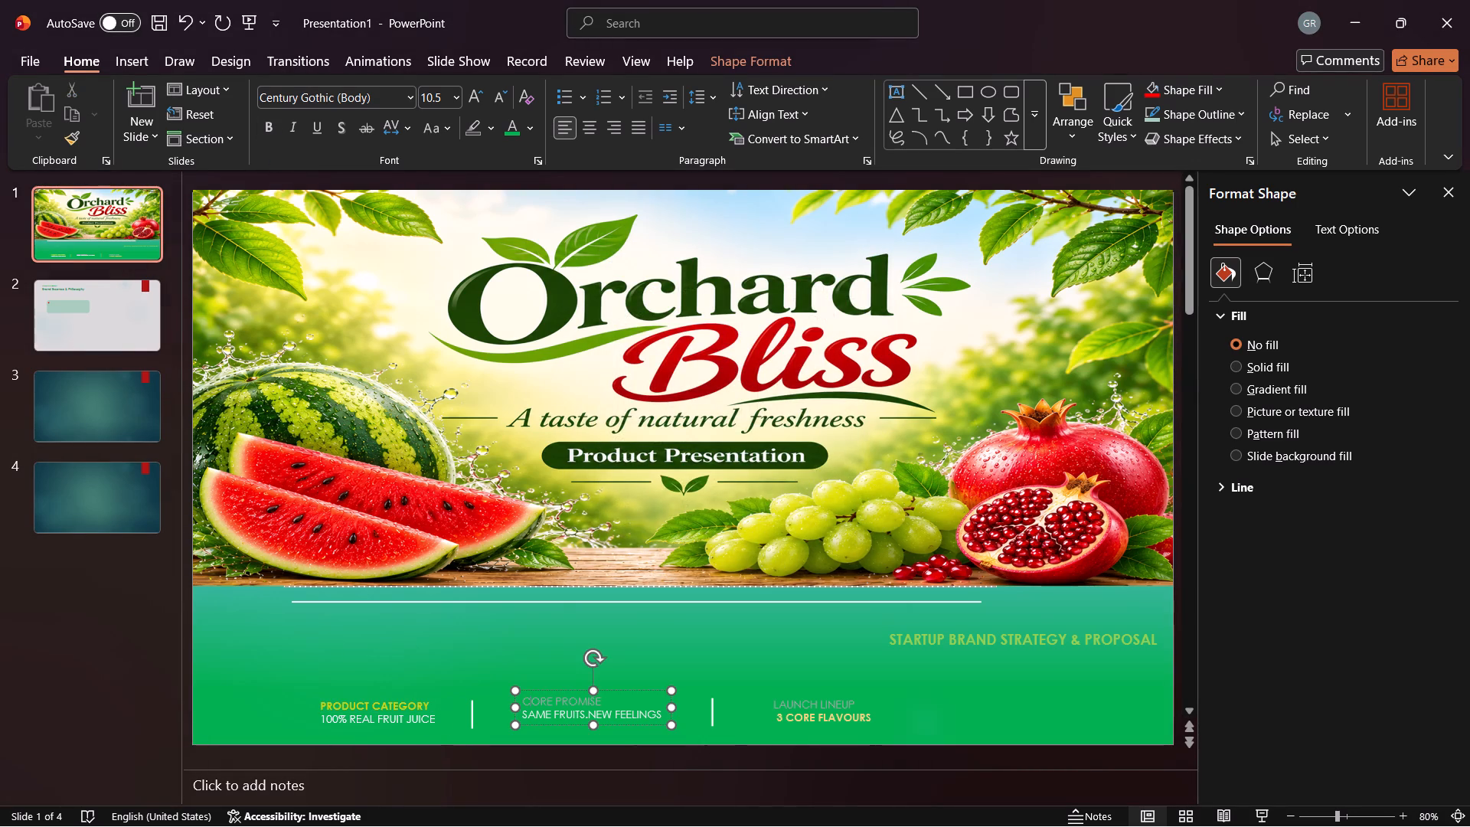
pyautogui.moveTo(524, 698); pyautogui.dragTo(586, 697)
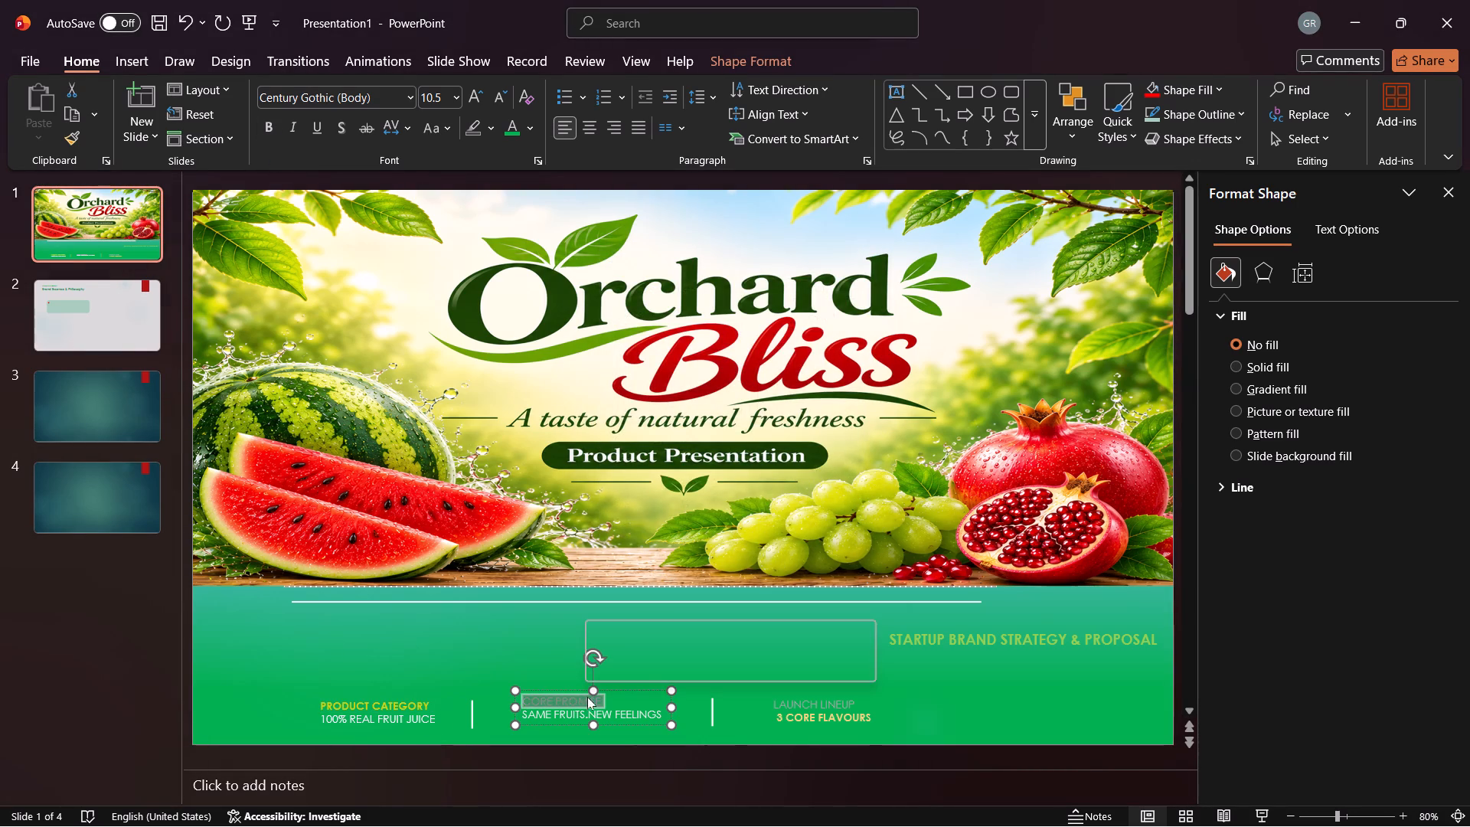
pyautogui.click(795, 670)
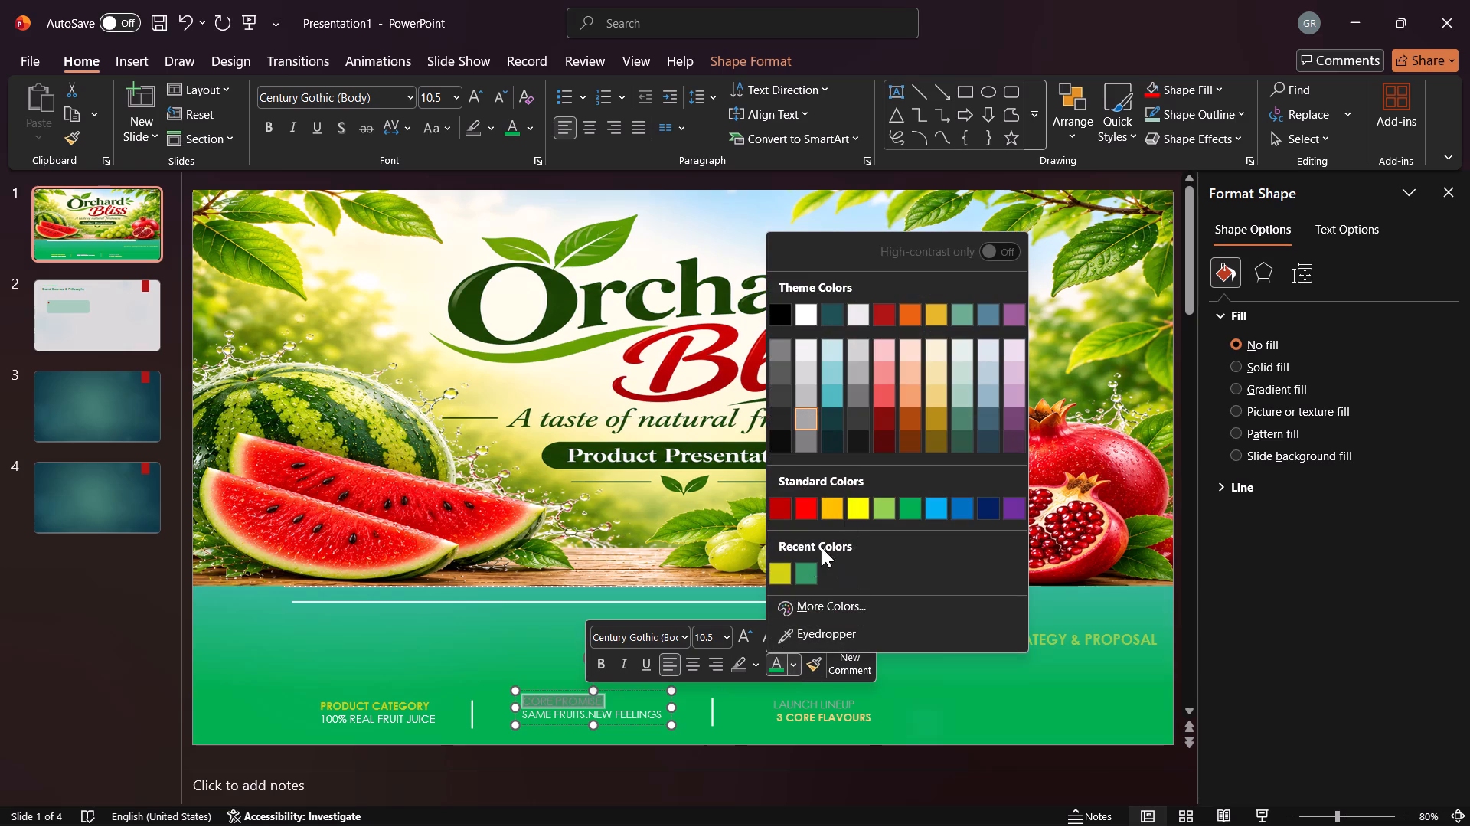
pyautogui.click(781, 570)
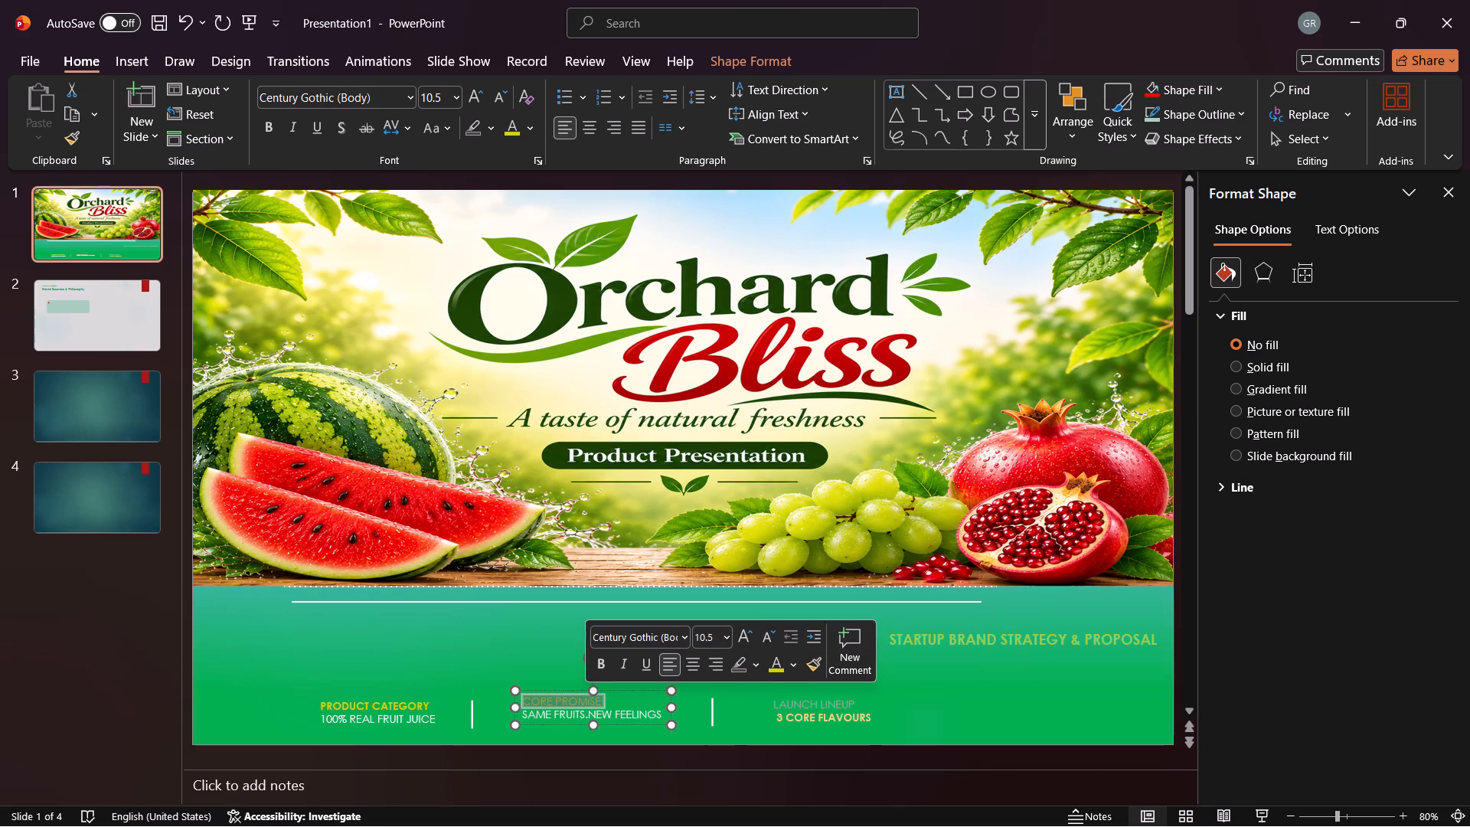
pyautogui.click(603, 664)
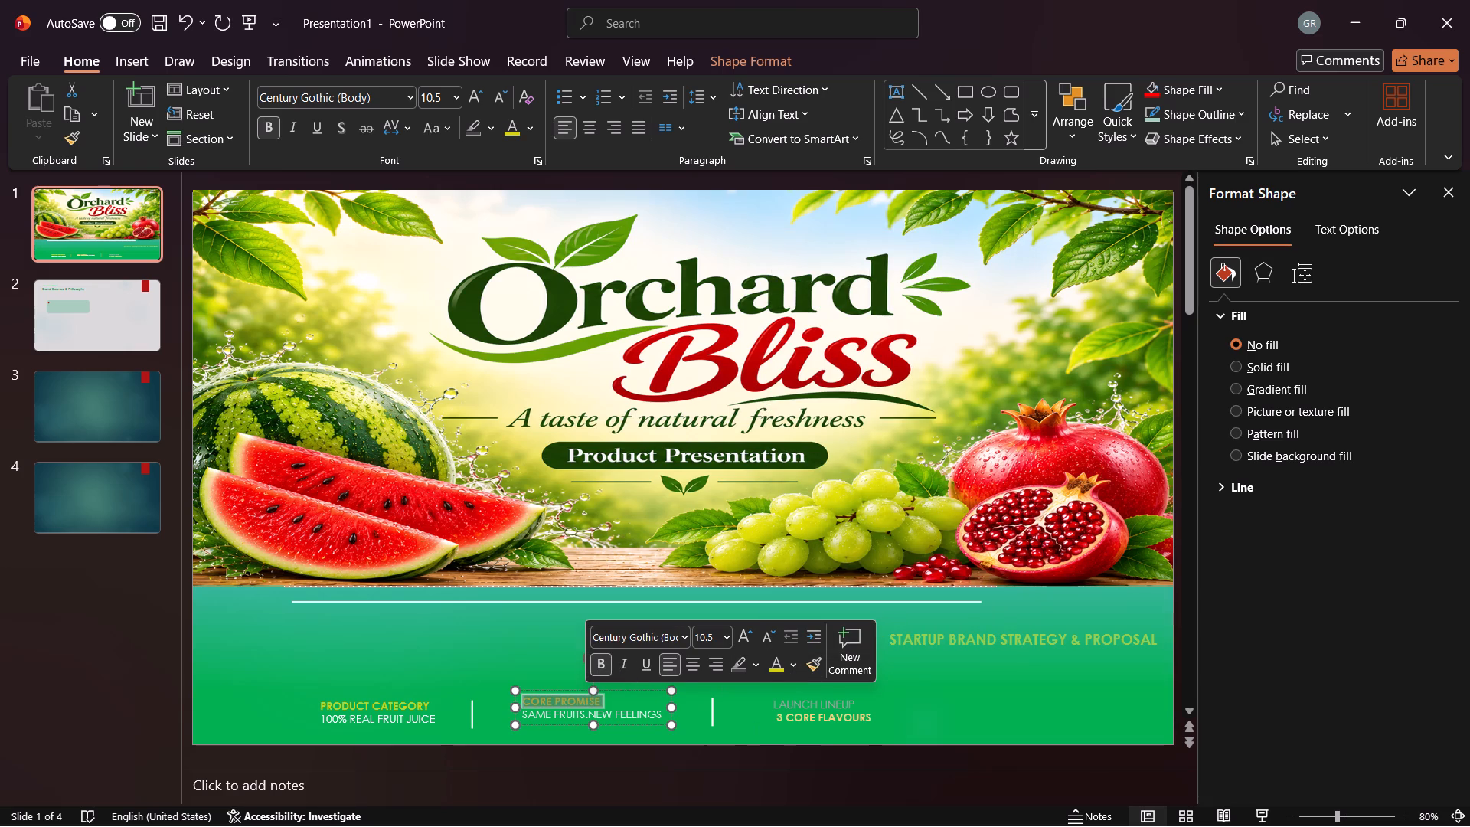
# Shift the "LAUNCH LINEUP" text box slightly left toward the second vertical divider, level with the "CORE PROMISE" text box.
pyautogui.click(782, 704)
pyautogui.moveTo(773, 702); pyautogui.dragTo(844, 702)
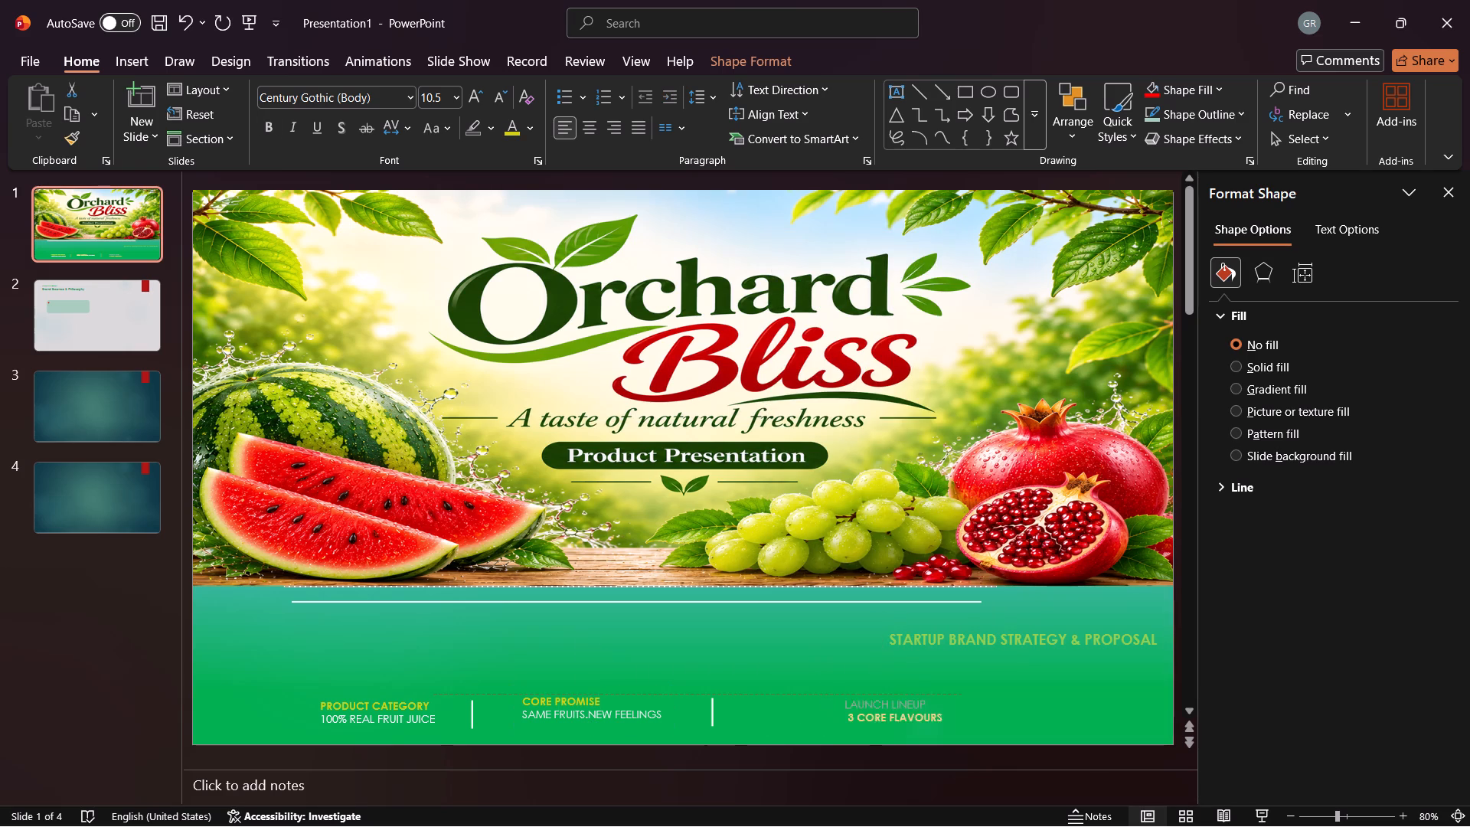
pyautogui.moveTo(844, 702); pyautogui.dragTo(759, 700)
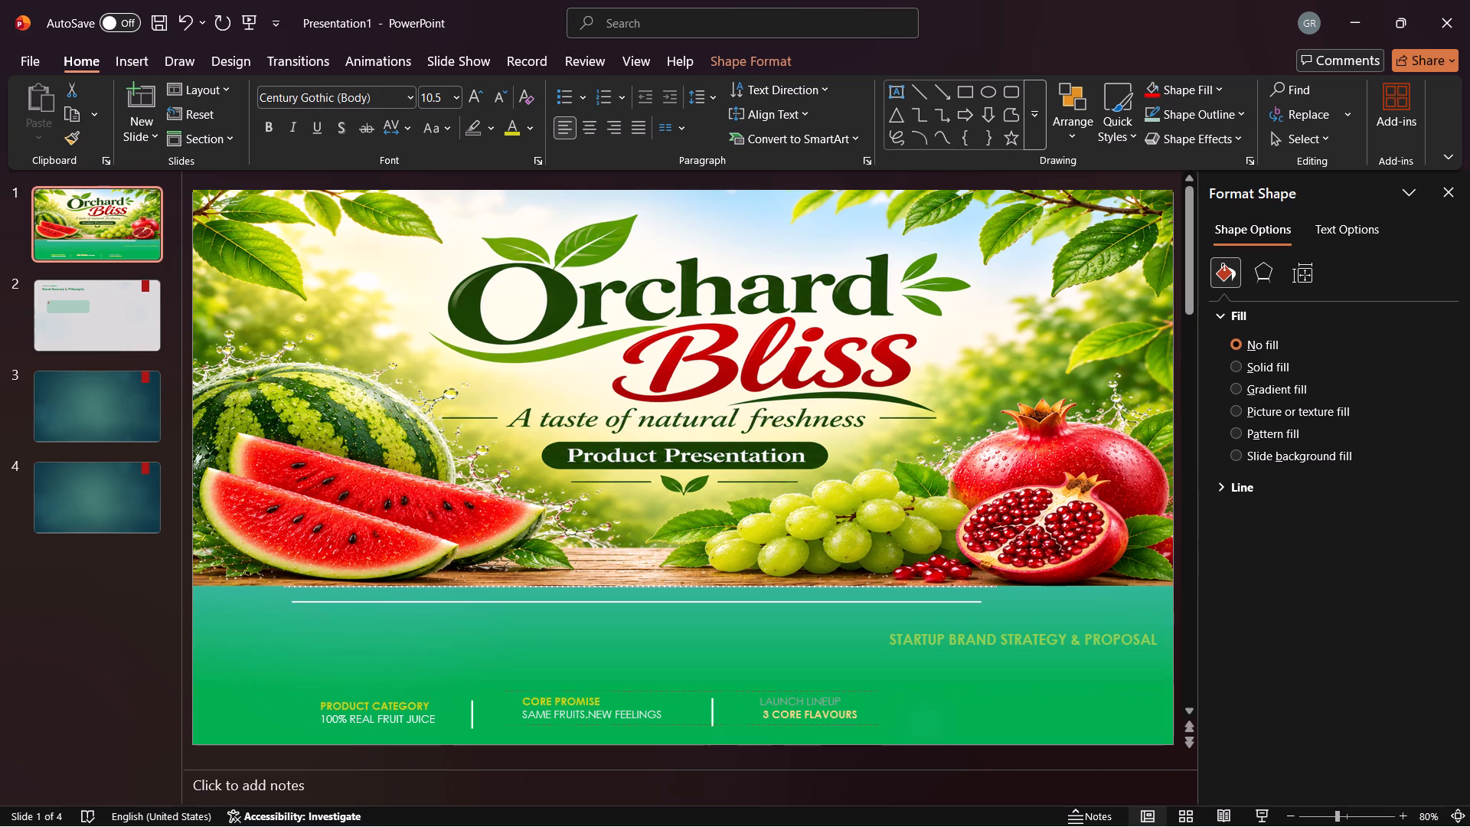
pyautogui.moveTo(759, 700); pyautogui.dragTo(759, 701)
# Format the "LAUNCH LINEUP" heading in bold with a black theme font colour.
pyautogui.moveTo(761, 701); pyautogui.dragTo(829, 705)
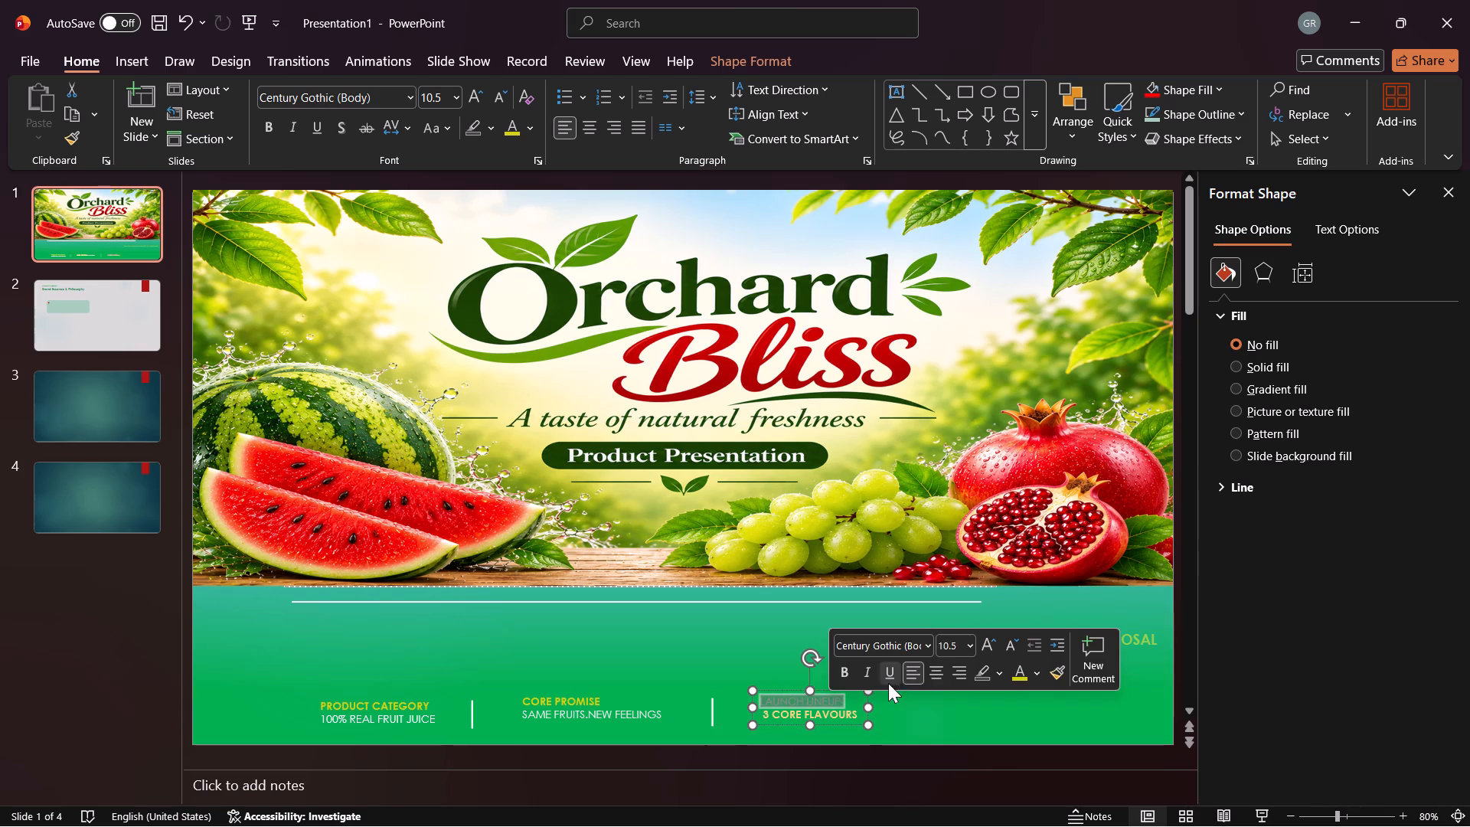
pyautogui.click(1034, 676)
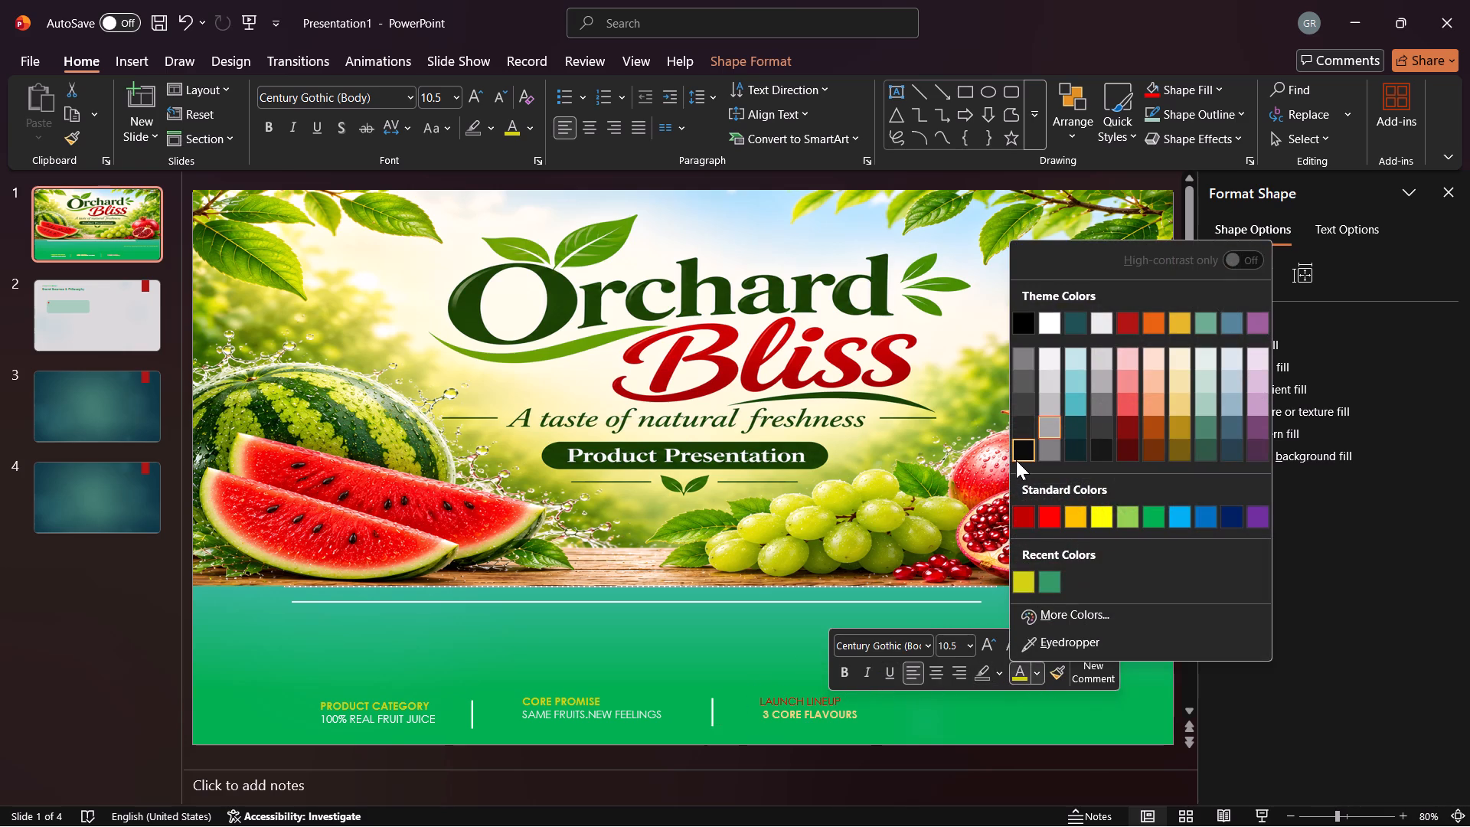
pyautogui.click(1019, 452)
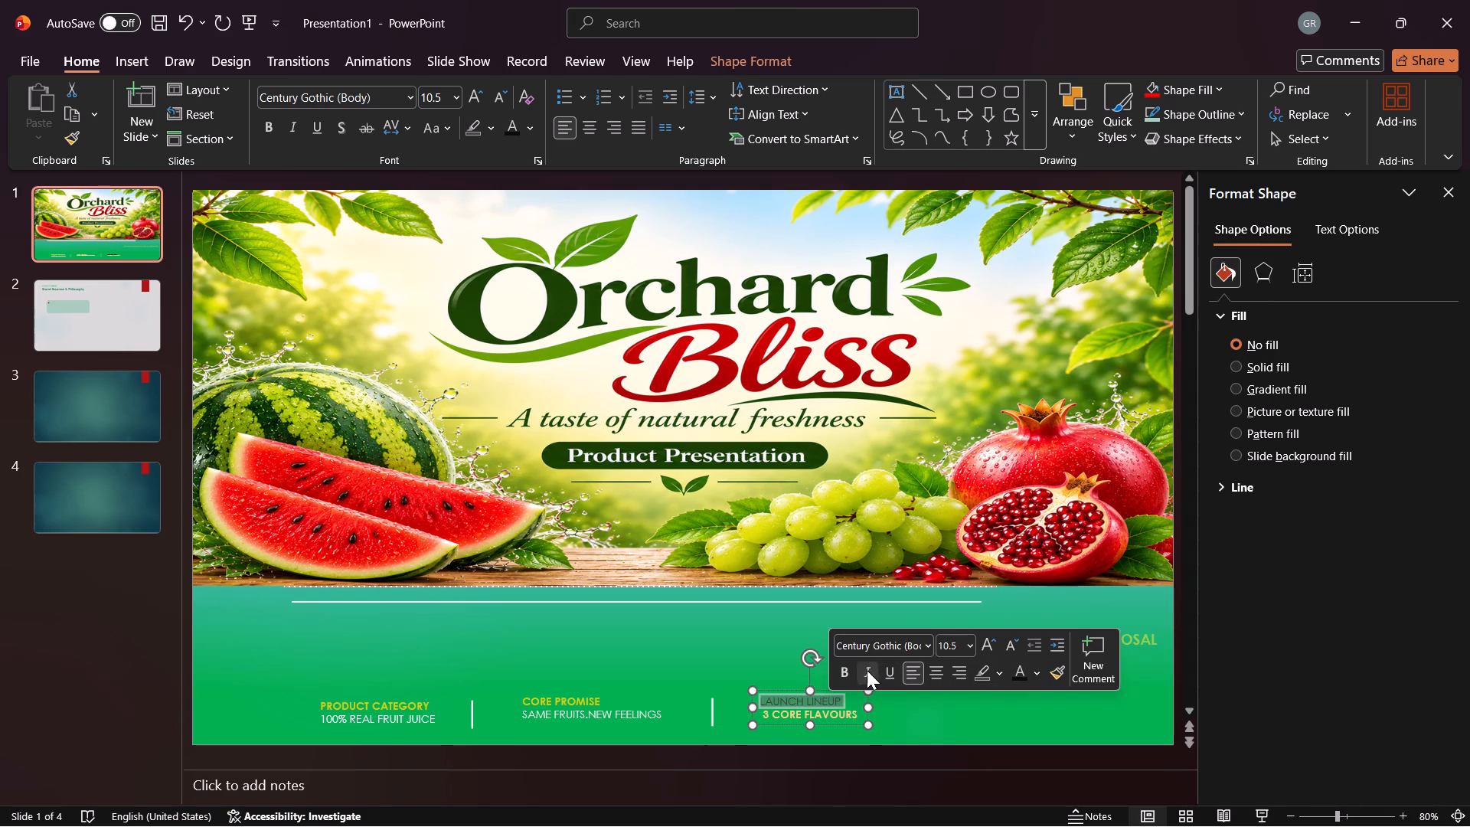
pyautogui.click(848, 665)
pyautogui.click(951, 711)
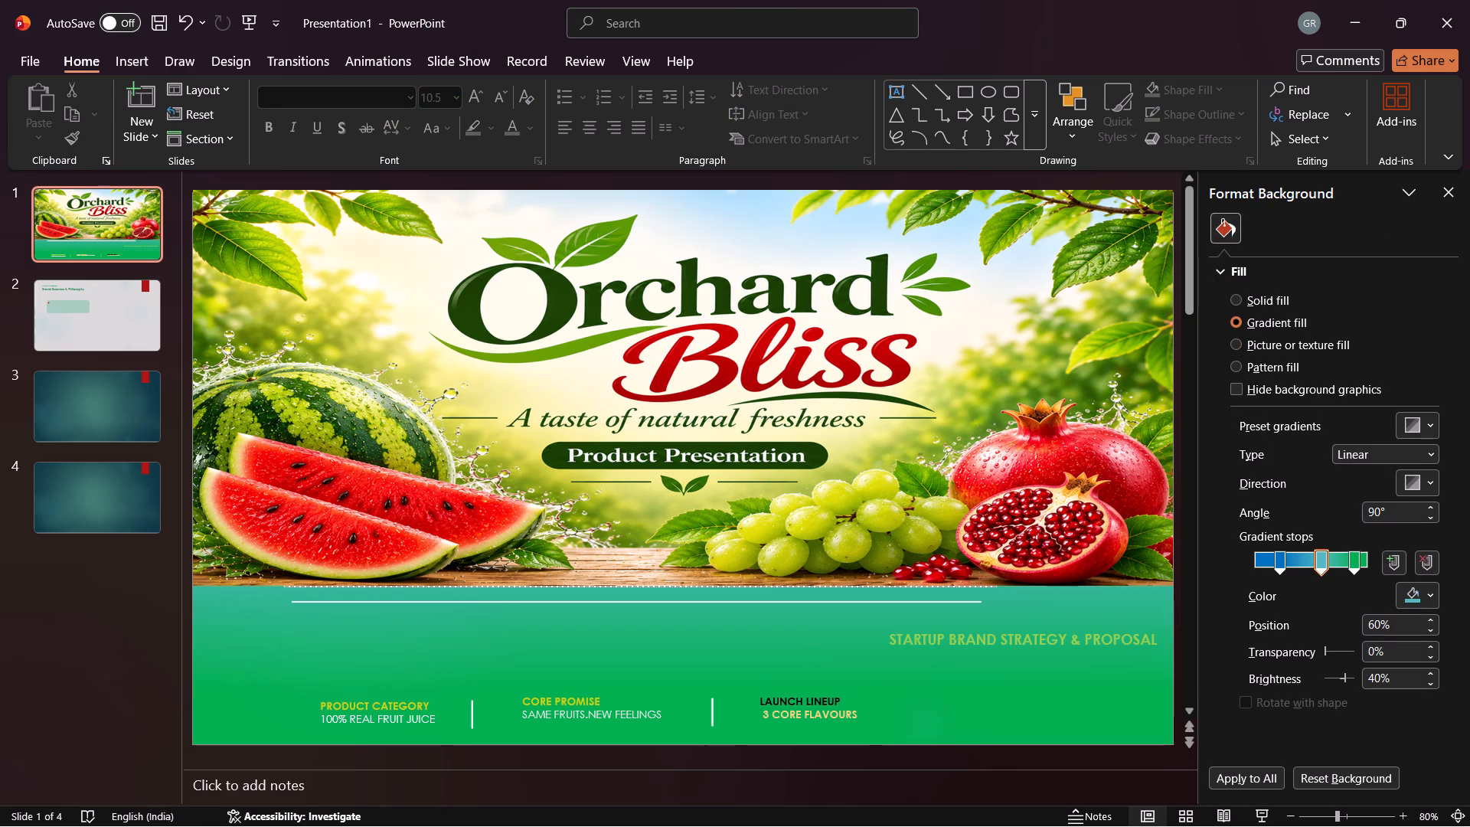
# Recolour the "LAUNCH LINEUP" heading with a dark grey theme font colour.
pyautogui.moveTo(759, 702); pyautogui.dragTo(809, 701)
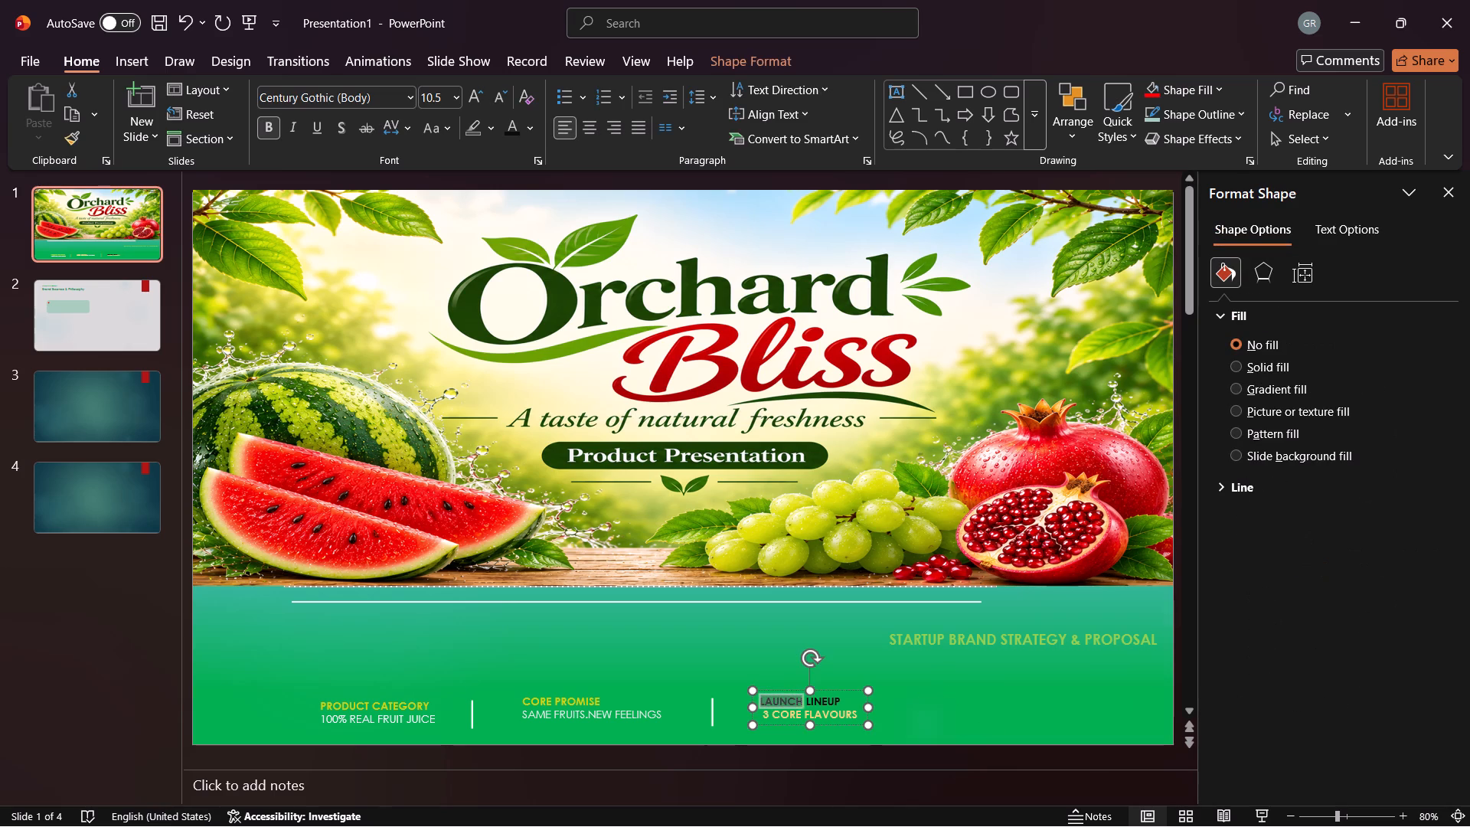
pyautogui.moveTo(809, 701); pyautogui.dragTo(827, 701)
pyautogui.click(1037, 668)
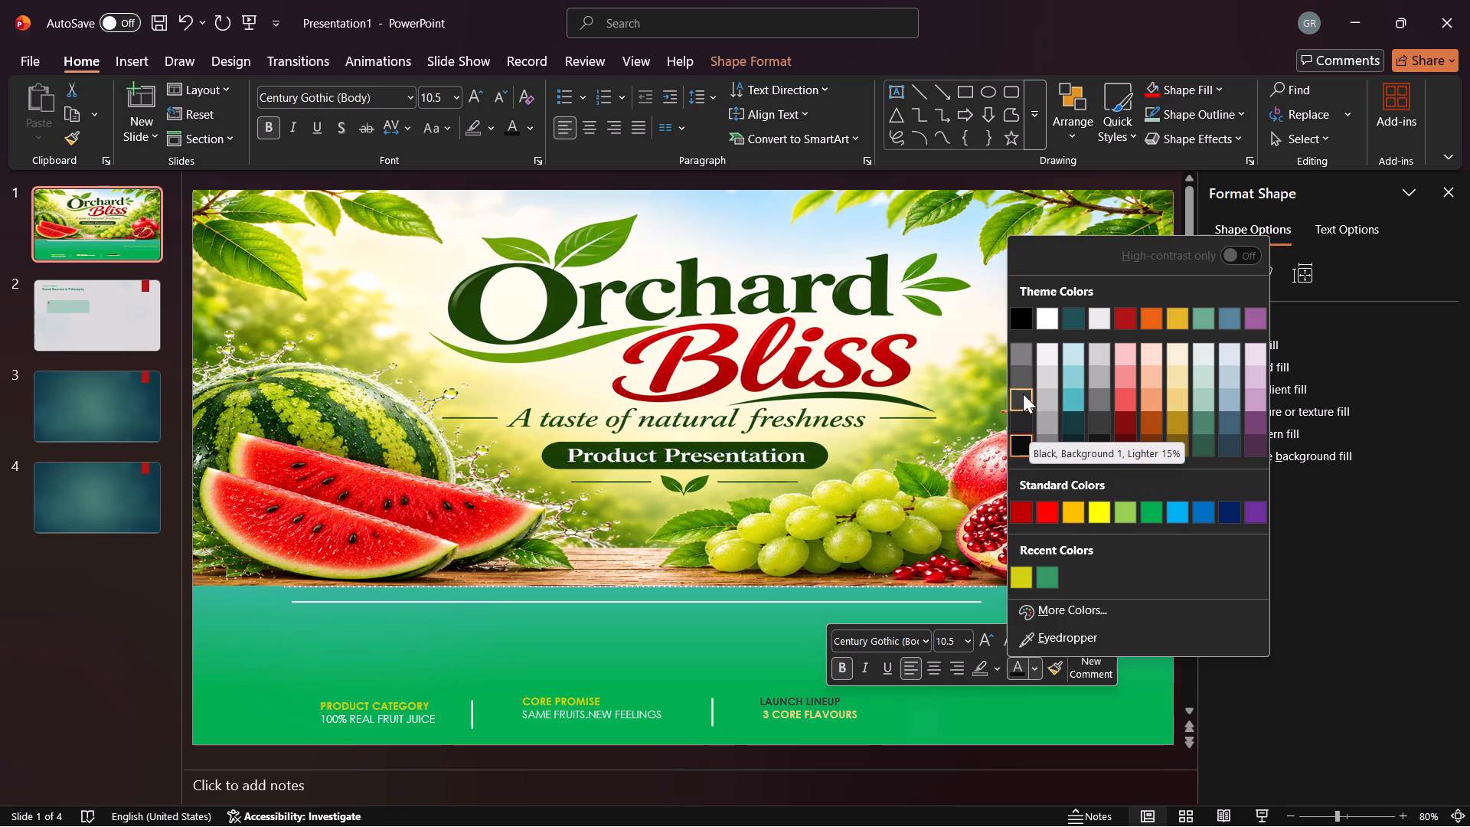
pyautogui.click(1021, 369)
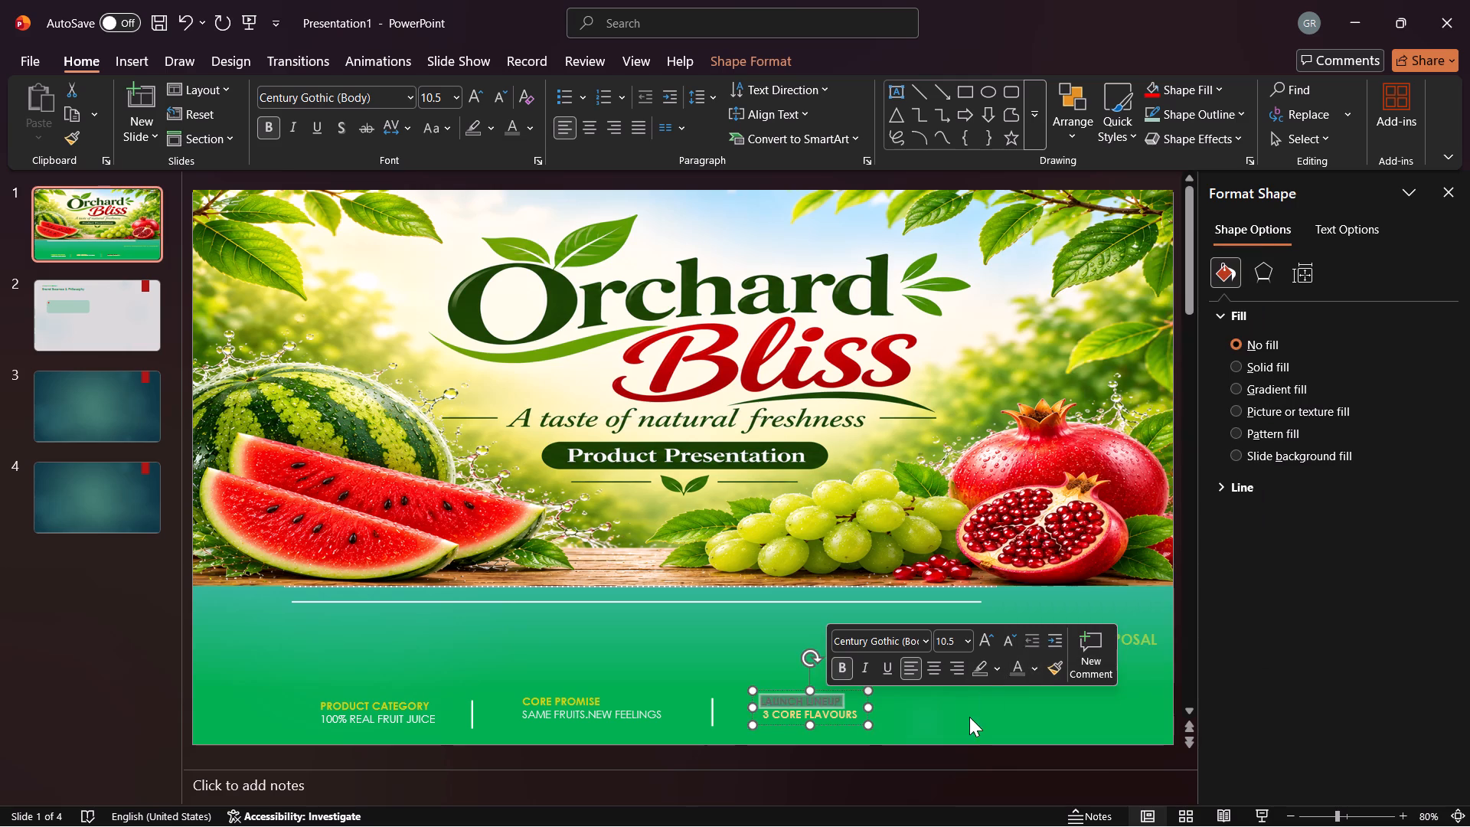
pyautogui.click(969, 717)
# Select the "STARTUP BRAND STRATEGY & PROPOSAL" text box.
pyautogui.click(985, 640)
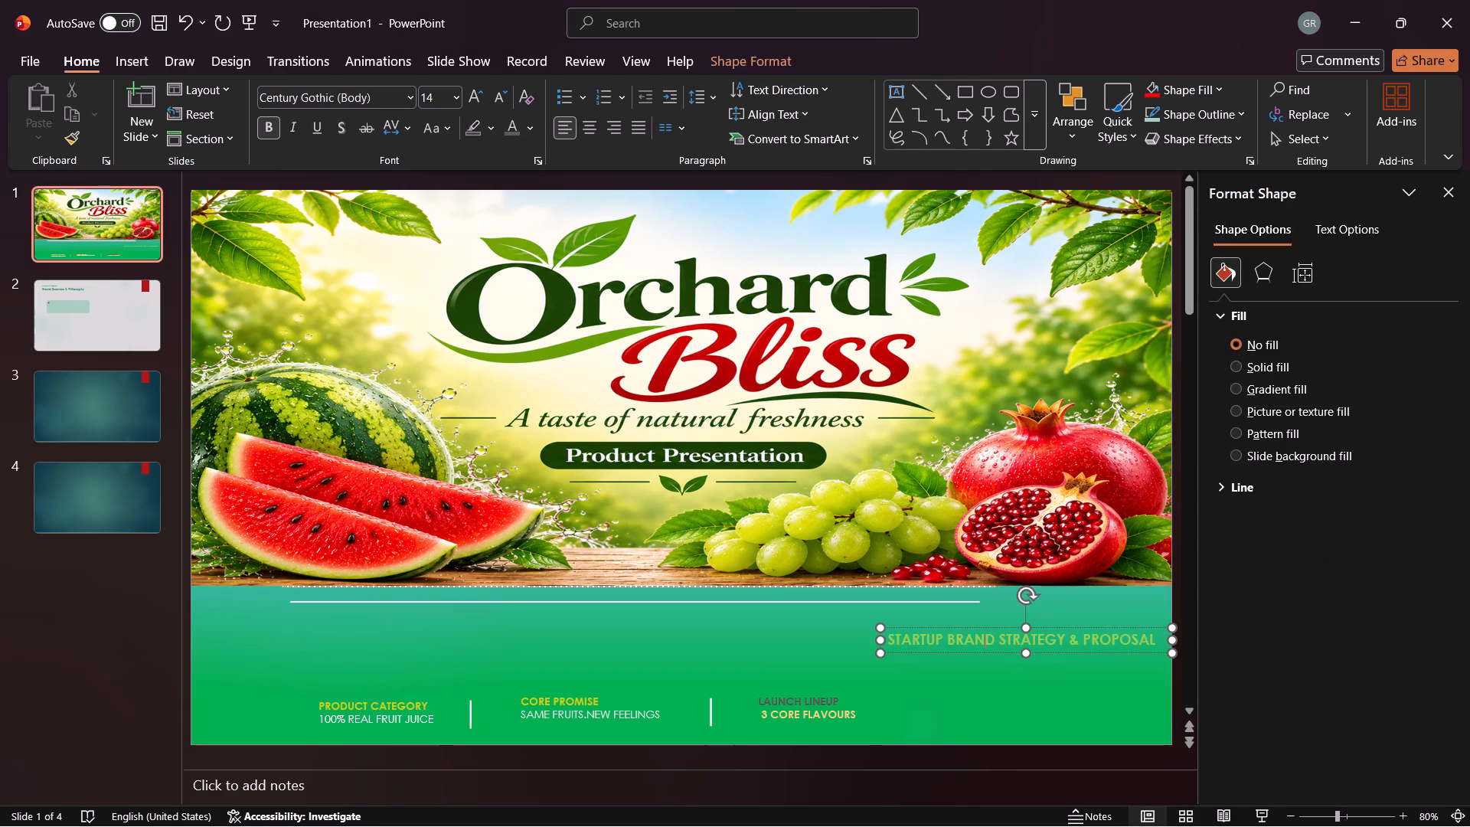
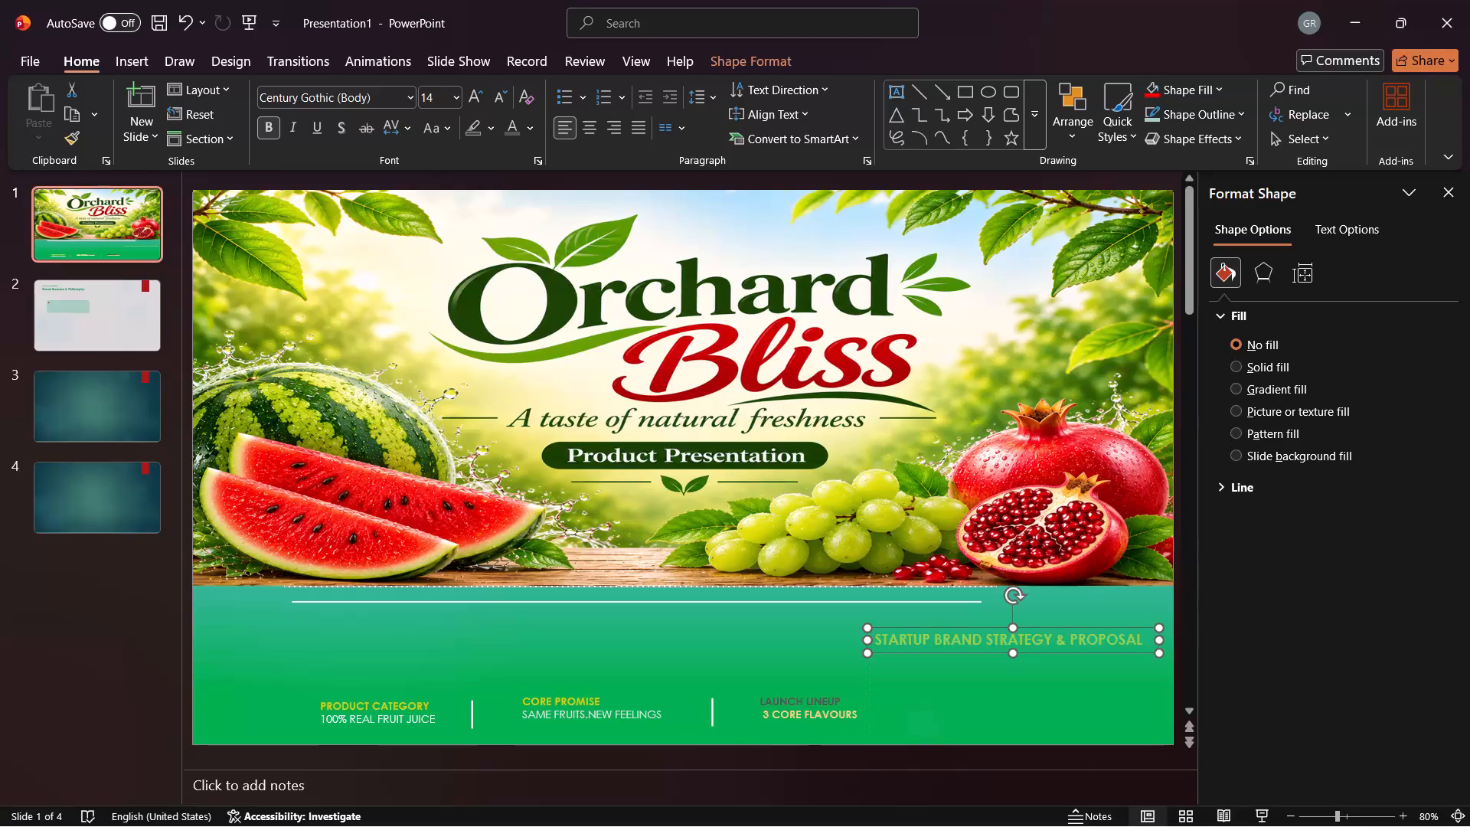
# Delete the "STARTUP BRAND STRATEGY & PROPOSAL" text box.
pyautogui.press('Delete')
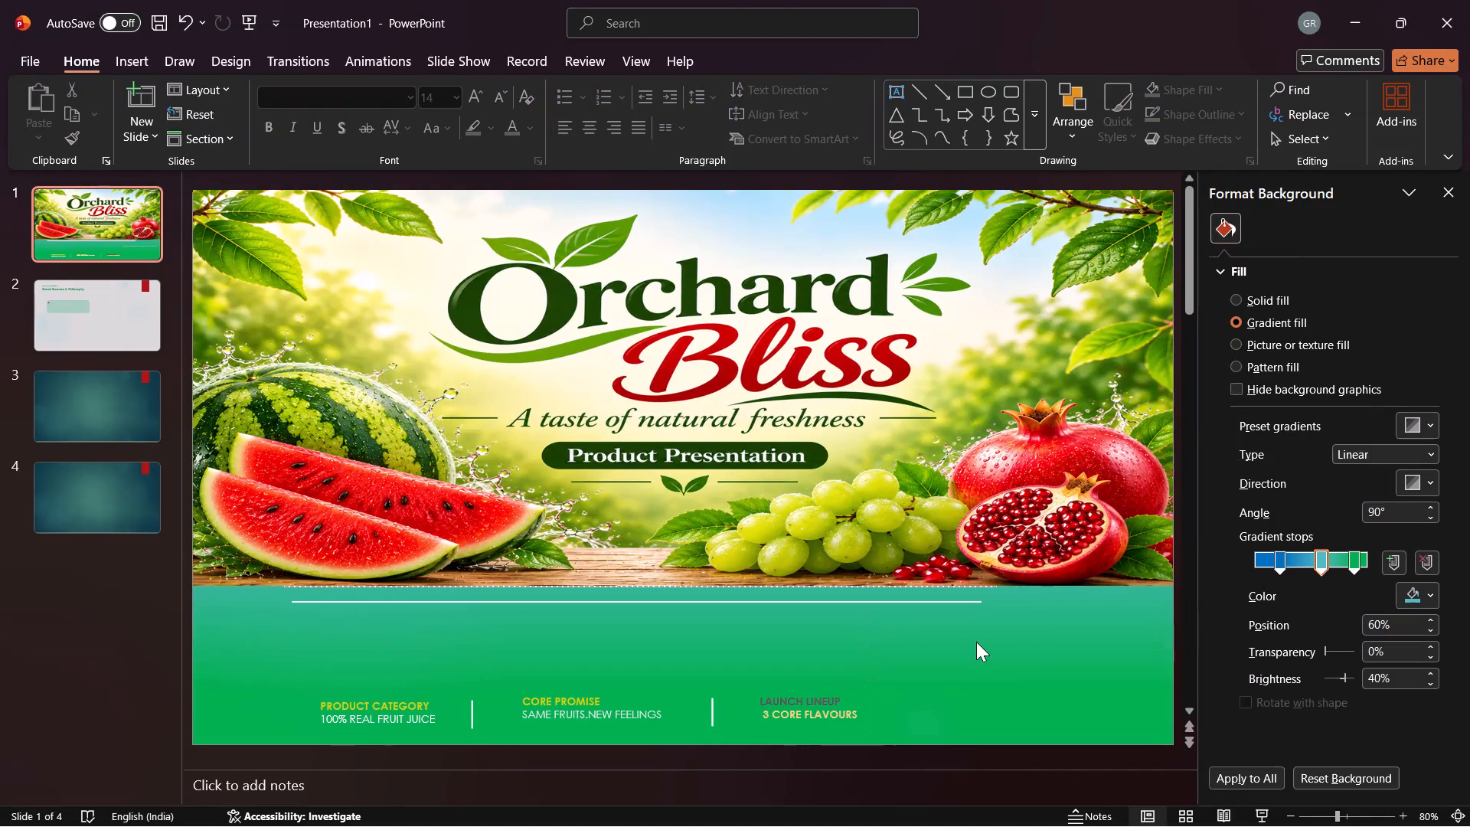
# Move the white horizontal line down to just above the product details row.
pyautogui.click(773, 599)
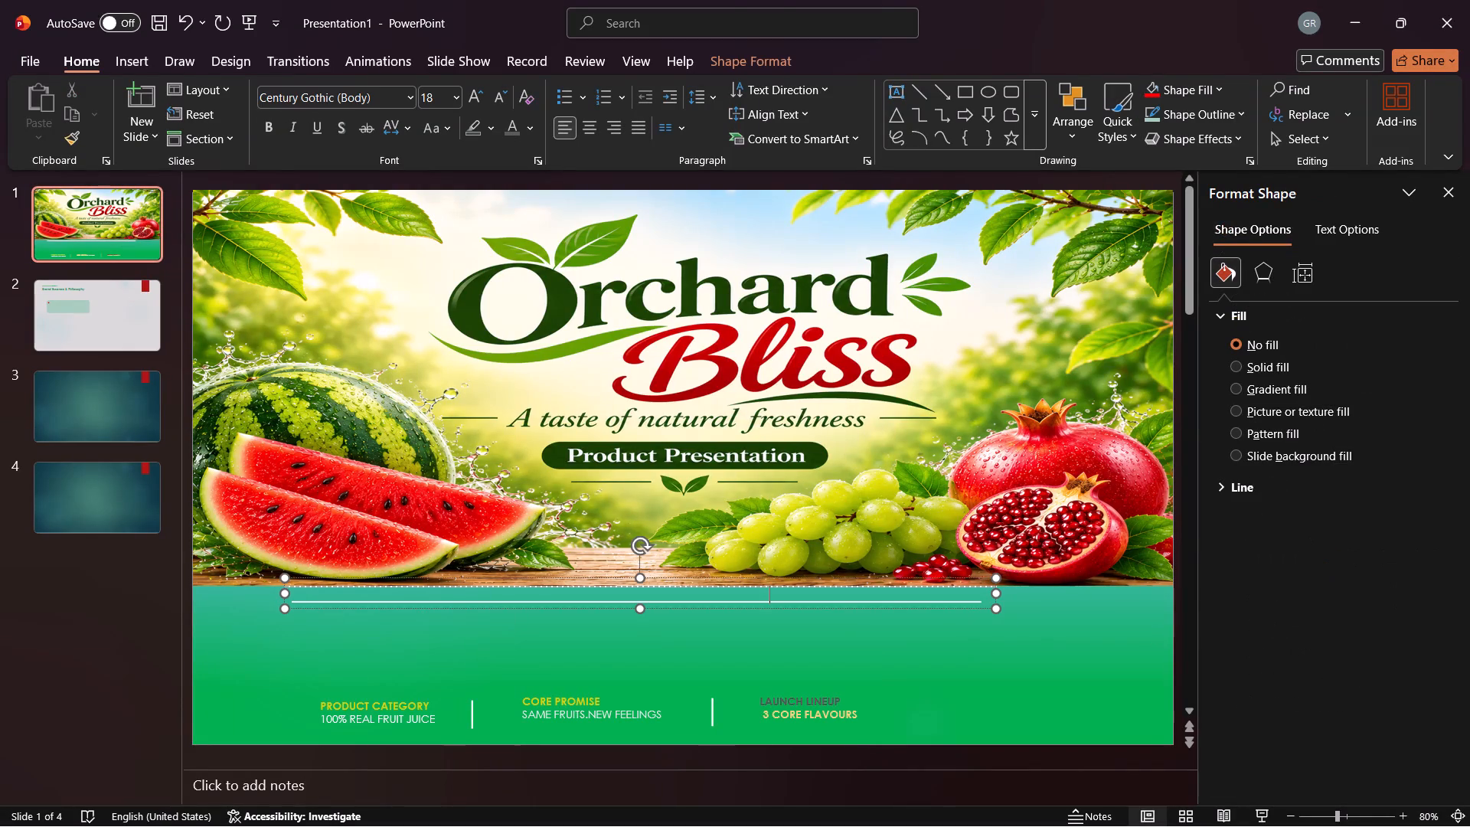
pyautogui.click(771, 603)
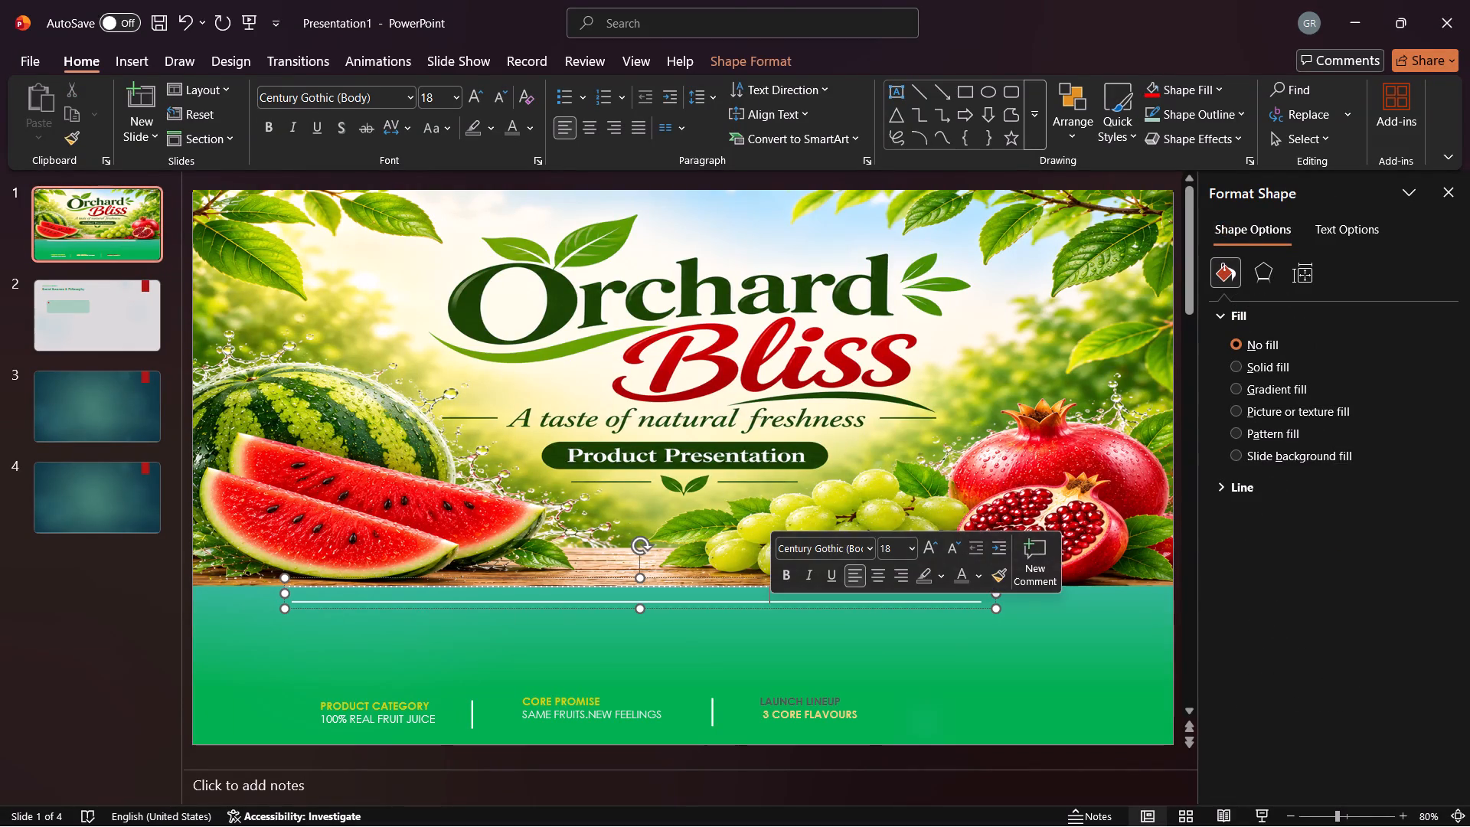
pyautogui.moveTo(754, 606); pyautogui.dragTo(735, 682)
# Extend the lower edge of the empty title placeholder down into the green band.
pyautogui.click(700, 586)
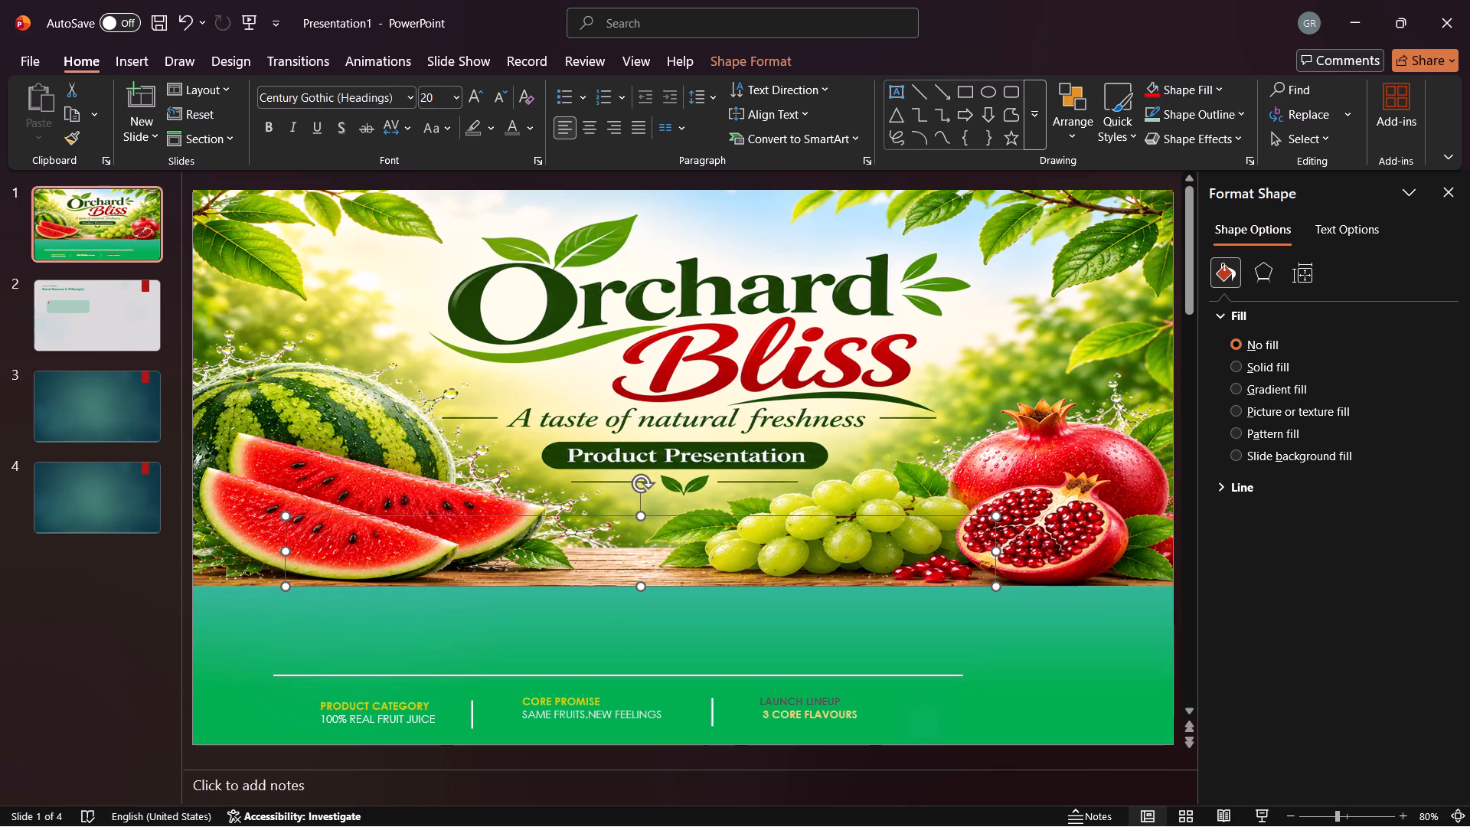
pyautogui.moveTo(643, 587); pyautogui.dragTo(638, 620)
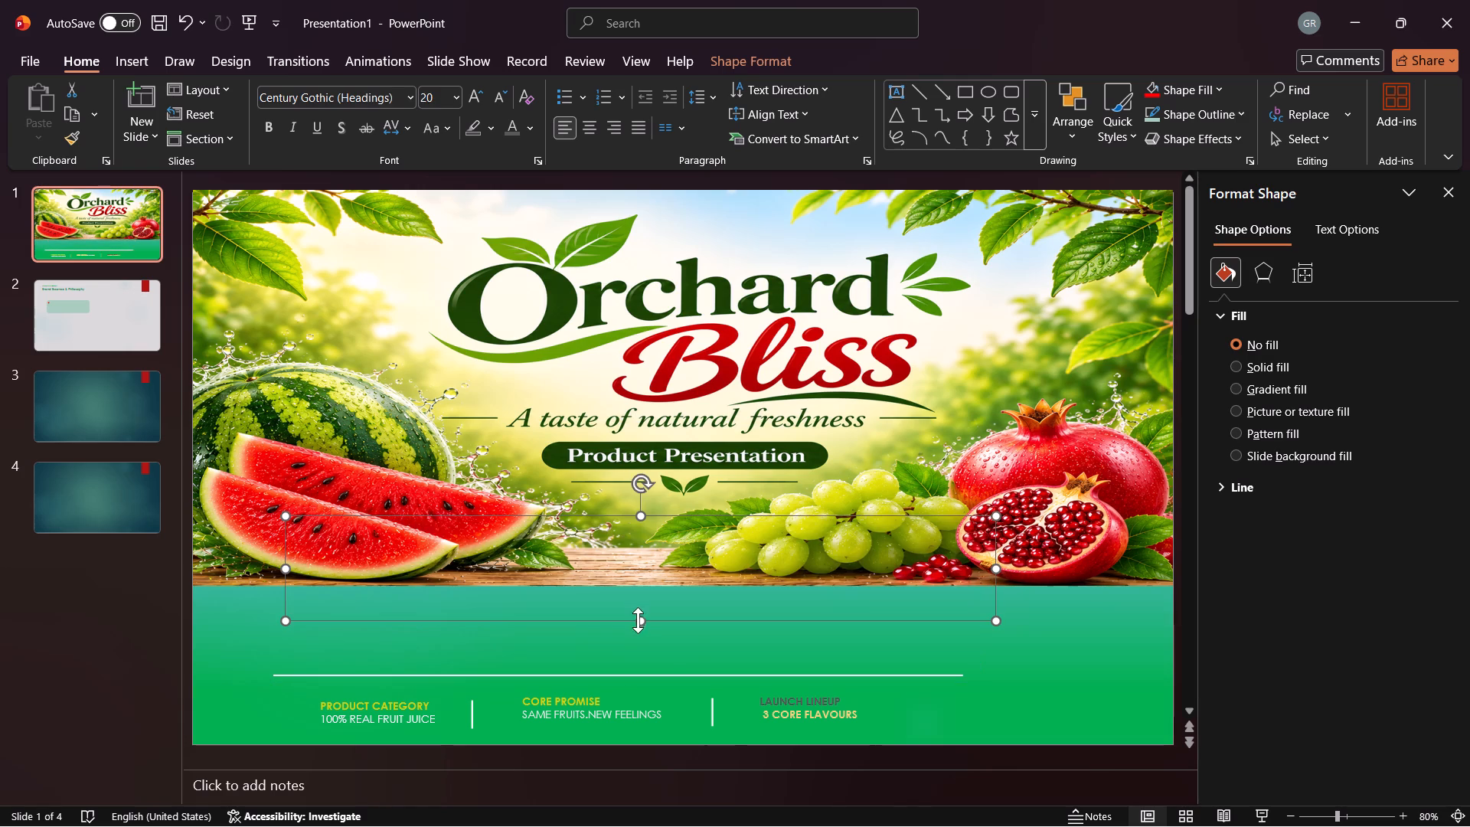
# Stretch the fruit banner picture's lower edge down to slightly above the white horizontal line.
pyautogui.click(720, 449)
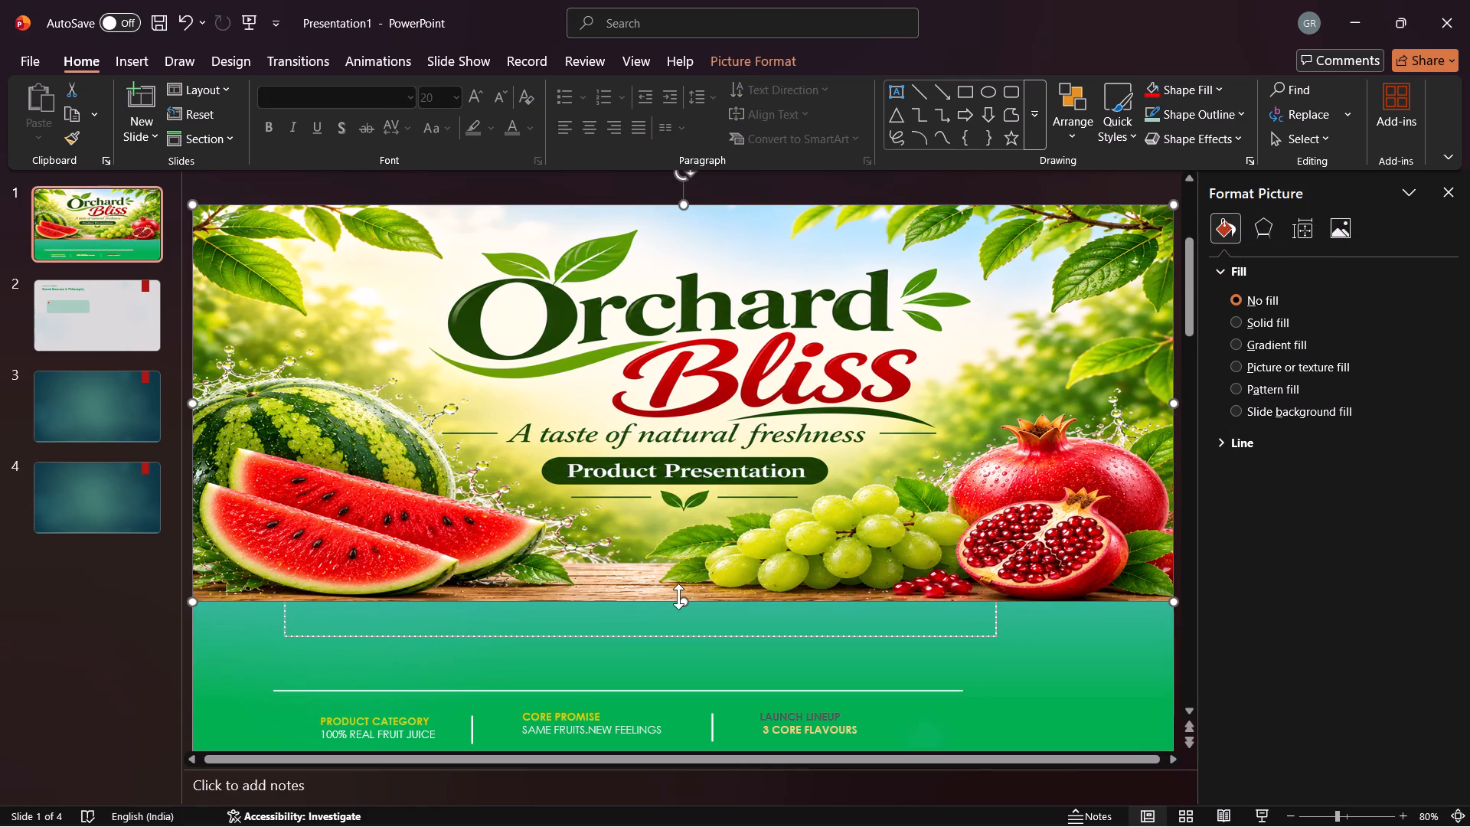
pyautogui.moveTo(681, 600); pyautogui.dragTo(683, 649)
pyautogui.click(1042, 704)
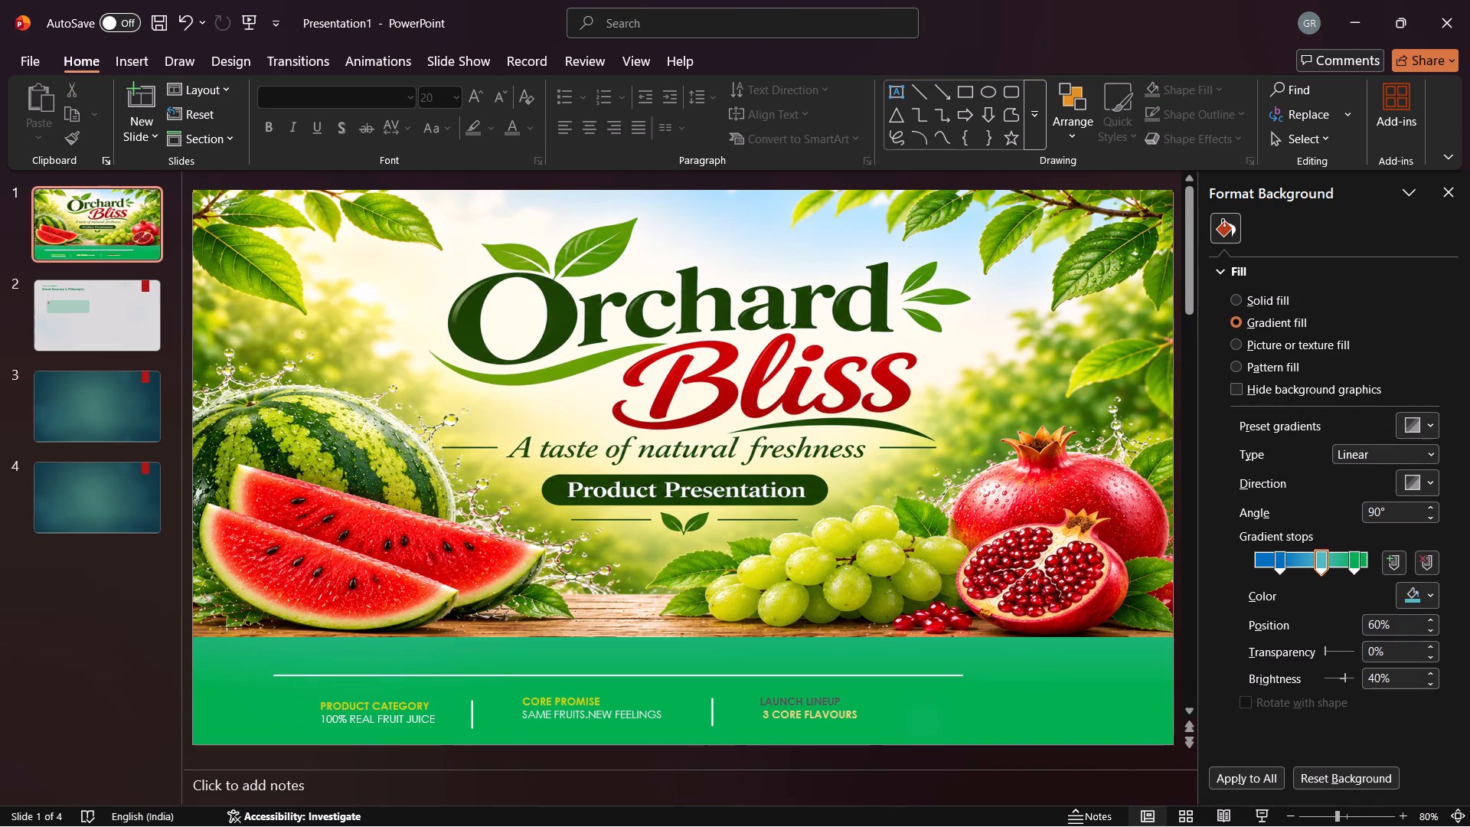
# Lengthen the white horizontal line by adding thirteen underscores, so it extends well past the "LAUNCH LINEUP" text.
pyautogui.click(936, 675)
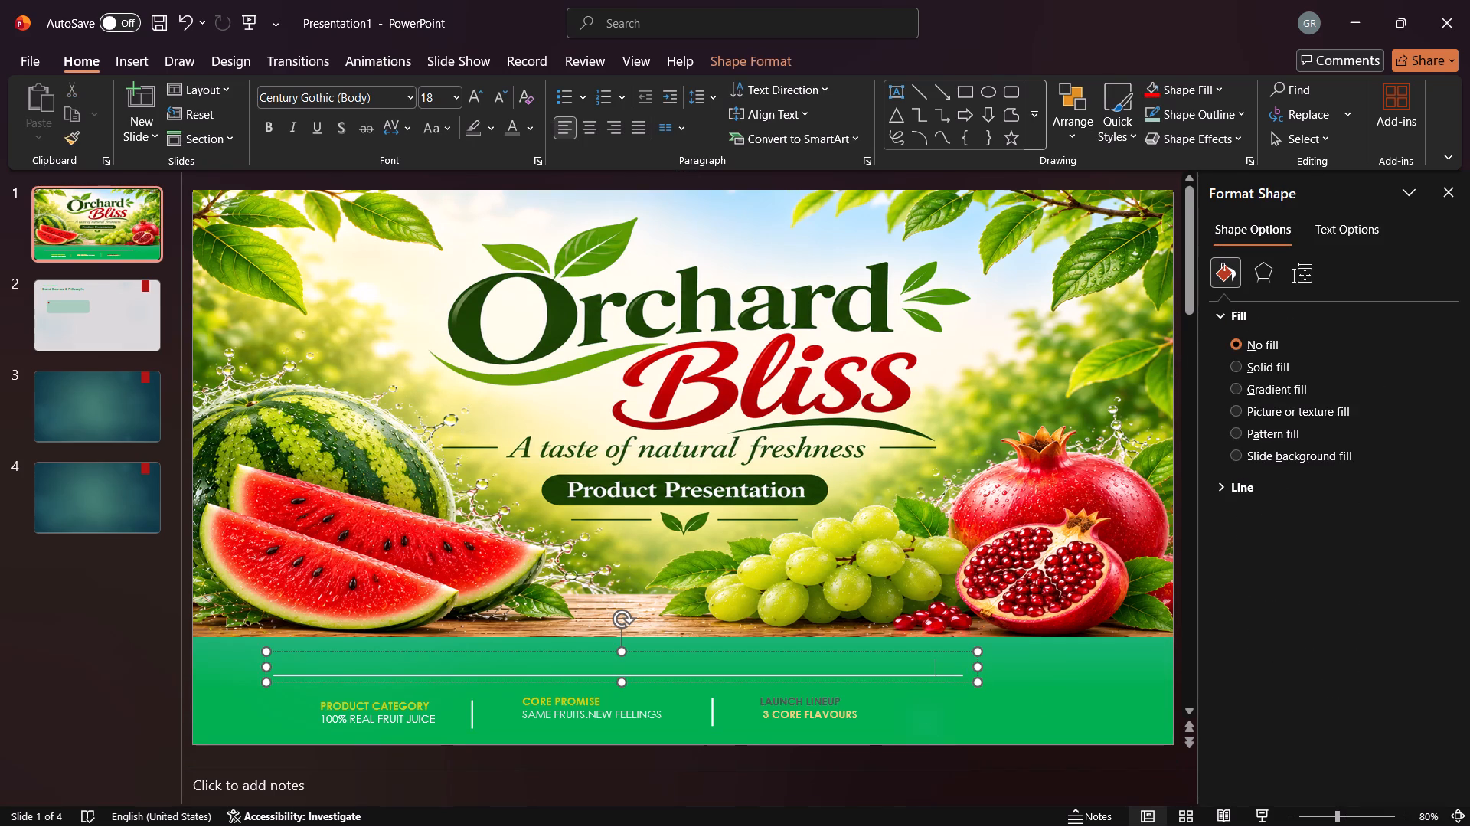
pyautogui.click(962, 672)
pyautogui.hotkey('shift', '_')
pyautogui.hotkey('shift', '_')
pyautogui.hotkey('shift', '_')
pyautogui.hotkey('shift', '_')
pyautogui.hotkey('shift', '_')
pyautogui.hotkey('shift', '_')
pyautogui.hotkey('shift', '_')
pyautogui.hotkey('shift', '_')
pyautogui.hotkey('shift', '_')
pyautogui.hotkey('shift', '_')
pyautogui.hotkey('shift', '_')
pyautogui.hotkey('shift', '_')
pyautogui.hotkey('shift', '_')
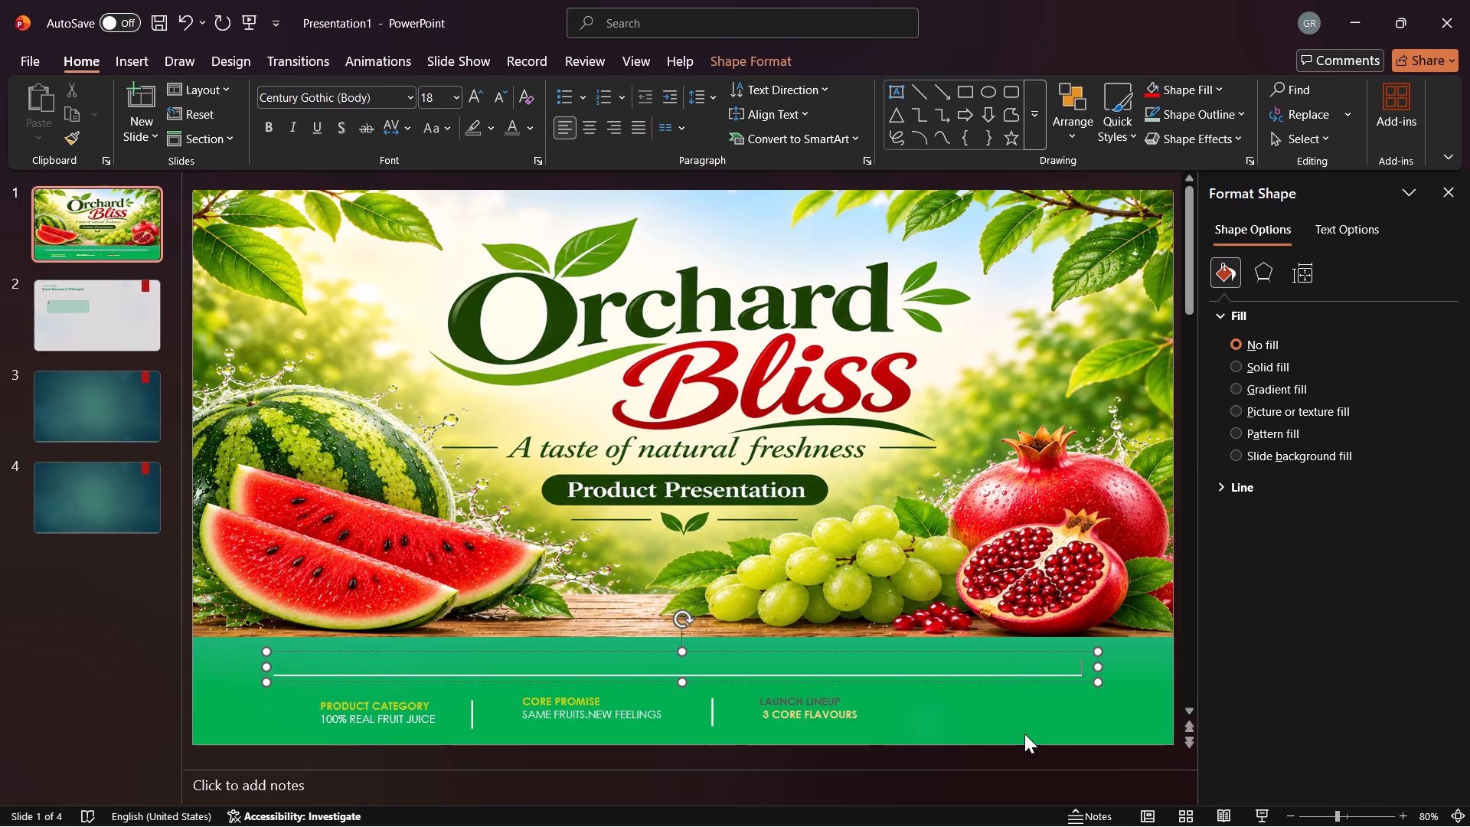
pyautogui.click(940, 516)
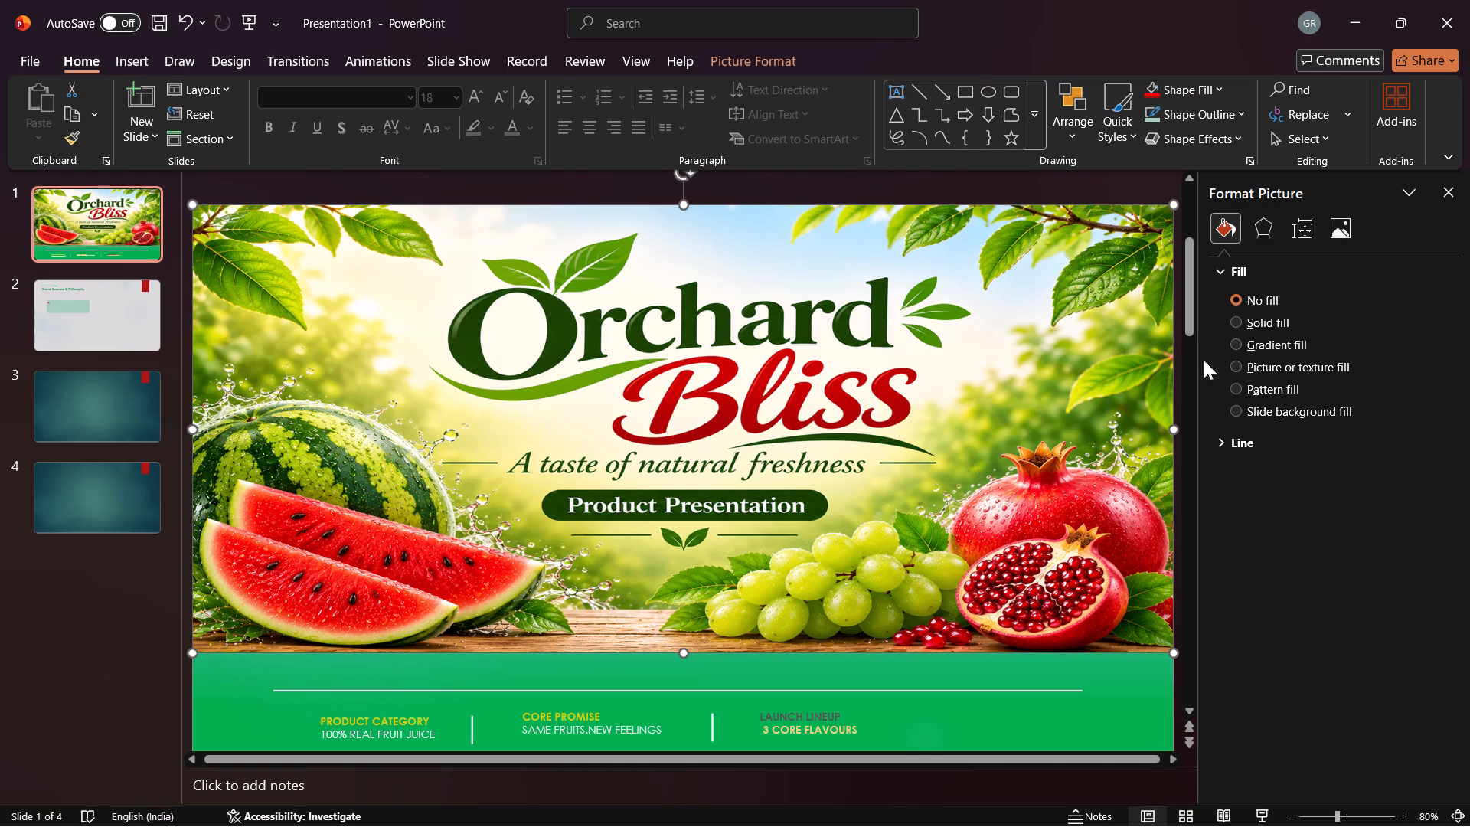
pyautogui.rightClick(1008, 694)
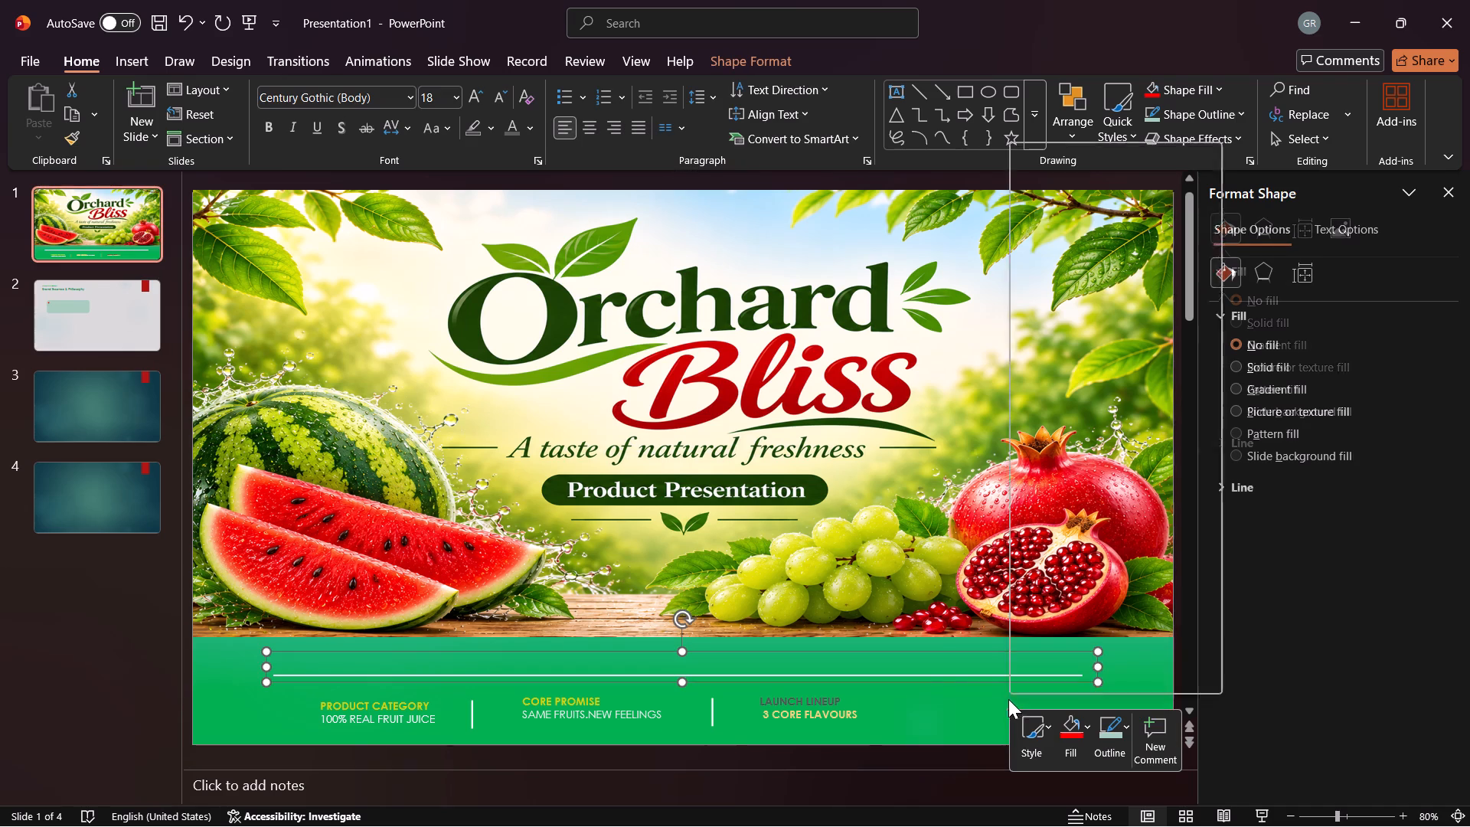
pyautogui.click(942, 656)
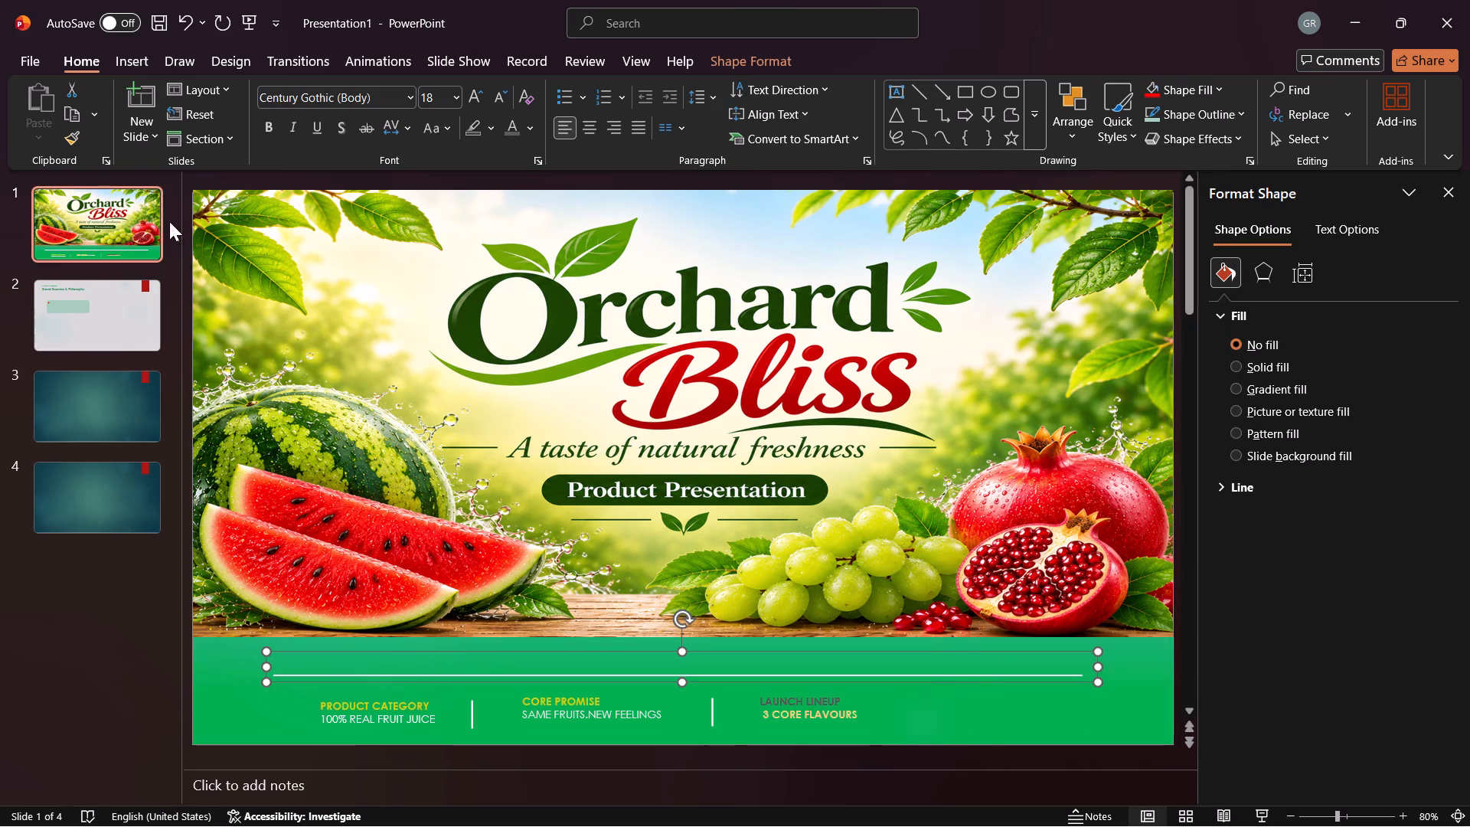
# Remove the light blue middle stop from slide 1's background gradient.
pyautogui.rightClick(135, 224)
pyautogui.click(266, 640)
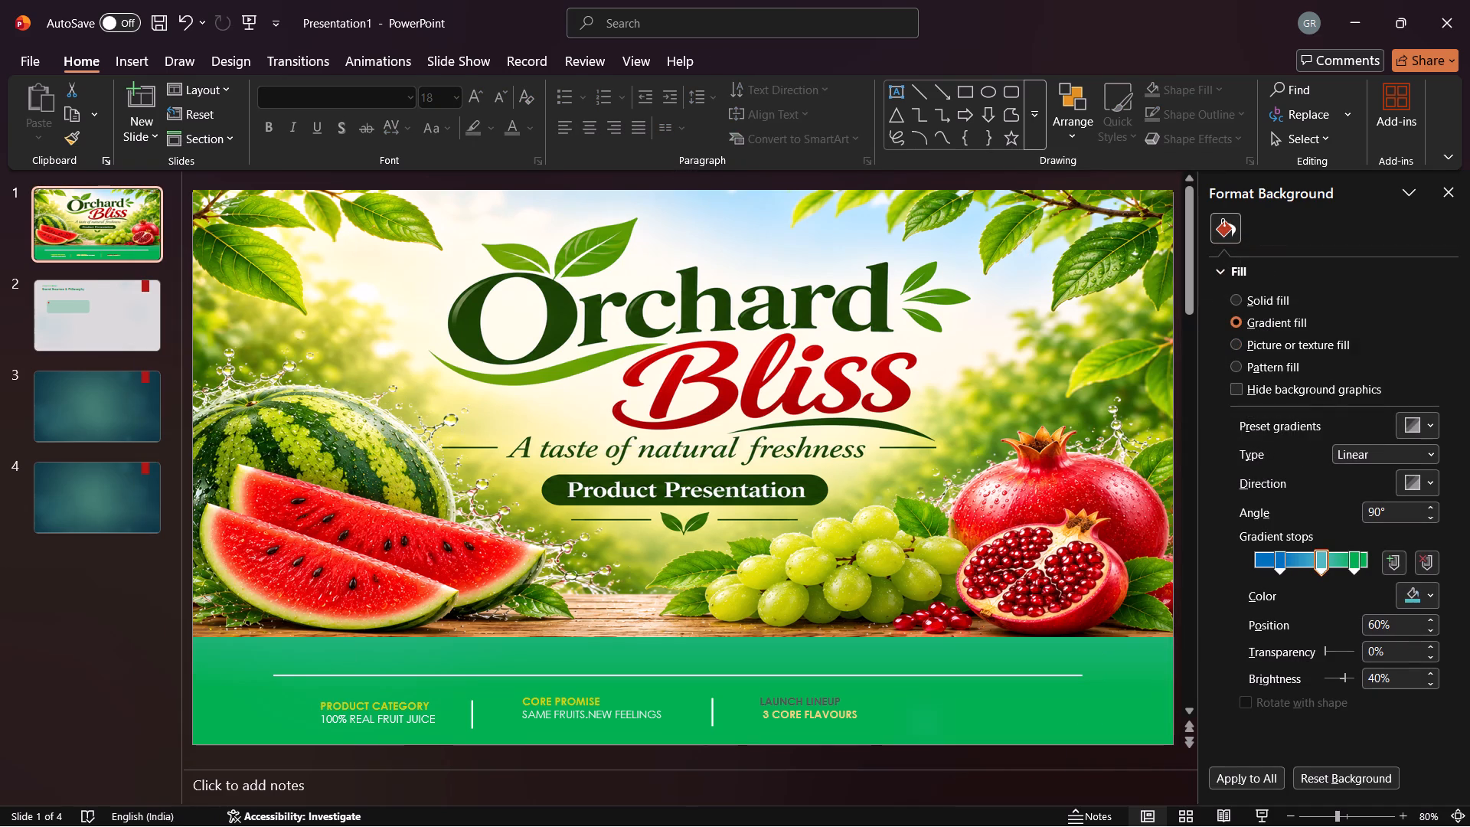
pyautogui.moveTo(1319, 562); pyautogui.dragTo(1352, 567)
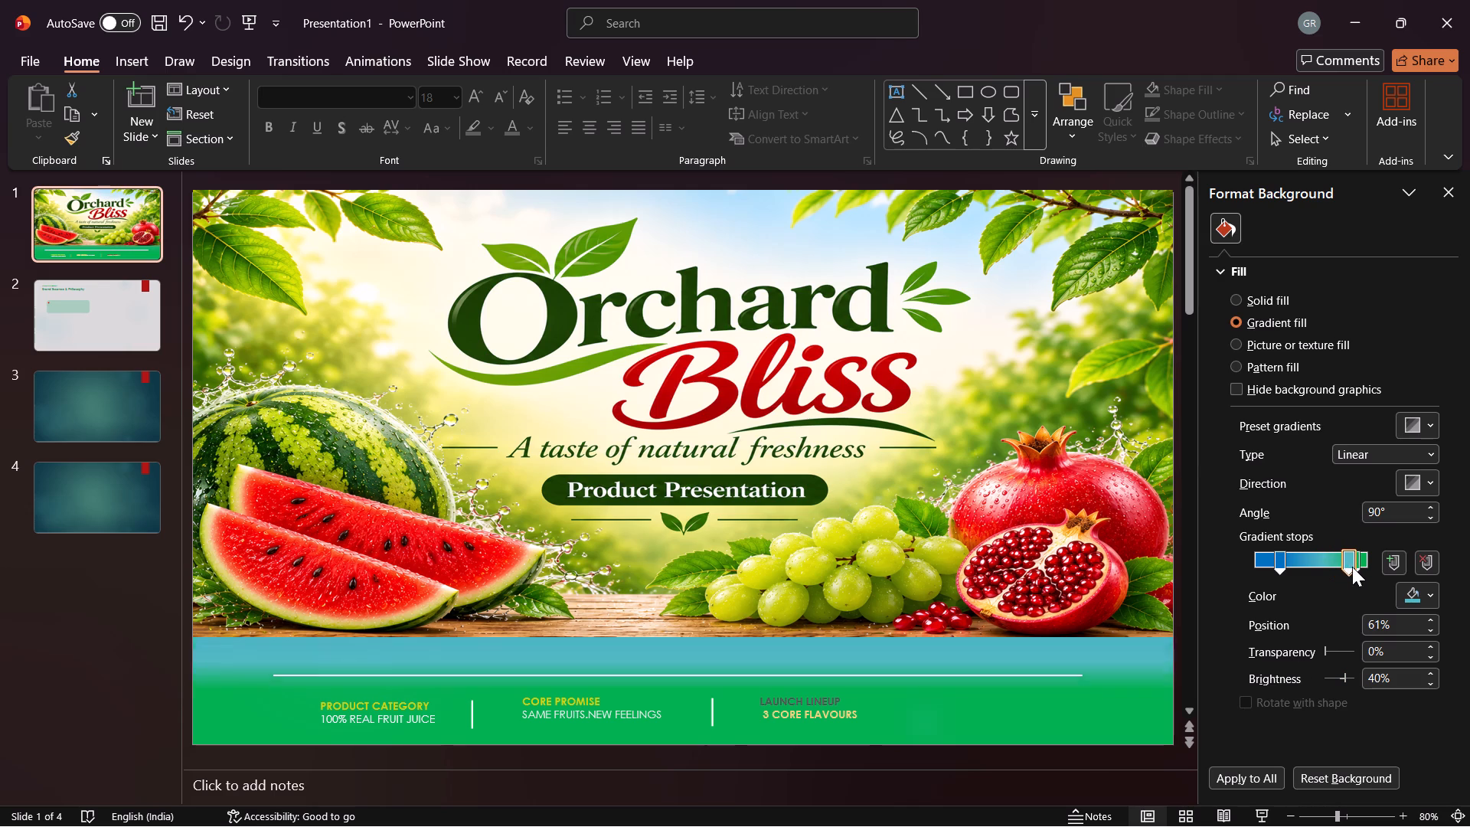
pyautogui.moveTo(1352, 567); pyautogui.dragTo(1268, 578)
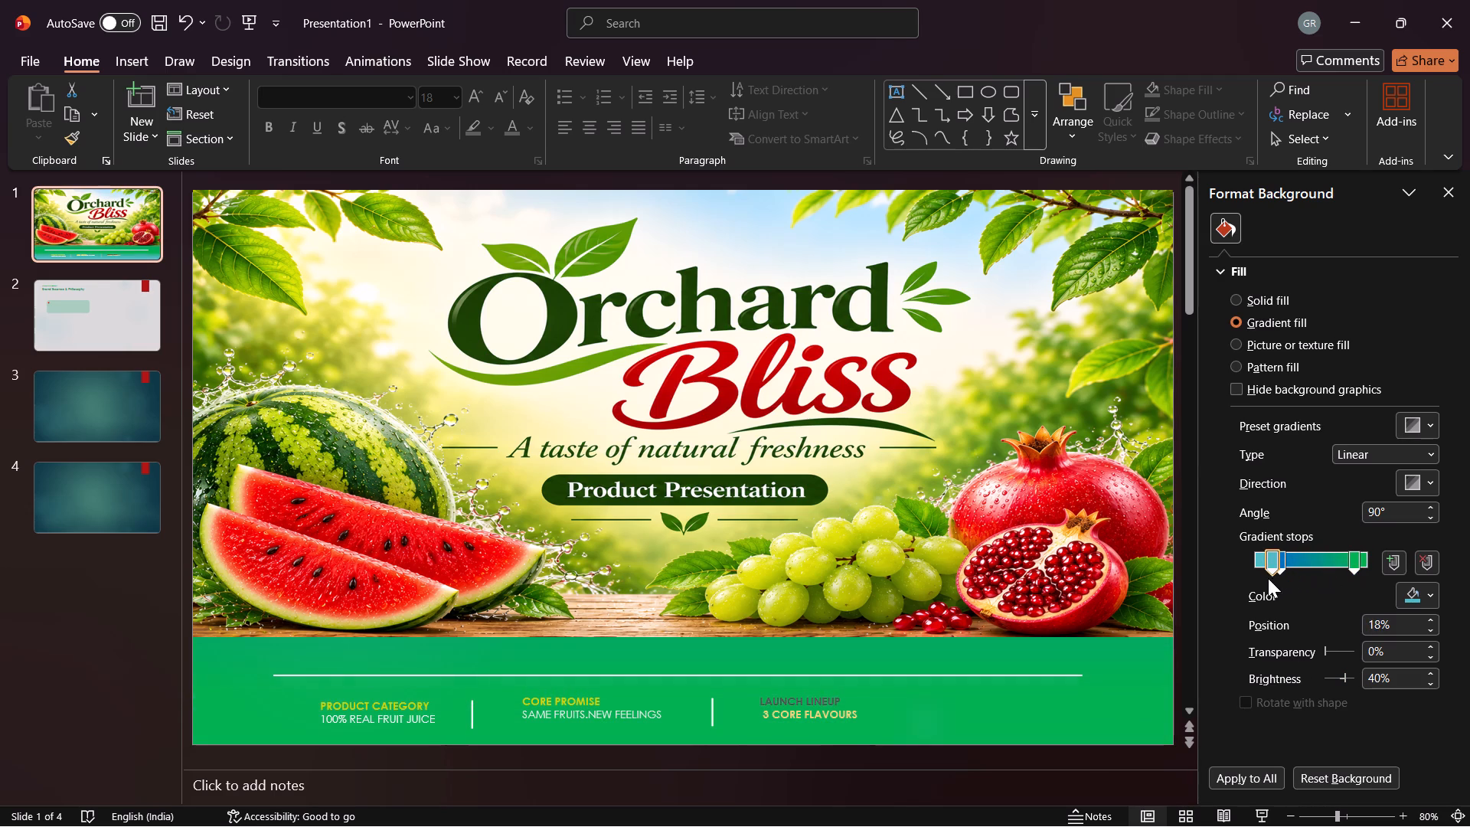
pyautogui.moveTo(1268, 578); pyautogui.dragTo(1263, 580)
# Reposition the remaining background gradient stops, with green near the far end and blue at 75%.
pyautogui.moveTo(1357, 557); pyautogui.dragTo(1254, 585)
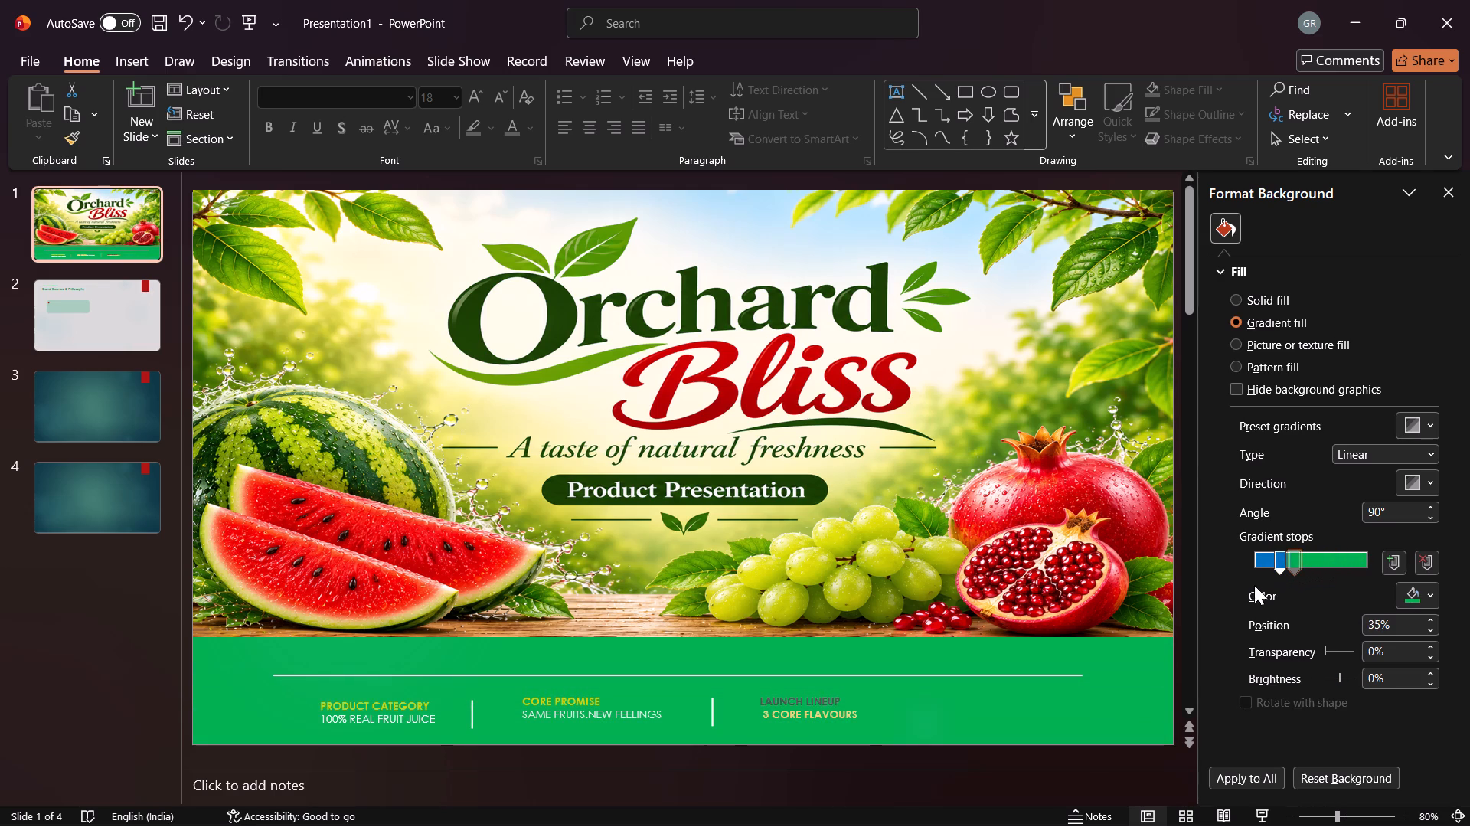
pyautogui.moveTo(1254, 585); pyautogui.dragTo(1367, 578)
pyautogui.moveTo(1295, 554); pyautogui.dragTo(1370, 551)
pyautogui.moveTo(1282, 557); pyautogui.dragTo(1339, 572)
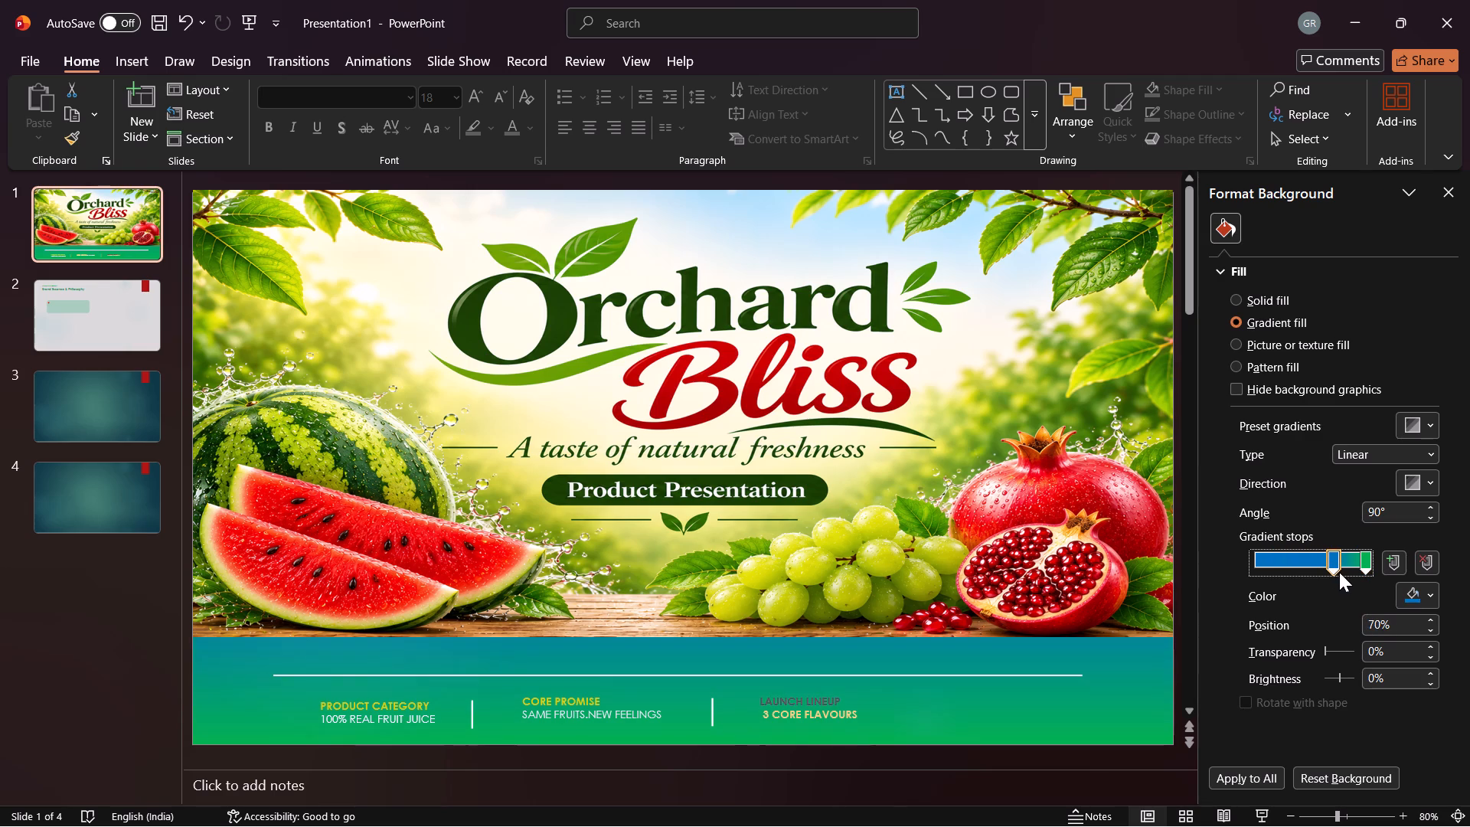
pyautogui.moveTo(1339, 572); pyautogui.dragTo(1332, 574)
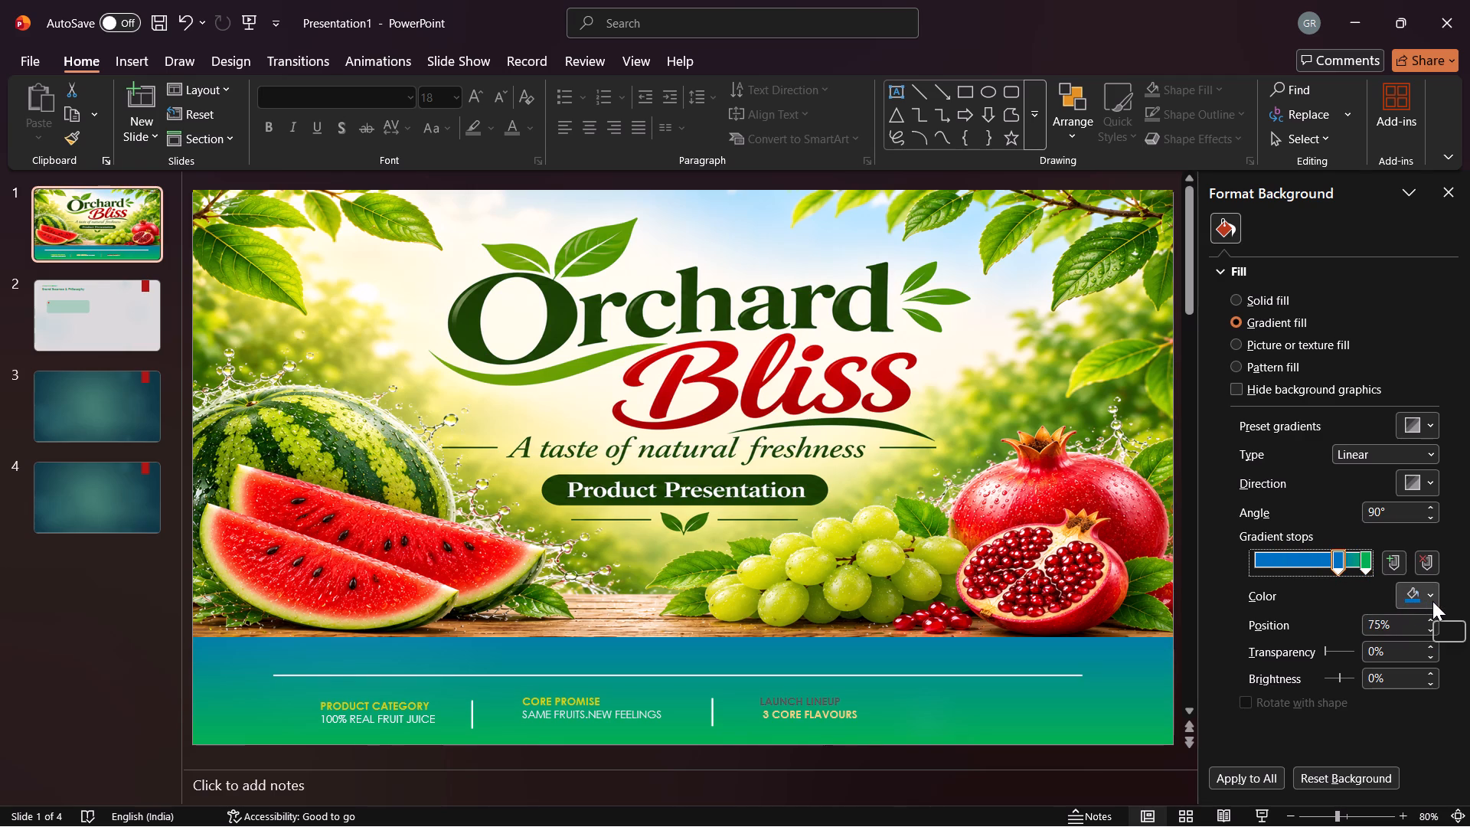
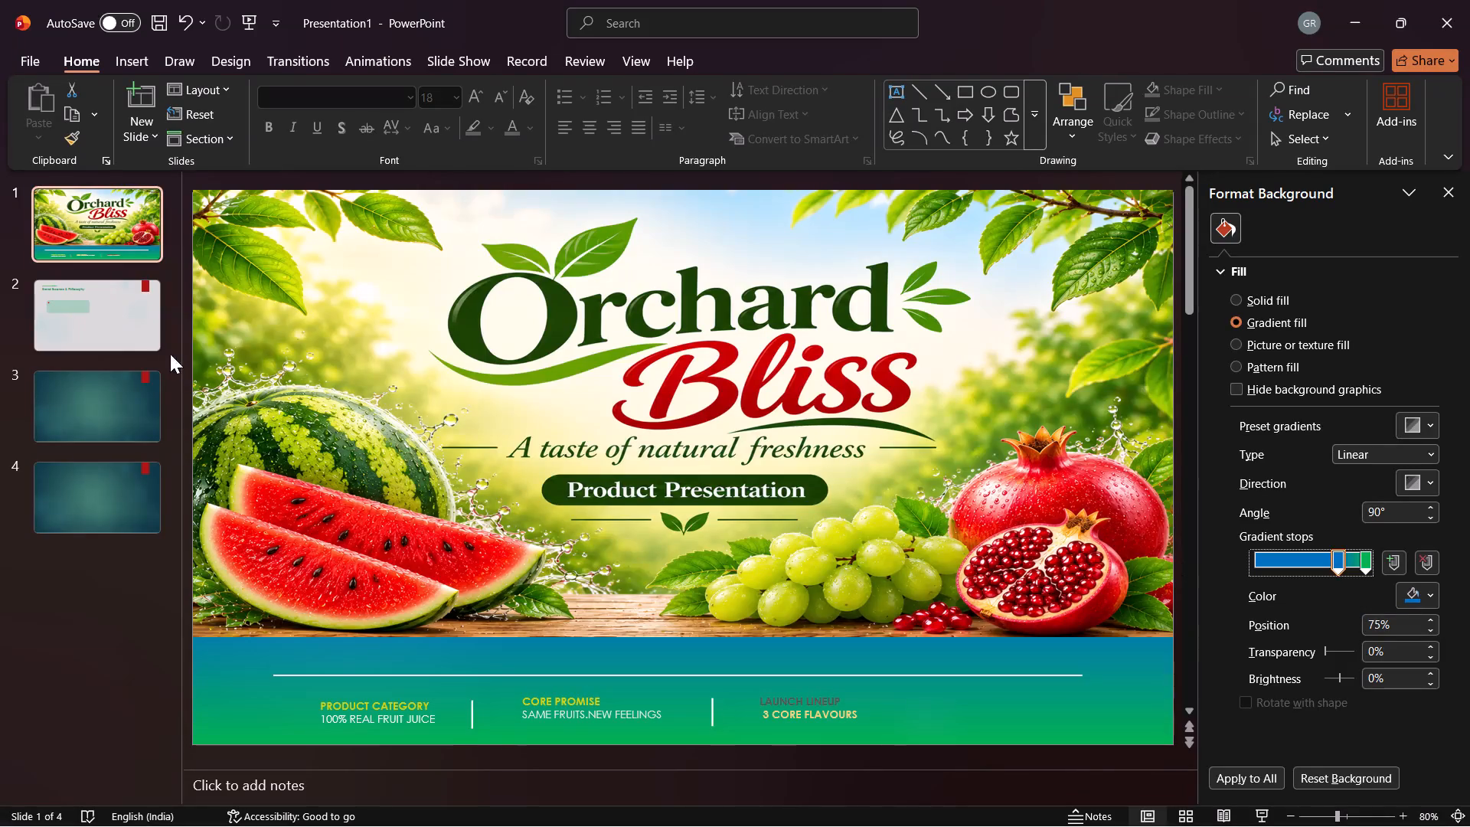
# Go to slide 2 and open the green rounded rectangle containing the red heart for text entry.
pyautogui.click(136, 323)
pyautogui.click(328, 370)
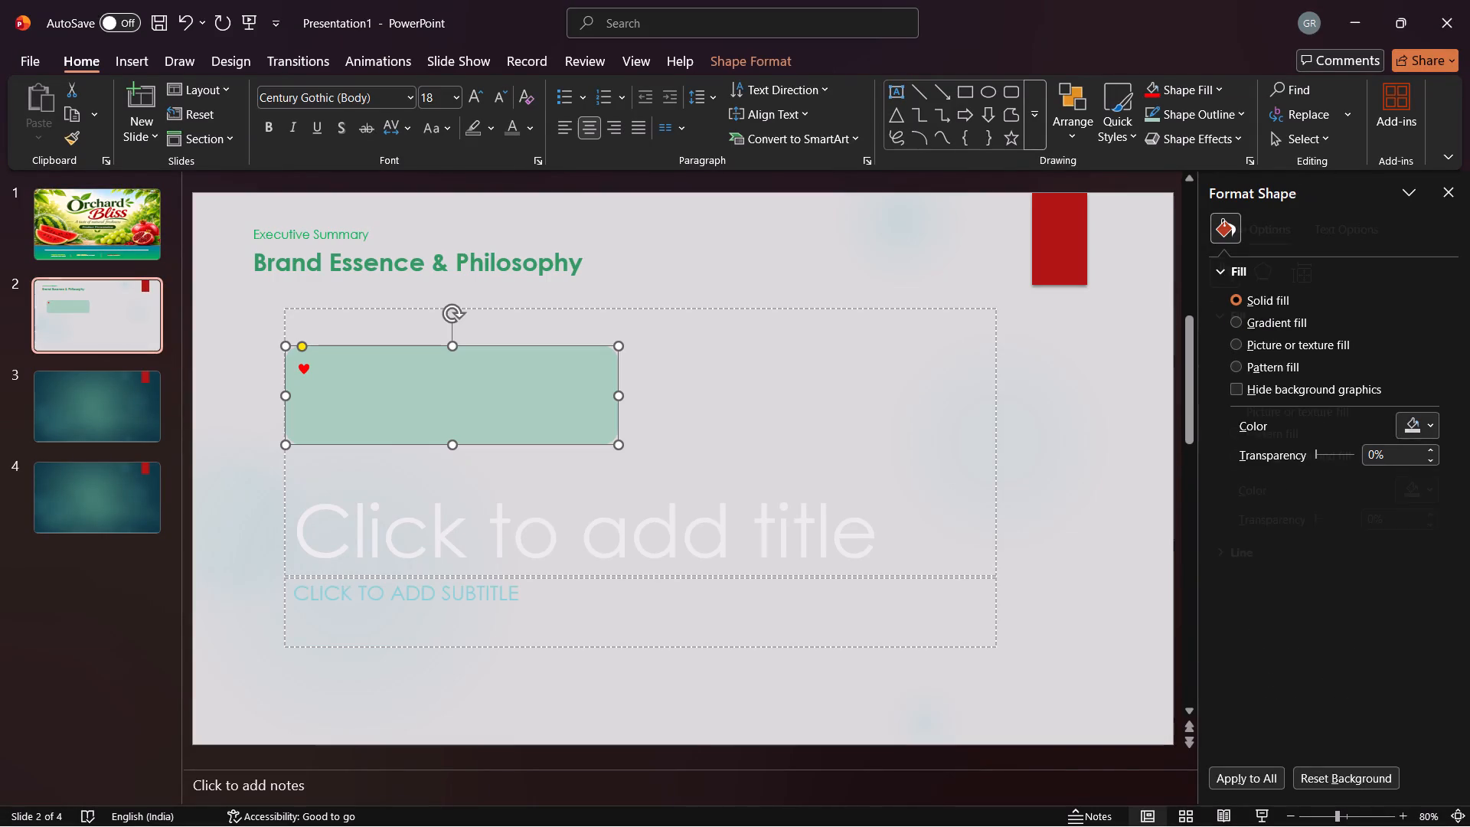
pyautogui.doubleClick(318, 369)
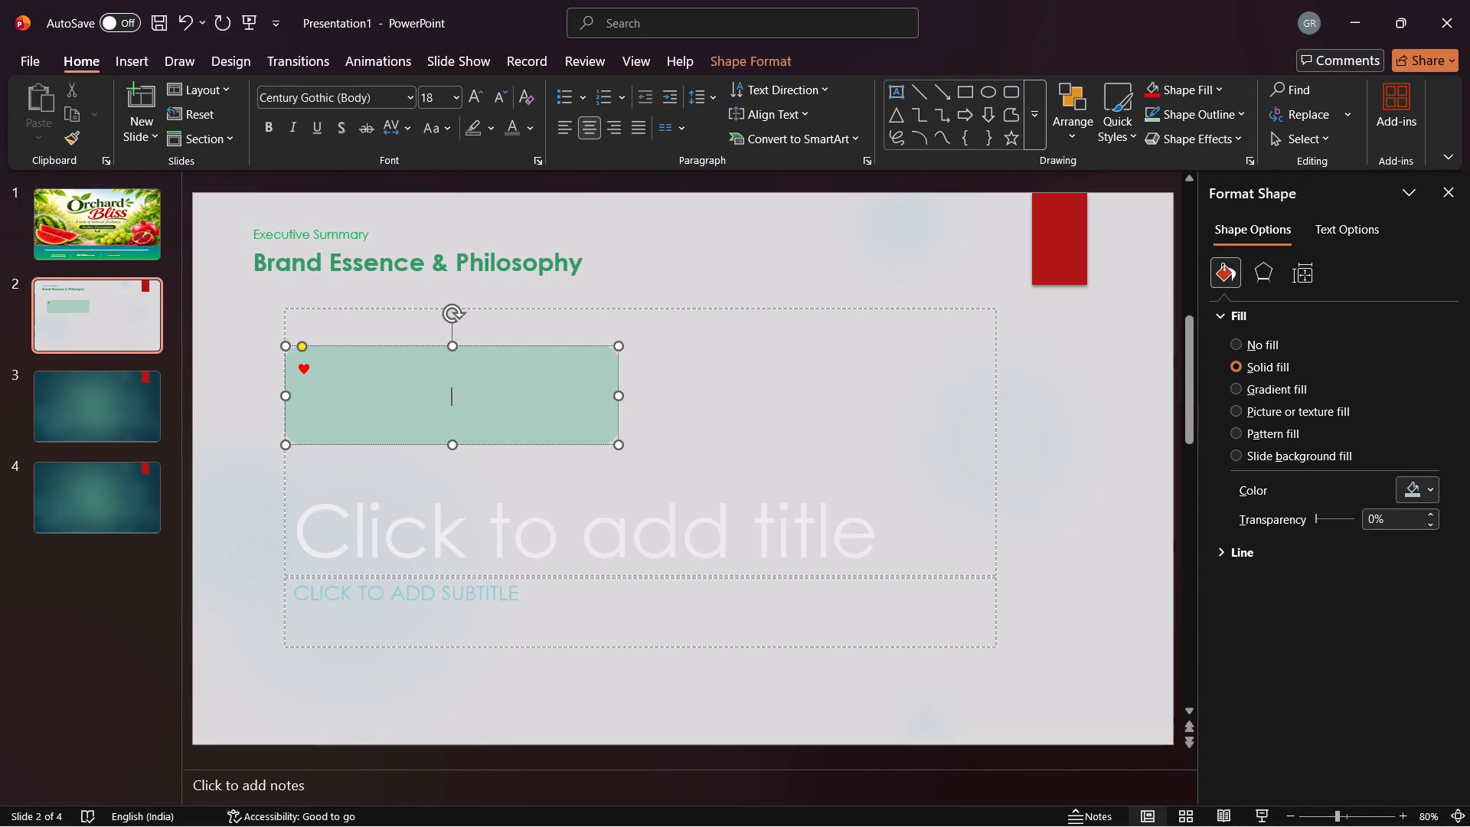
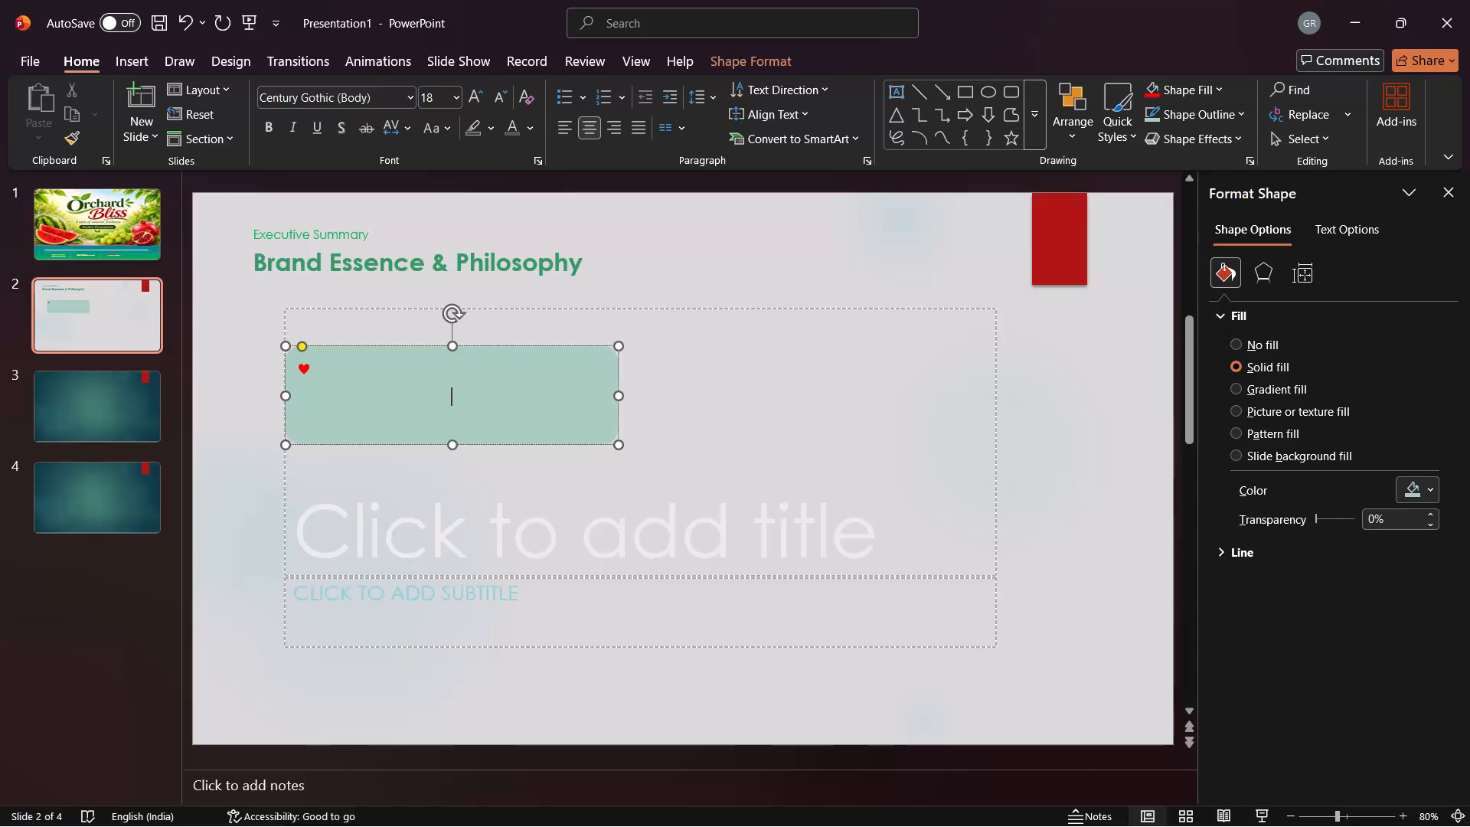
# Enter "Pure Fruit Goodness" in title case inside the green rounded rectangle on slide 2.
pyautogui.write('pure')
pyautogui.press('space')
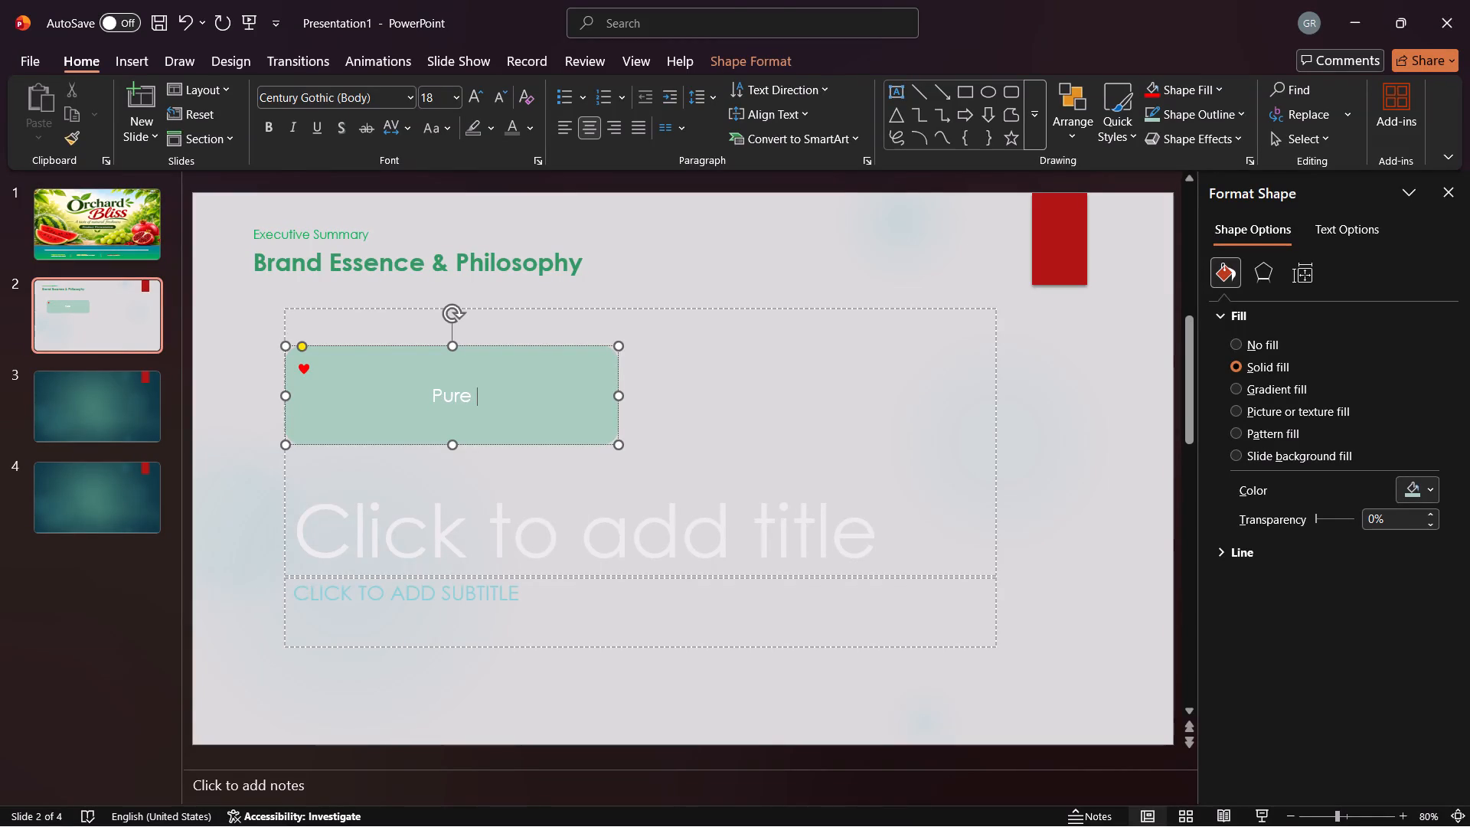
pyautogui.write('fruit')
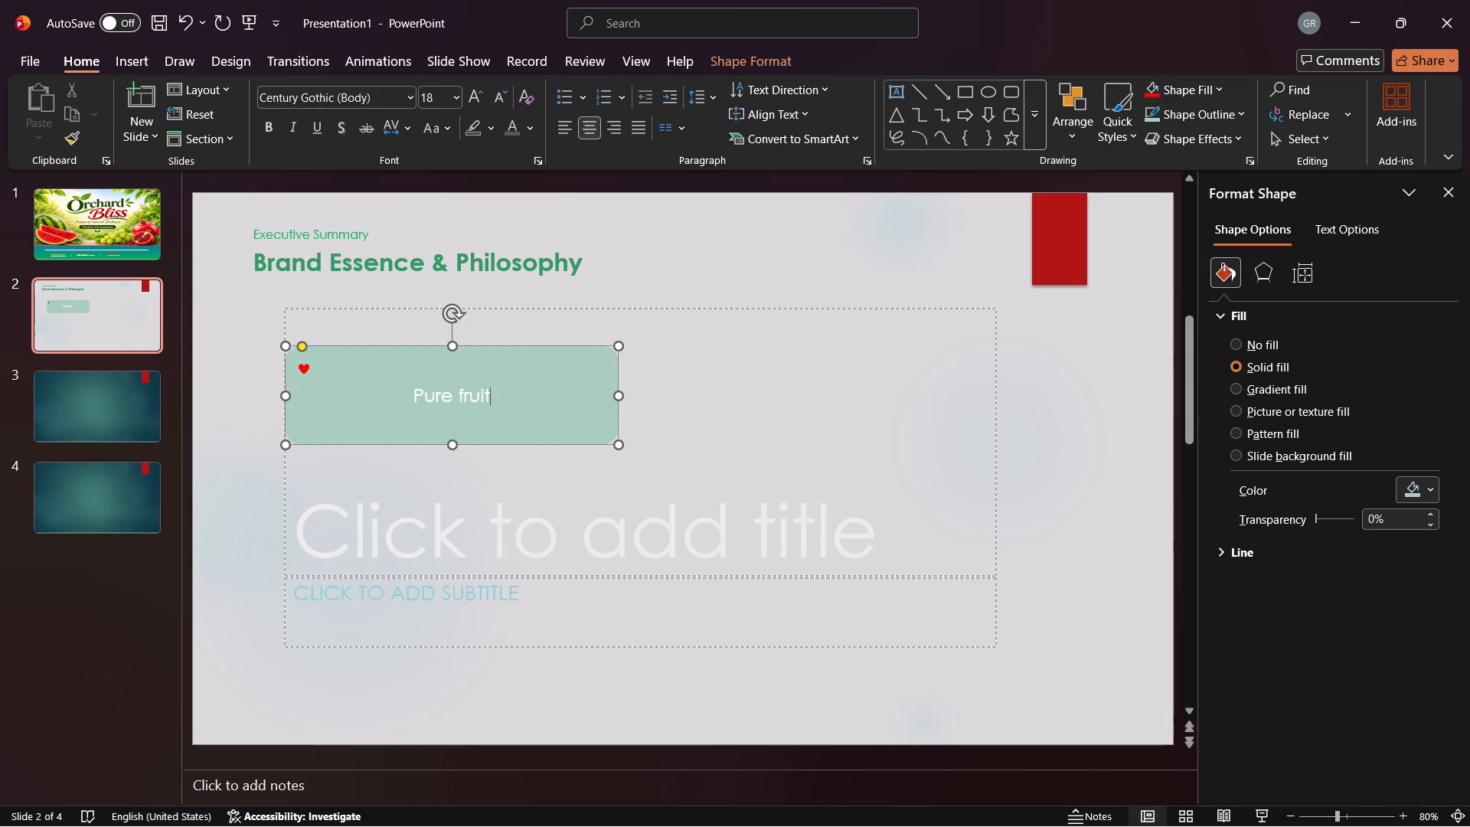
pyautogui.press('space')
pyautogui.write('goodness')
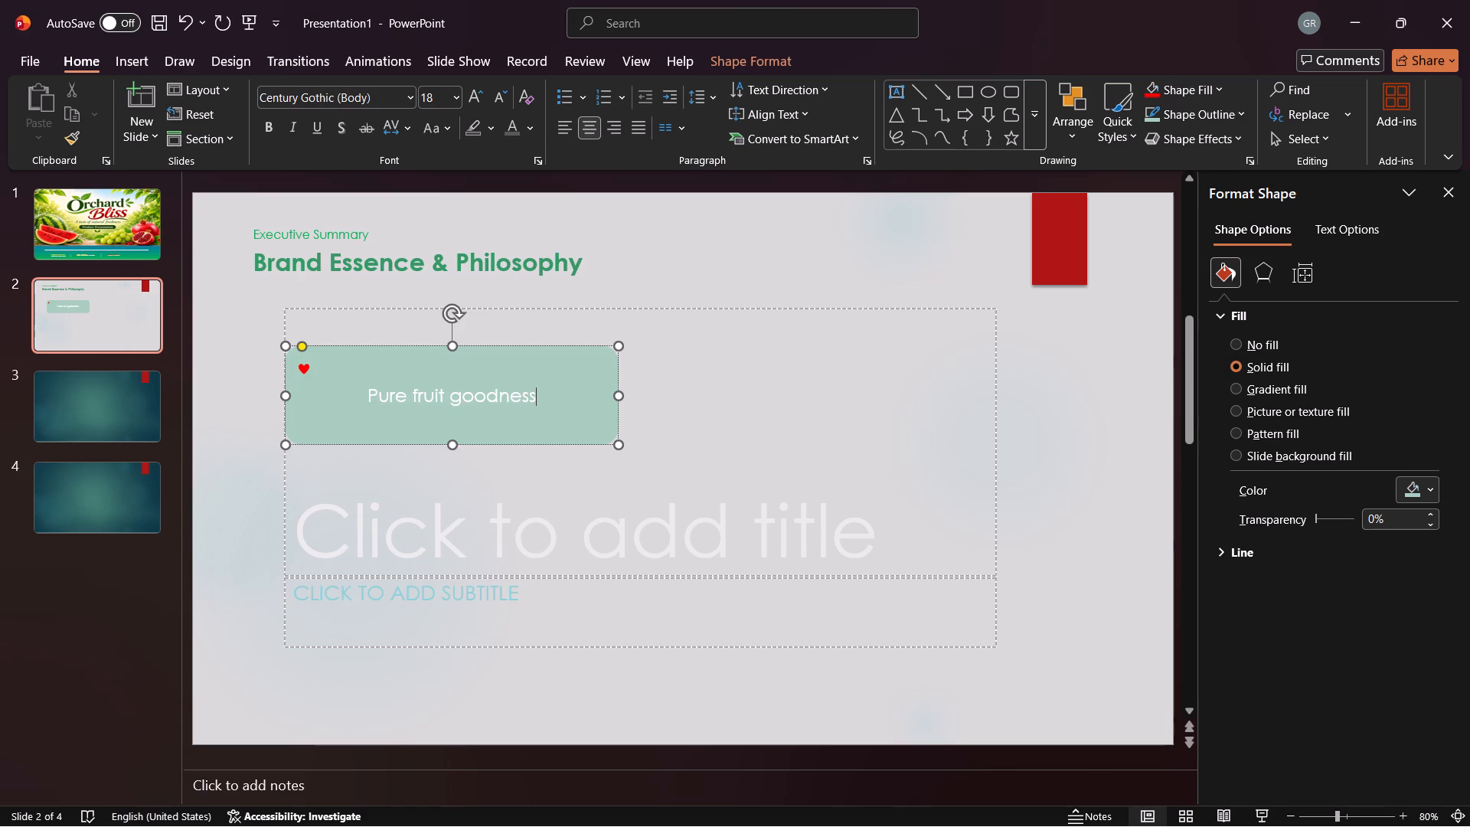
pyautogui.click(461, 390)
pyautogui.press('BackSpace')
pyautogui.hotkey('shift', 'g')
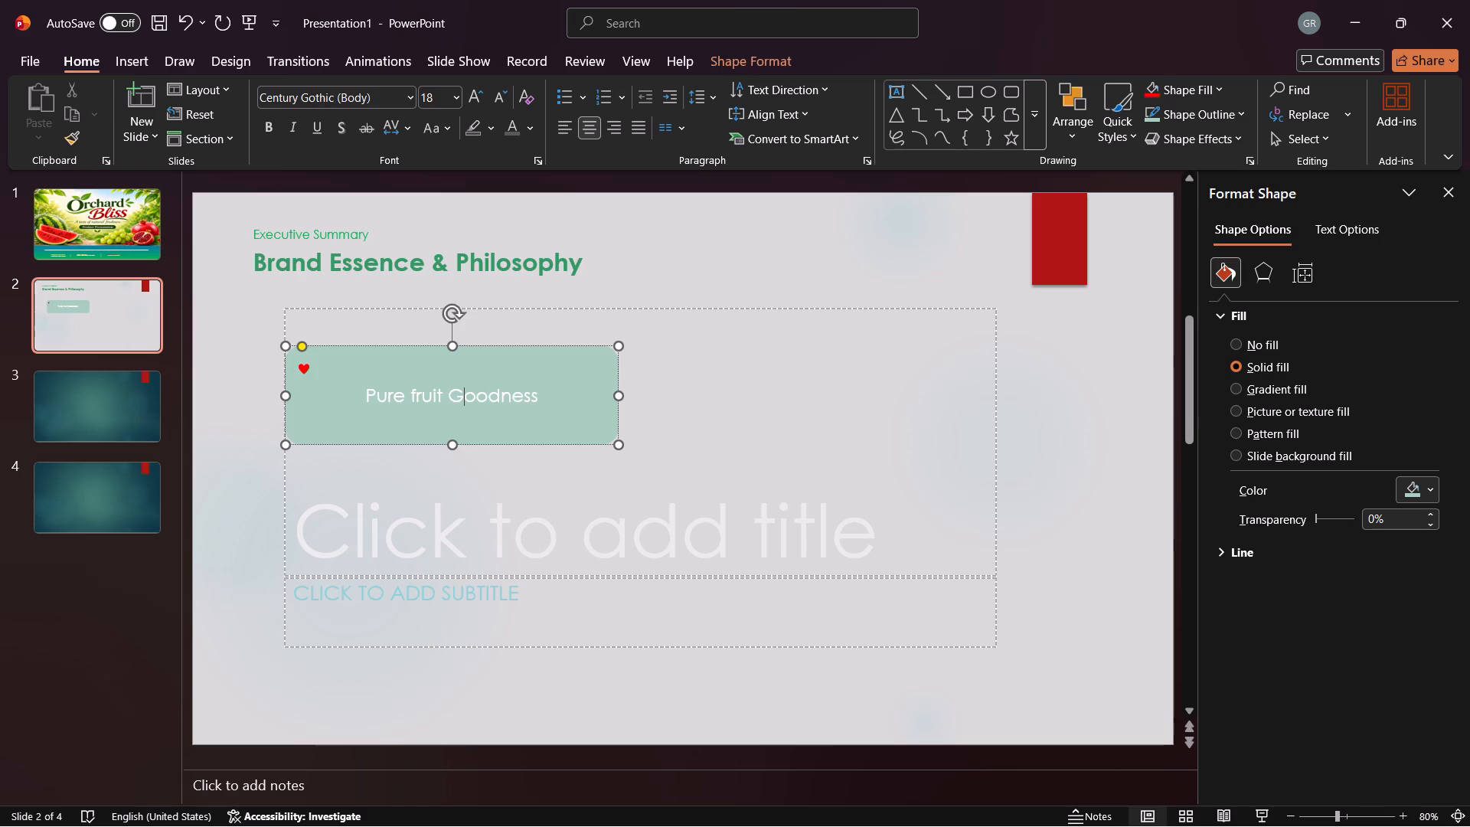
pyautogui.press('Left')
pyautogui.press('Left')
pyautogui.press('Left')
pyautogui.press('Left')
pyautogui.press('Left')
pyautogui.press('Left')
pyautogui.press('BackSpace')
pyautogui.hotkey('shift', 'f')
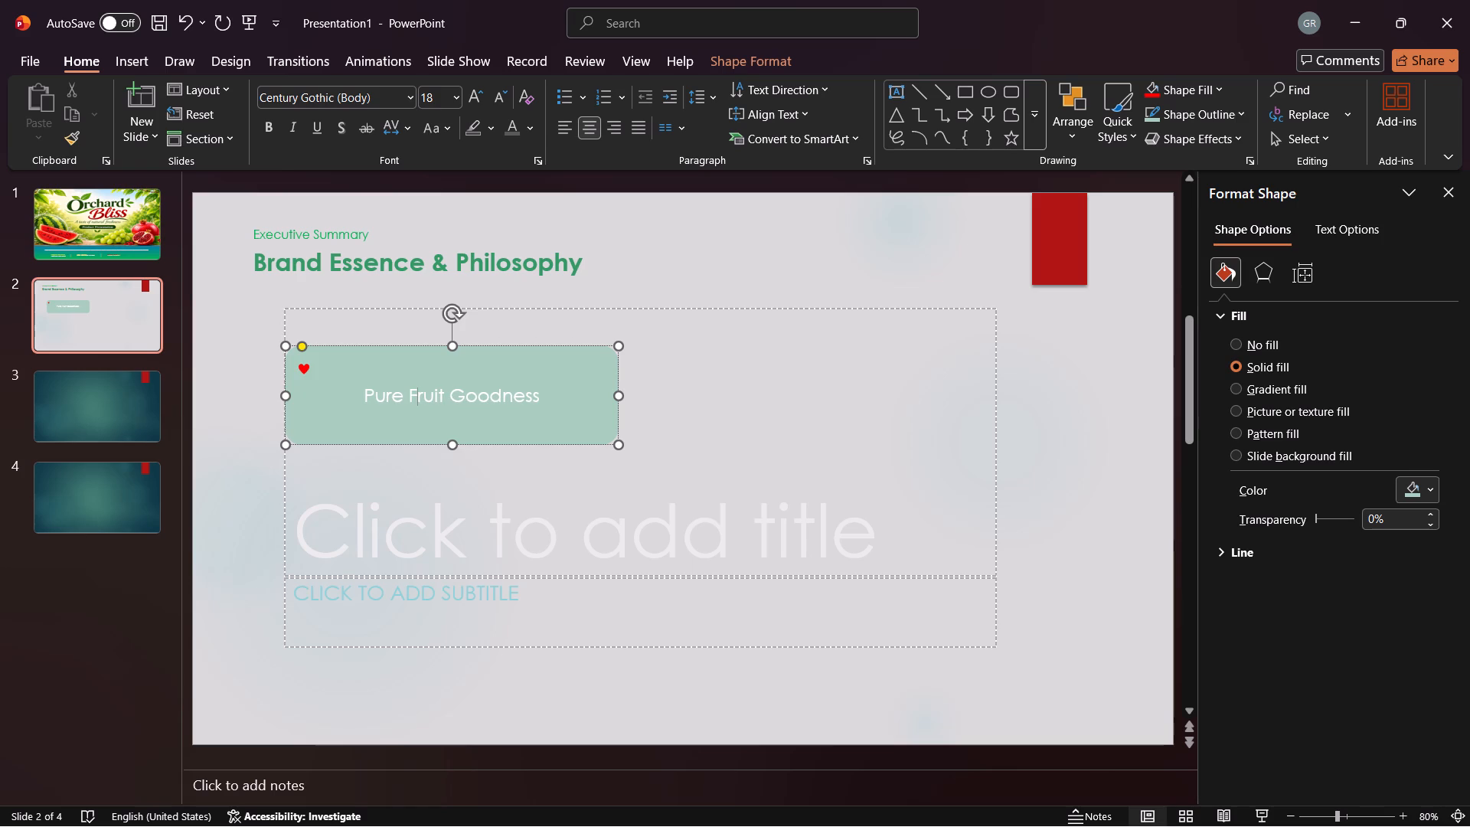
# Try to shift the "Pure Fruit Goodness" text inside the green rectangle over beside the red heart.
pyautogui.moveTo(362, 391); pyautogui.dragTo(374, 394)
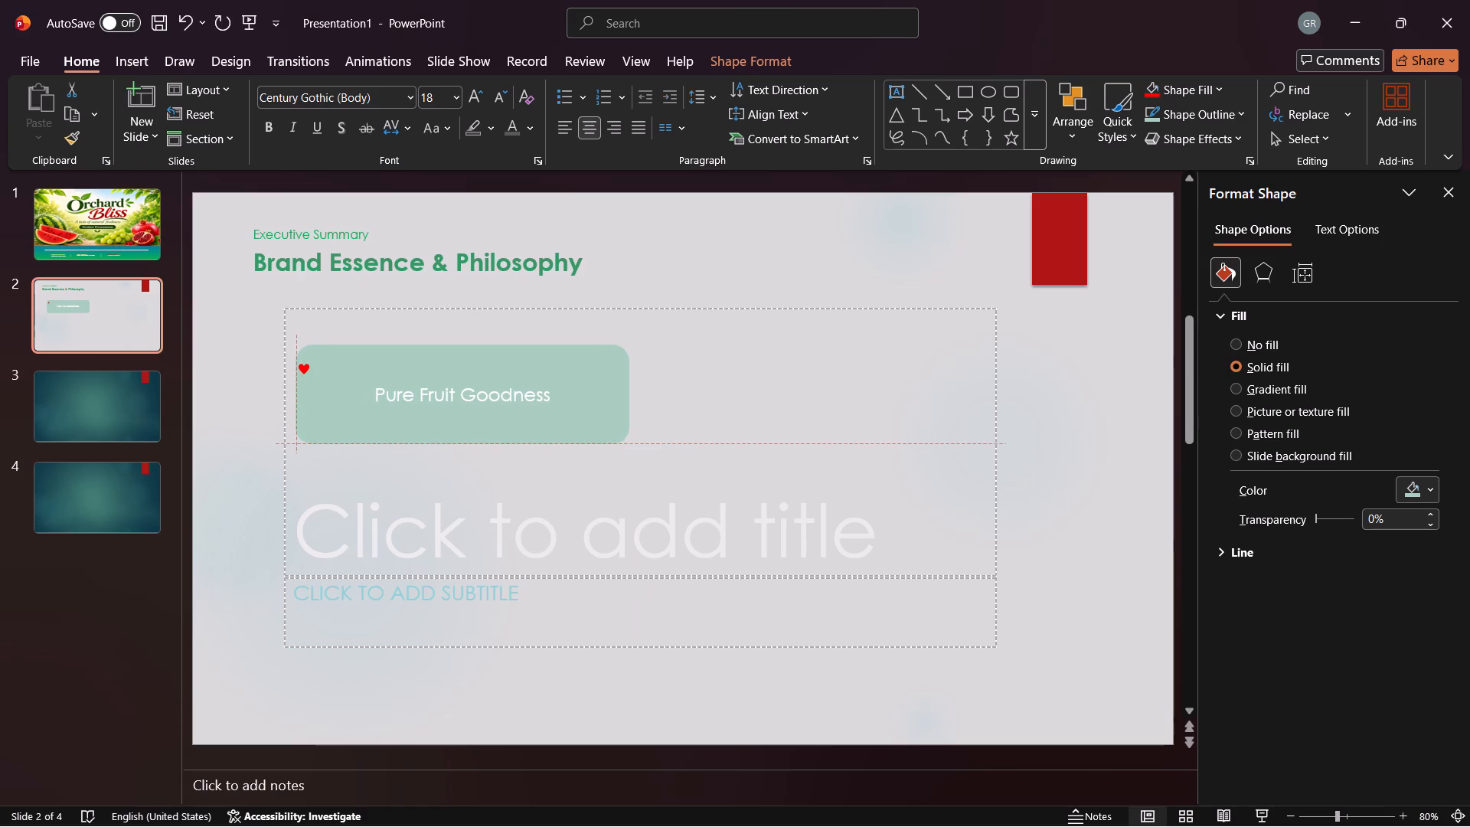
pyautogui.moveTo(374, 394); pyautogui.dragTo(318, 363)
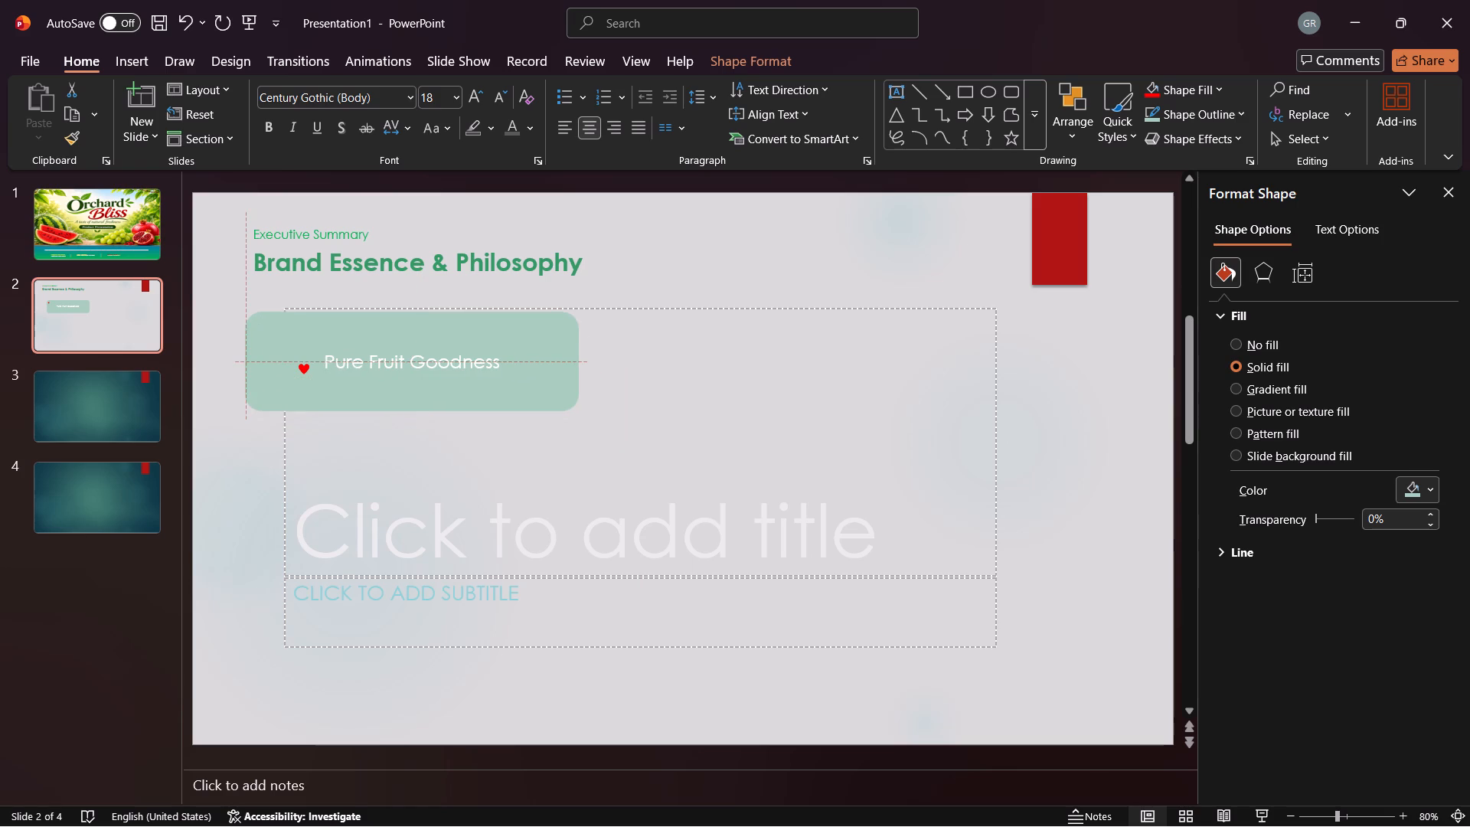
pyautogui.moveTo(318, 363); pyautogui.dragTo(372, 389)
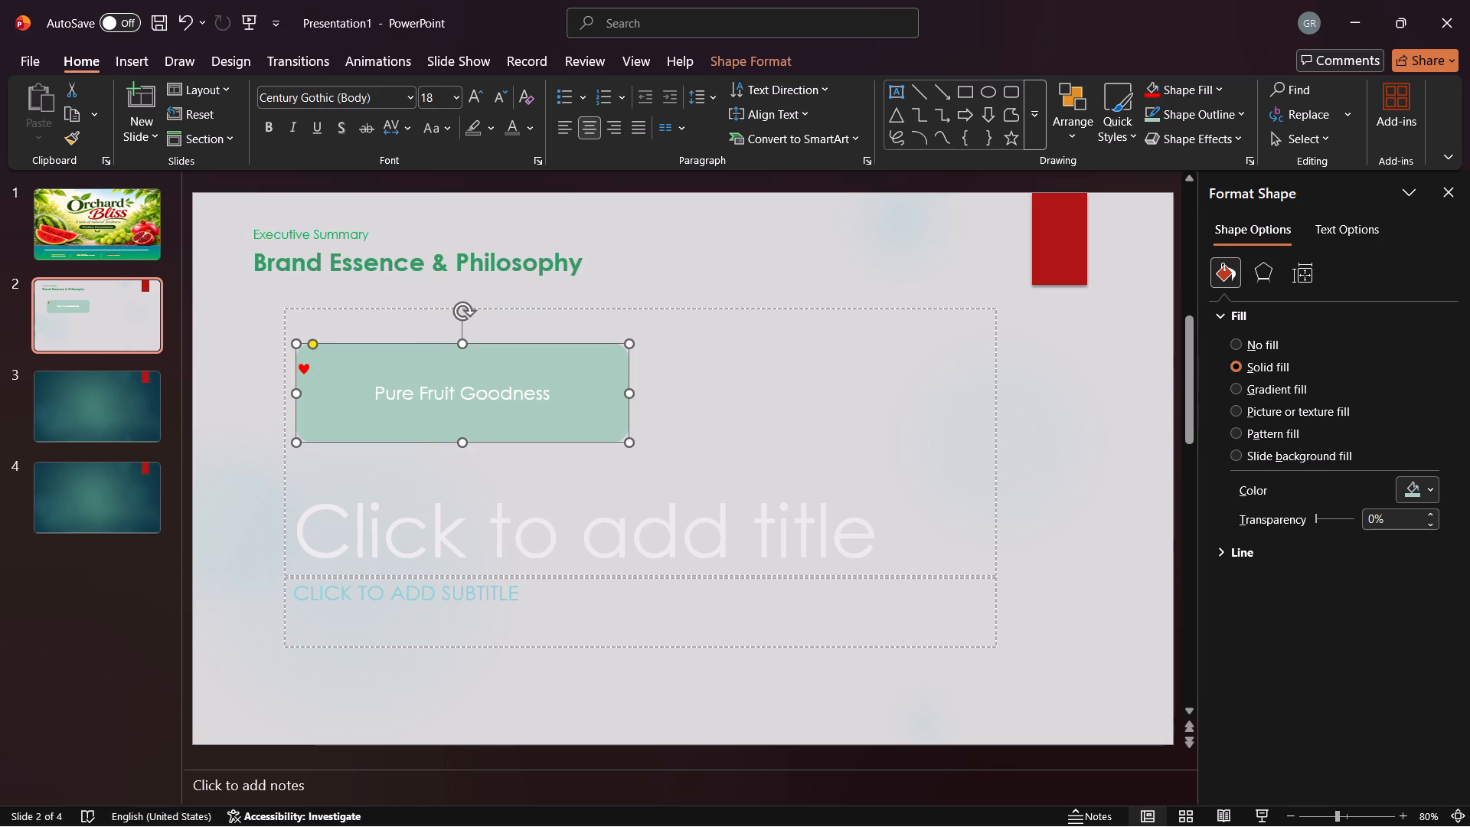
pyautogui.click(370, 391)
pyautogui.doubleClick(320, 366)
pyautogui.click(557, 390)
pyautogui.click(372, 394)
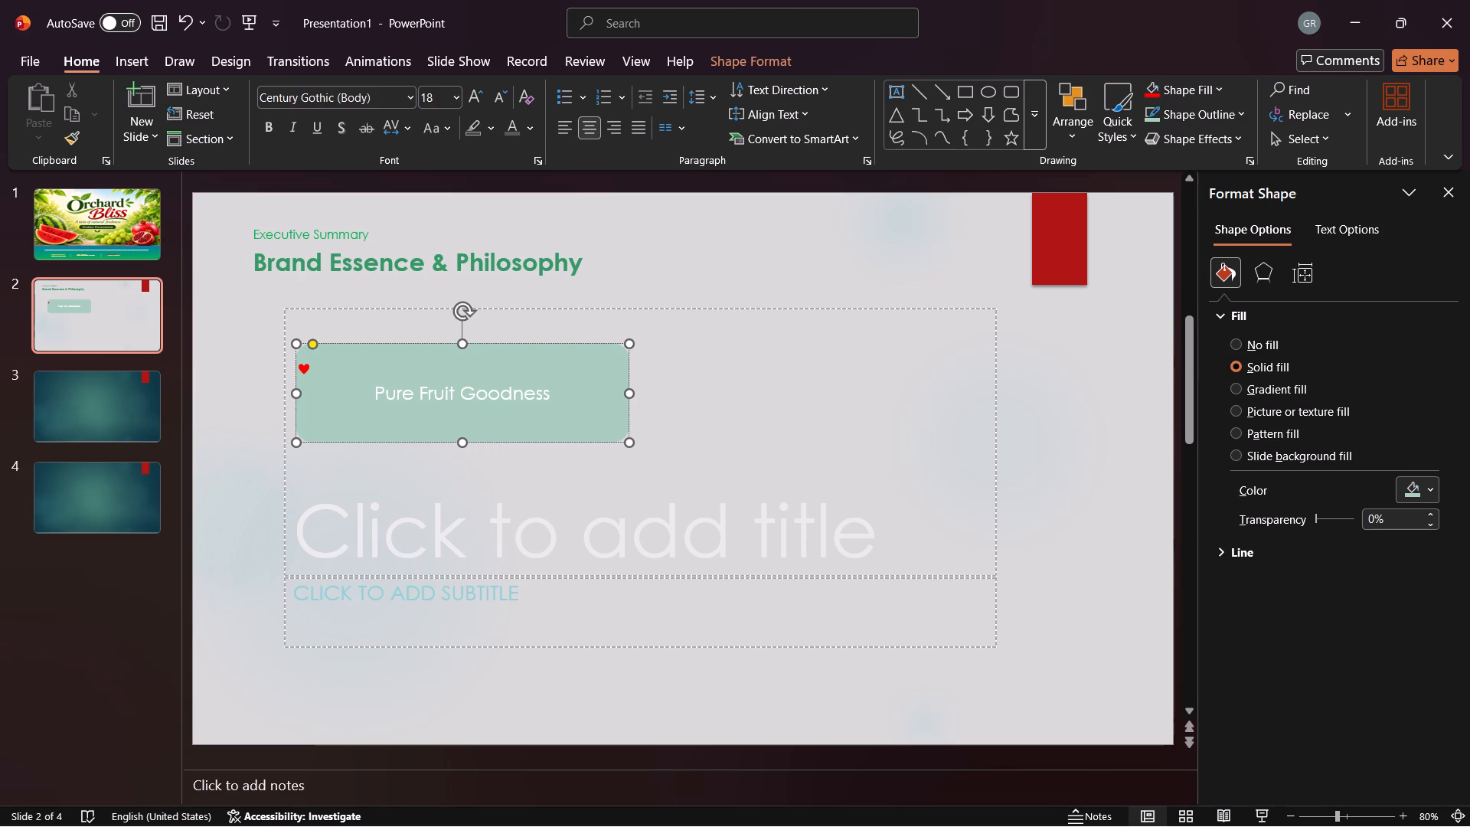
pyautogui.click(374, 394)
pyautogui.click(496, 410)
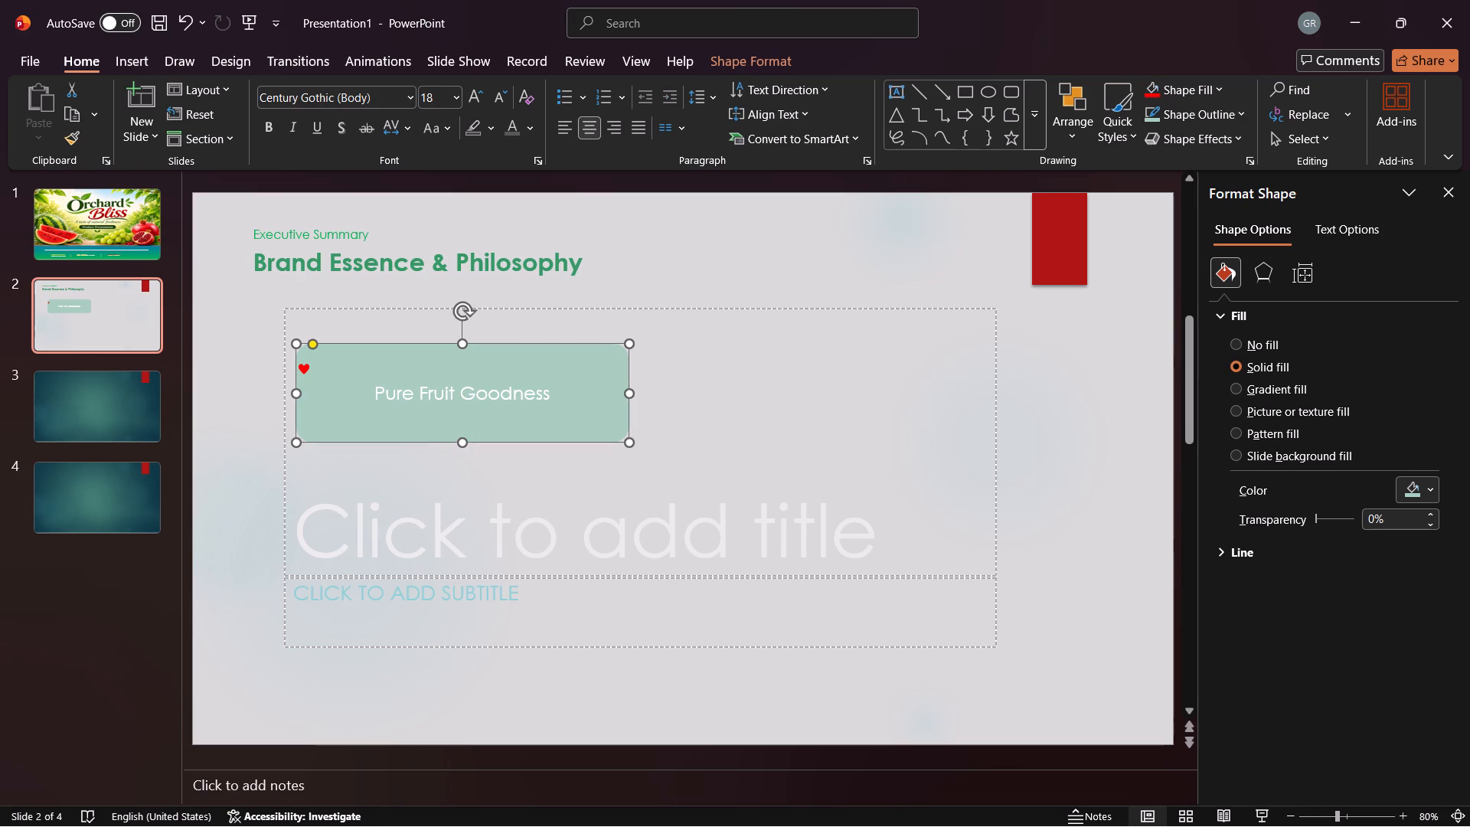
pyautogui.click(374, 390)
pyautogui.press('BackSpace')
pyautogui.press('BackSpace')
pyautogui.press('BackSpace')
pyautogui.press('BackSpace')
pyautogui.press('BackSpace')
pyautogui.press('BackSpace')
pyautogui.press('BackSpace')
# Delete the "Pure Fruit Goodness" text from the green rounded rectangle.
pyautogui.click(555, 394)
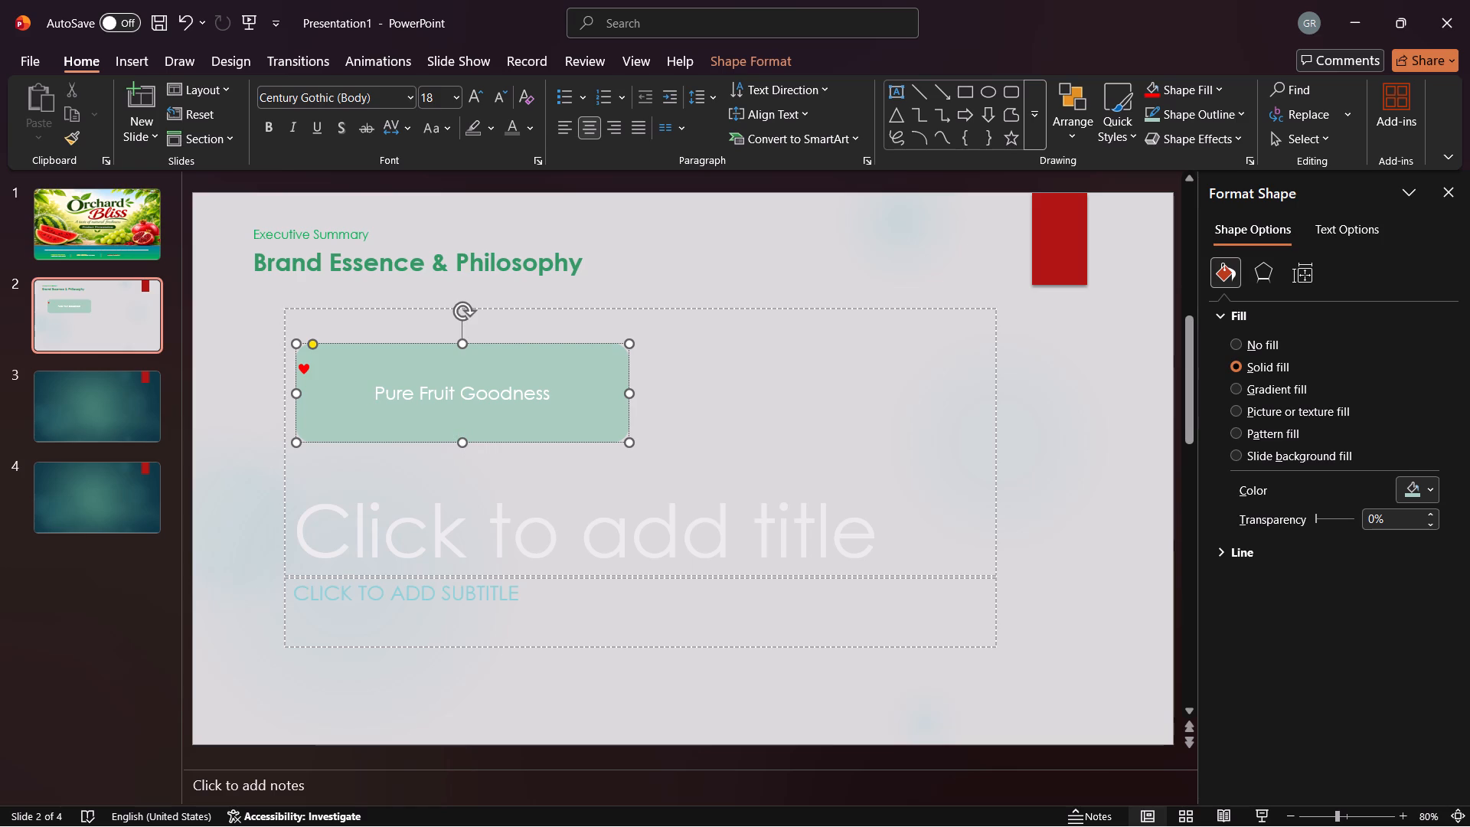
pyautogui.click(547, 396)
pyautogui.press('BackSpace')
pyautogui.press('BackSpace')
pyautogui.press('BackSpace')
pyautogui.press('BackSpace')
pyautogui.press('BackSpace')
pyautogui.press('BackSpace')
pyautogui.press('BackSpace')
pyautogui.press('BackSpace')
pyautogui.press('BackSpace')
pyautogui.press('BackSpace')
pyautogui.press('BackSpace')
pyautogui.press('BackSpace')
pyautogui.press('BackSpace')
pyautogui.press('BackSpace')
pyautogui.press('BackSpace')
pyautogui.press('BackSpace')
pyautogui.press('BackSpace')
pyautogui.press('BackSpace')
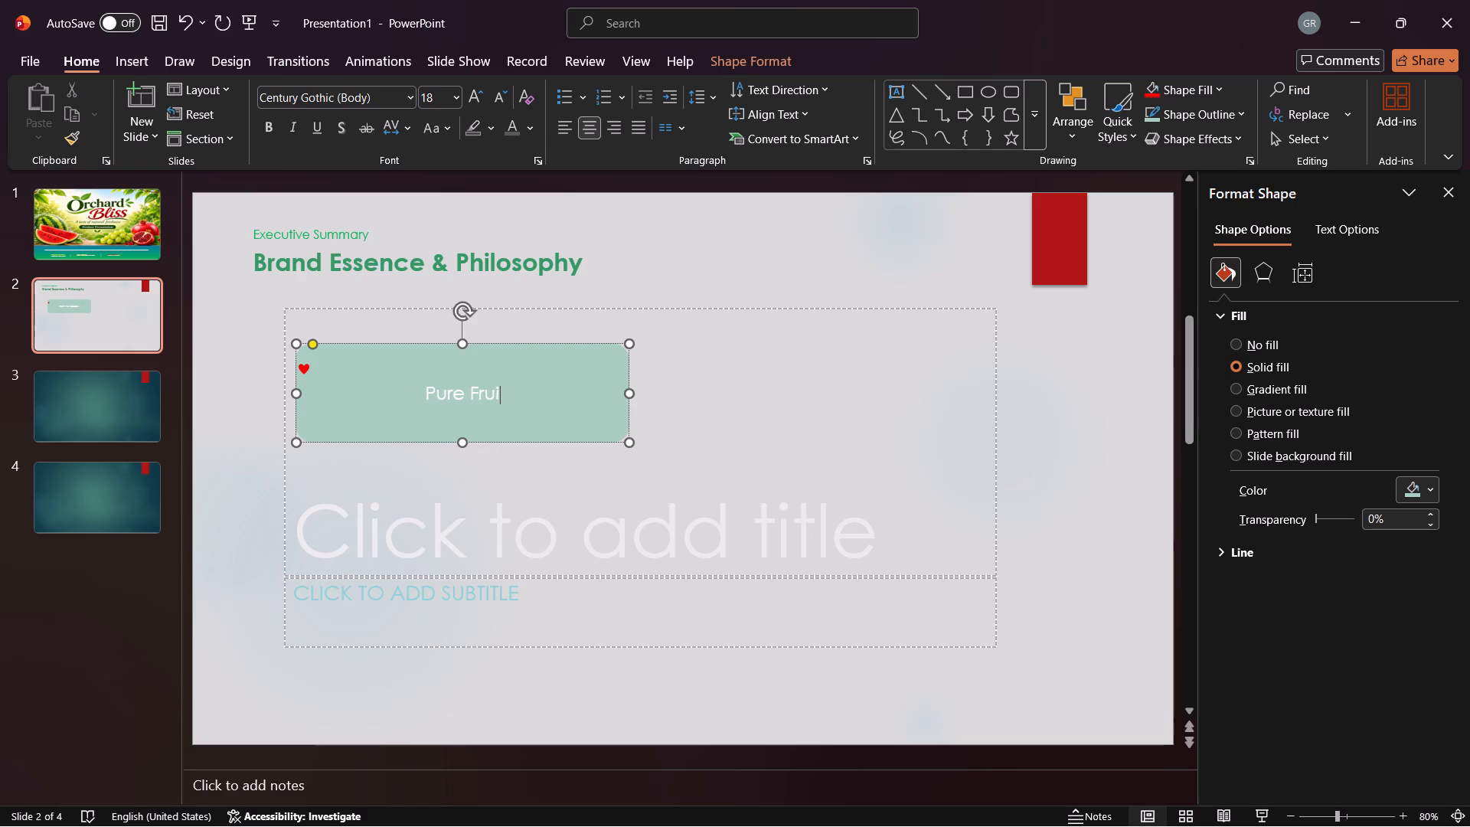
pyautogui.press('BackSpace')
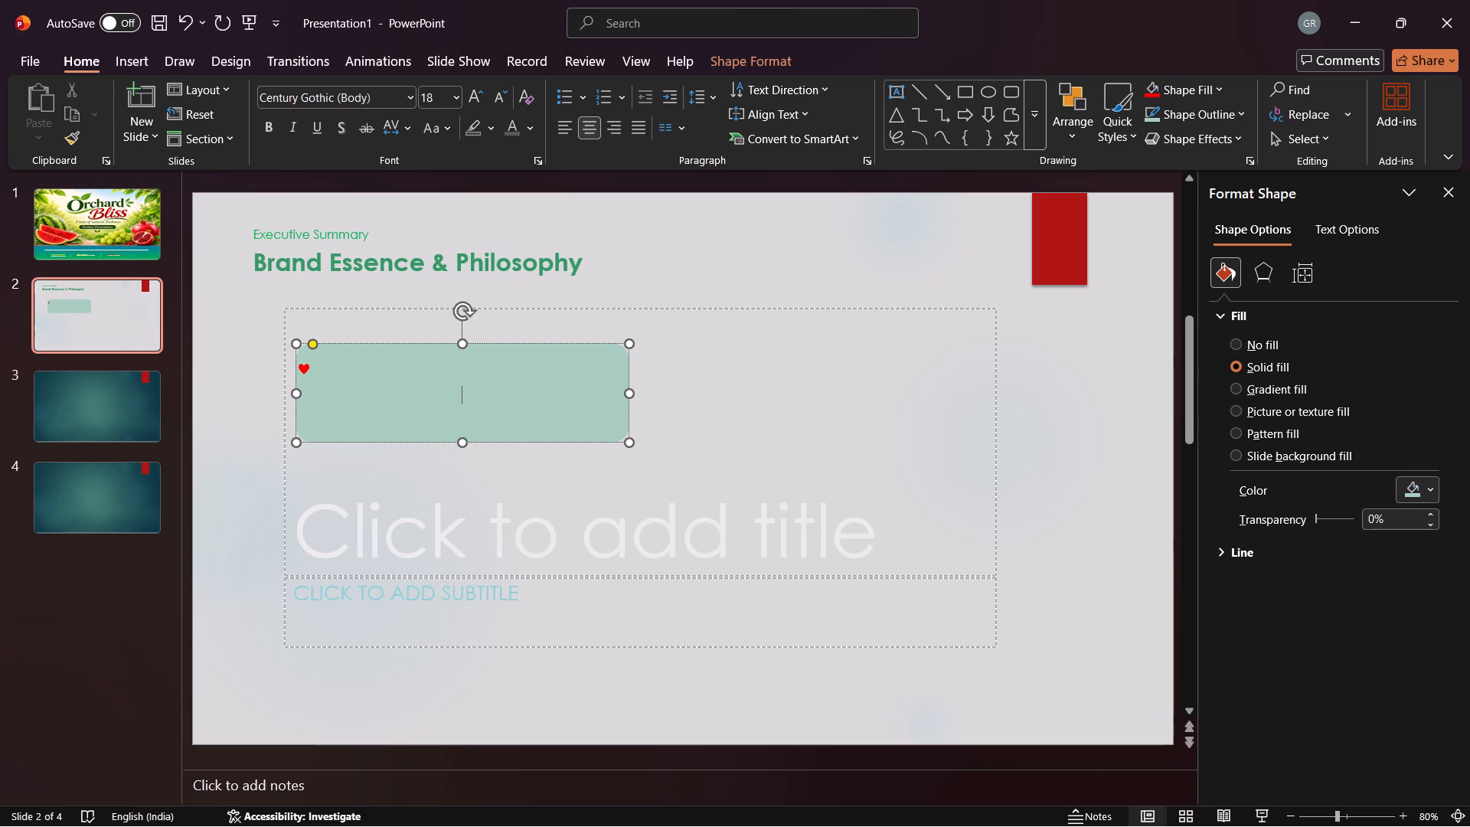
# Cut the empty title placeholder from slide 2.
pyautogui.click(755, 305)
pyautogui.rightClick(756, 310)
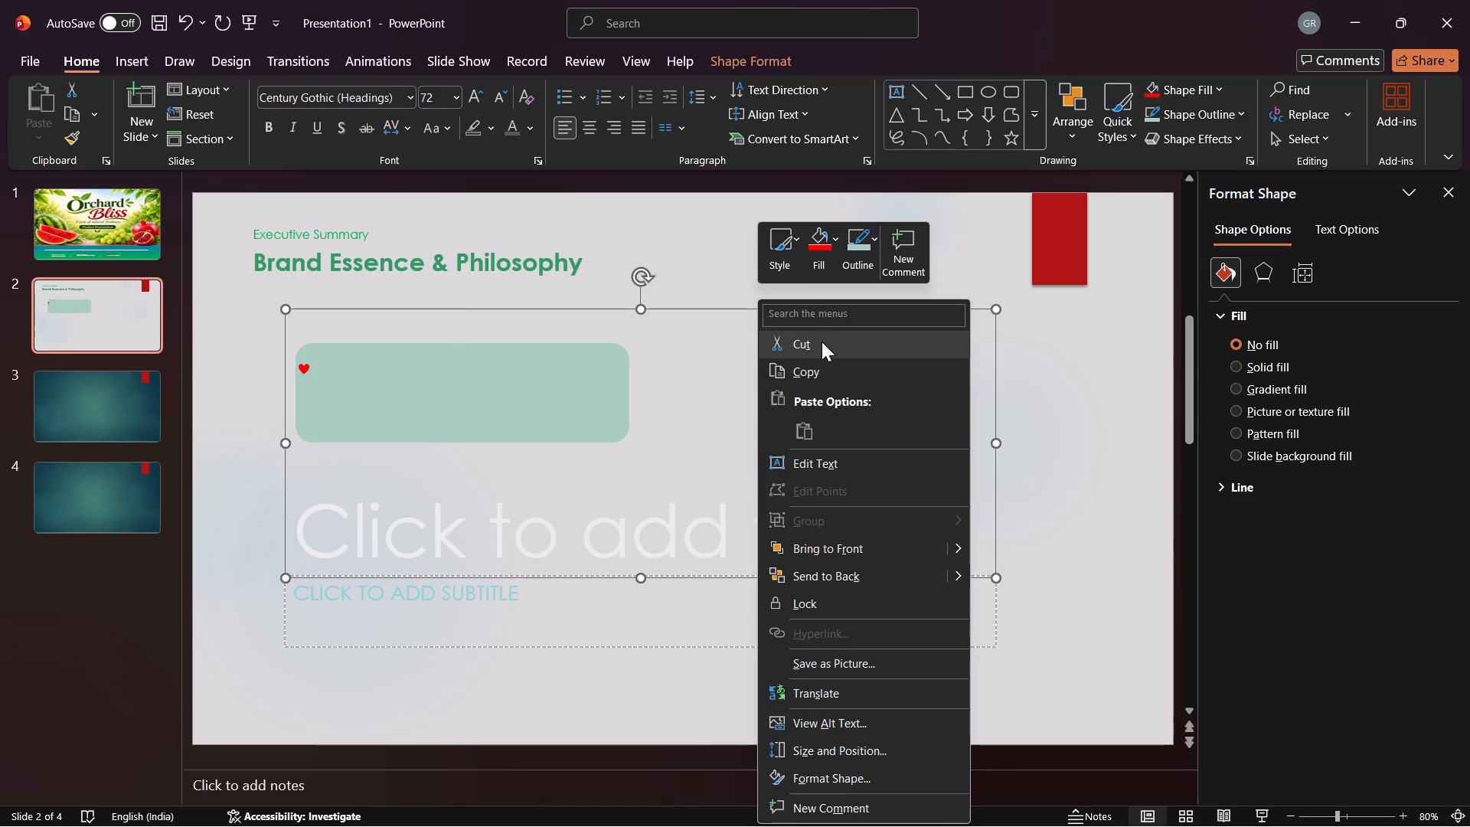
pyautogui.click(822, 342)
# Reposition the empty green rounded rectangle below the heading, keeping the red heart just inside its left edge.
pyautogui.doubleClick(317, 366)
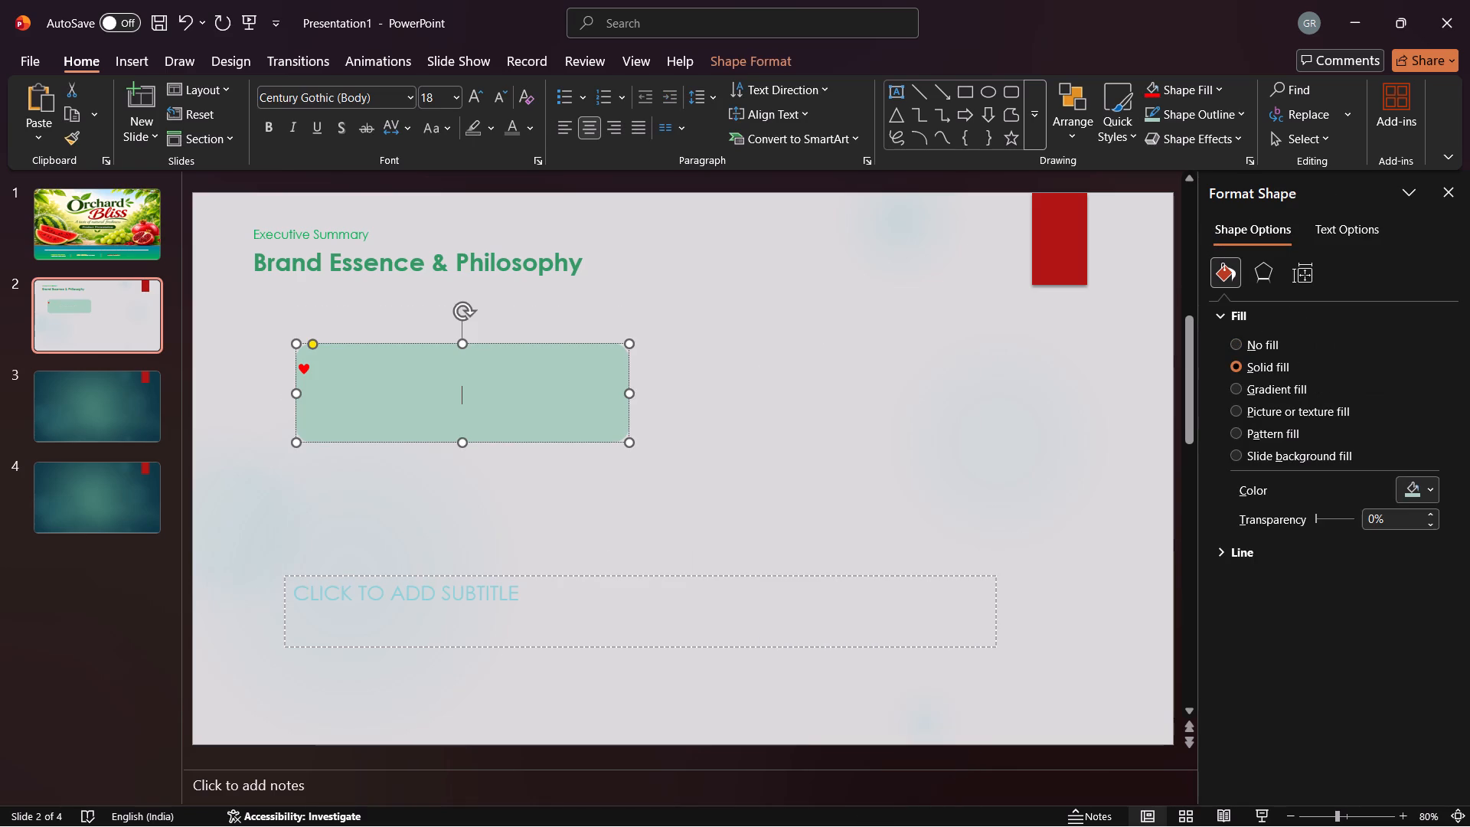
pyautogui.doubleClick(319, 367)
pyautogui.tripleClick(318, 366)
pyautogui.doubleClick(318, 364)
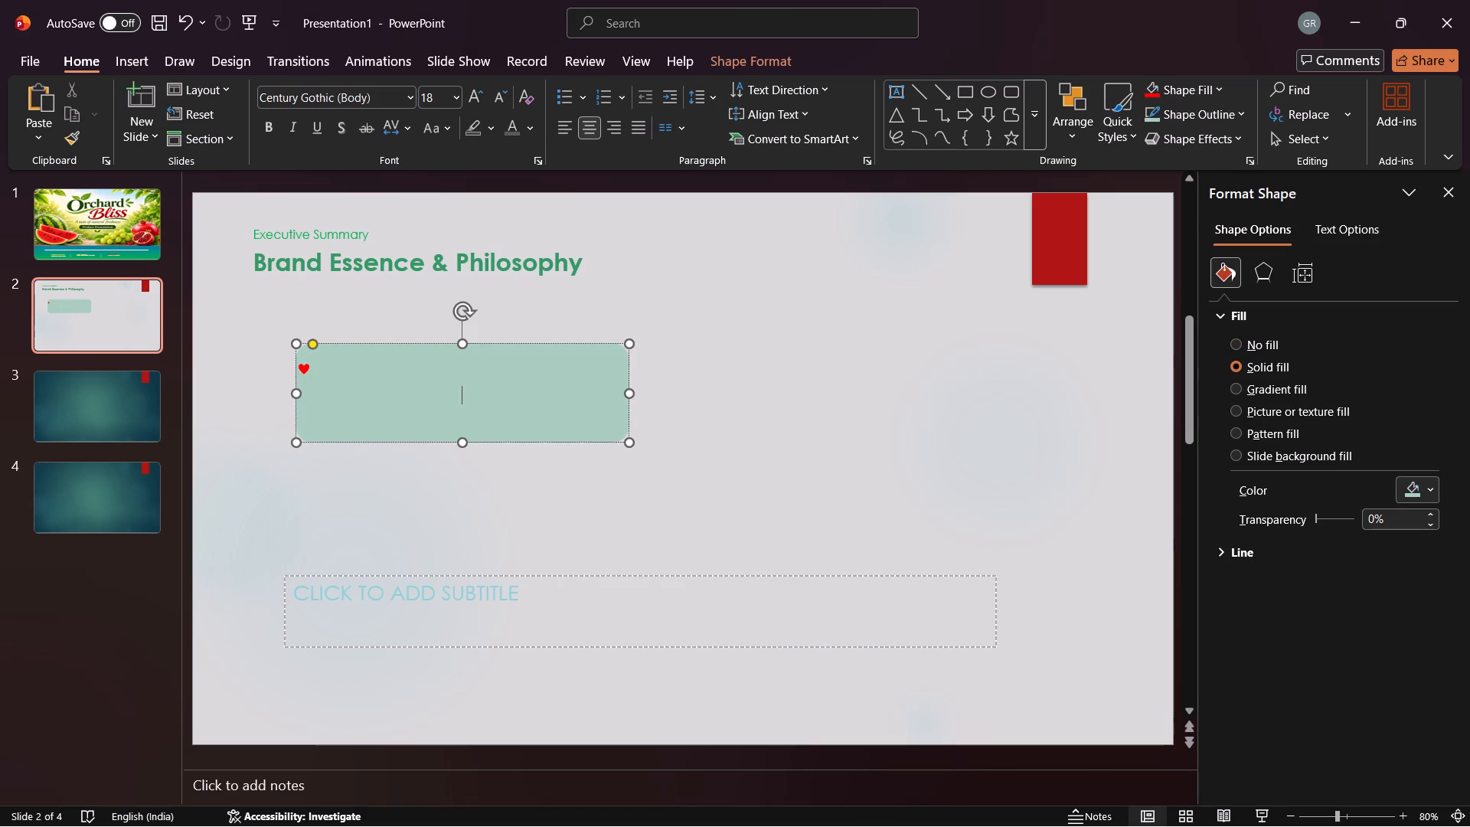
pyautogui.doubleClick(317, 374)
pyautogui.moveTo(328, 392); pyautogui.dragTo(315, 397)
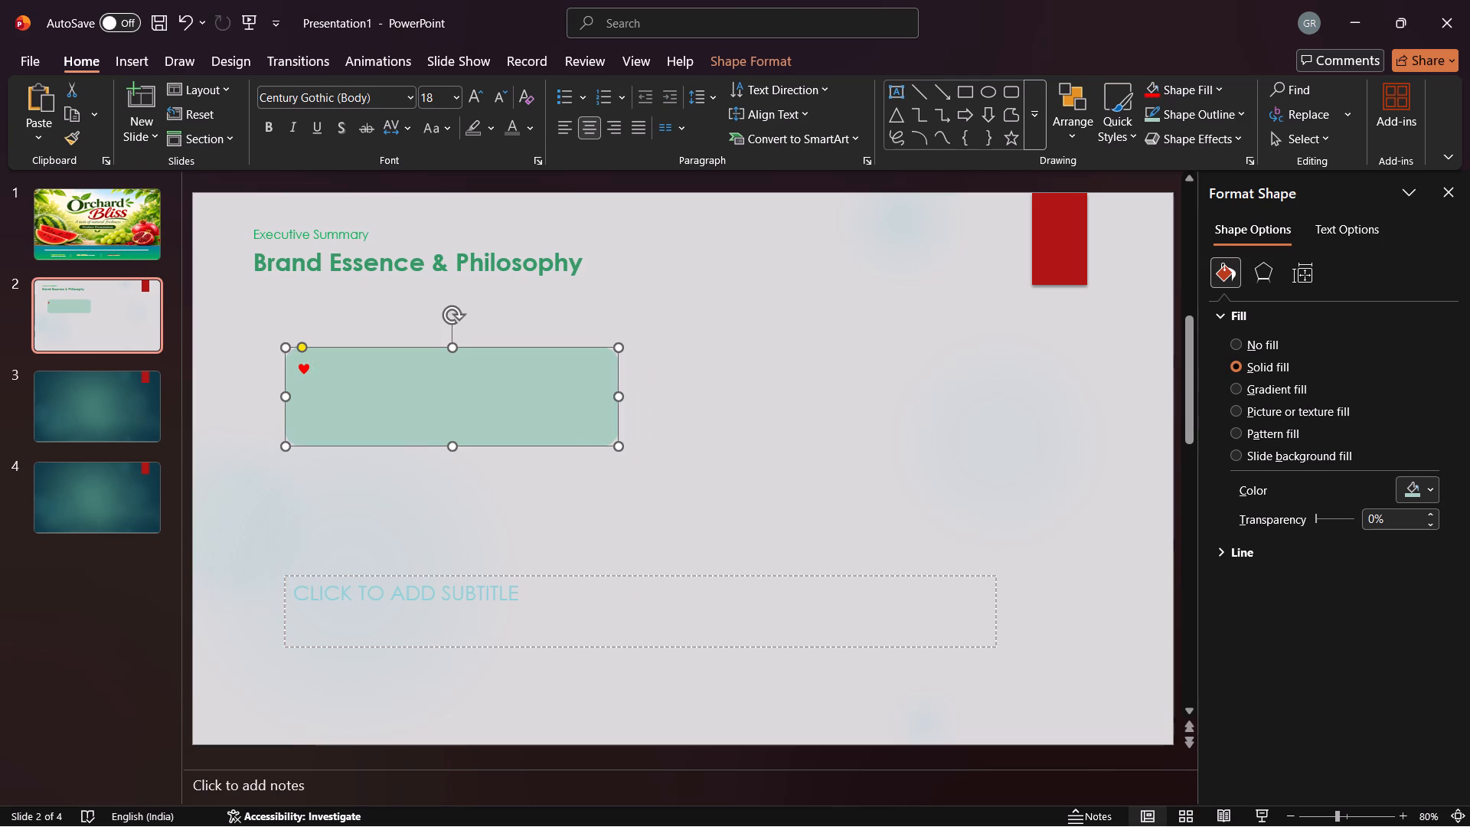
pyautogui.doubleClick(315, 372)
pyautogui.moveTo(454, 404); pyautogui.dragTo(453, 403)
pyautogui.moveTo(453, 403); pyautogui.dragTo(338, 371)
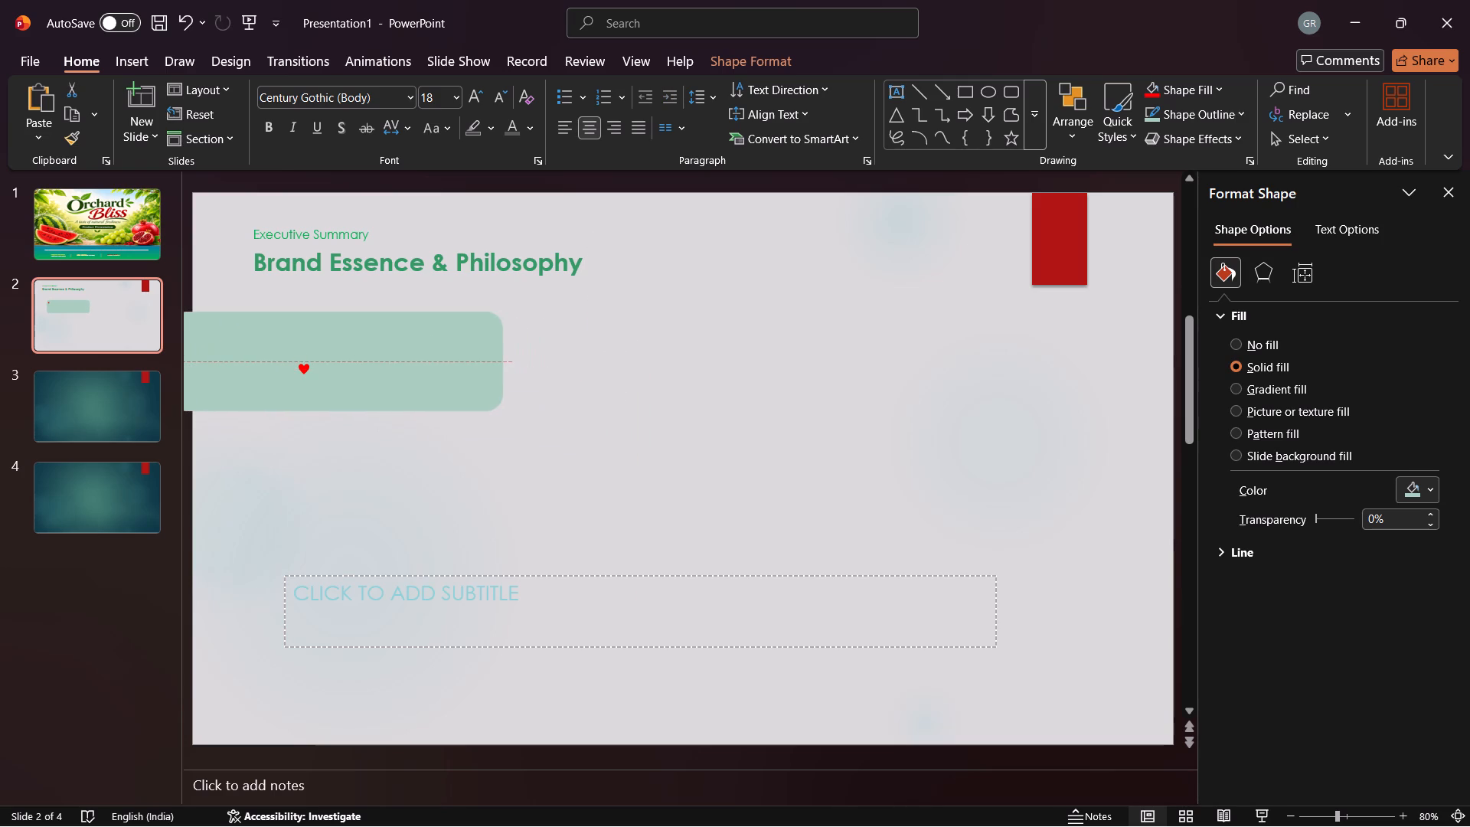
pyautogui.moveTo(338, 371); pyautogui.dragTo(452, 387)
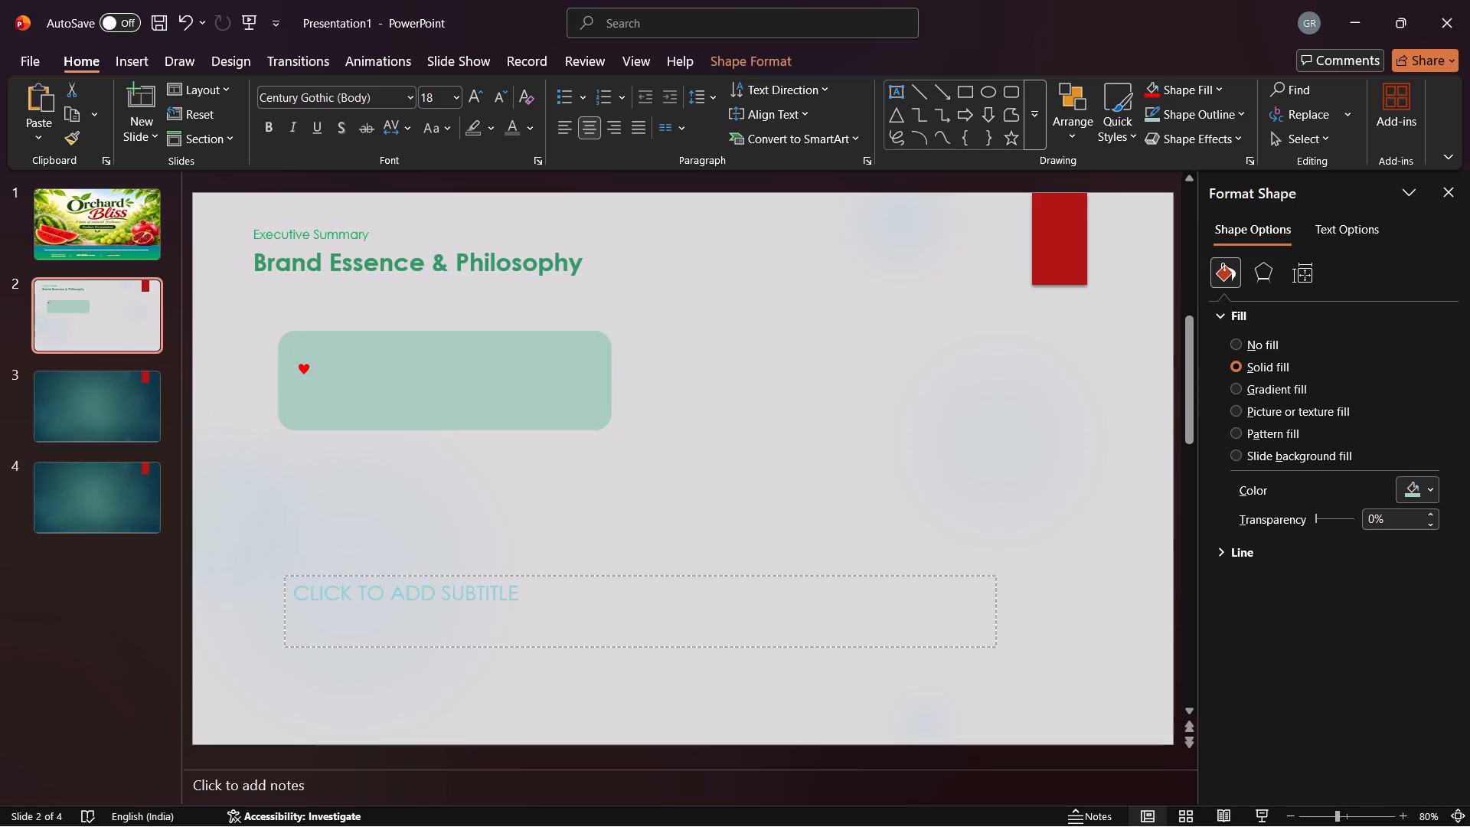
pyautogui.moveTo(452, 387); pyautogui.dragTo(453, 396)
pyautogui.click(734, 346)
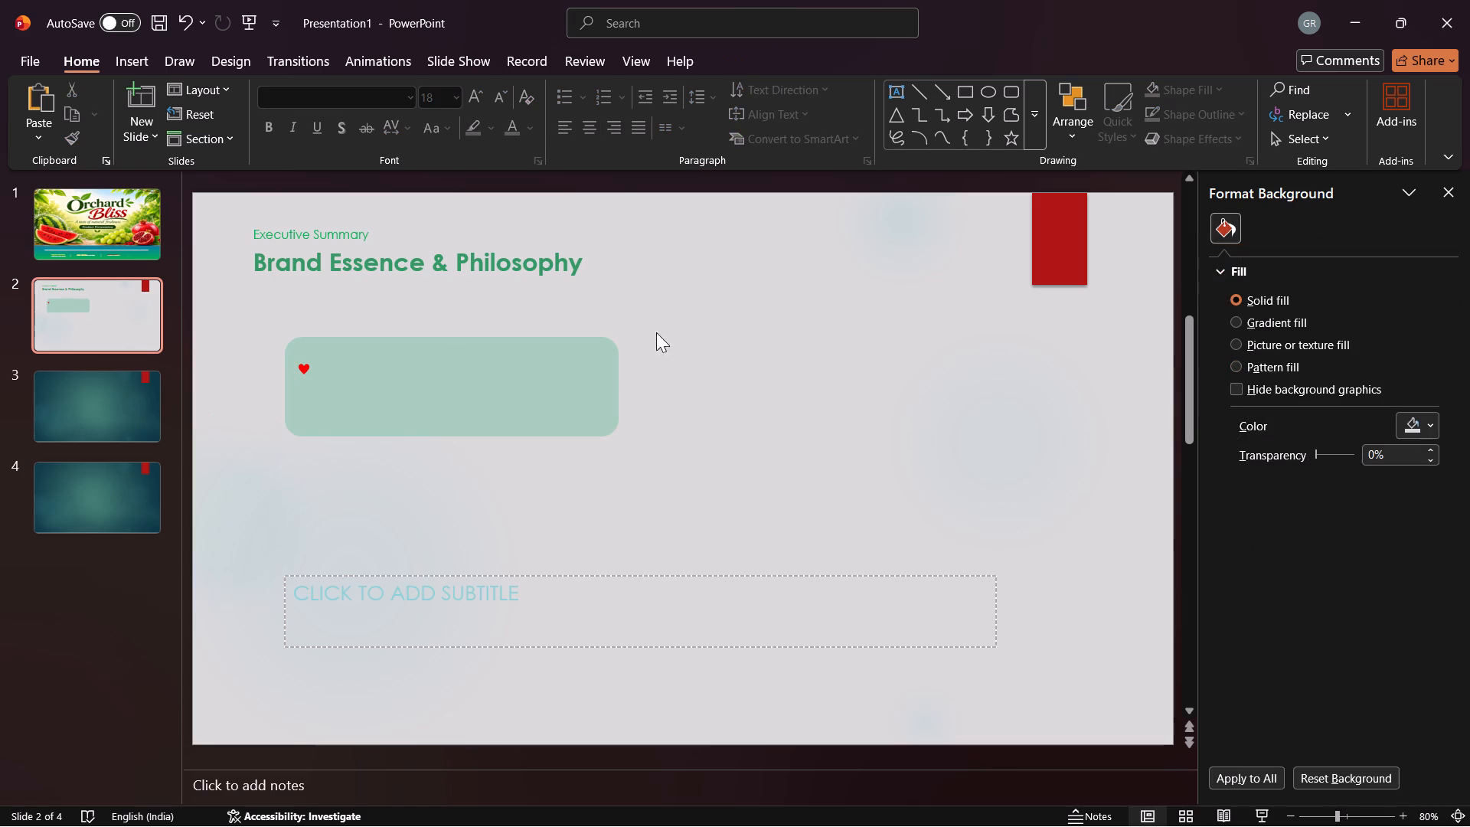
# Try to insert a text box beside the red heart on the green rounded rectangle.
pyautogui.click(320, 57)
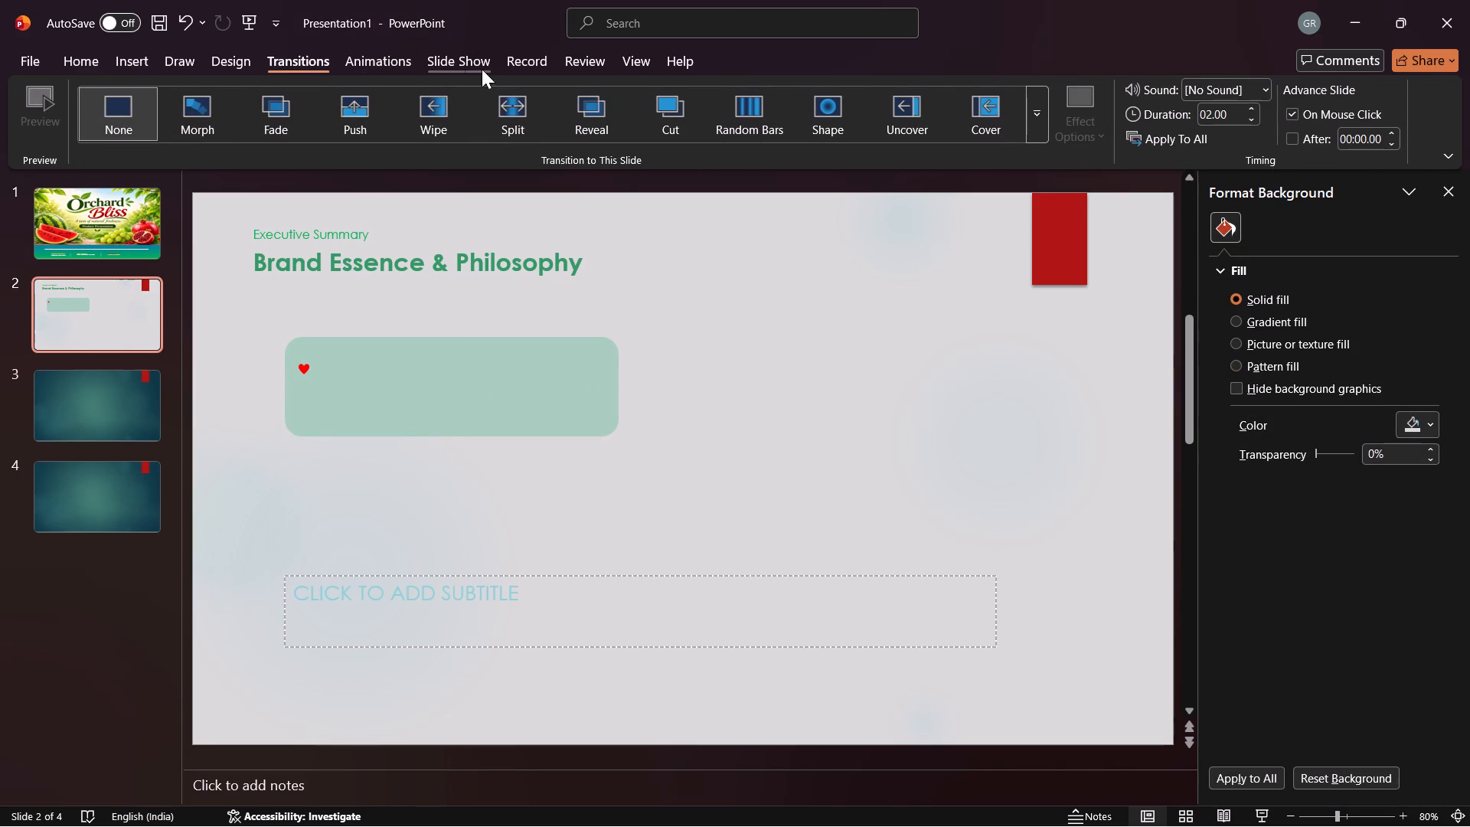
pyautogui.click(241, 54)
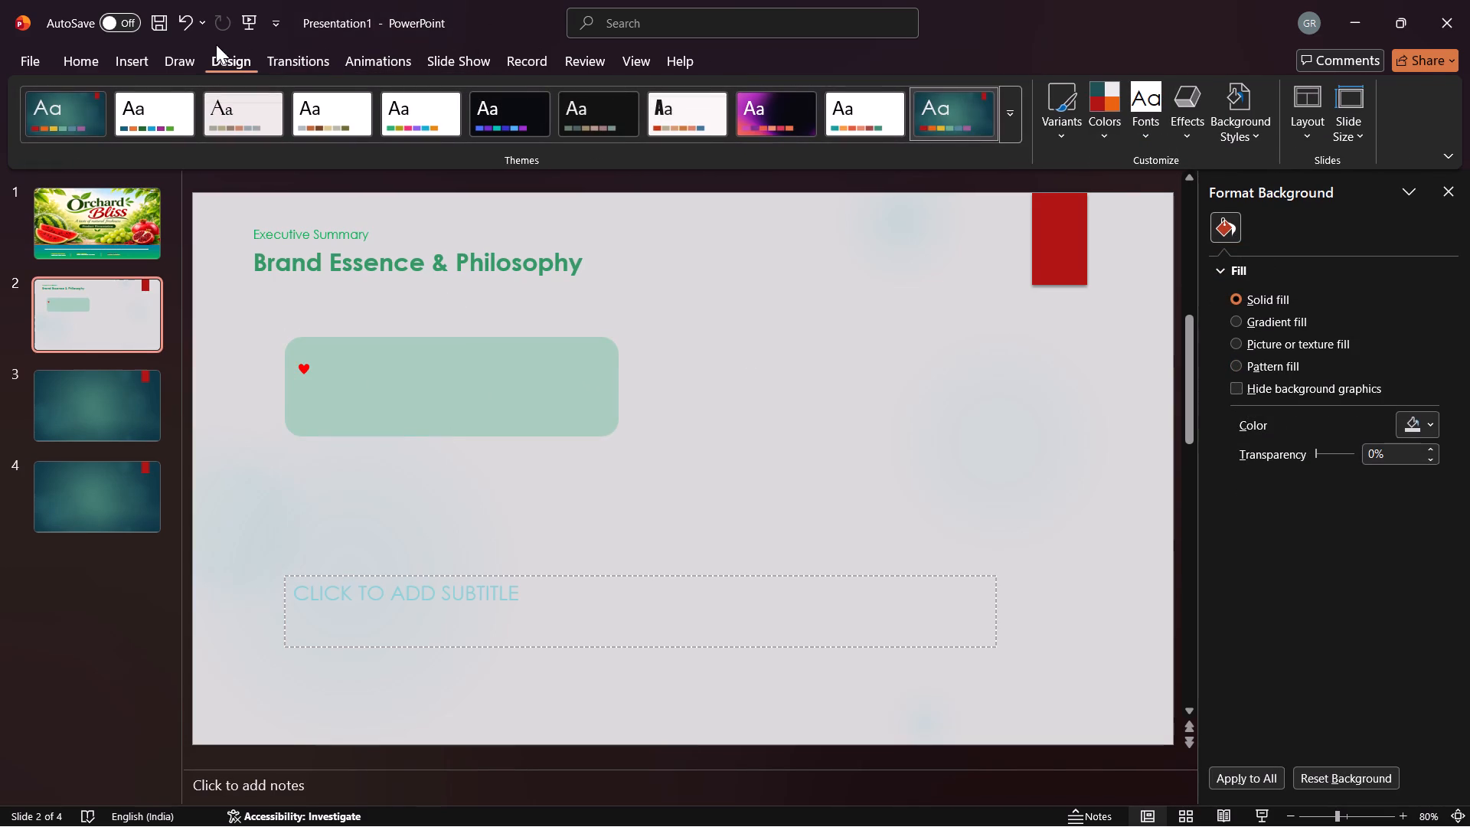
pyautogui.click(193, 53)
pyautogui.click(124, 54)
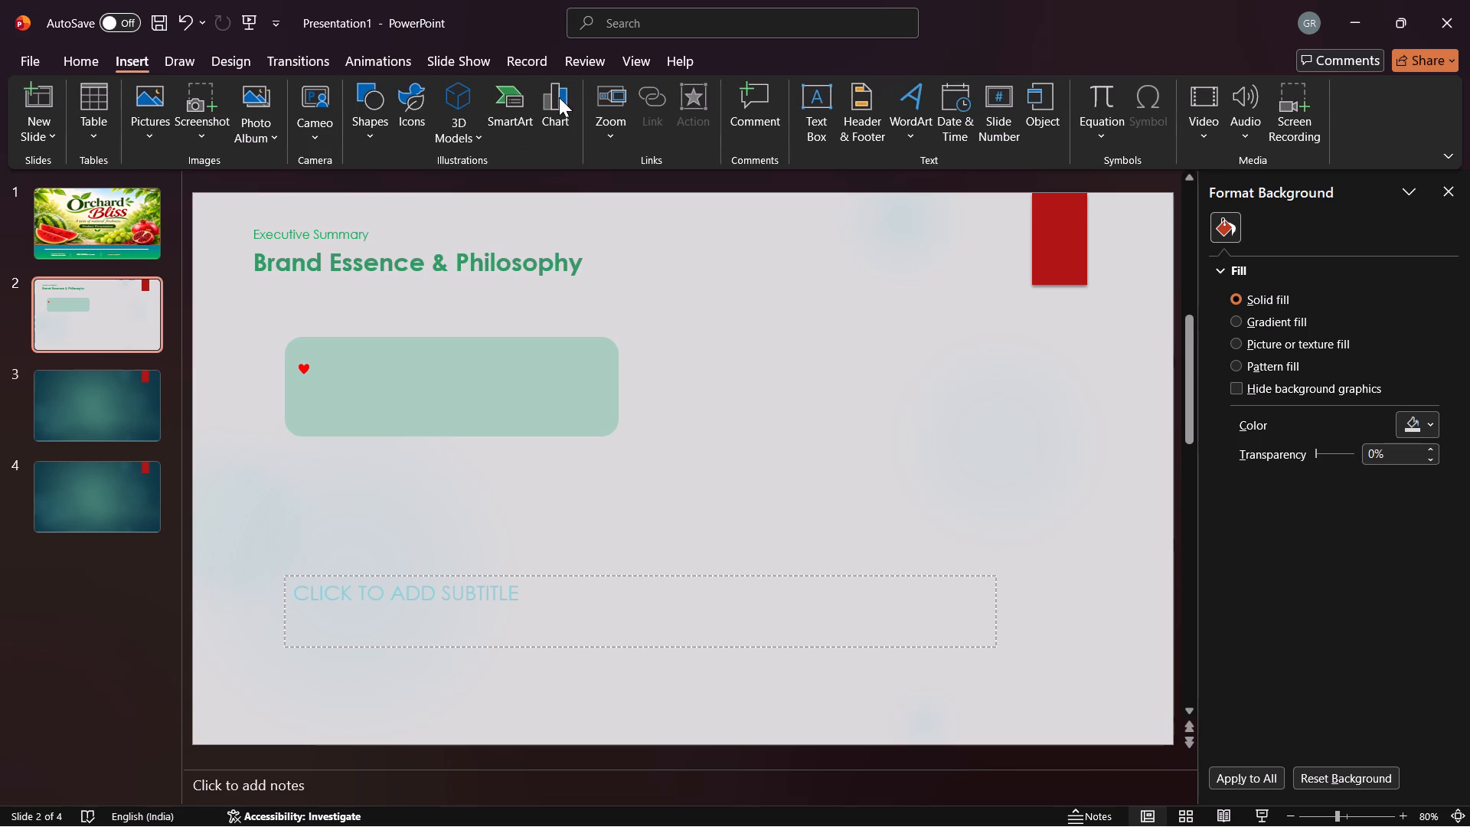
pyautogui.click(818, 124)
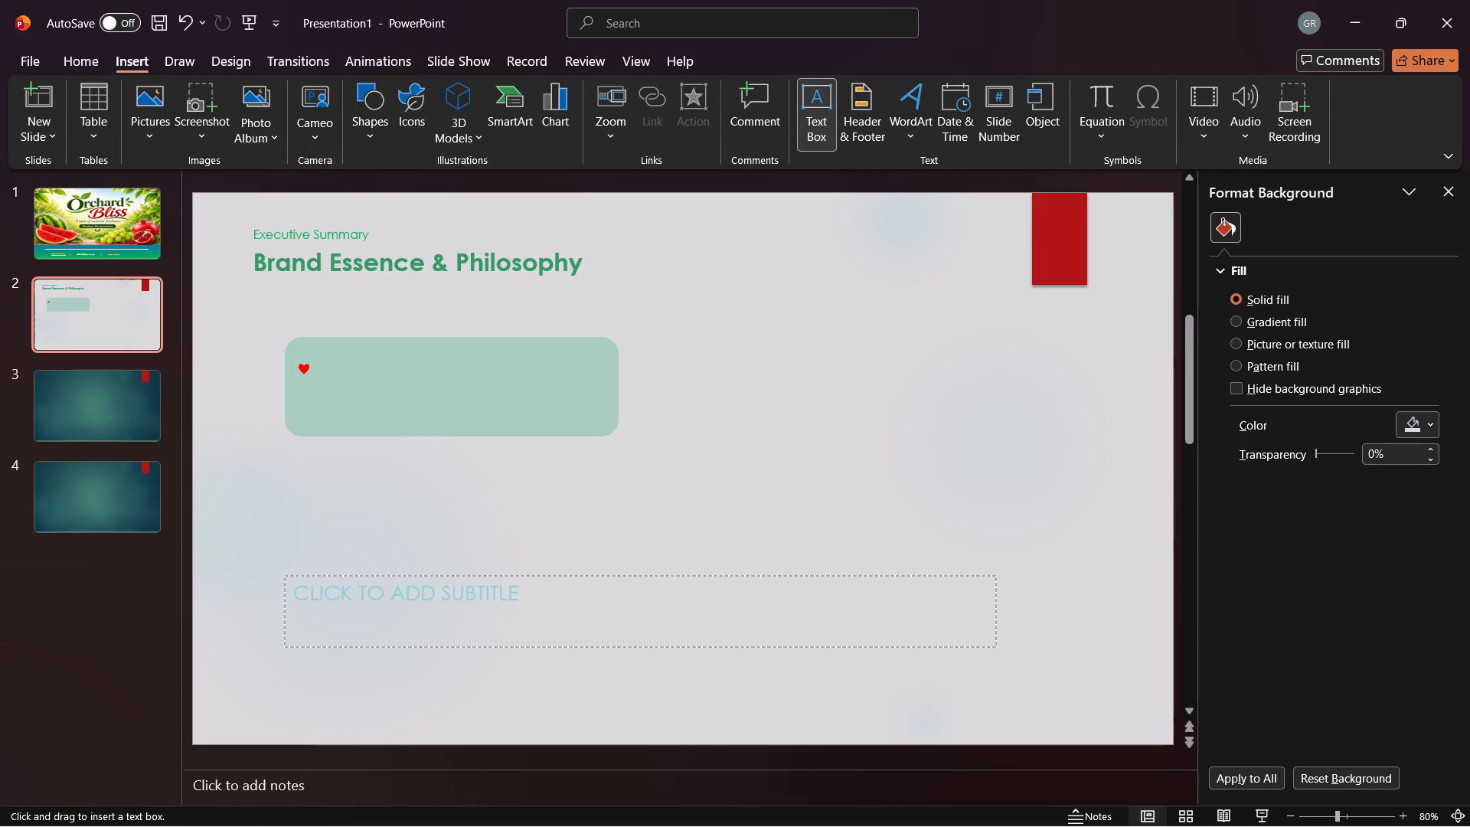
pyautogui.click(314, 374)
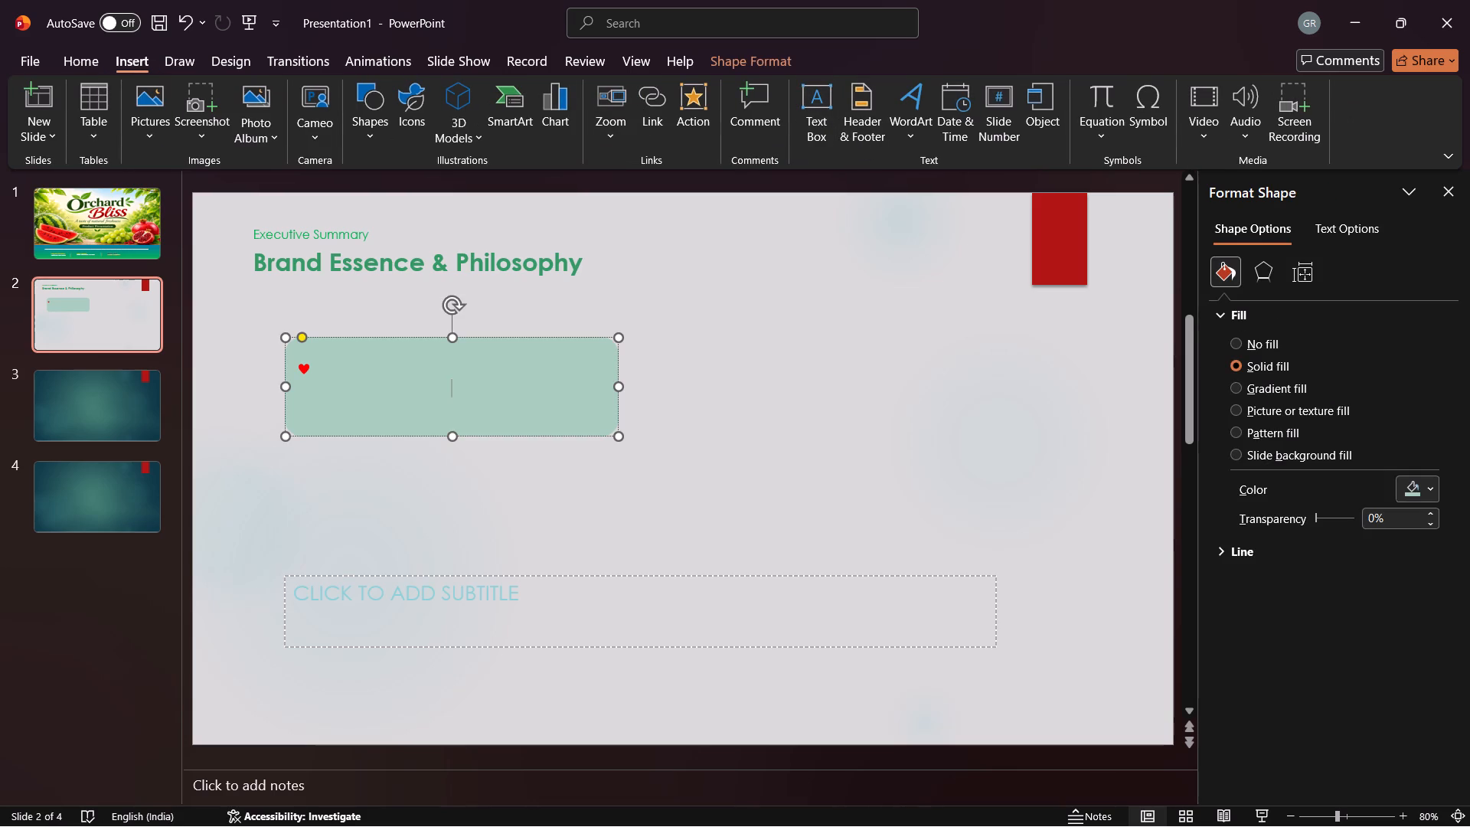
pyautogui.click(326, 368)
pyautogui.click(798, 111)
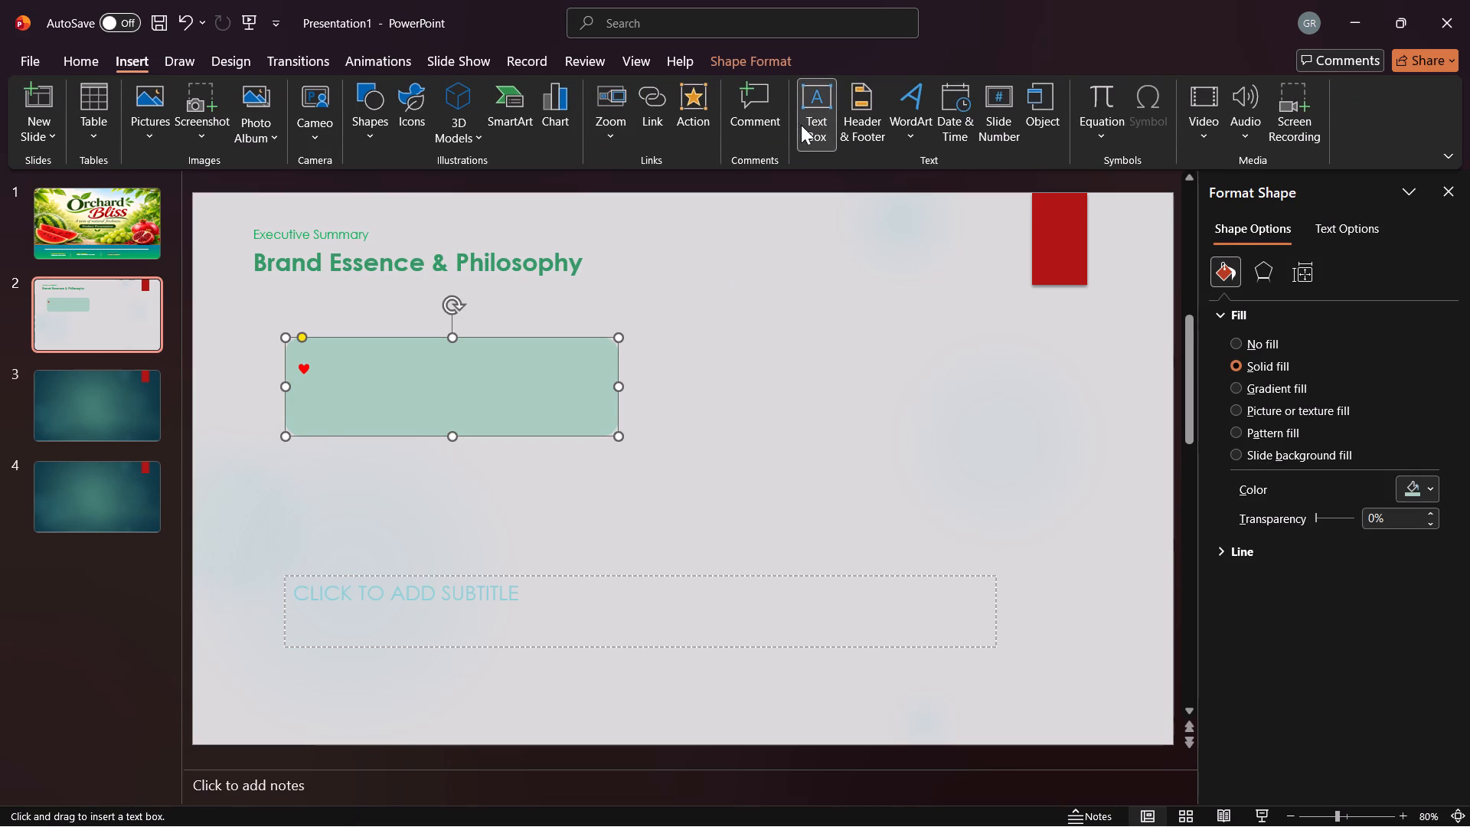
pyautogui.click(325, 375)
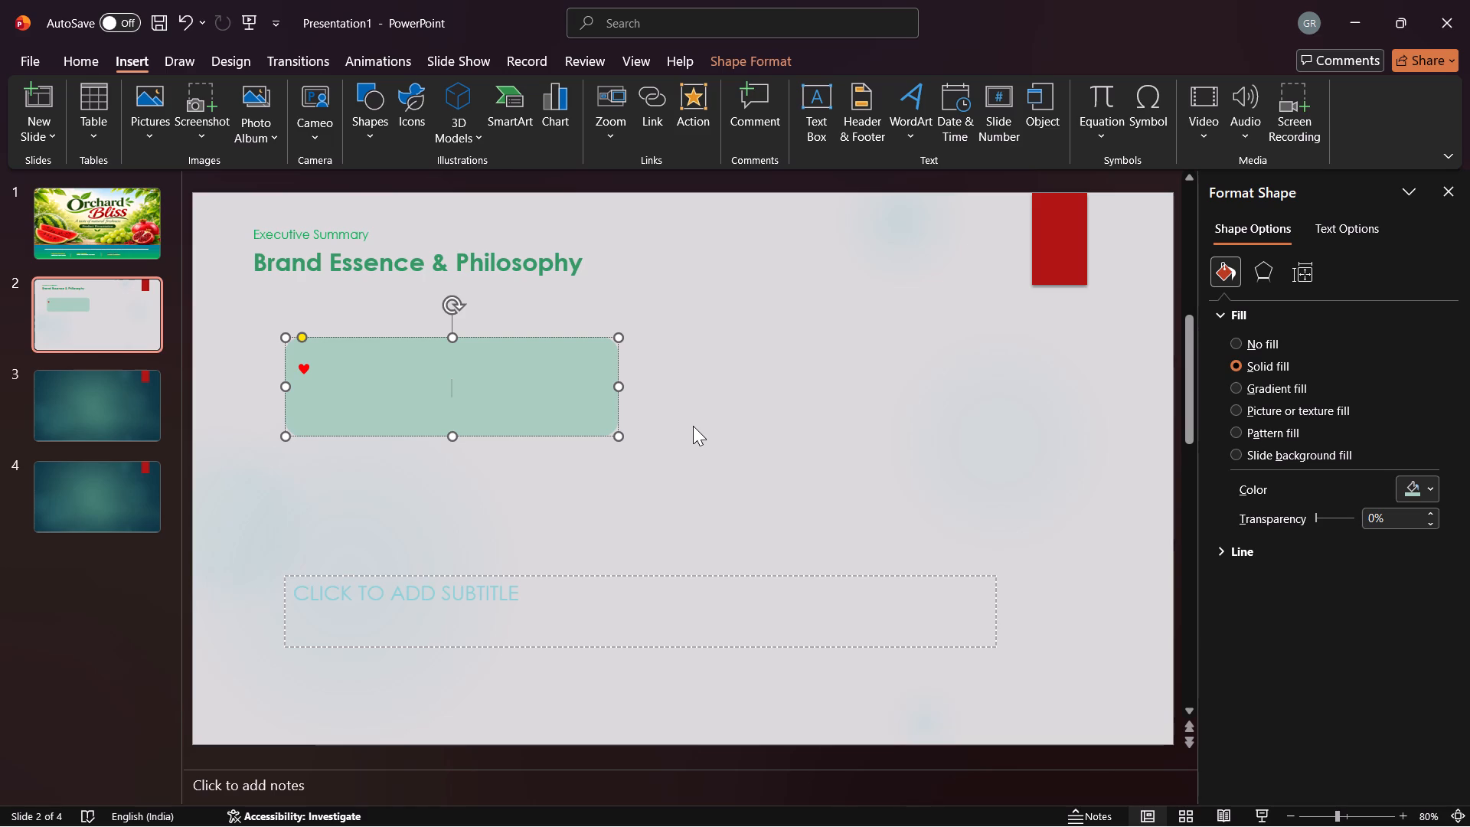
# Cut the empty green rounded rectangle from slide 2.
pyautogui.press('Delete')
pyautogui.rightClick(548, 394)
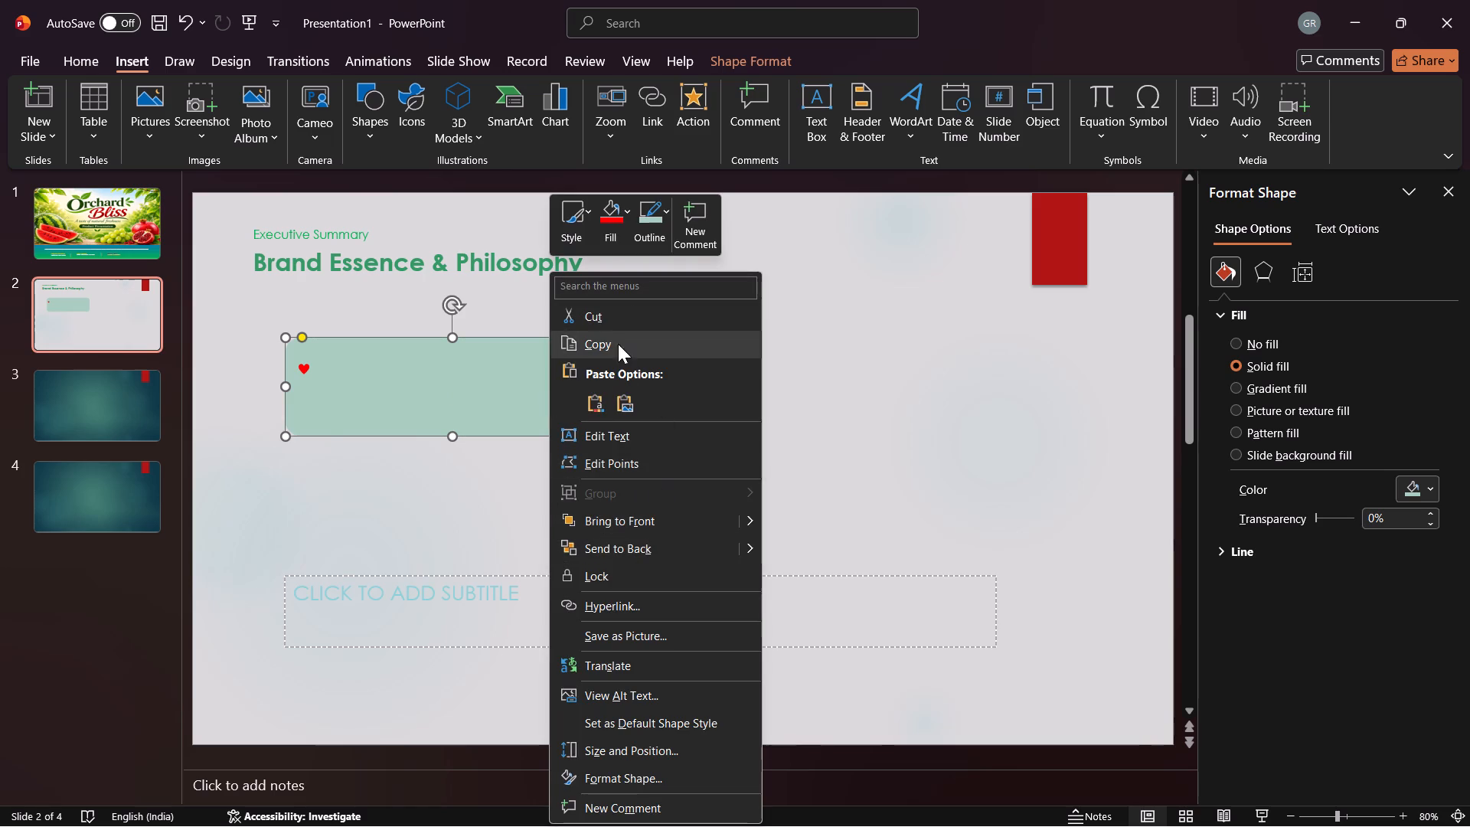
pyautogui.click(611, 315)
# Add a text box beside the red heart reading "Pure Fruit Goodness".
pyautogui.doubleClick(312, 364)
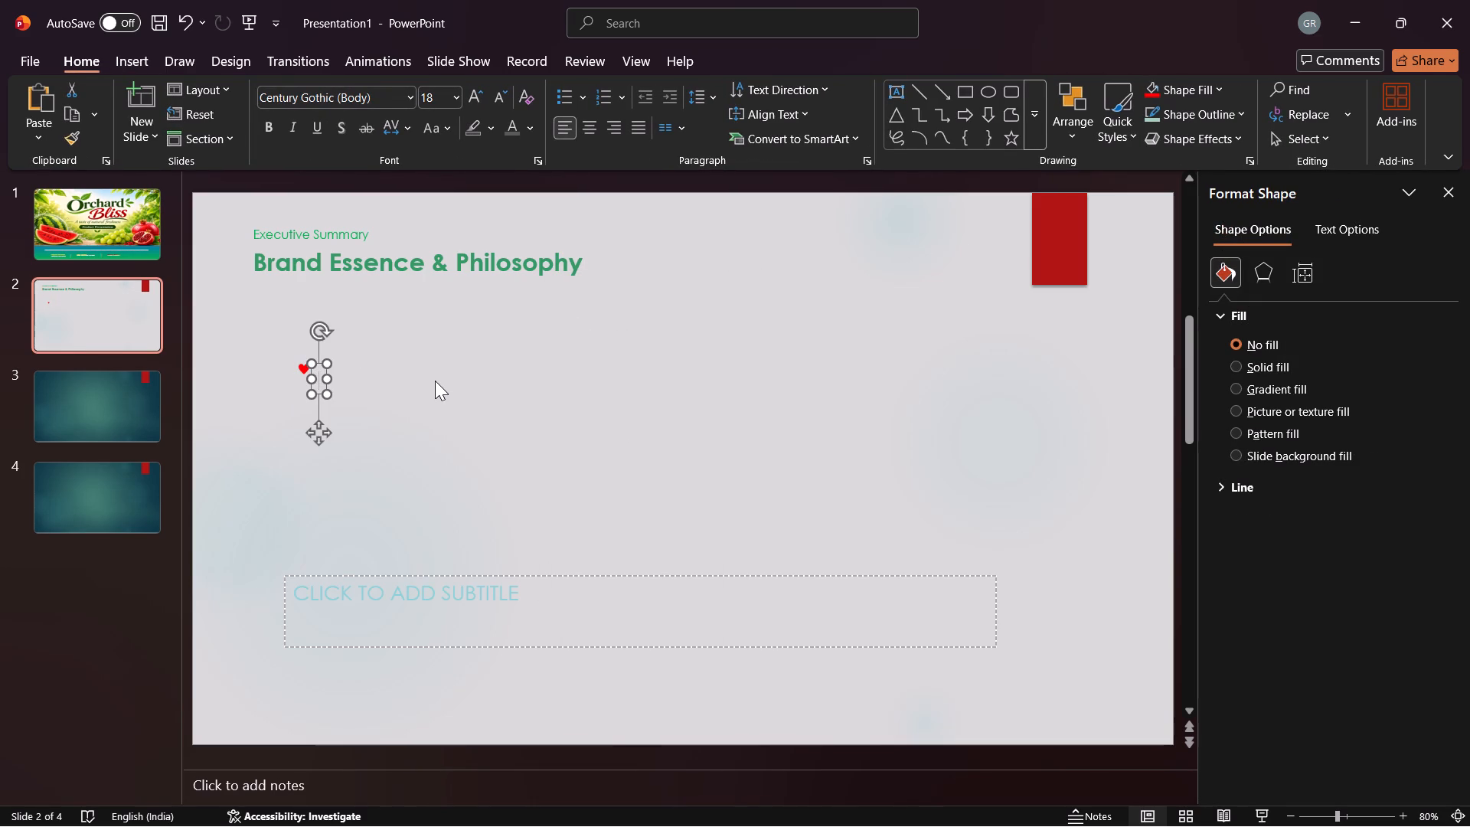
pyautogui.write('pure')
pyautogui.press('space')
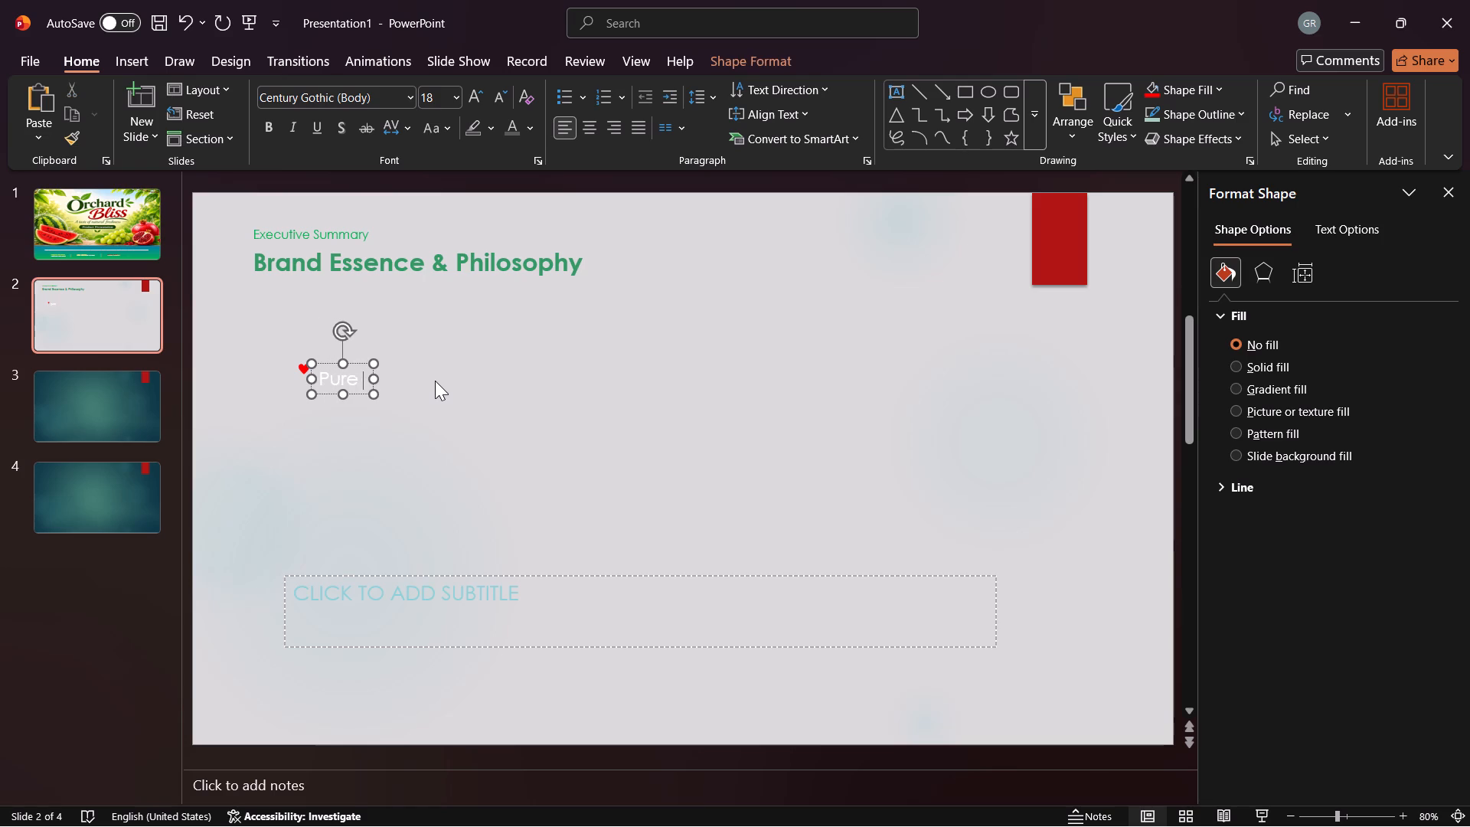
pyautogui.write('Friut')
pyautogui.press('space')
pyautogui.write('Goodness')
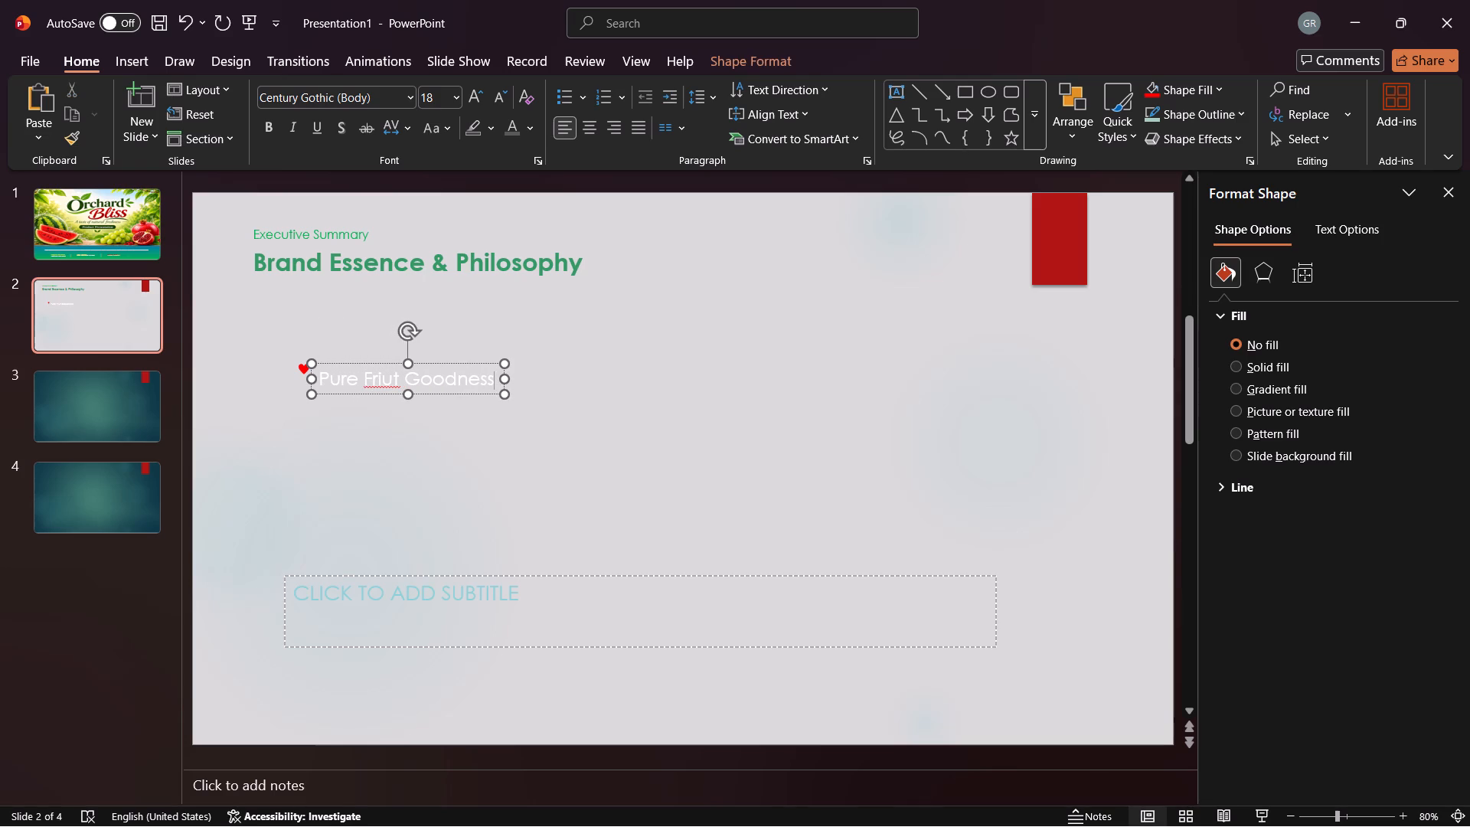
pyautogui.click(394, 380)
pyautogui.press('BackSpace')
pyautogui.press('BackSpace')
pyautogui.write('ui')
# Recolour the "Pure Fruit Goodness" text with the darker green theme colour.
pyautogui.moveTo(320, 378); pyautogui.dragTo(450, 378)
pyautogui.rightClick(450, 378)
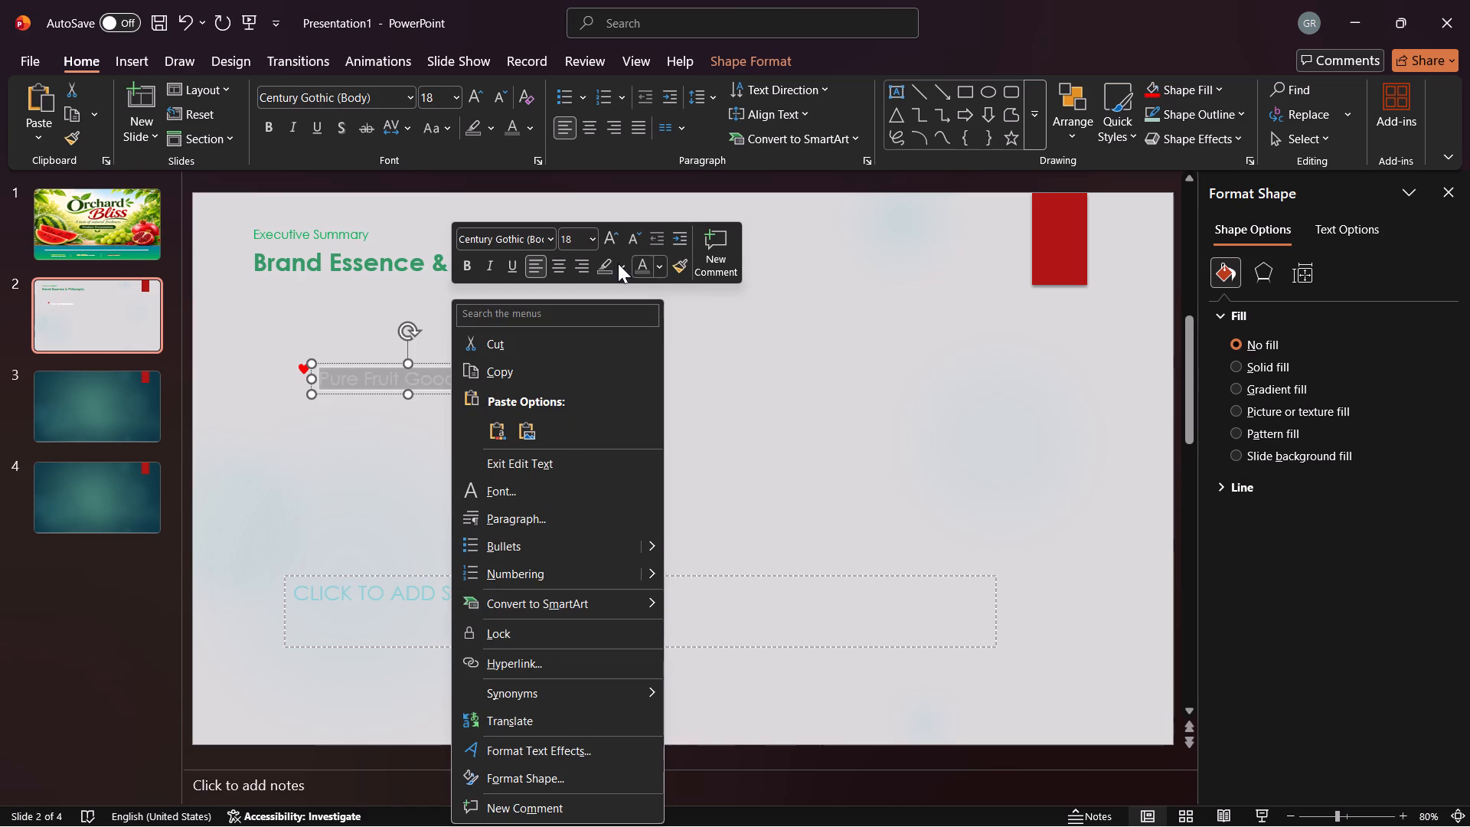
pyautogui.click(661, 270)
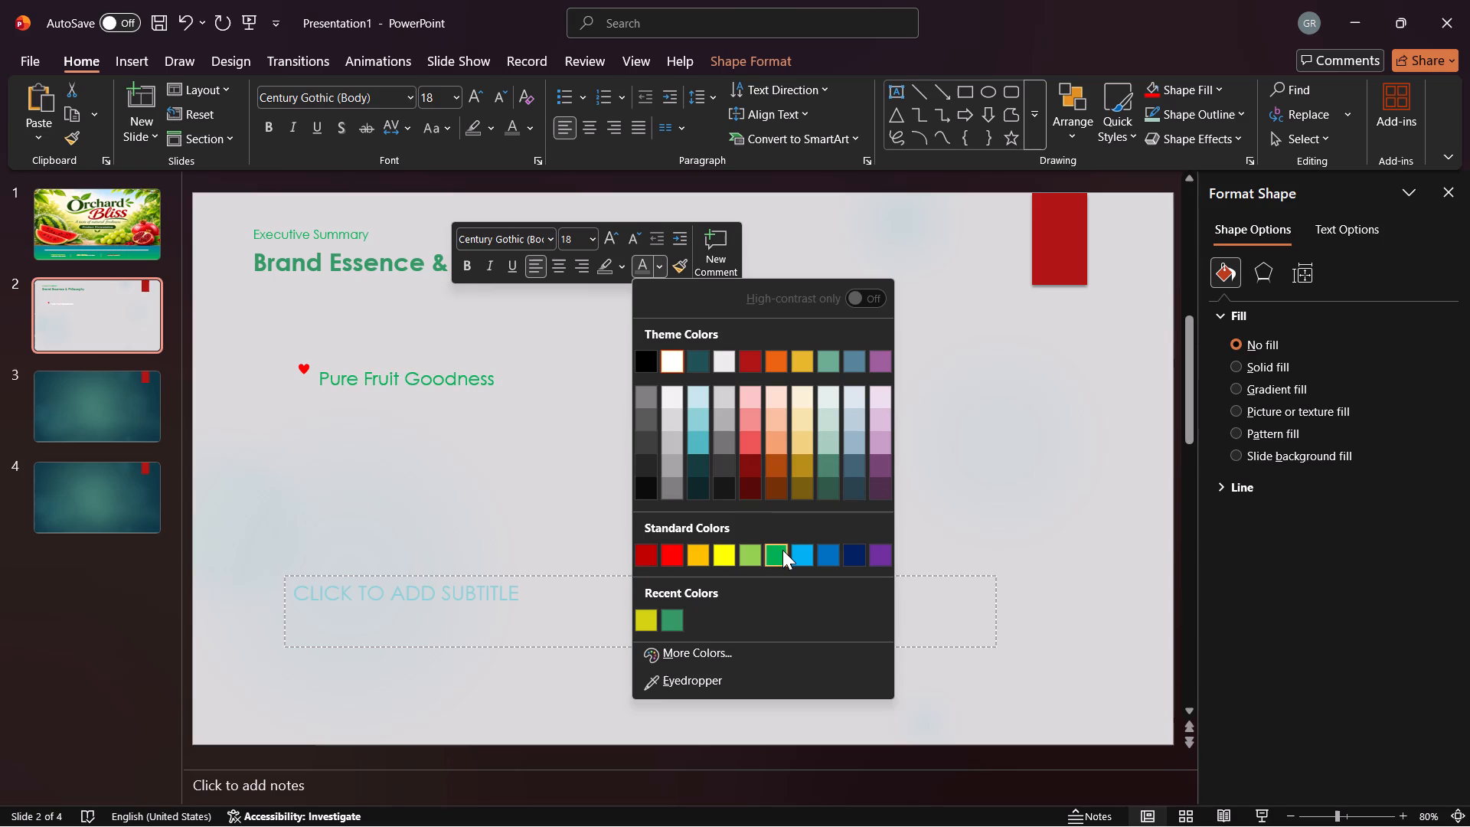
pyautogui.click(826, 463)
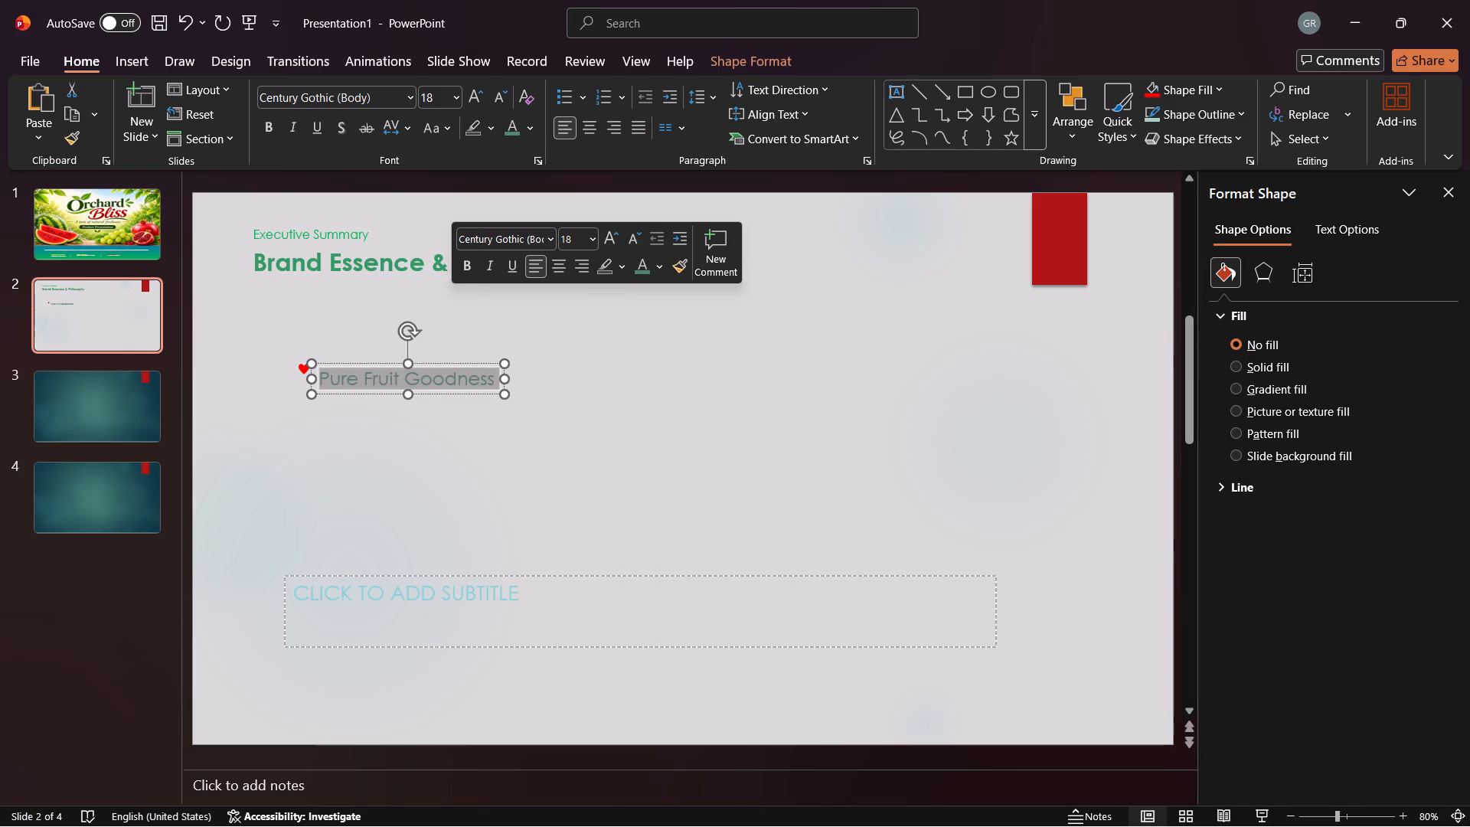
# Move the "Pure Fruit Goodness" text box up slightly so it lines up with the red heart.
pyautogui.moveTo(426, 362); pyautogui.dragTo(424, 348)
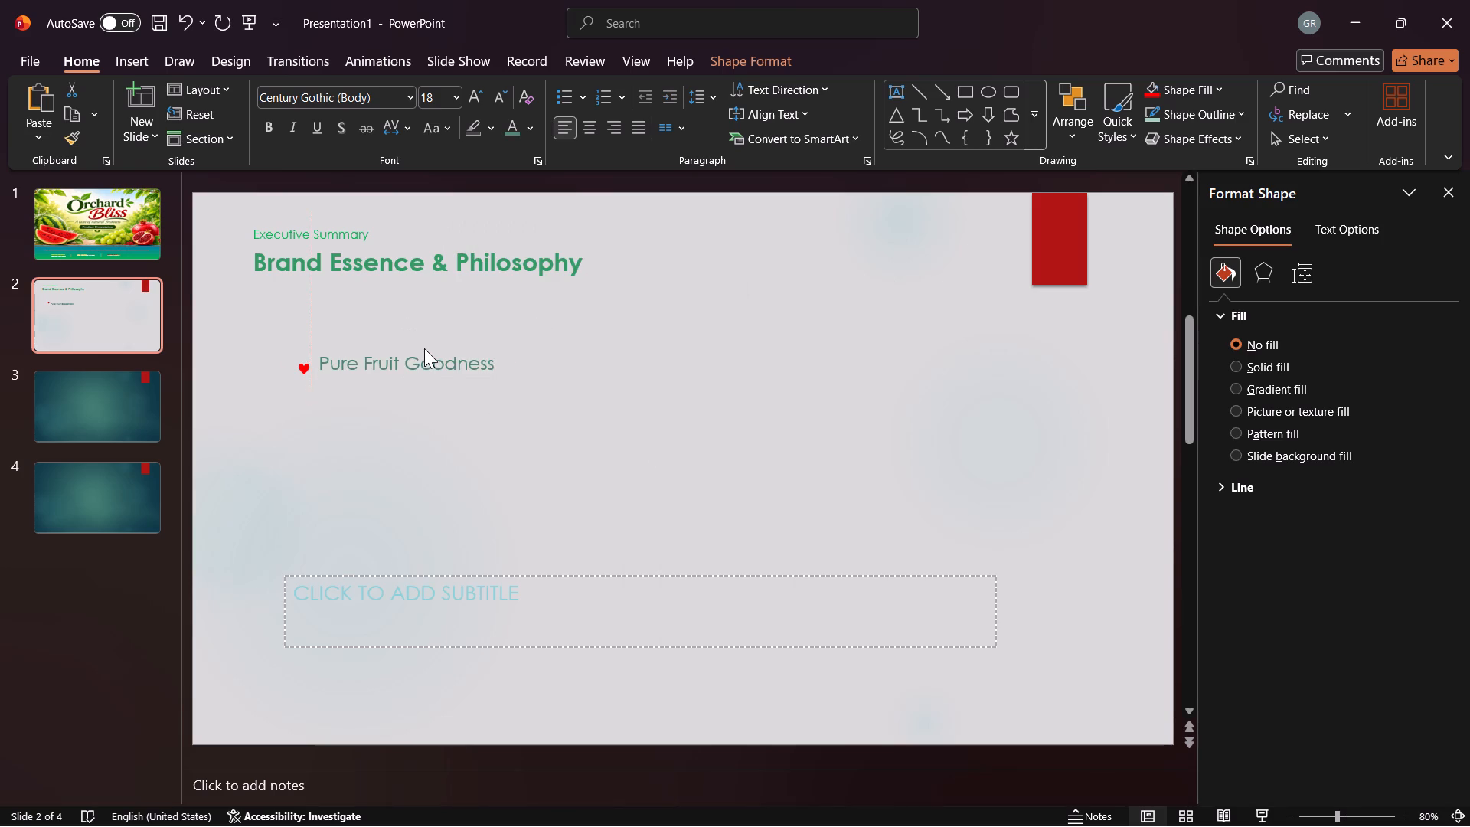
pyautogui.moveTo(424, 348); pyautogui.dragTo(423, 355)
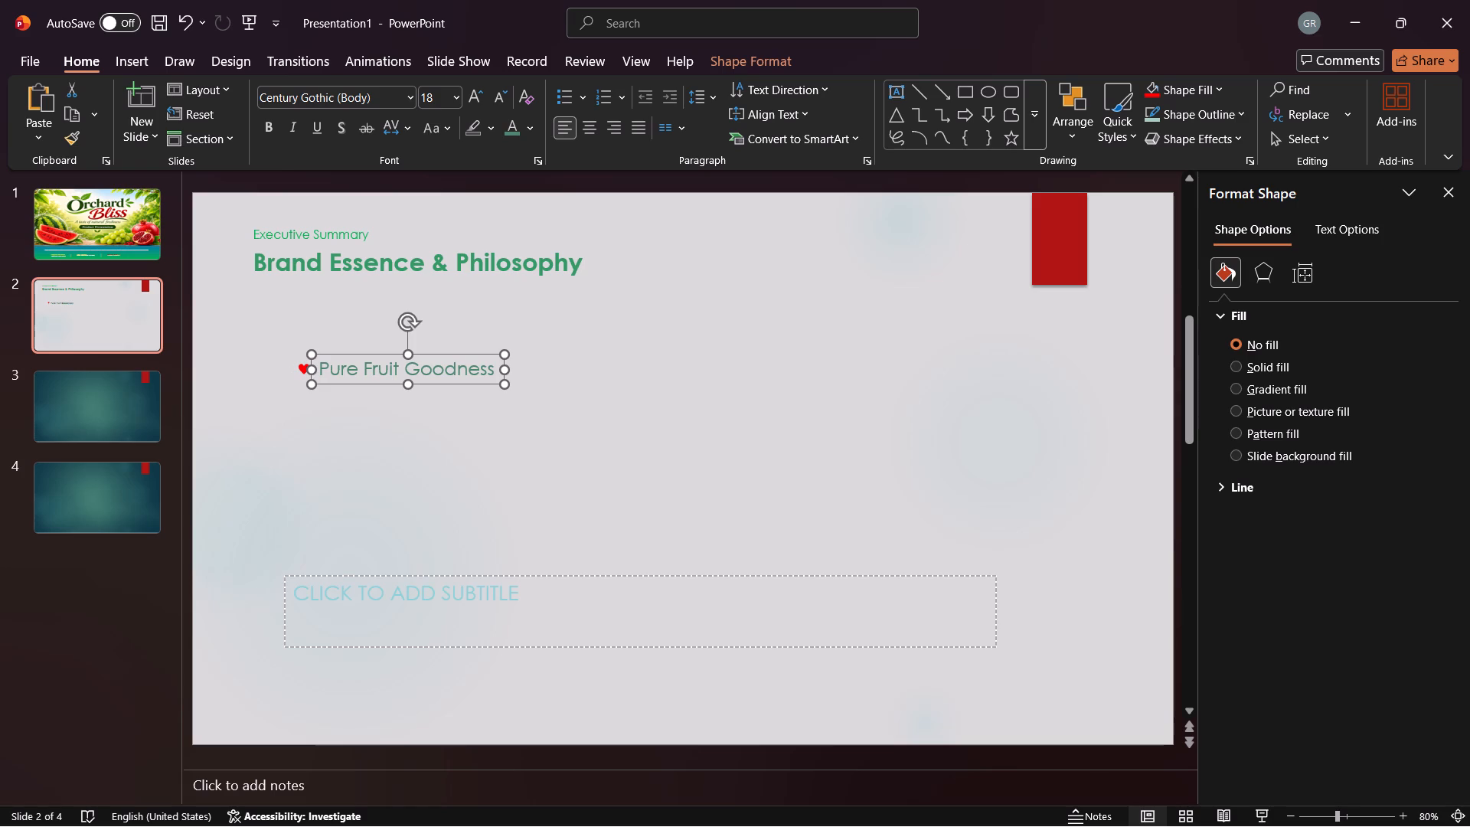
# Set the "Pure Fruit Goodness" text to size 16 and bold.
pyautogui.moveTo(323, 368); pyautogui.dragTo(363, 368)
pyautogui.moveTo(363, 368); pyautogui.dragTo(442, 371)
pyautogui.rightClick(442, 371)
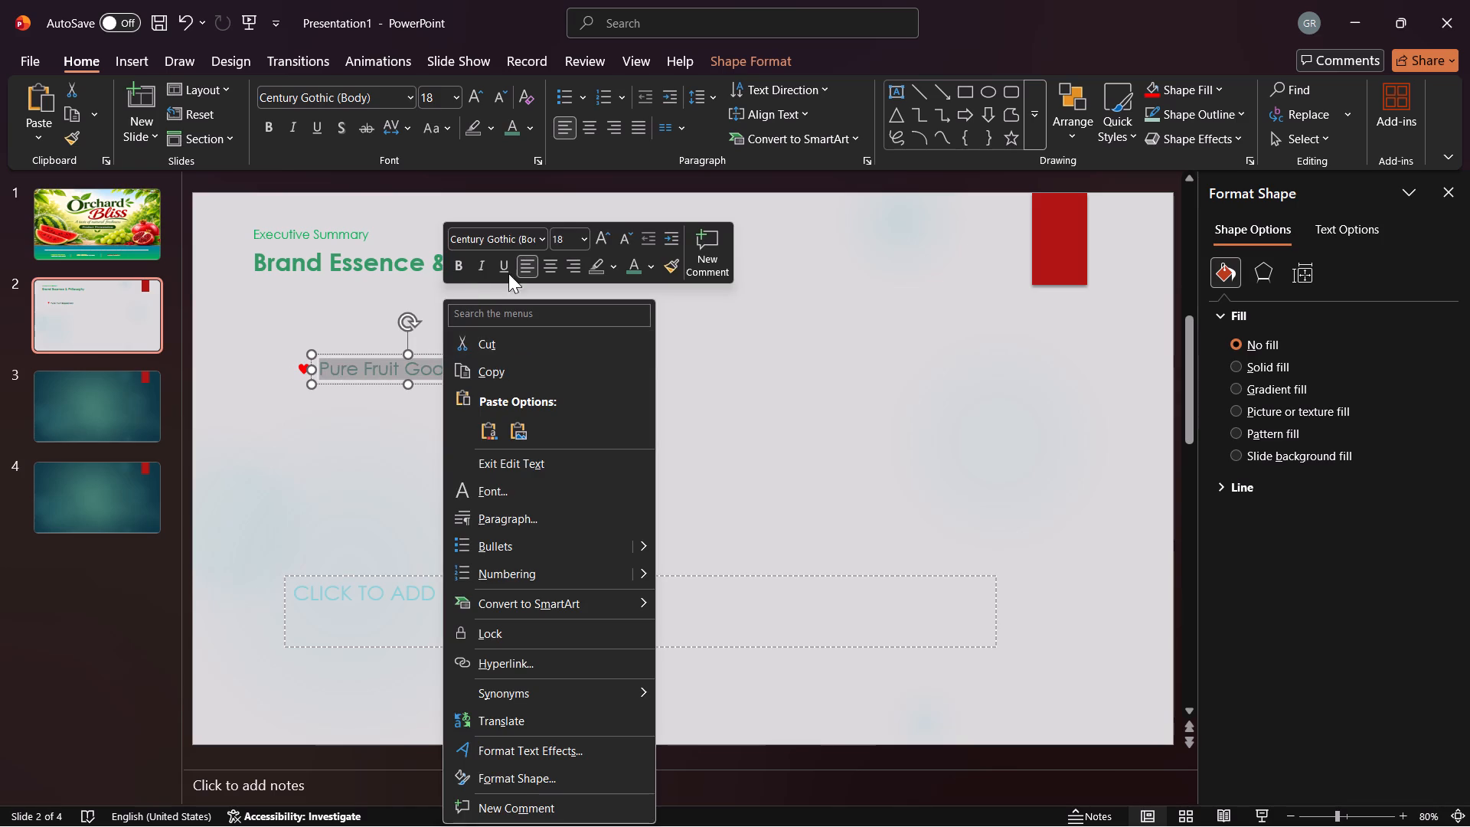
pyautogui.click(581, 241)
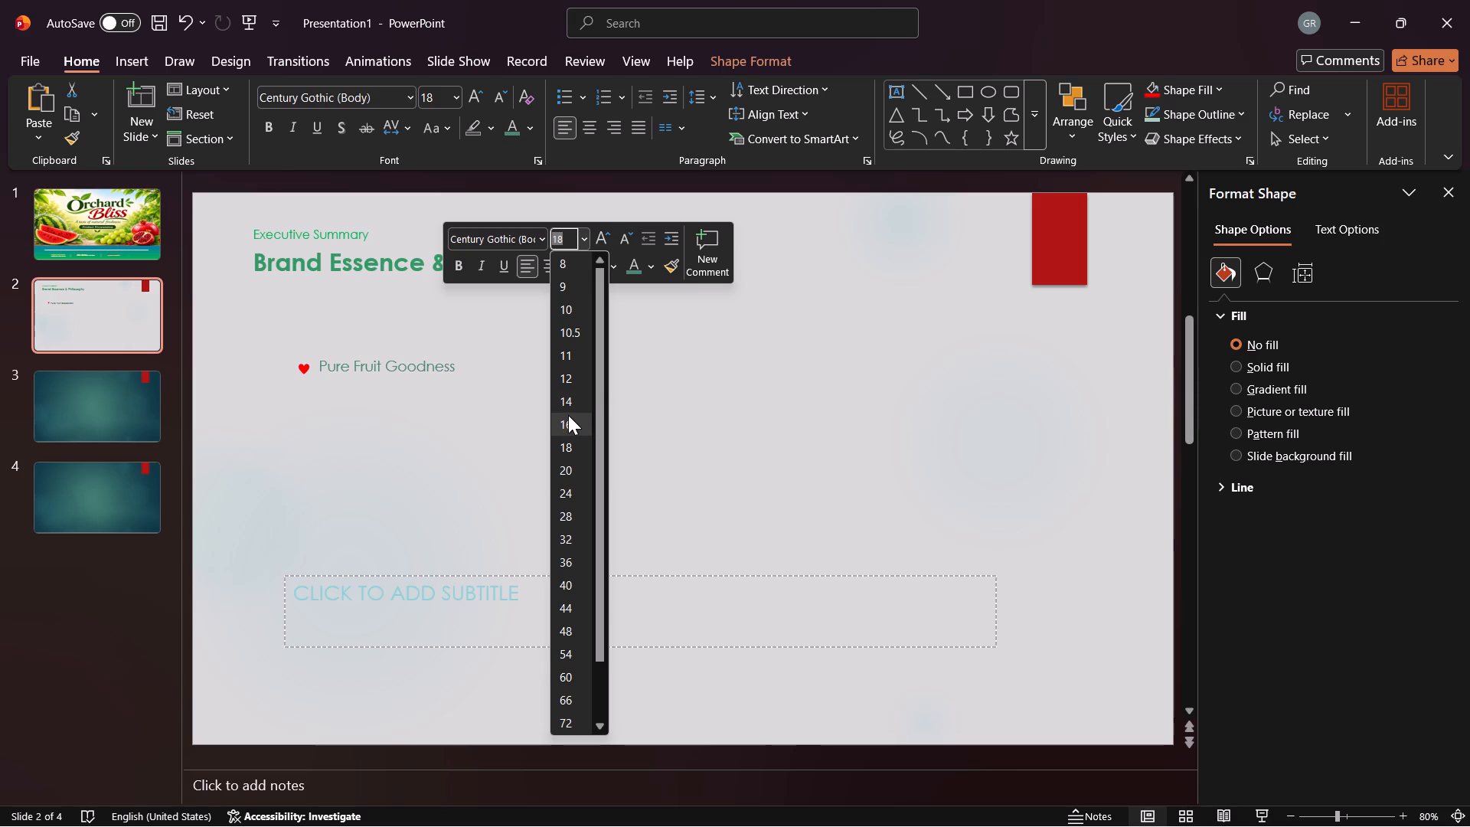
pyautogui.click(568, 415)
pyautogui.click(459, 263)
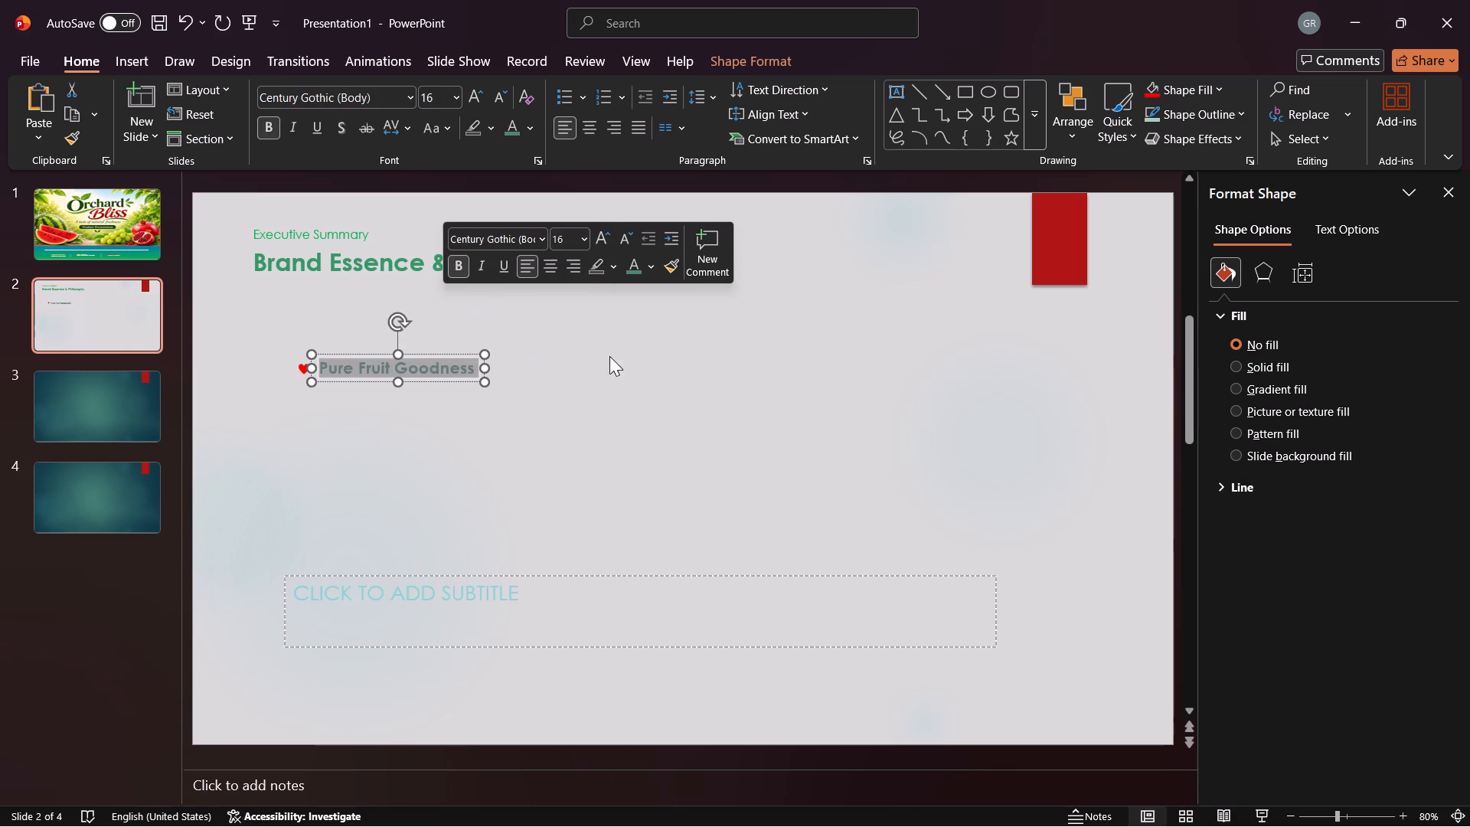
pyautogui.click(611, 356)
# Add a new text box below "Pure Fruit Goodness" starting with the word "Real".
pyautogui.doubleClick(319, 387)
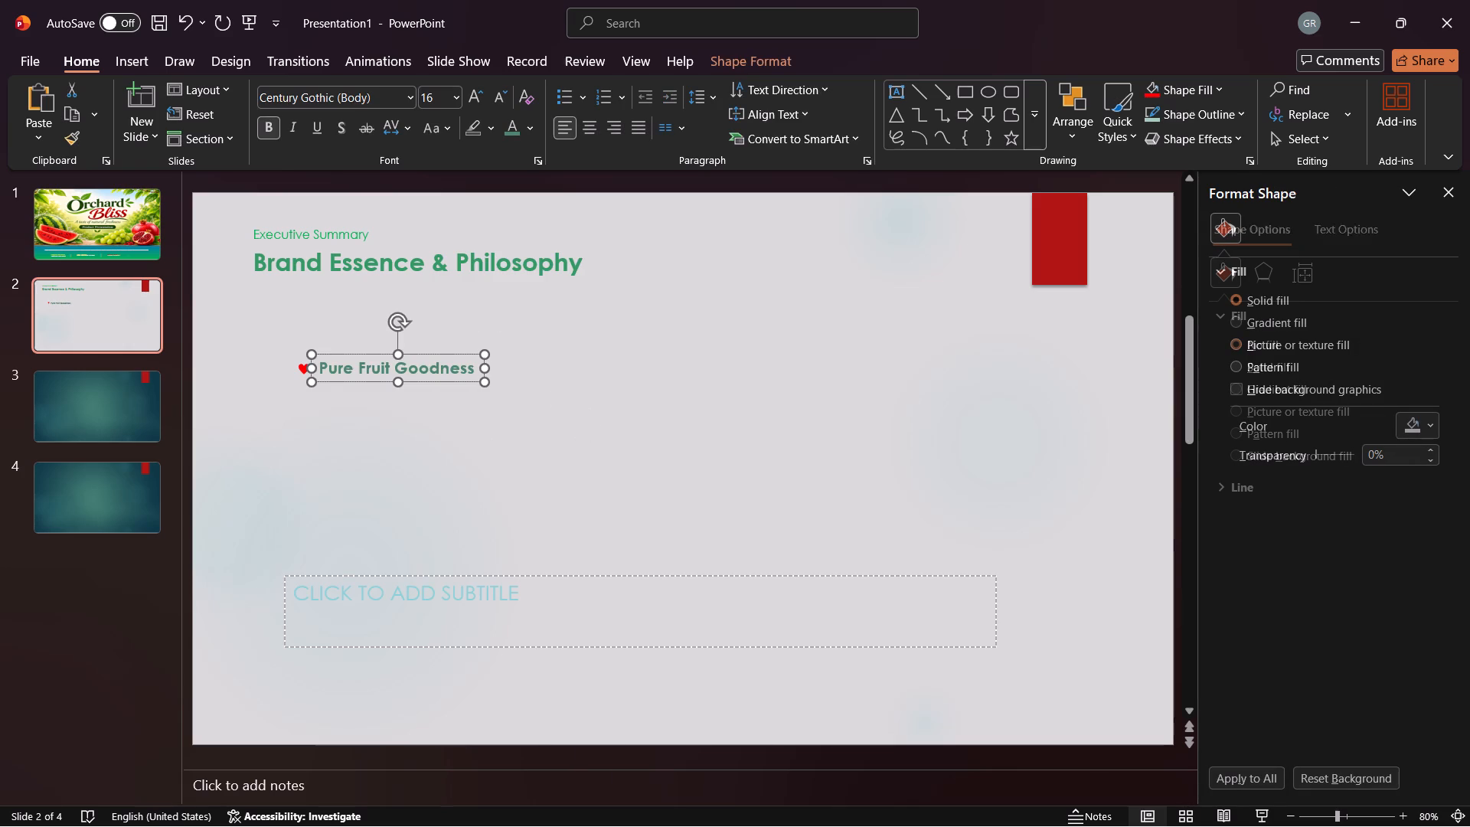
pyautogui.doubleClick(322, 397)
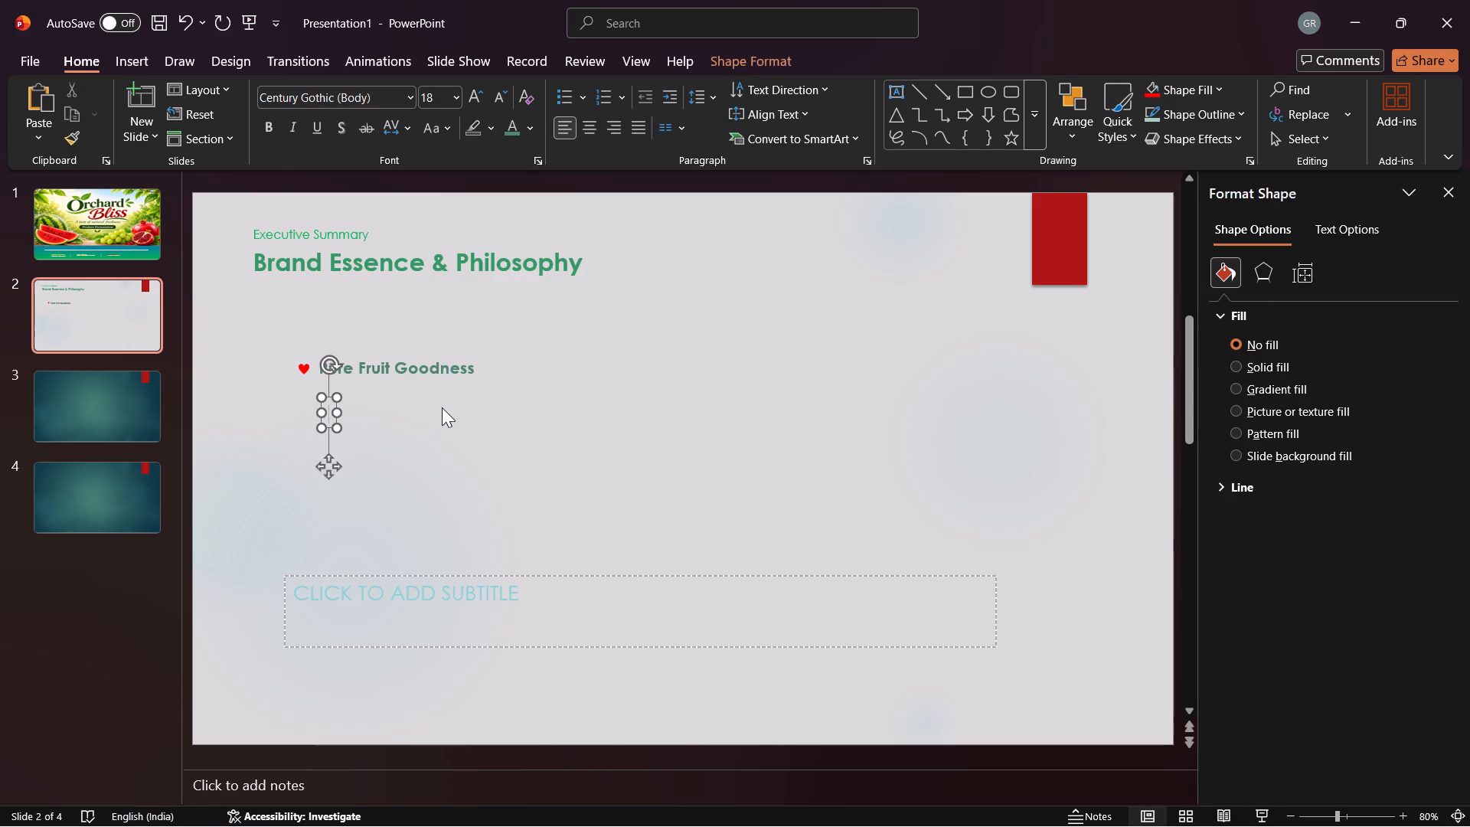
pyautogui.write('real')
pyautogui.press('space')
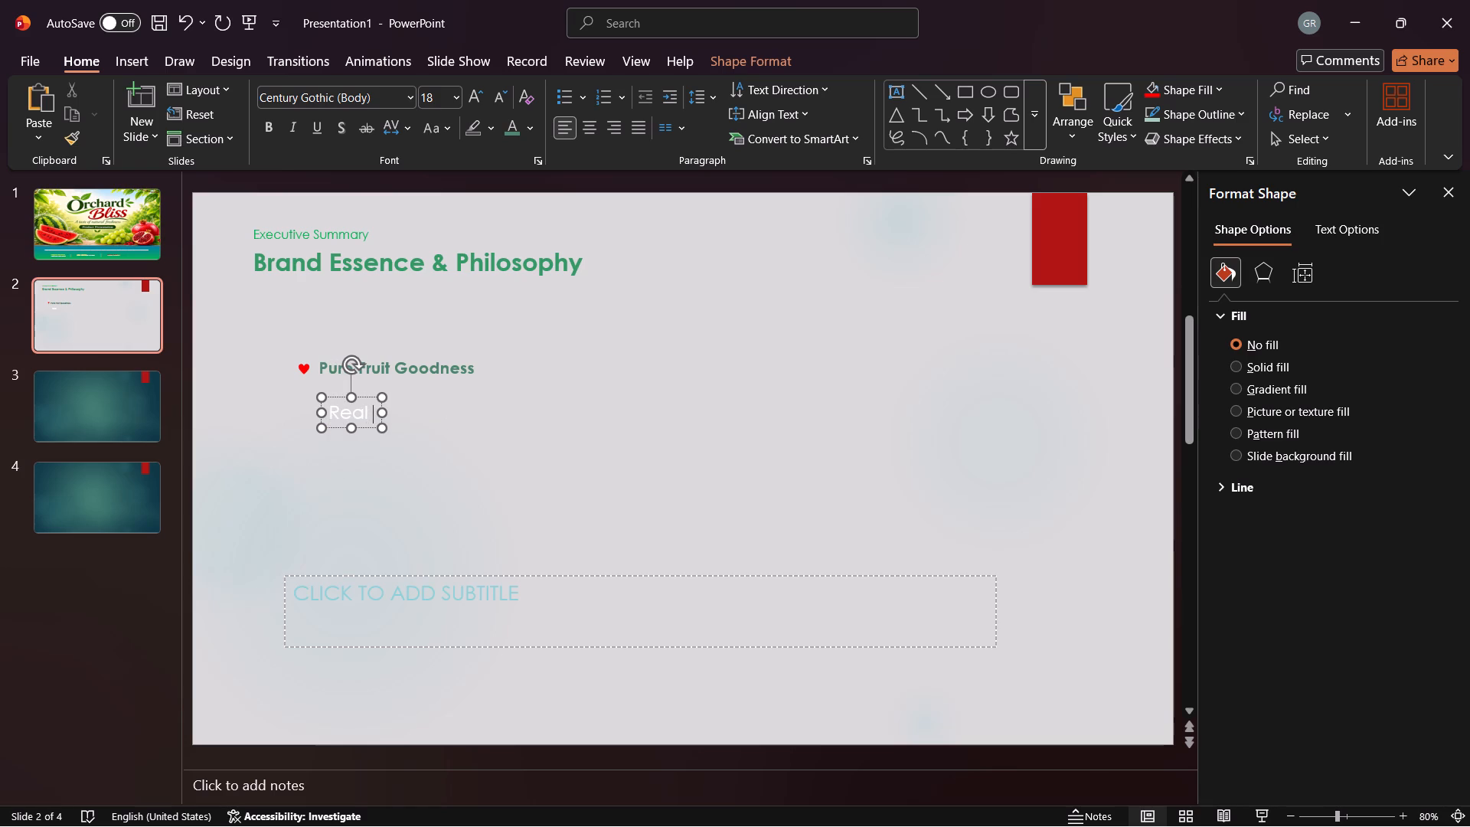
# Recolour the word "Real" with the same darker green theme colour as "Pure Fruit Goodness".
pyautogui.moveTo(328, 413); pyautogui.dragTo(339, 413)
pyautogui.moveTo(339, 413); pyautogui.dragTo(362, 413)
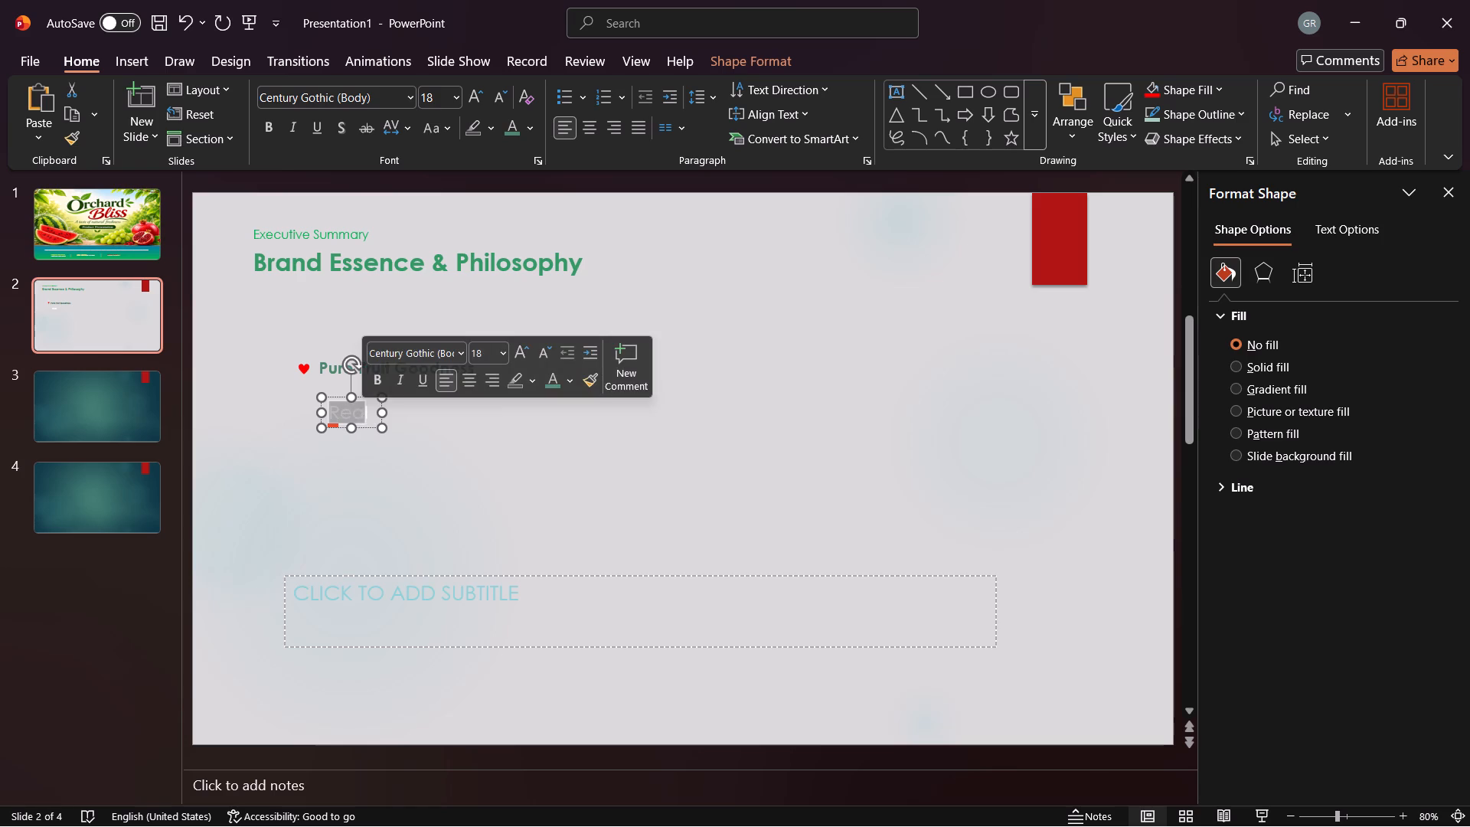
pyautogui.click(367, 412)
pyautogui.moveTo(330, 410); pyautogui.dragTo(363, 410)
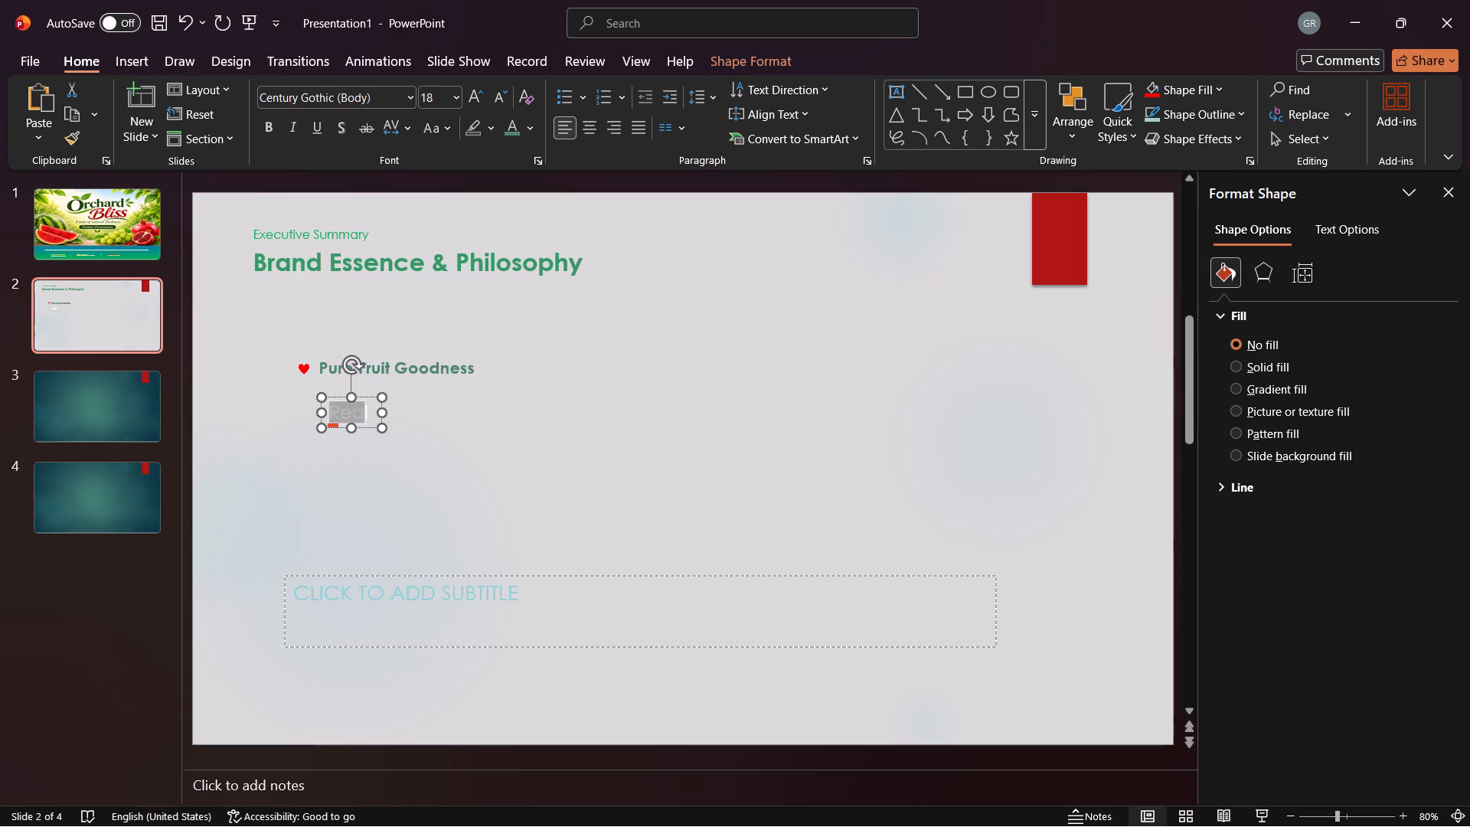
pyautogui.moveTo(363, 410); pyautogui.dragTo(367, 410)
pyautogui.click(576, 380)
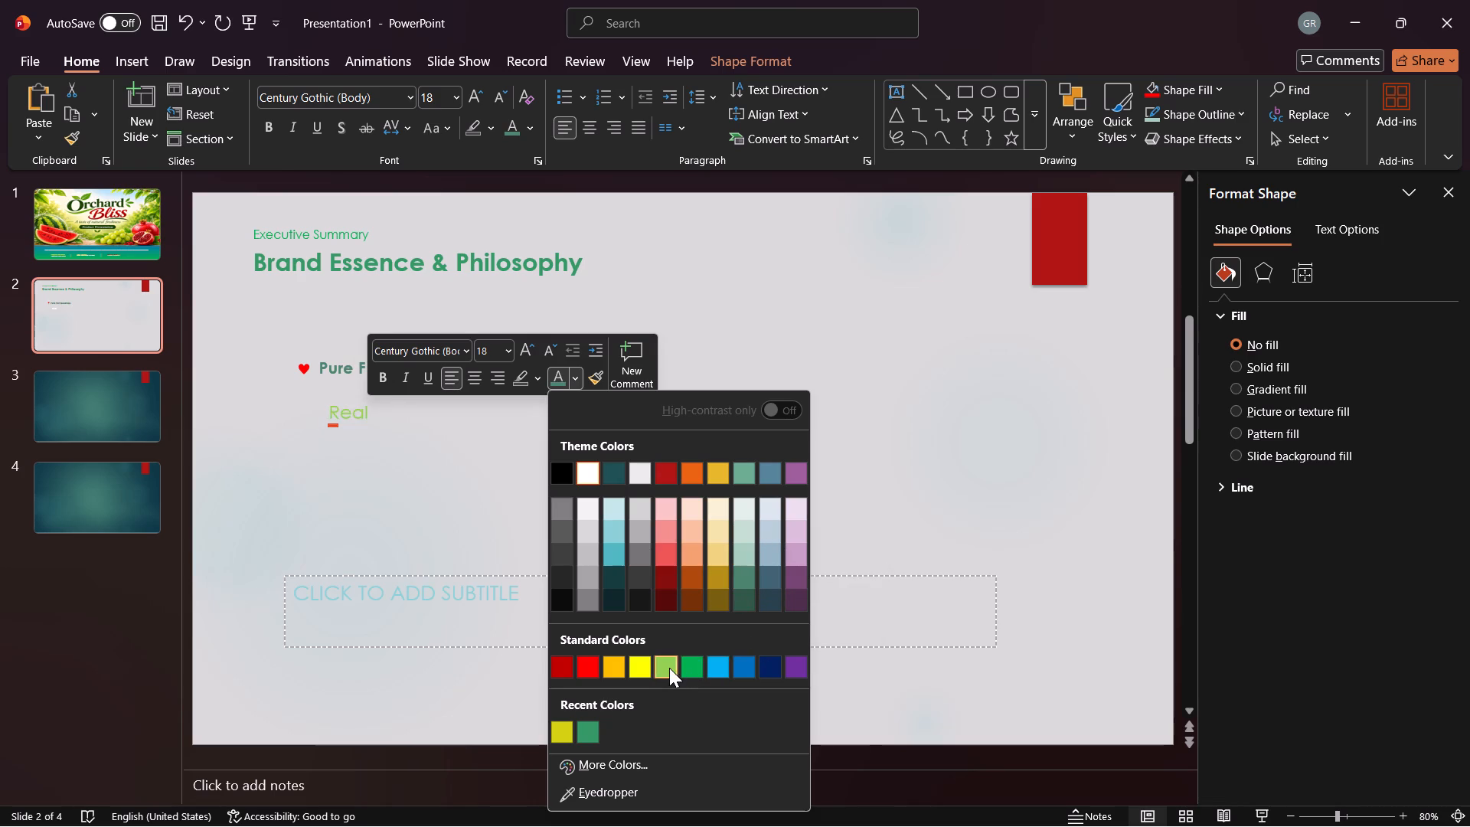
pyautogui.click(737, 572)
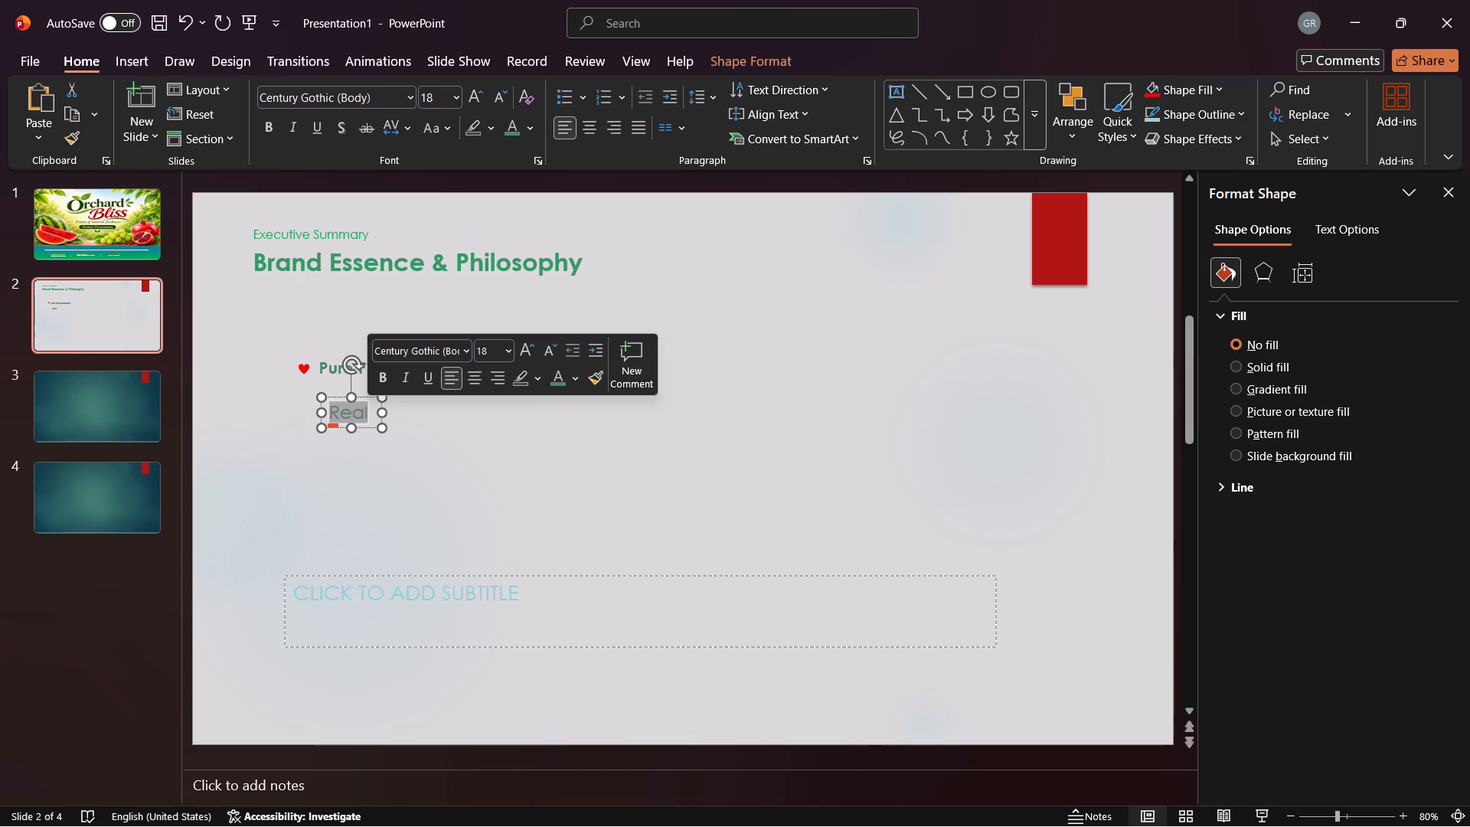
# Replace the selected "Real" with the description text "fruit taste in heavy battle with zero".
pyautogui.press('space')
pyautogui.write('fruit taste')
pyautogui.press('space')
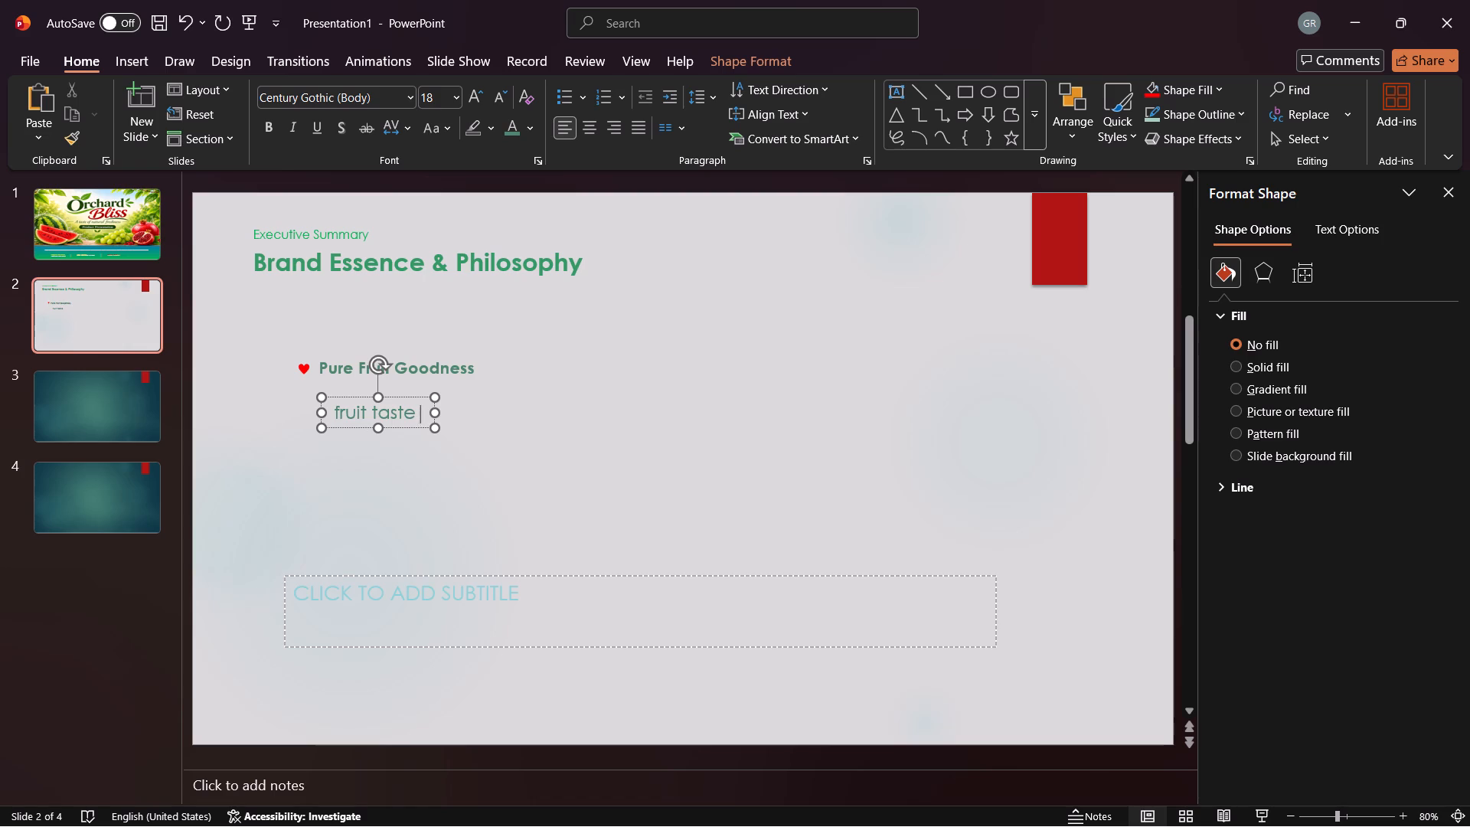
pyautogui.write('in heavy')
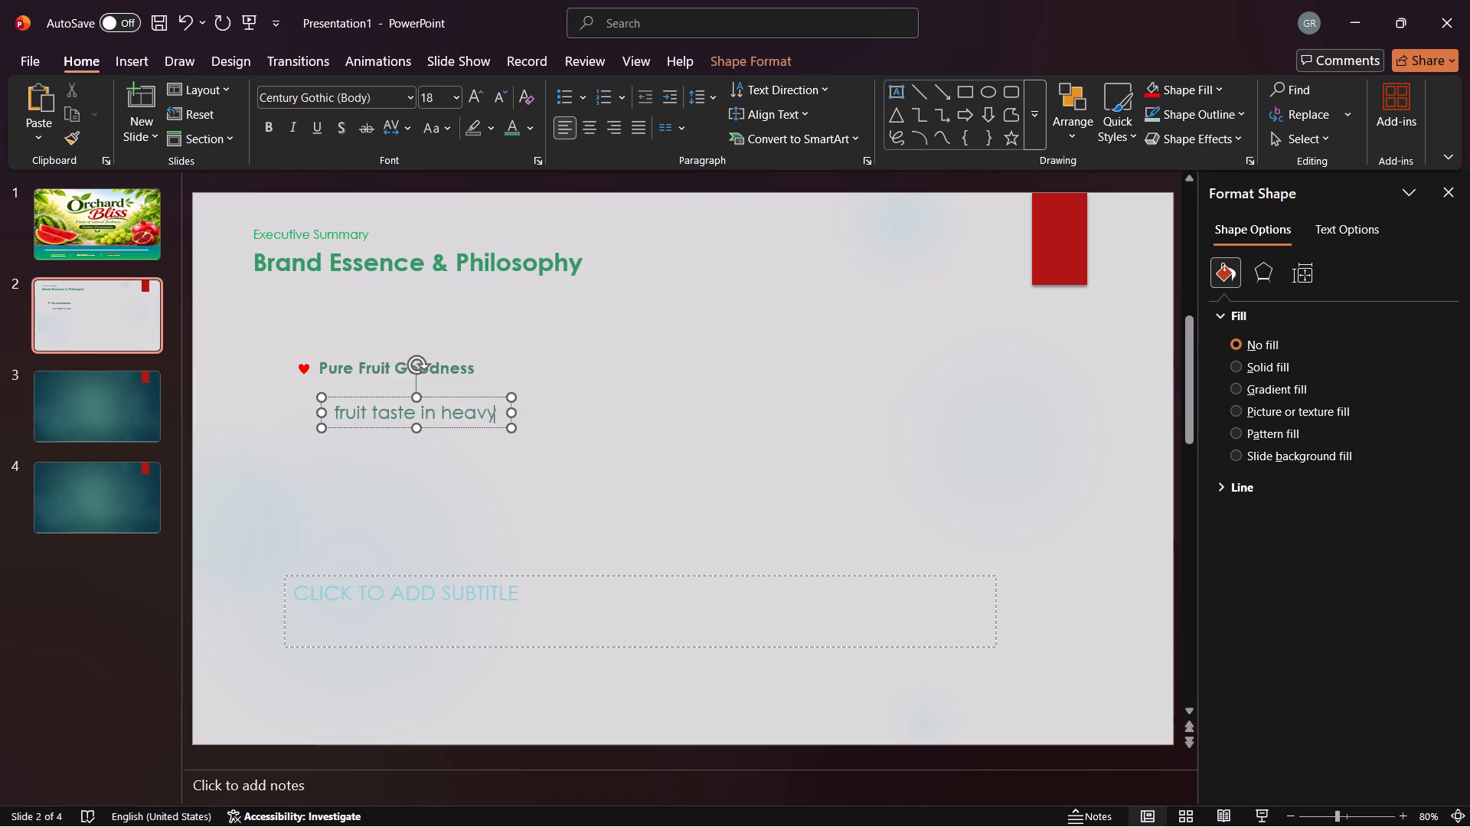
pyautogui.press('space')
pyautogui.write('bar')
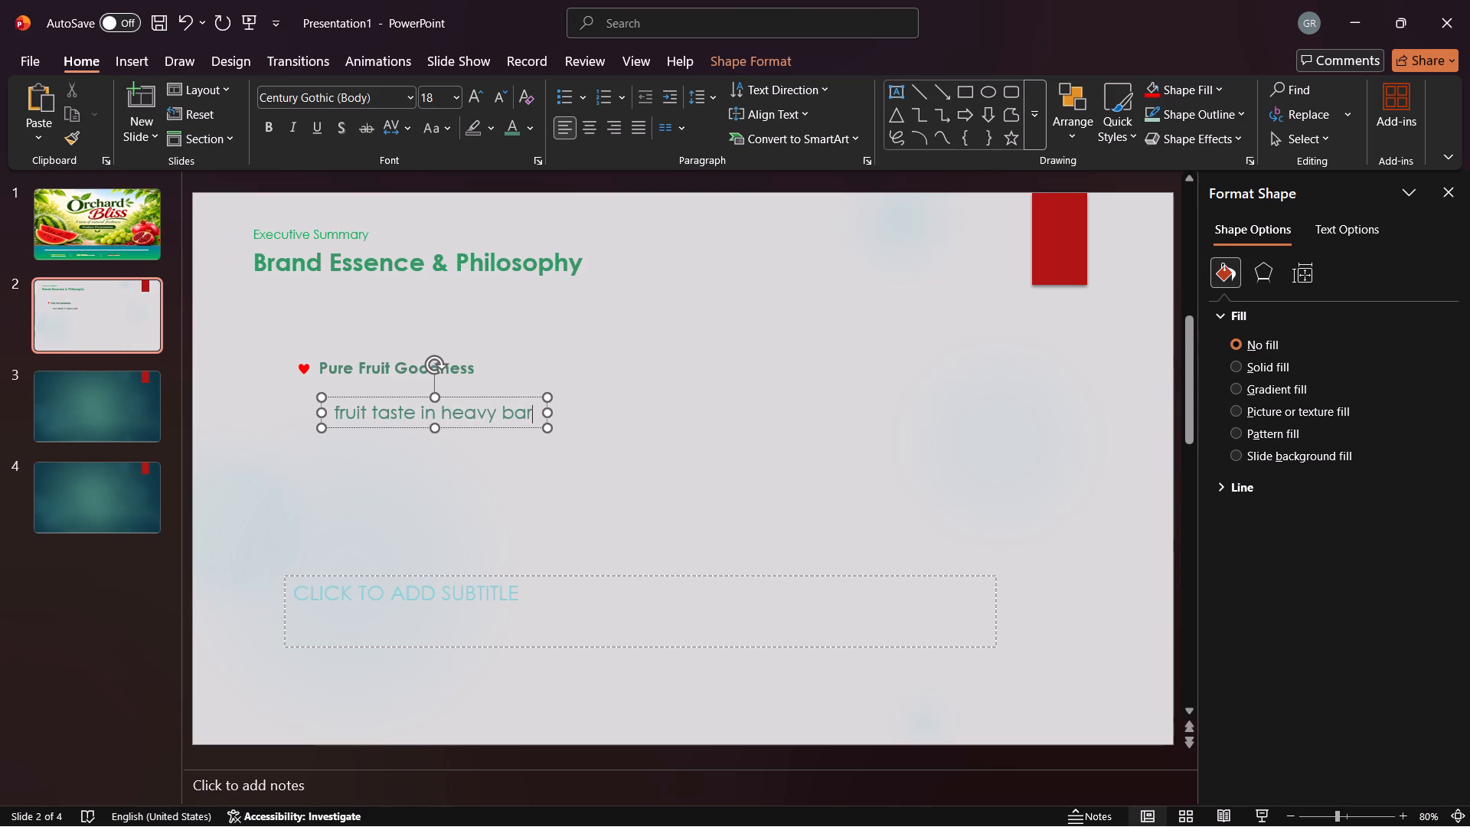
pyautogui.press('BackSpace')
pyautogui.write('ttle')
pyautogui.press('space')
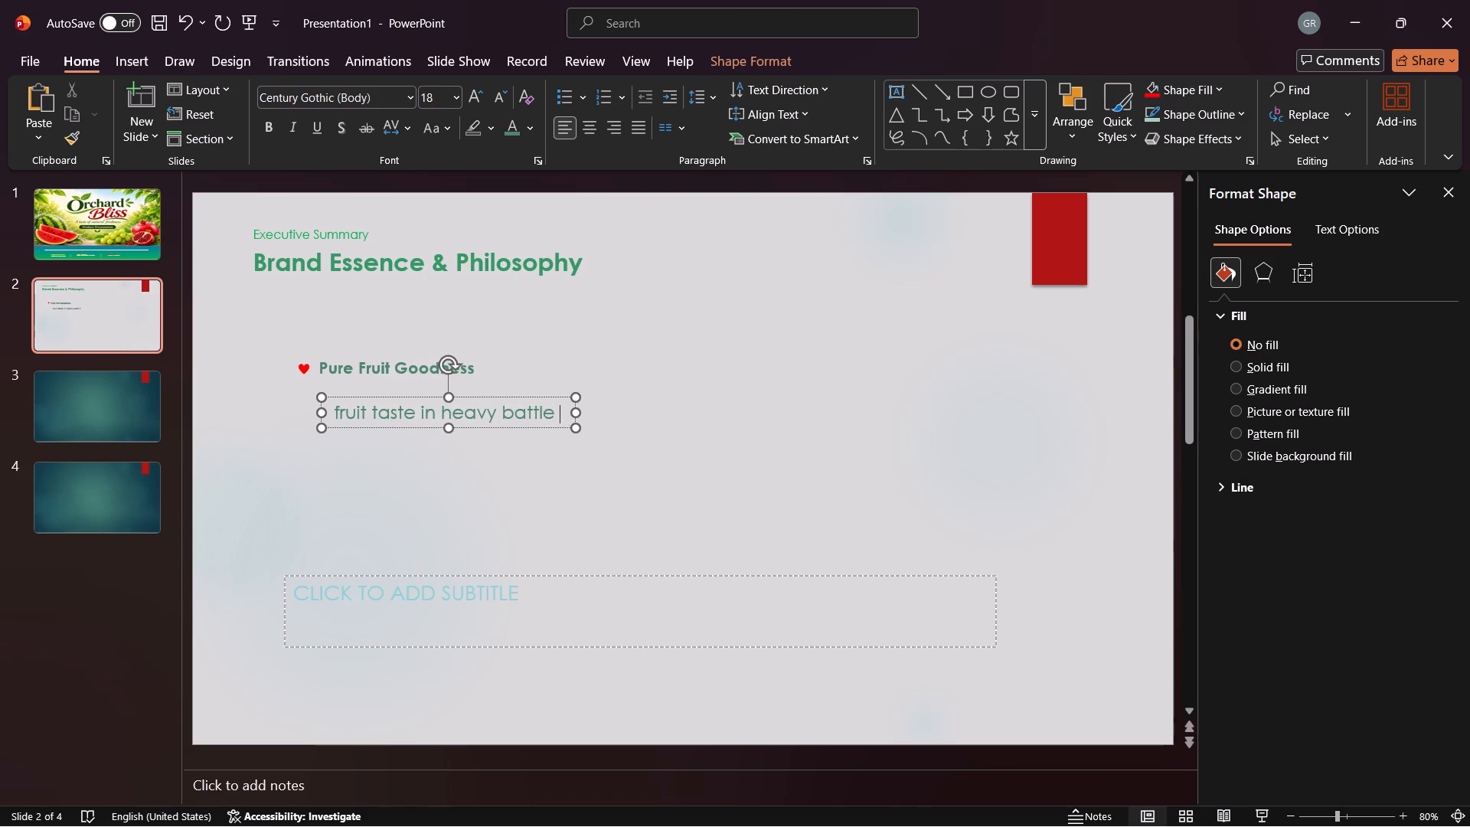
pyautogui.write('with')
pyautogui.press('space')
pyautogui.write('zero')
pyautogui.press('space')
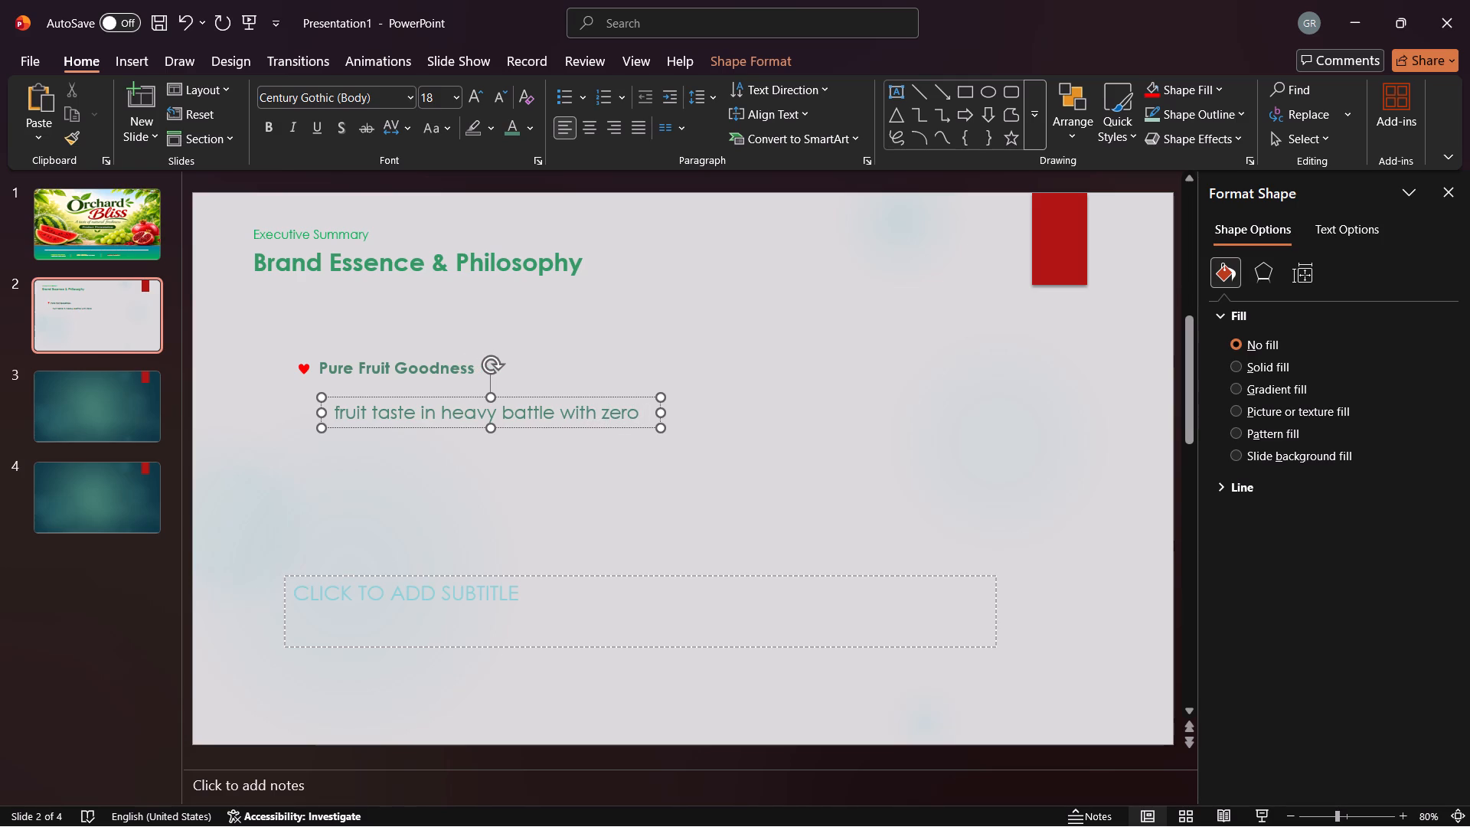
# Complete the description line with the words "artificial preservatives".
pyautogui.write('arificiakl')
pyautogui.press('BackSpace')
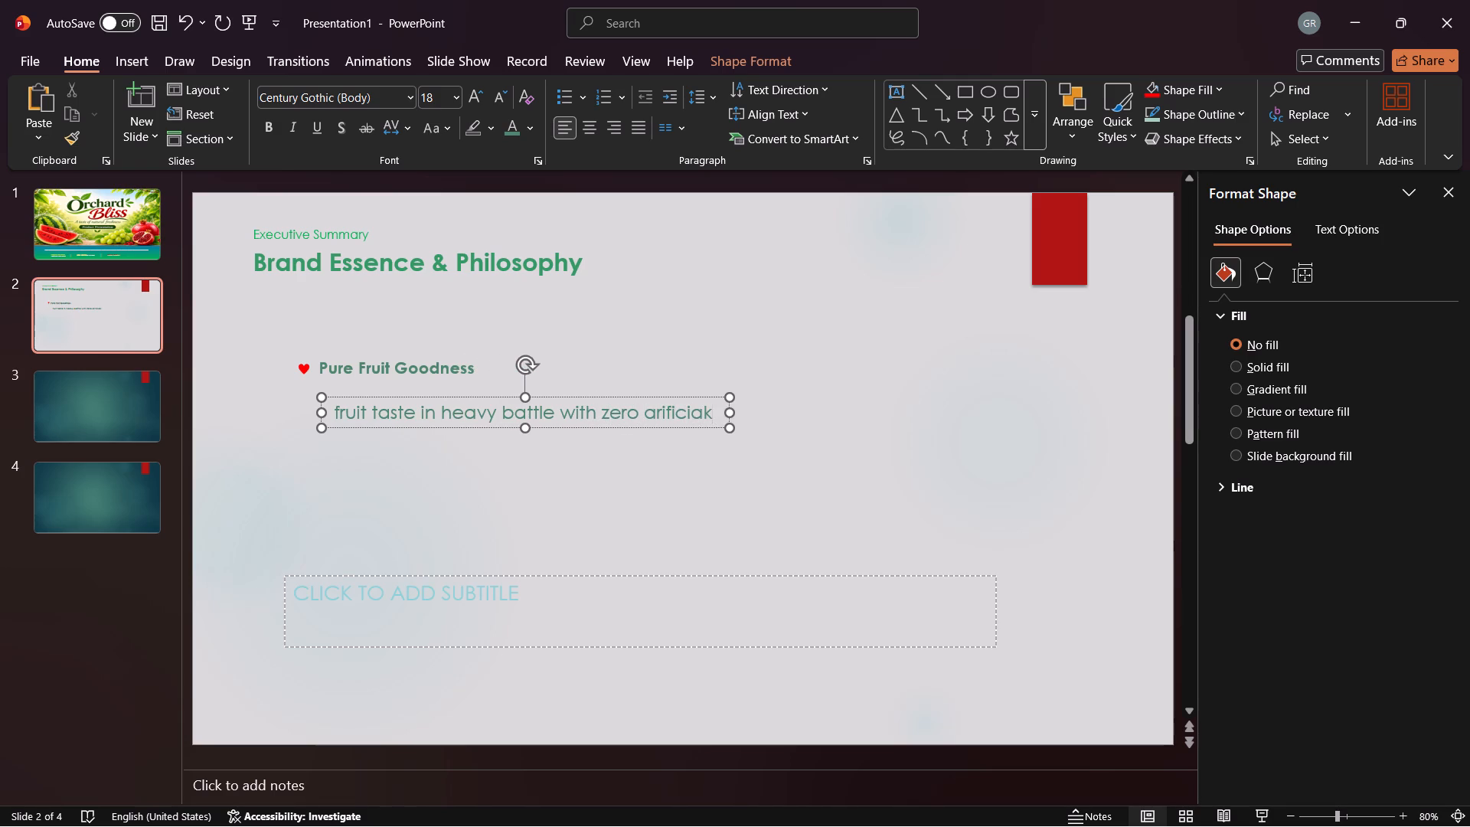
pyautogui.press('l')
pyautogui.press('BackSpace')
pyautogui.press('BackSpace')
pyautogui.press('l')
pyautogui.press('BackSpace')
pyautogui.press('BackSpace')
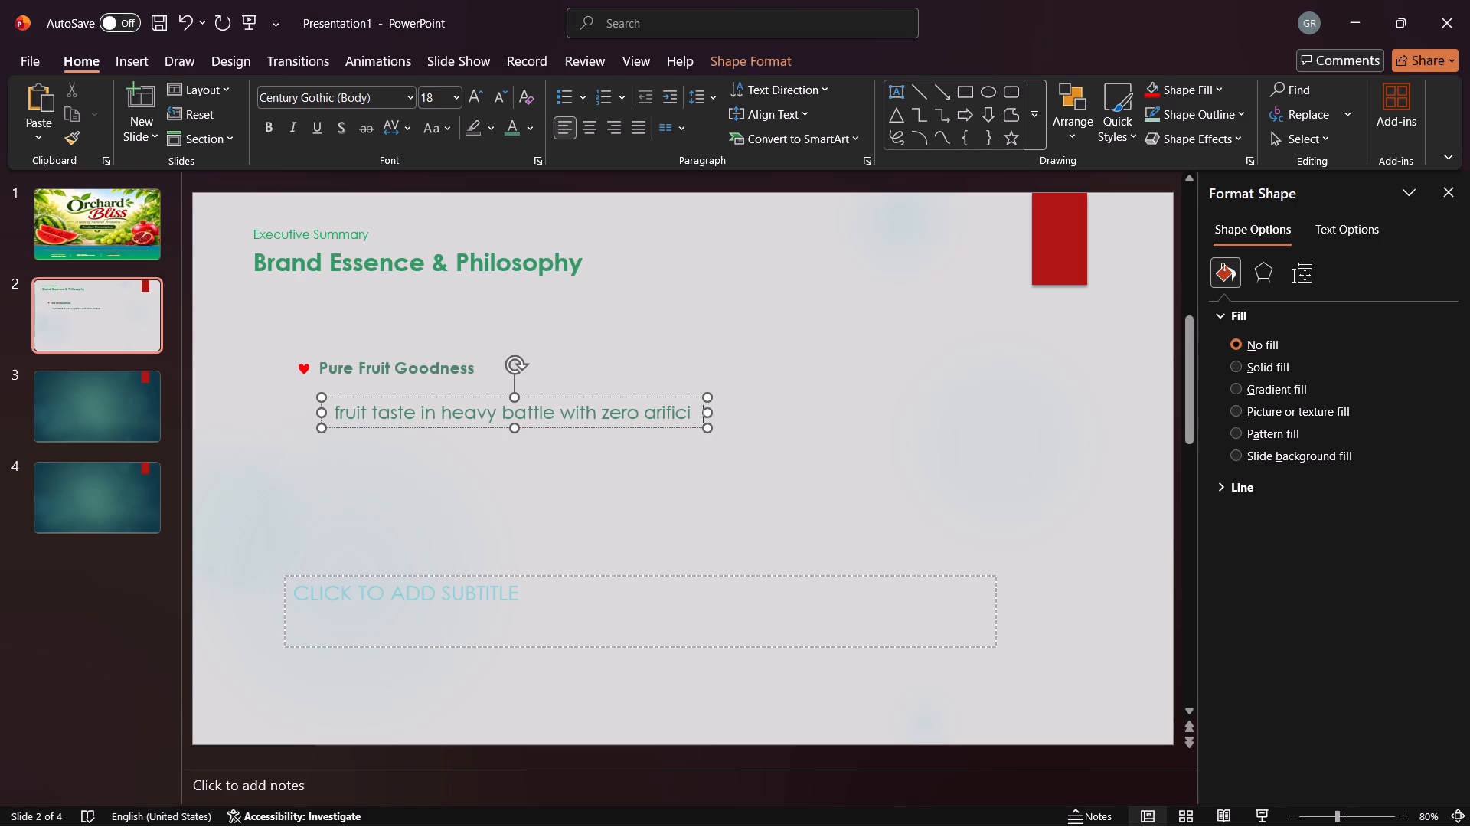
pyautogui.press('BackSpace')
pyautogui.press('BackSpace')
pyautogui.press('BackSpace')
pyautogui.press('BackSpace')
pyautogui.press('BackSpace')
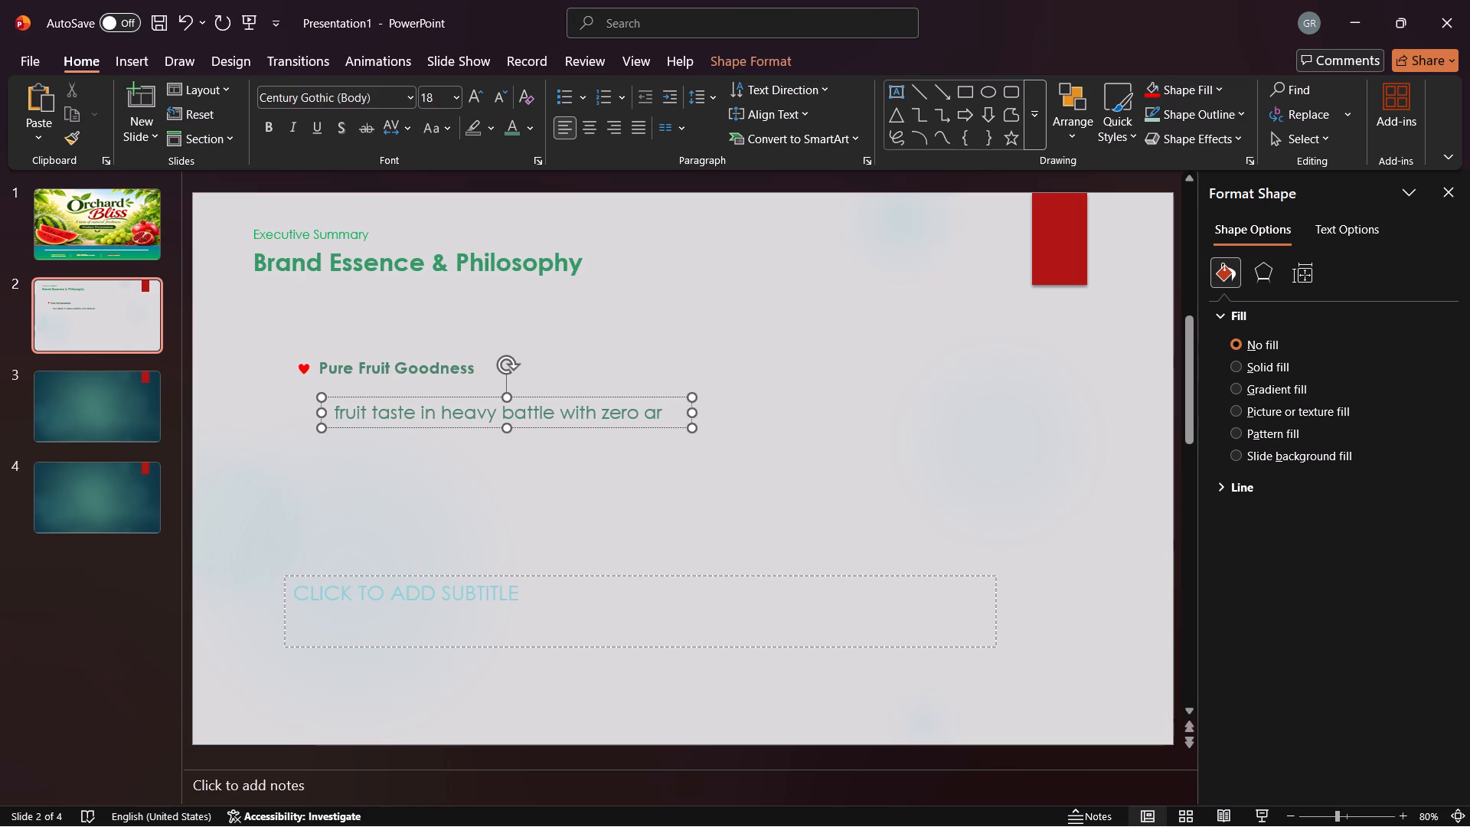
pyautogui.write('tificial')
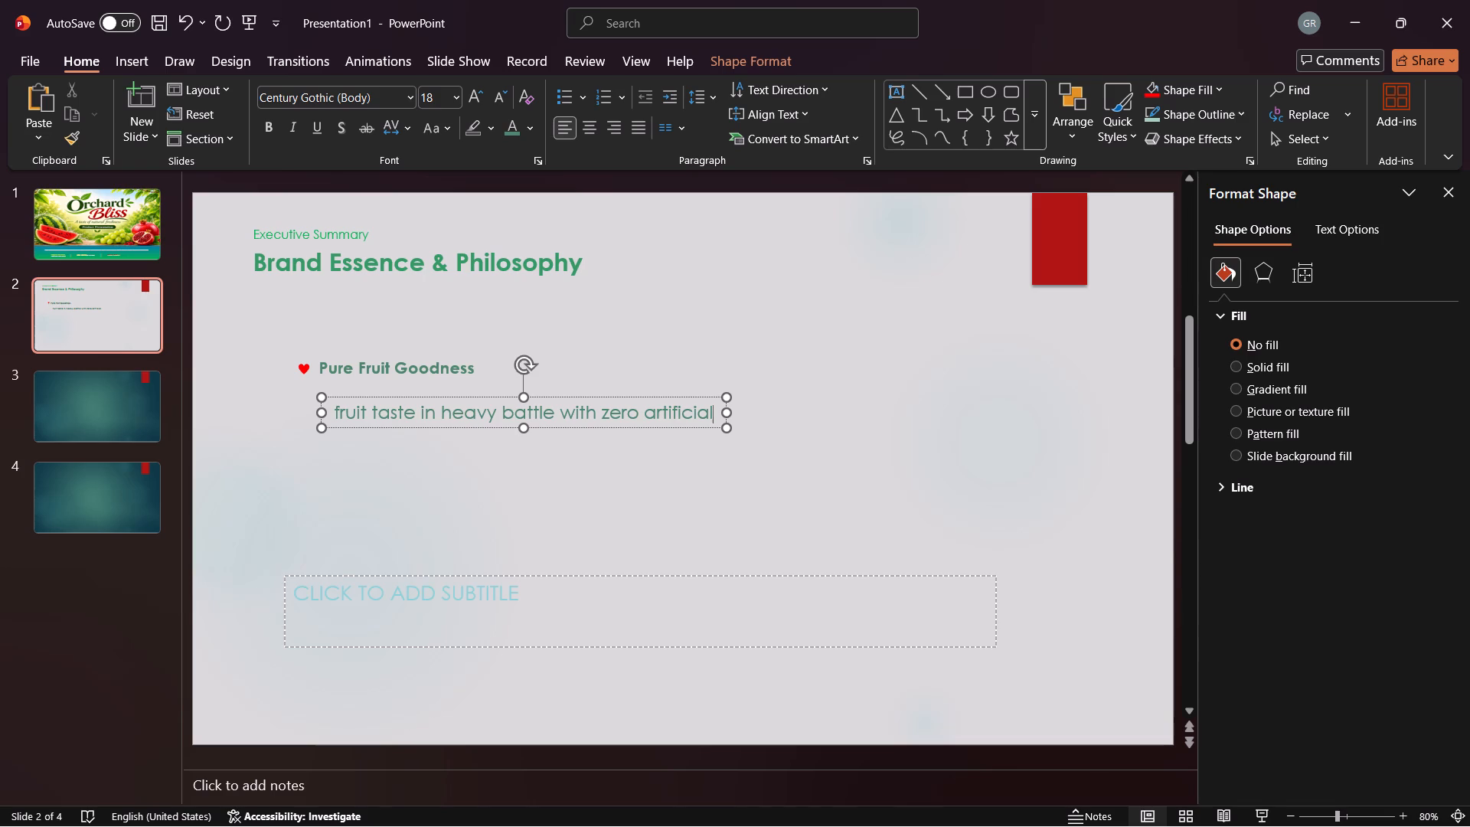
pyautogui.press('space')
pyautogui.write('pres')
pyautogui.write('ervar')
pyautogui.press('BackSpace')
pyautogui.write('tives')
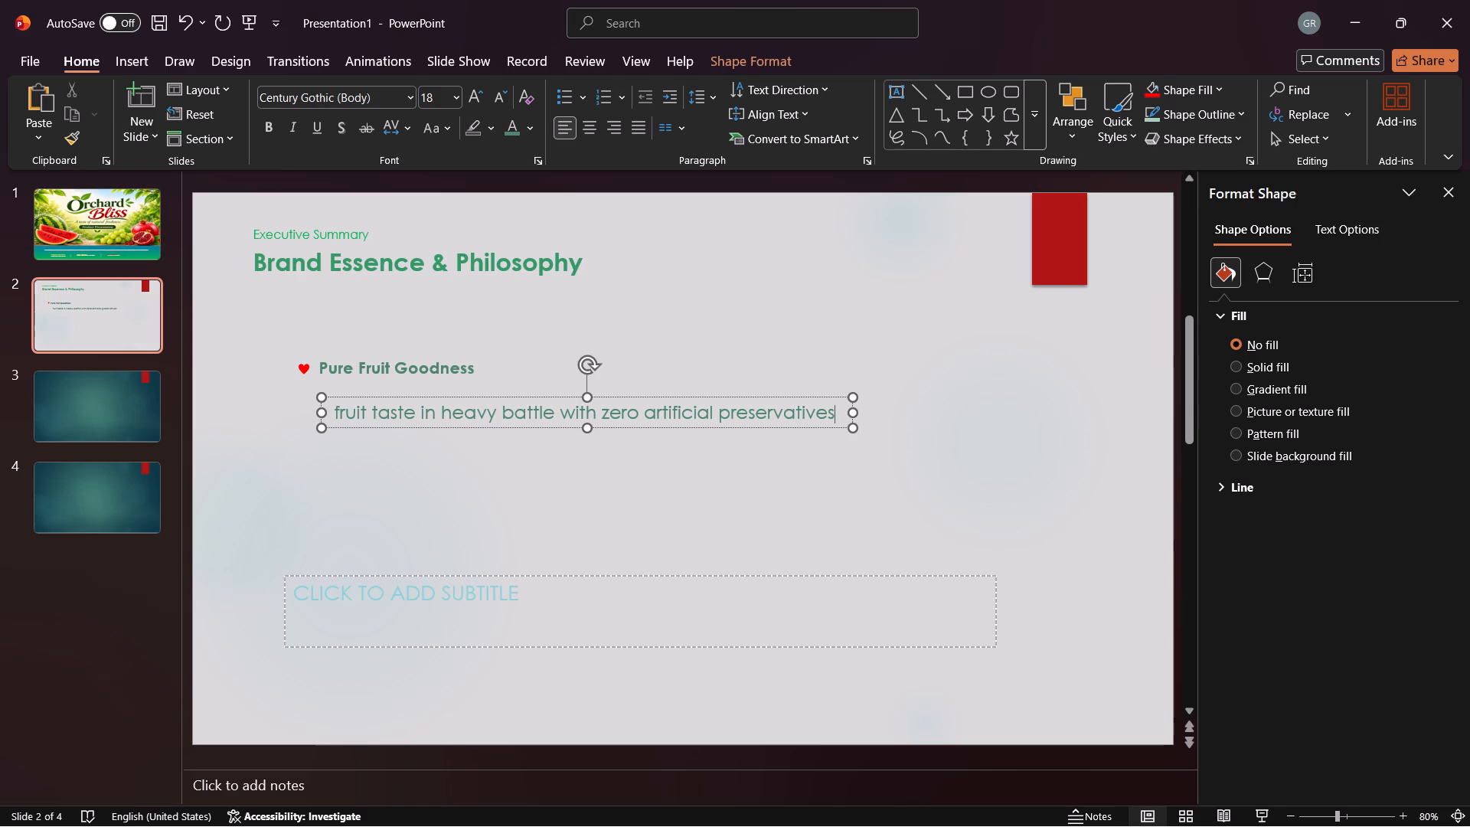
# Add a second line reading "Or fillers" to the description below "Pure Fruit Goodness".
pyautogui.press('Return')
pyautogui.press('o')
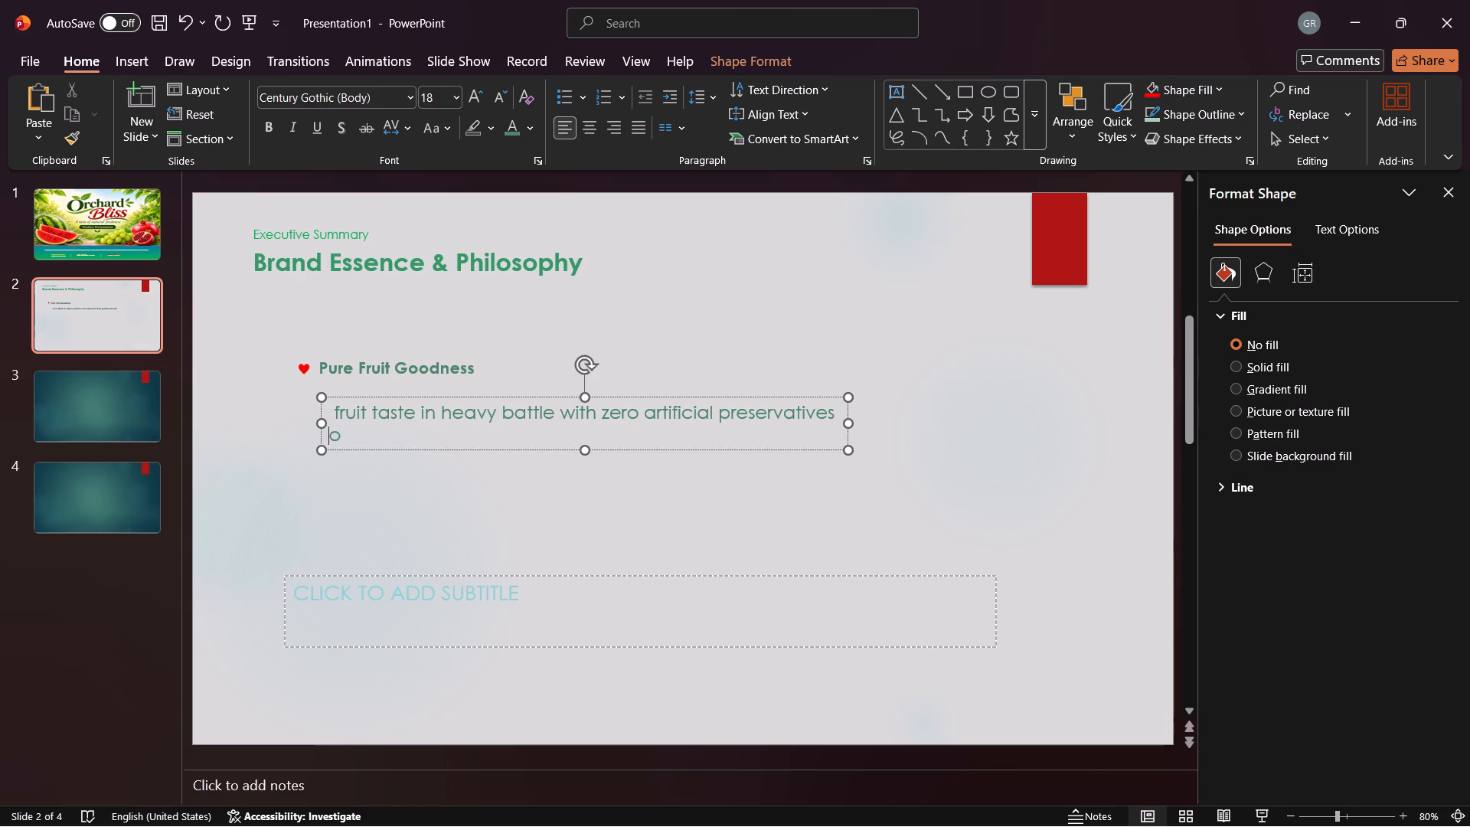
pyautogui.write('r')
pyautogui.press('space')
pyautogui.write('fillerts')
pyautogui.press('BackSpace')
pyautogui.press('BackSpace')
pyautogui.press('s')
# Set the font size of both description lines to 12.
pyautogui.moveTo(332, 407); pyautogui.dragTo(384, 439)
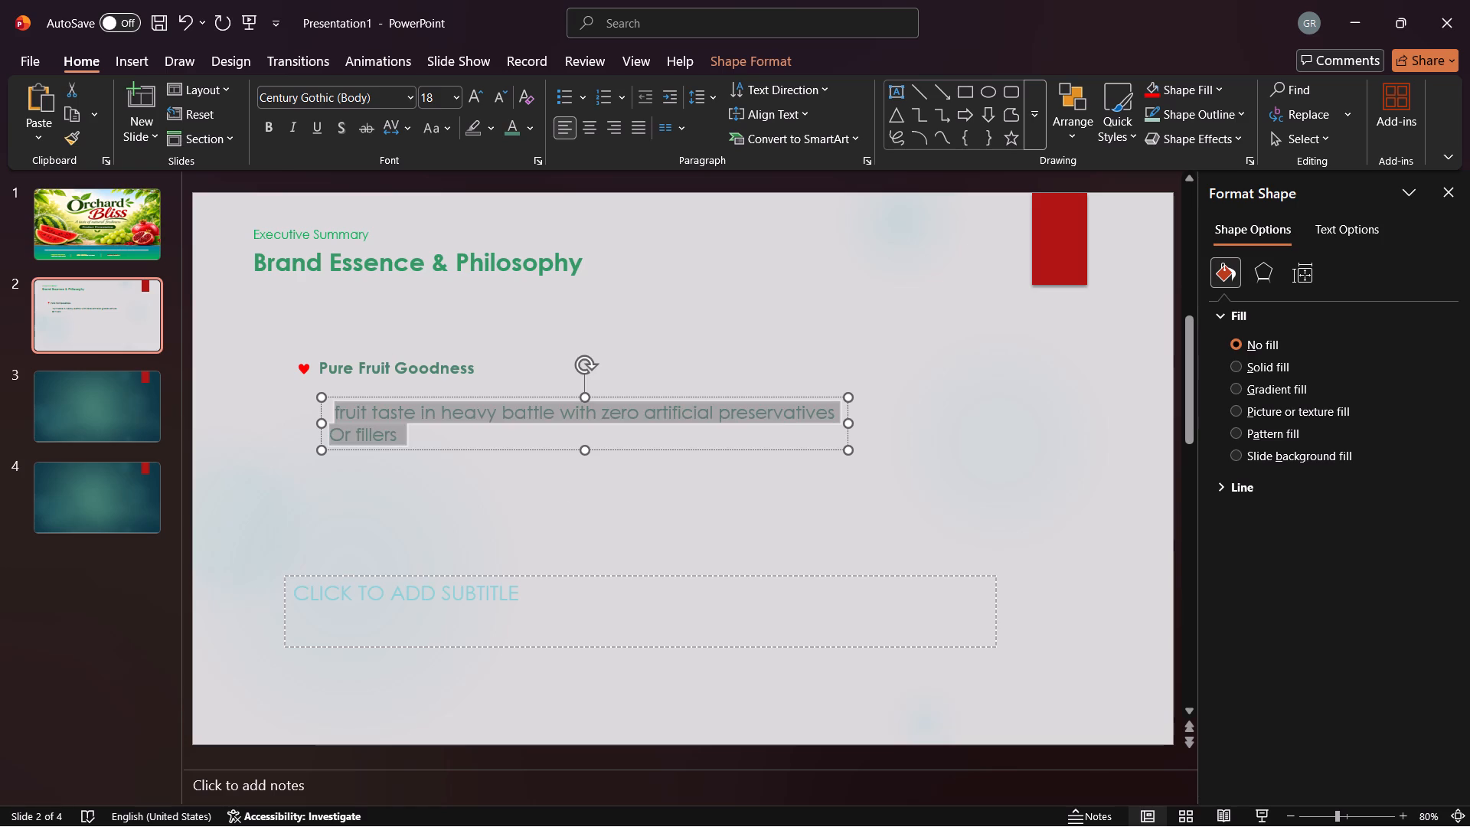
pyautogui.moveTo(384, 439); pyautogui.dragTo(387, 442)
pyautogui.click(527, 386)
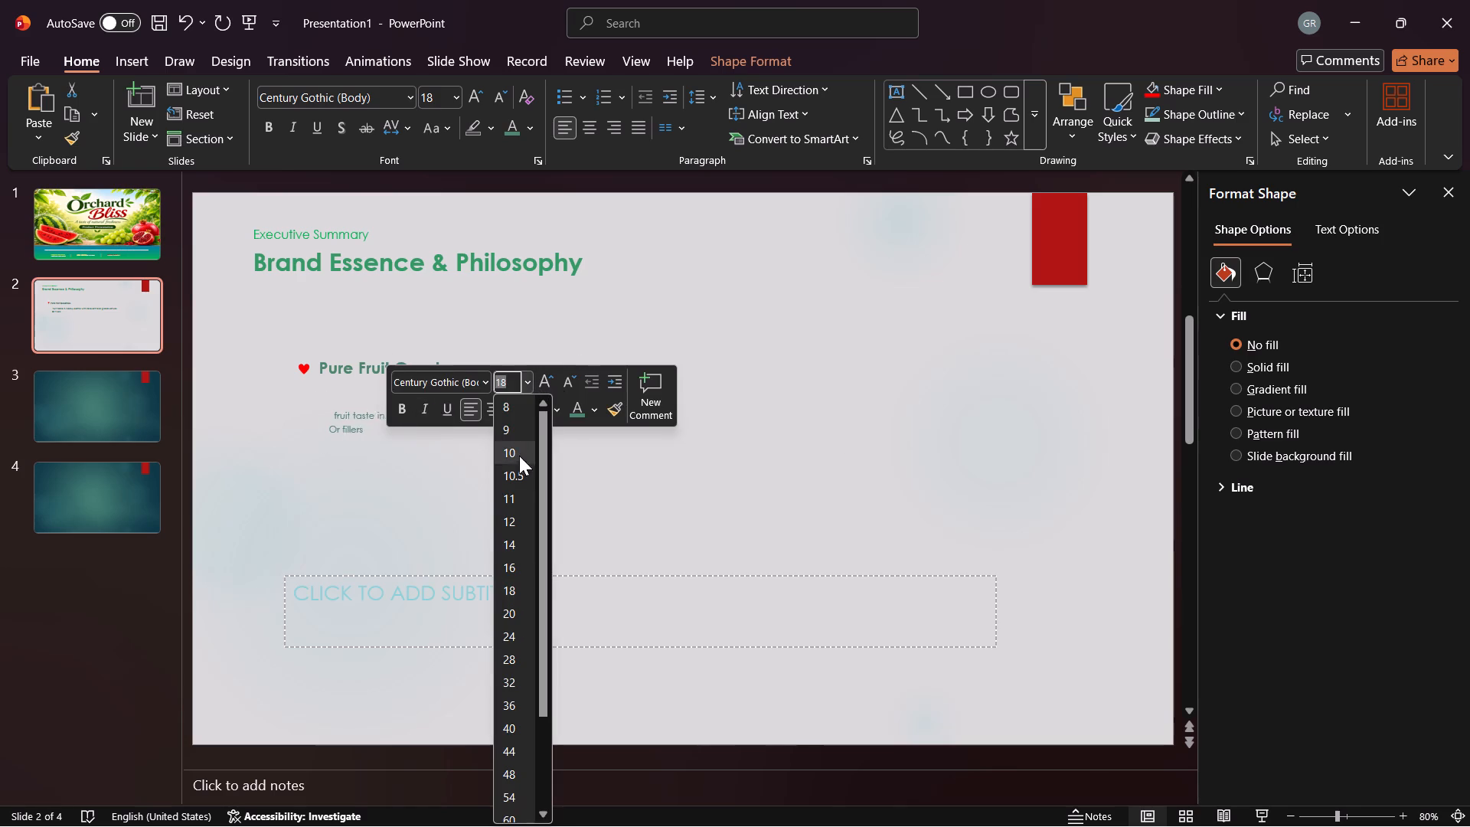
pyautogui.click(514, 513)
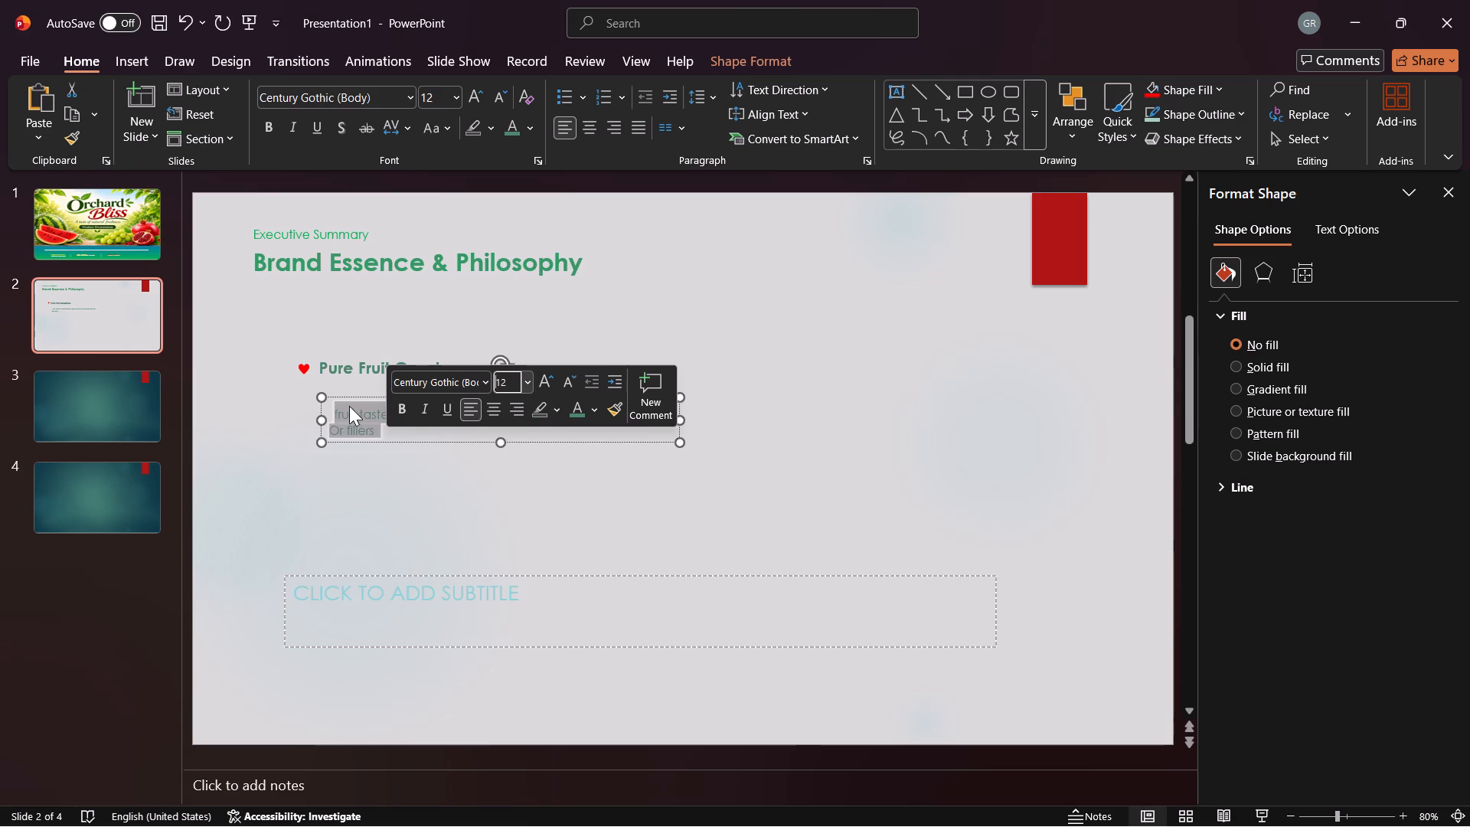
# Move the description text box up so it sits directly beneath the "Pure Fruit Goodness" heading.
pyautogui.moveTo(342, 395); pyautogui.dragTo(329, 376)
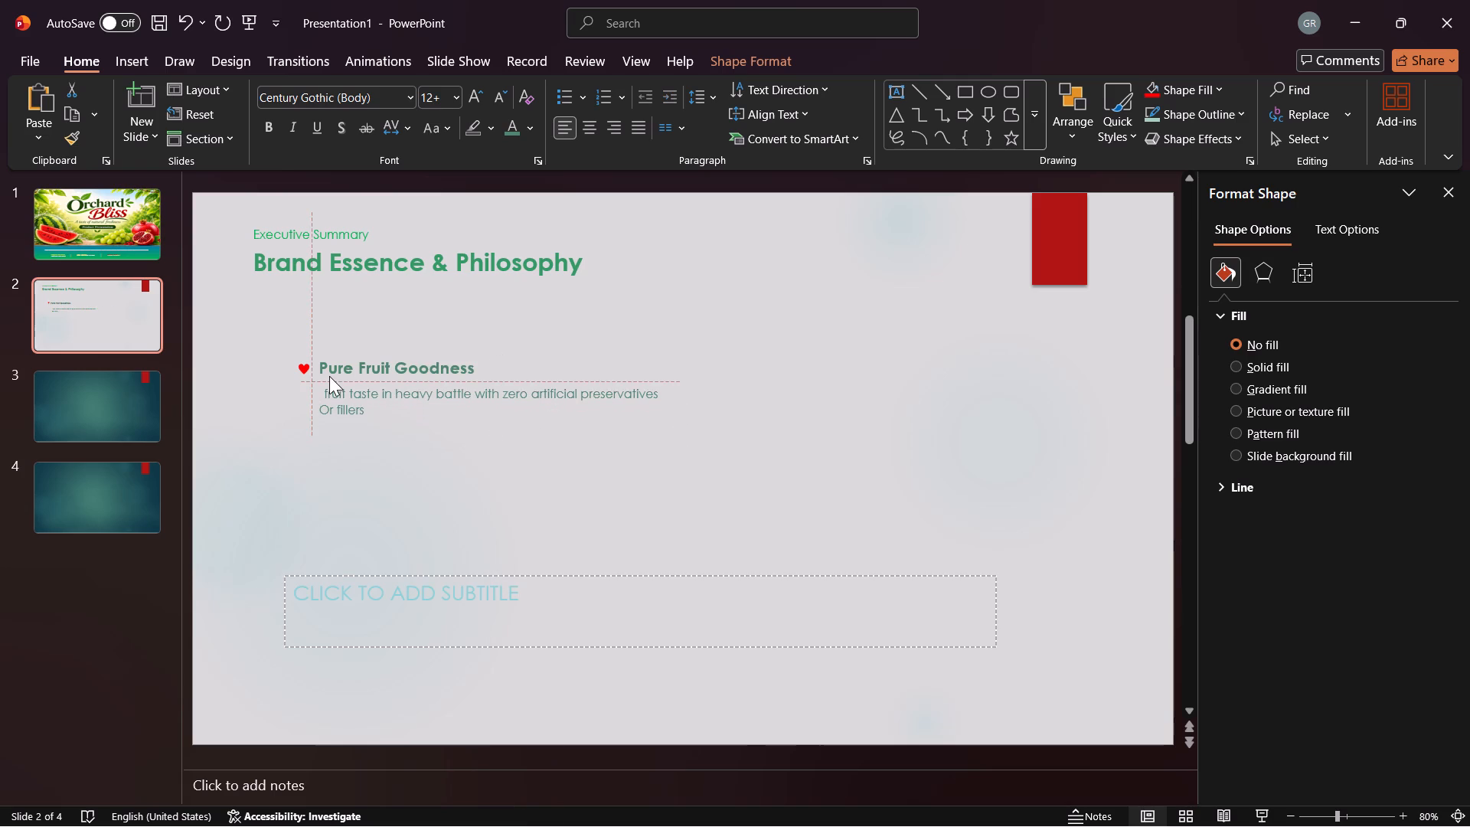
pyautogui.moveTo(329, 376); pyautogui.dragTo(328, 371)
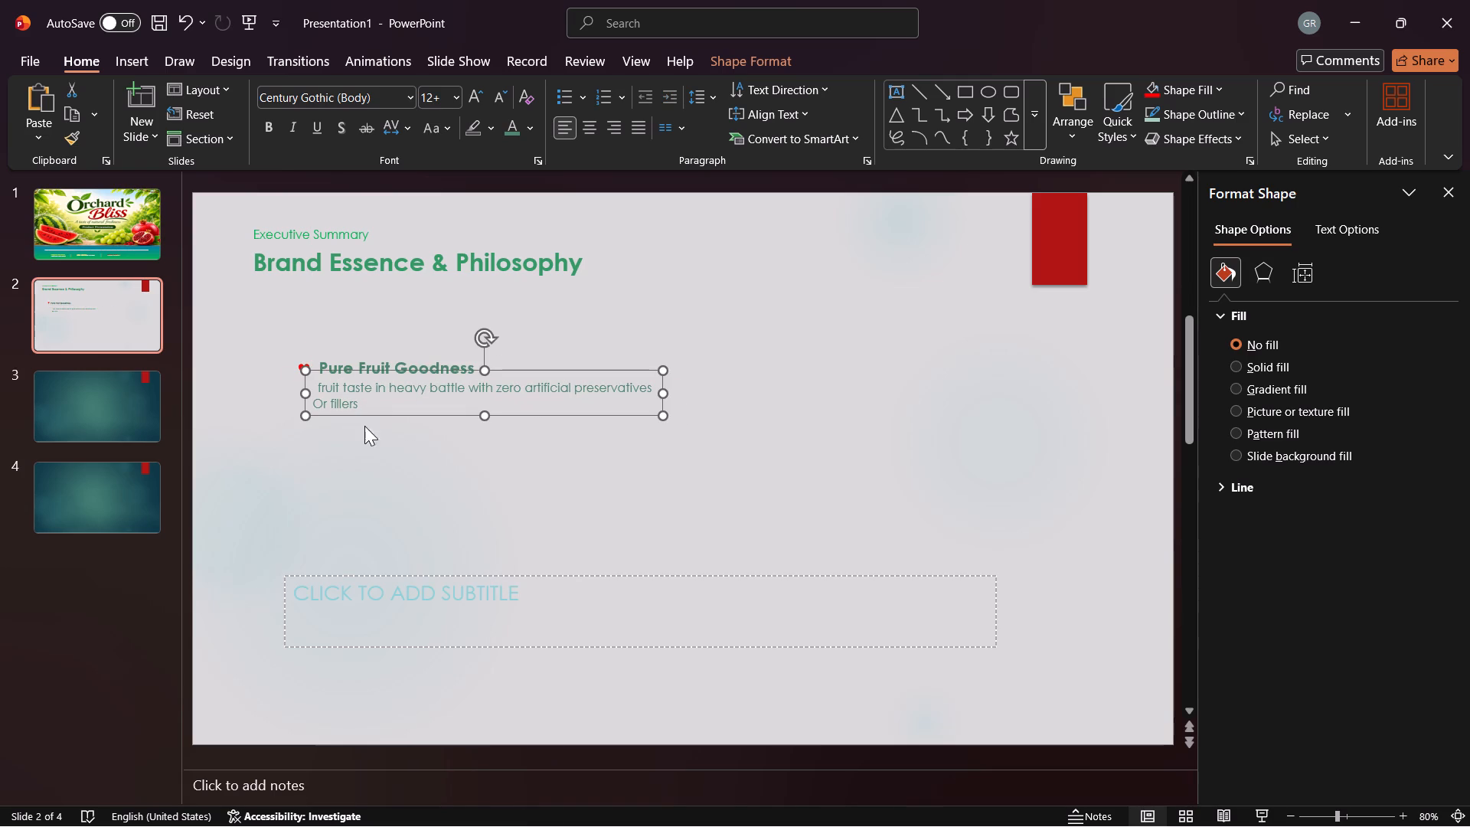
pyautogui.click(430, 489)
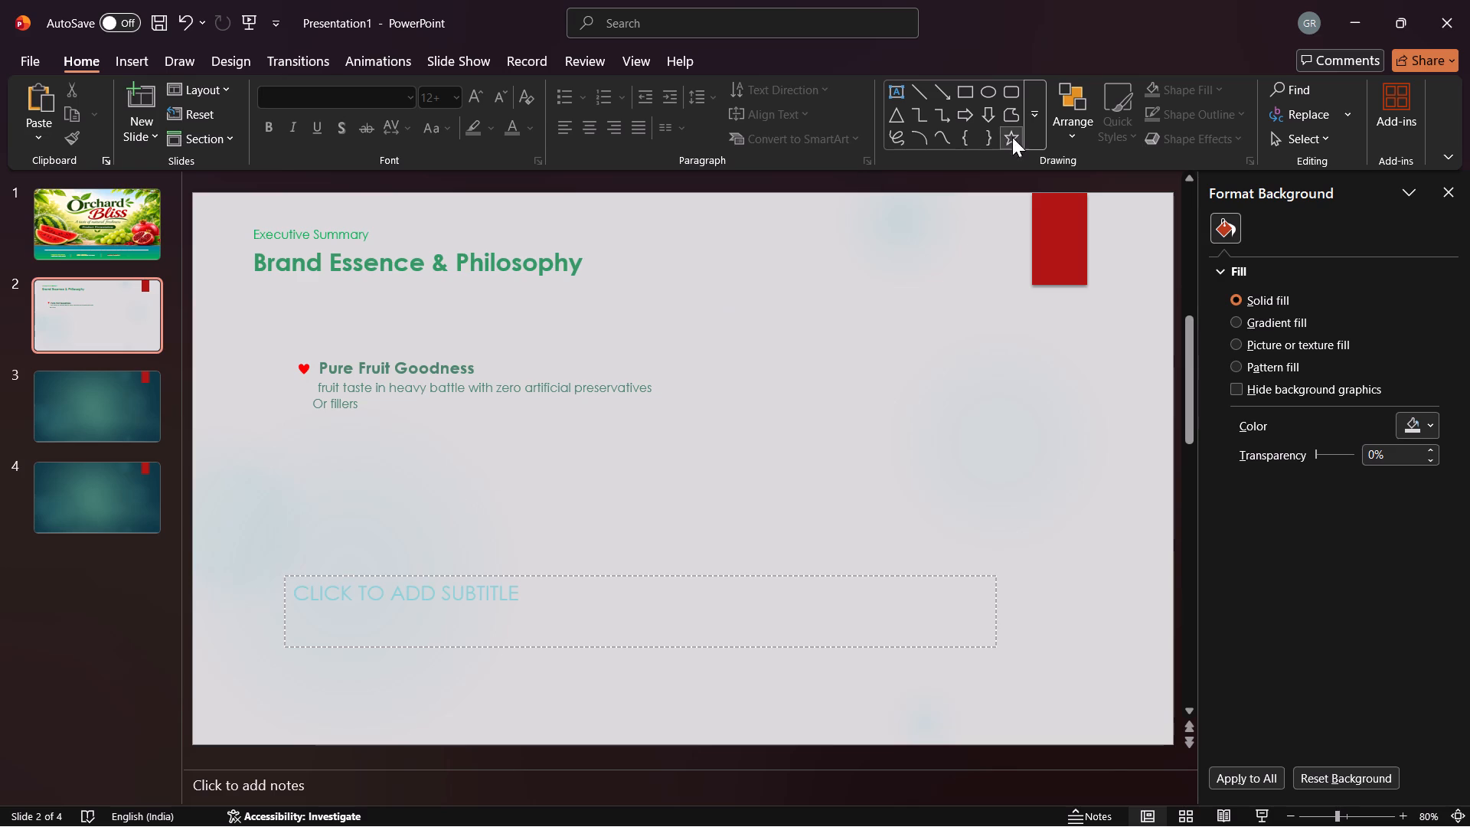
# Draw a rounded rectangle about 13 cm wide and 3.1 cm high over the heart, heading and description.
pyautogui.click(1008, 93)
pyautogui.moveTo(291, 338); pyautogui.dragTo(641, 423)
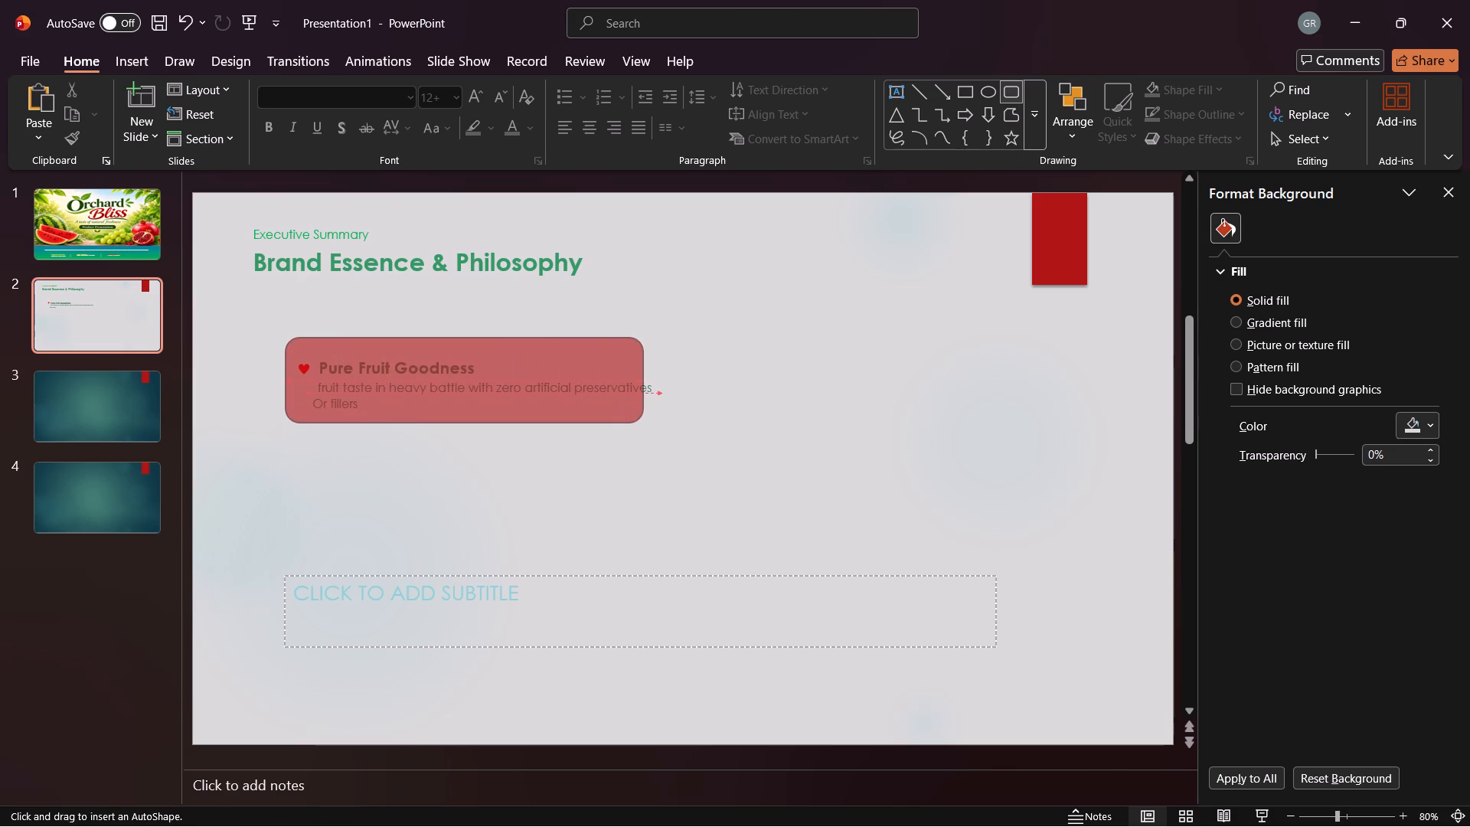
pyautogui.moveTo(641, 423); pyautogui.dragTo(664, 427)
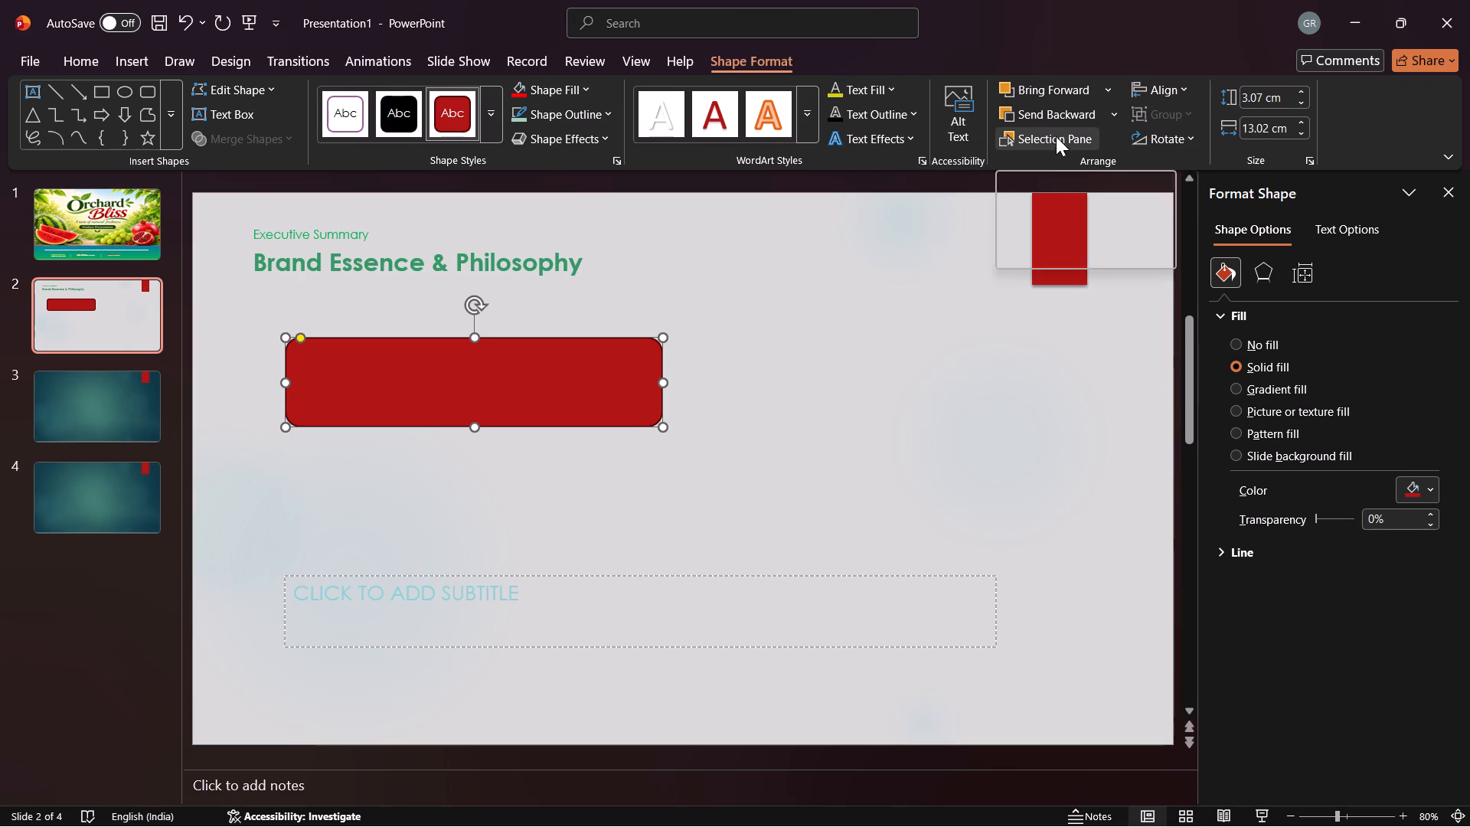
# Send the rounded rectangle one level backward behind the description text and show the list of the slide's objects.
pyautogui.click(1052, 112)
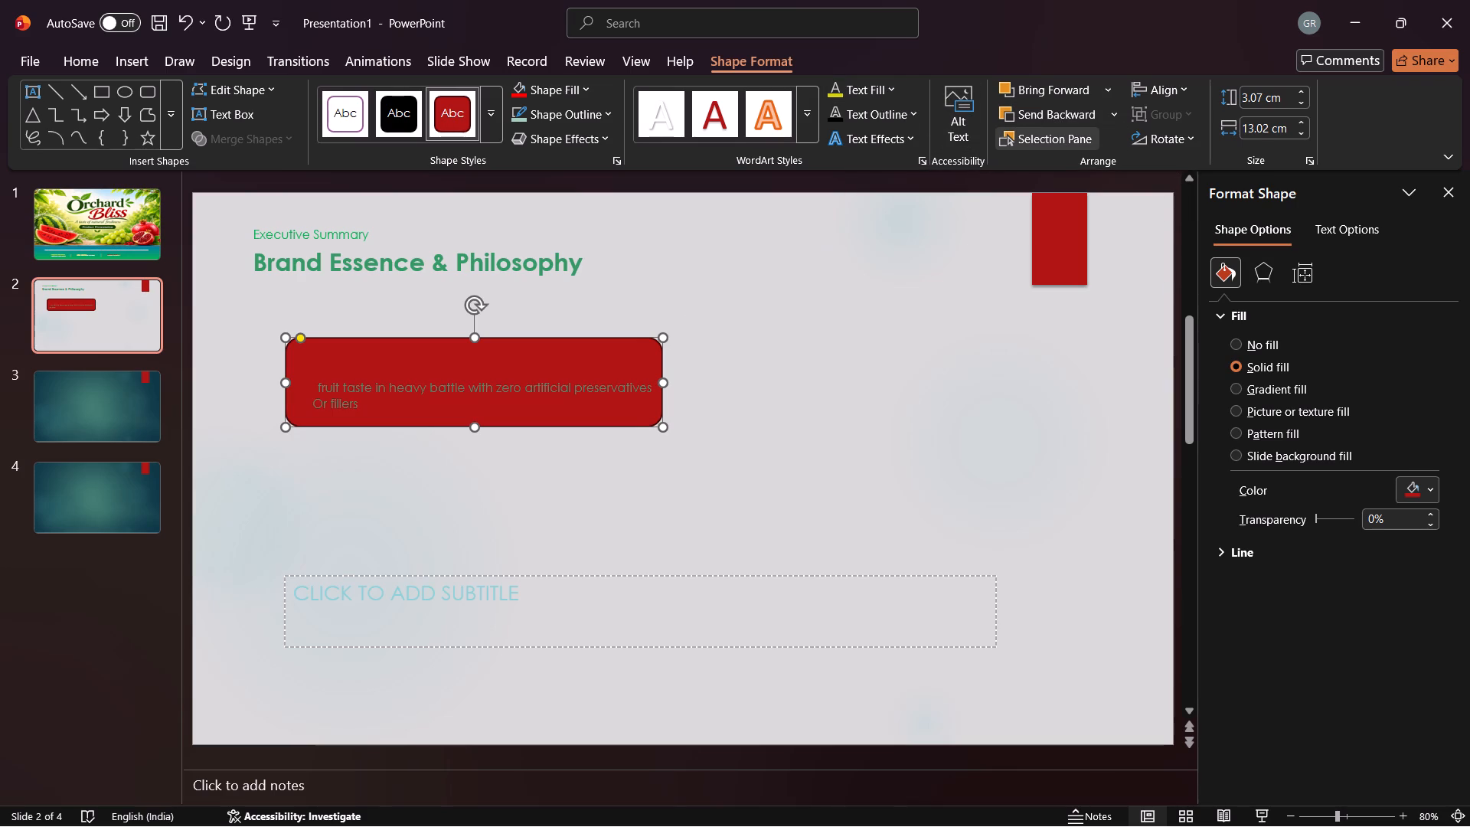
pyautogui.click(300, 381)
pyautogui.click(577, 93)
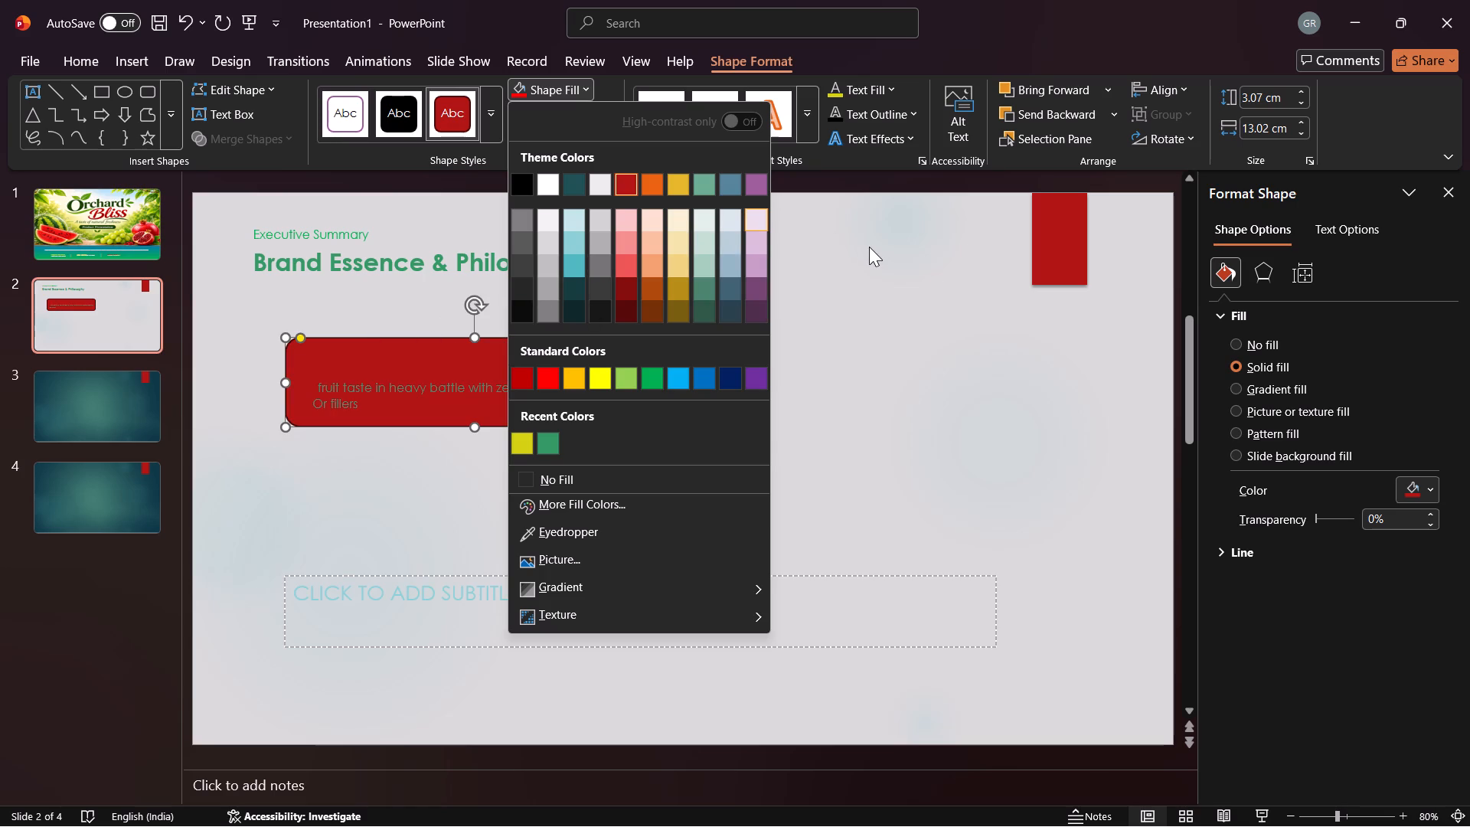
pyautogui.click(1047, 138)
# Shift the rounded rectangle down and to the right to uncover the "Pure Fruit Goodness" heading and the heart.
pyautogui.moveTo(534, 342); pyautogui.dragTo(539, 356)
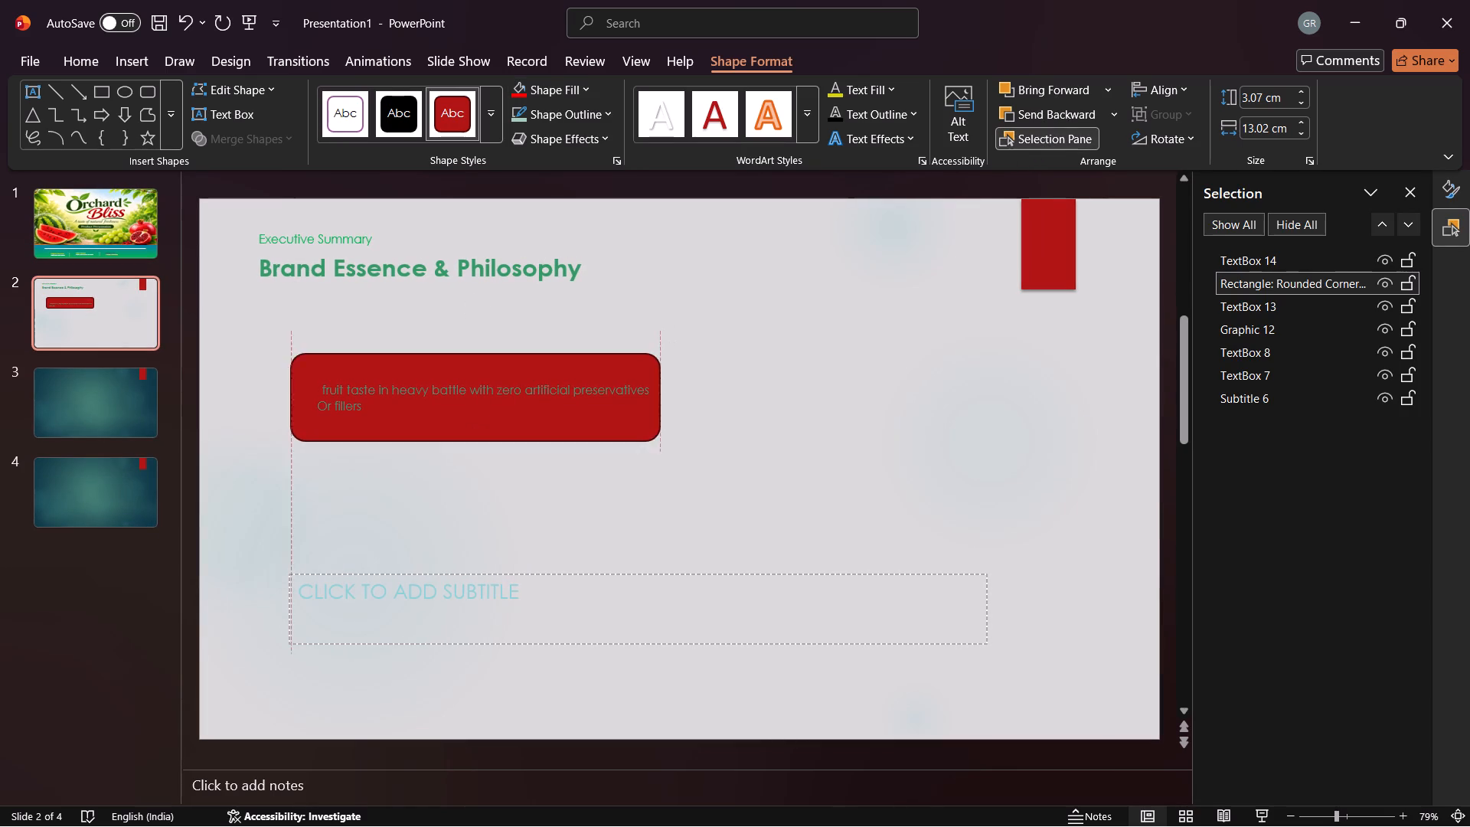
pyautogui.moveTo(539, 356); pyautogui.dragTo(599, 384)
pyautogui.moveTo(602, 381); pyautogui.dragTo(533, 351)
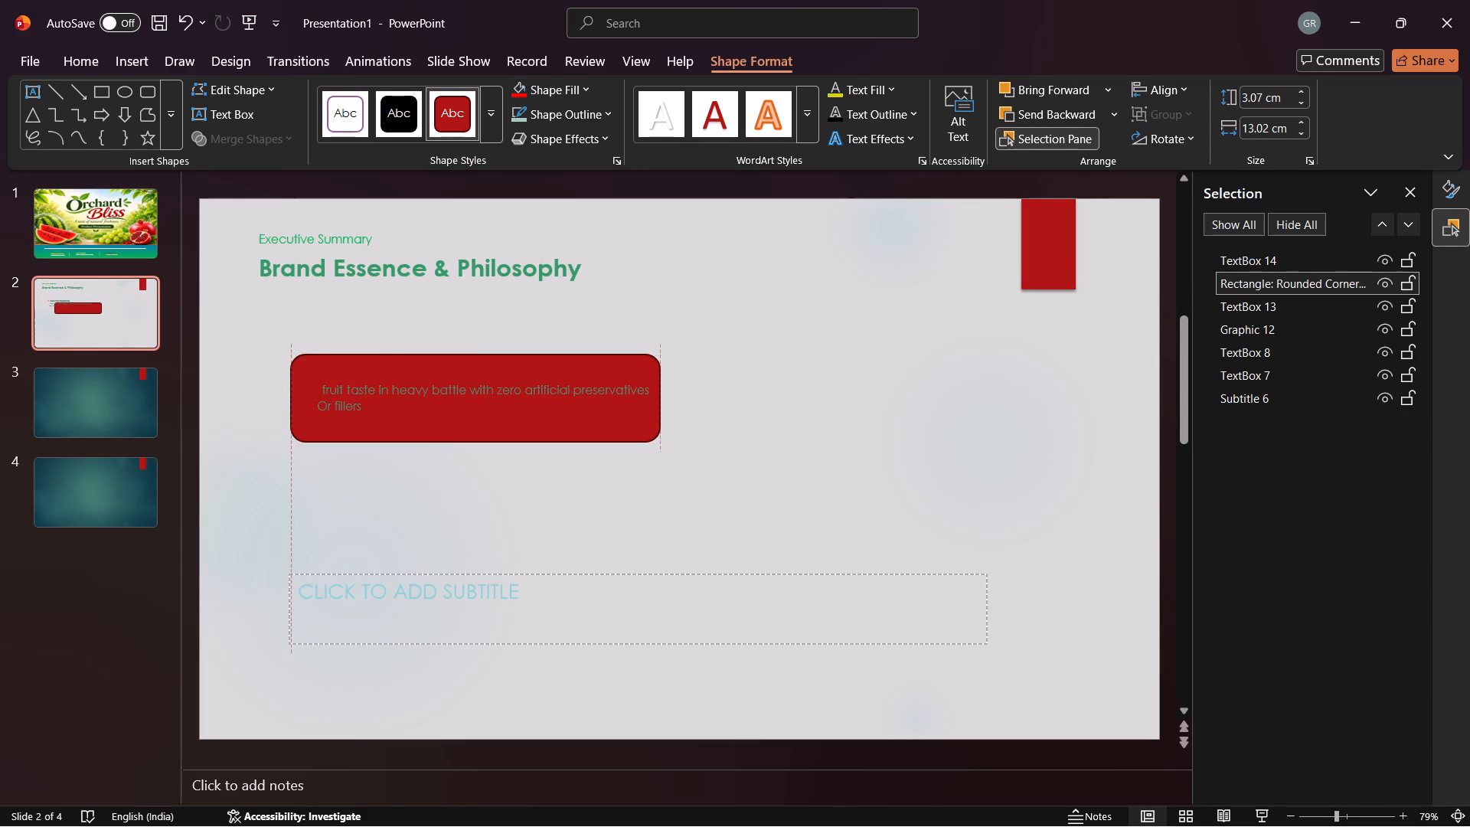
pyautogui.moveTo(533, 351); pyautogui.dragTo(577, 384)
# Move the "Pure Fruit Goodness" heading above the rectangle and the heart icon to the empty area on its right.
pyautogui.click(322, 367)
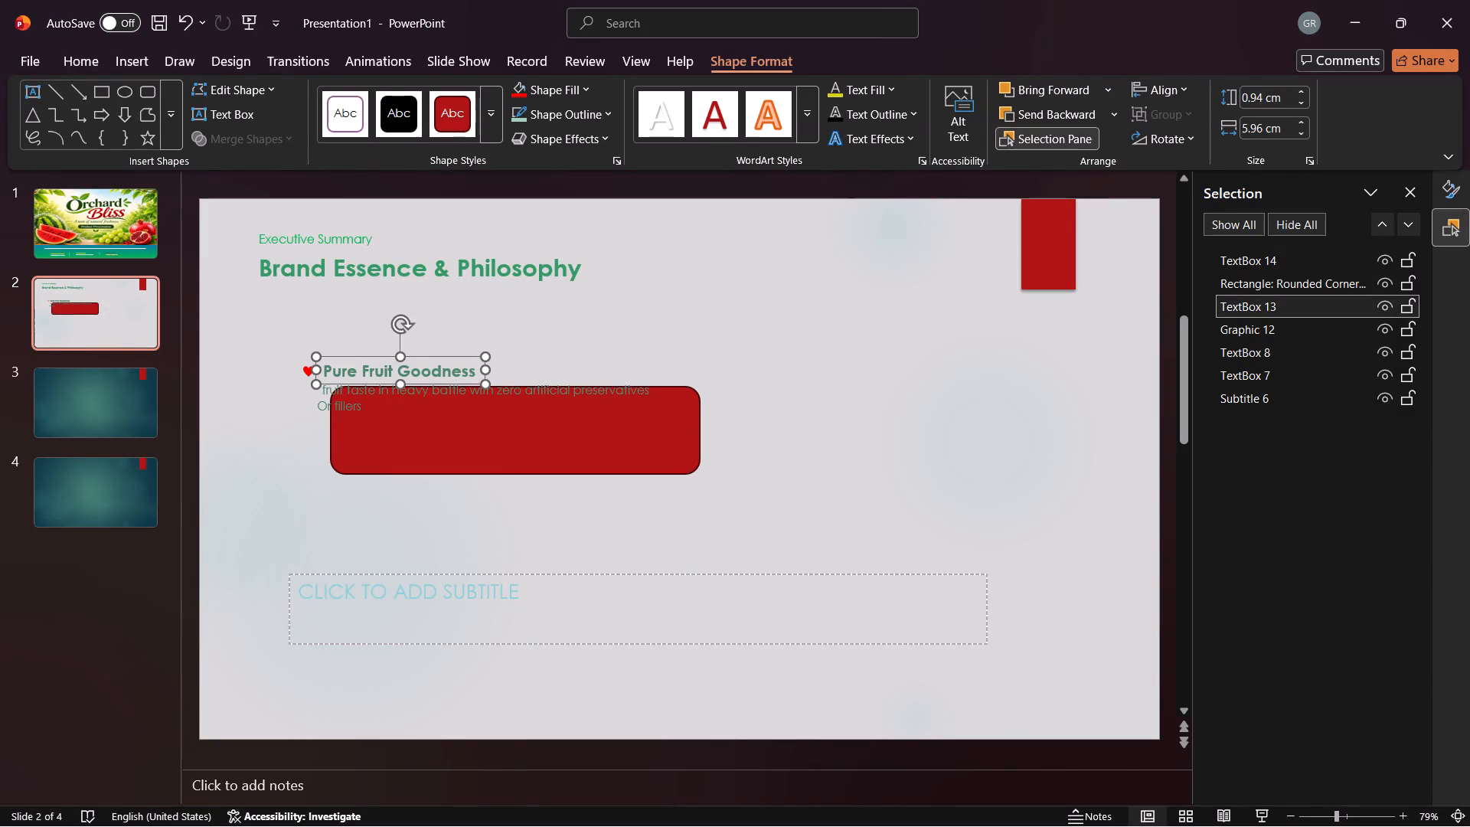
pyautogui.moveTo(352, 358); pyautogui.dragTo(439, 322)
pyautogui.moveTo(416, 391); pyautogui.dragTo(404, 384)
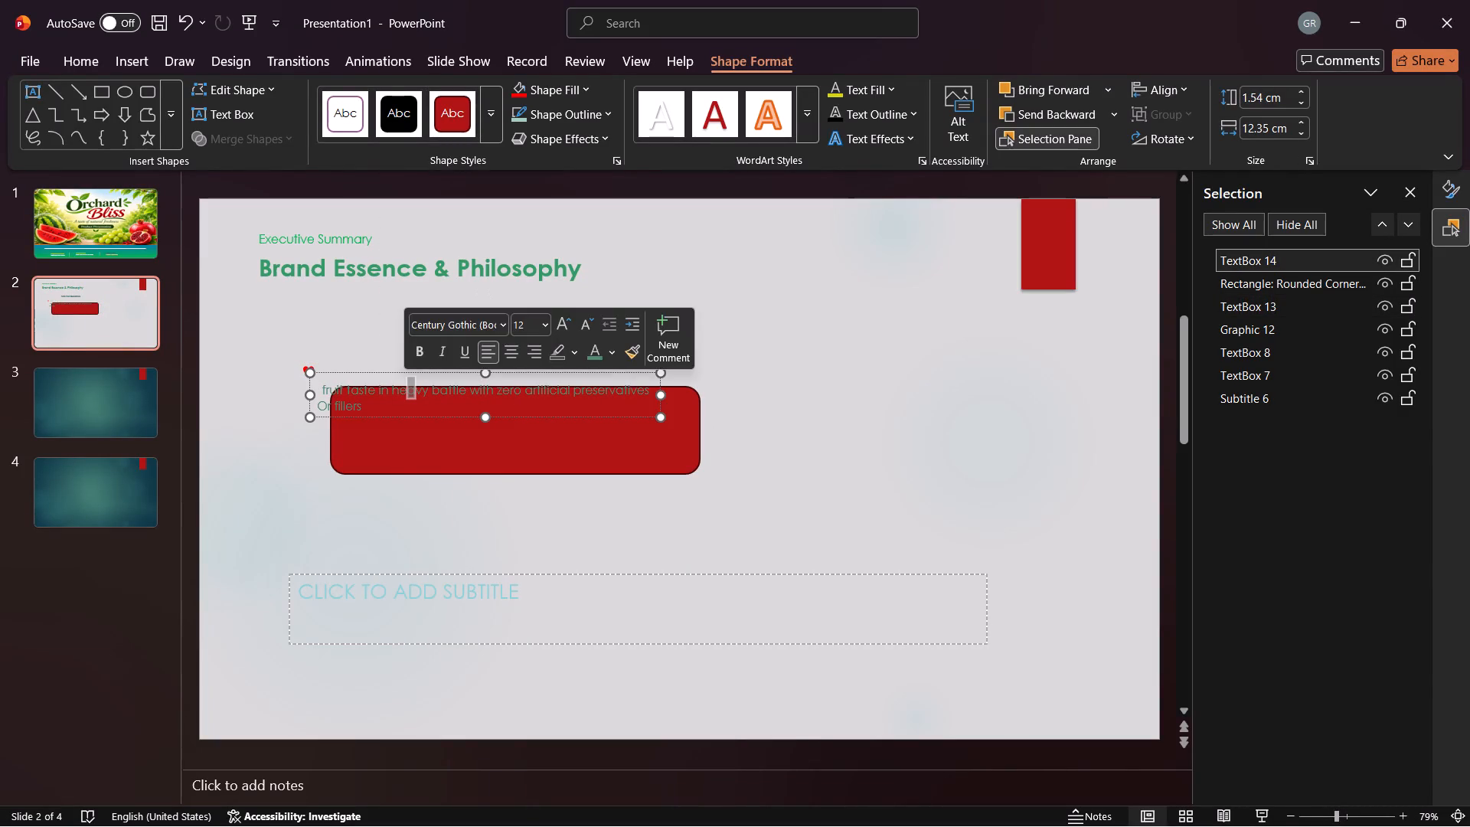
pyautogui.click(308, 368)
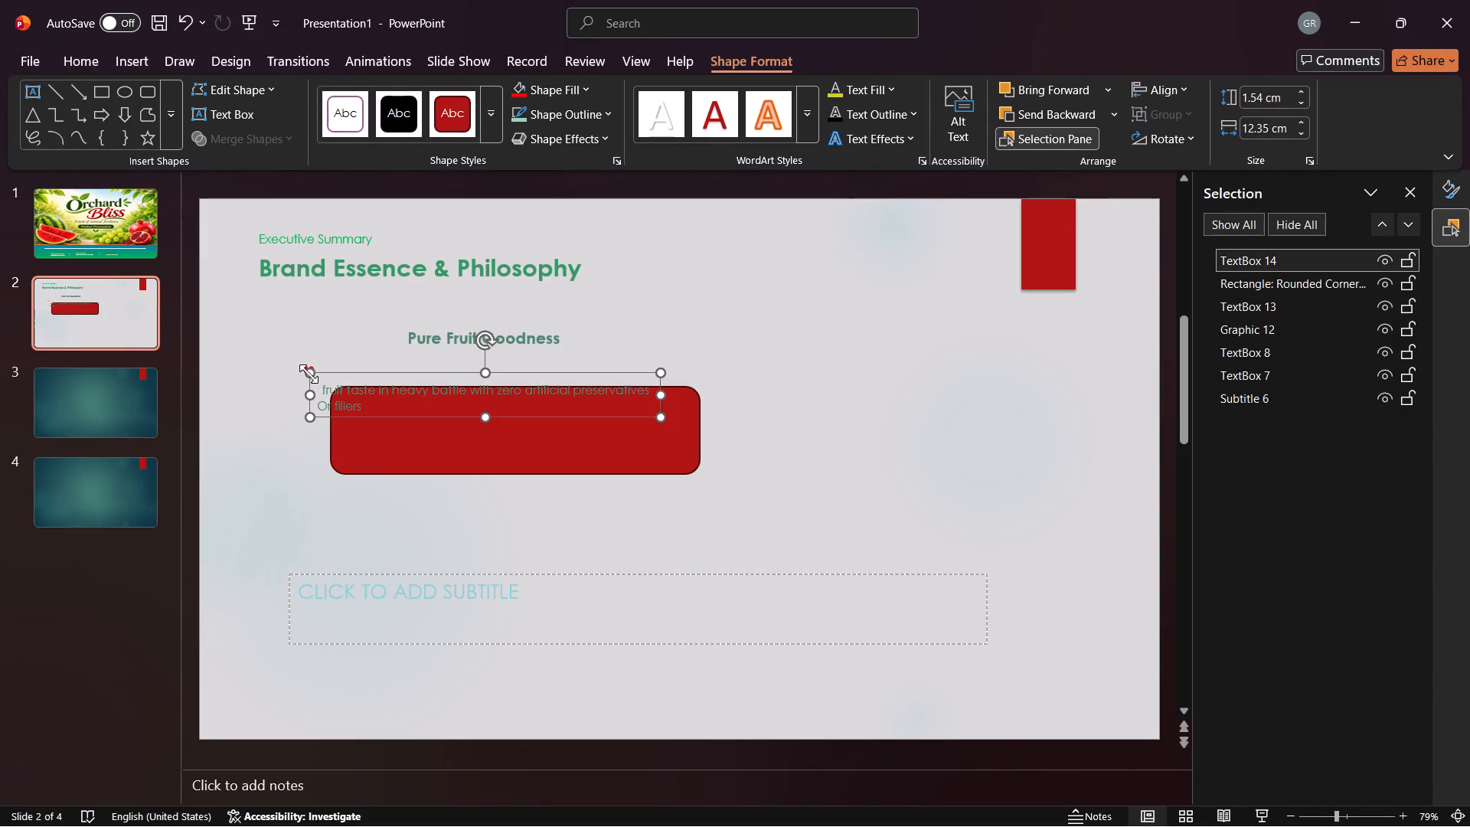
pyautogui.click(278, 394)
pyautogui.moveTo(305, 368); pyautogui.dragTo(815, 336)
# Give the rounded rectangle a light green theme fill and remove its outline.
pyautogui.click(591, 433)
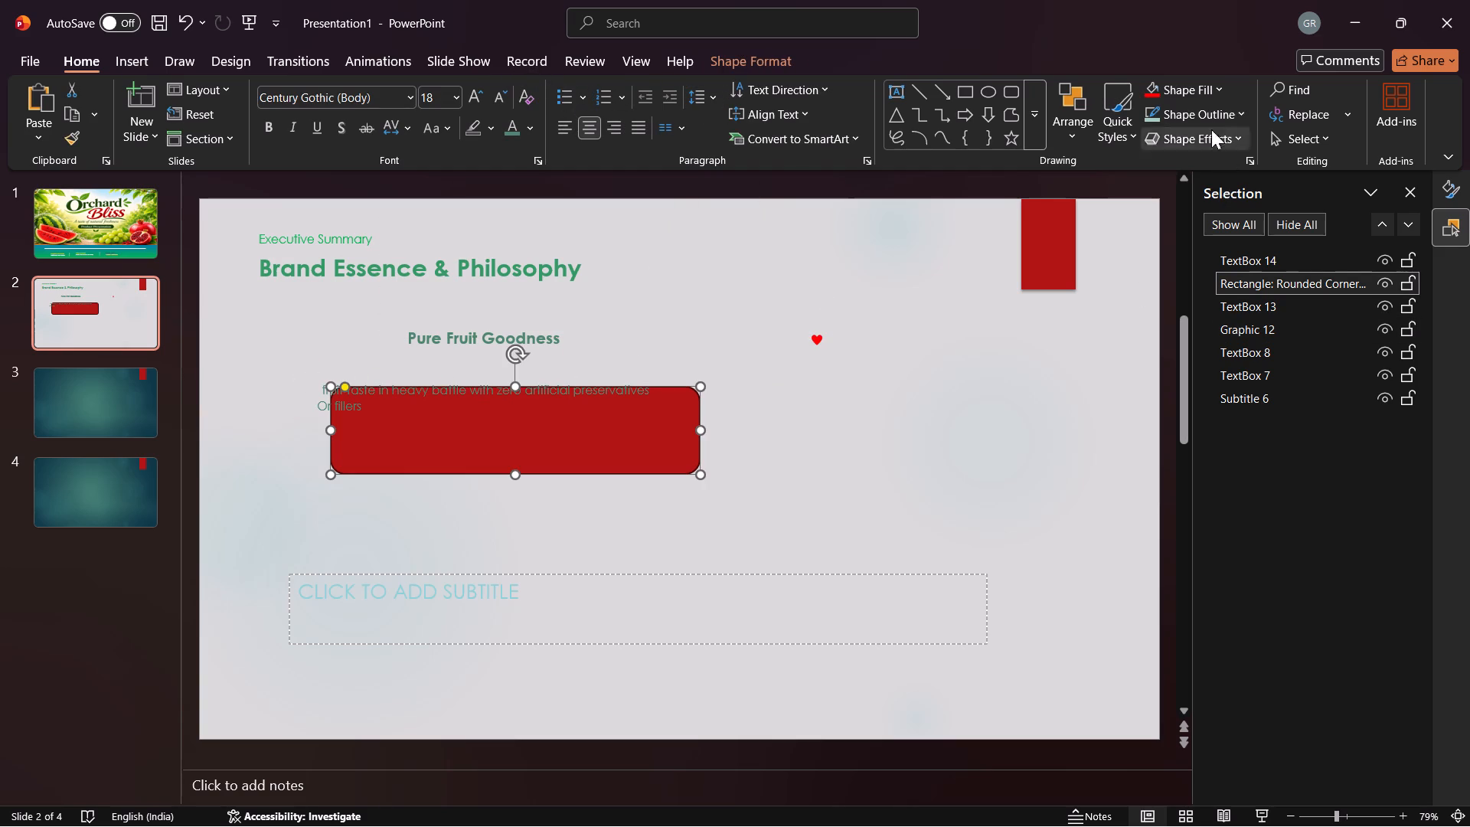
pyautogui.click(1199, 87)
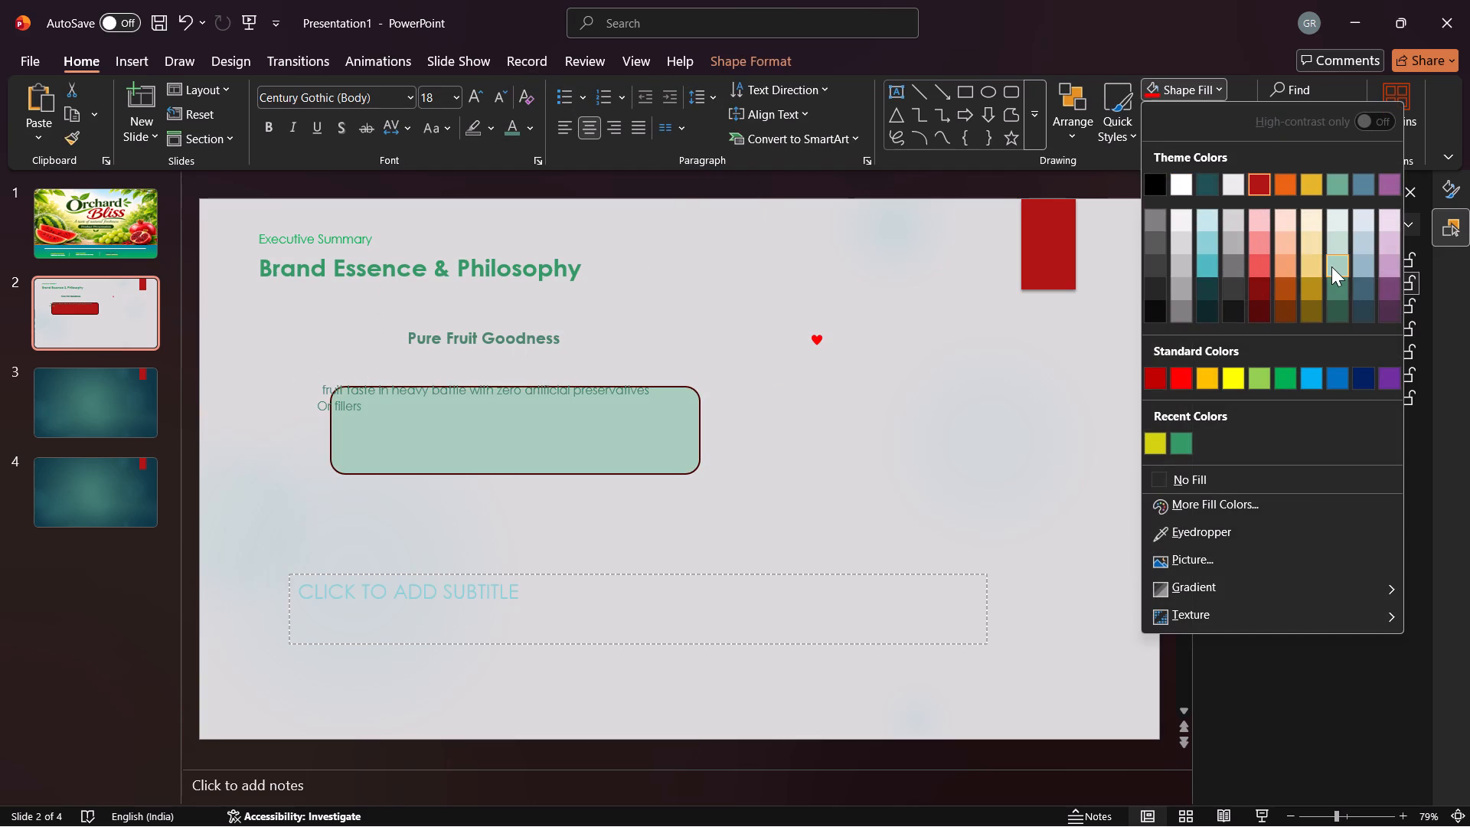
pyautogui.click(1327, 245)
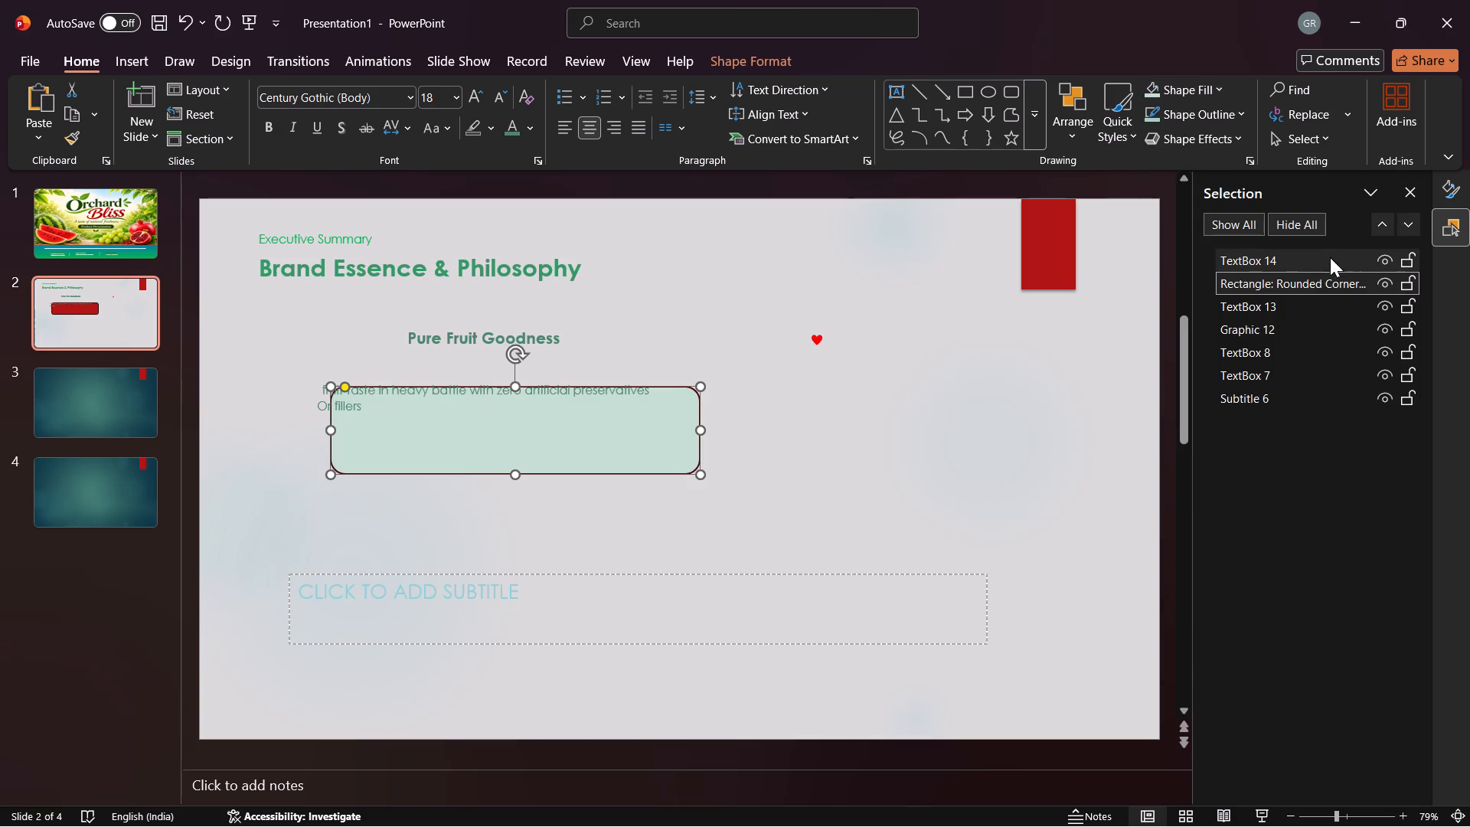
pyautogui.click(1221, 115)
pyautogui.click(1199, 499)
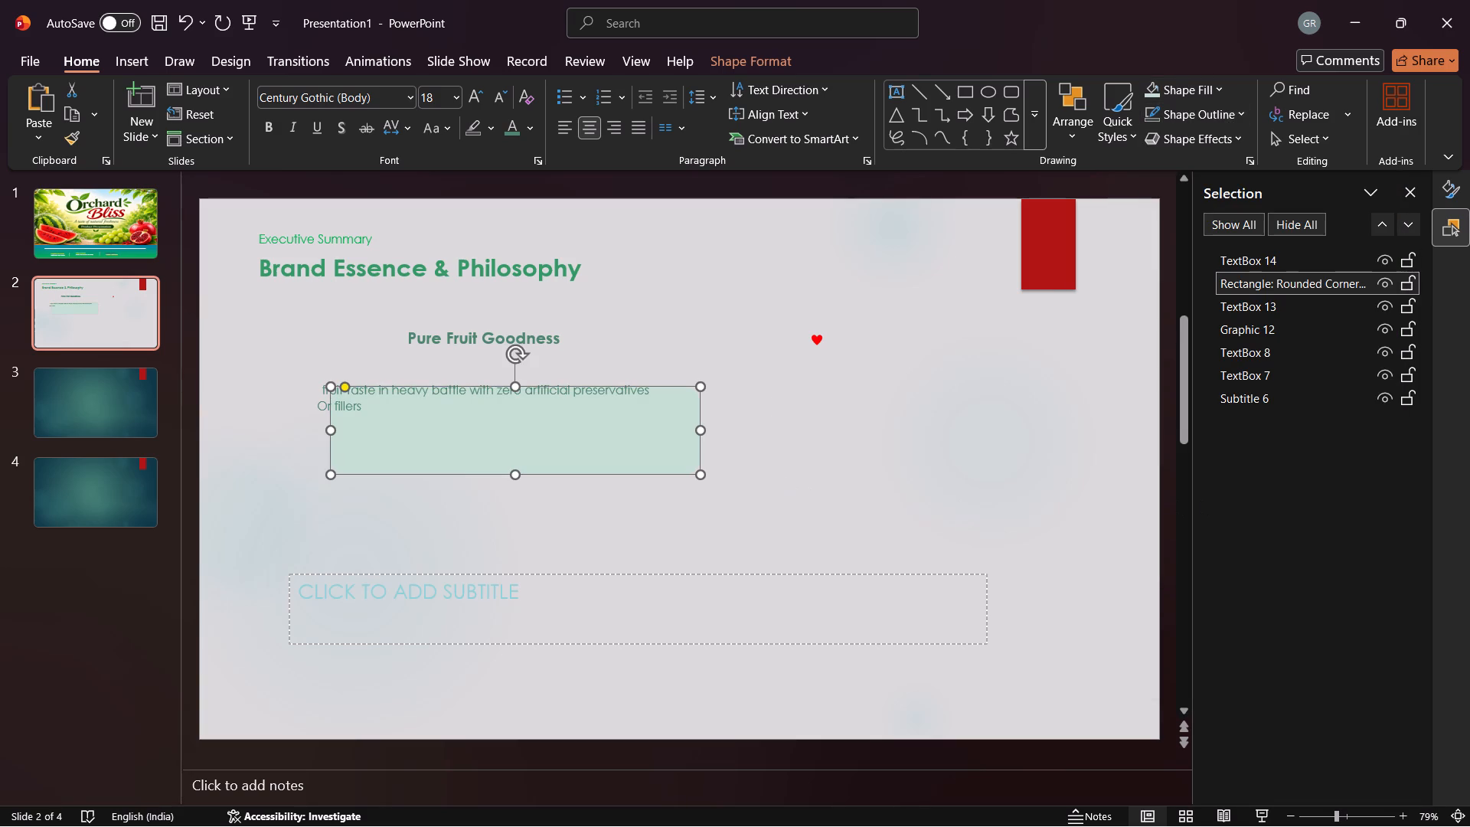
# Move the light green rounded rectangle back up and left so it frames the two description lines.
pyautogui.moveTo(571, 440); pyautogui.dragTo(550, 399)
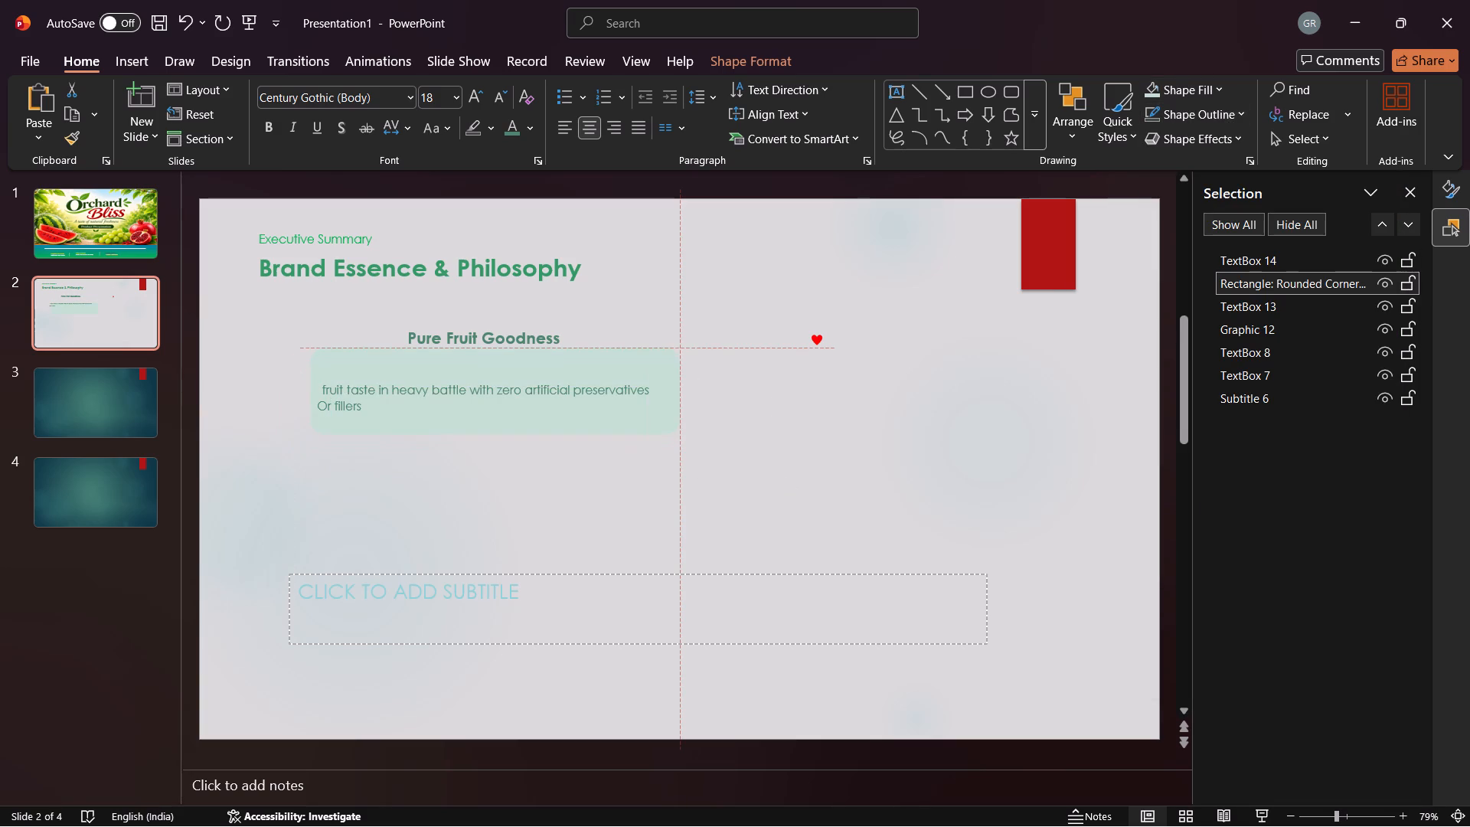
pyautogui.moveTo(550, 399); pyautogui.dragTo(535, 398)
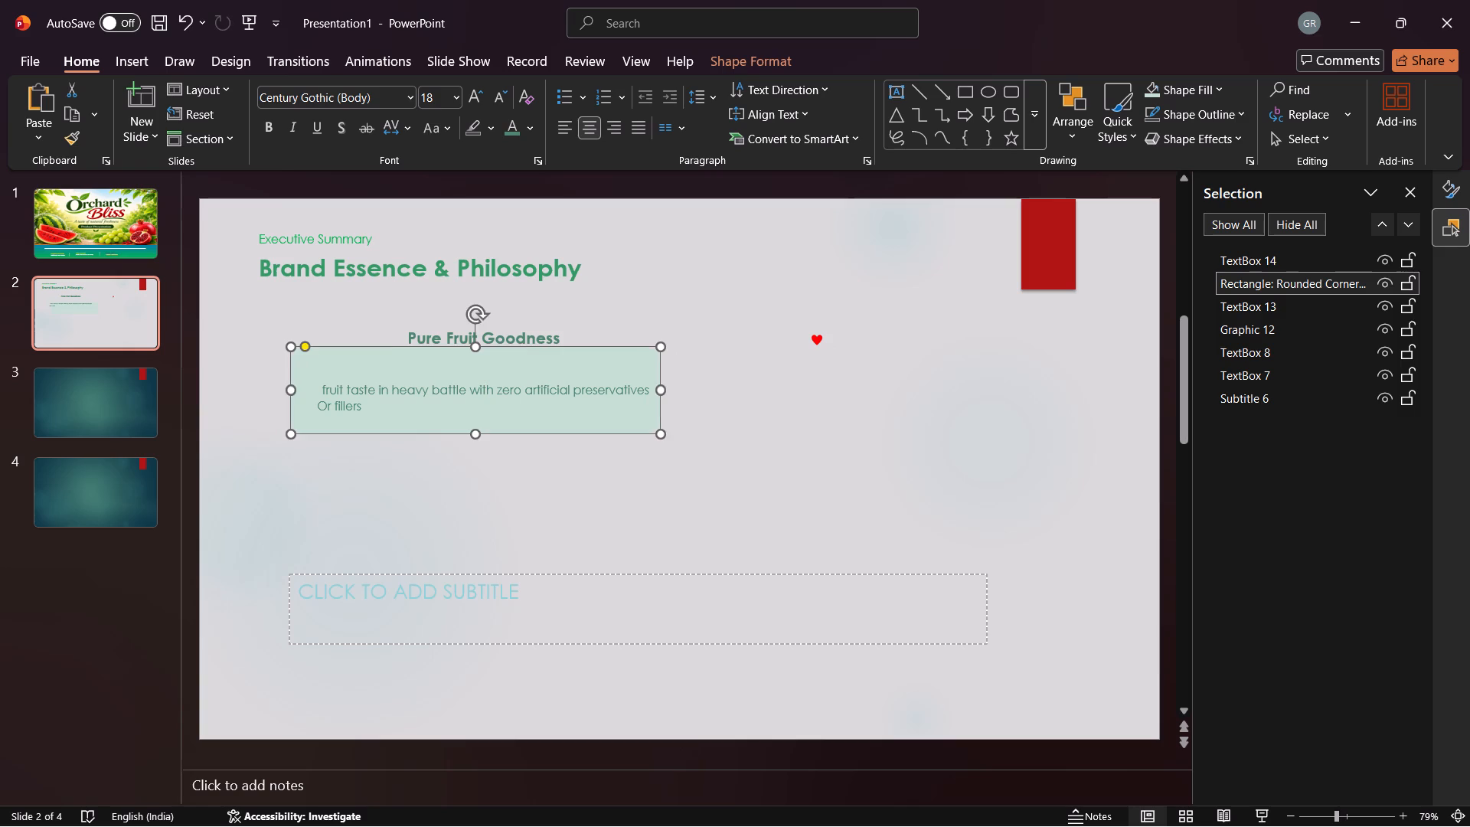
# Place the "Pure Fruit Goodness" heading above the description inside the green rectangle and bring it to the front.
pyautogui.click(482, 337)
pyautogui.moveTo(482, 337); pyautogui.dragTo(439, 358)
pyautogui.click(419, 279)
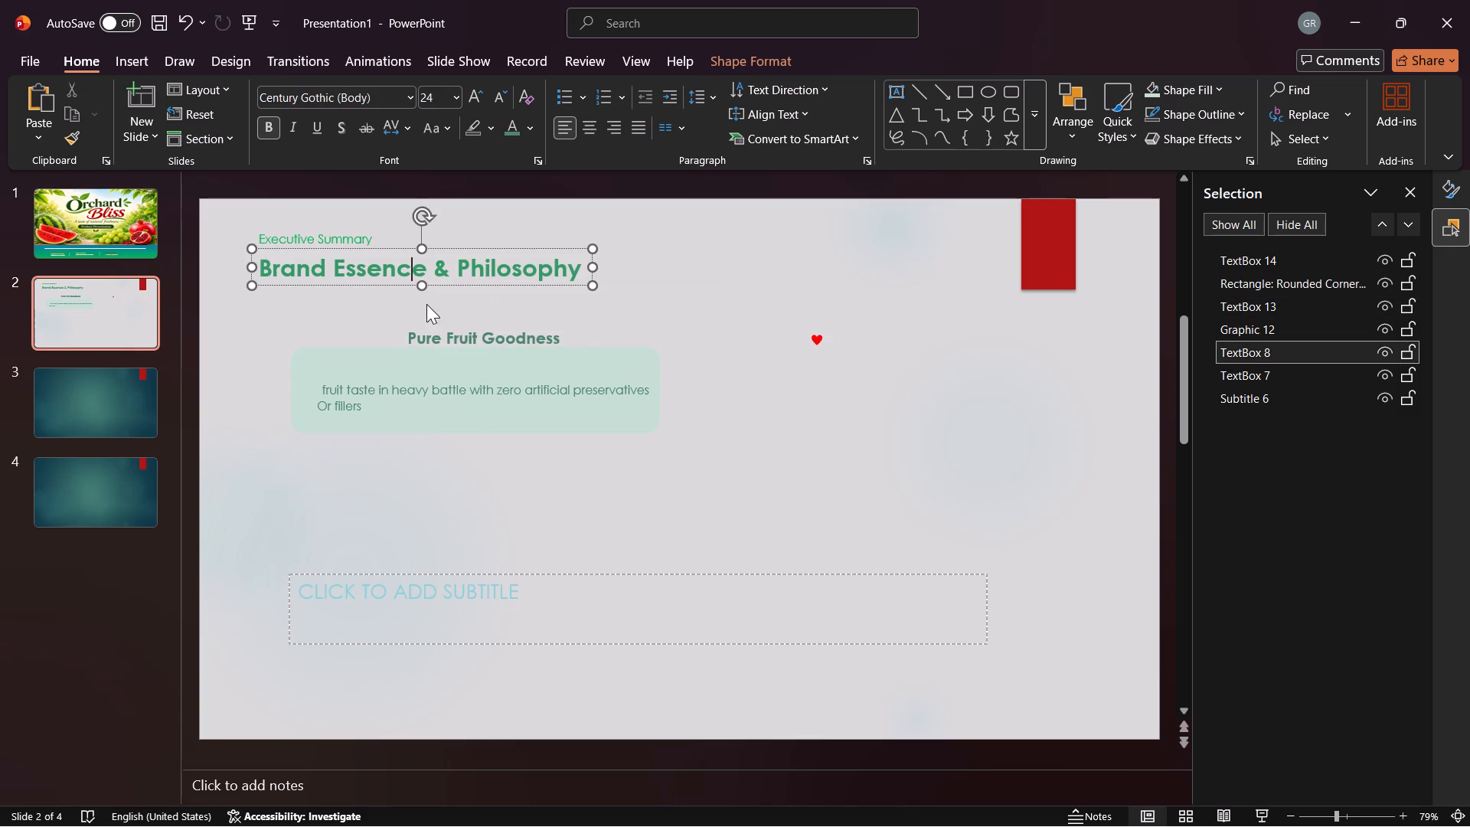
pyautogui.click(445, 335)
pyautogui.moveTo(445, 325); pyautogui.dragTo(415, 340)
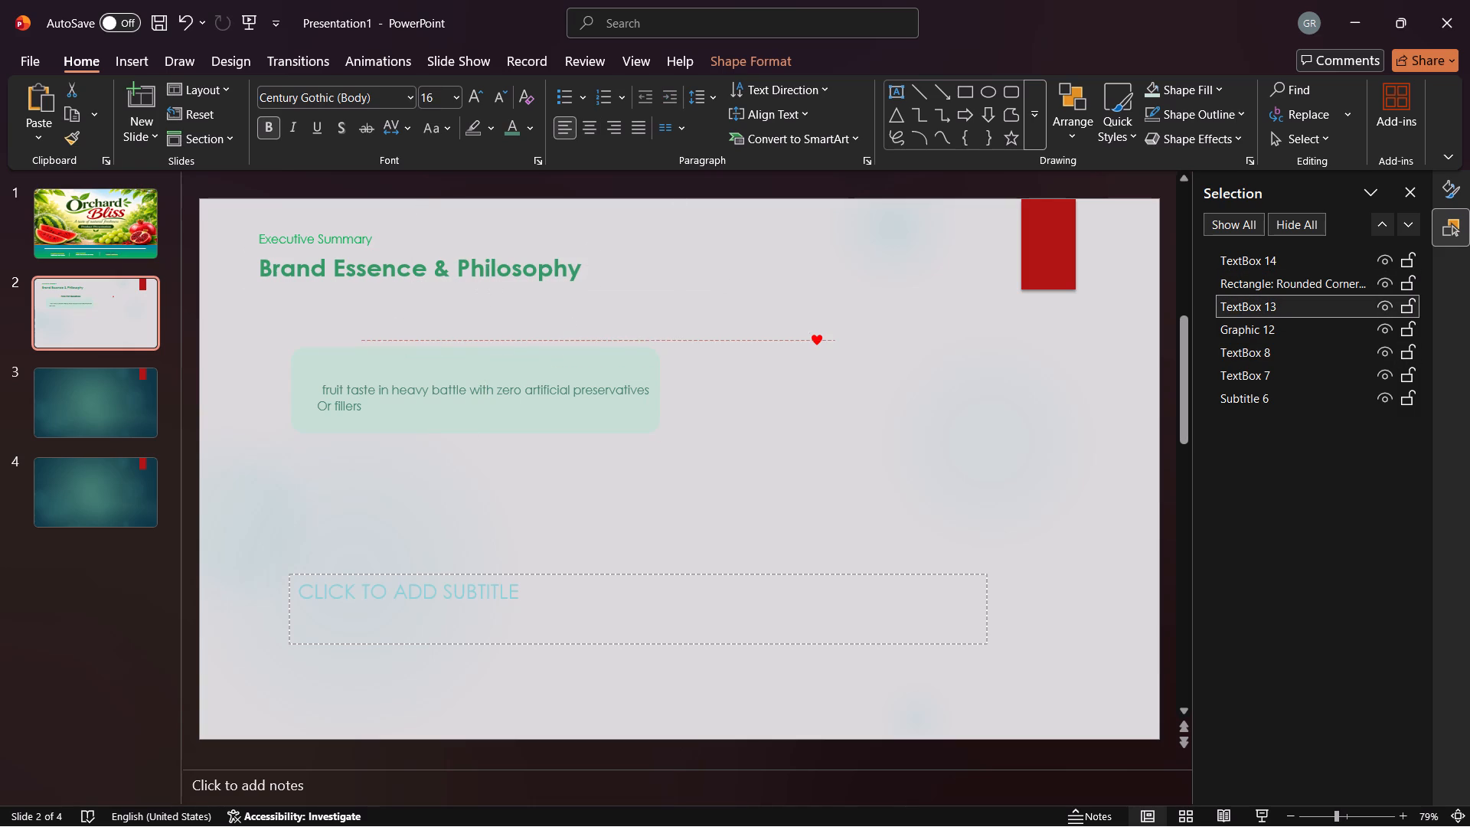
pyautogui.moveTo(415, 340); pyautogui.dragTo(357, 343)
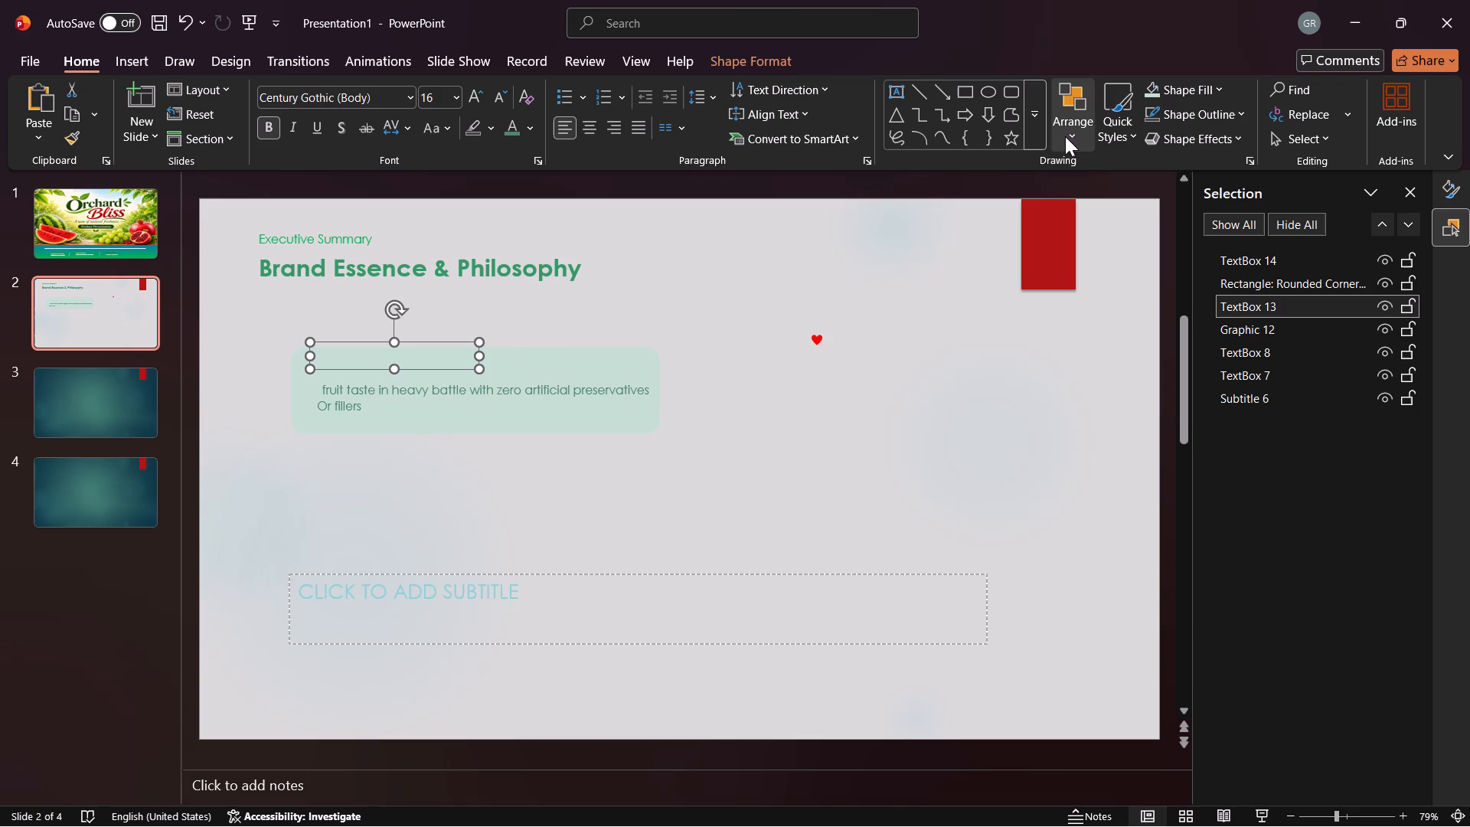
pyautogui.click(1073, 132)
pyautogui.click(1118, 196)
# Move the red heart to the start of the "Pure Fruit Goodness" heading and bring it to the front.
pyautogui.moveTo(816, 339); pyautogui.dragTo(586, 364)
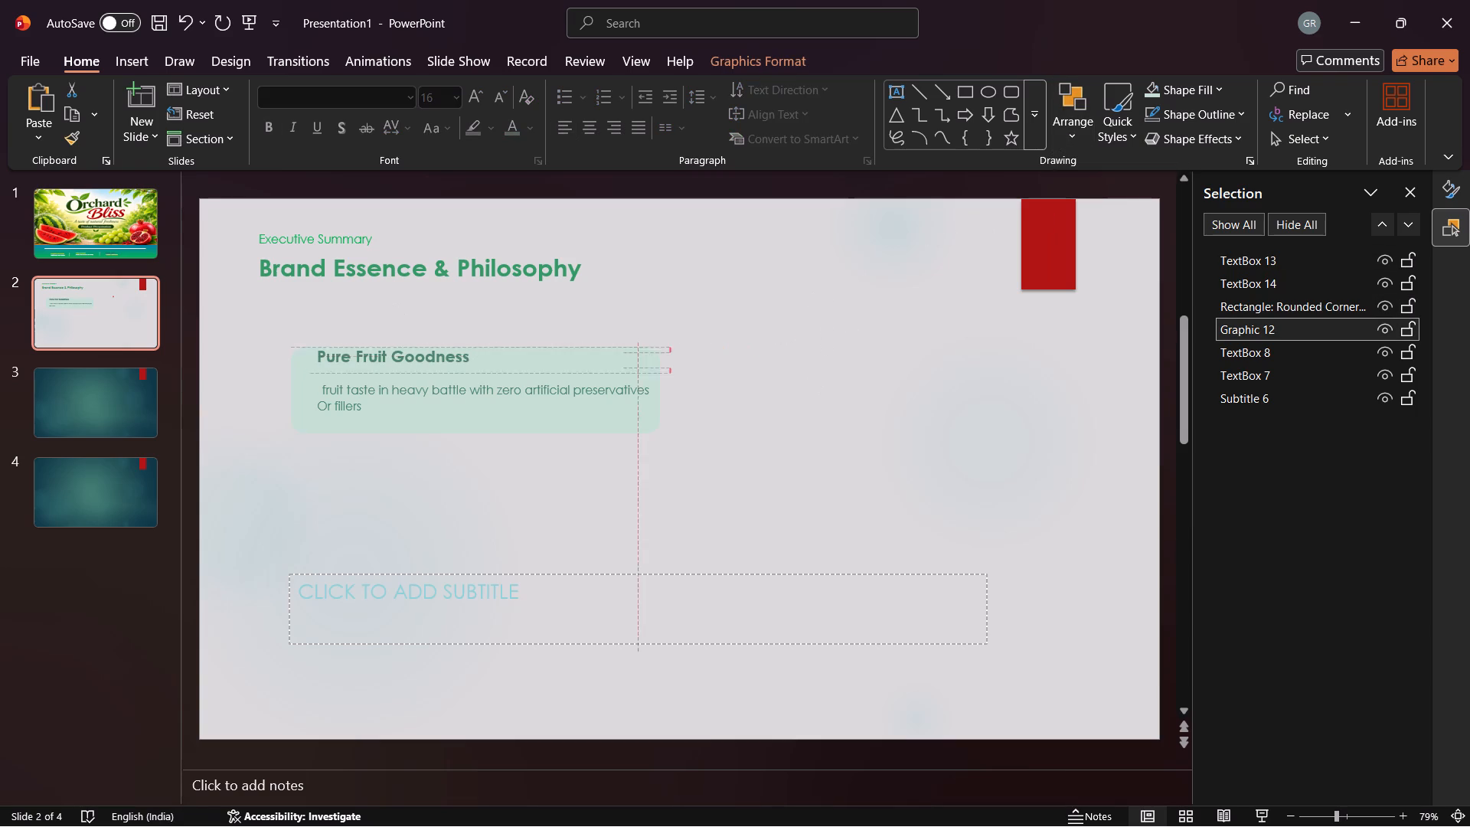
pyautogui.moveTo(586, 364); pyautogui.dragTo(313, 356)
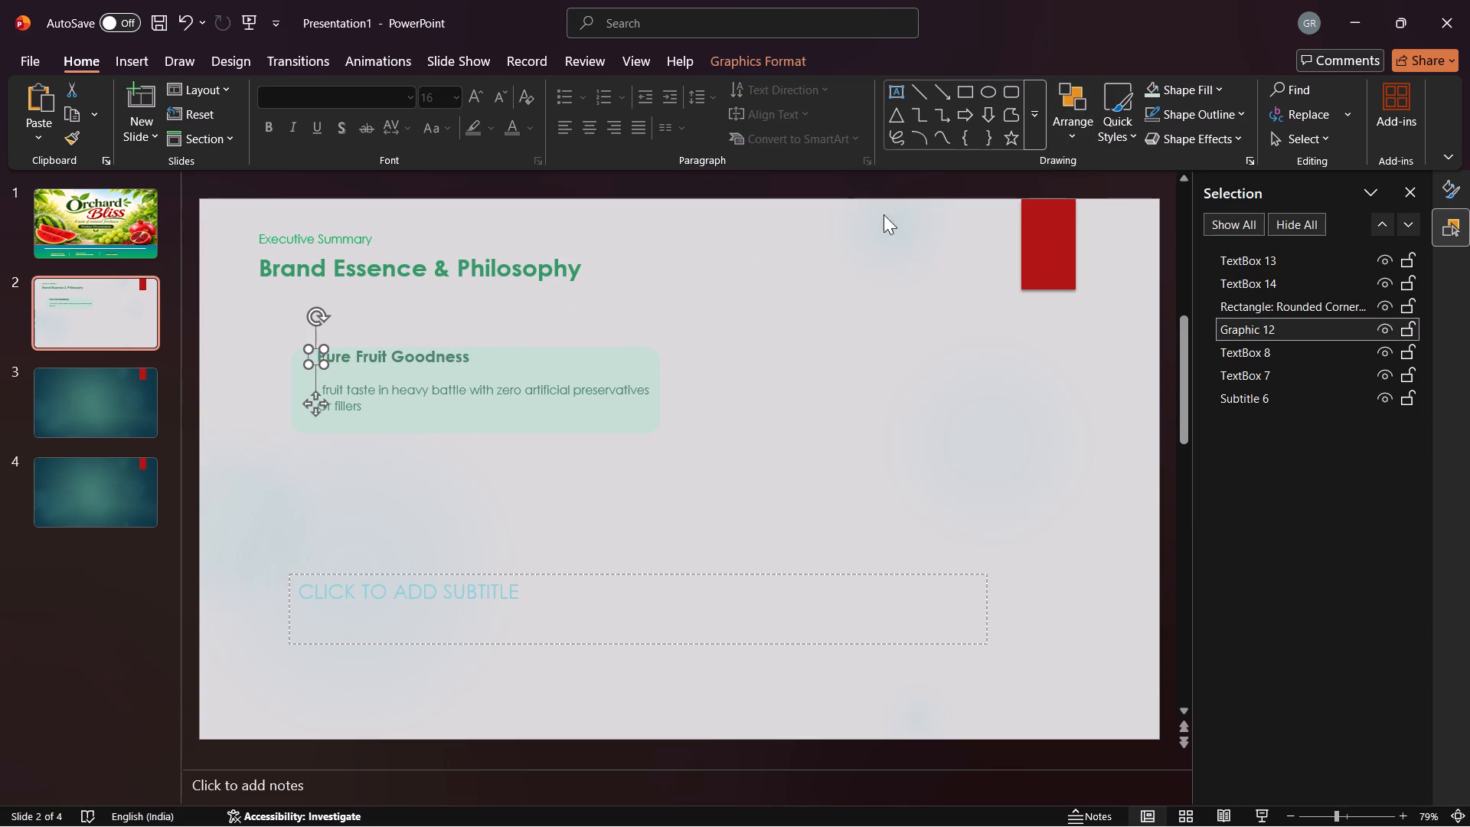
pyautogui.click(1060, 126)
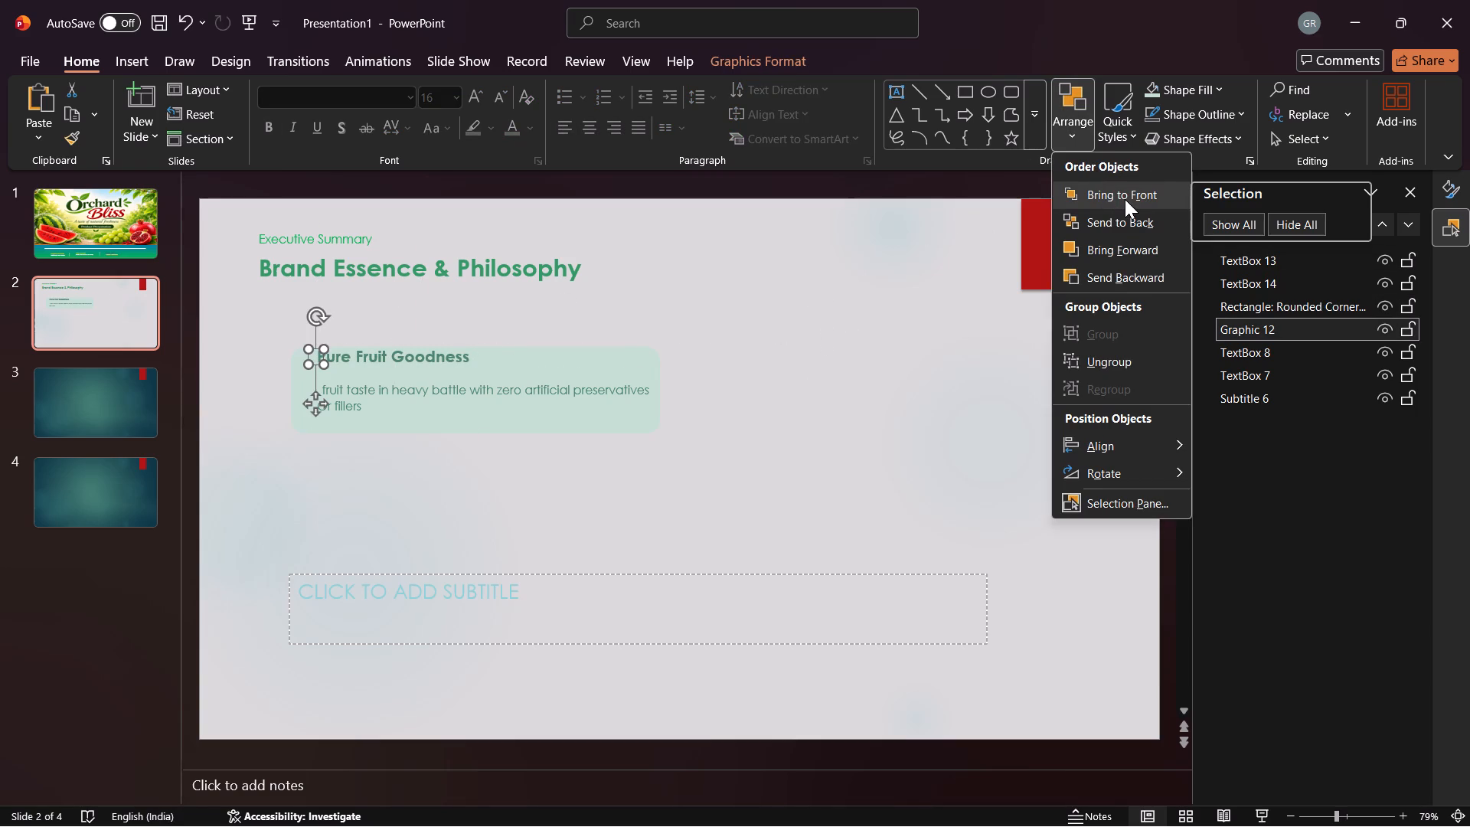
pyautogui.click(1122, 198)
# Move the "Pure Fruit Goodness" heading to the right so it sits clear of the red heart.
pyautogui.click(437, 356)
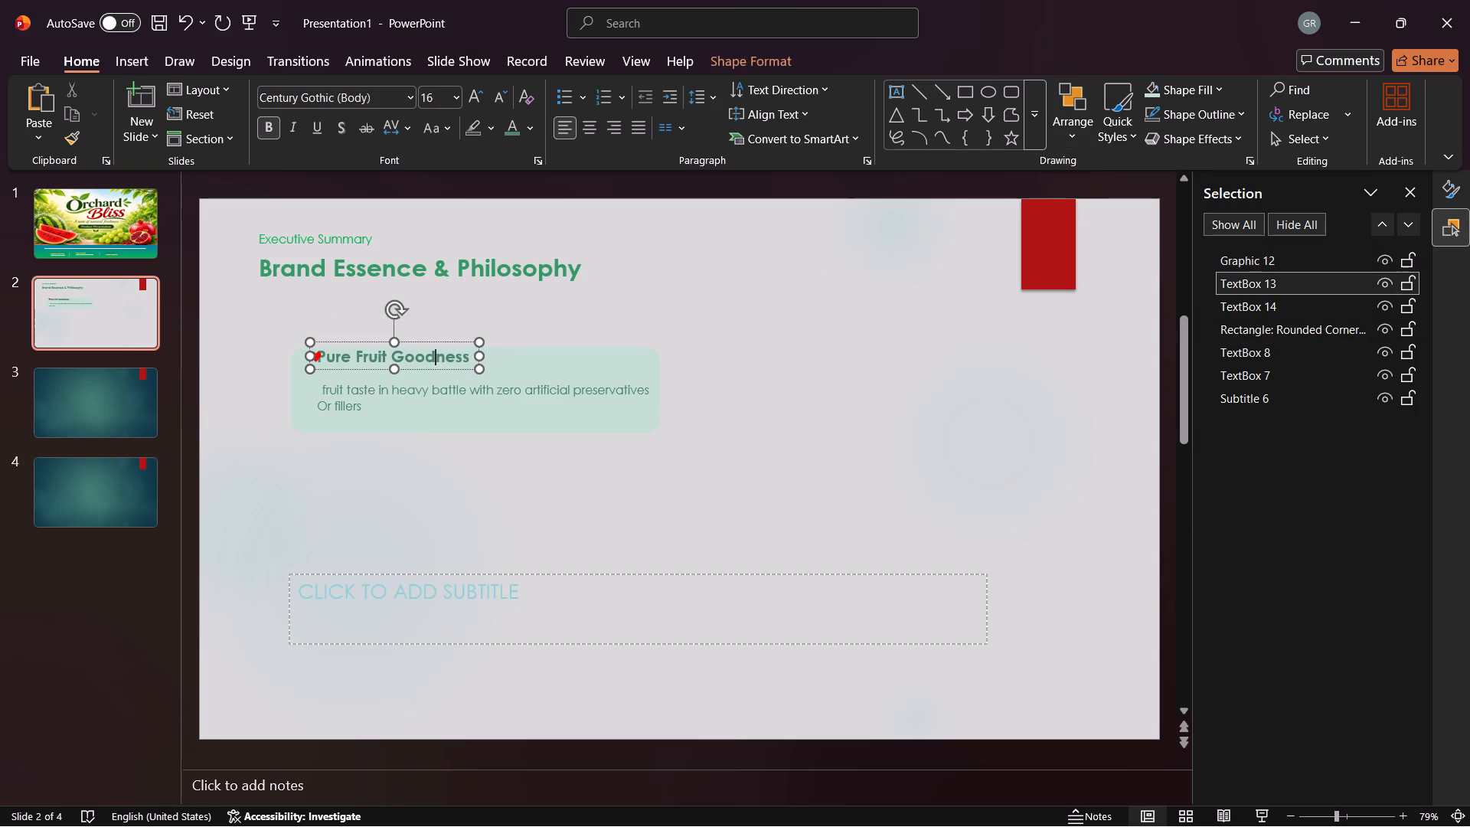
pyautogui.moveTo(433, 339); pyautogui.dragTo(439, 344)
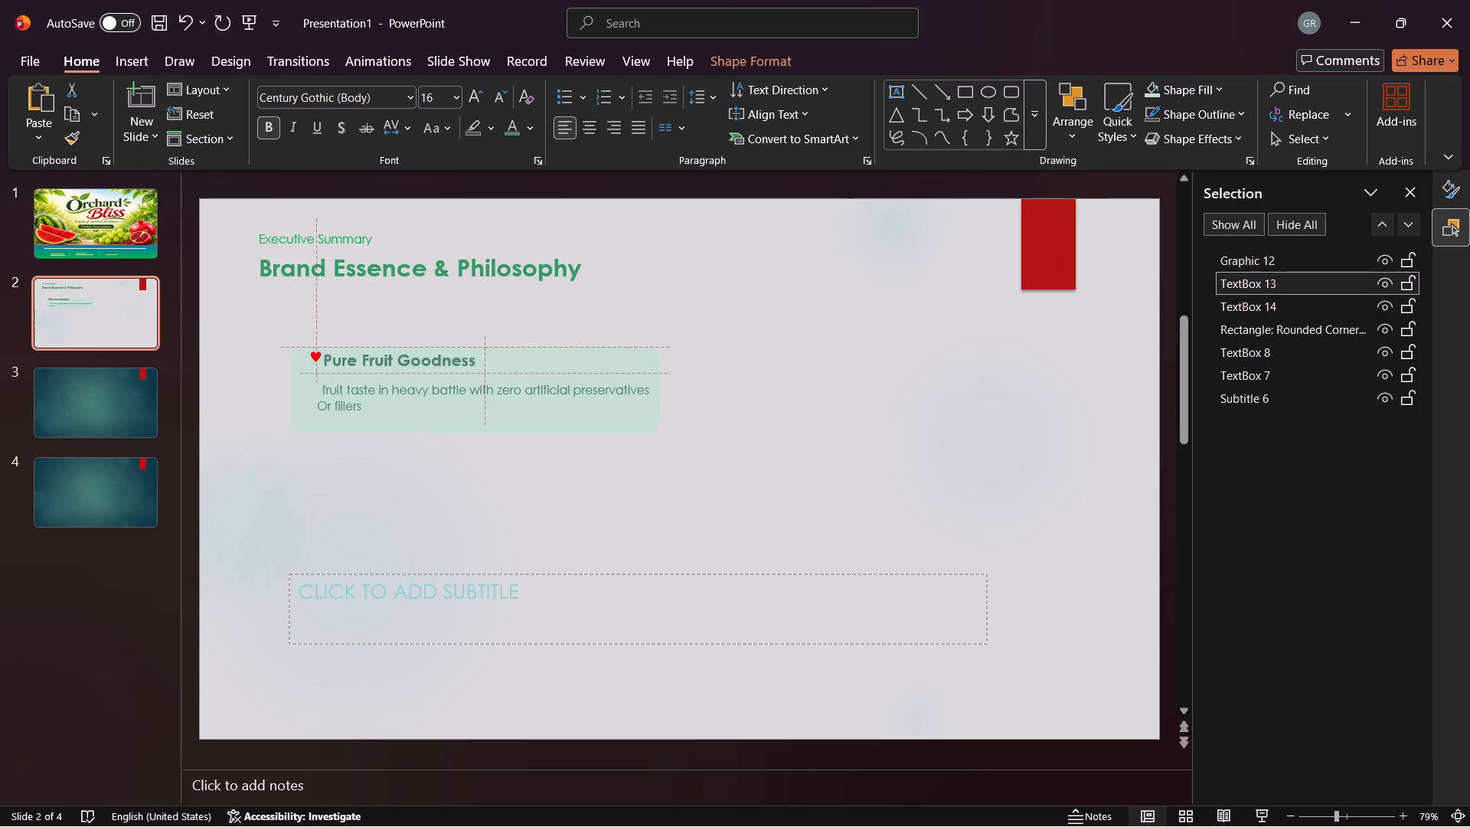
pyautogui.moveTo(439, 344); pyautogui.dragTo(449, 342)
pyautogui.moveTo(449, 342); pyautogui.dragTo(457, 341)
# Move the two-line description up so it sits just beneath the "Pure Fruit Goodness" heading.
pyautogui.click(418, 390)
pyautogui.moveTo(402, 390); pyautogui.dragTo(442, 377)
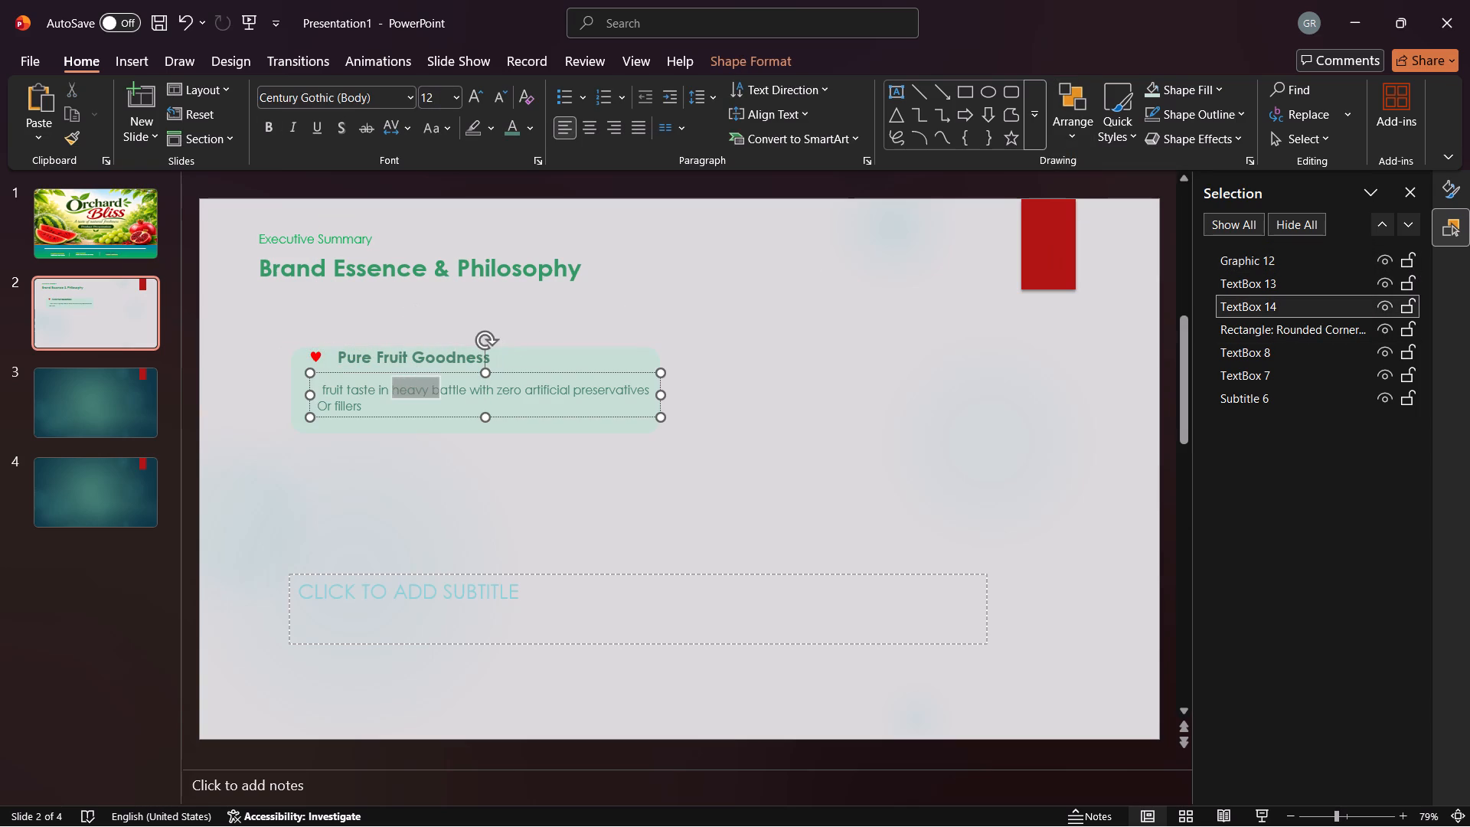
pyautogui.moveTo(442, 377); pyautogui.dragTo(441, 377)
pyautogui.moveTo(570, 371); pyautogui.dragTo(574, 364)
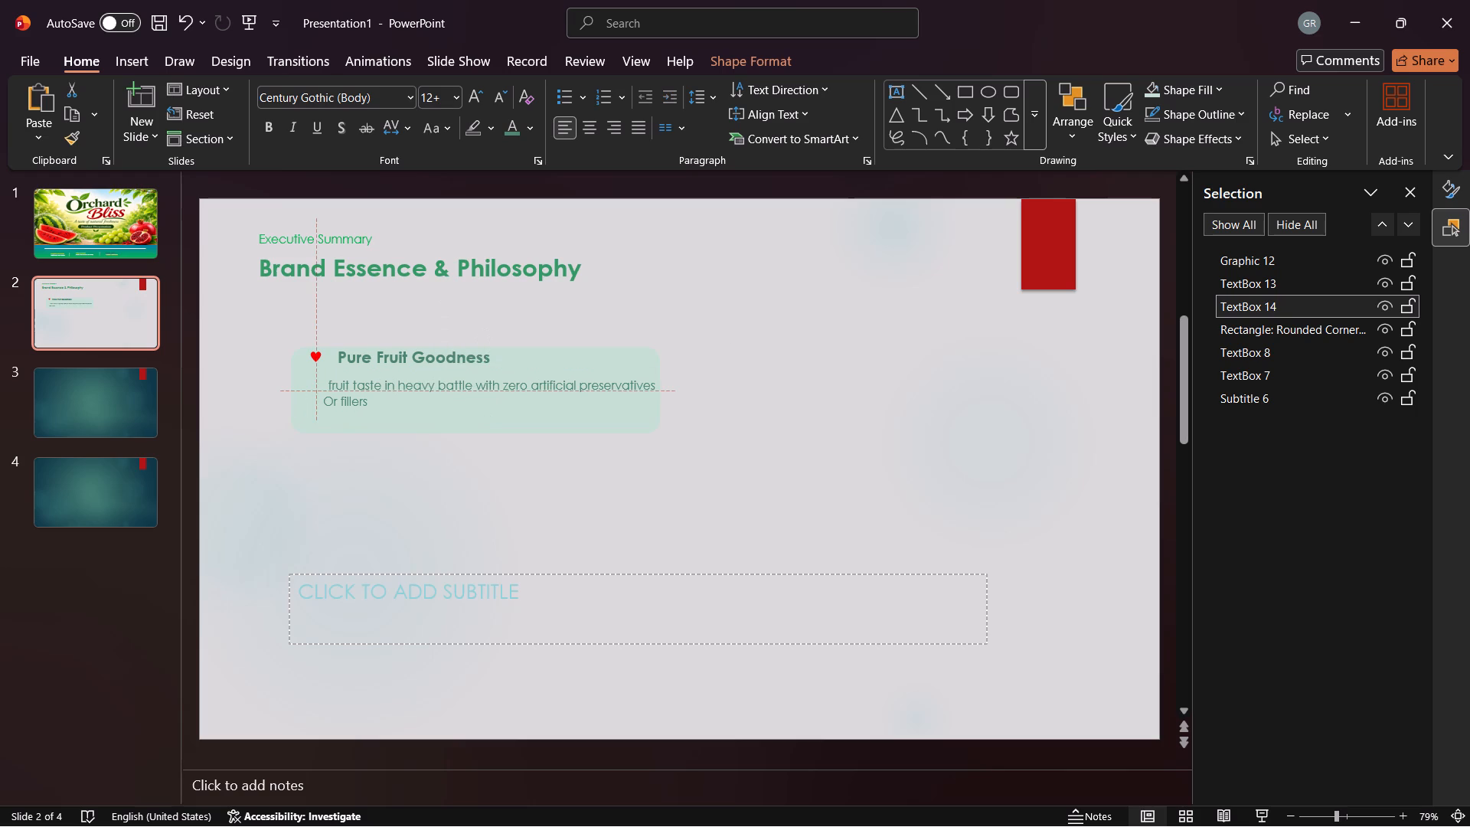
pyautogui.moveTo(574, 364); pyautogui.dragTo(564, 357)
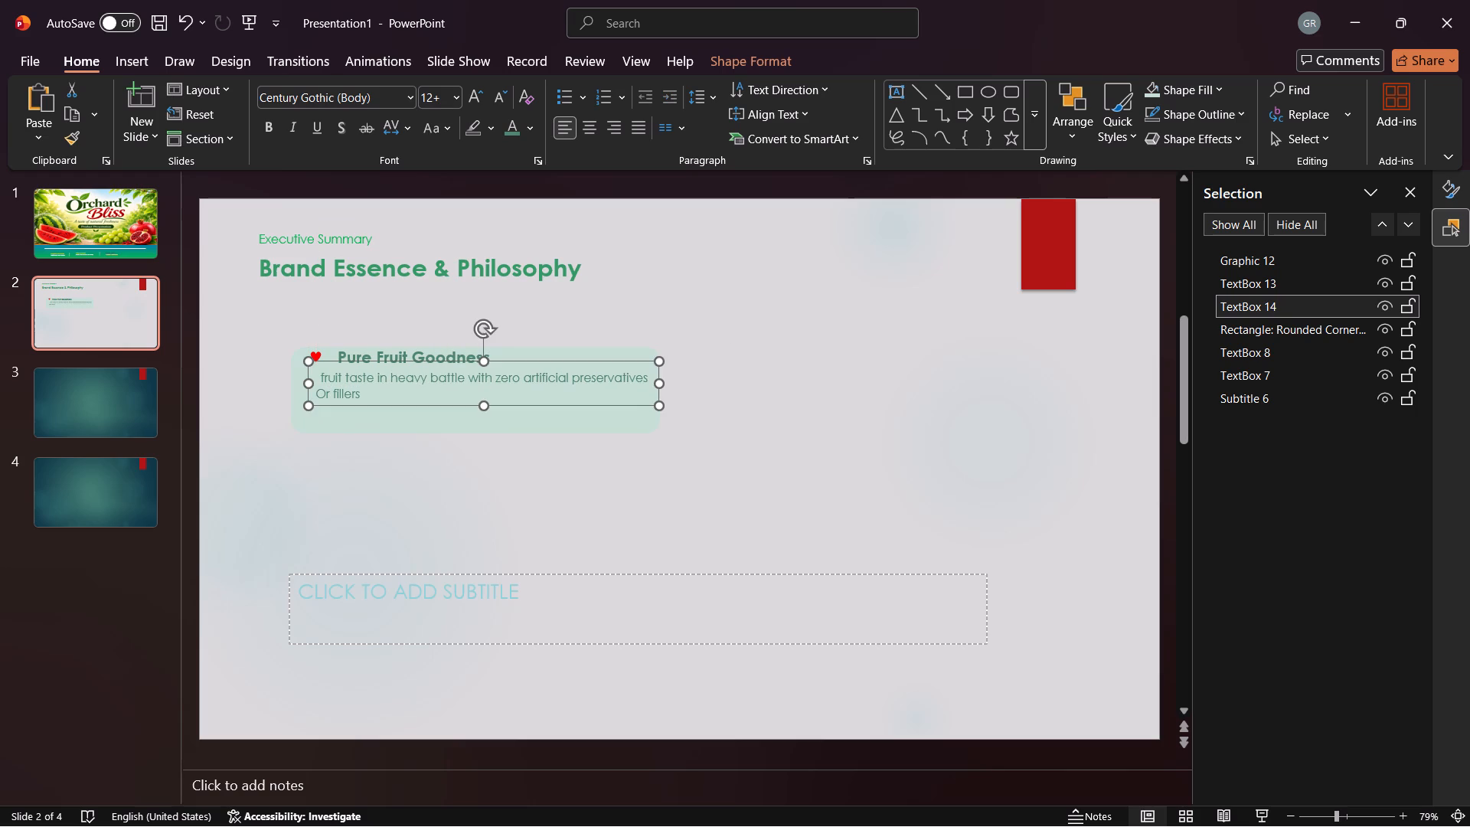
# Nudge the "Pure Fruit Goodness" heading slightly left and up, closer to the heart.
pyautogui.click(440, 355)
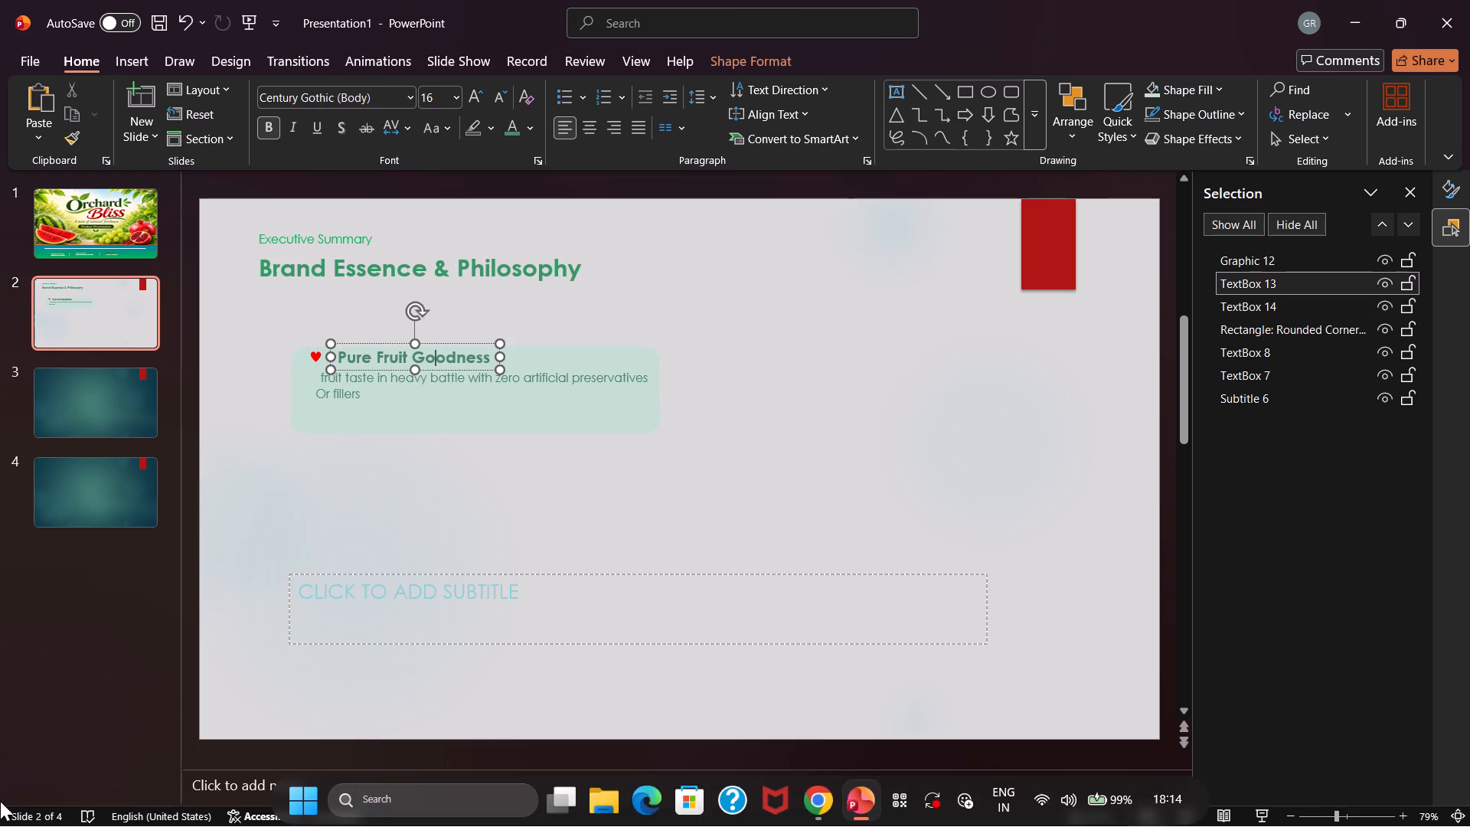
pyautogui.moveTo(356, 342); pyautogui.dragTo(344, 345)
pyautogui.click(344, 345)
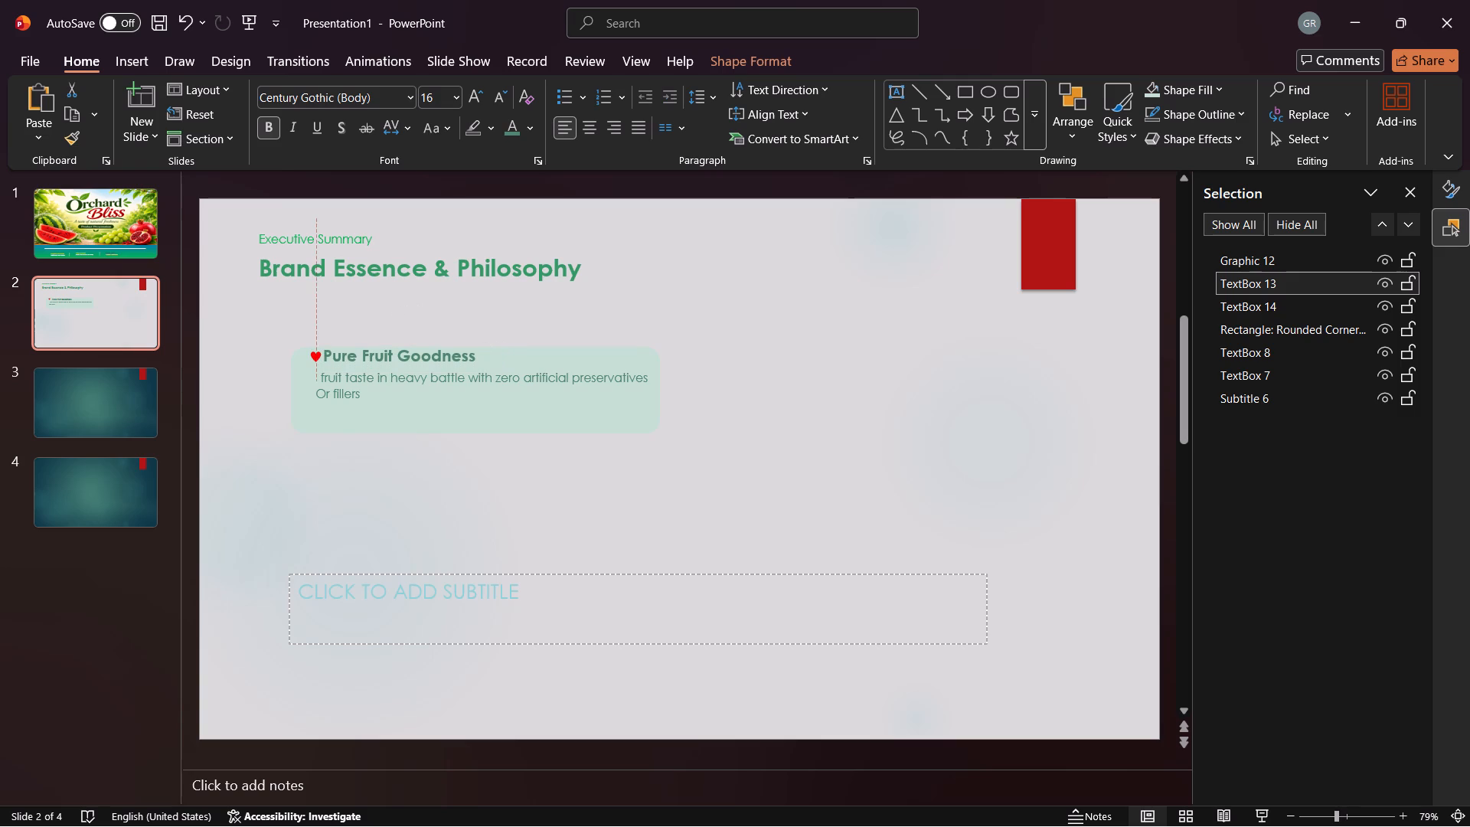
# Enlarge the light green rounded rectangle slightly upward and to the right around its text.
pyautogui.click(449, 433)
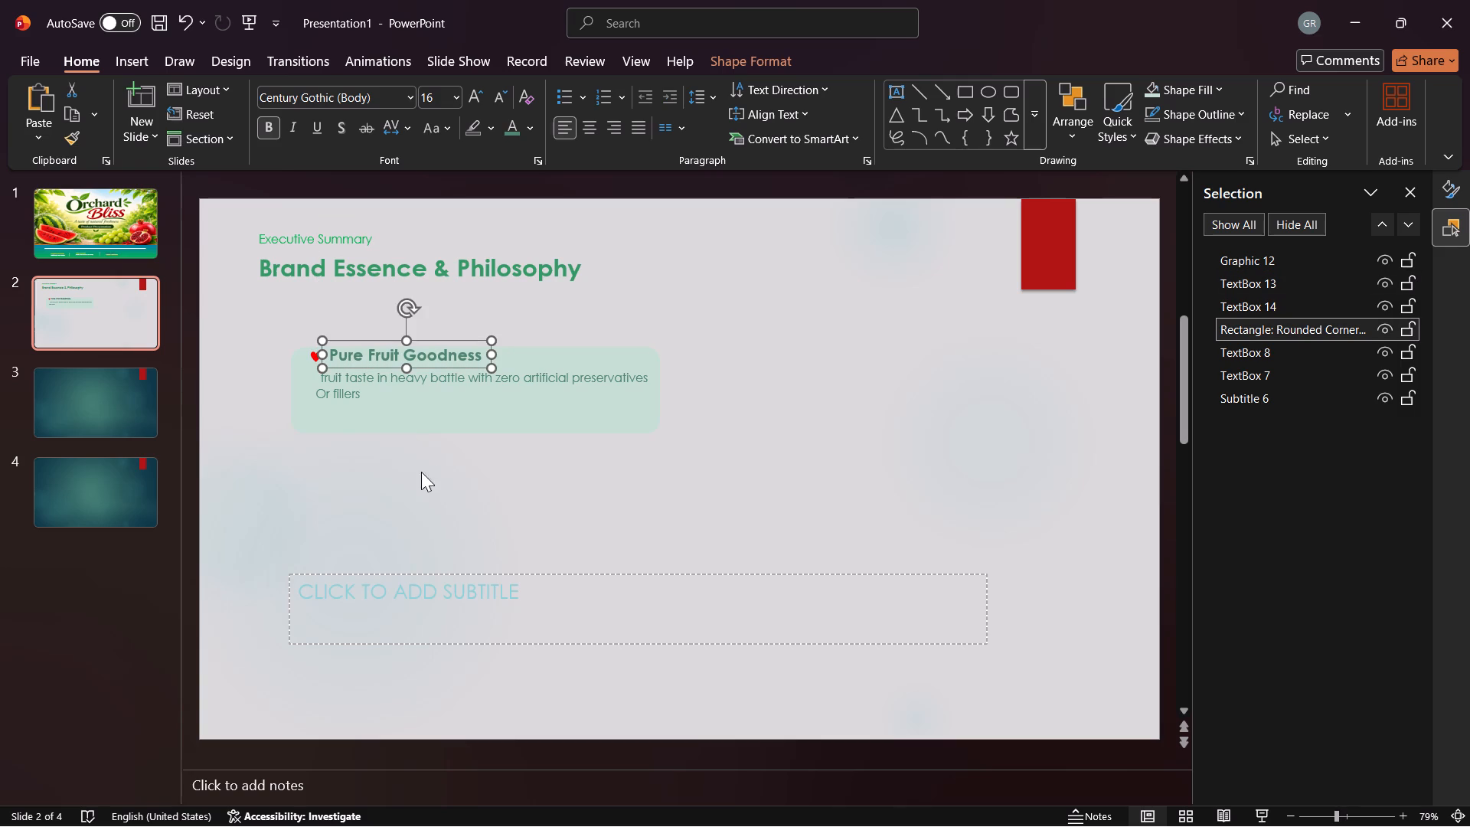
pyautogui.click(799, 550)
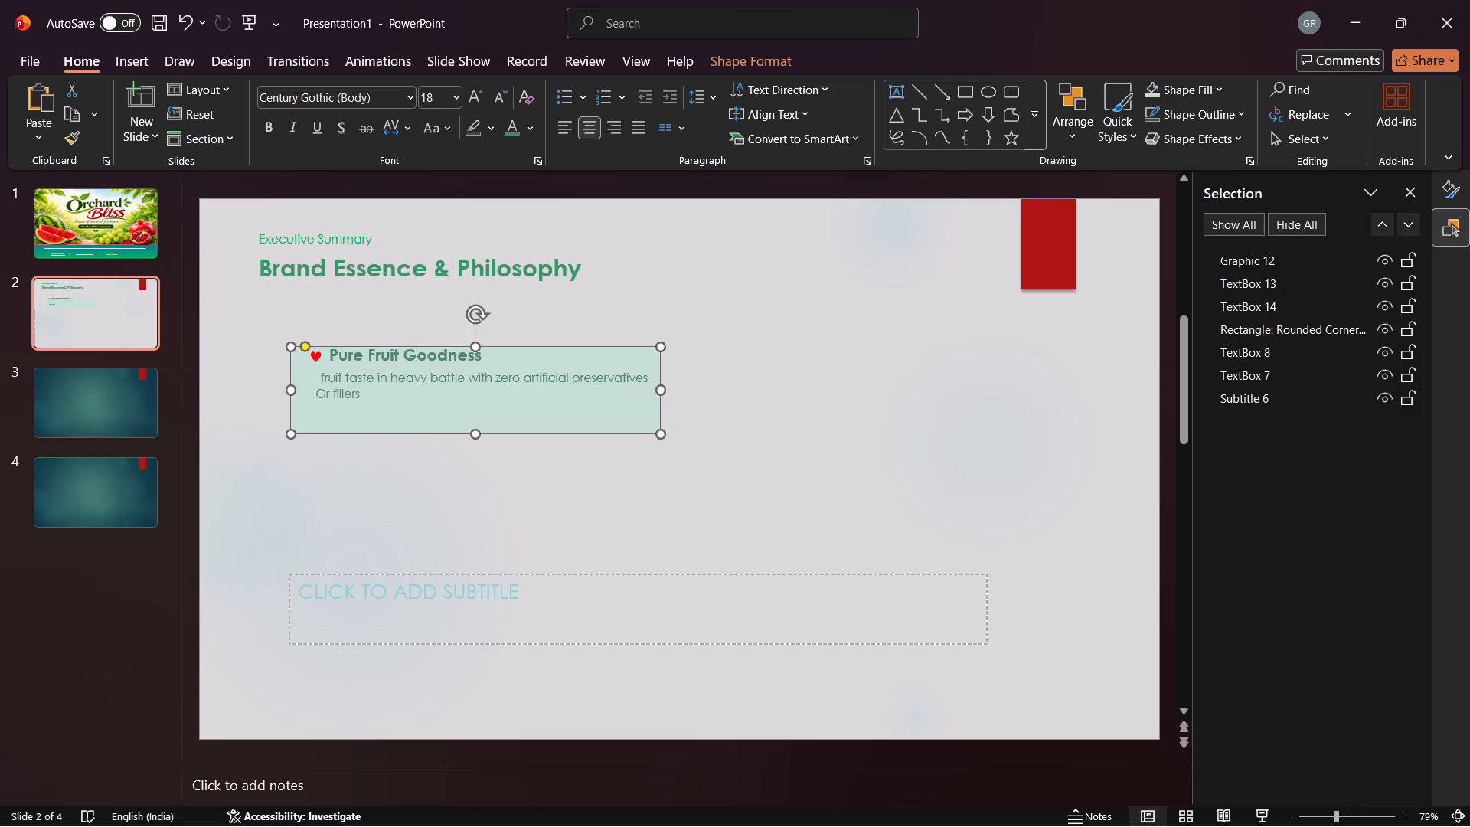
pyautogui.click(558, 364)
pyautogui.click(619, 345)
pyautogui.moveTo(660, 344); pyautogui.dragTo(668, 342)
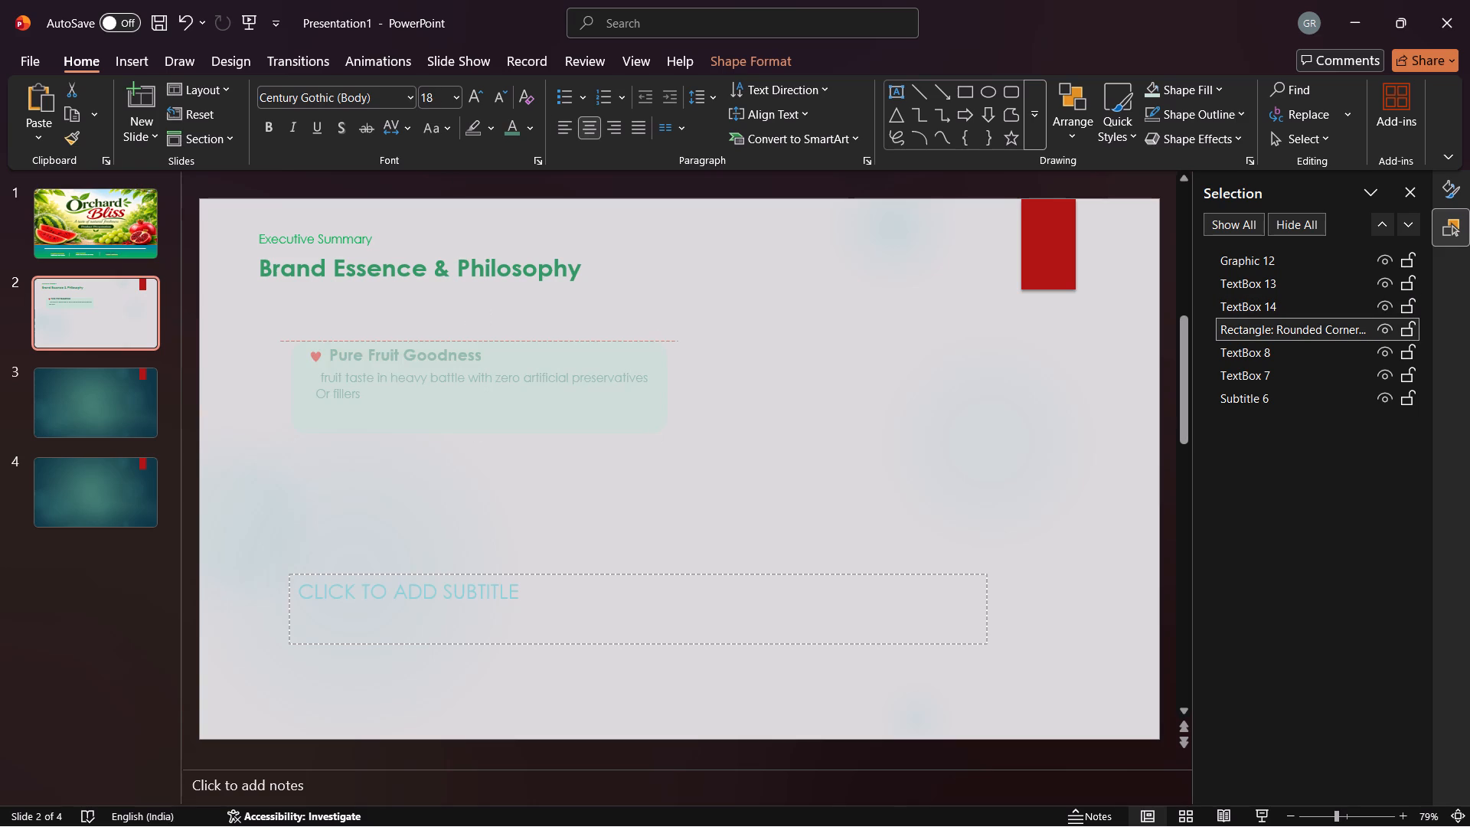
pyautogui.moveTo(668, 342); pyautogui.dragTo(671, 335)
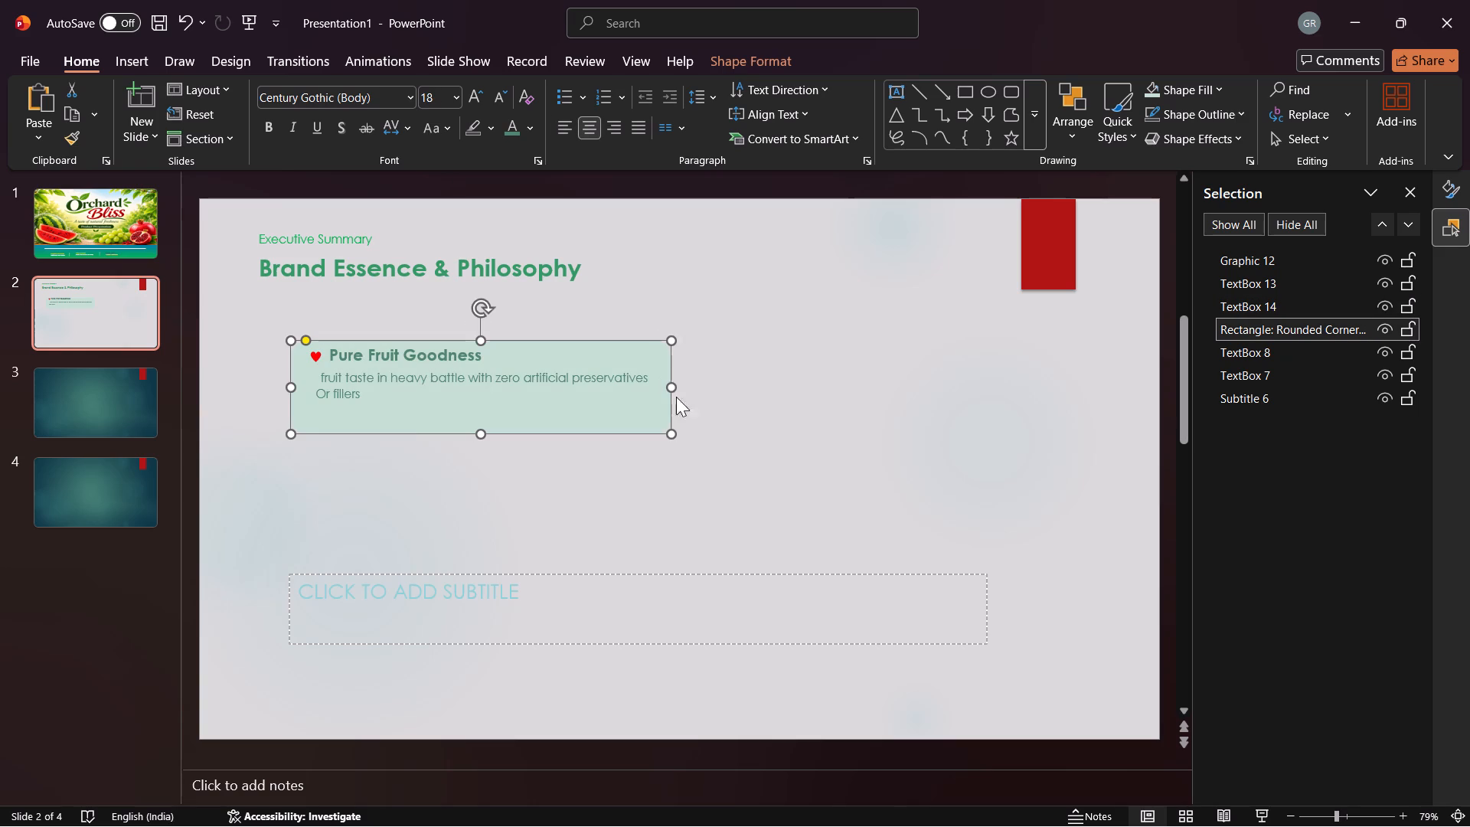
pyautogui.click(712, 388)
pyautogui.click(439, 708)
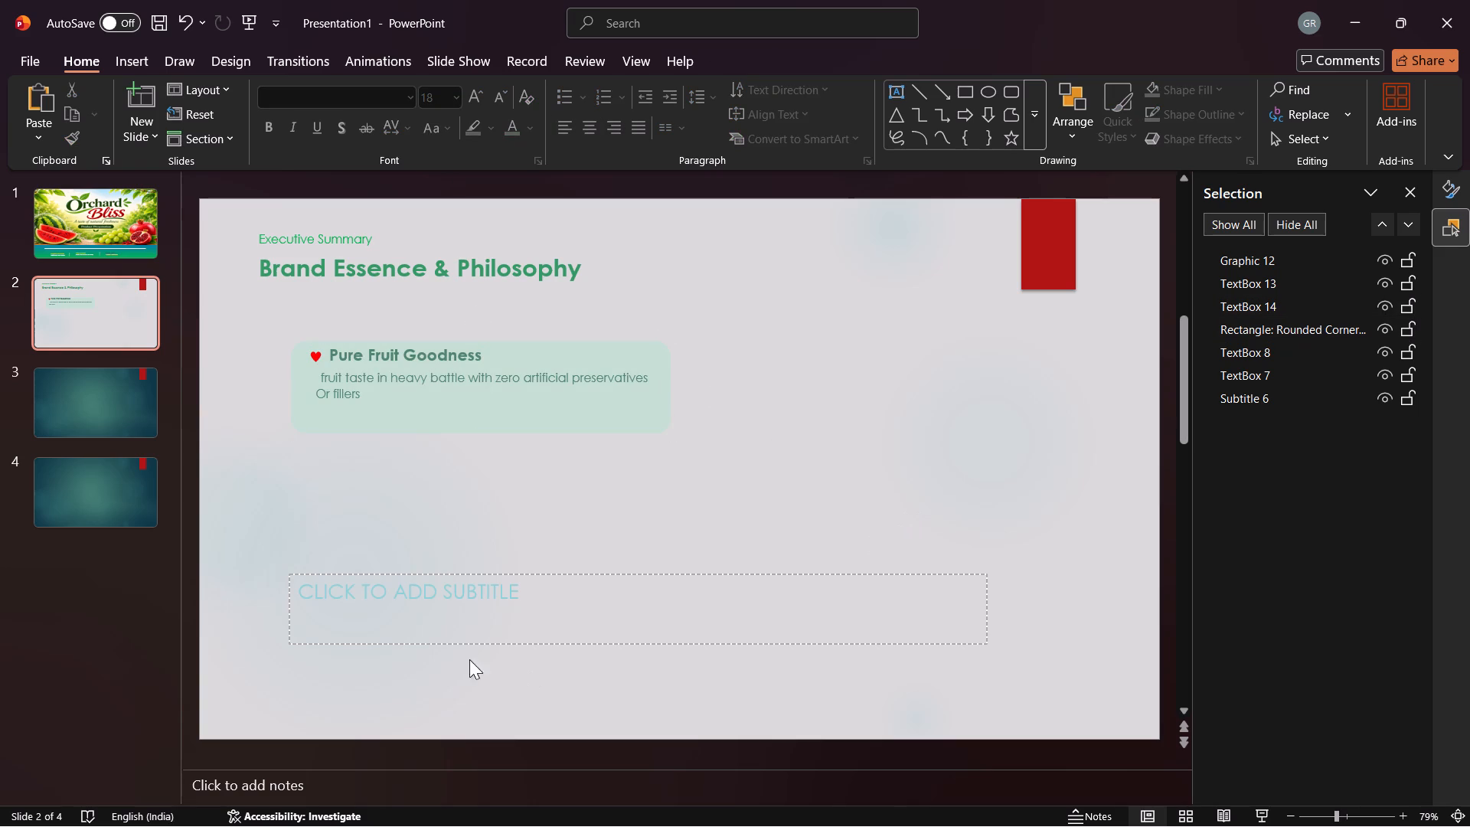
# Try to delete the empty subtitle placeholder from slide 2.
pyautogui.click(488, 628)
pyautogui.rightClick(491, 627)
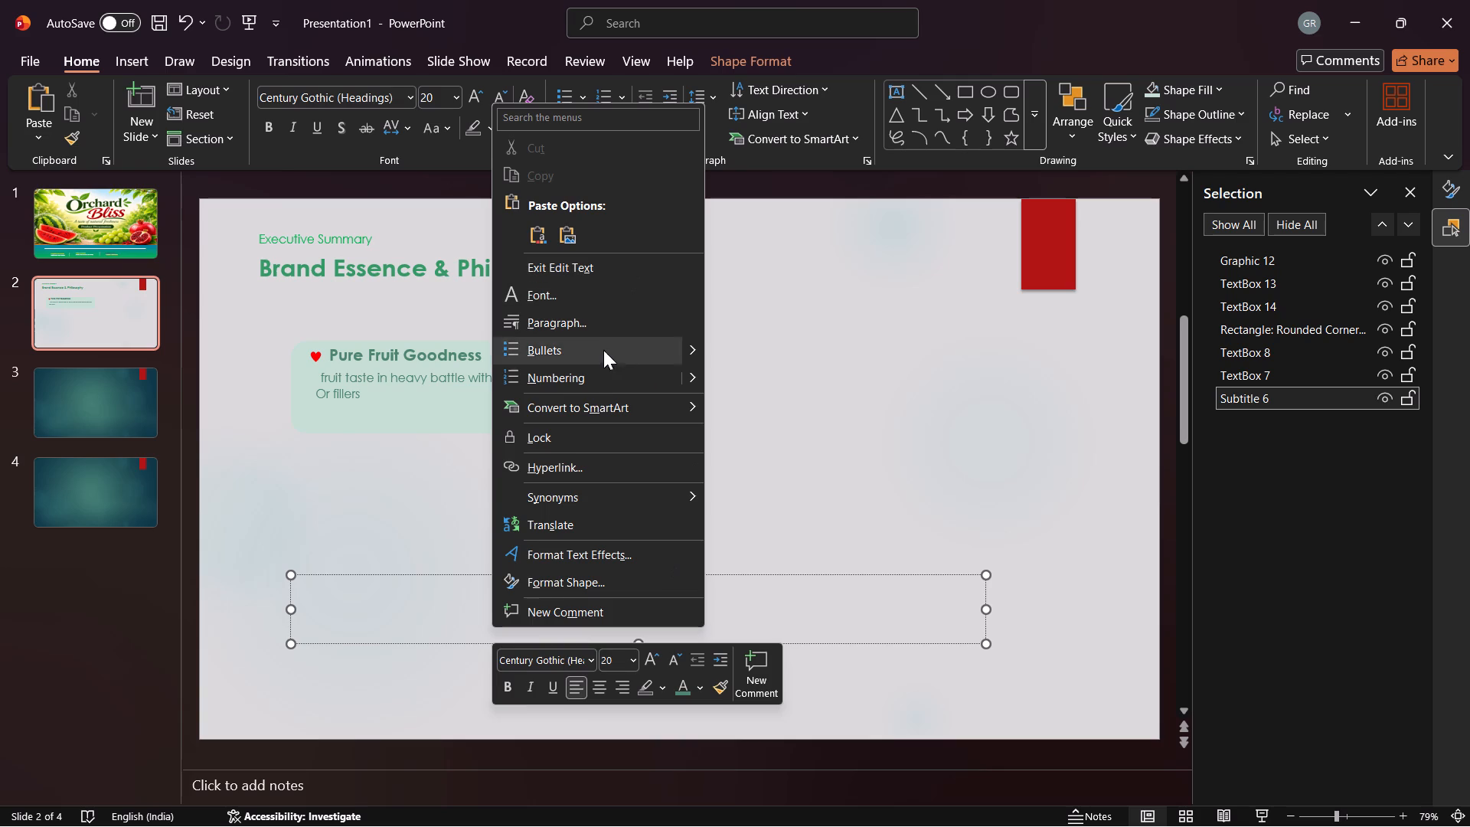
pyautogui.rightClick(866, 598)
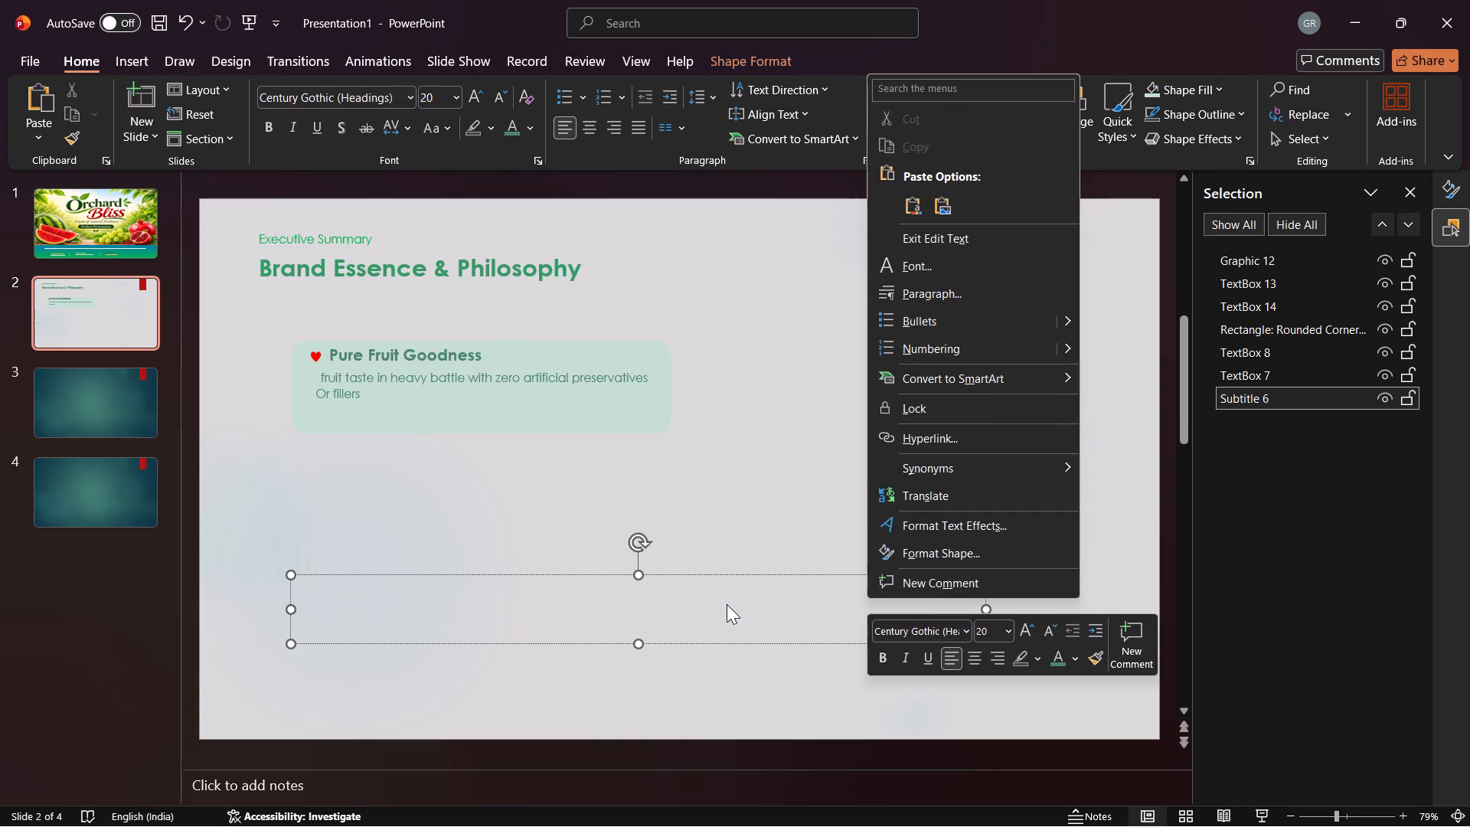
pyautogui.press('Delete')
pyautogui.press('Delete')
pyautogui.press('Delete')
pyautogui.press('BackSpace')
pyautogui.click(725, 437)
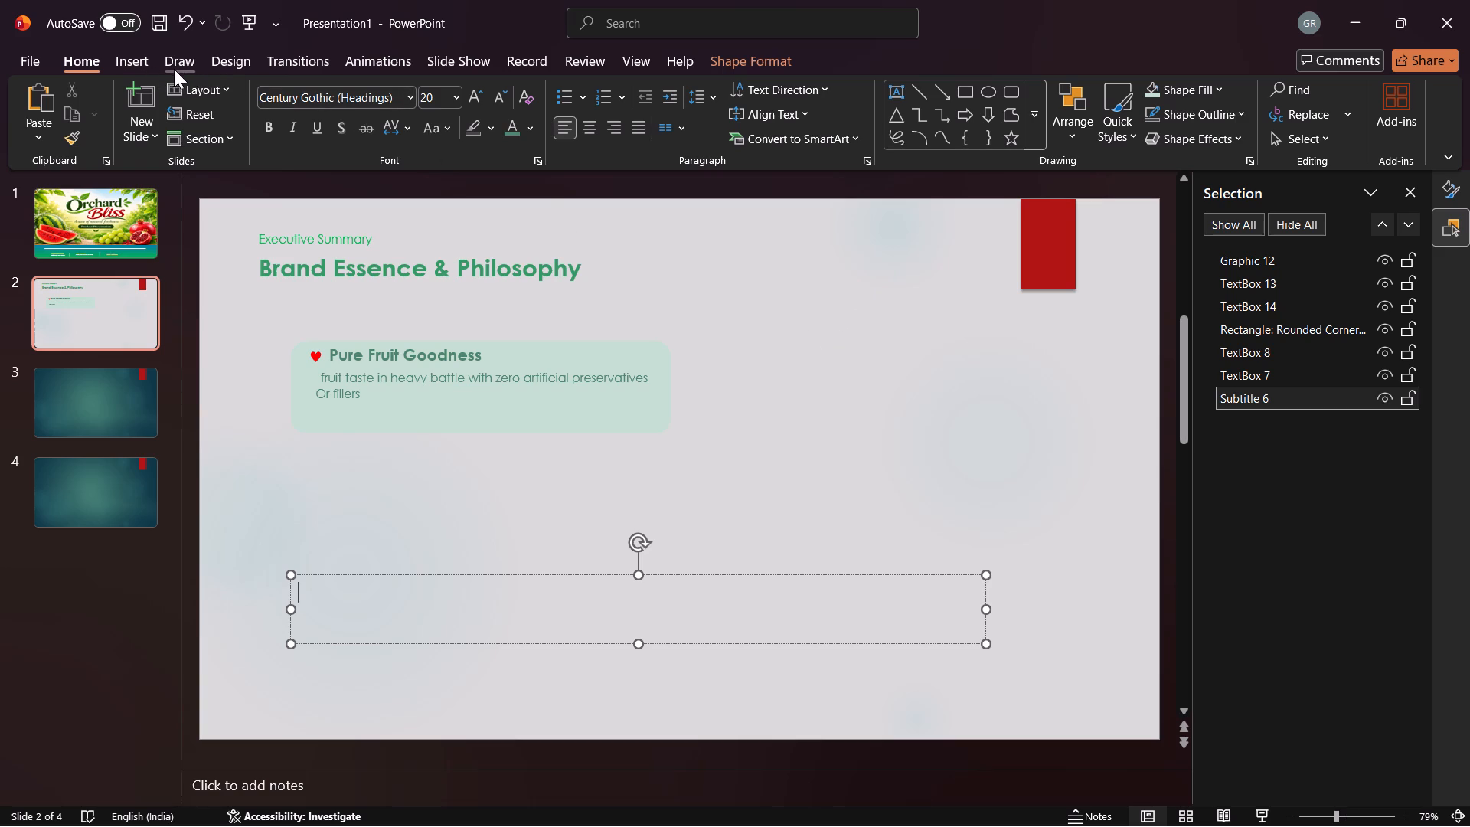
# Draw a small four-point star, about 0.42 cm high and 0.57 cm wide, to the right of the green card.
pyautogui.click(134, 66)
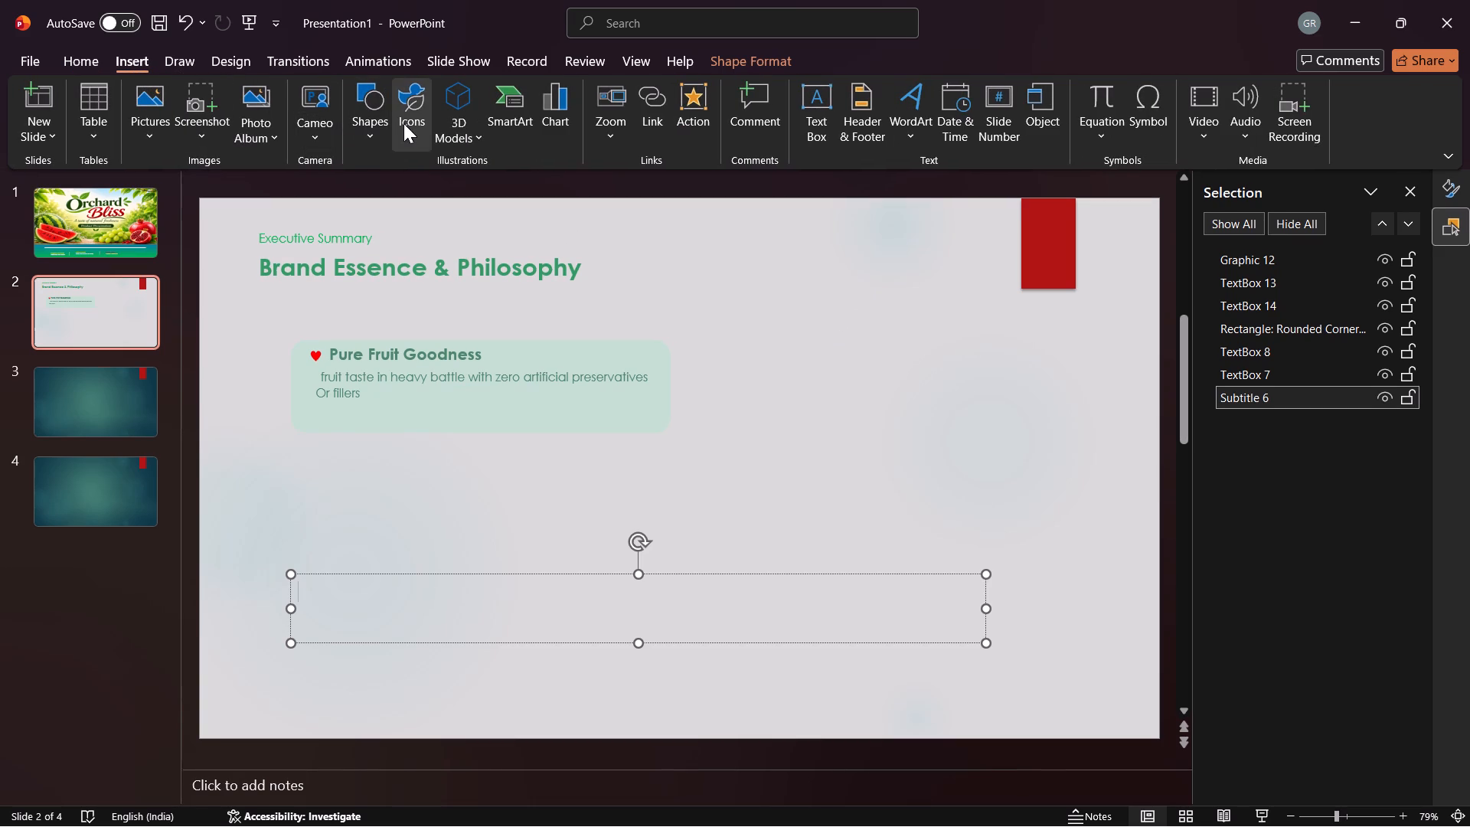
pyautogui.click(375, 126)
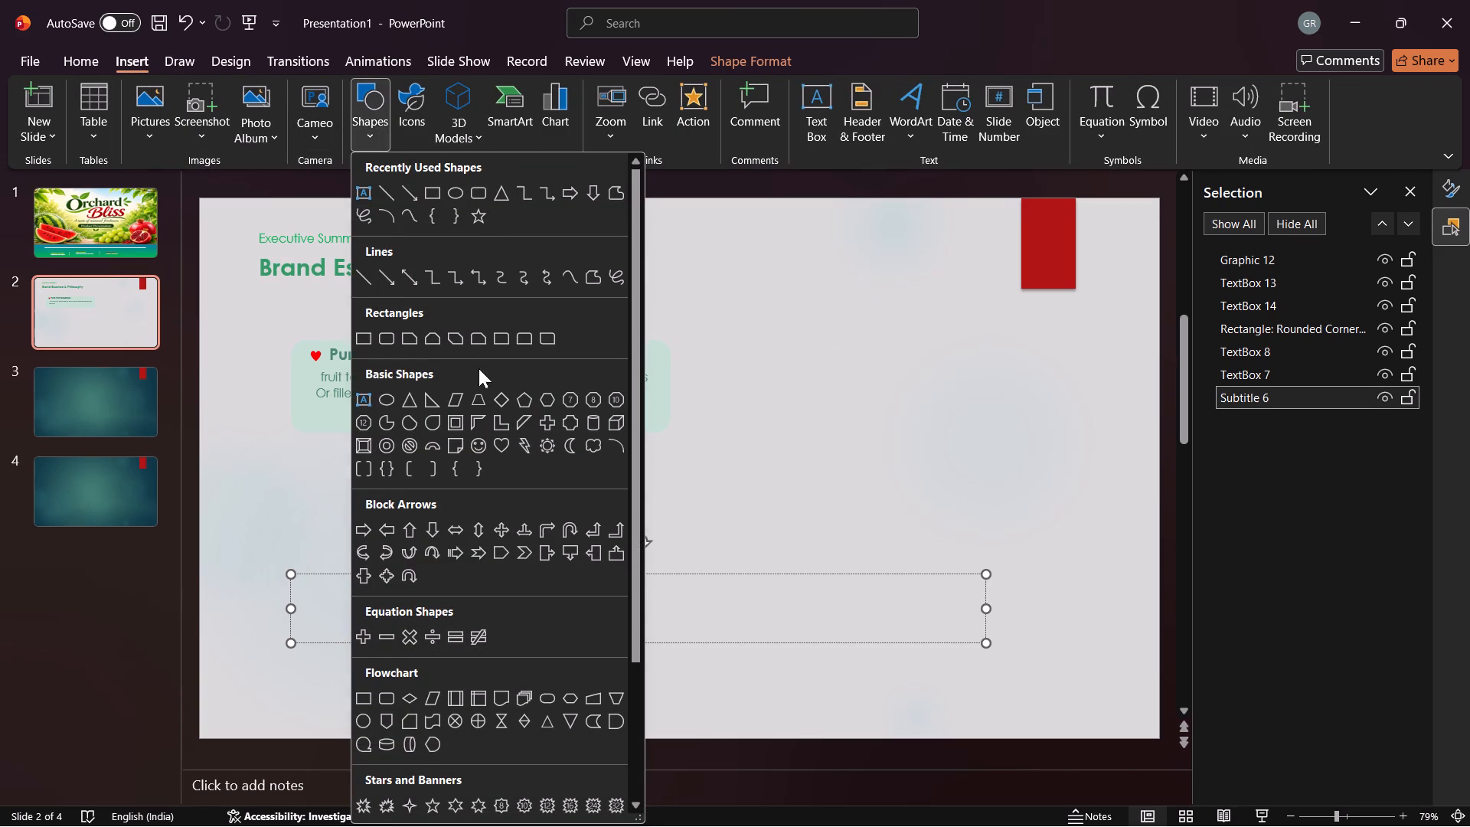
pyautogui.scroll(-2, 539, 609)
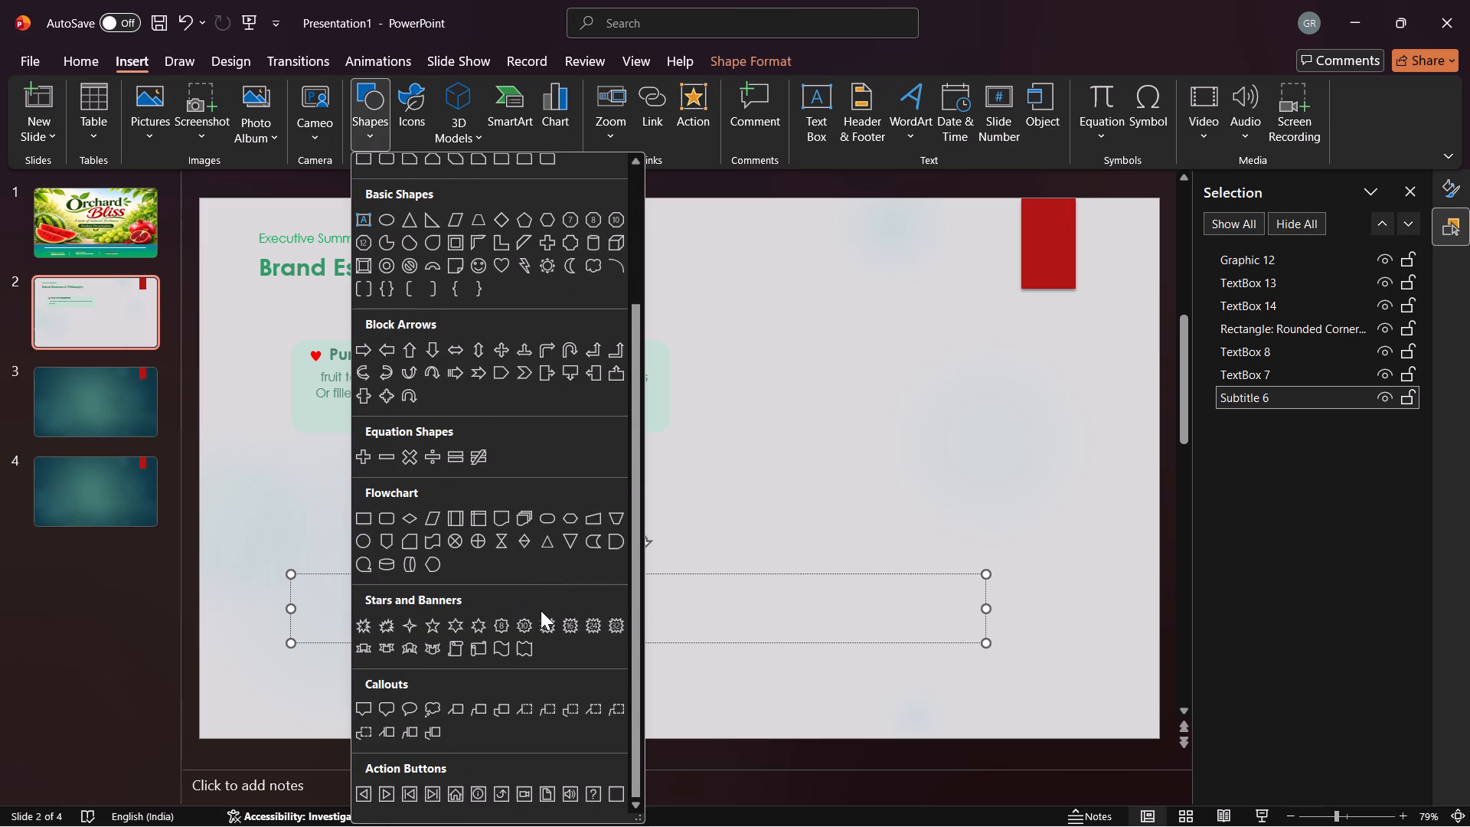
pyautogui.scroll(-1, 541, 613)
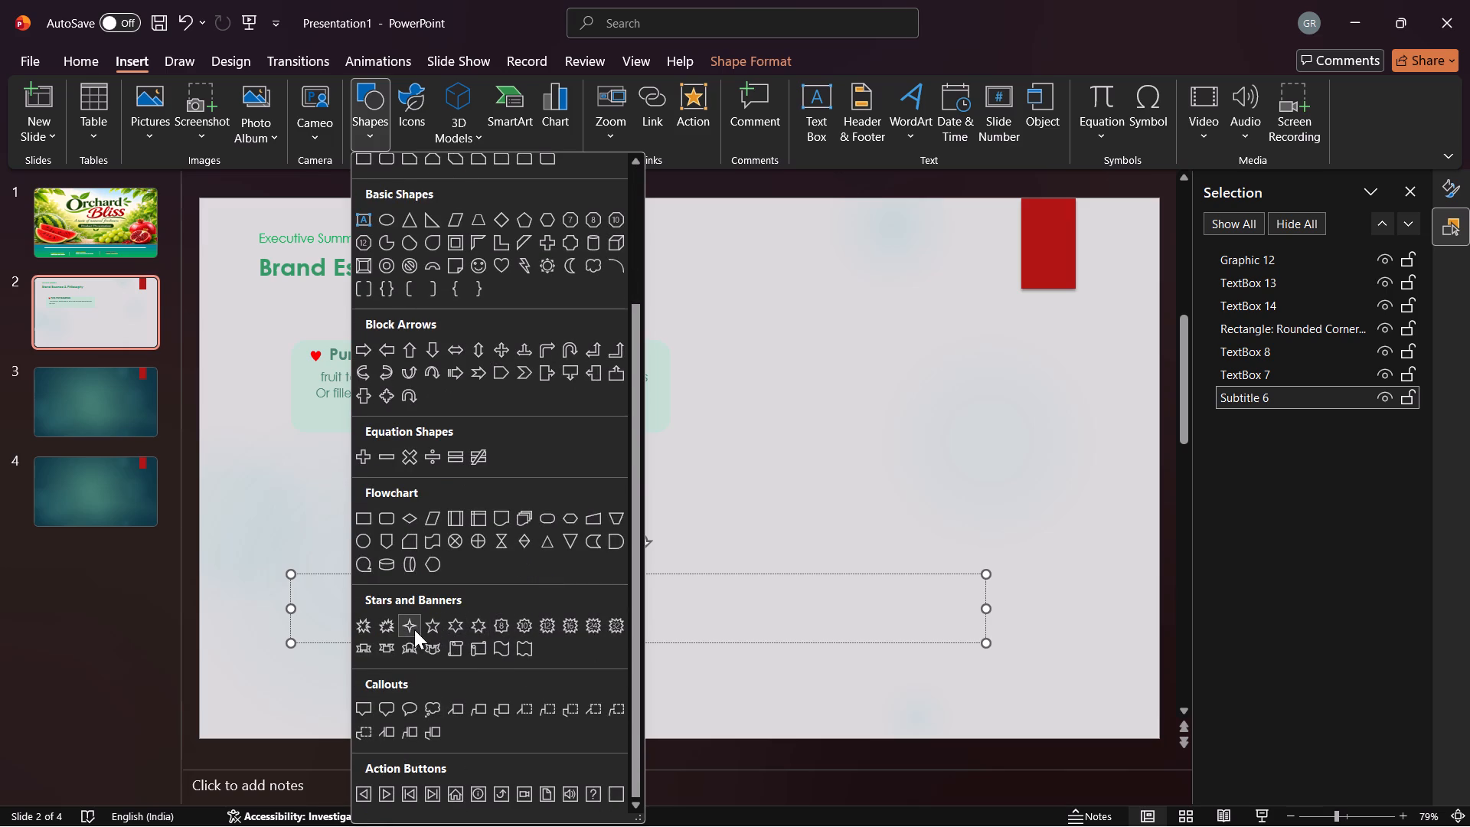
pyautogui.click(412, 627)
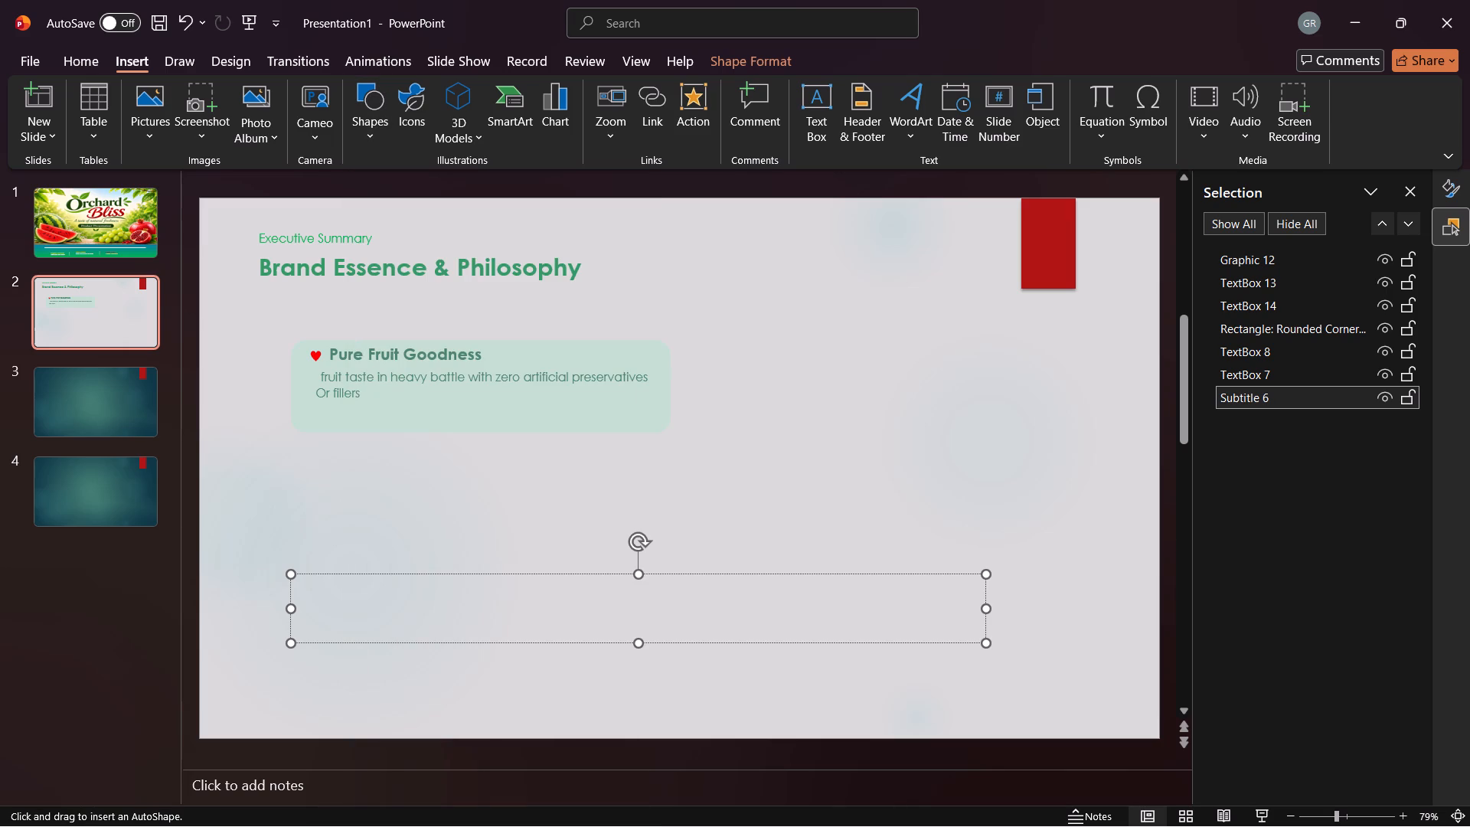
pyautogui.moveTo(806, 347); pyautogui.dragTo(823, 355)
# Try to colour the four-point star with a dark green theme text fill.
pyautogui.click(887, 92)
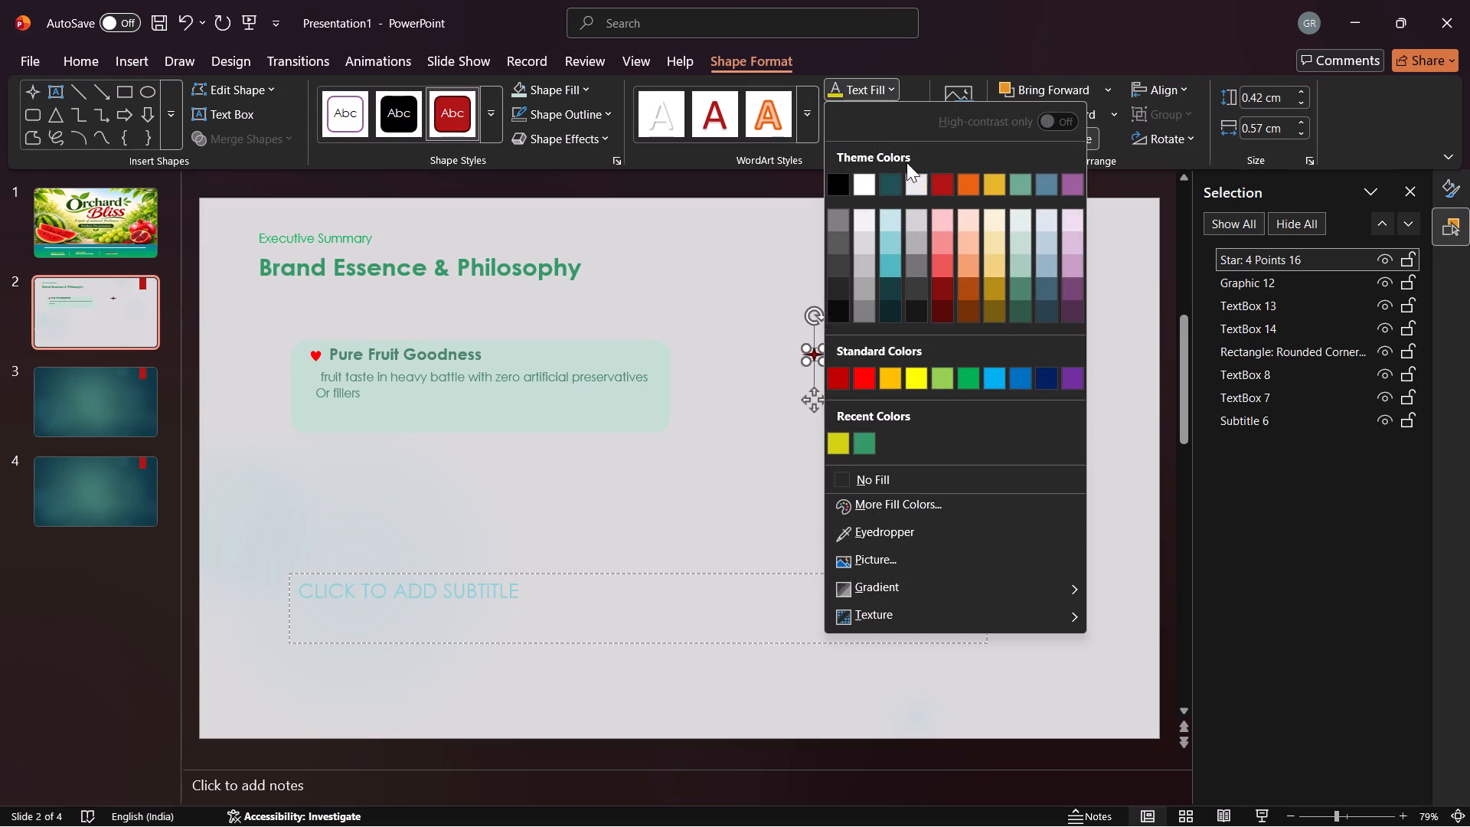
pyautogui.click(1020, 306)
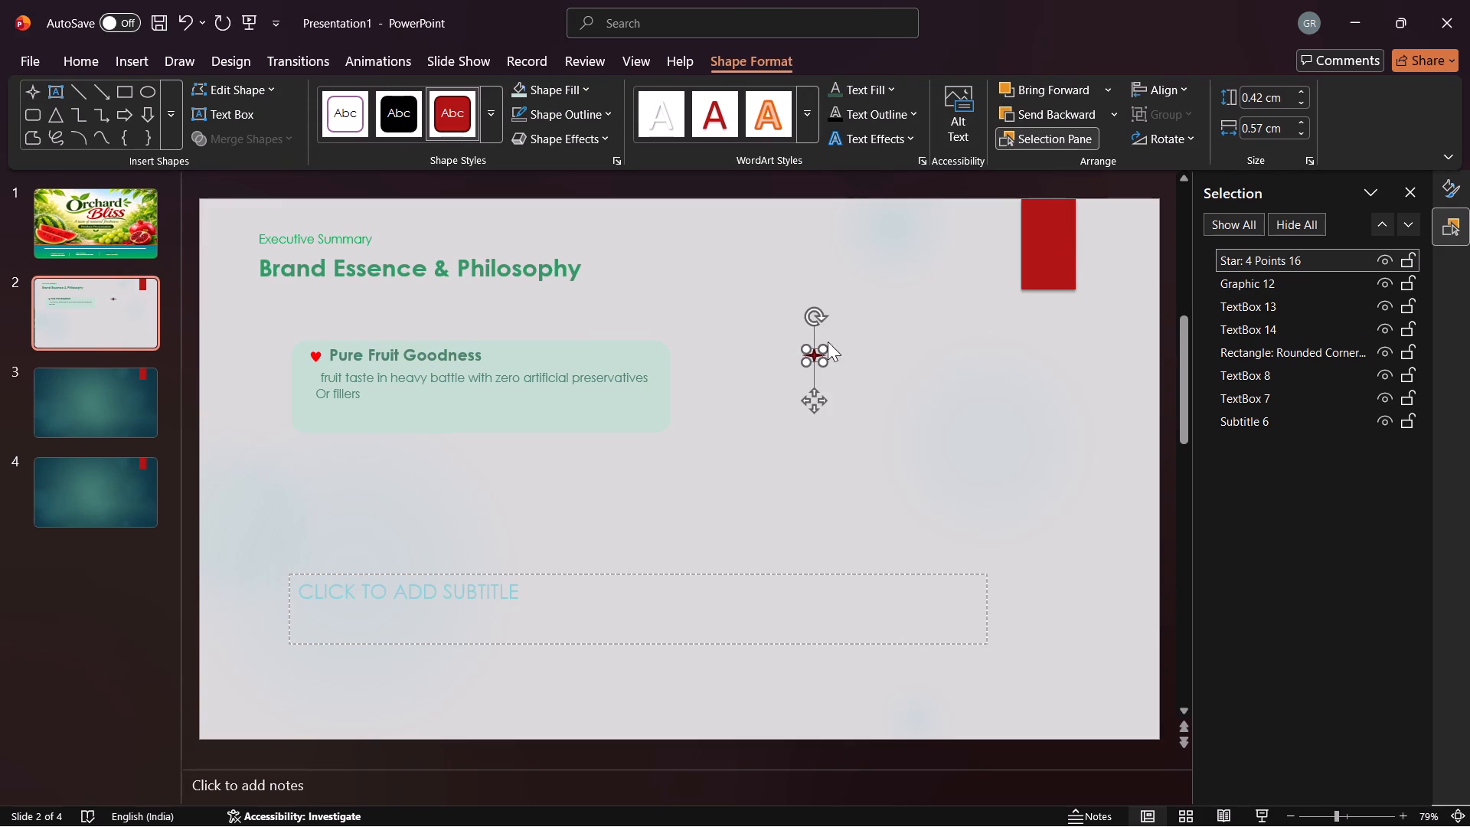
# Make the four-point star slightly taller and remove its outline.
pyautogui.moveTo(805, 363); pyautogui.dragTo(807, 371)
pyautogui.click(848, 355)
pyautogui.click(815, 358)
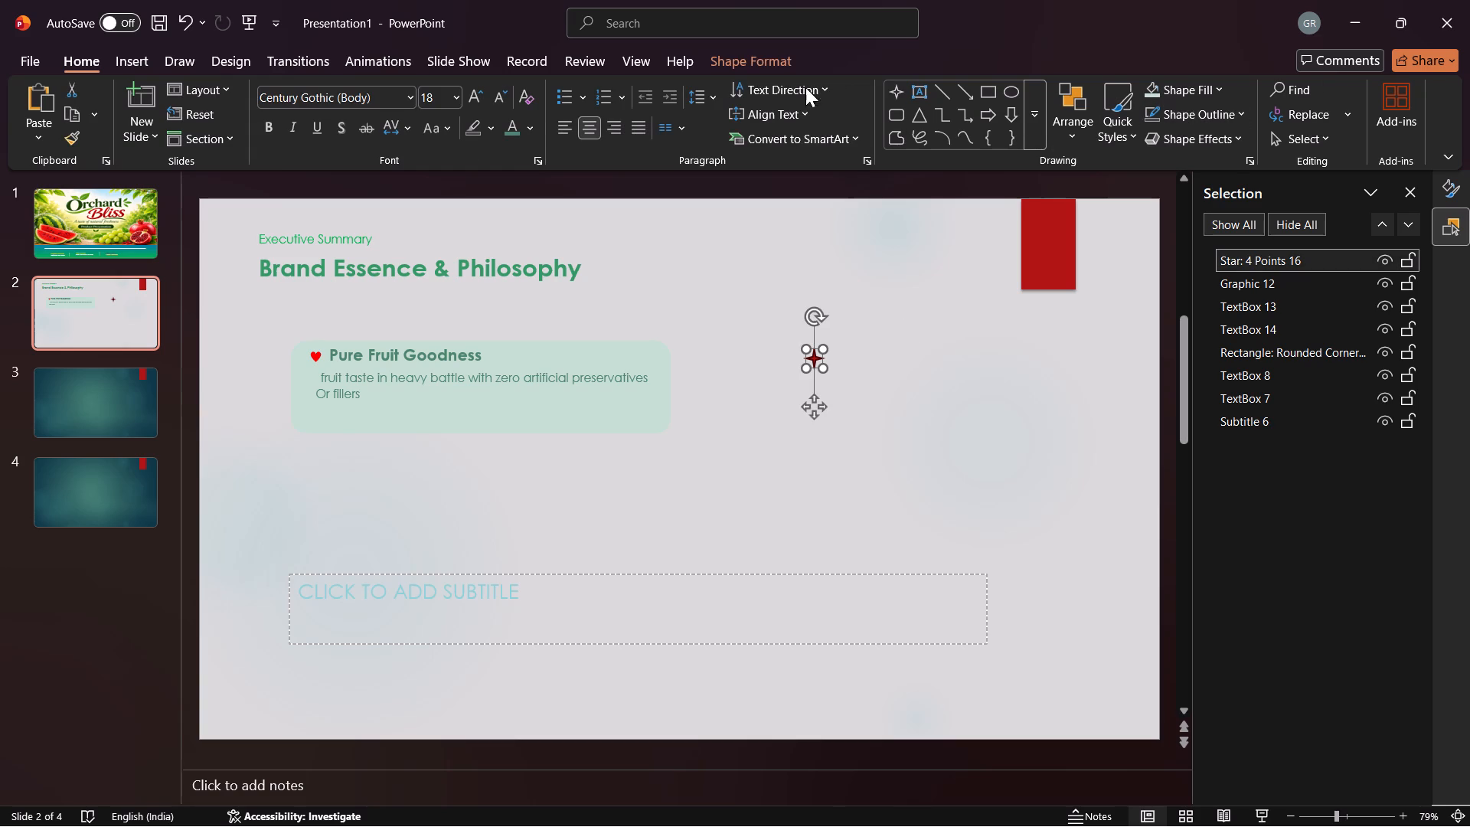
pyautogui.click(1217, 116)
pyautogui.click(1176, 500)
# Fill the four-point star with the darkest green theme colour.
pyautogui.click(994, 427)
pyautogui.click(815, 361)
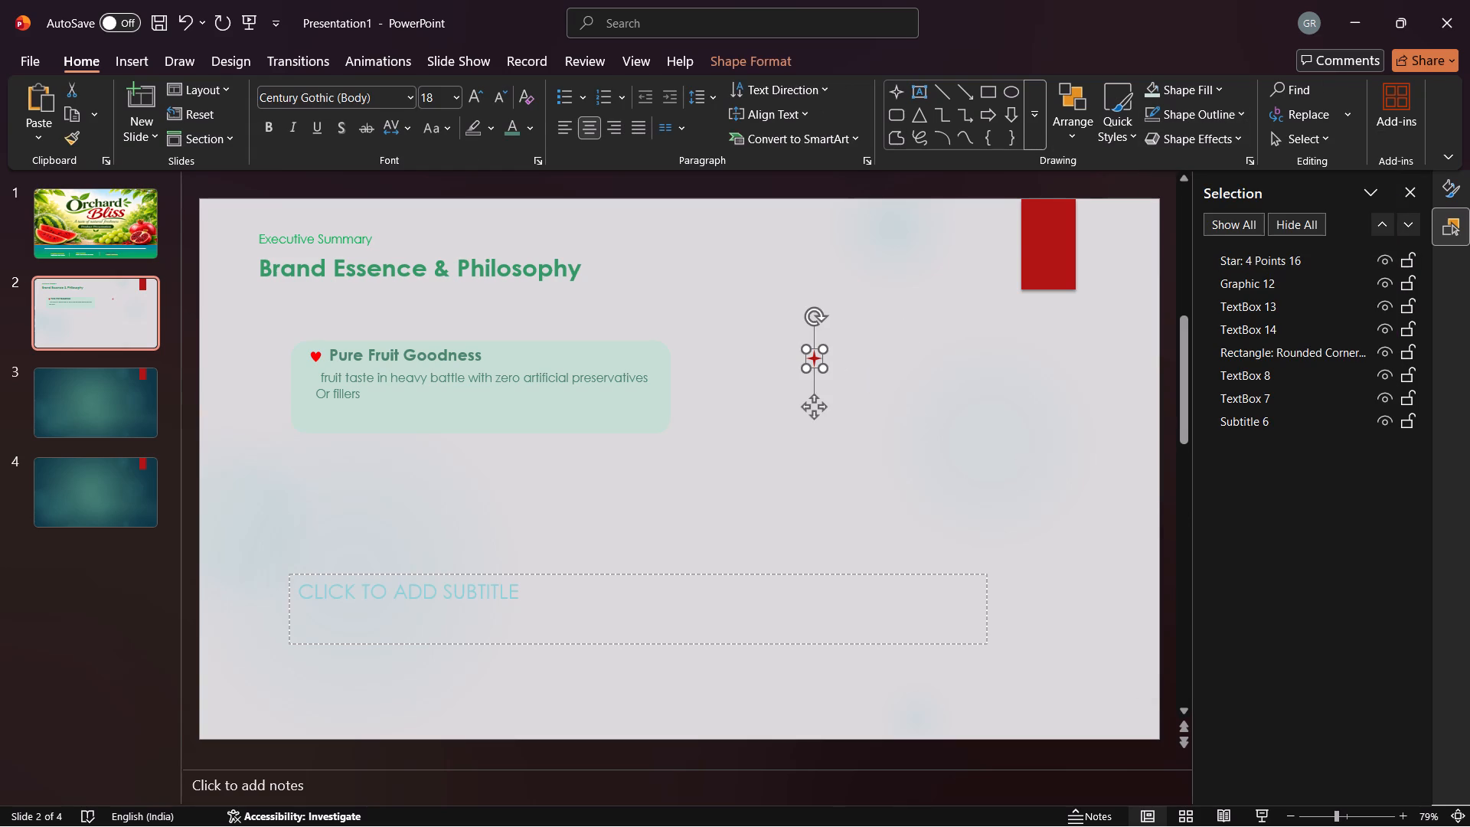
pyautogui.click(1219, 89)
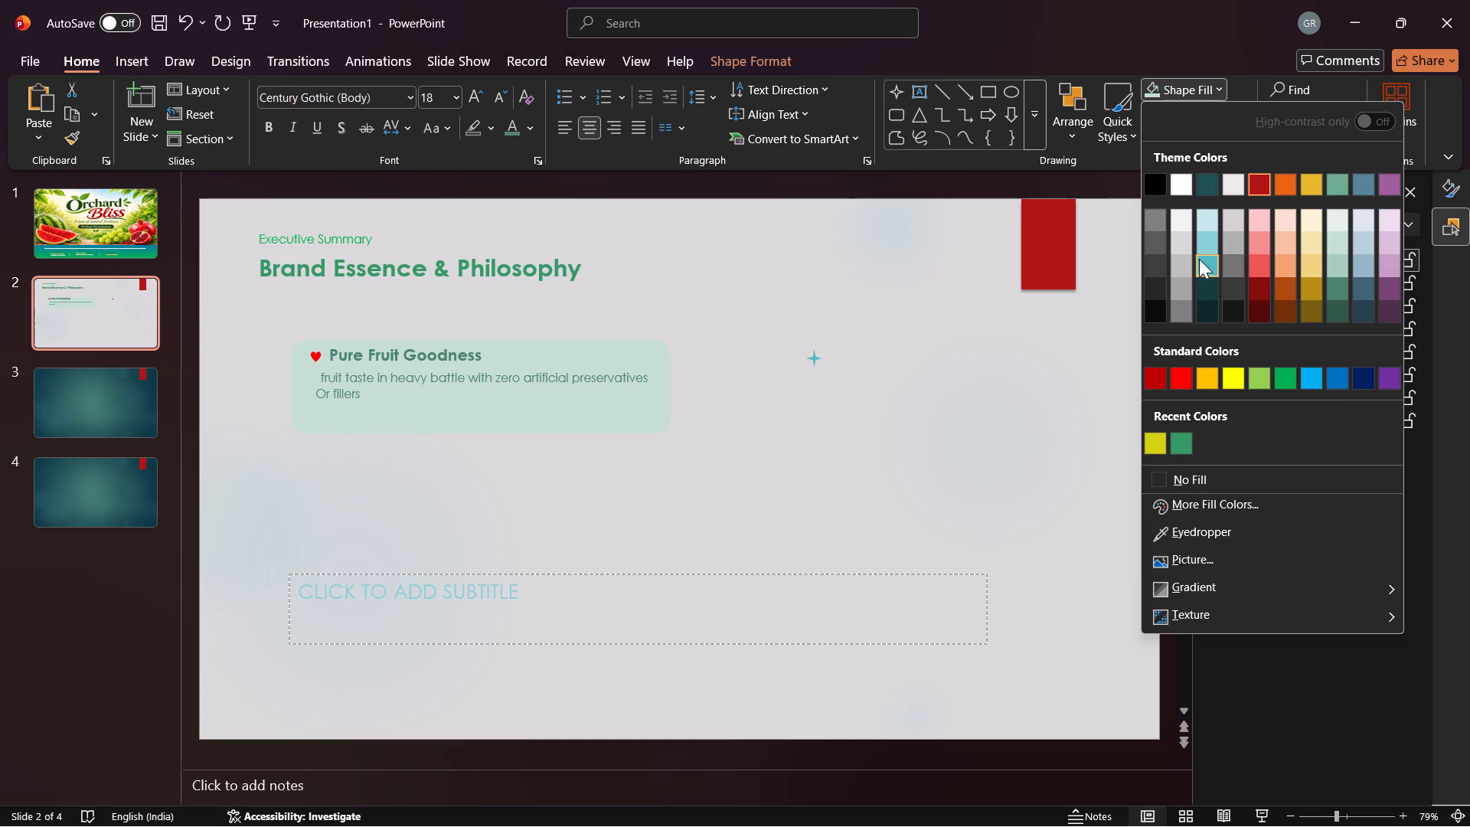
pyautogui.click(1338, 277)
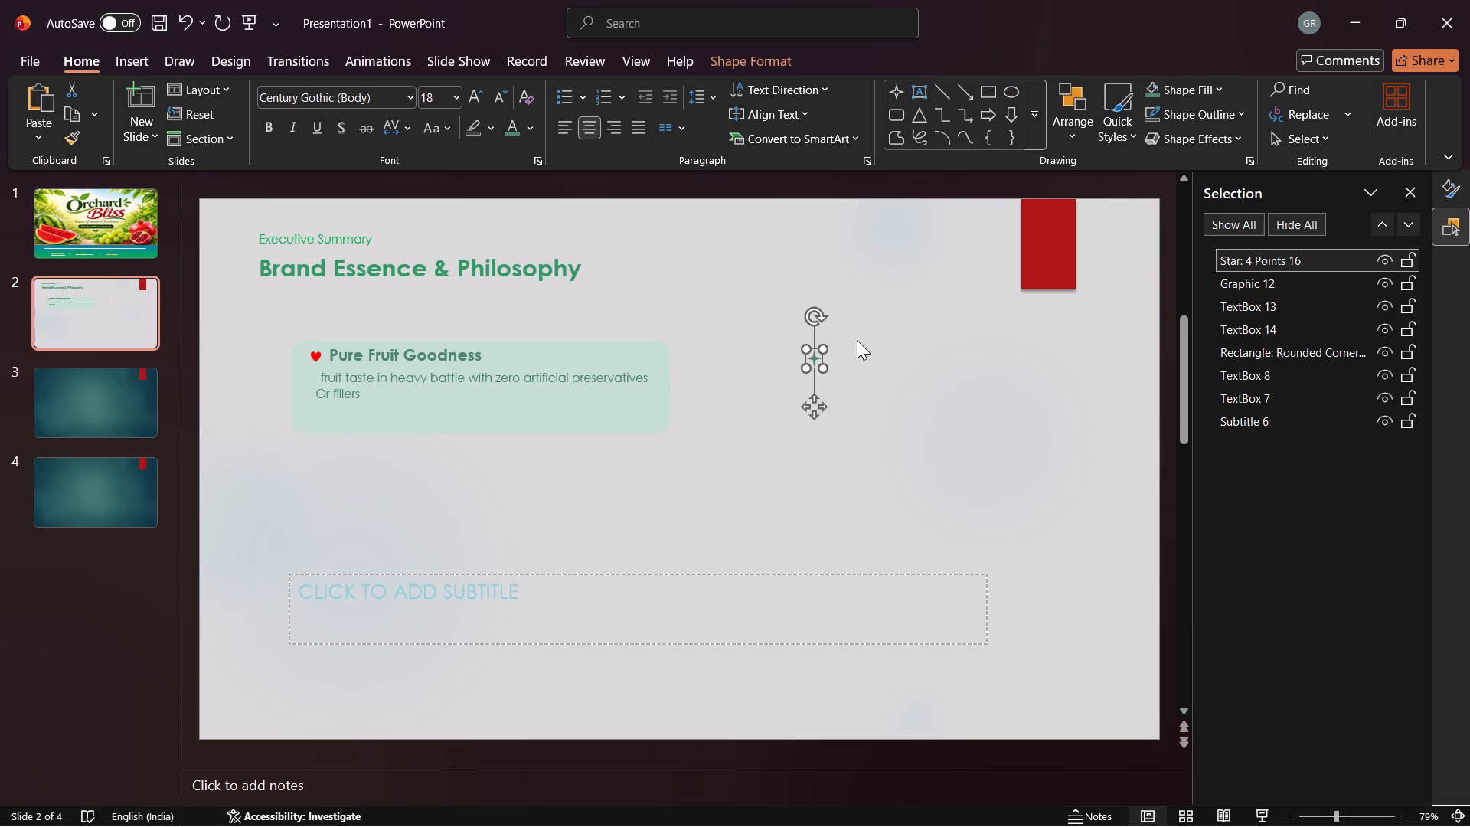
pyautogui.click(1191, 90)
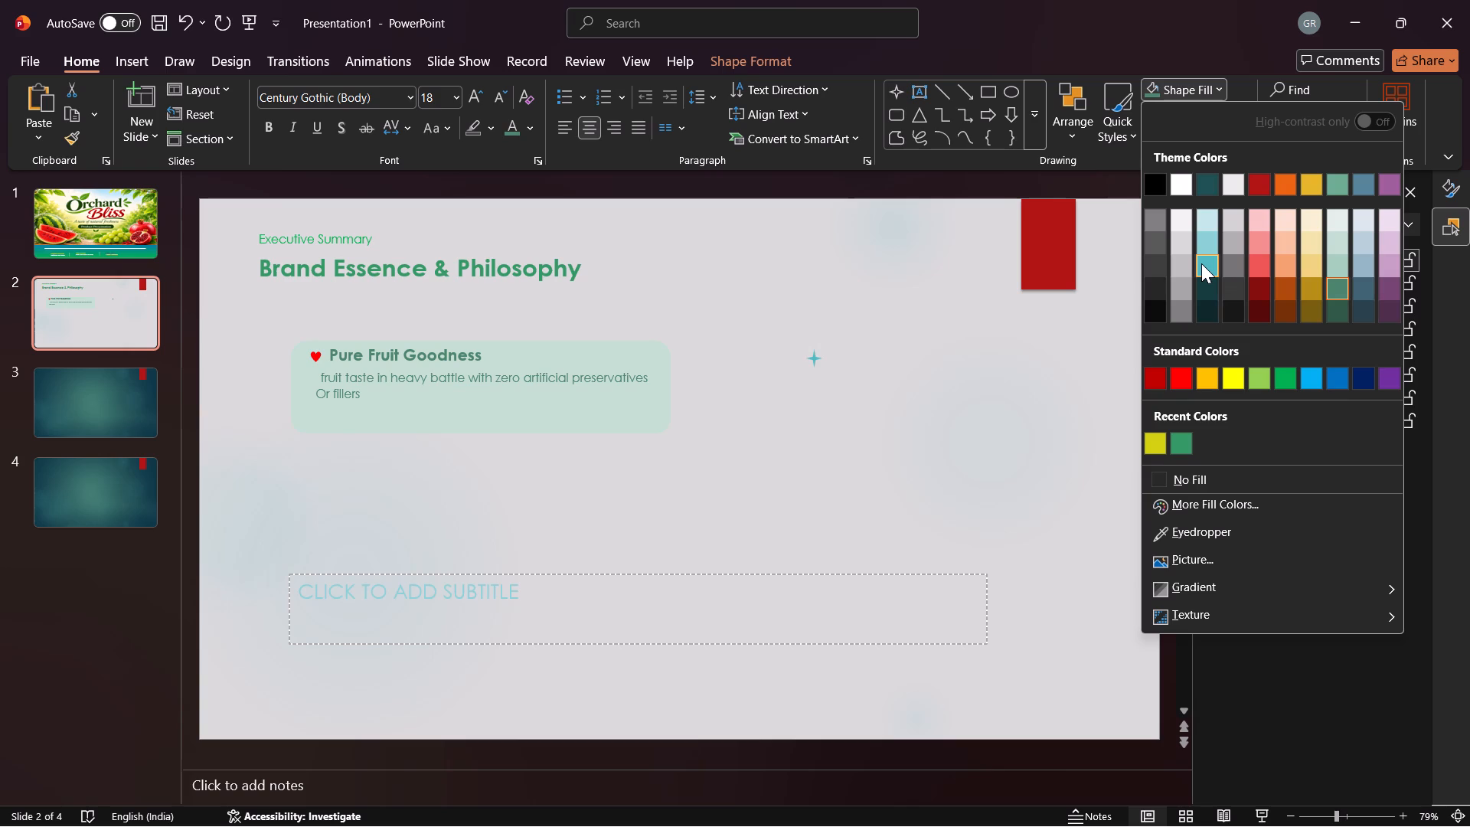
pyautogui.click(1339, 309)
pyautogui.click(820, 411)
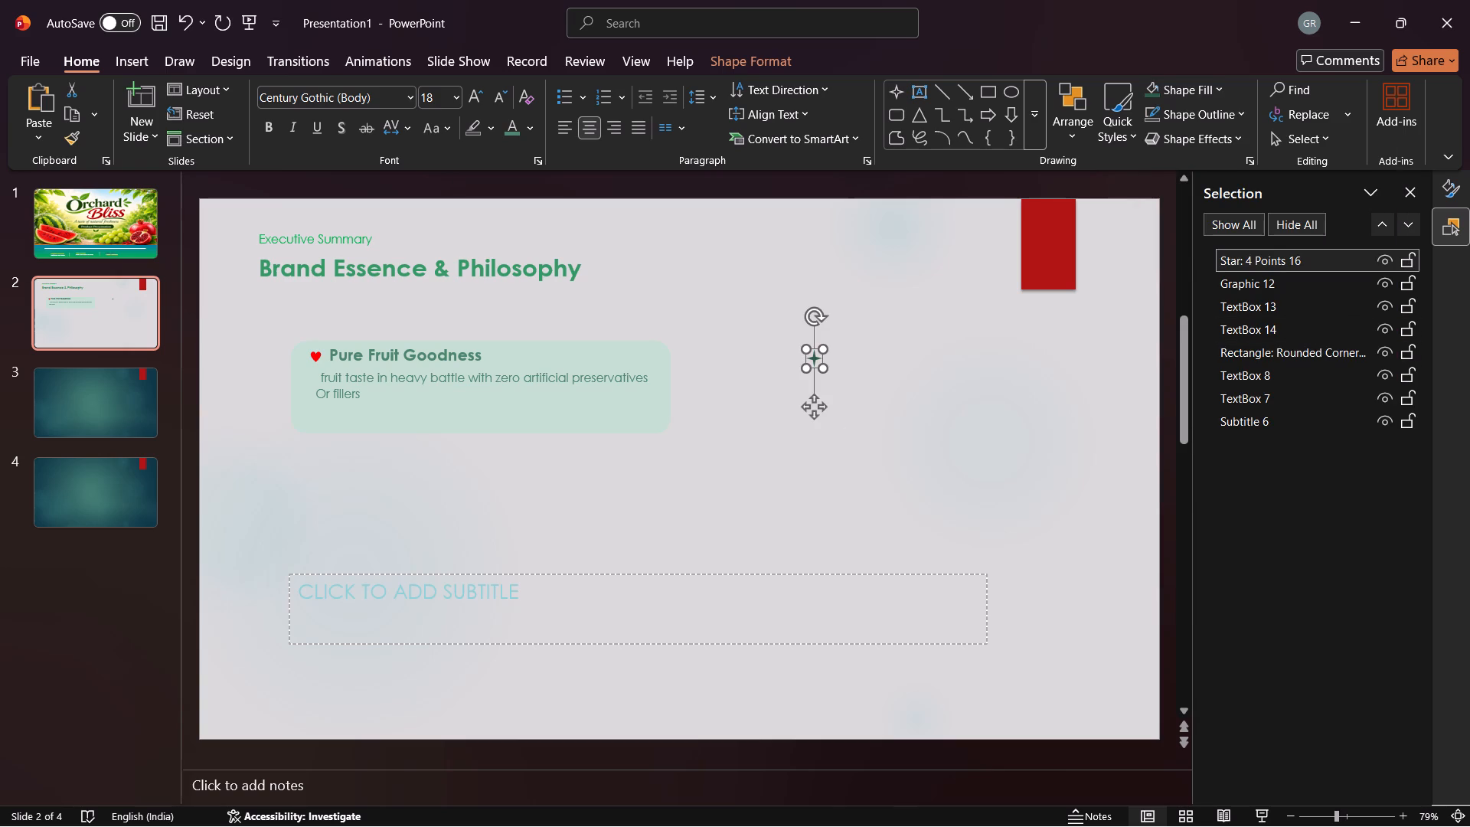
pyautogui.click(965, 390)
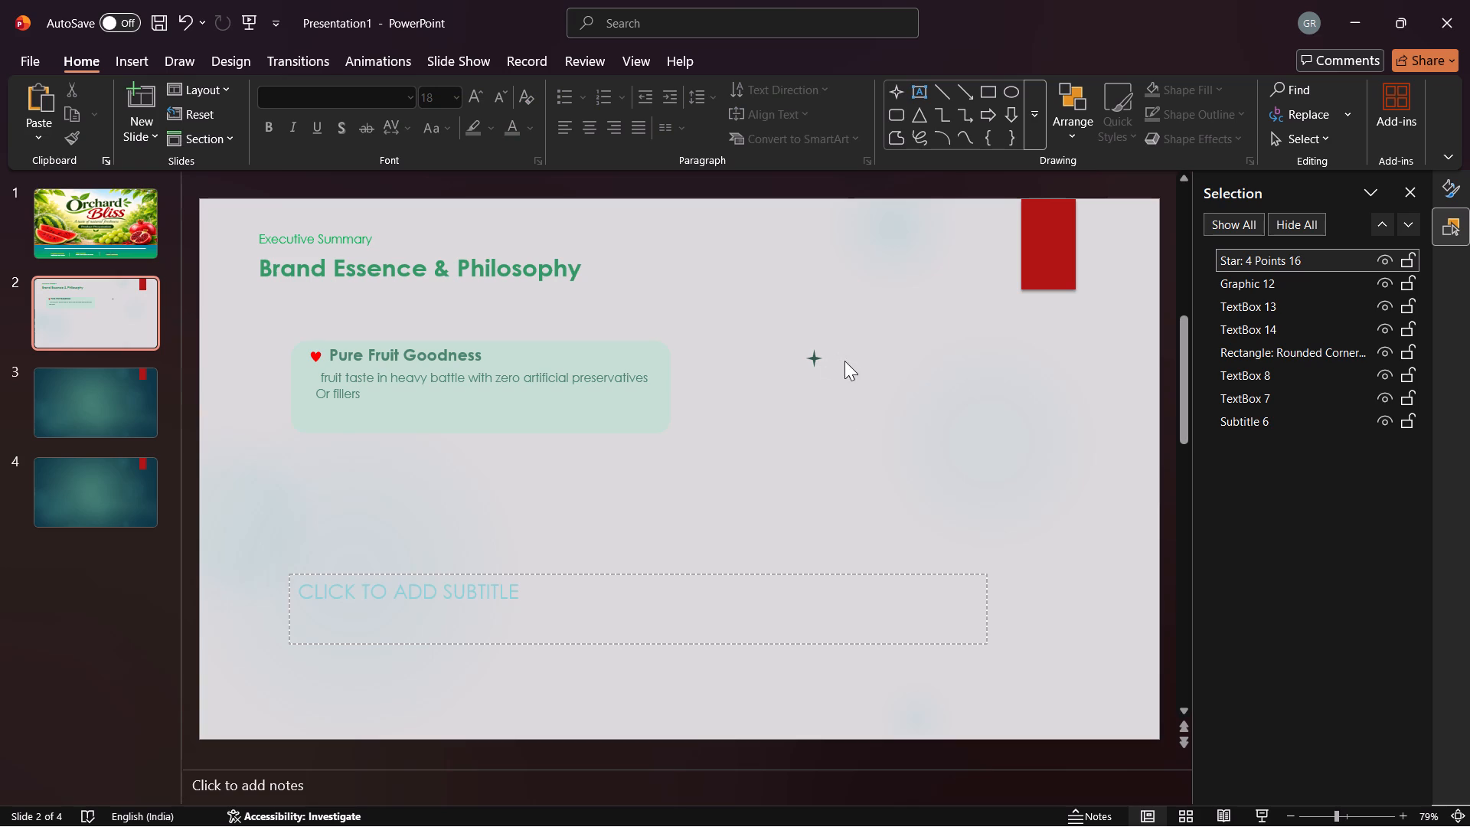
# Add a text box reading "Natural ingredients" on slide 2, below and to the right of the four-point star.
pyautogui.doubleClick(856, 433)
pyautogui.write('natural')
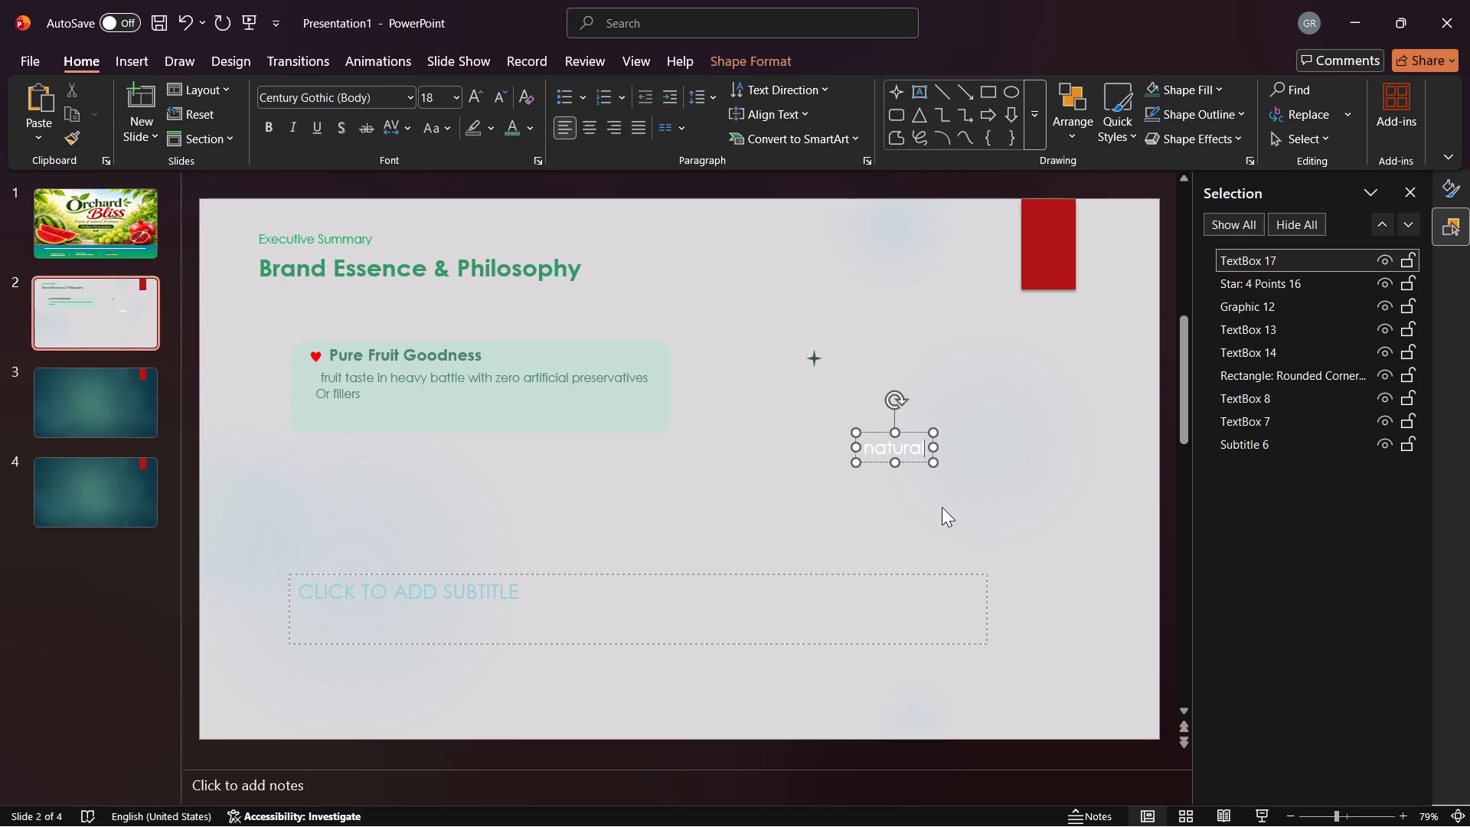
pyautogui.press('Left')
pyautogui.press('Left')
pyautogui.press('Left')
pyautogui.press('Left')
pyautogui.press('Left')
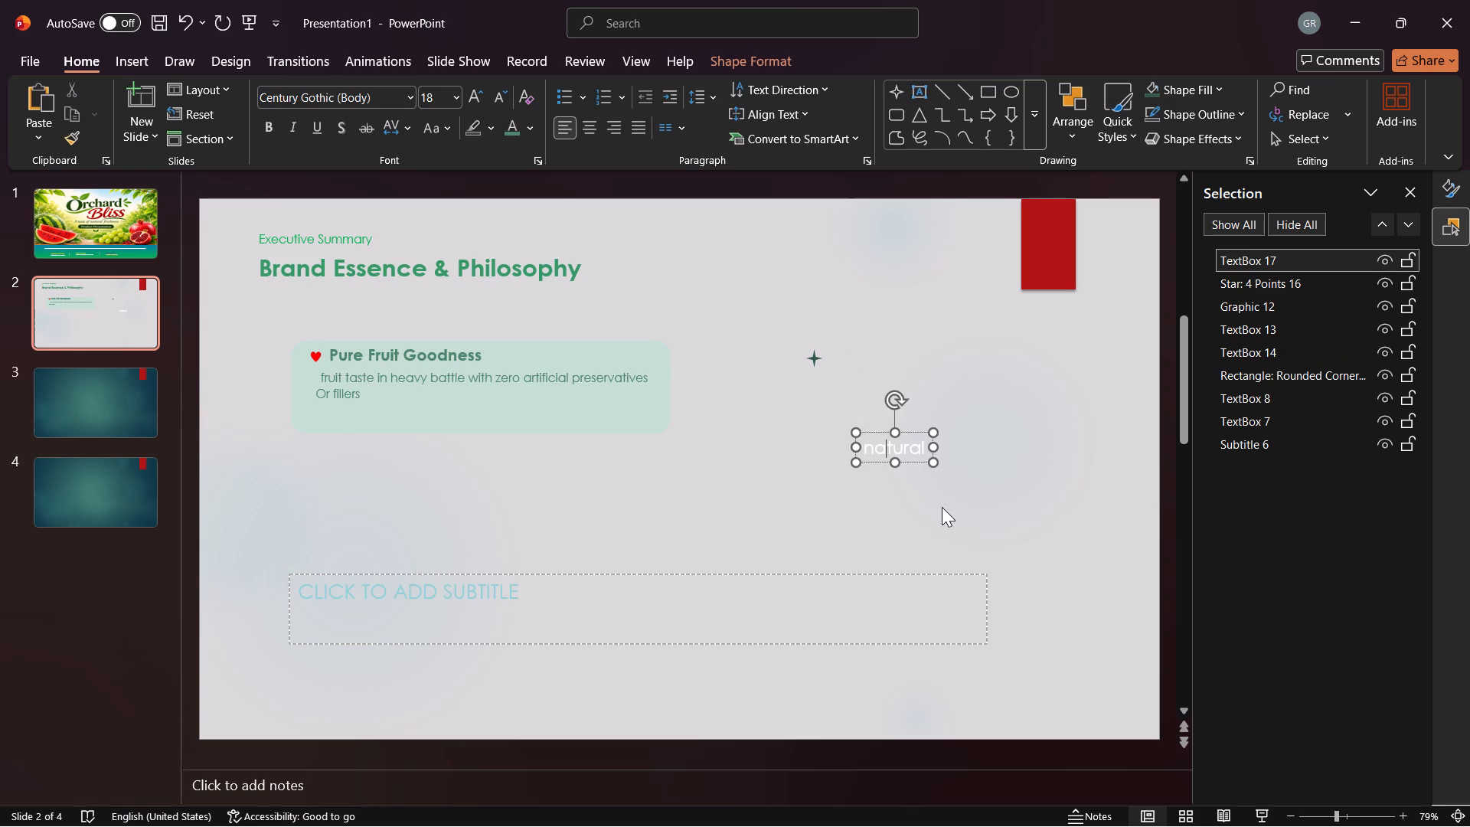
pyautogui.press('Left')
pyautogui.press('BackSpace')
pyautogui.hotkey('shift', 'n')
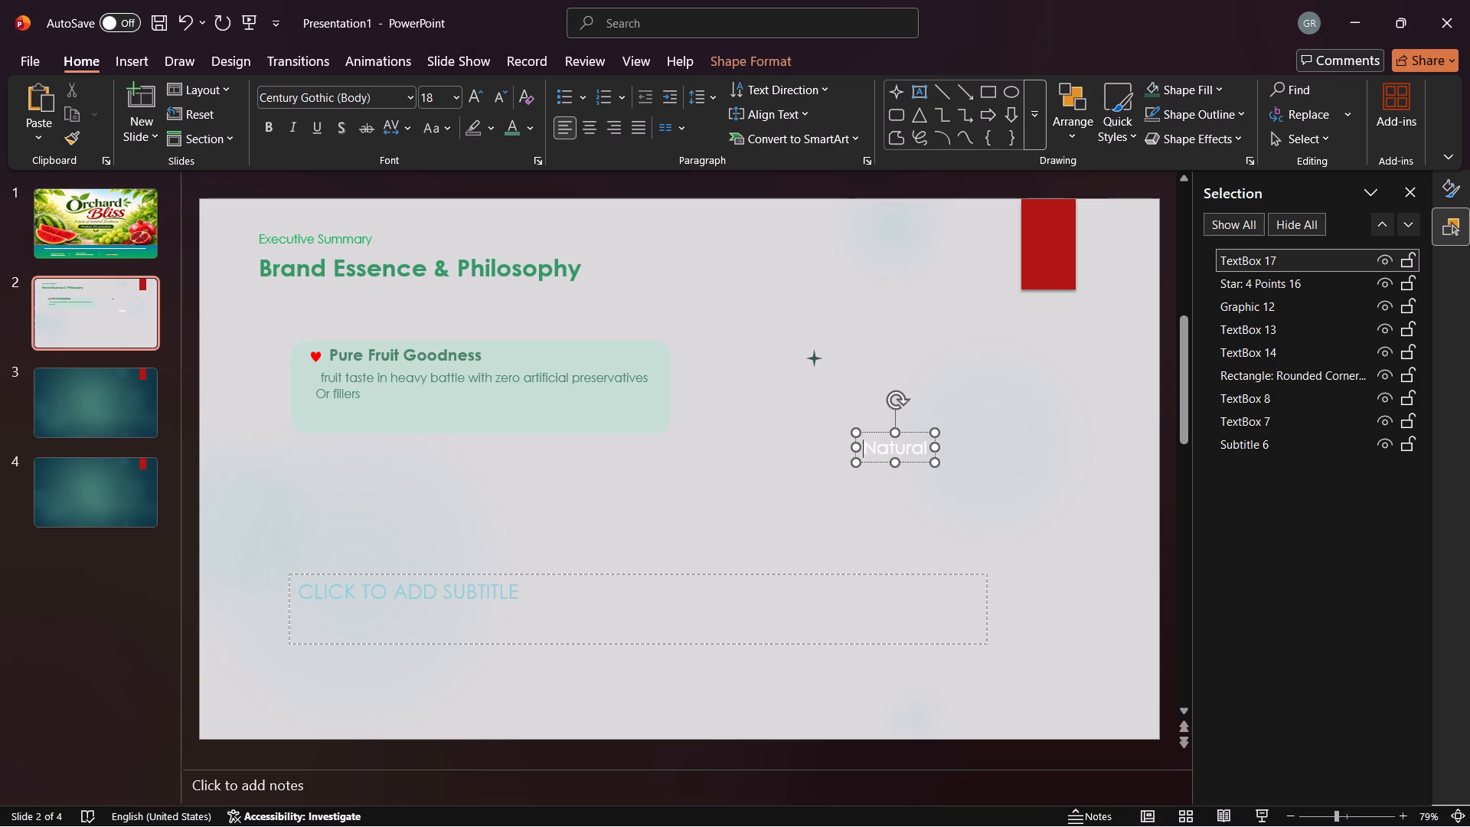
pyautogui.press('Right')
pyautogui.press('Right')
pyautogui.press('Right')
pyautogui.press('Right')
pyautogui.press('Right')
pyautogui.press('Right')
pyautogui.press('space')
pyautogui.write('ing')
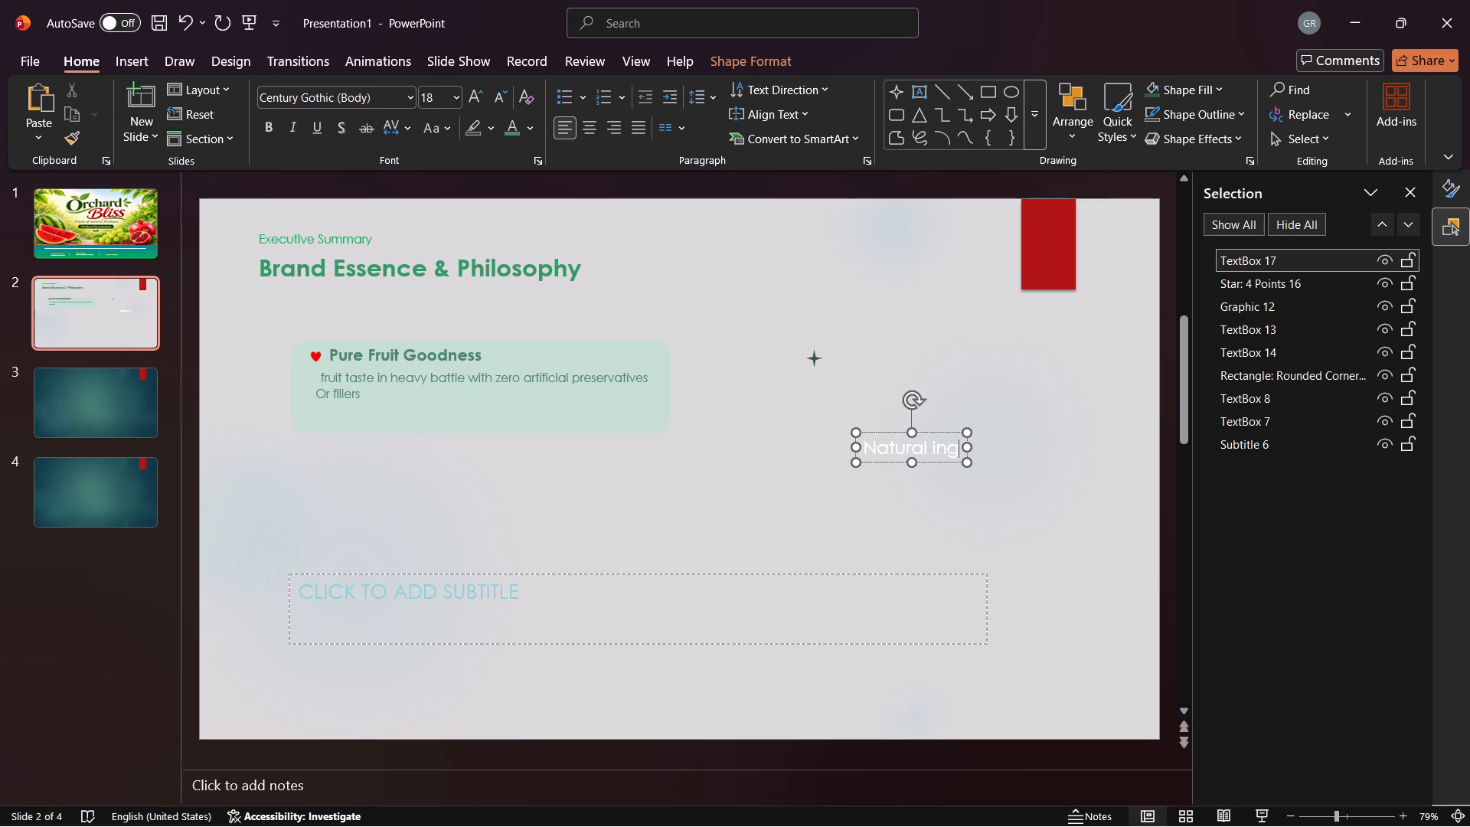
pyautogui.write('re')
pyautogui.write('dients')
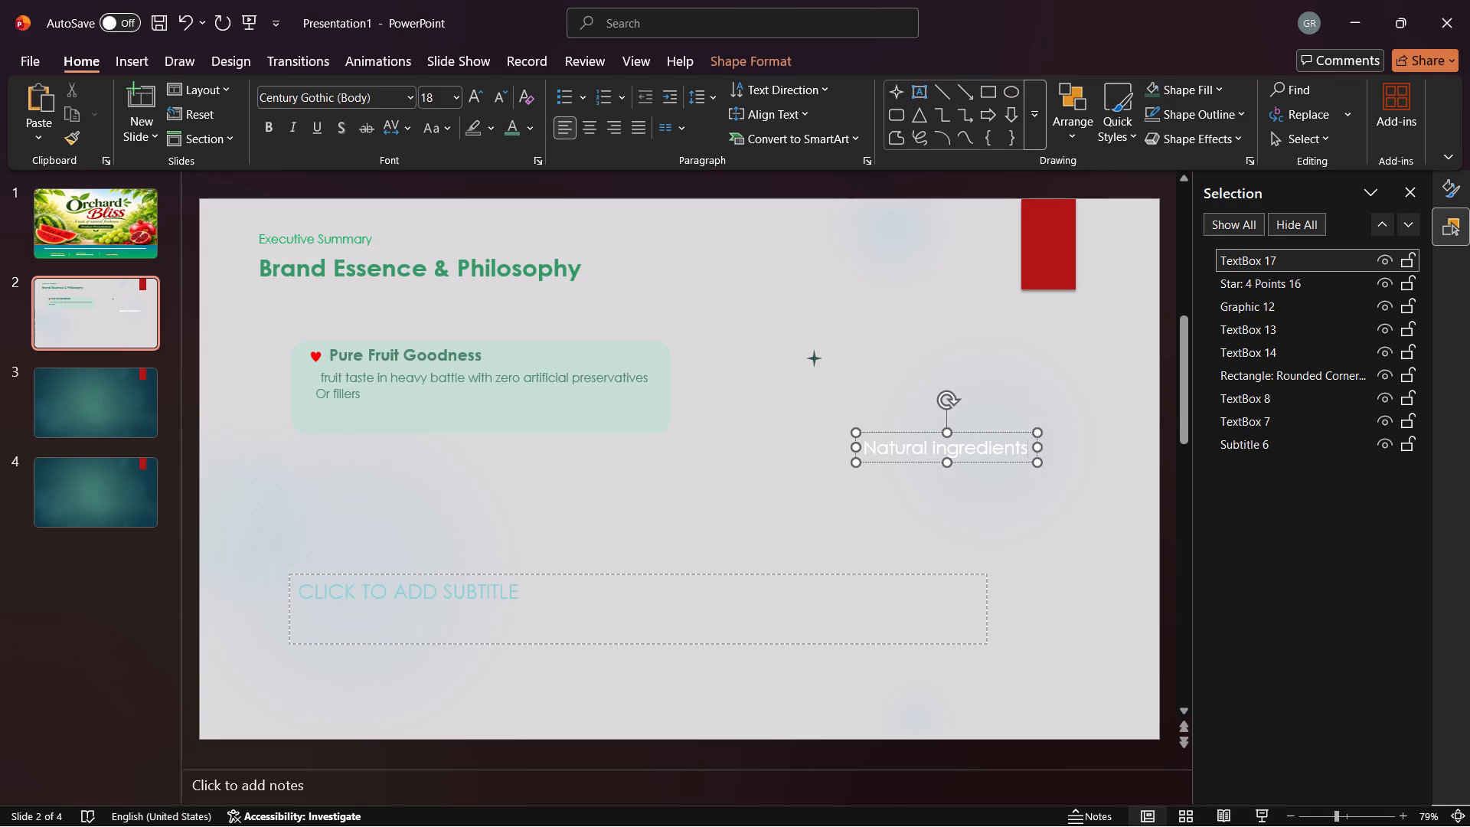
# Make the "Natural ingredients" text bold in the second-darkest shade of the green theme colour.
pyautogui.moveTo(865, 451); pyautogui.dragTo(979, 445)
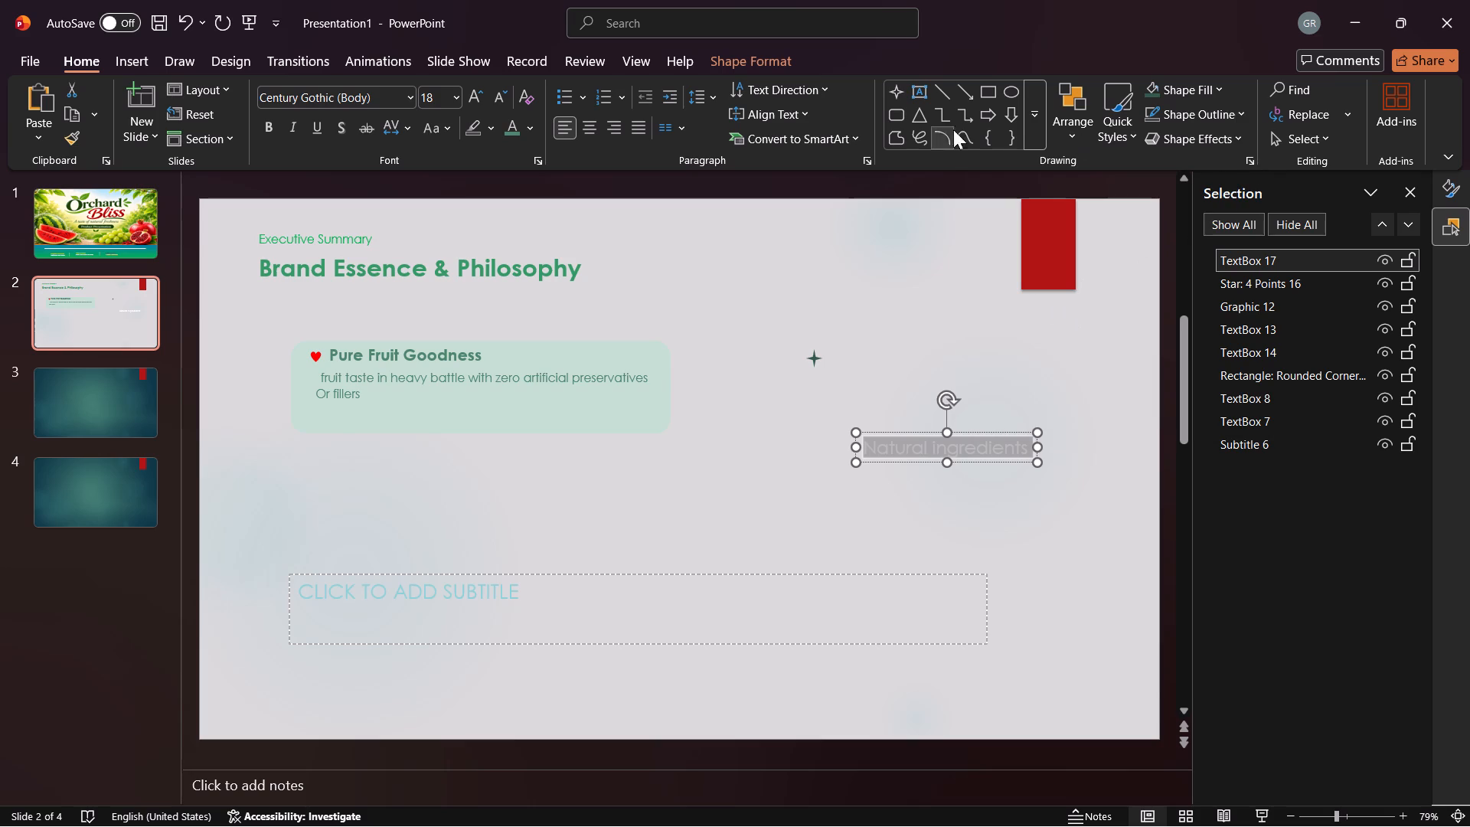
pyautogui.click(1204, 90)
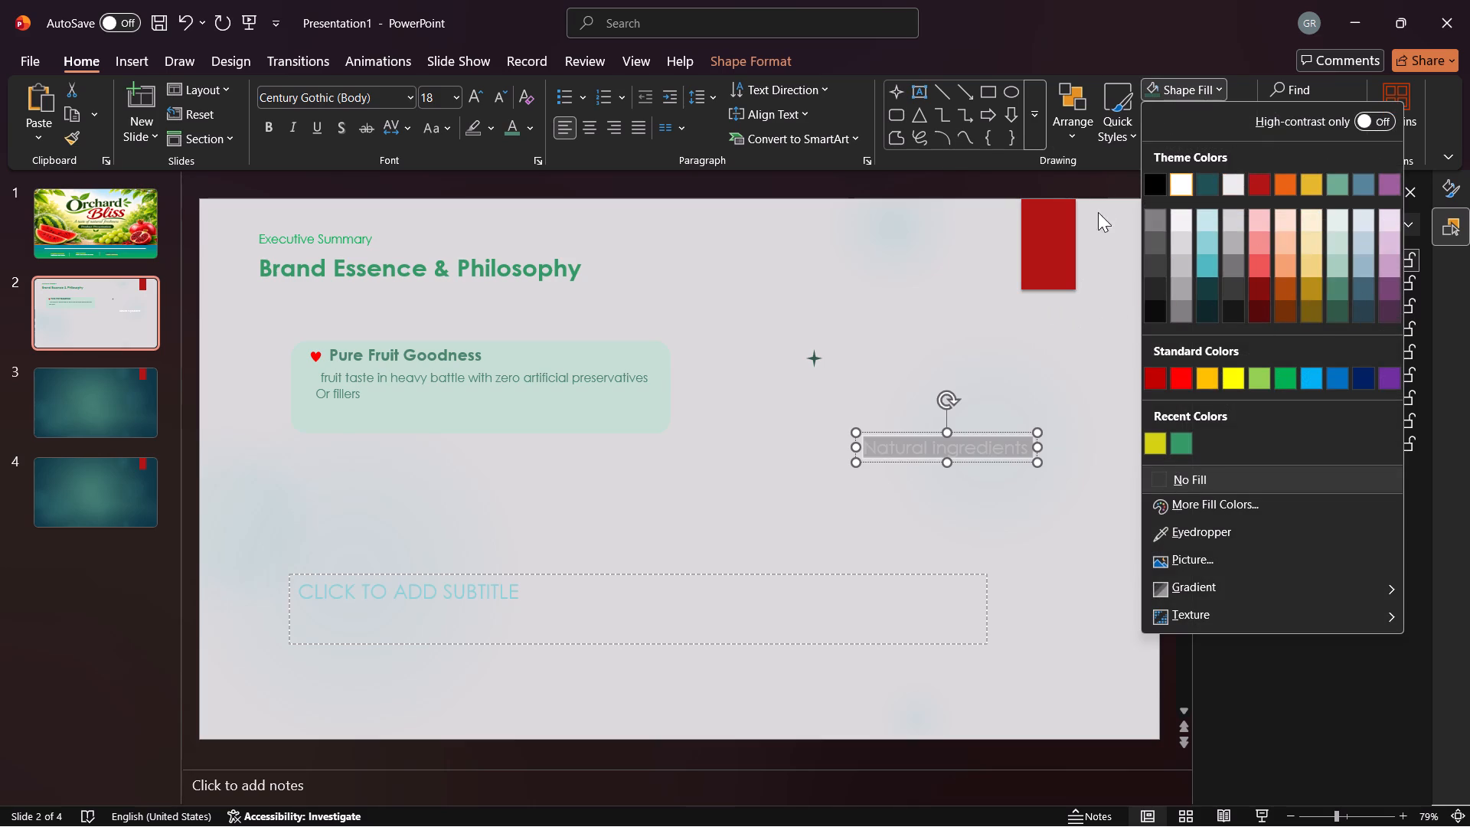
pyautogui.click(1101, 360)
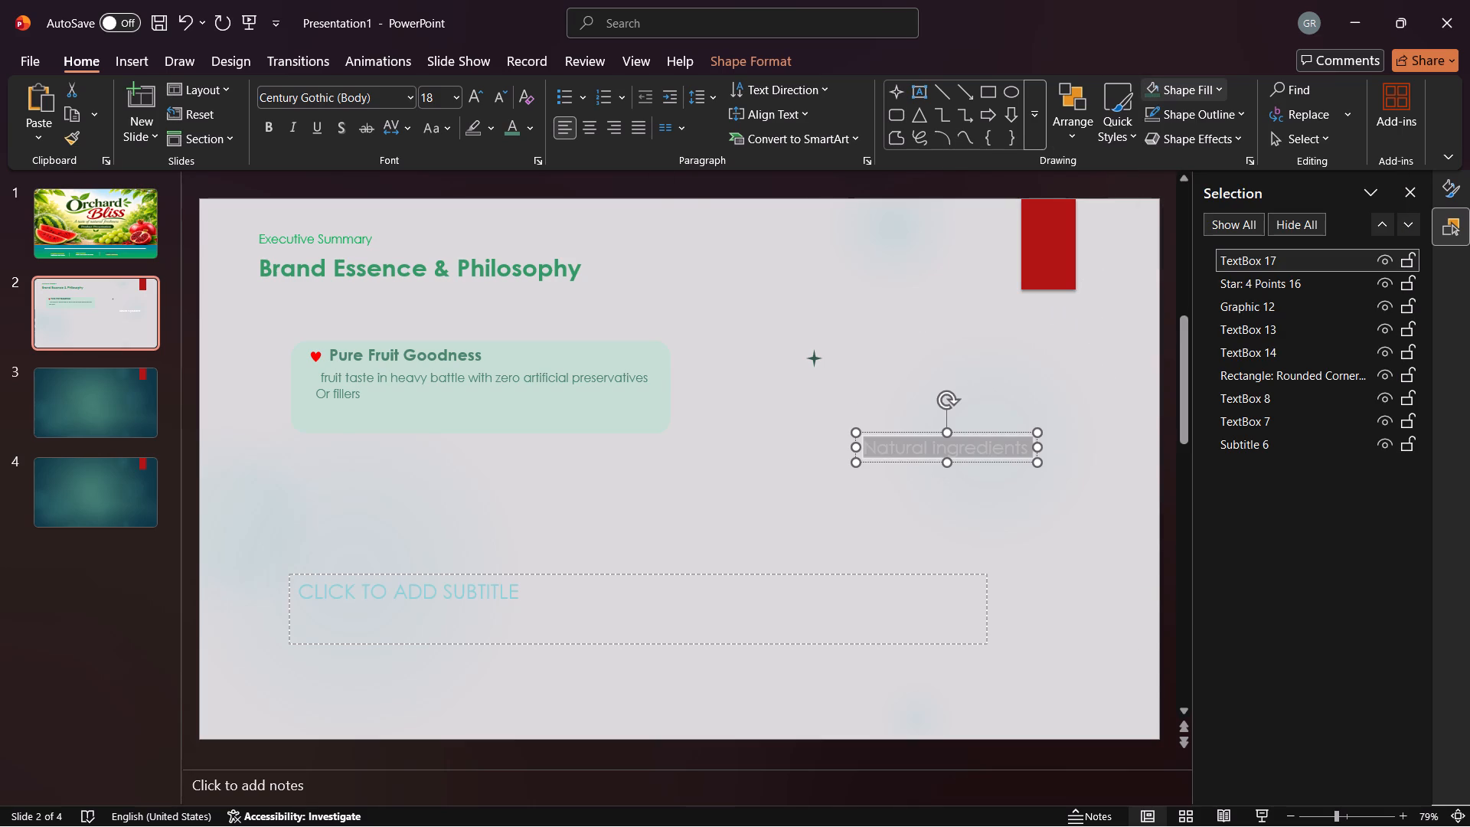
pyautogui.rightClick(926, 443)
pyautogui.click(1135, 264)
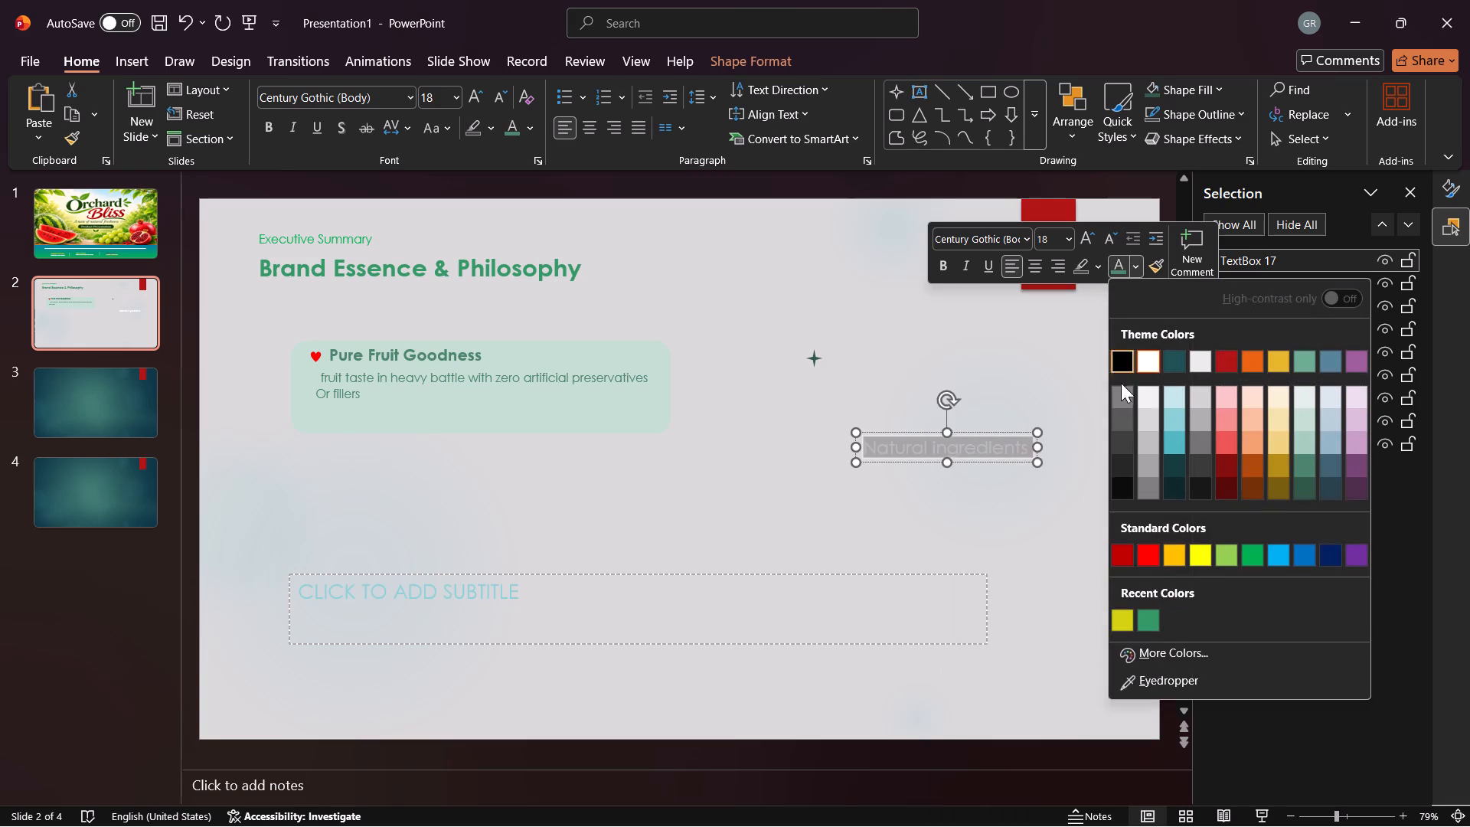
pyautogui.click(1302, 469)
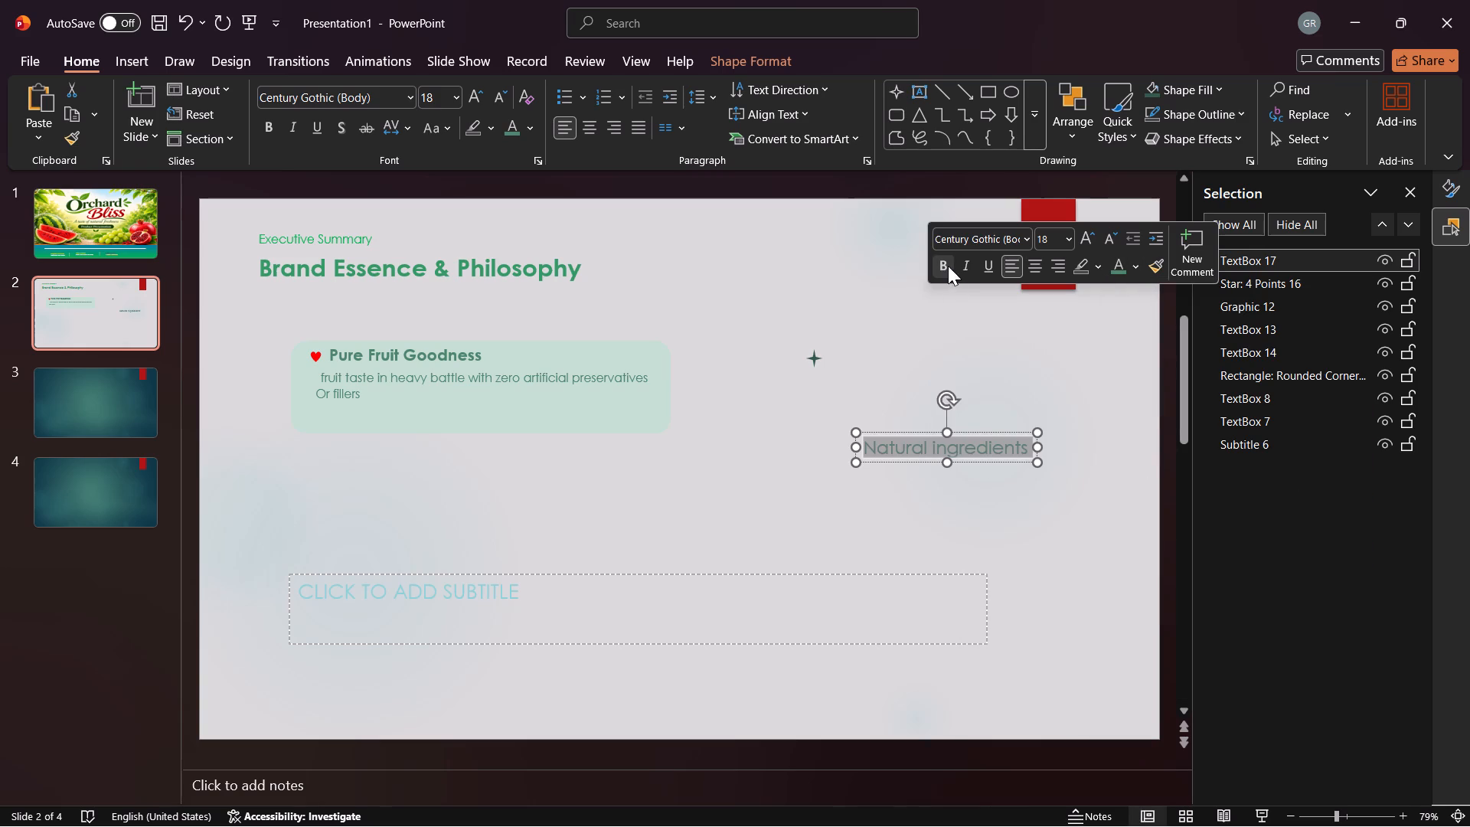
pyautogui.click(948, 266)
# Move the "Natural ingredients" heading directly beside the four-point star, level with it.
pyautogui.moveTo(915, 427); pyautogui.dragTo(904, 391)
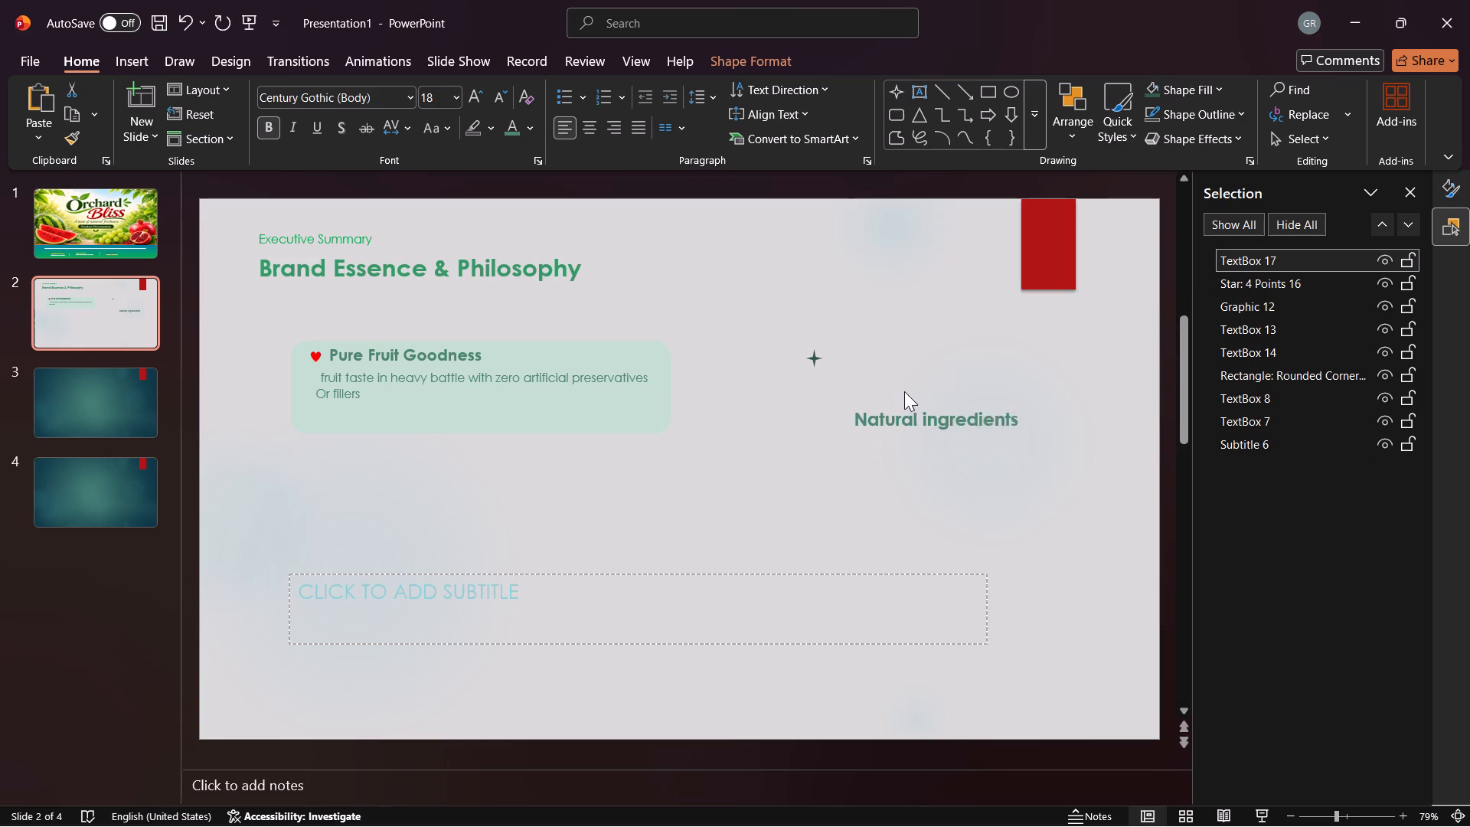
pyautogui.moveTo(904, 391); pyautogui.dragTo(880, 338)
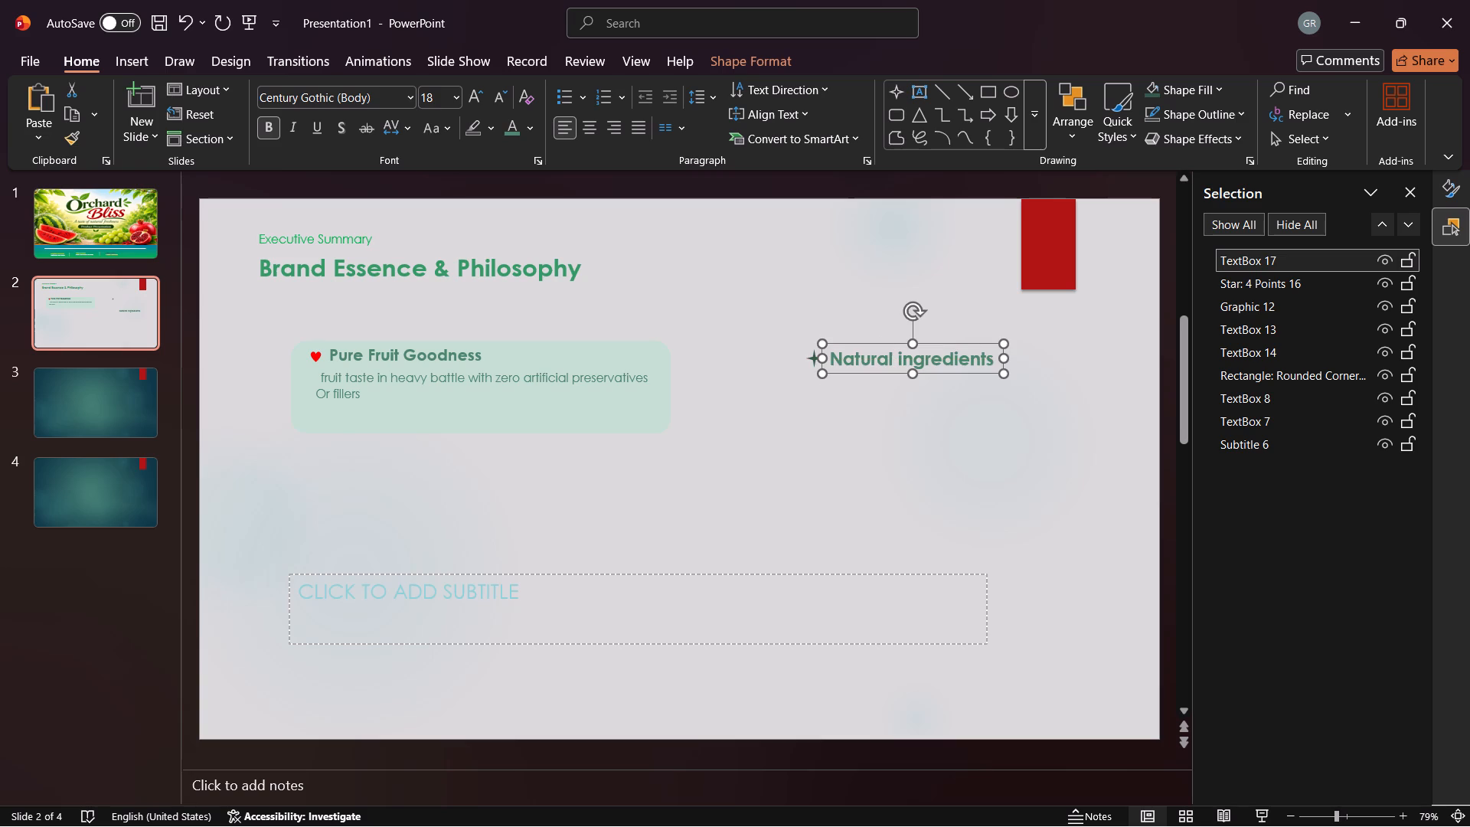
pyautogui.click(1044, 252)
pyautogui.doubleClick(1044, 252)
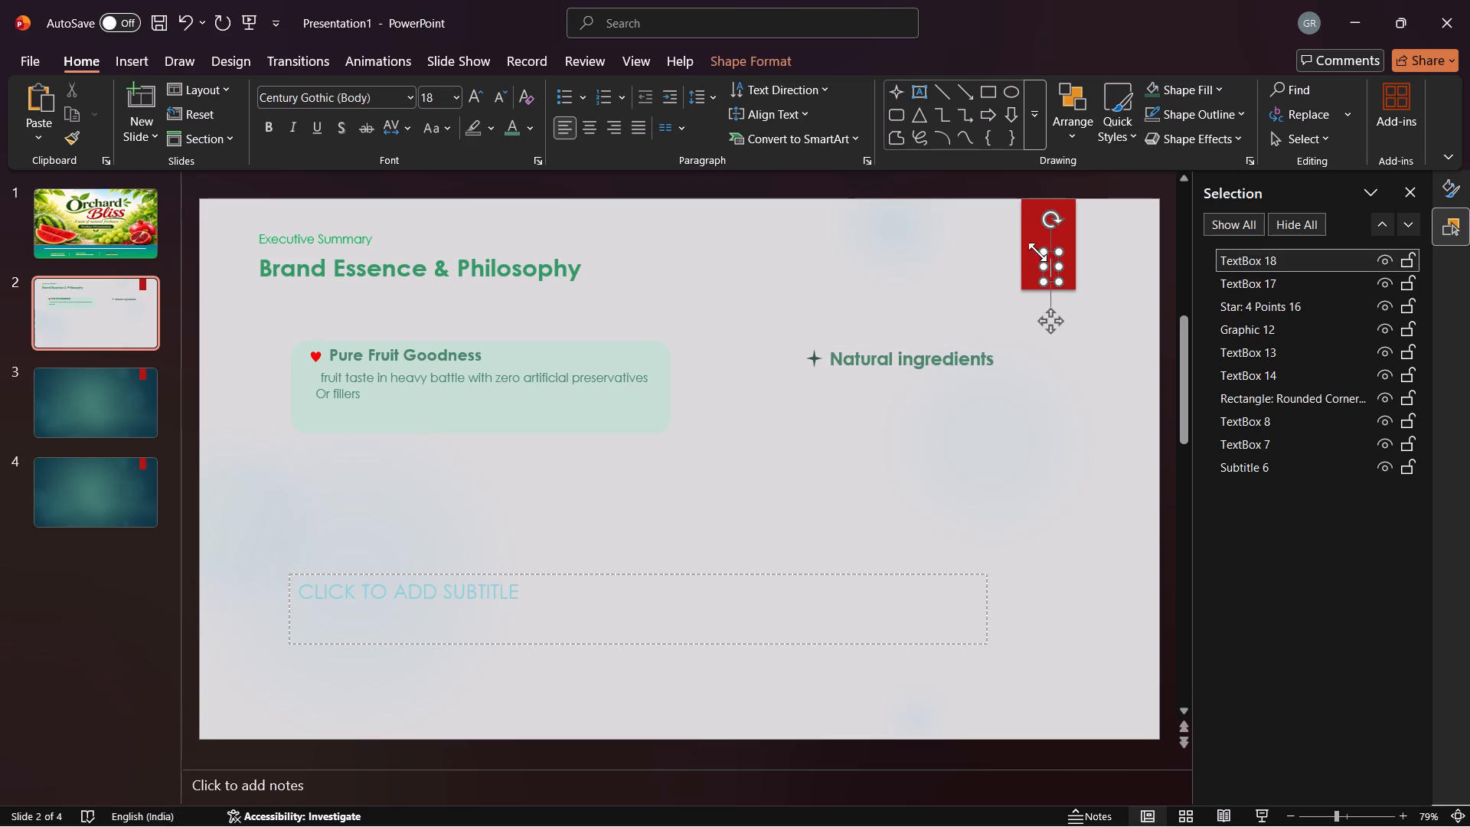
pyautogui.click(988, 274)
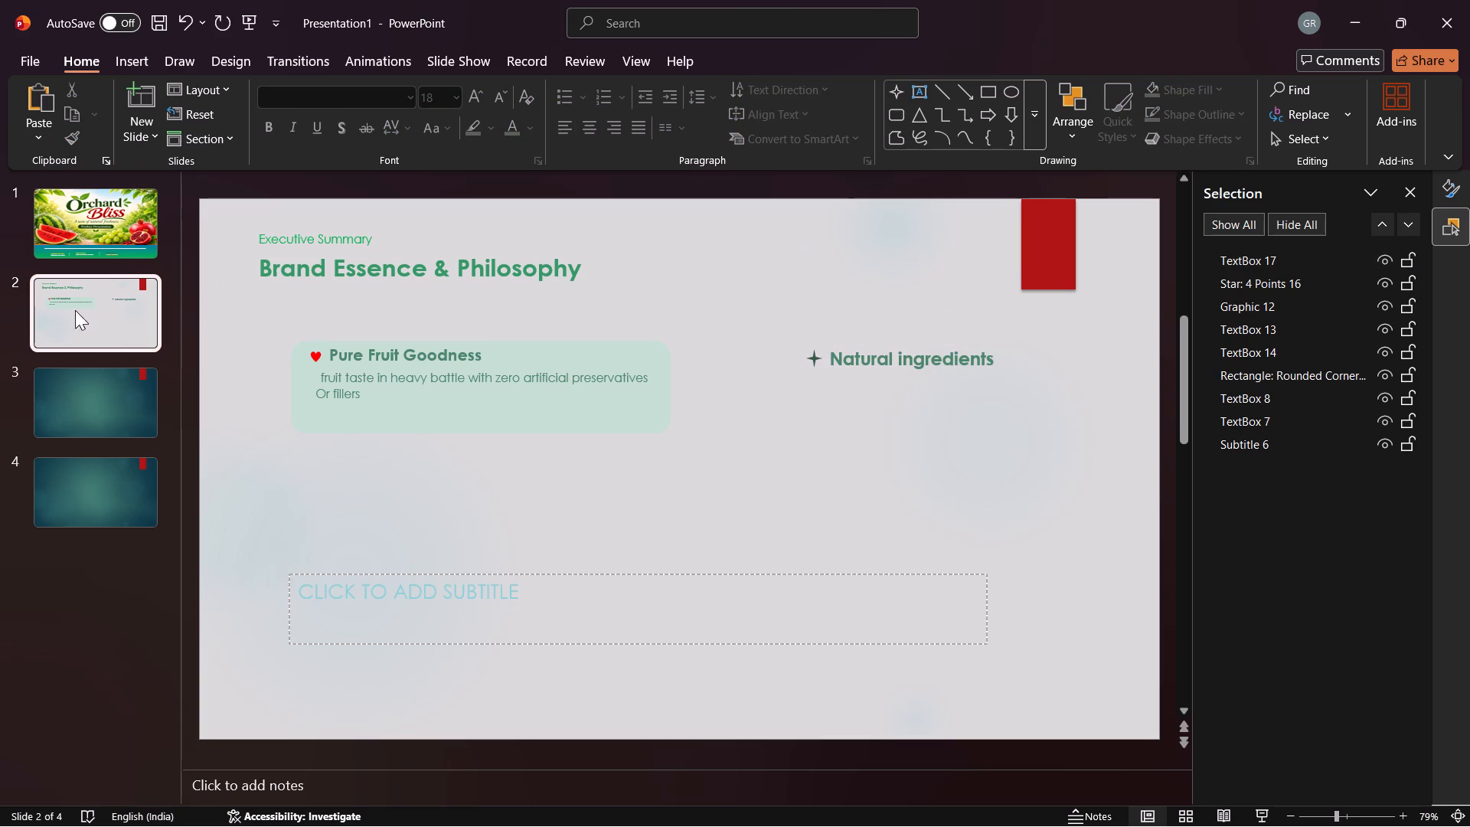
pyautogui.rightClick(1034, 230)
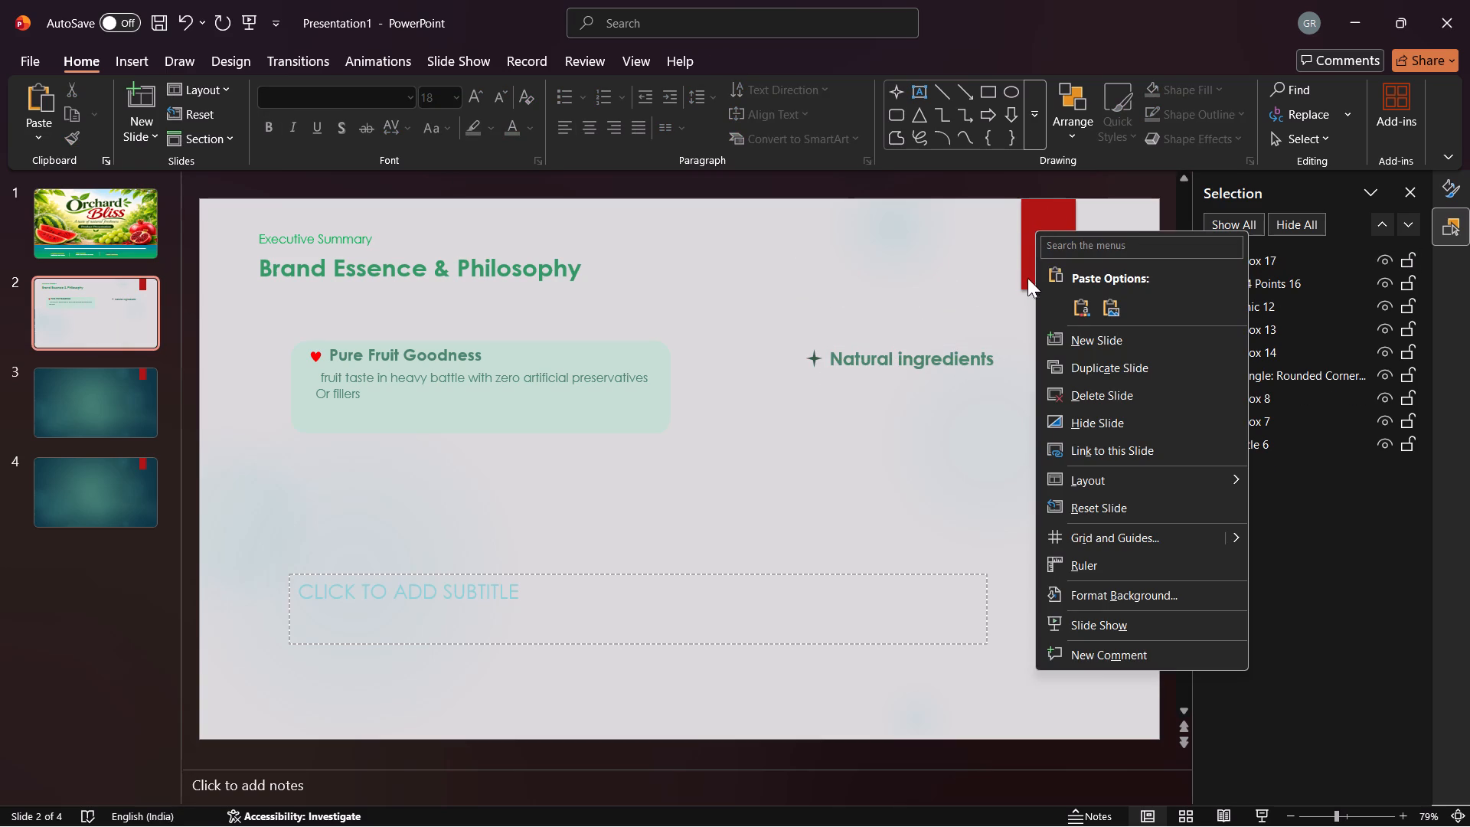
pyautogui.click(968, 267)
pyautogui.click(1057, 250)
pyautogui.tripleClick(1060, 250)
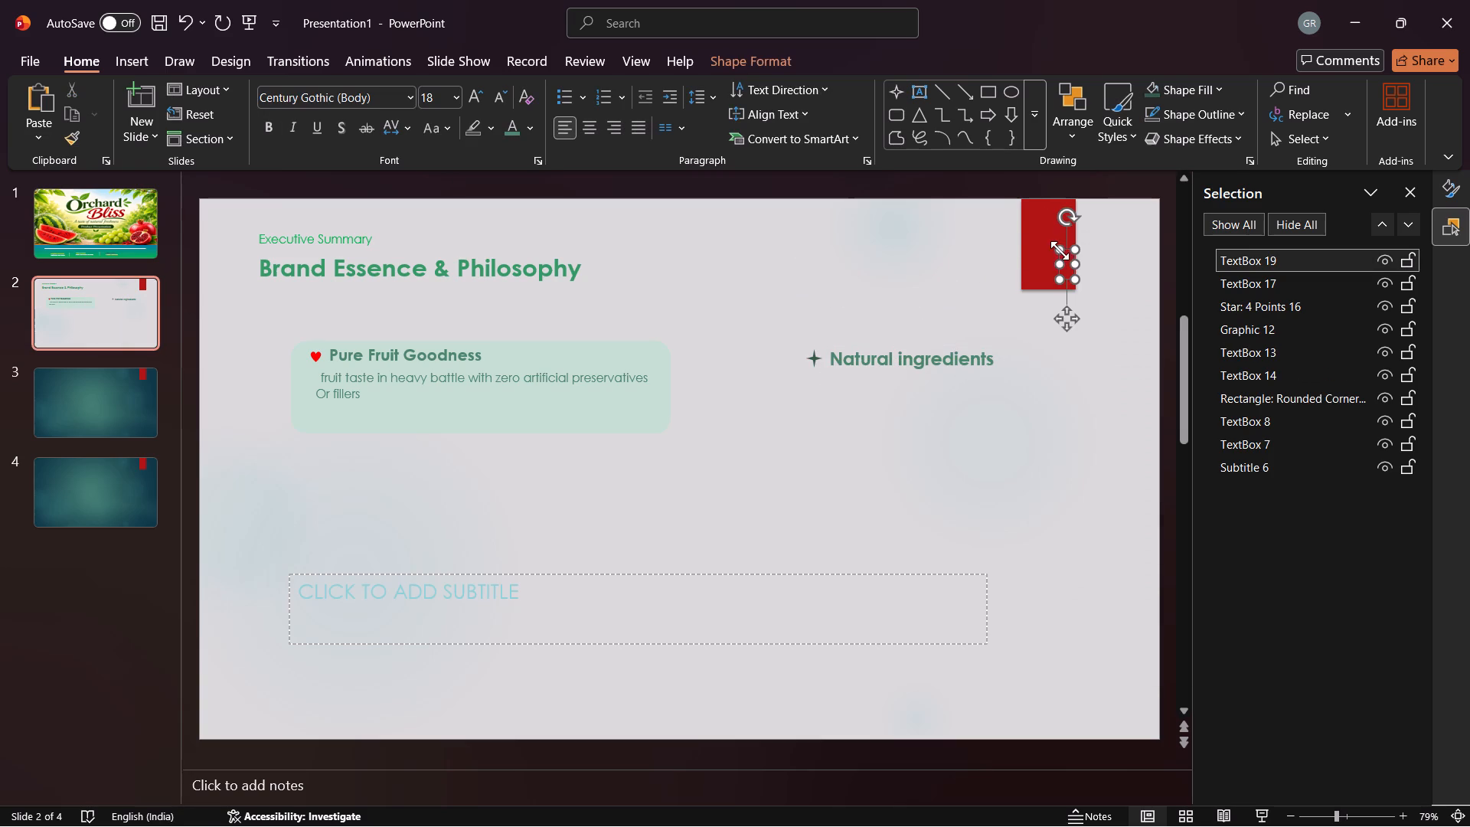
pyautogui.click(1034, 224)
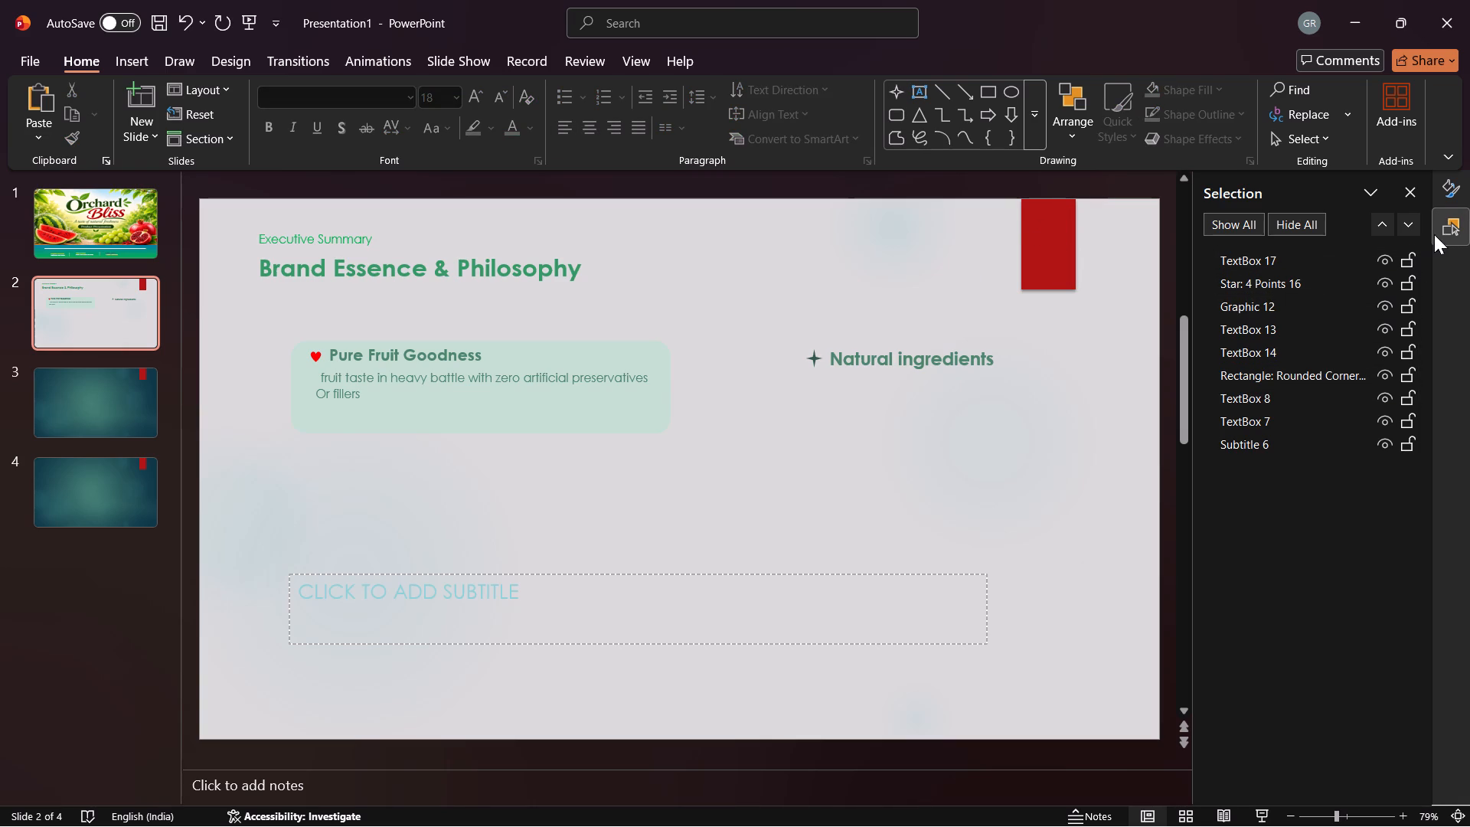
# Hide the background graphics on slide 2, including the red rectangle.
pyautogui.click(1368, 193)
pyautogui.click(1444, 188)
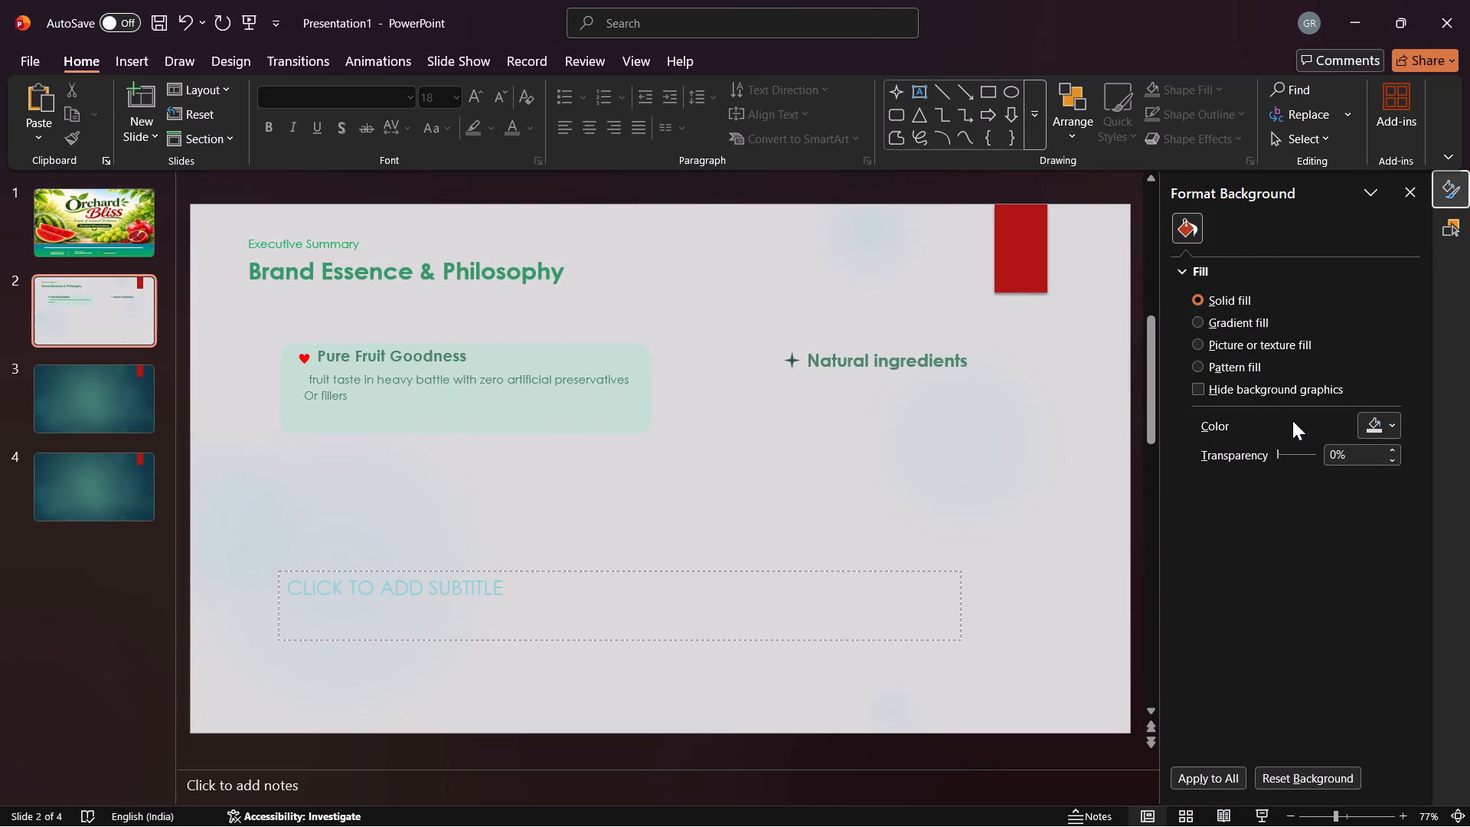
pyautogui.click(1305, 381)
pyautogui.click(1199, 387)
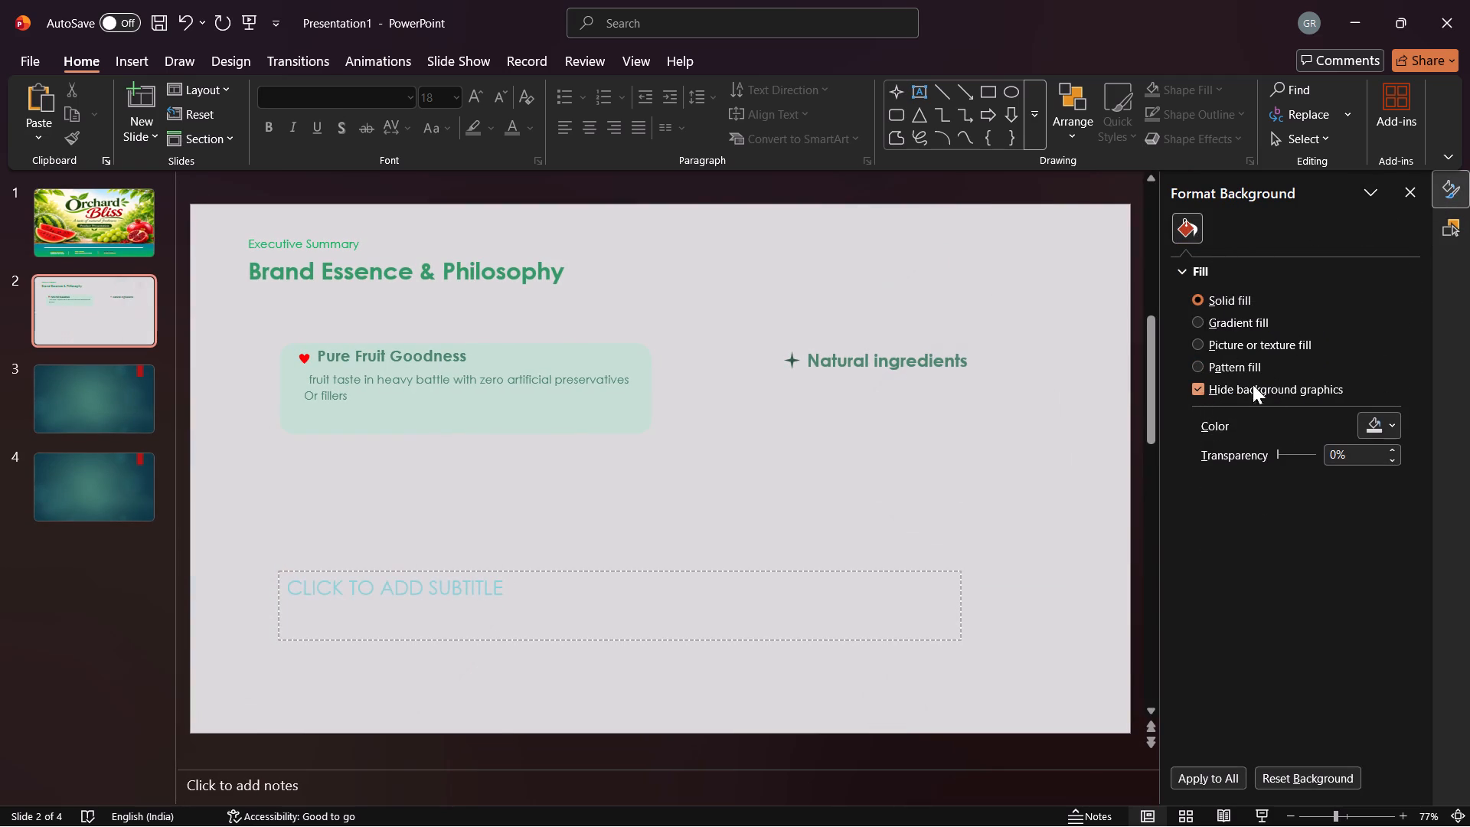
pyautogui.click(1413, 199)
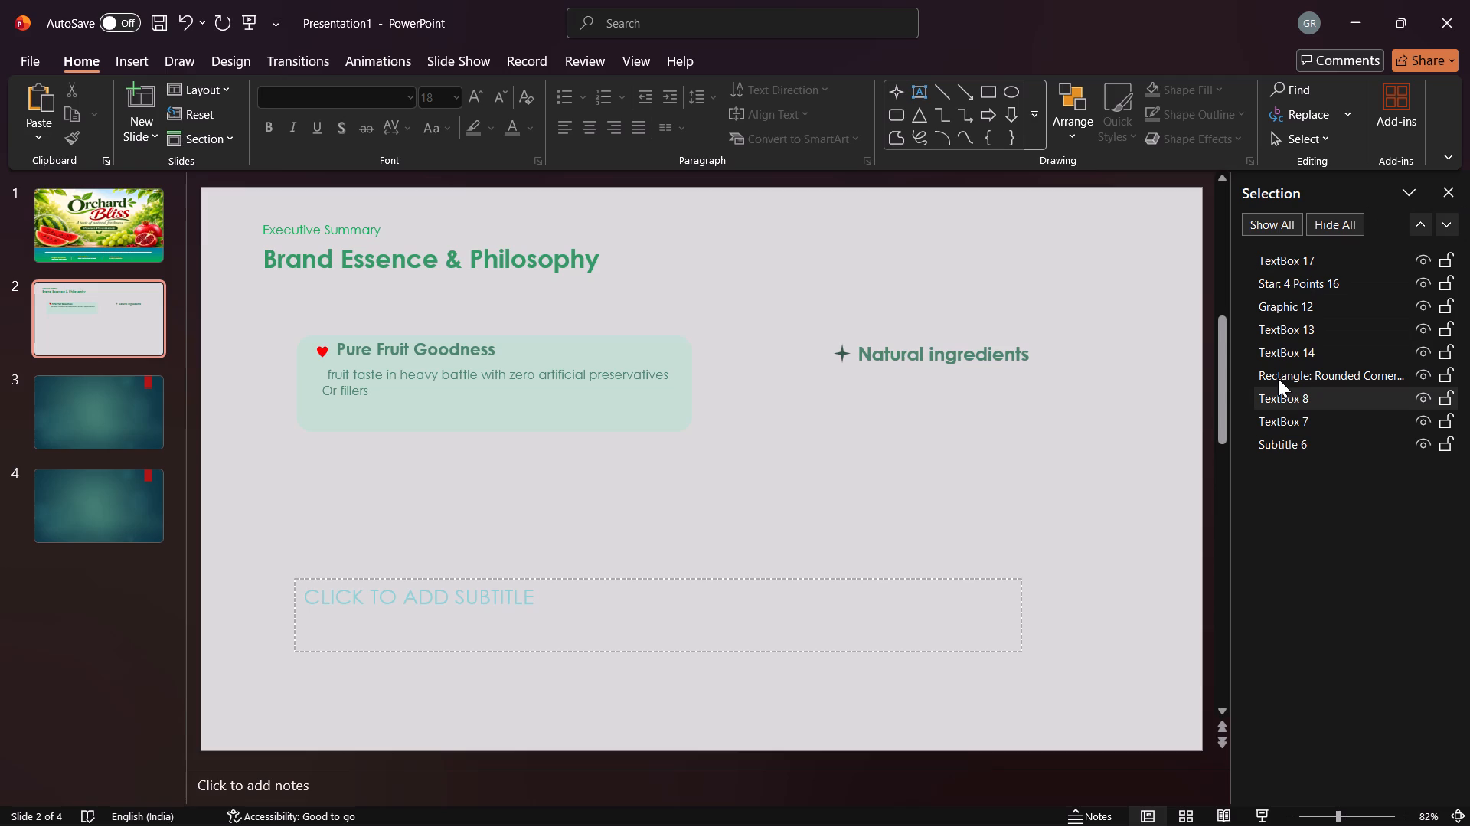
# Add a text box reading "Clean recepies" and place it below the "Natural ingredients" heading.
pyautogui.click(862, 372)
pyautogui.click(1109, 342)
pyautogui.doubleClick(1003, 501)
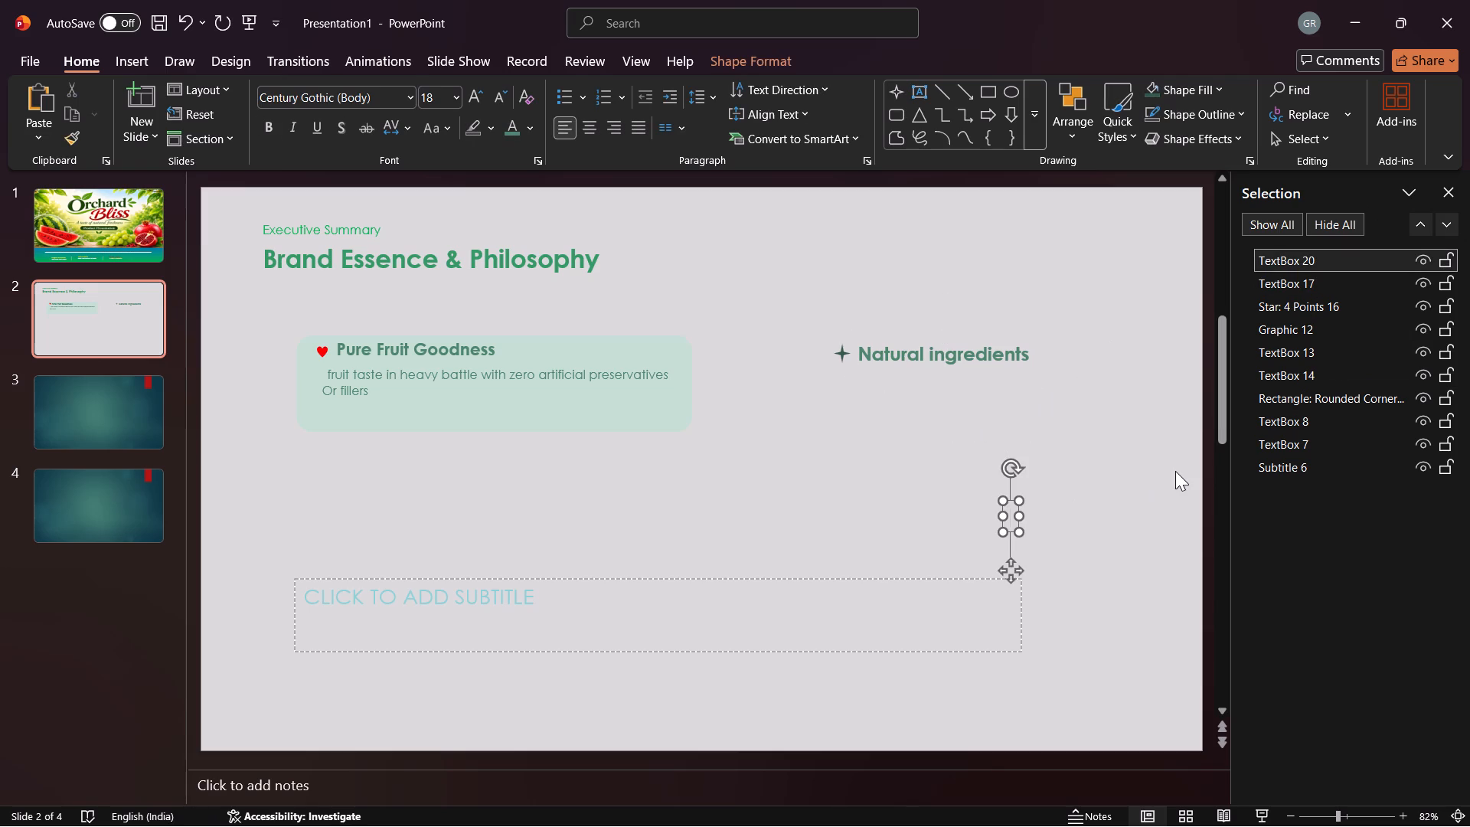
pyautogui.write('clea')
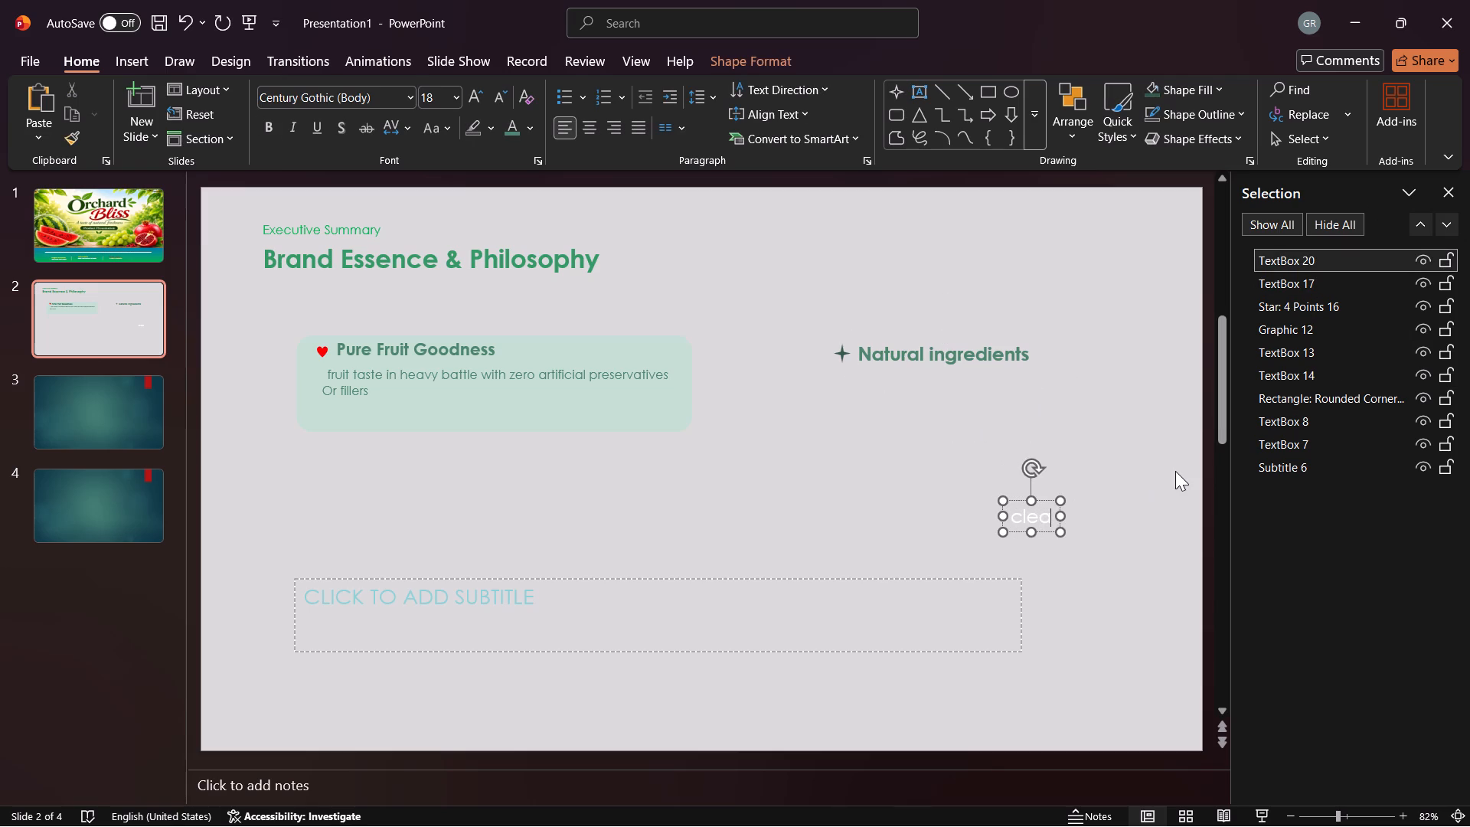
pyautogui.write('n recepies')
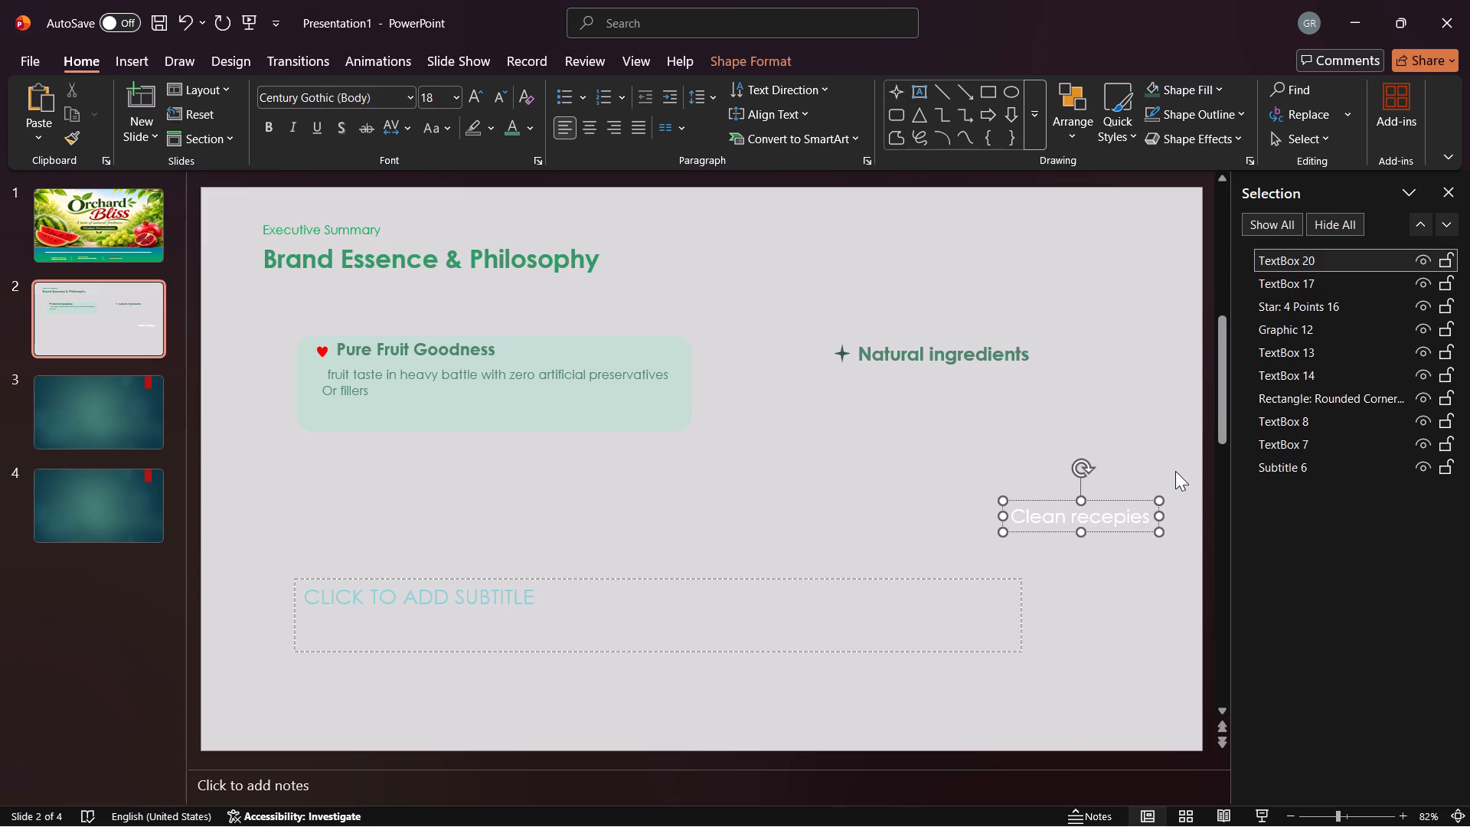
pyautogui.press('space')
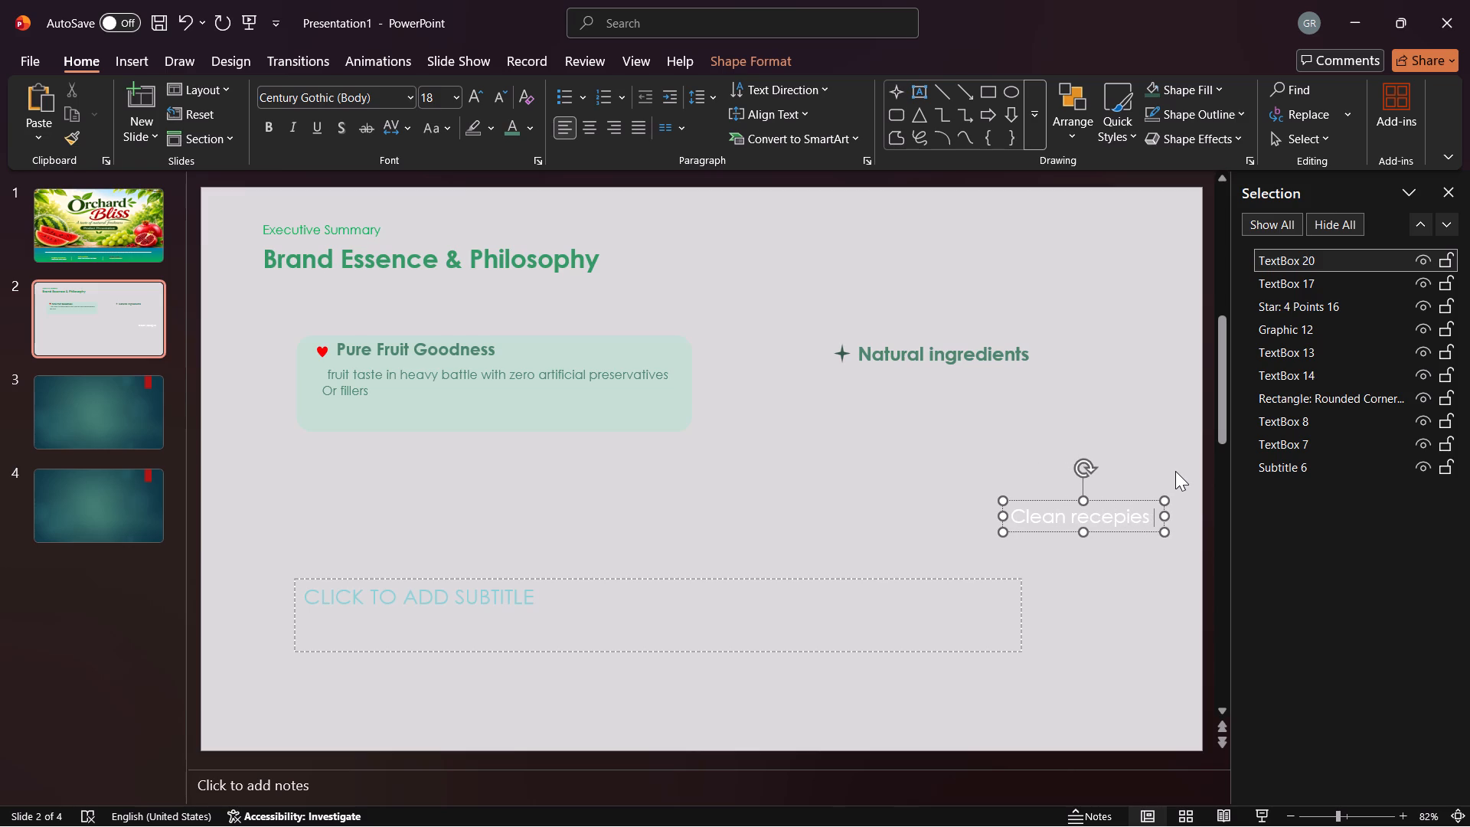
pyautogui.moveTo(1030, 500); pyautogui.dragTo(1008, 498)
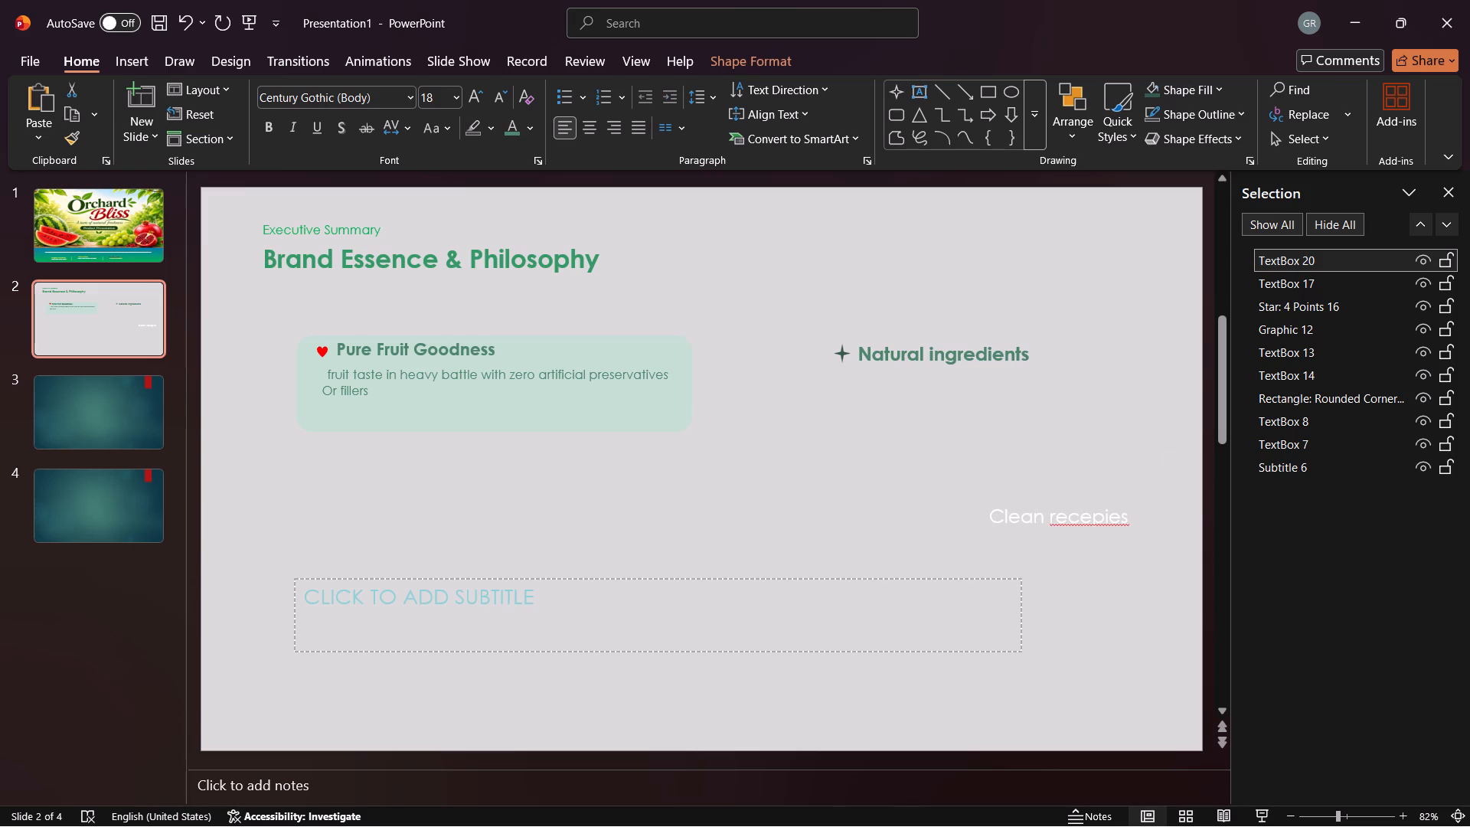
pyautogui.moveTo(1008, 498); pyautogui.dragTo(861, 447)
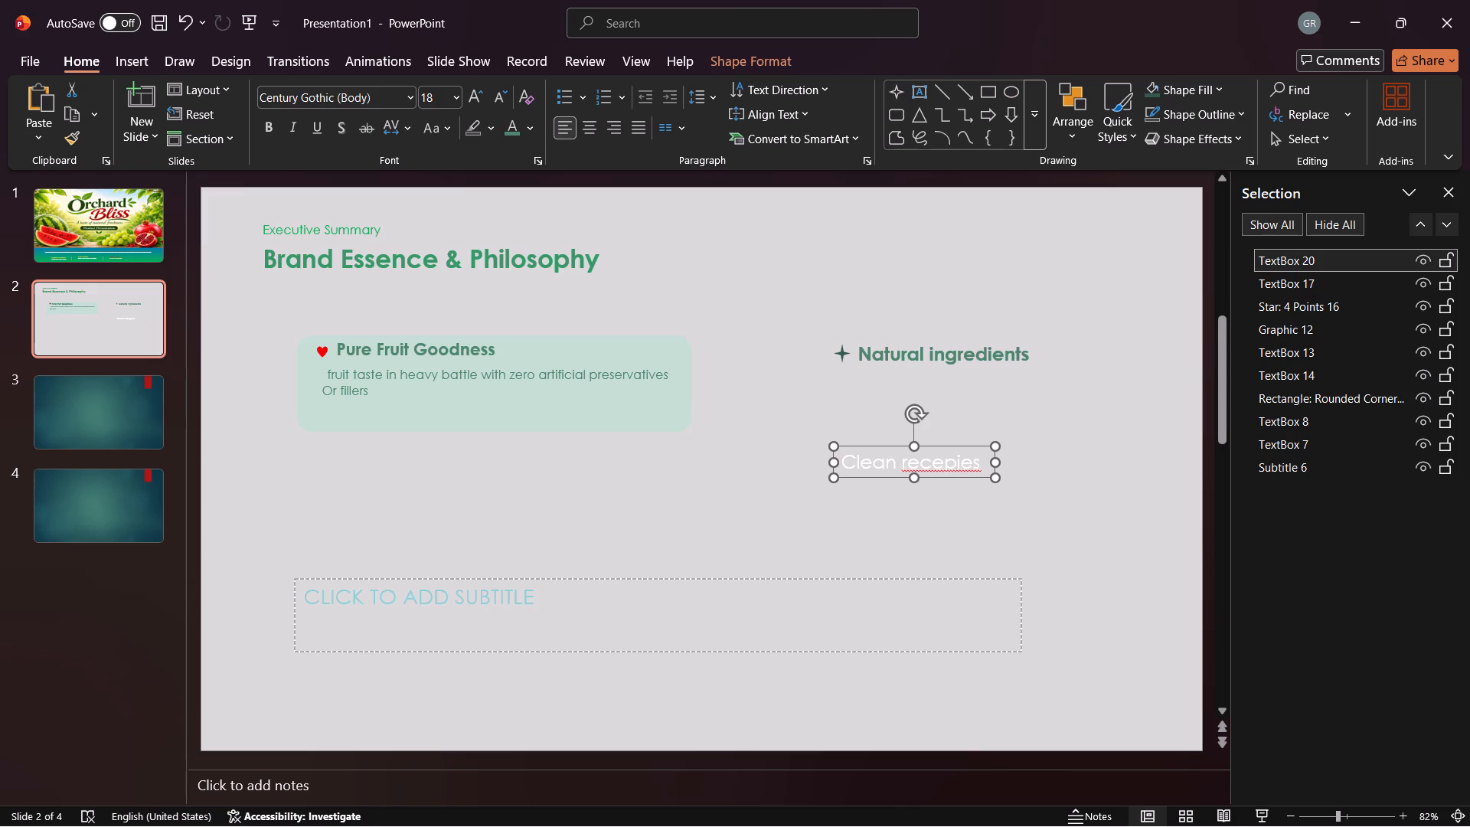
# Colour the "Clean recepies" text with the lightest grey shade of the black theme colour.
pyautogui.moveTo(841, 462); pyautogui.dragTo(960, 462)
pyautogui.click(1164, 430)
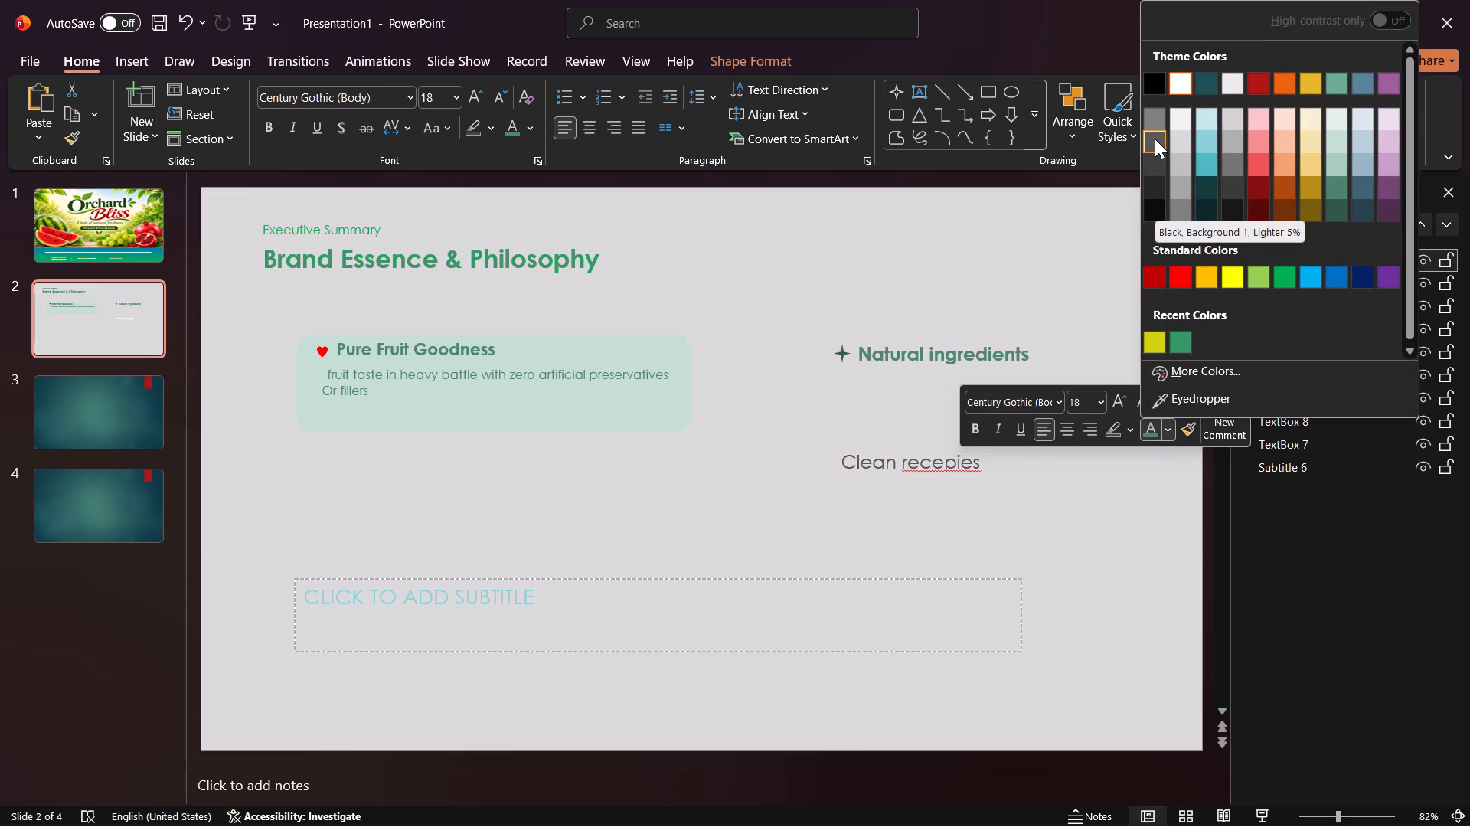
pyautogui.click(1156, 119)
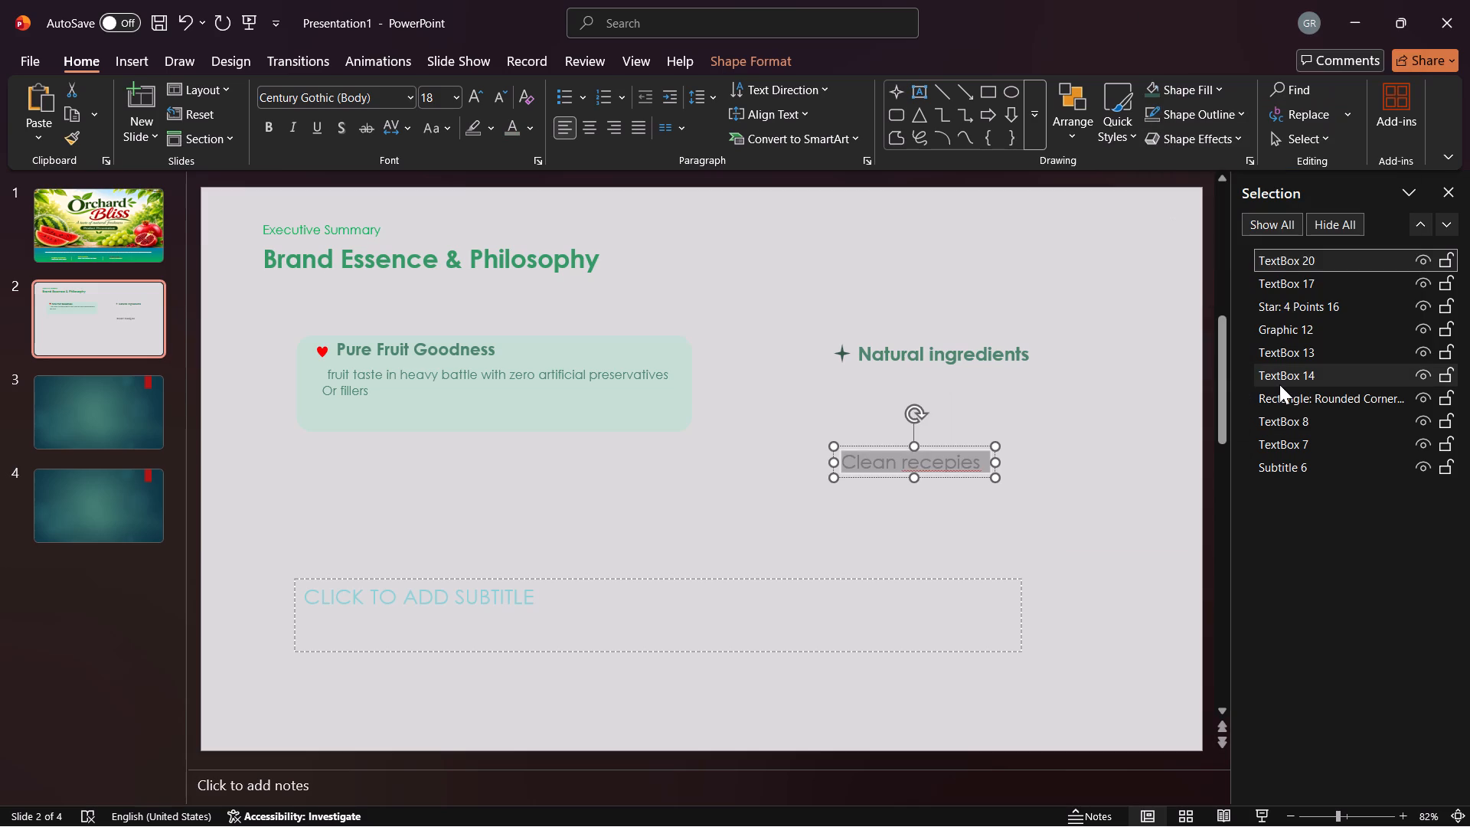
# Replace the text in the selected description text box with "clean recipes".
pyautogui.press('space')
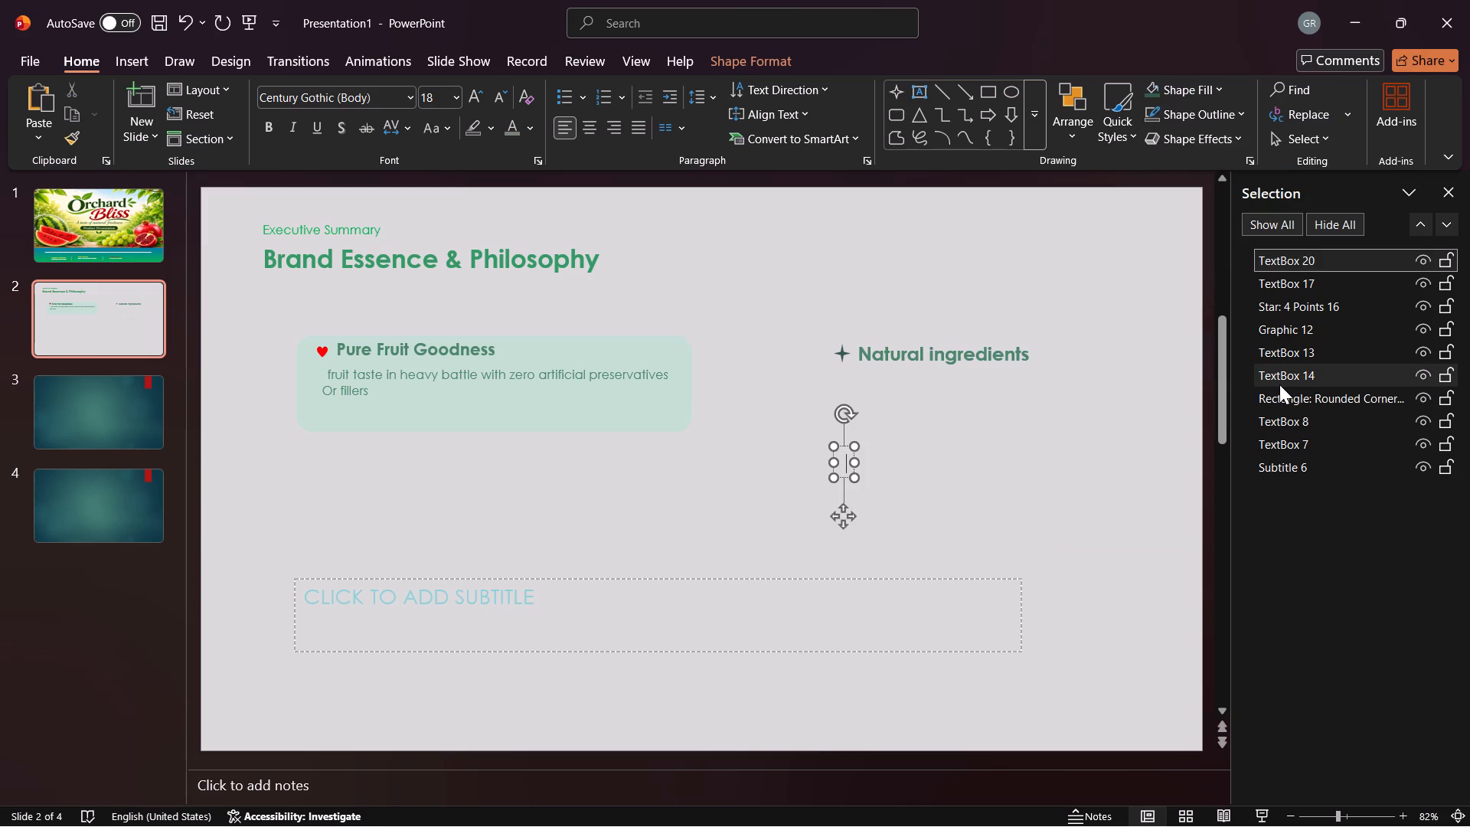
pyautogui.press('BackSpace')
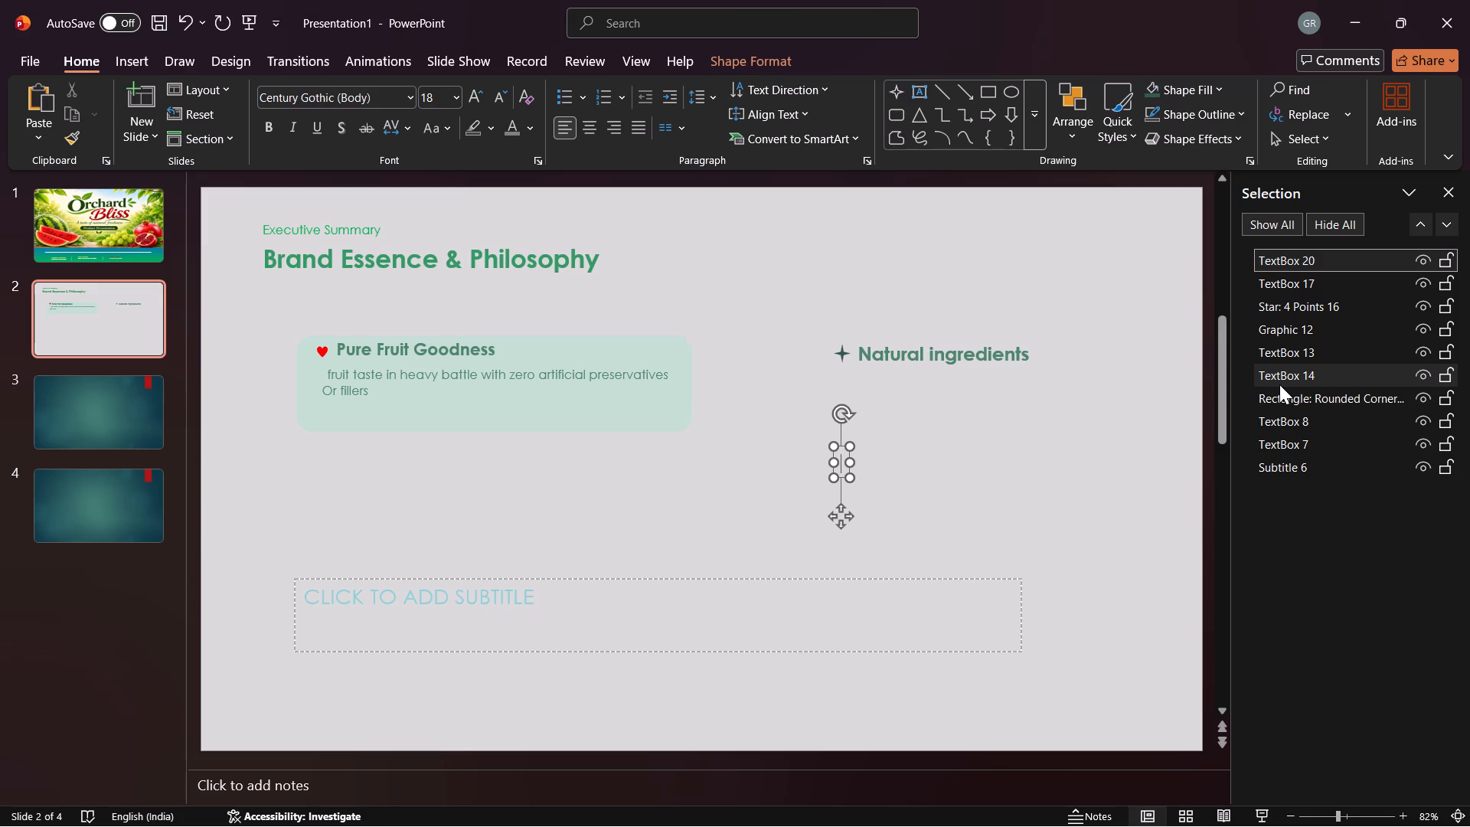
pyautogui.write('clea')
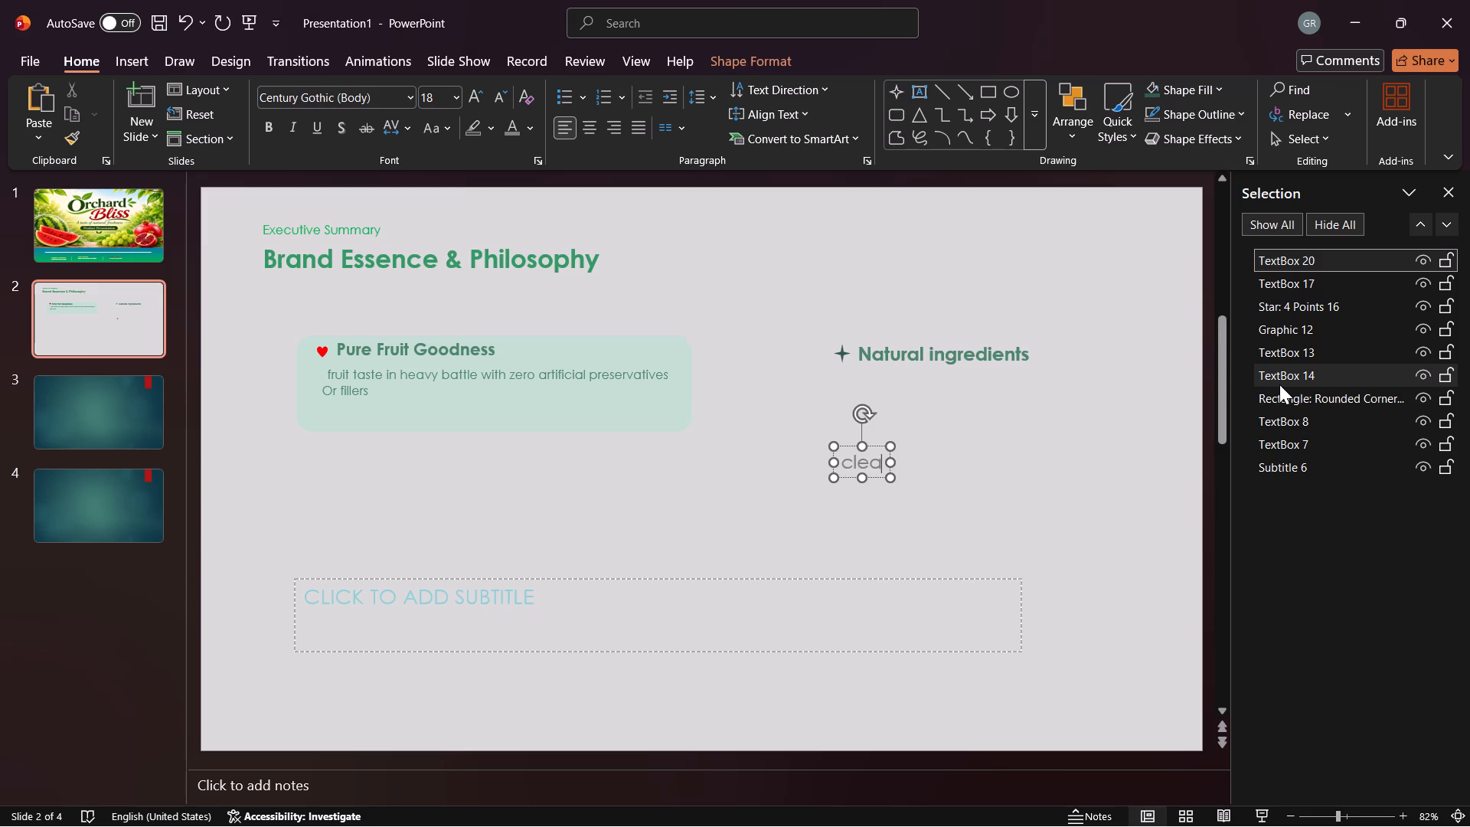
pyautogui.write('n recepices')
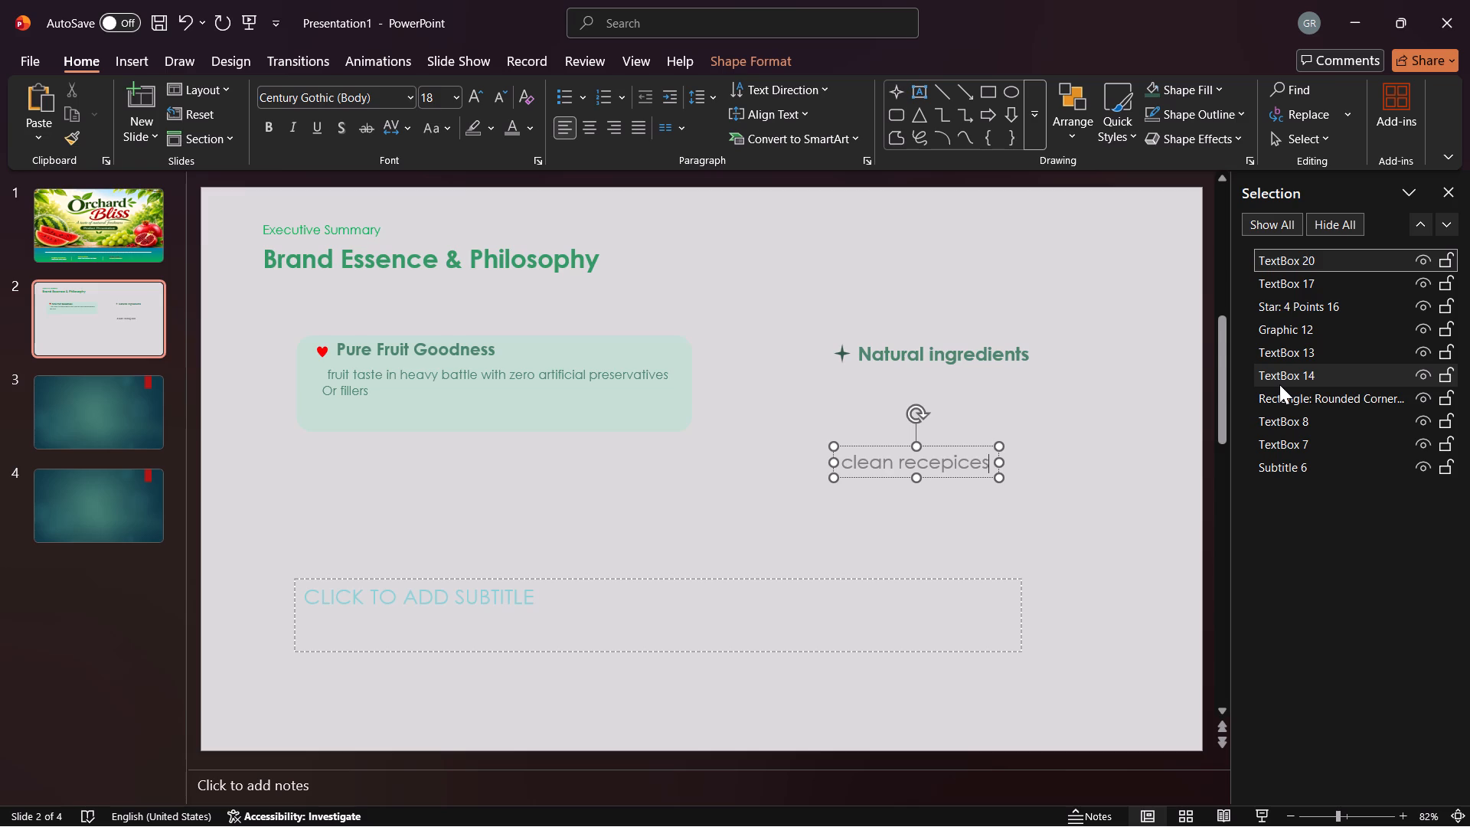
pyautogui.press('BackSpace')
pyautogui.press('BackSpace')
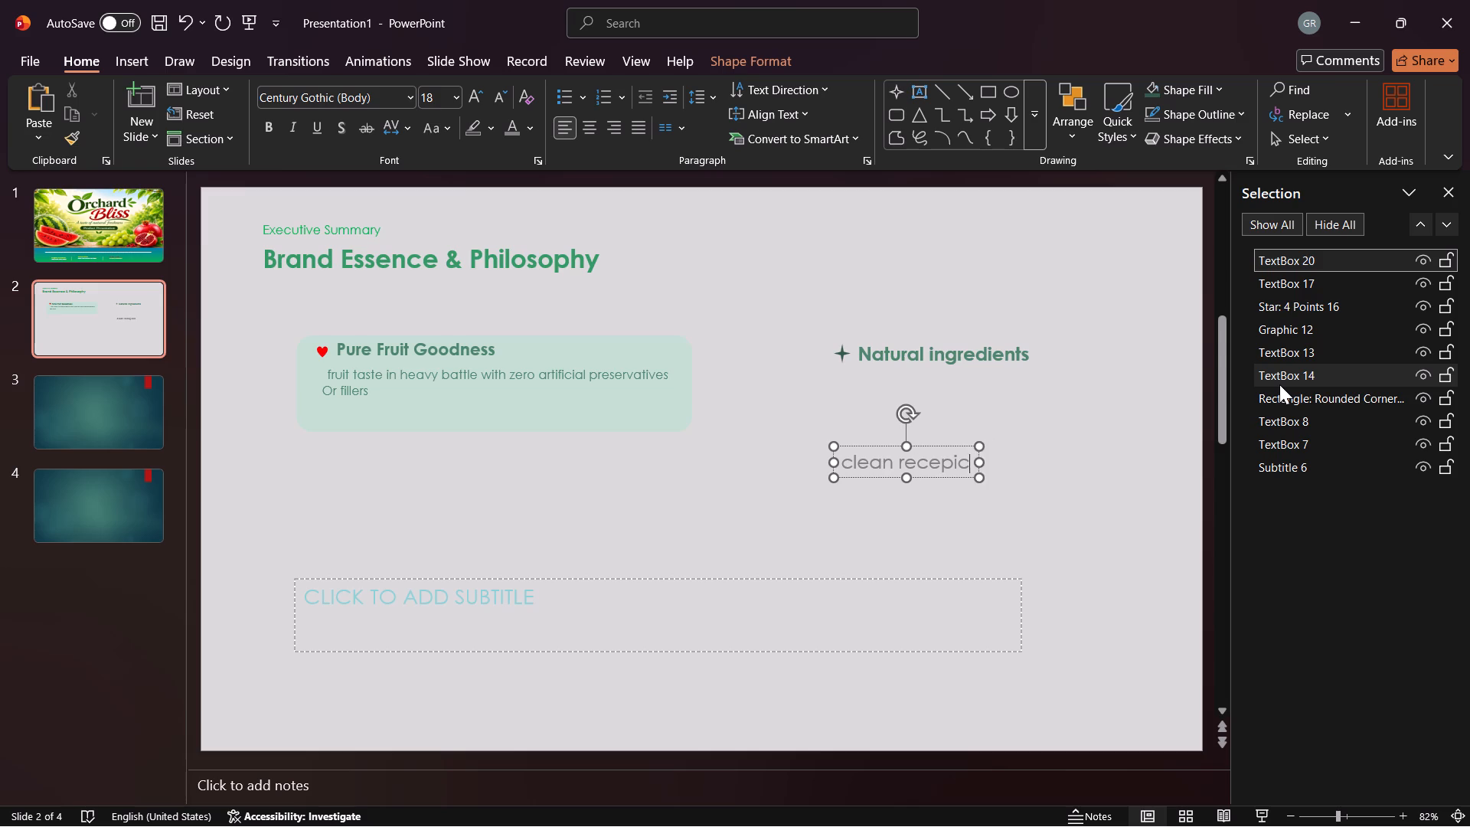
pyautogui.press('BackSpace')
pyautogui.press('BackSpace')
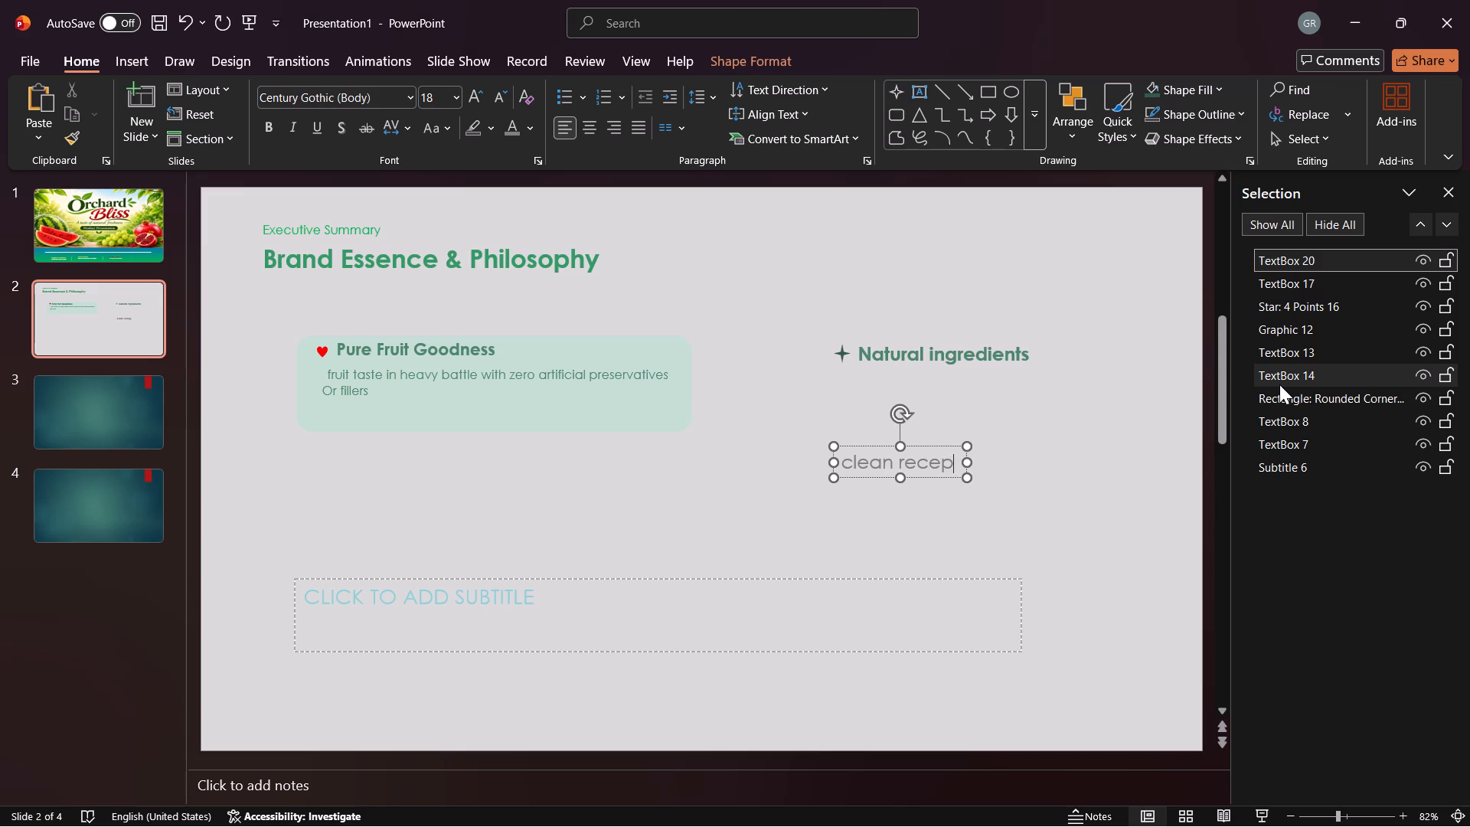
pyautogui.press('BackSpace')
pyautogui.press('BackSpace')
pyautogui.write('ipes')
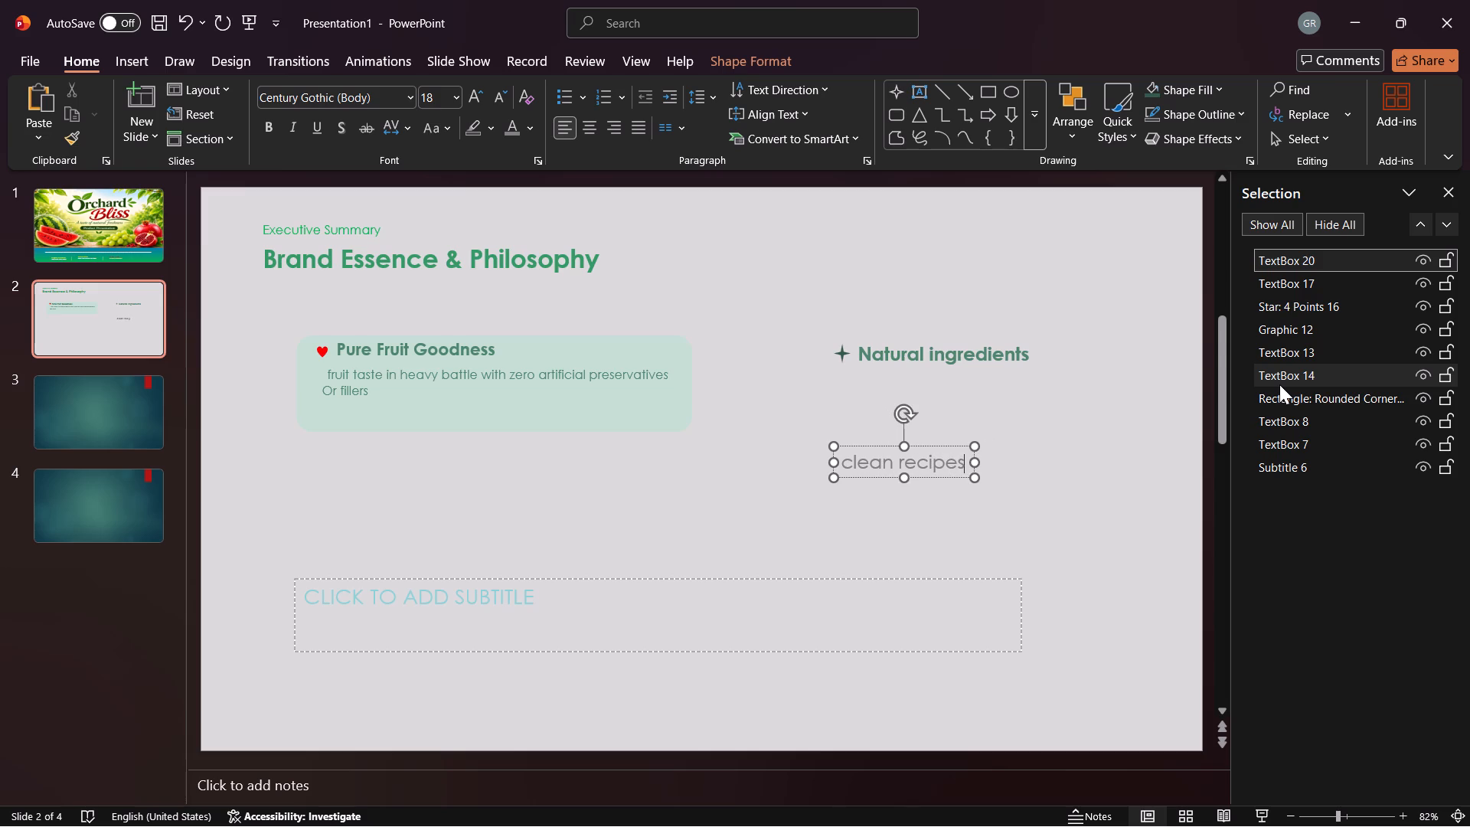
# Continue the description after "clean recipes" with "focused entirely on raw botanical".
pyautogui.press('space')
pyautogui.write('foucusde')
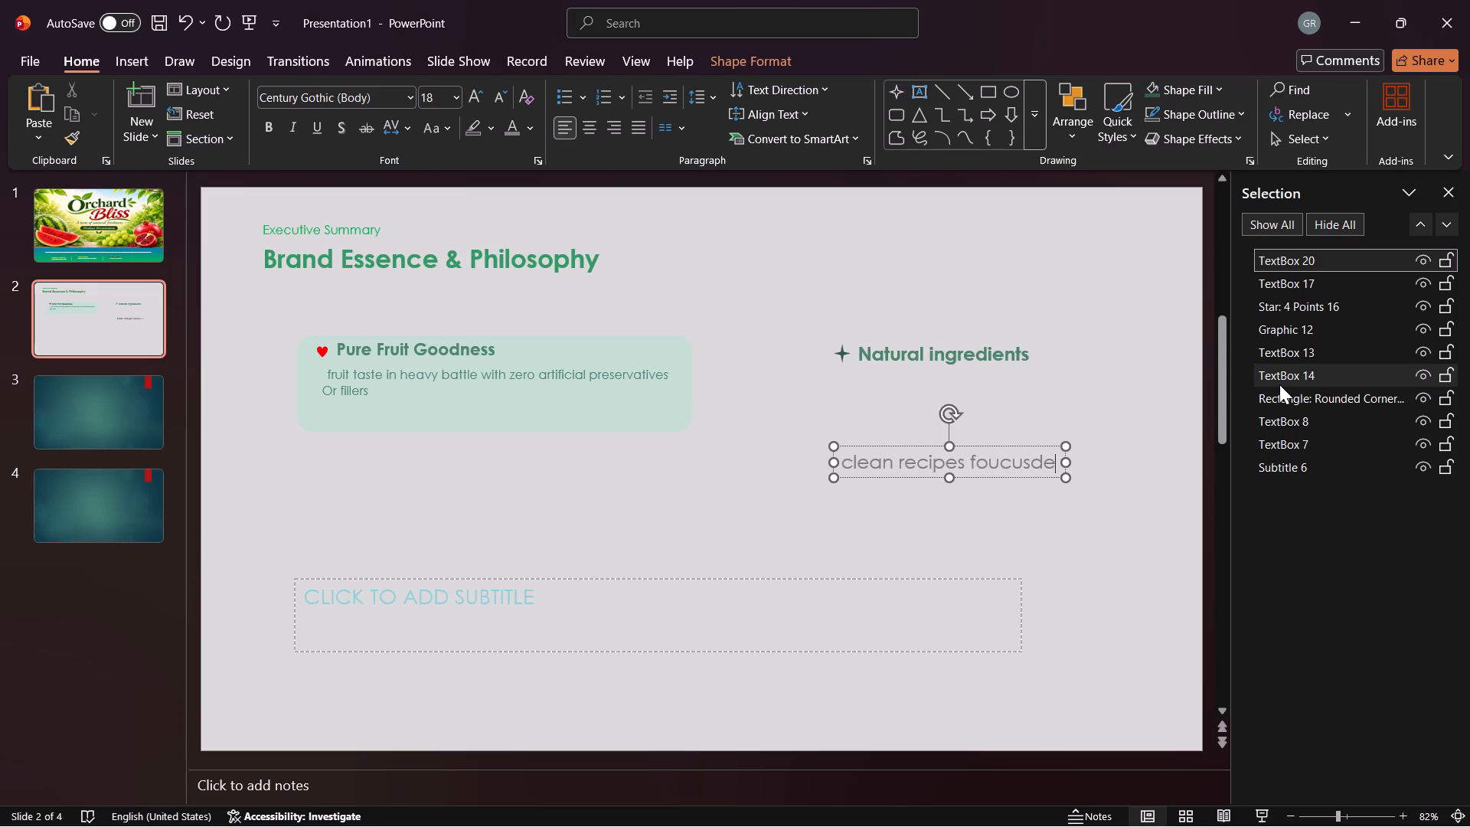
pyautogui.press('BackSpace')
pyautogui.press('BackSpace')
pyautogui.press('BackSpace')
pyautogui.press('BackSpace')
pyautogui.press('BackSpace')
pyautogui.press('BackSpace')
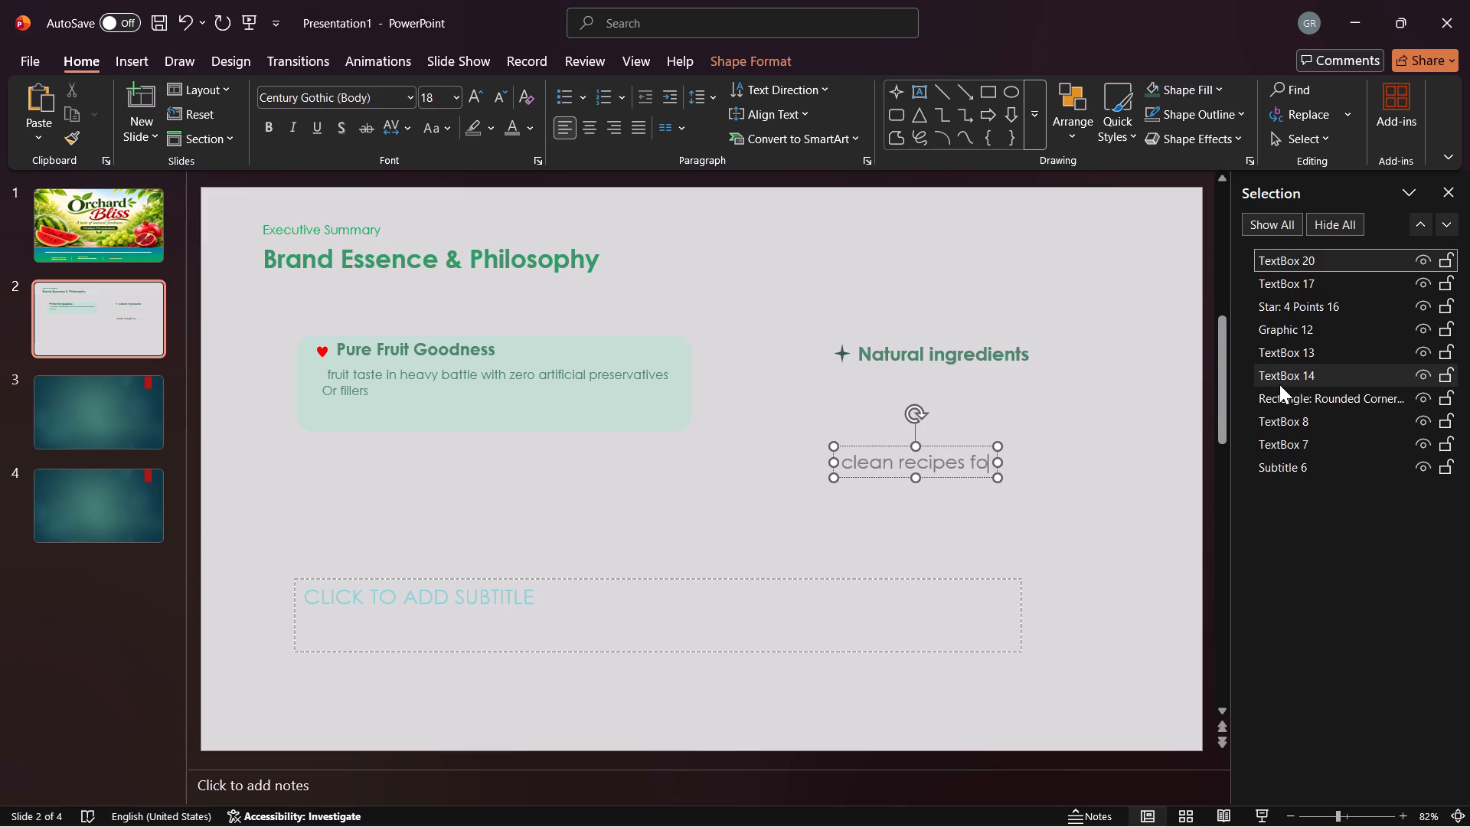
pyautogui.write('cused')
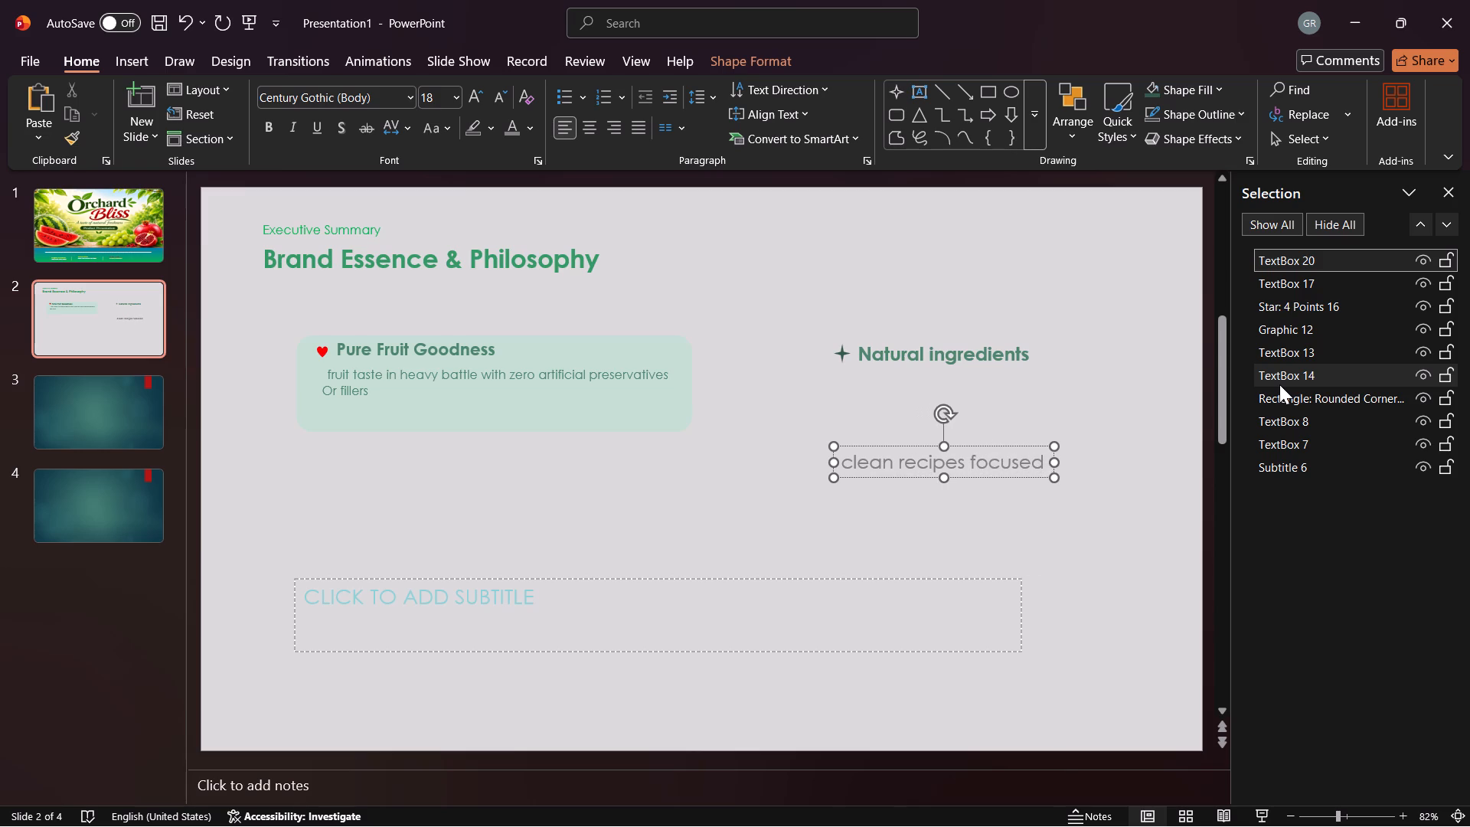
pyautogui.press('space')
pyautogui.write('enter')
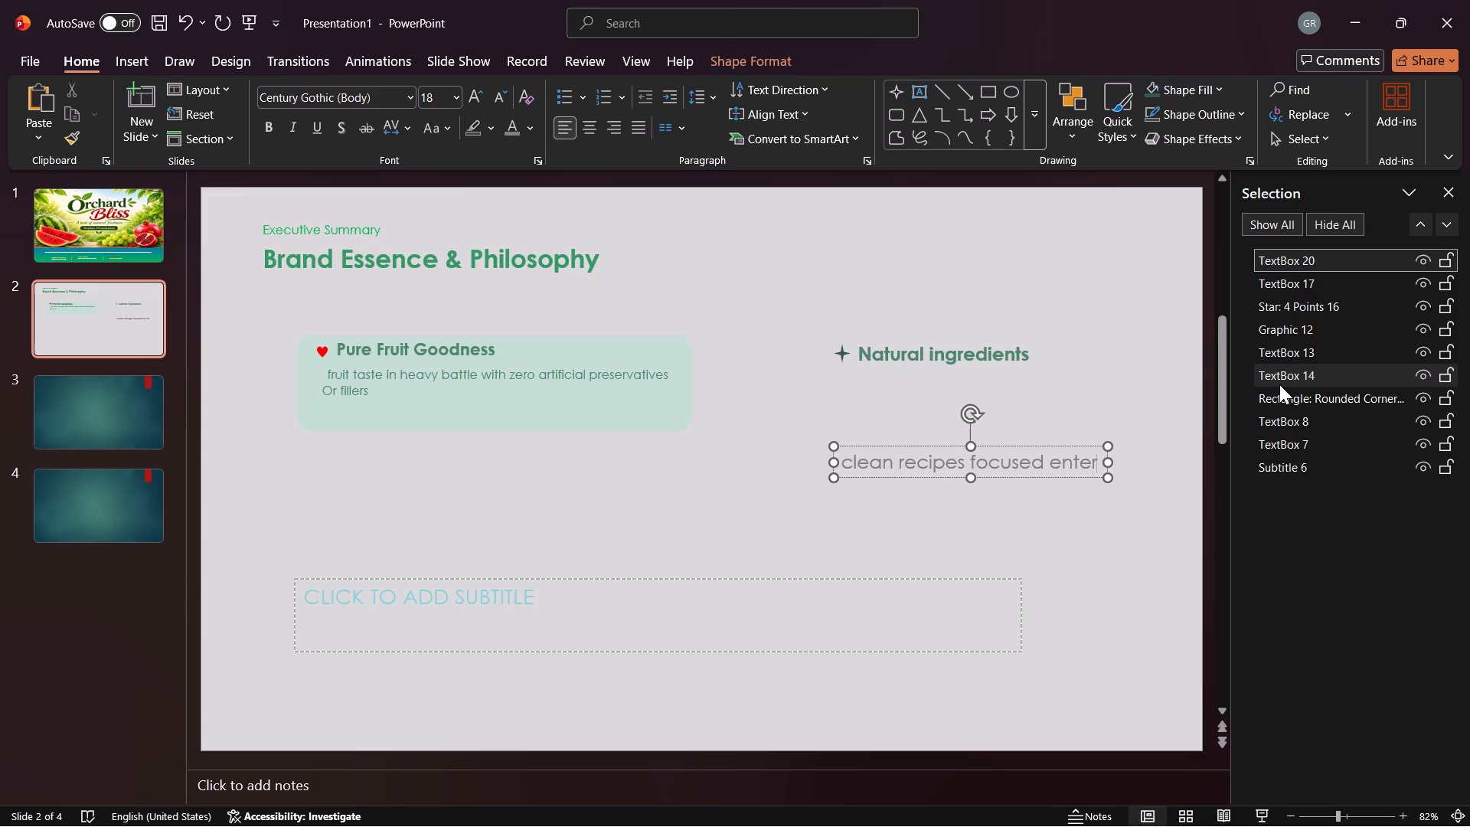
pyautogui.press('BackSpace')
pyautogui.press('BackSpace')
pyautogui.write('irely')
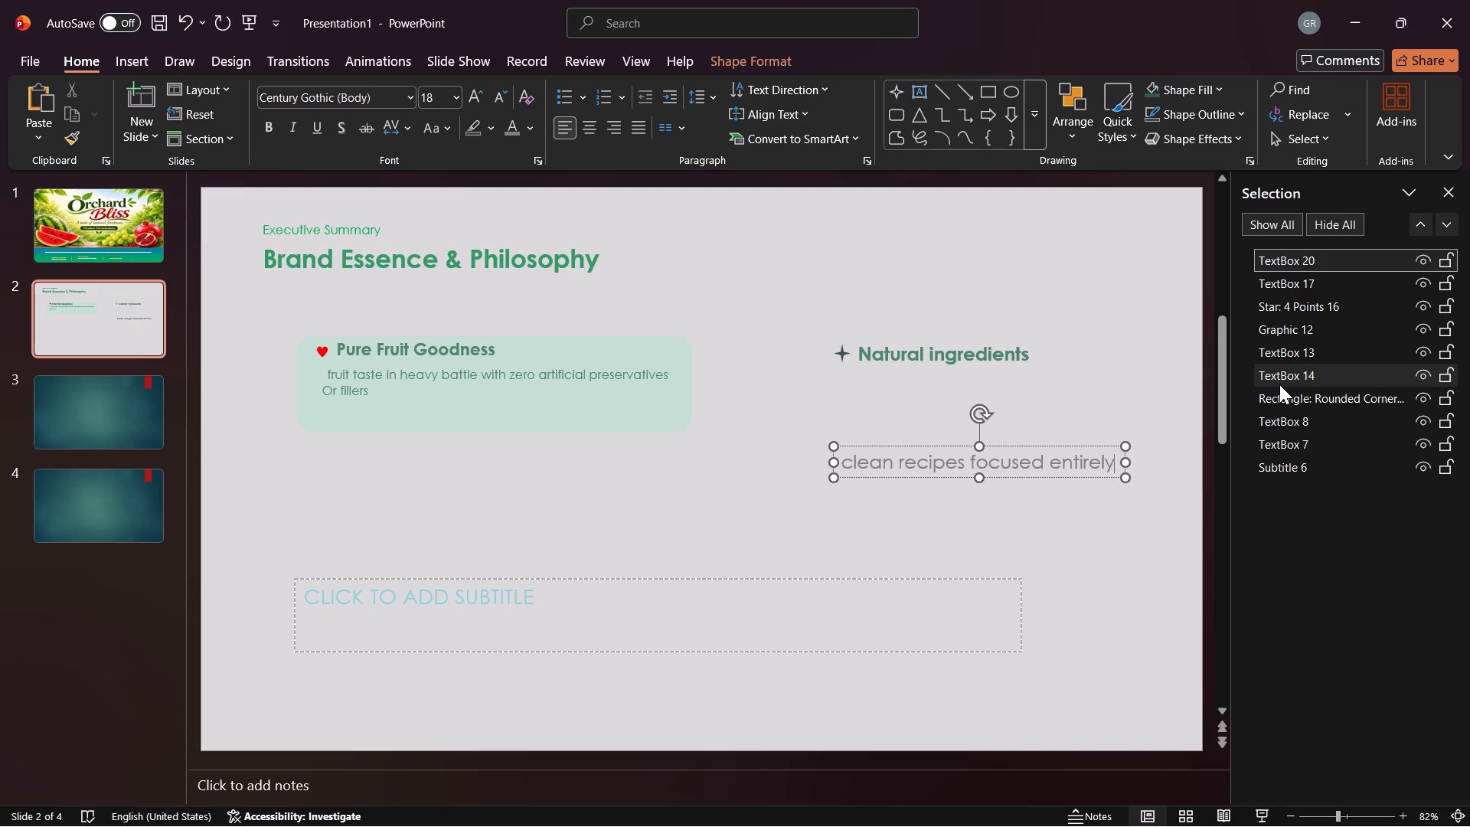
pyautogui.press('space')
pyautogui.write('on')
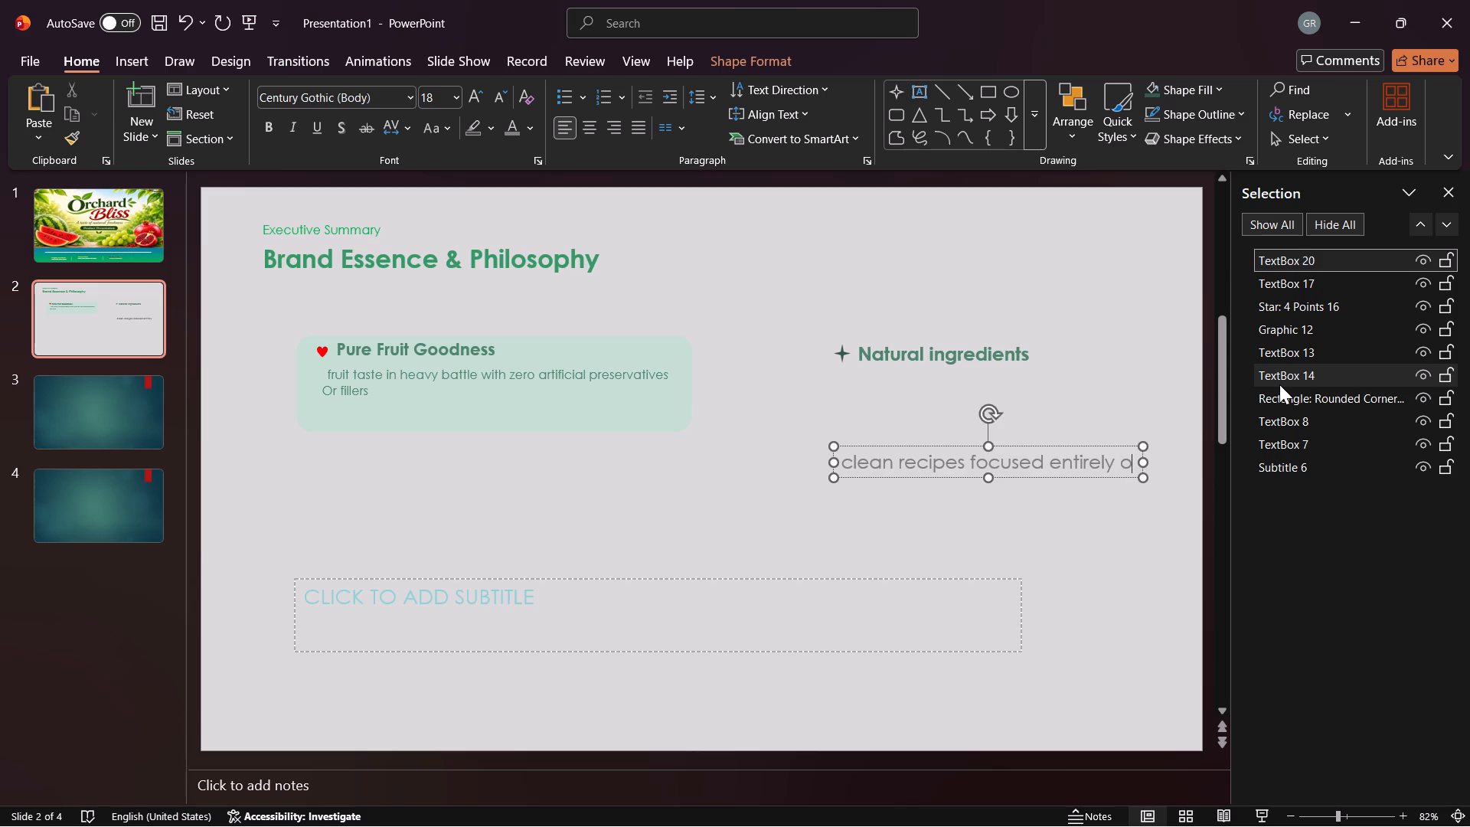
pyautogui.press('space')
pyautogui.write('raw')
pyautogui.press('space')
pyautogui.write('botanical')
pyautogui.press('space')
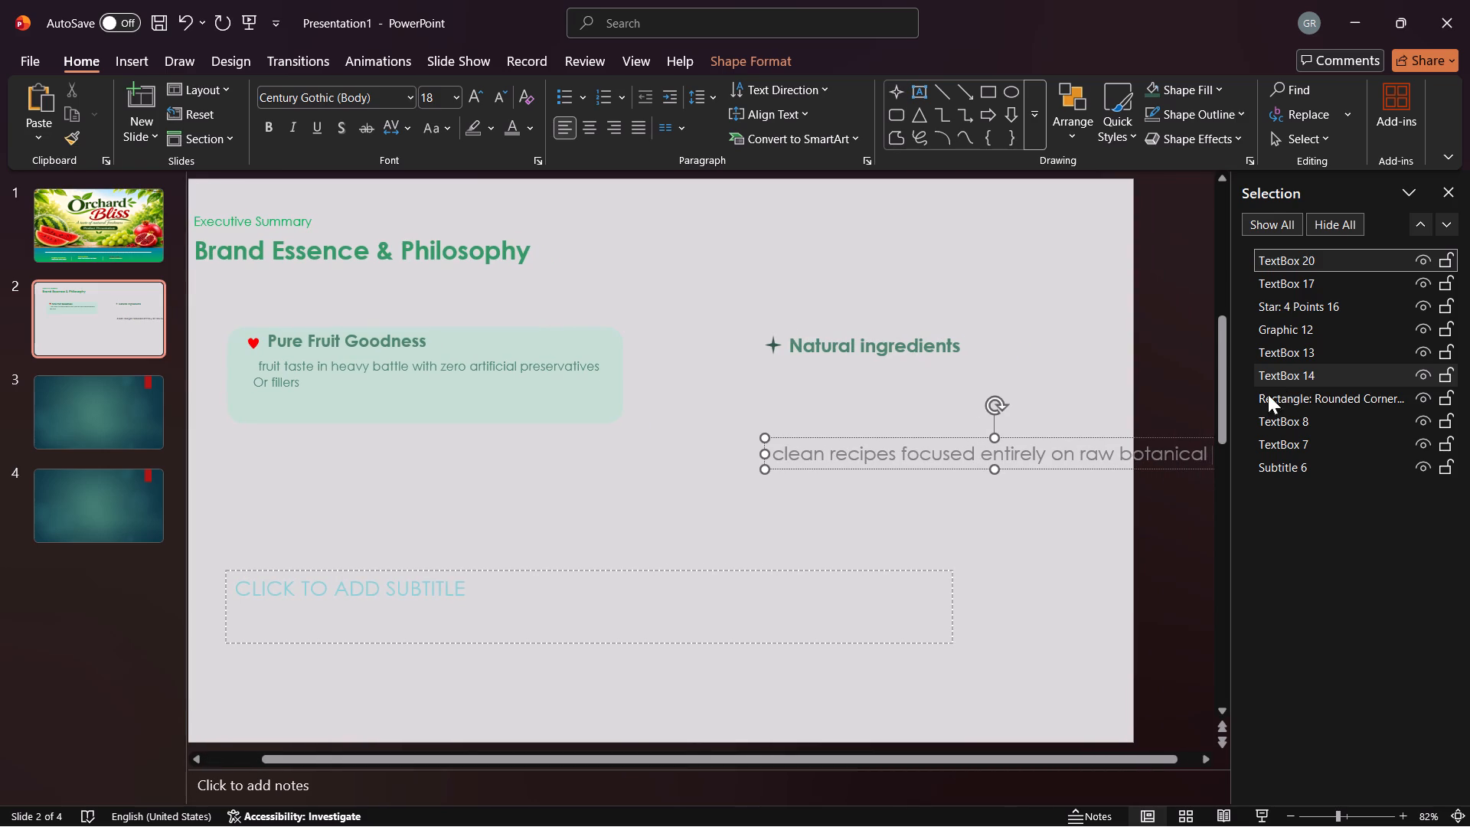
# Move the description text box left so its full line fits within the slide.
pyautogui.moveTo(915, 440); pyautogui.dragTo(797, 436)
# Set the font size of the whole "clean recipes focused entirely on raw botanical" text to 12.
pyautogui.moveTo(722, 460); pyautogui.dragTo(836, 457)
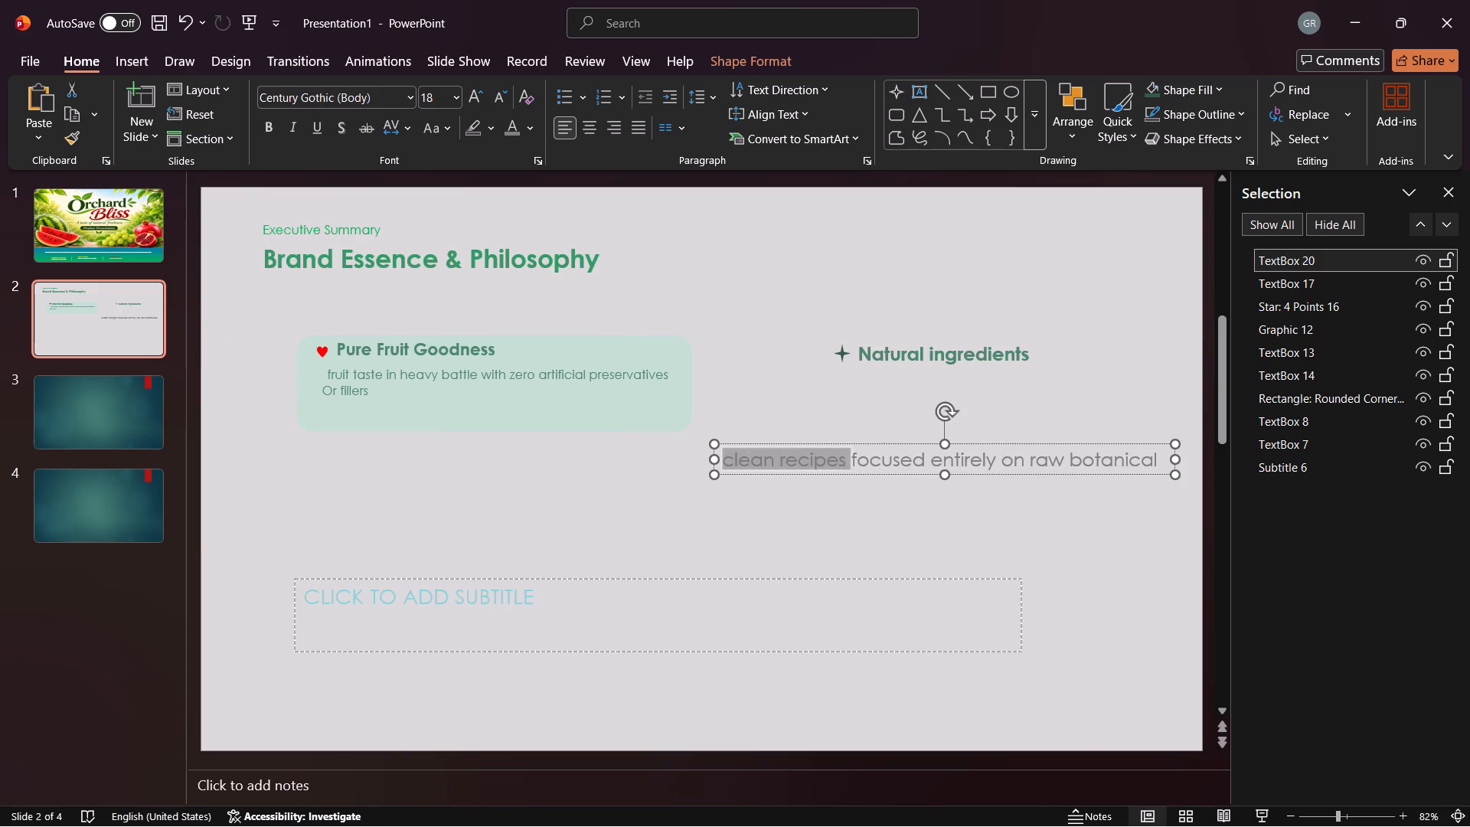
pyautogui.moveTo(836, 457); pyautogui.dragTo(1116, 433)
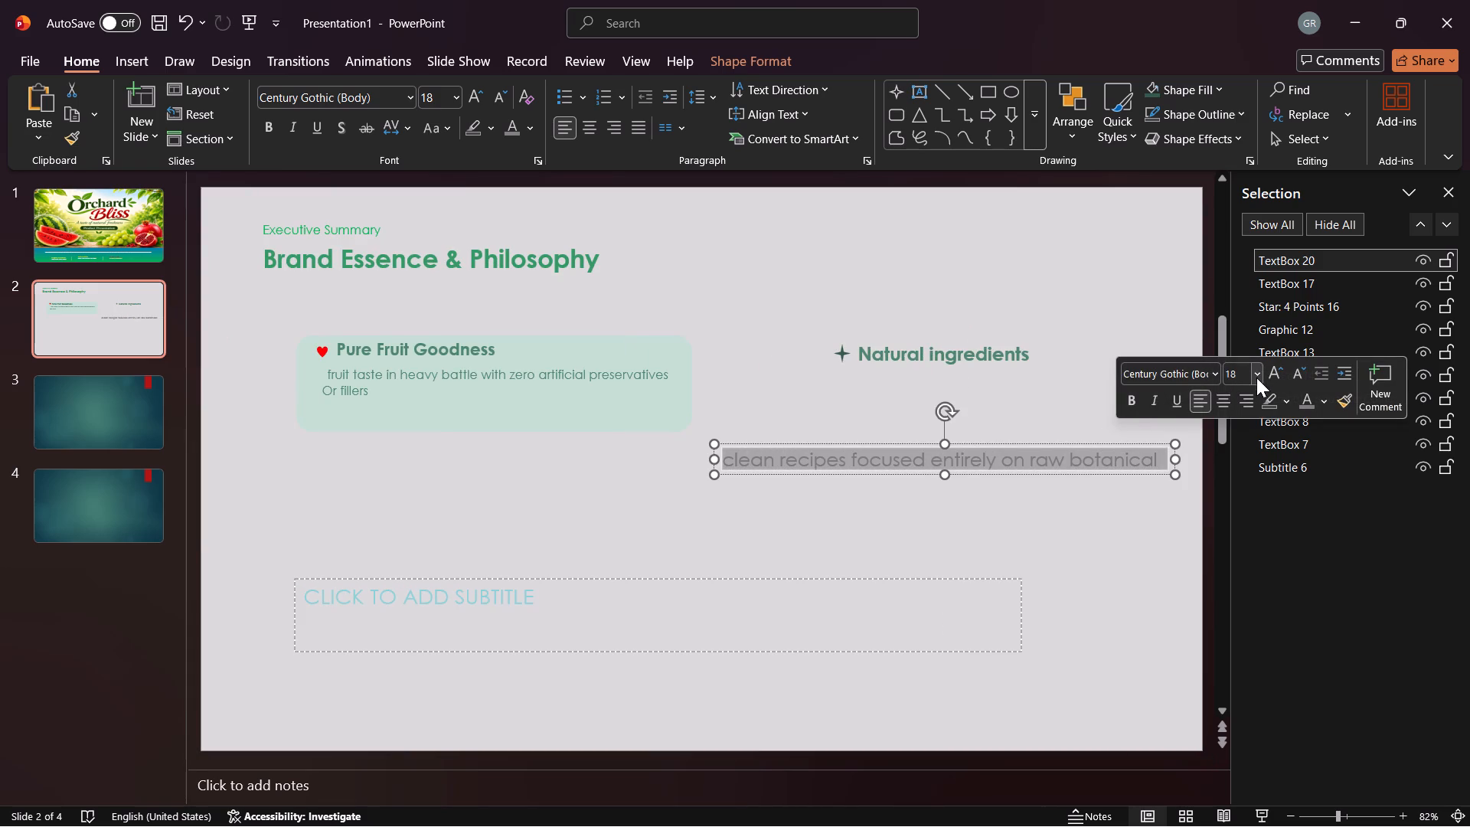
pyautogui.click(1257, 378)
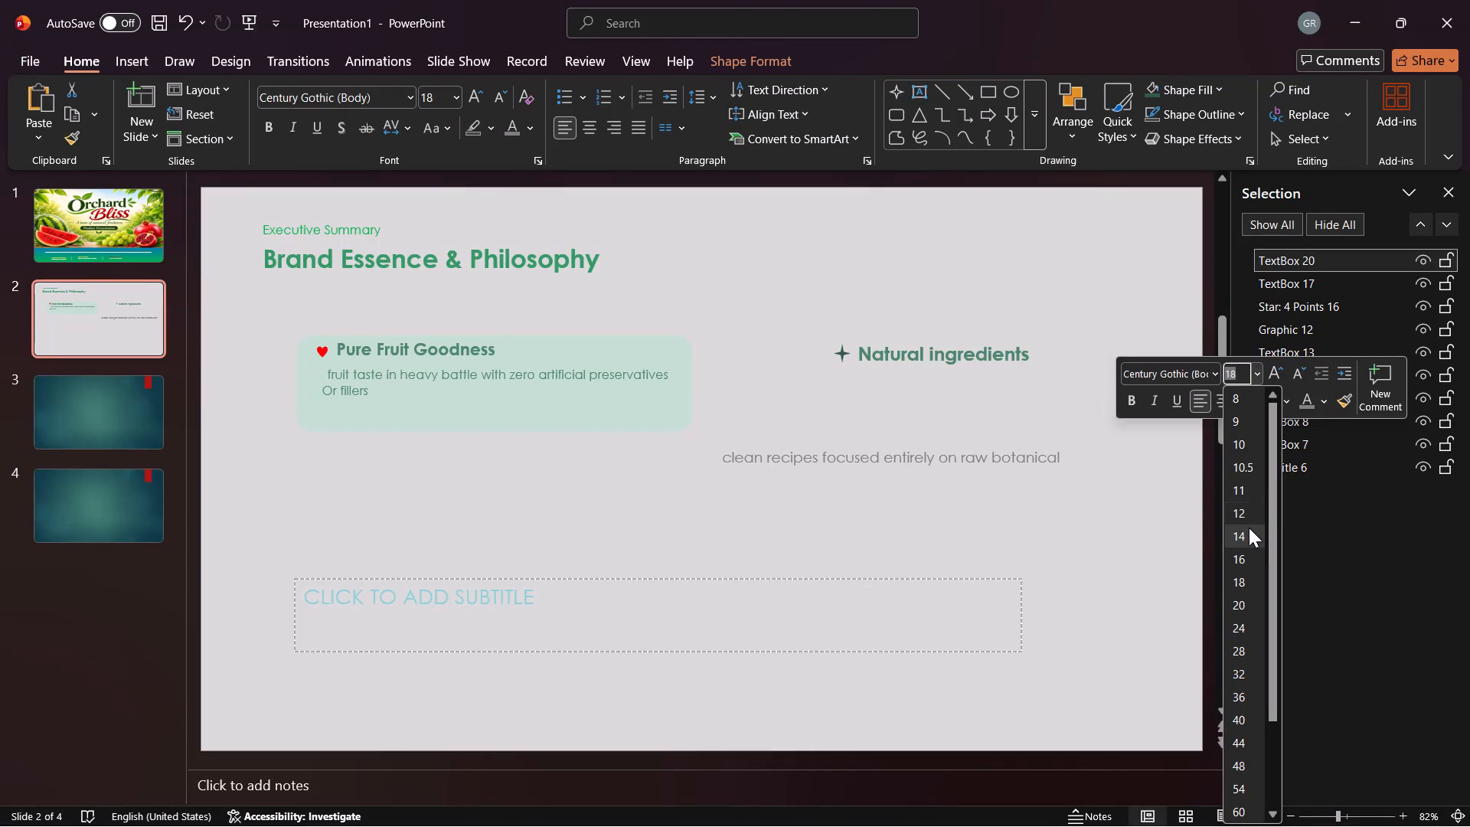
pyautogui.click(1245, 517)
# Append "fresh notes anmd real" to the end of the clean recipes description.
pyautogui.click(1010, 450)
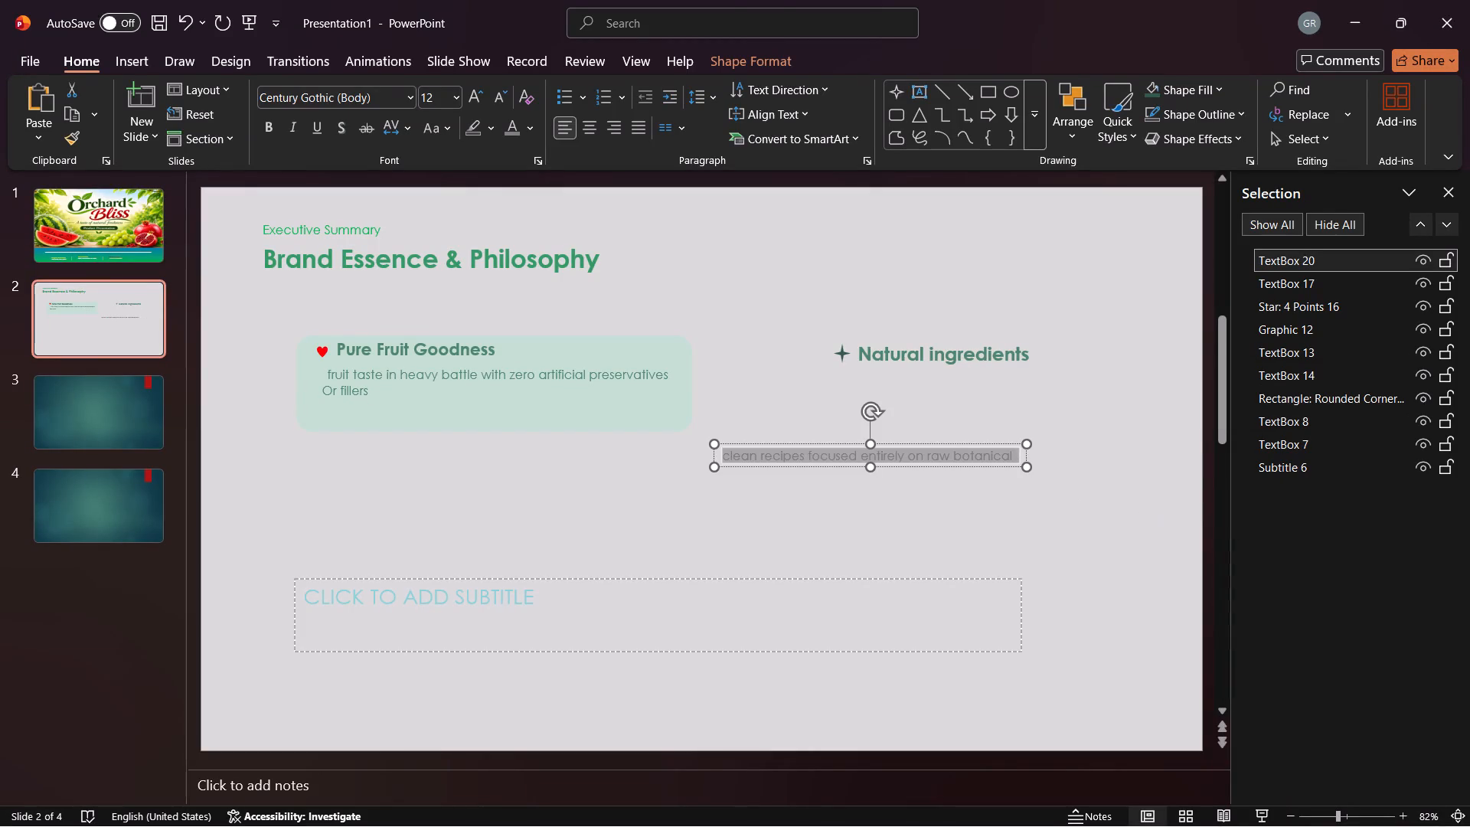
pyautogui.press('Right')
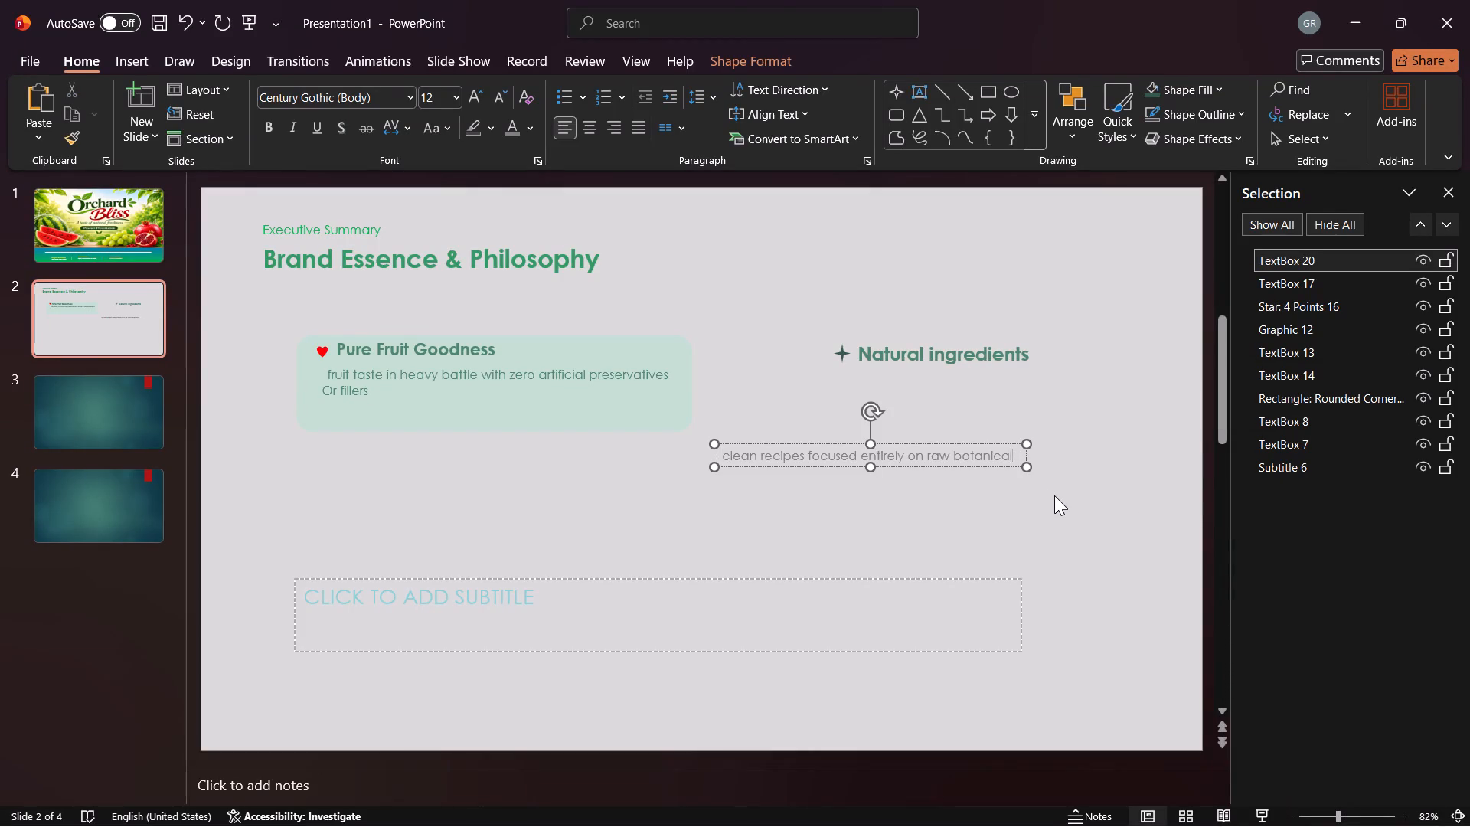
pyautogui.press('space')
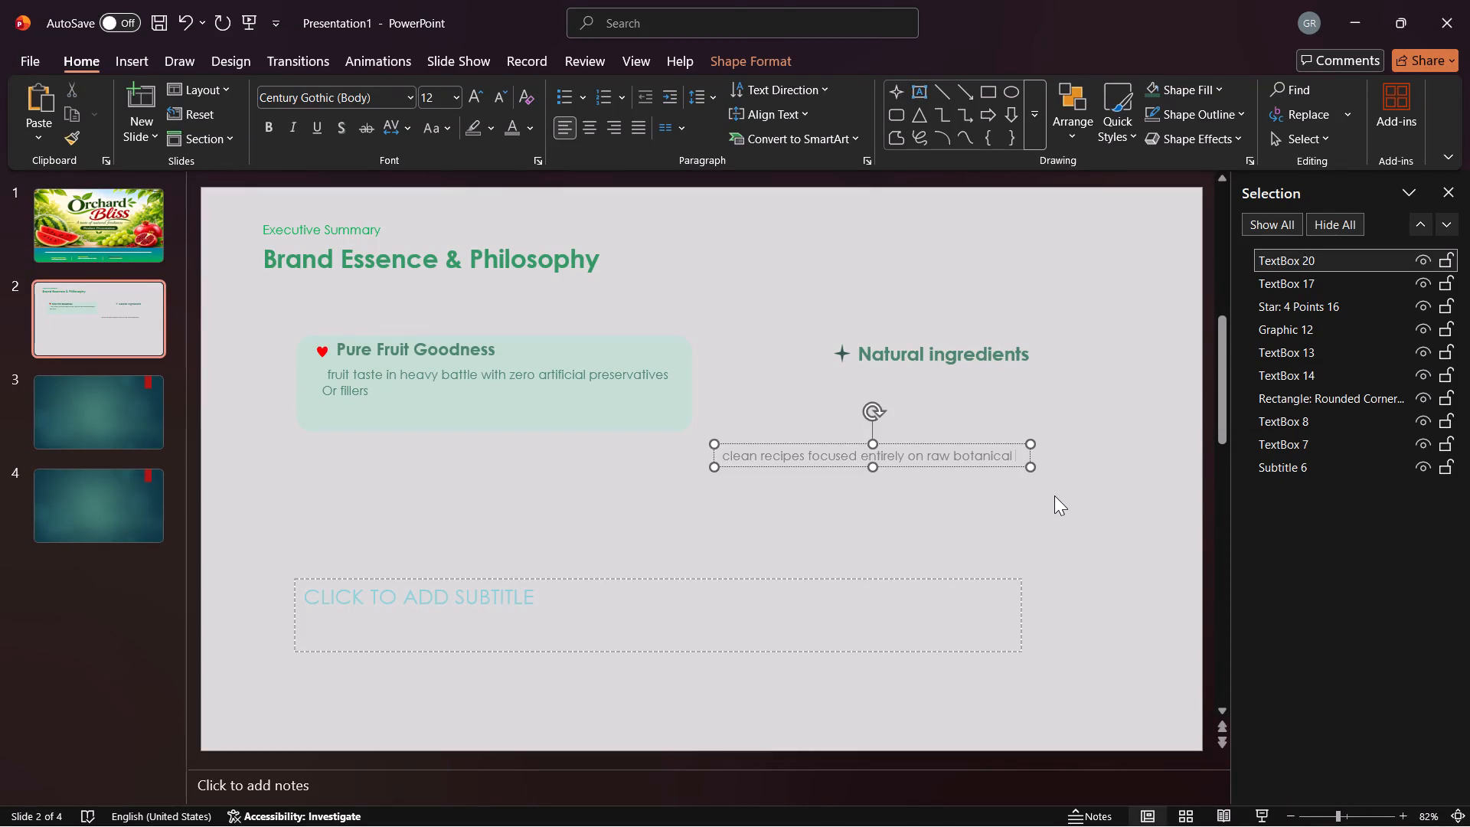
pyautogui.write('fres')
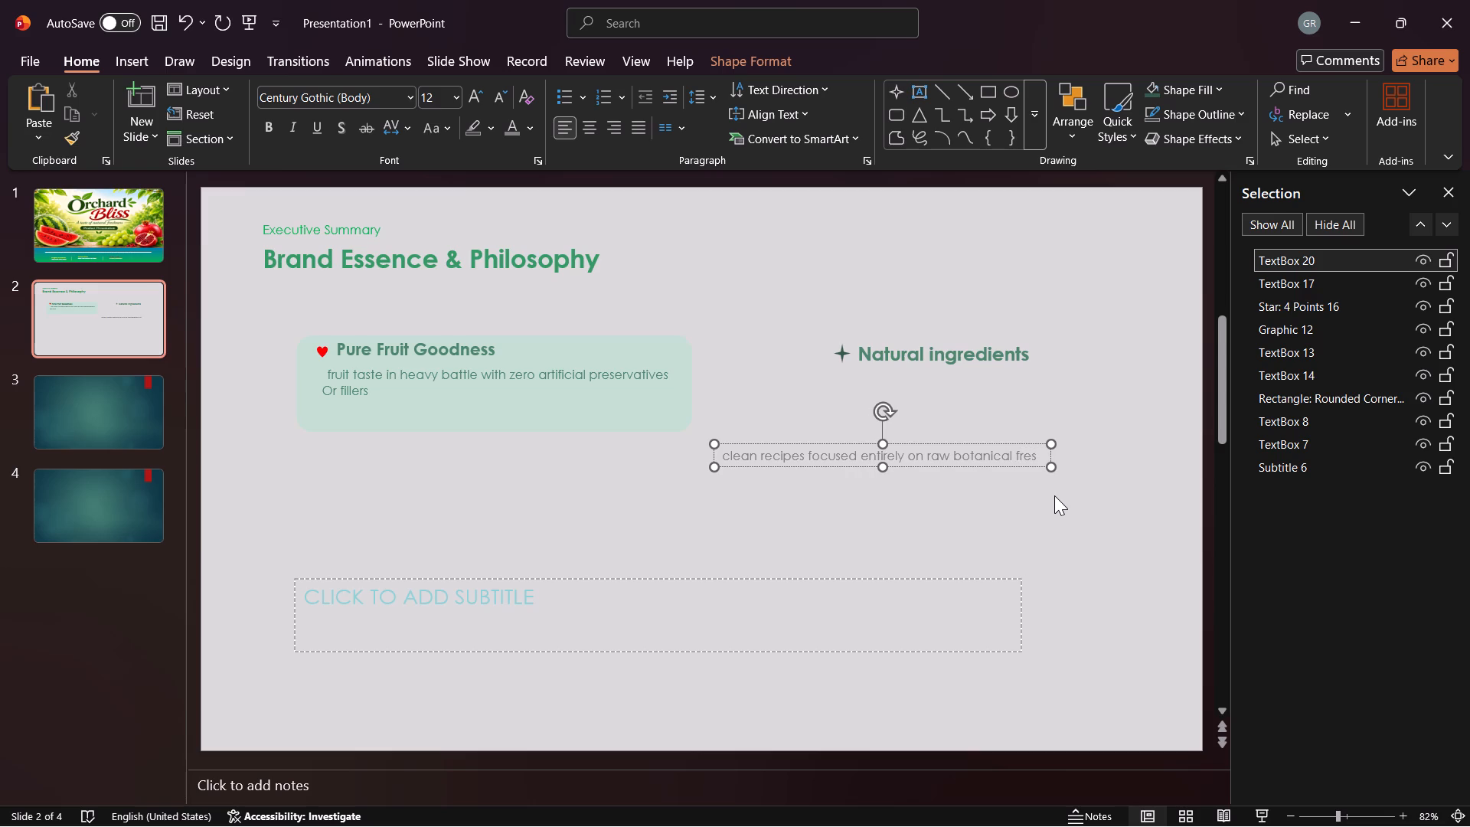
pyautogui.write('h notes')
pyautogui.press('space')
pyautogui.write('anmd real')
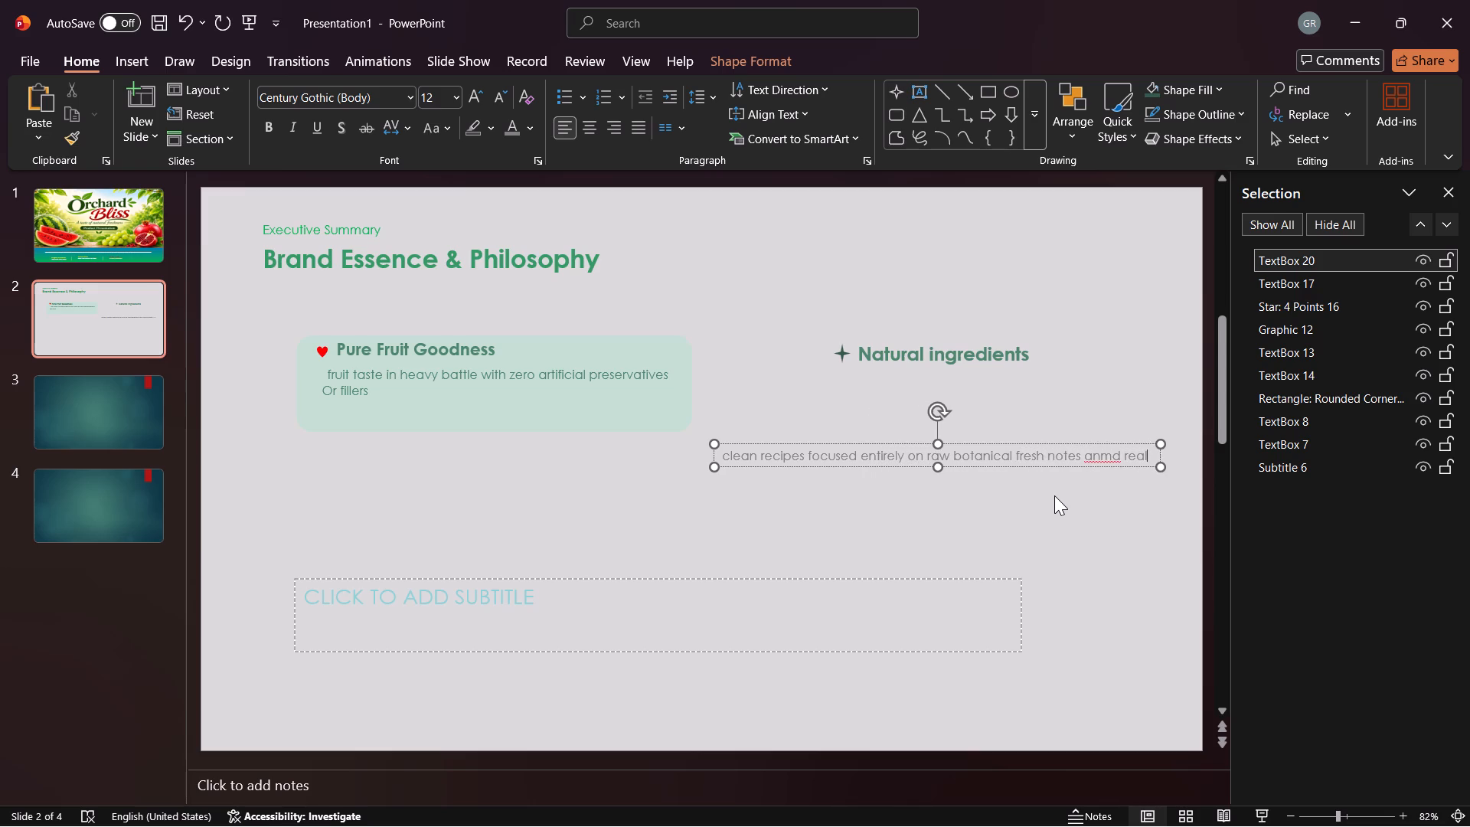
pyautogui.press('space')
# Correct the misspelled word "anmd" to "and" in the clean recipes description.
pyautogui.press('Left')
pyautogui.press('Left')
pyautogui.press('Left')
pyautogui.press('Left')
pyautogui.press('Left')
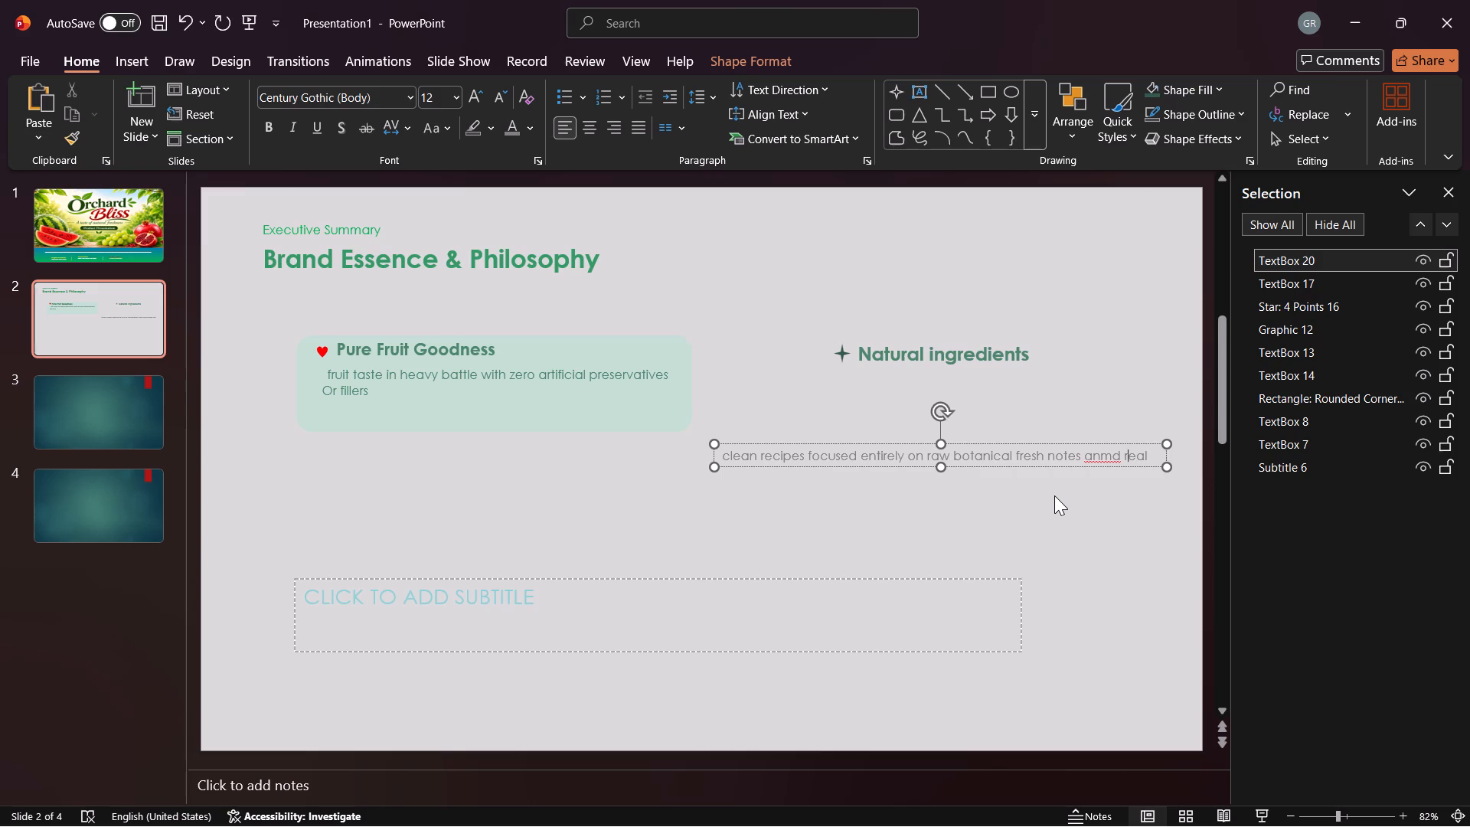
pyautogui.press('Left')
pyautogui.press('Left')
pyautogui.press('BackSpace')
# Finish the clean recipes description by adding "fruit pulp." after "real".
pyautogui.press('Right')
pyautogui.press('Right')
pyautogui.press('Right')
pyautogui.press('Right')
pyautogui.press('Right')
pyautogui.press('Right')
pyautogui.press('space')
pyautogui.write('fruit pulp')
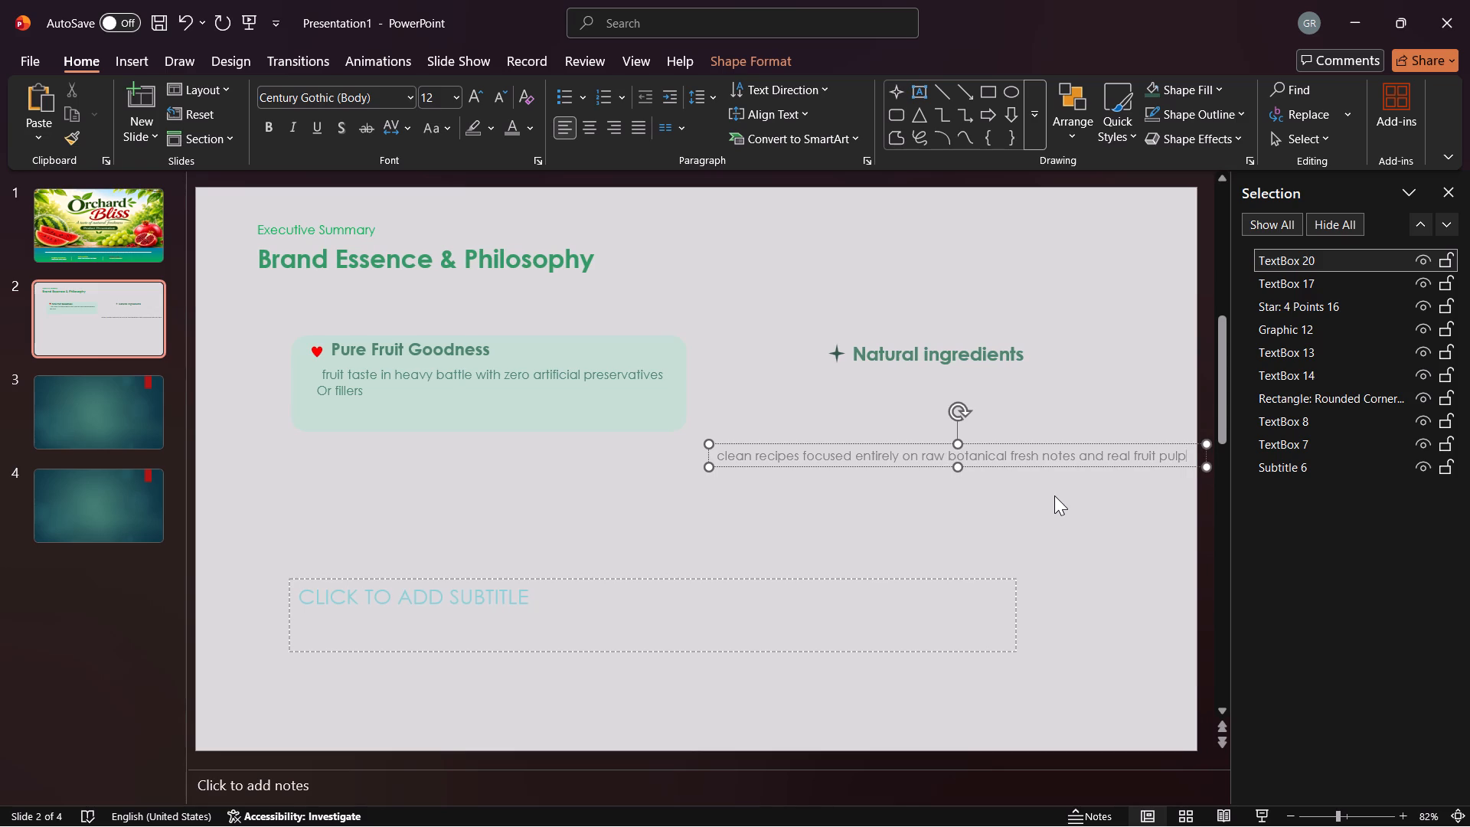
pyautogui.press('.')
# Break the clean recipes description after "fresh" so that "notes and real fruit pulp." starts a second line.
pyautogui.click(1038, 452)
pyautogui.press('Return')
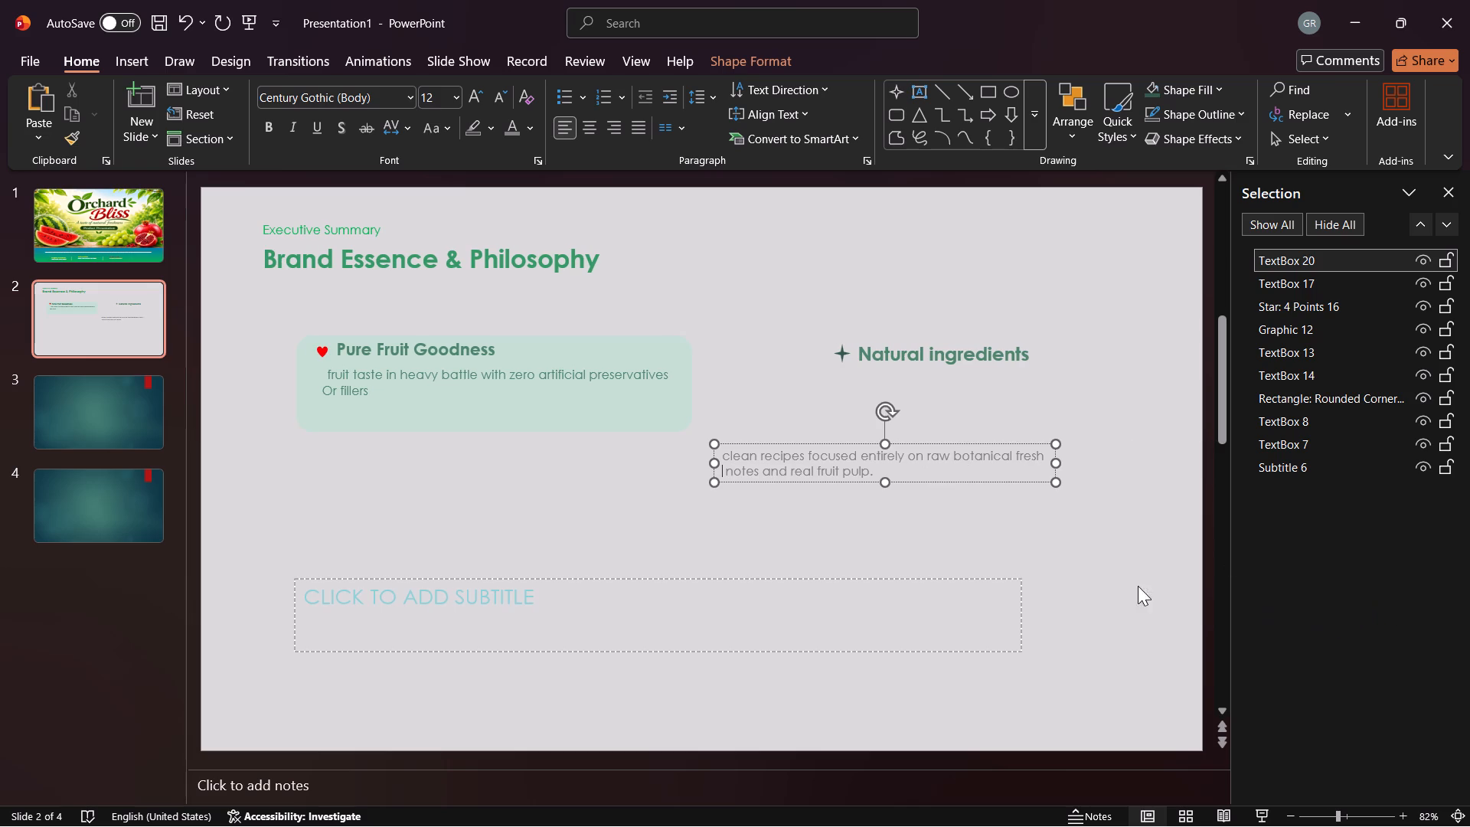
pyautogui.moveTo(841, 447); pyautogui.dragTo(871, 421)
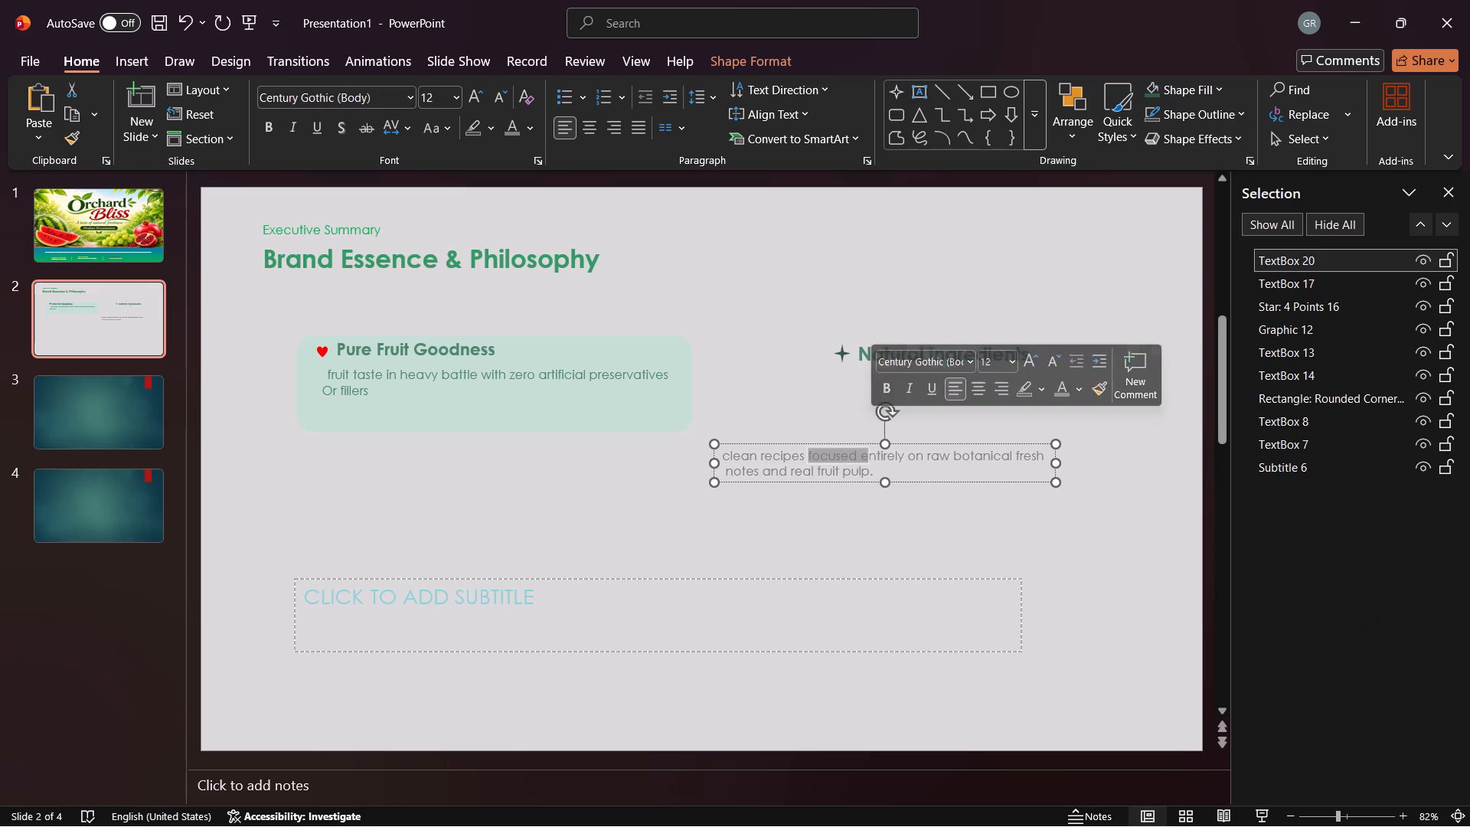
pyautogui.click(963, 496)
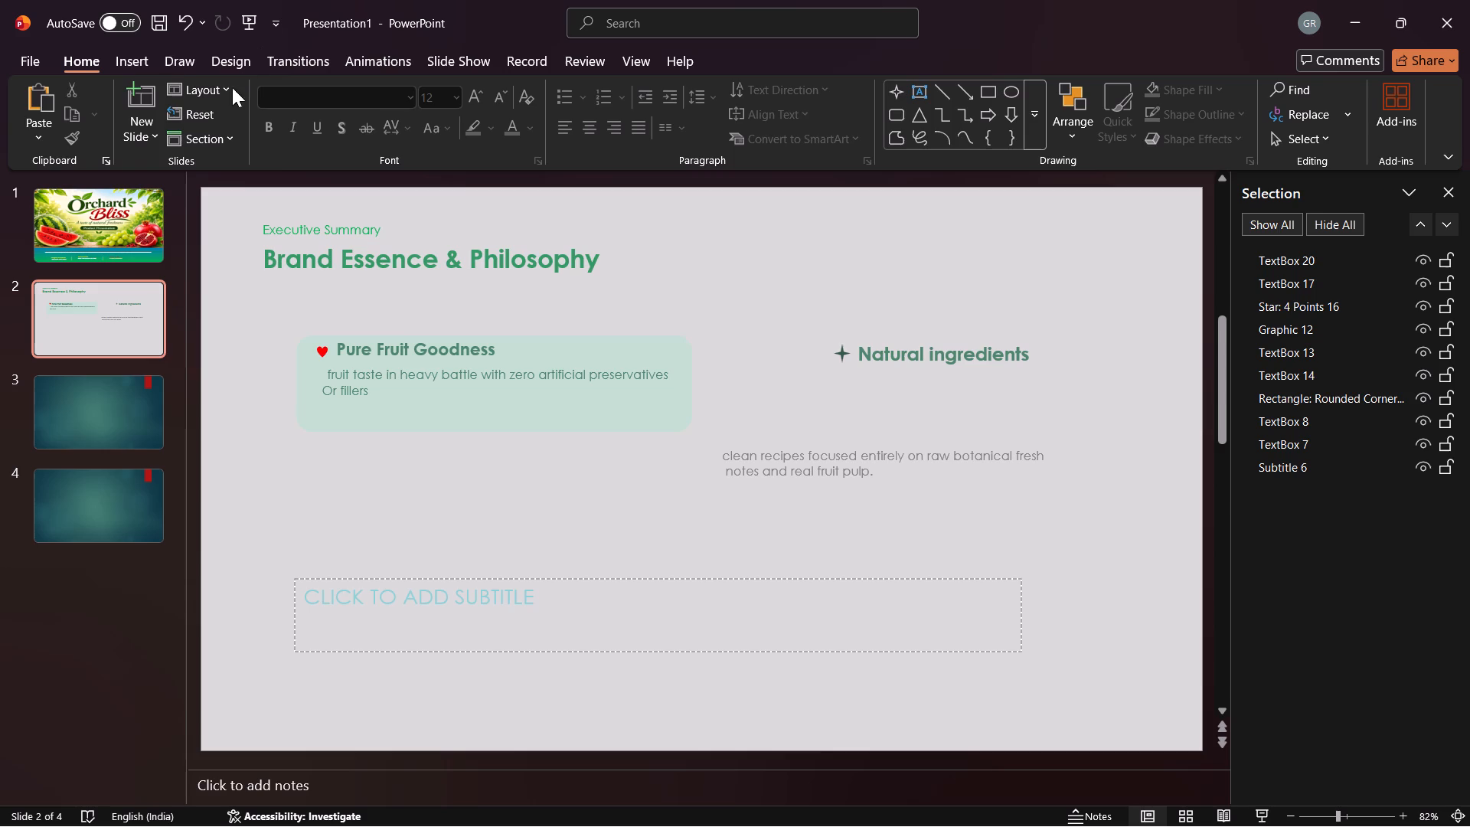
# Draw a rounded rectangle about 12.9 cm wide and 2.9 cm high over the "Natural ingredients" heading.
pyautogui.click(133, 58)
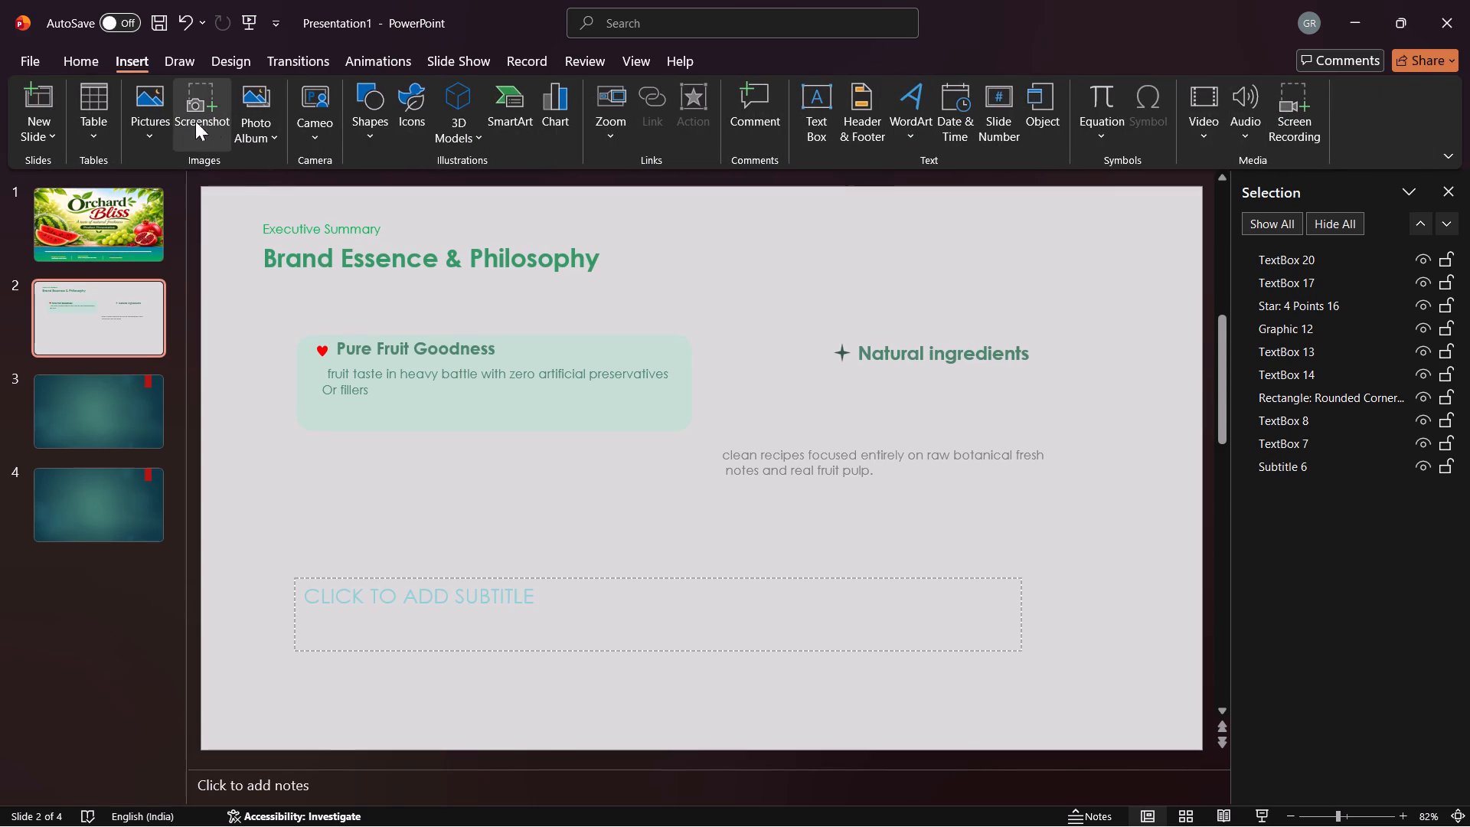
pyautogui.click(372, 122)
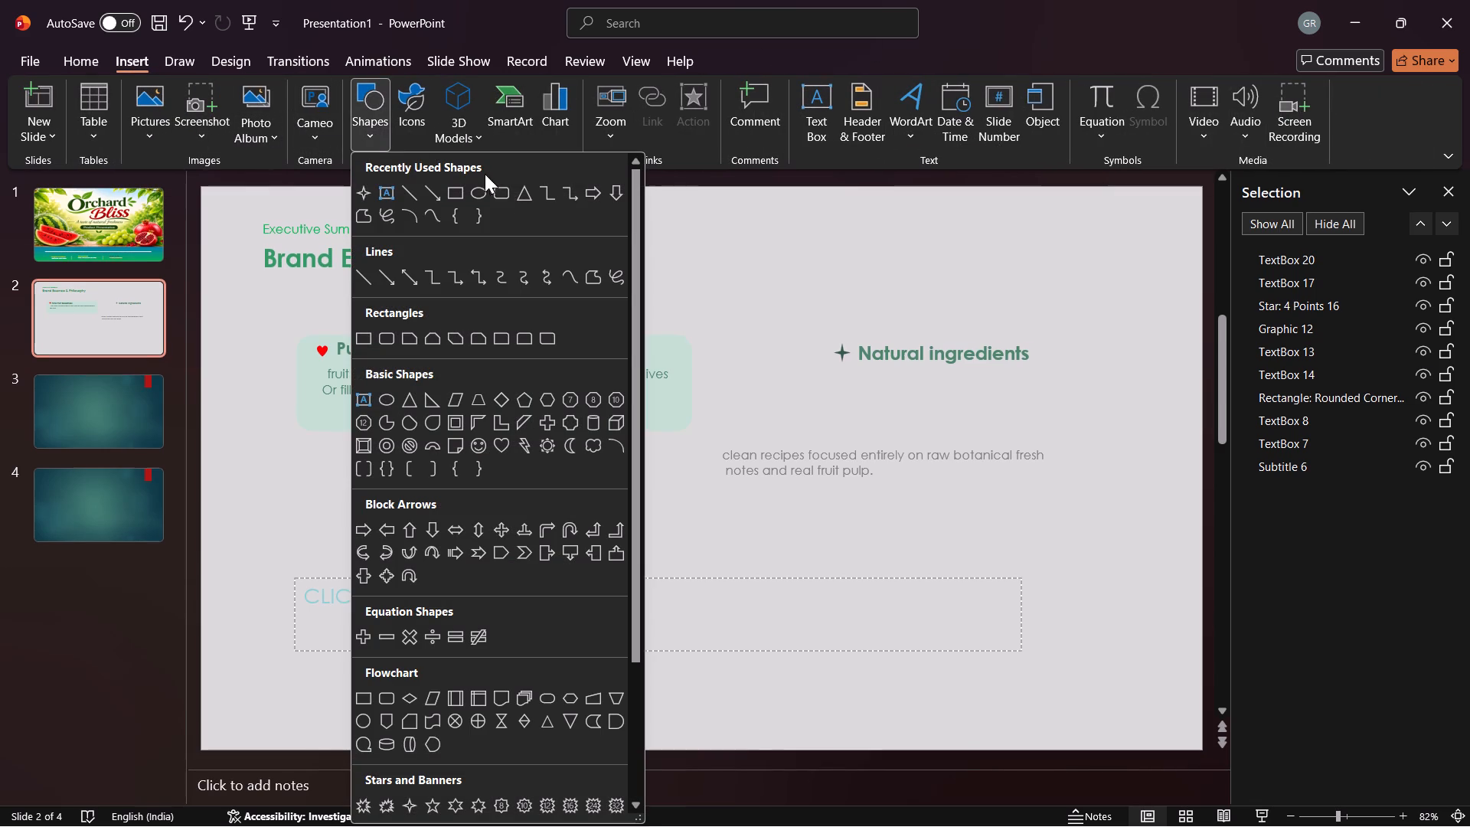
pyautogui.click(501, 195)
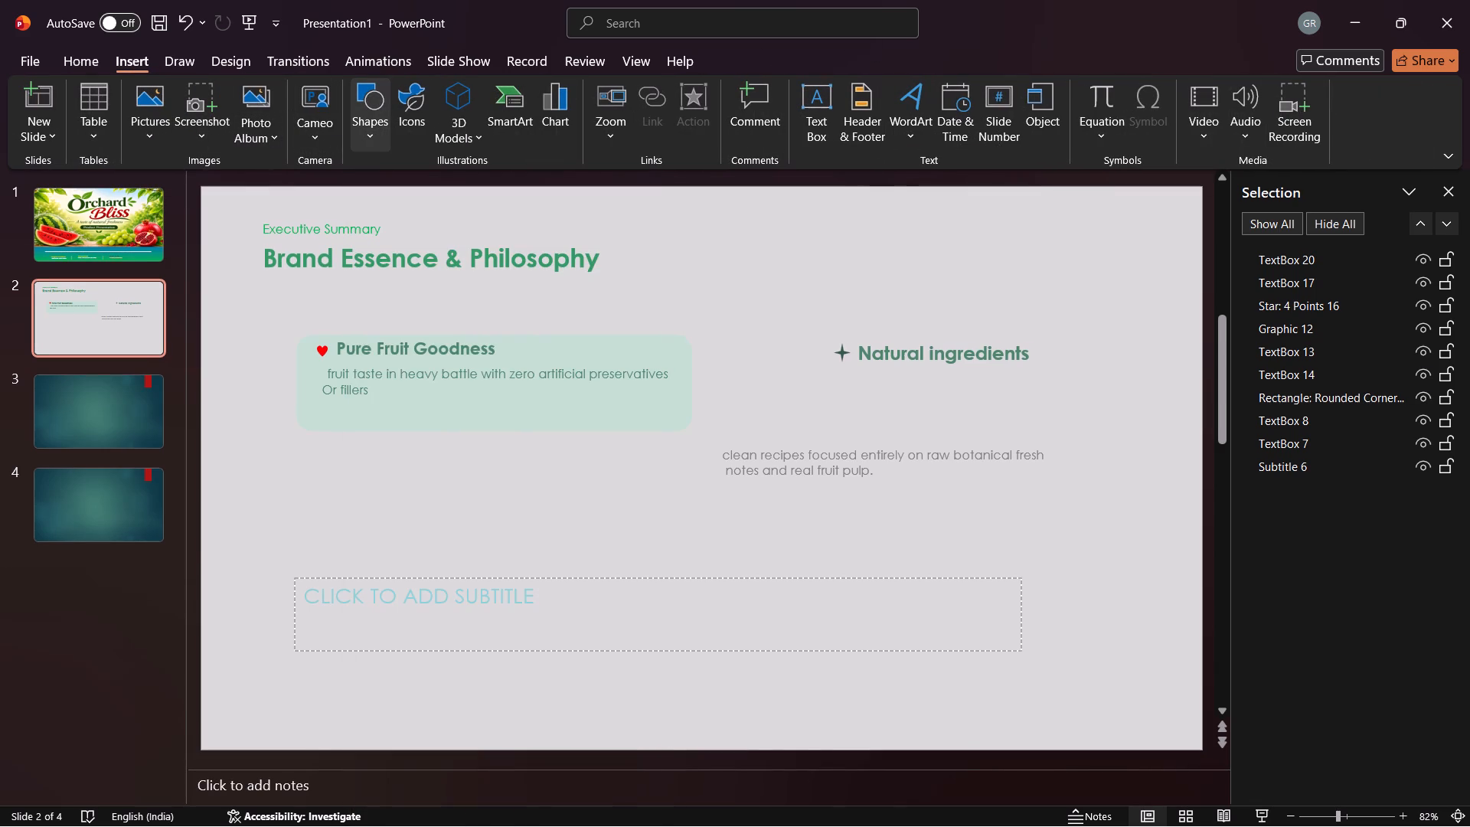
pyautogui.moveTo(774, 339); pyautogui.dragTo(799, 357)
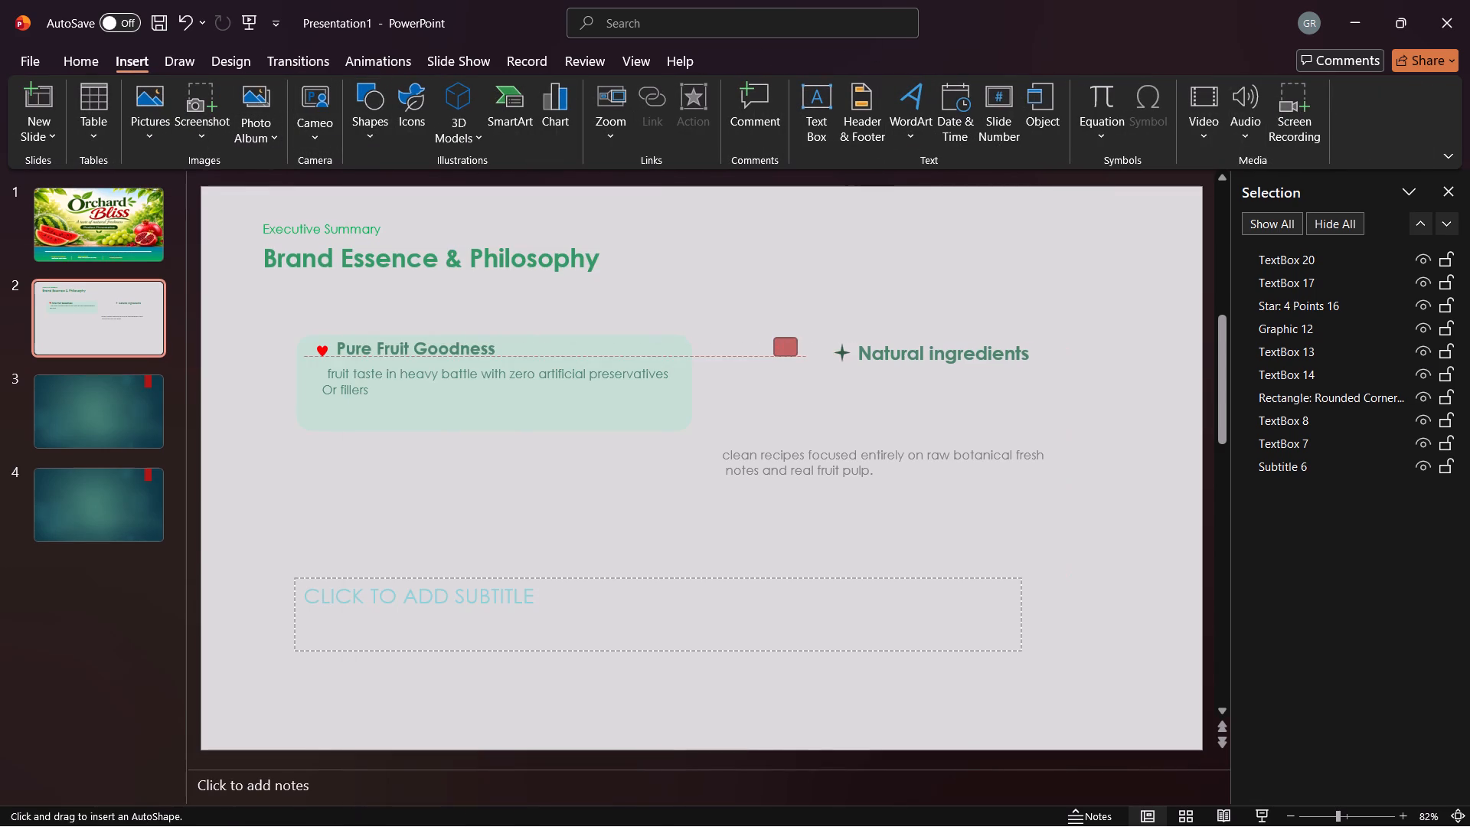
pyautogui.moveTo(799, 357); pyautogui.dragTo(1140, 430)
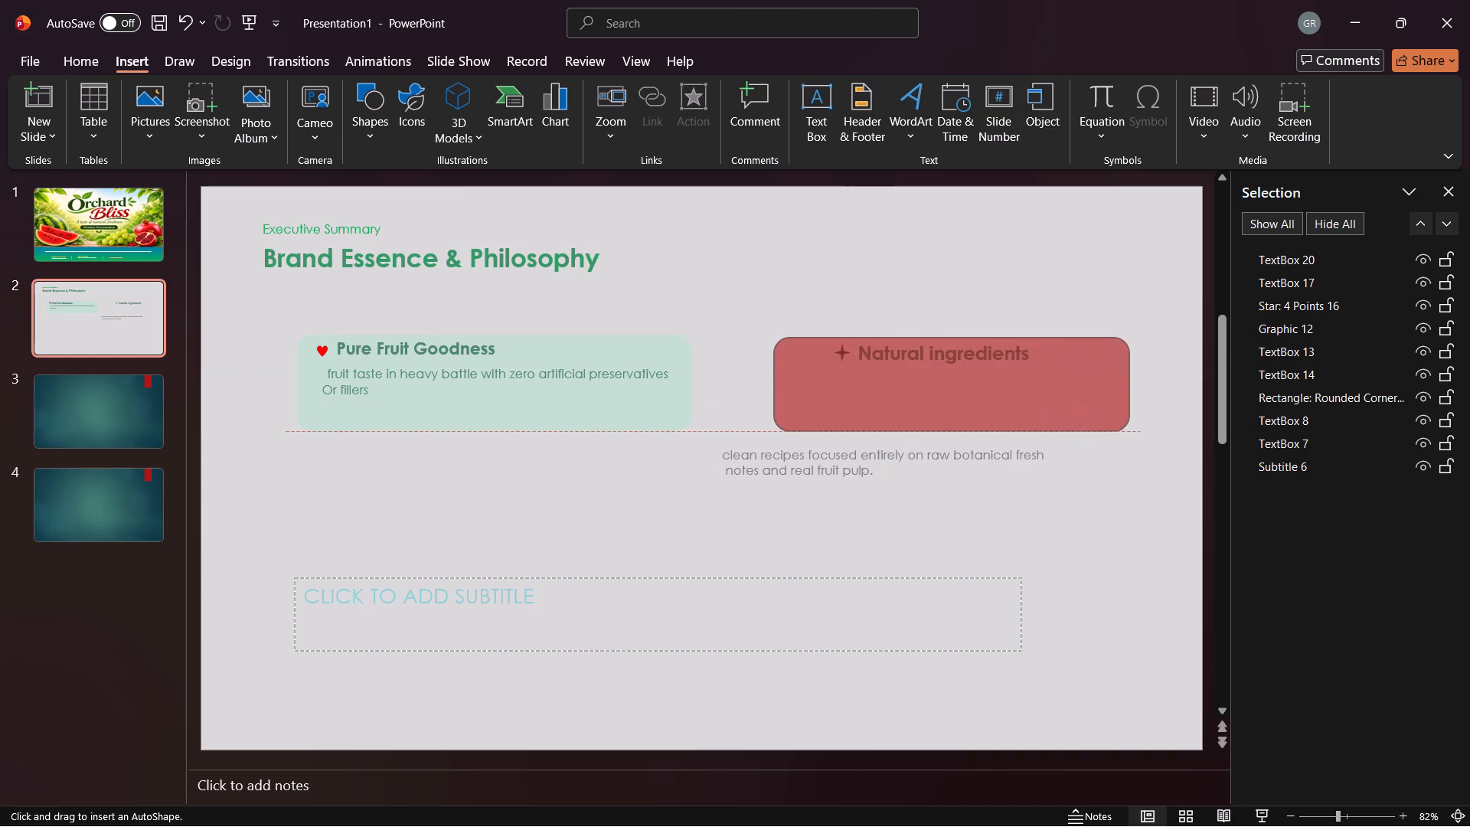
pyautogui.moveTo(1140, 430); pyautogui.dragTo(1156, 423)
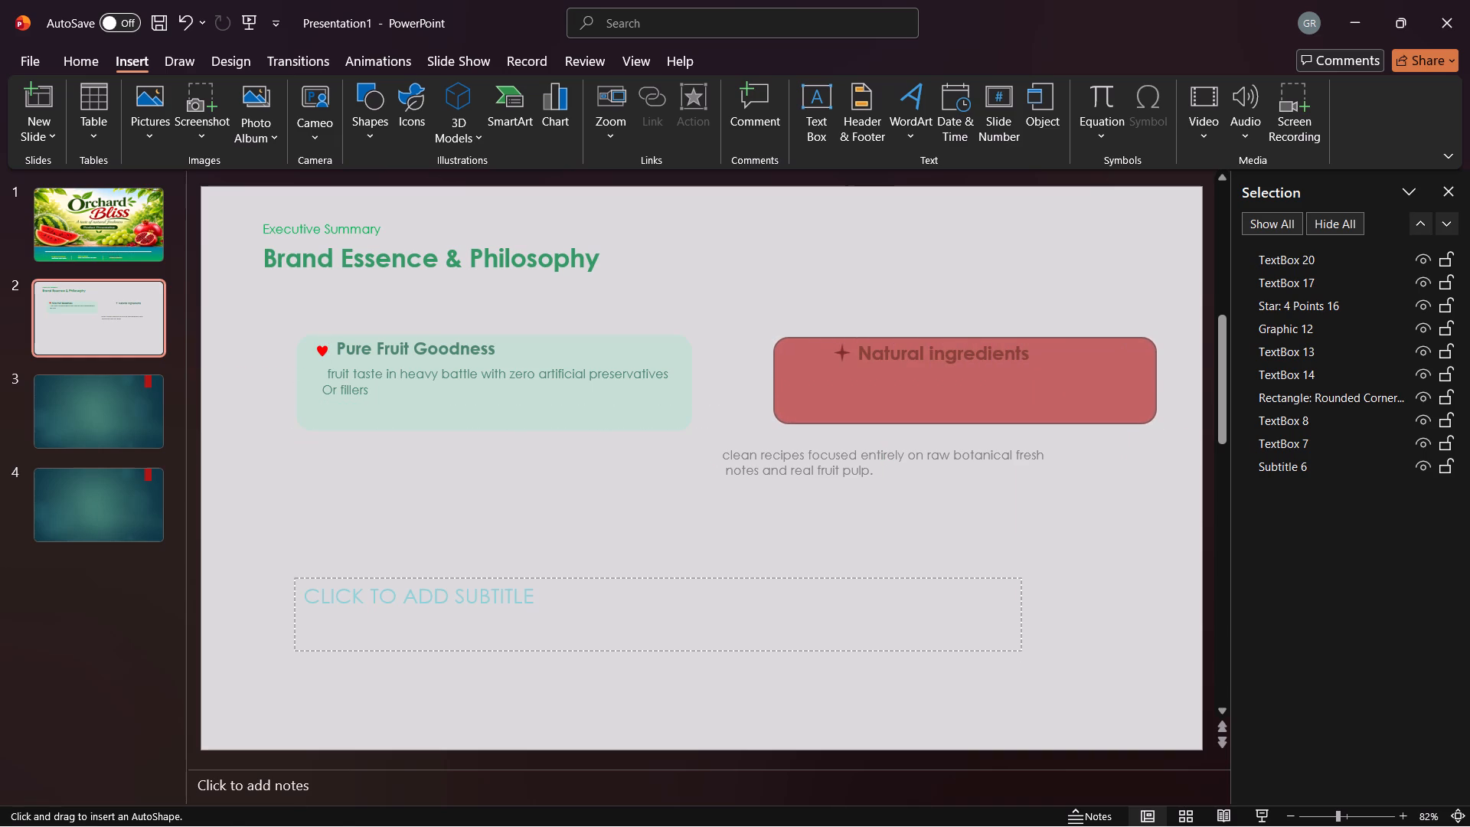
pyautogui.moveTo(1156, 423); pyautogui.dragTo(1156, 424)
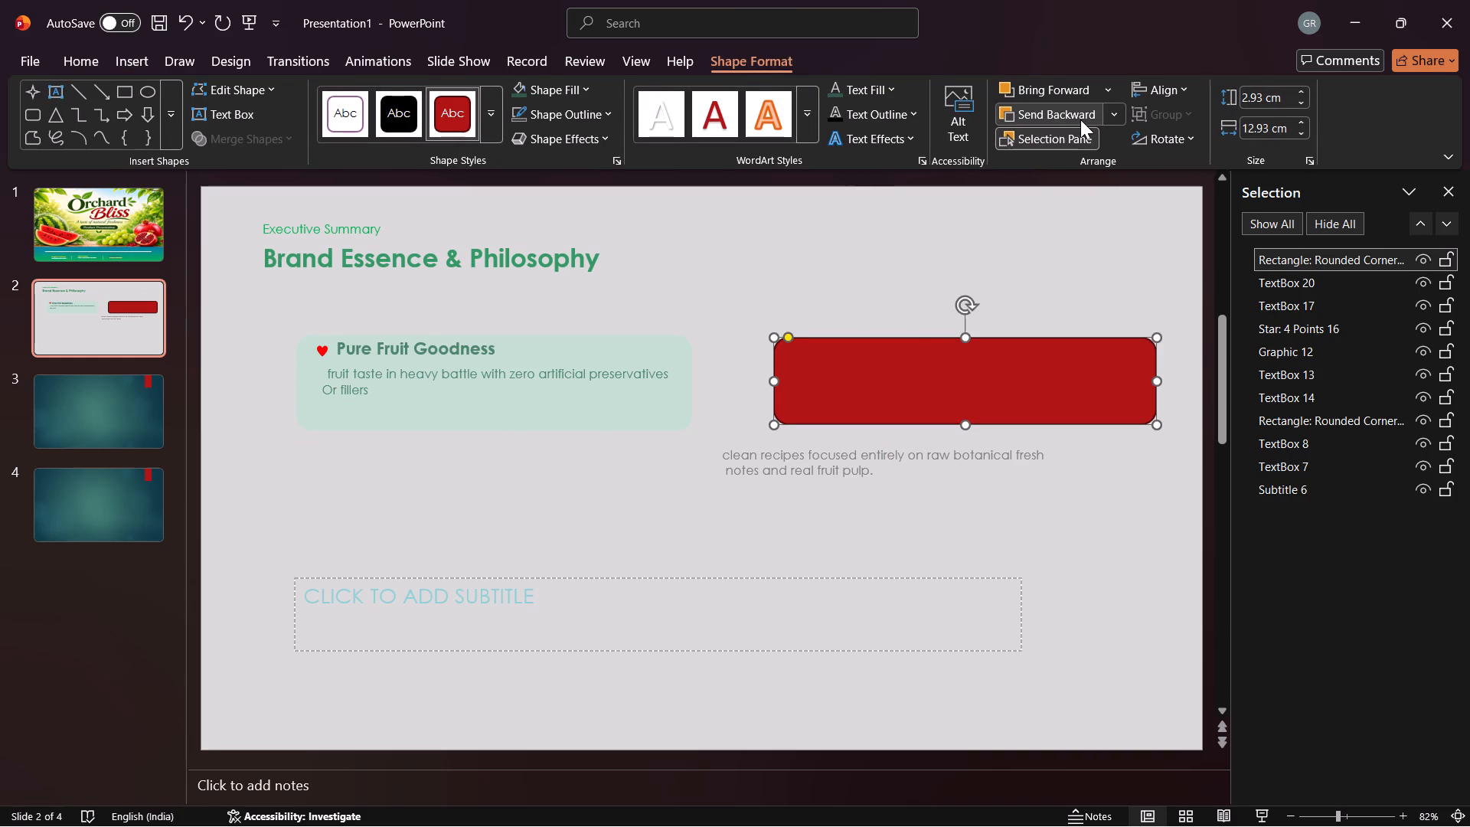
# Send the new rounded rectangle backward two levels, behind the "Natural ingredients" heading text.
pyautogui.click(1078, 117)
pyautogui.click(1046, 109)
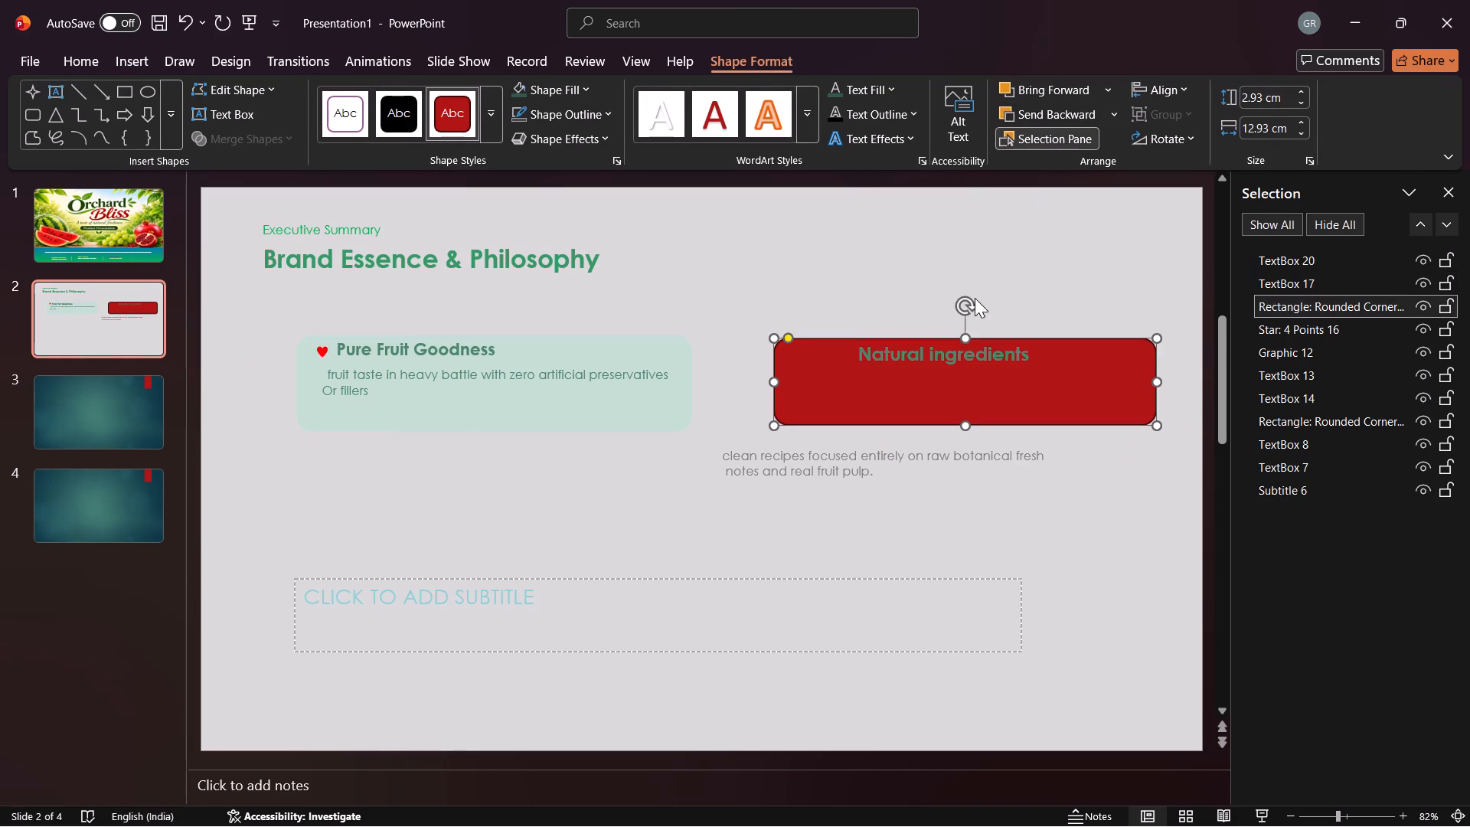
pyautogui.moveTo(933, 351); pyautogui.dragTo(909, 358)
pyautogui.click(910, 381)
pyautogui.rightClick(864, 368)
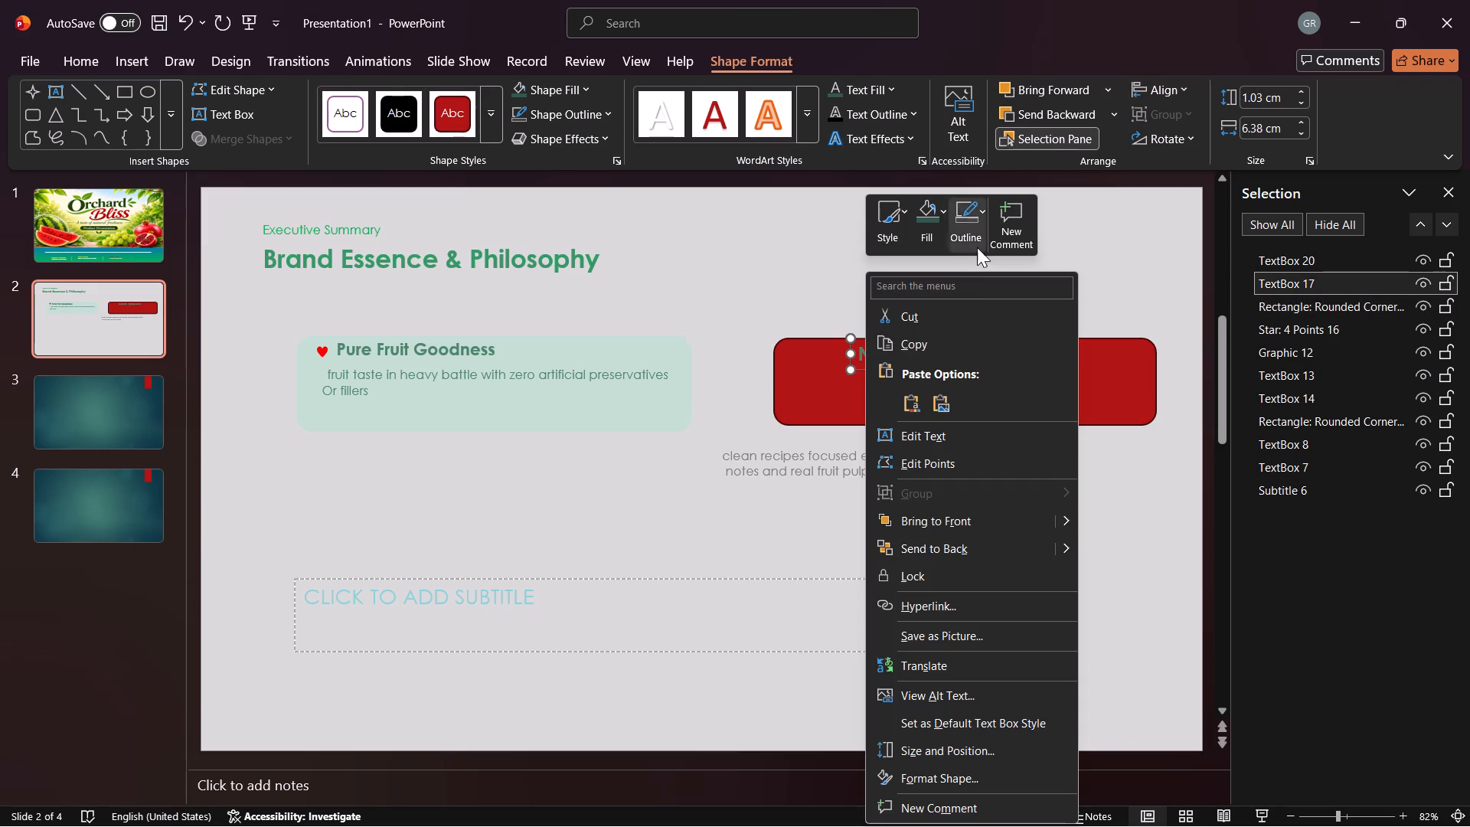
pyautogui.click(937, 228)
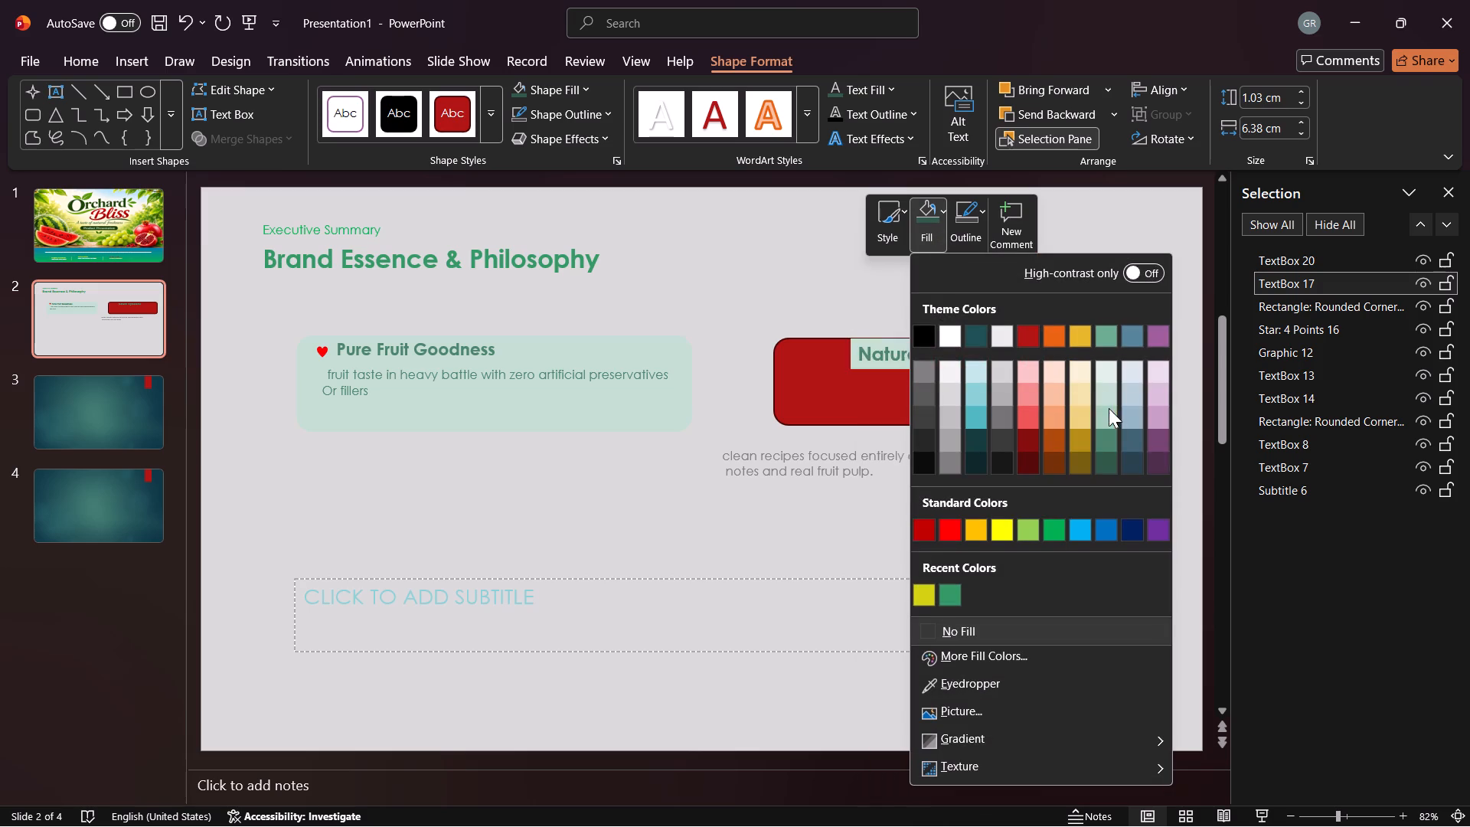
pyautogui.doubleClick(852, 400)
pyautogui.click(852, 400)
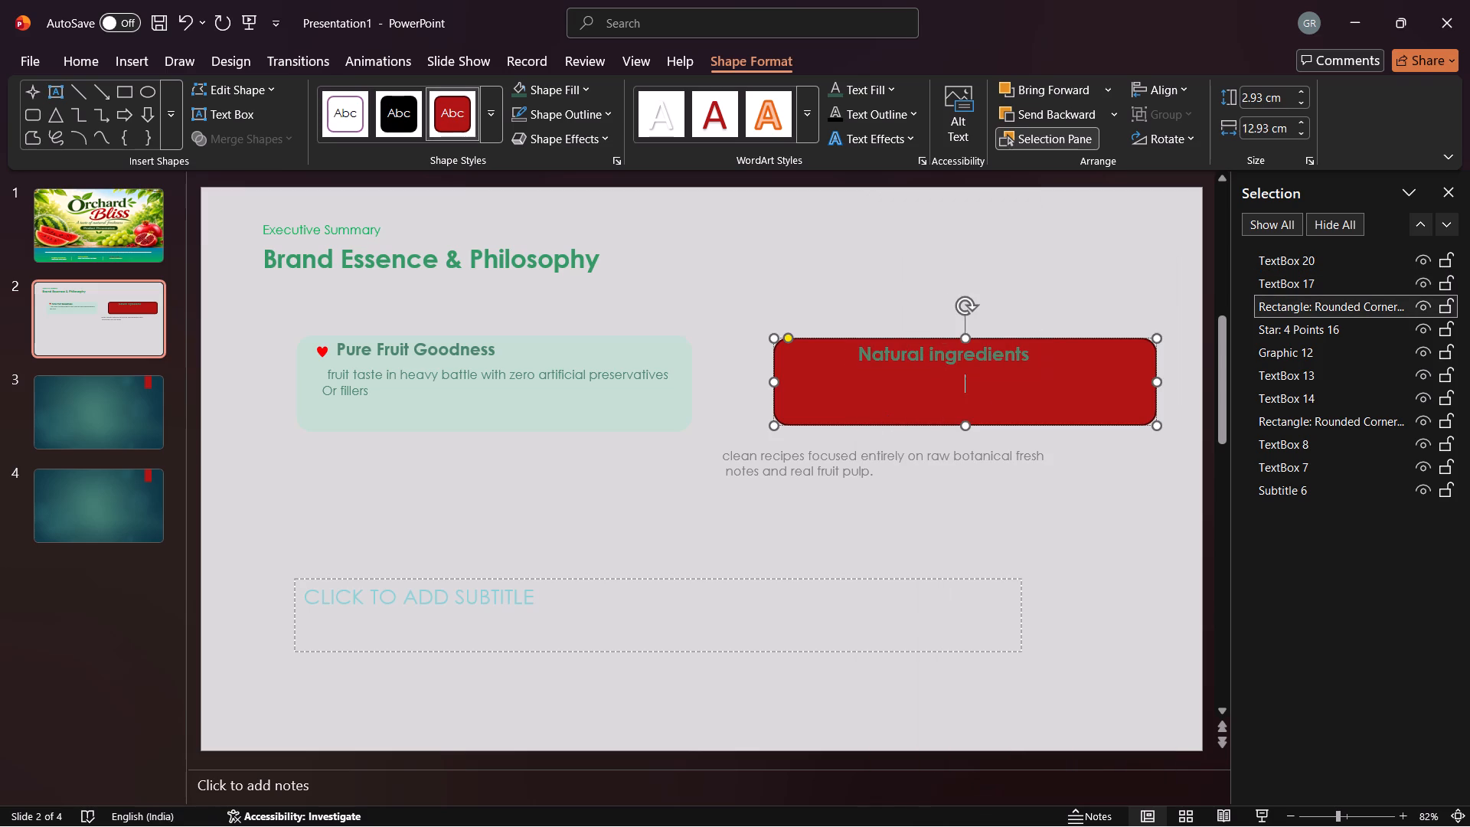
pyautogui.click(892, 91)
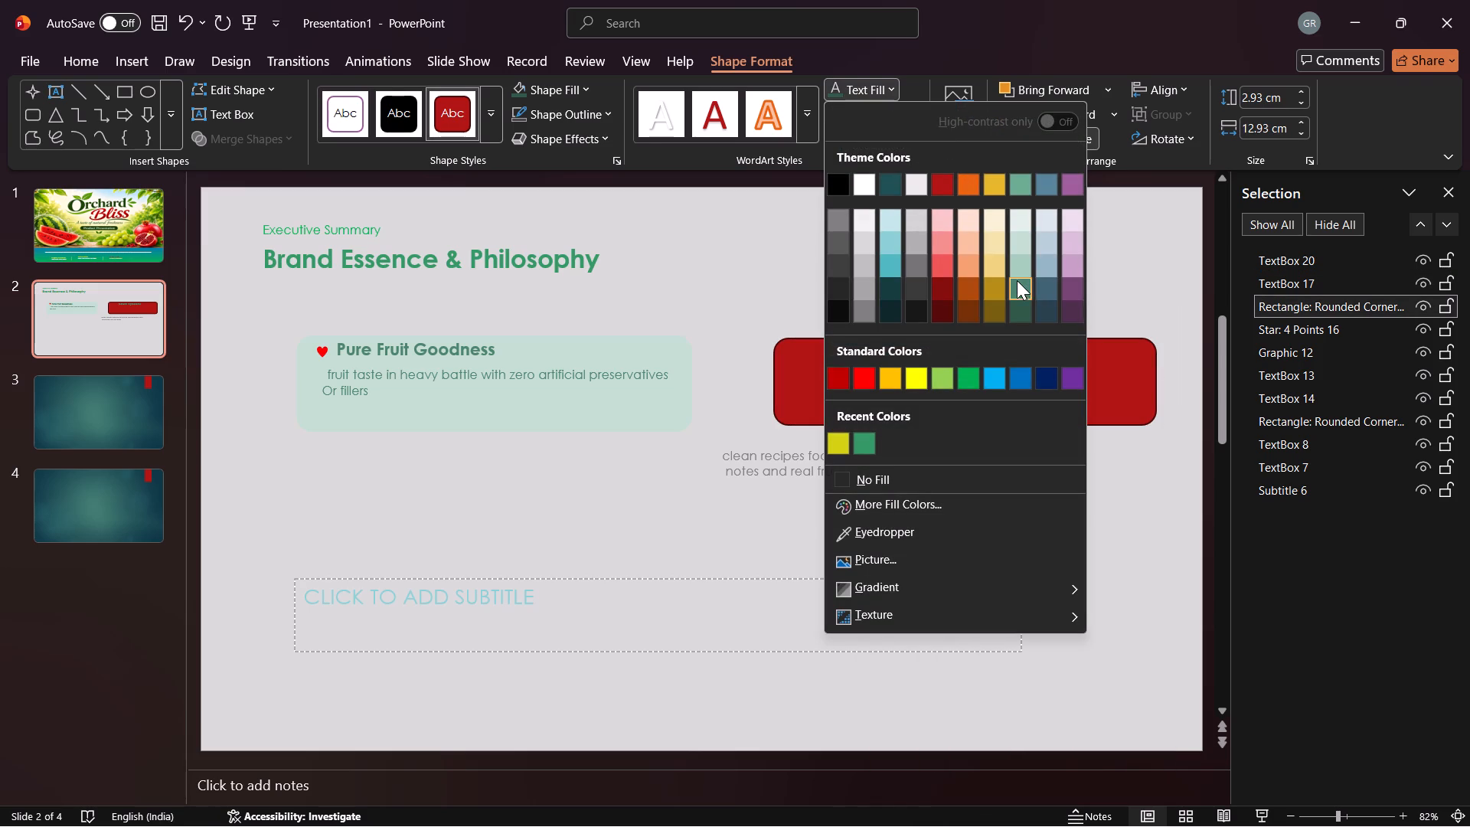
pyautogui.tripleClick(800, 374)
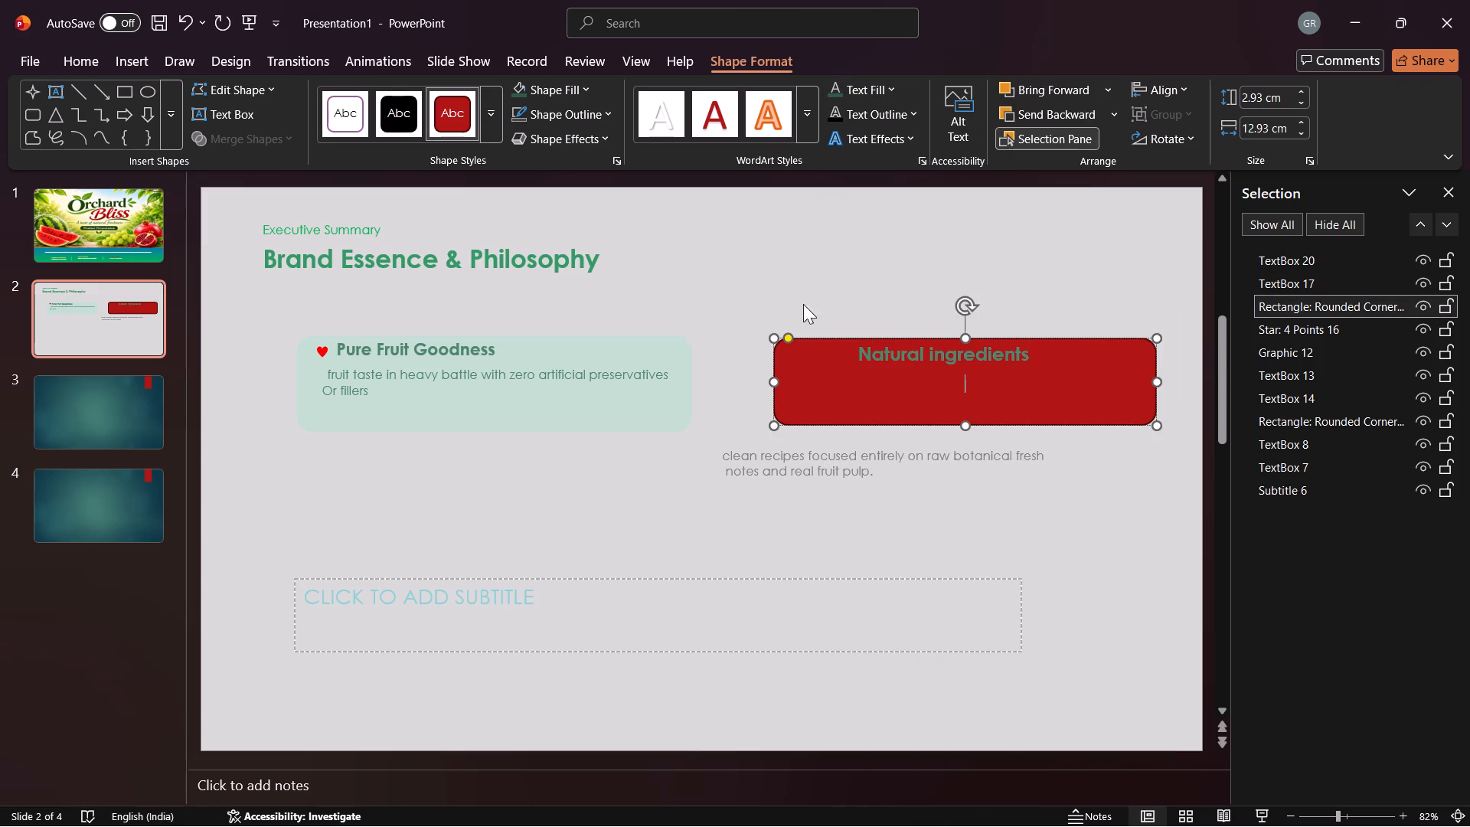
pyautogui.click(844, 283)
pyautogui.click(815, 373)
# Move the red rounded rectangle clear of the heading and give it a light green theme fill with no outline.
pyautogui.moveTo(917, 333); pyautogui.dragTo(922, 248)
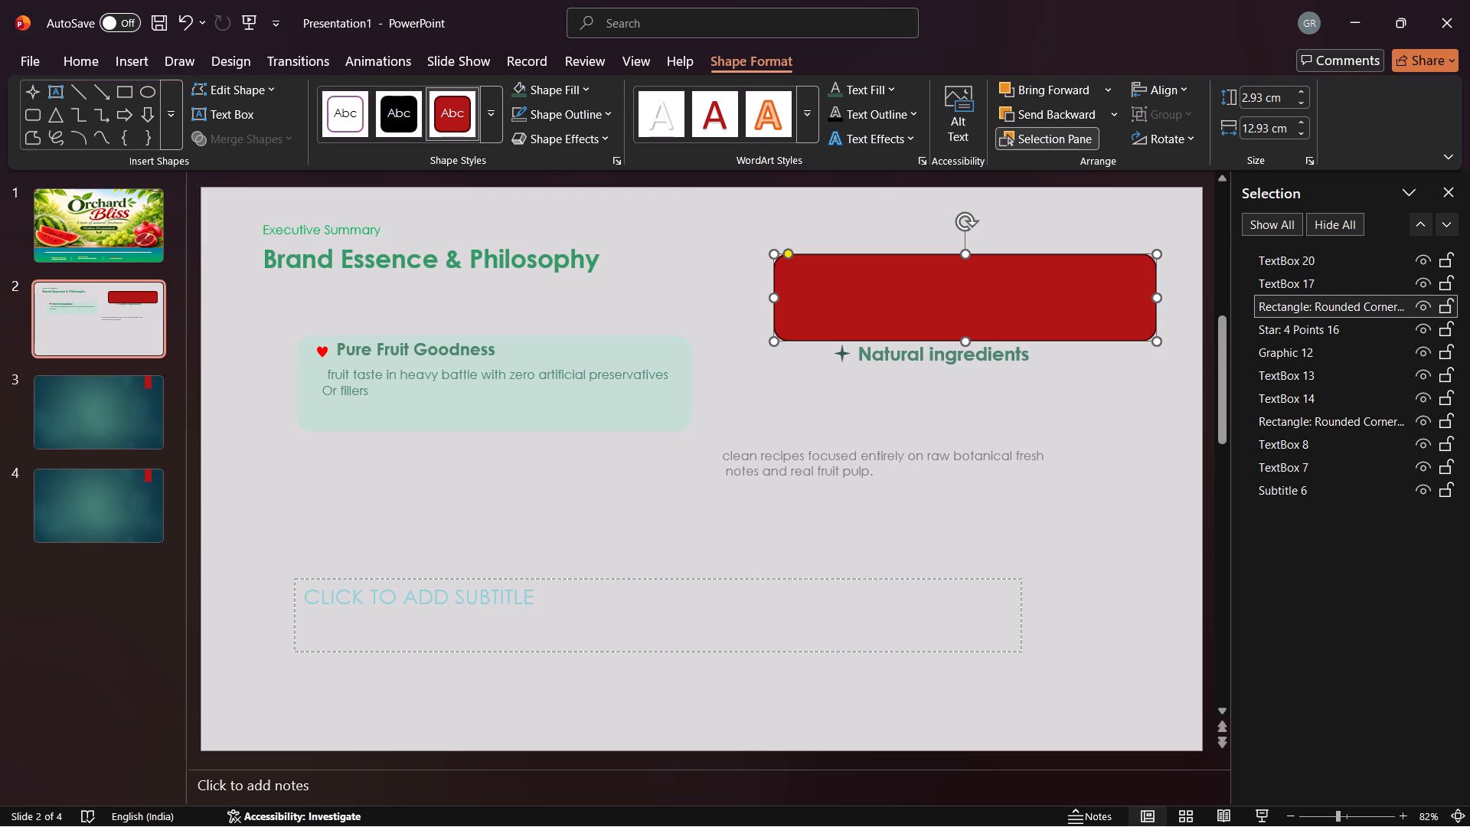
pyautogui.click(567, 90)
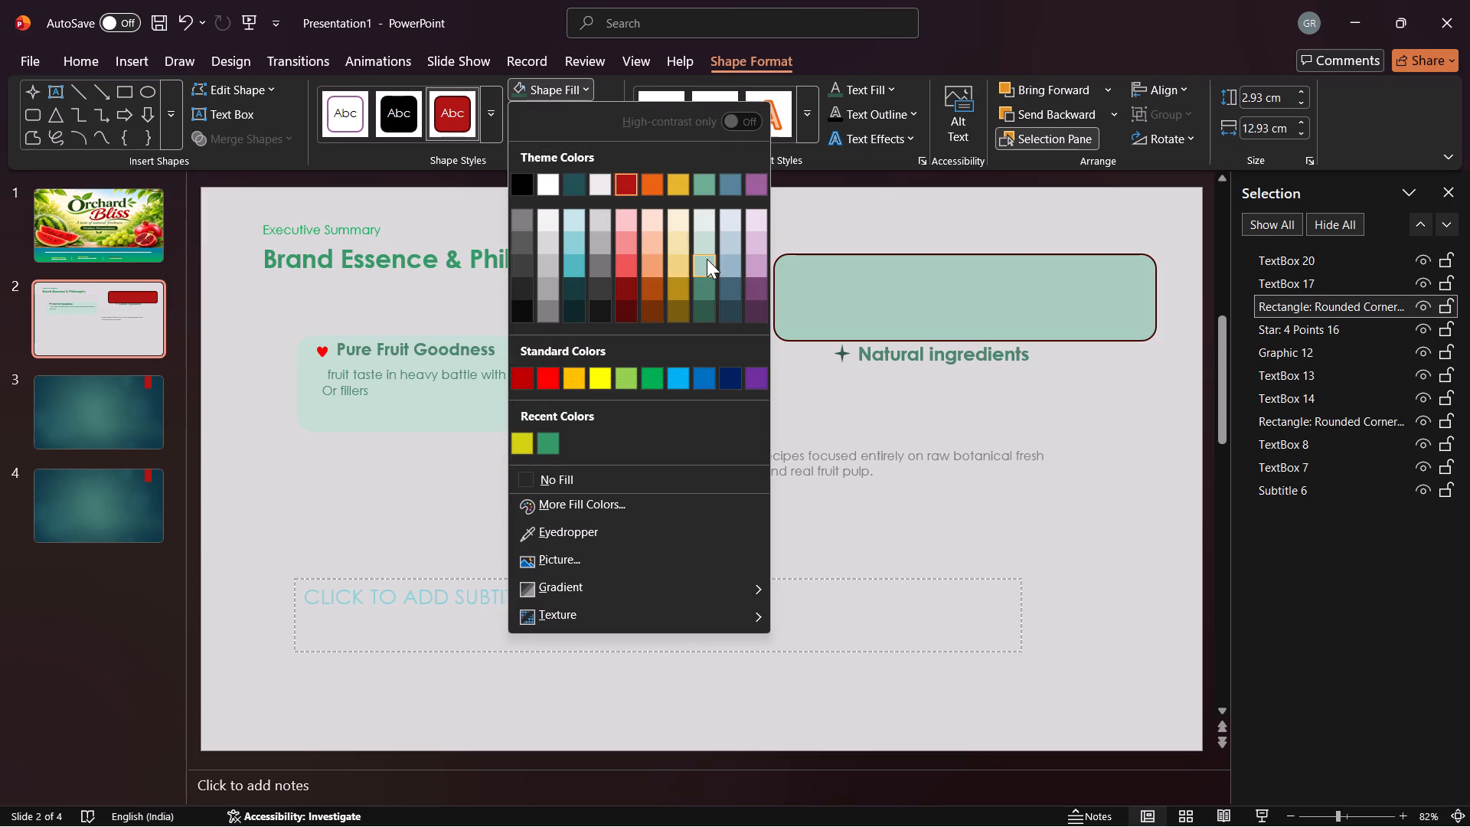
pyautogui.click(707, 259)
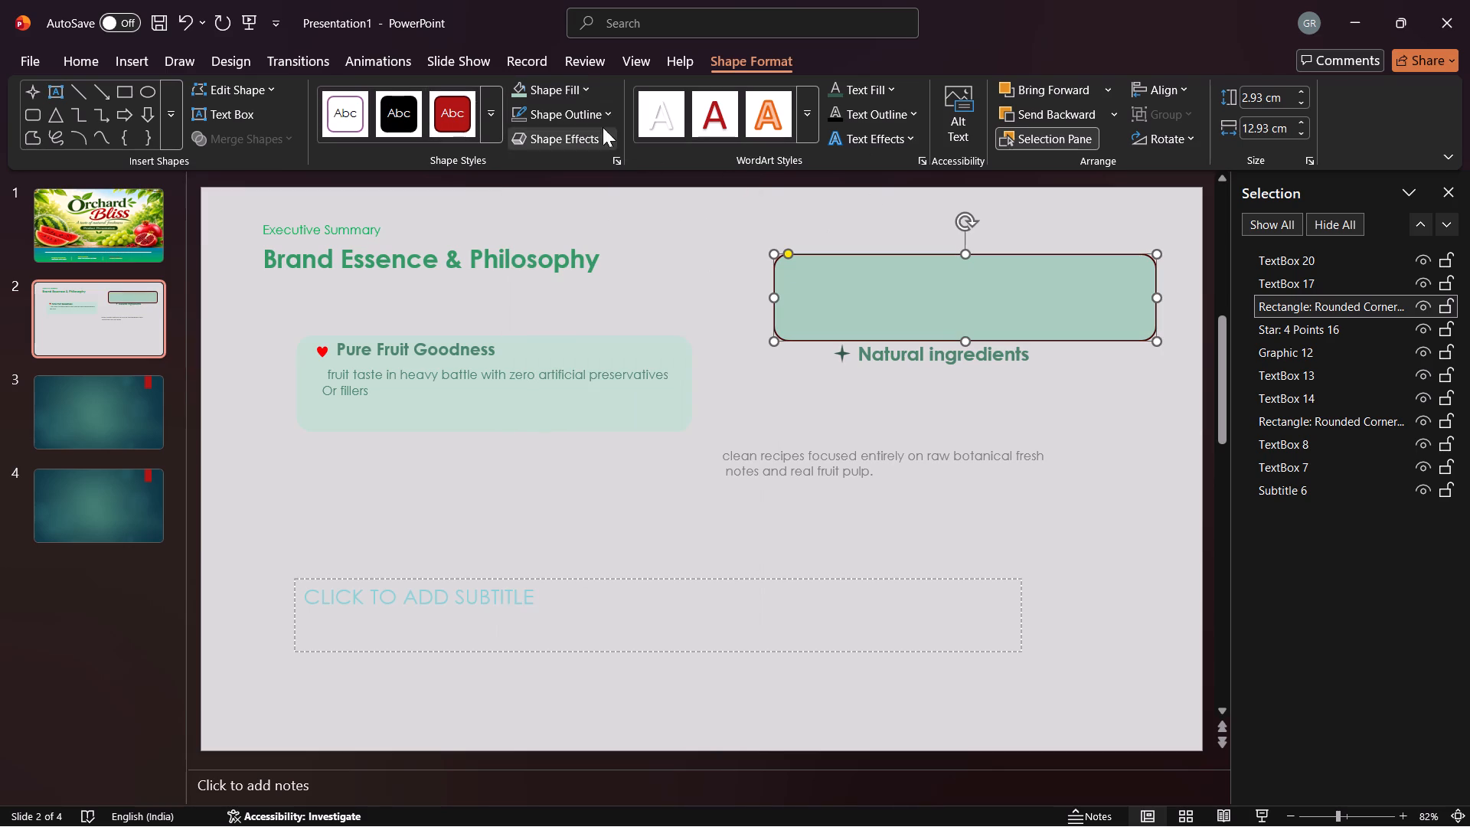
pyautogui.click(596, 117)
pyautogui.click(652, 495)
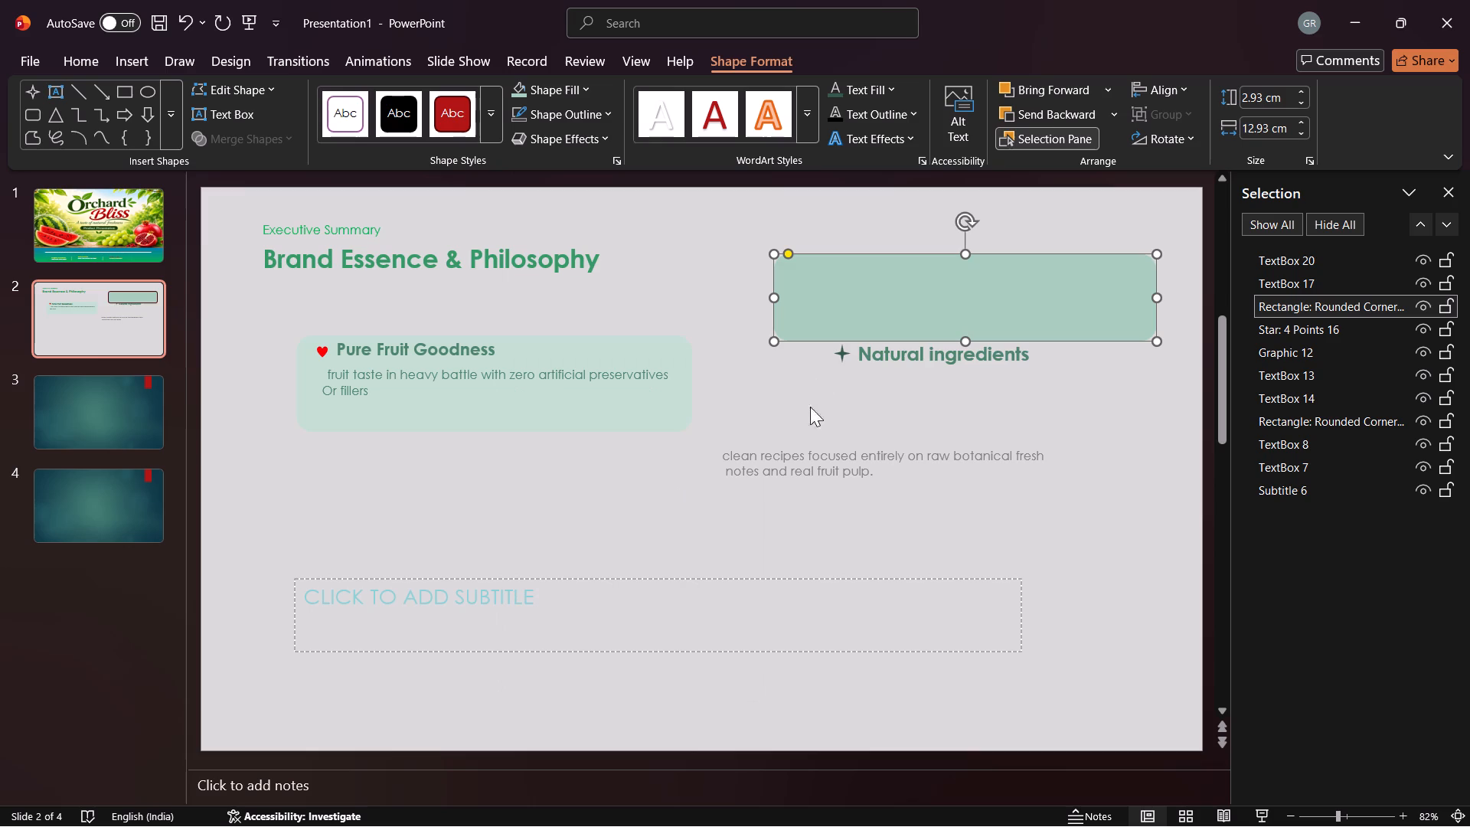
# Move the green card back behind the "Natural ingredients" heading, level with the "Pure Fruit Goodness" card.
pyautogui.moveTo(849, 296); pyautogui.dragTo(867, 373)
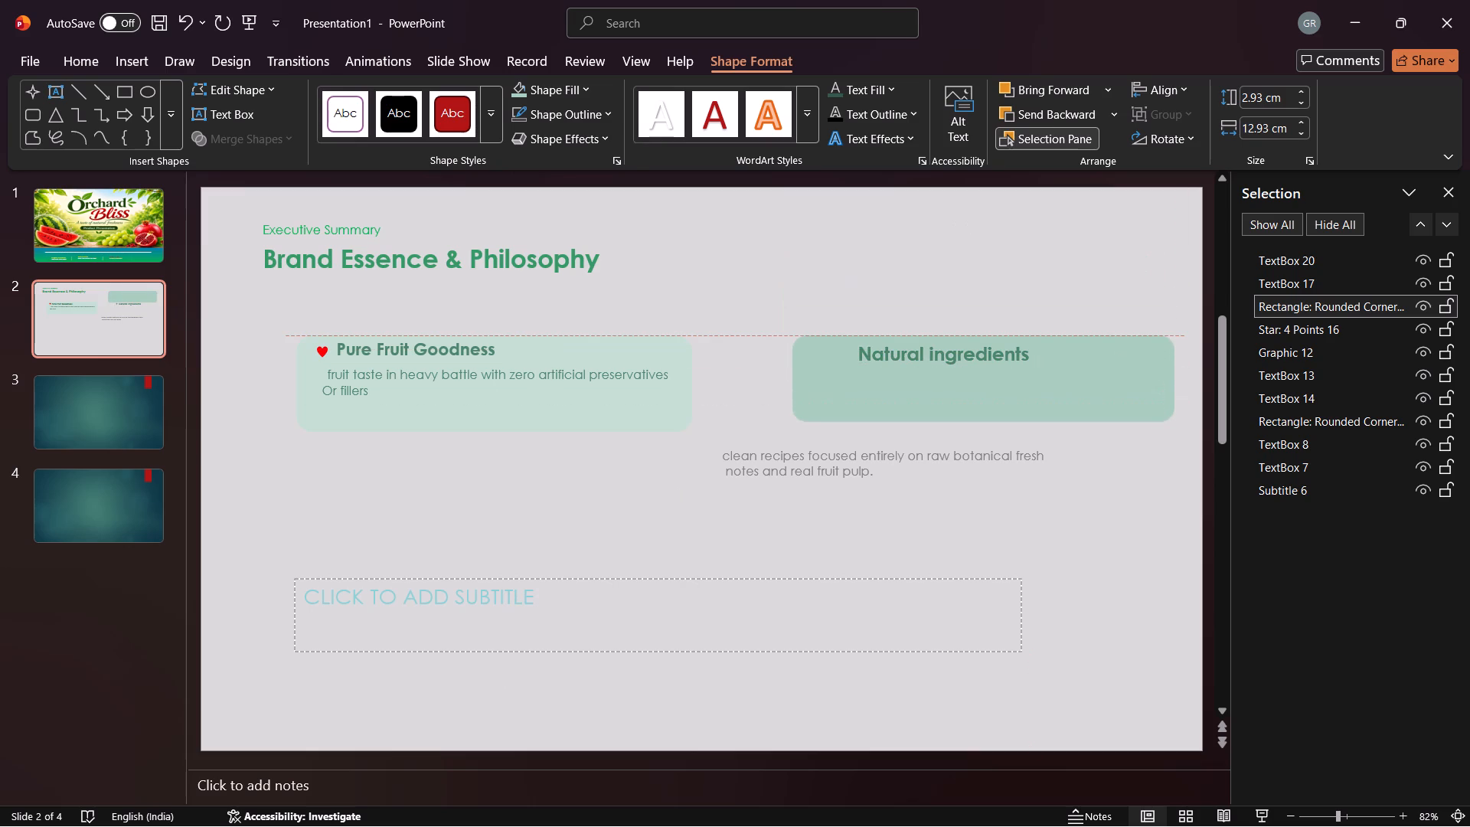
pyautogui.moveTo(867, 373); pyautogui.dragTo(878, 371)
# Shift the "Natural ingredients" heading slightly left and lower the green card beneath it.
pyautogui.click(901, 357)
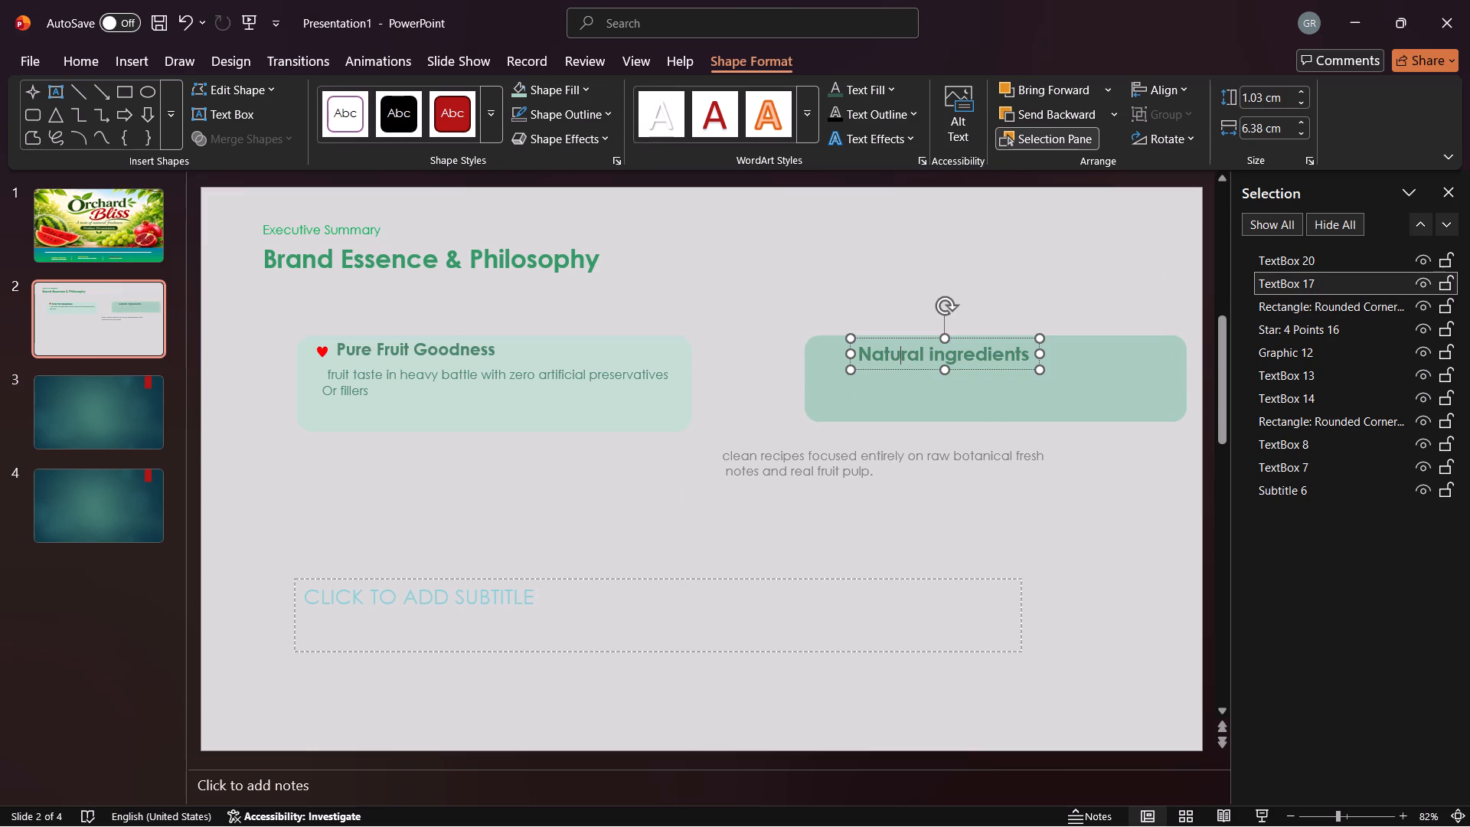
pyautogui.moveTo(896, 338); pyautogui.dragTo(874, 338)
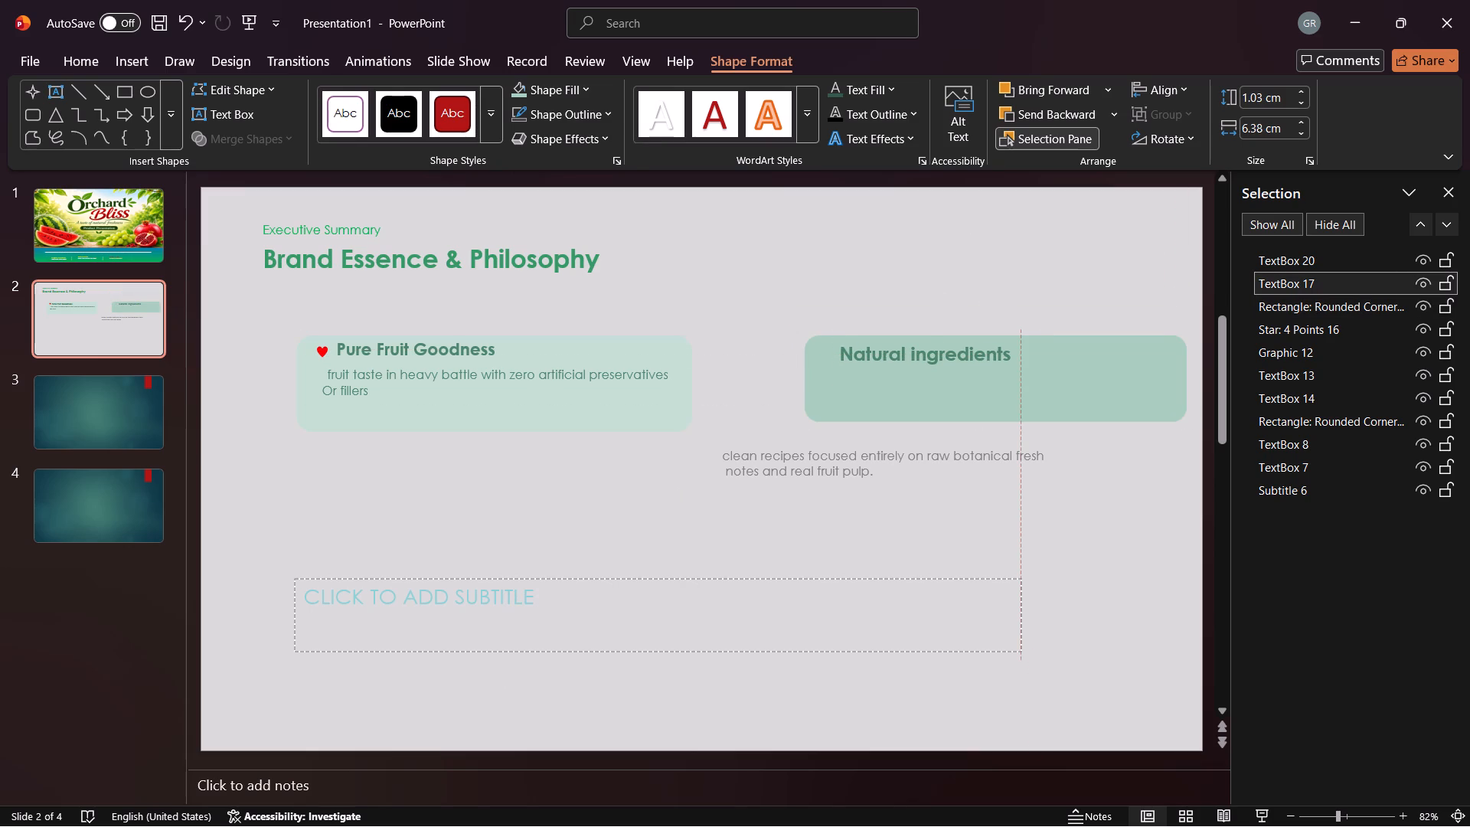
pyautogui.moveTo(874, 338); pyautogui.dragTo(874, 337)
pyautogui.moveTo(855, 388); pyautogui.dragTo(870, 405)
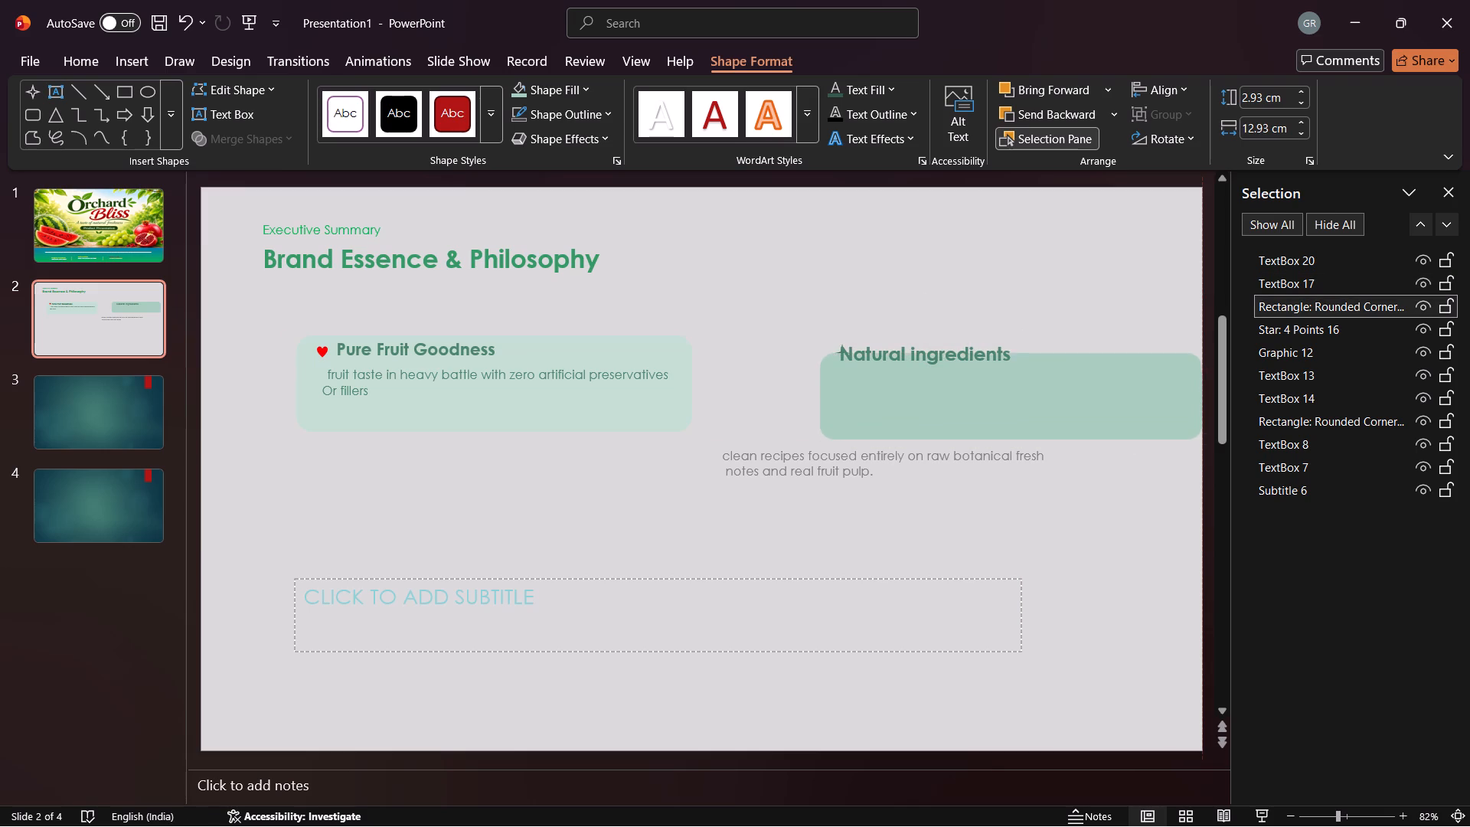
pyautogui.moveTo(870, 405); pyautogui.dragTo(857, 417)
# Move the "Natural ingredients" heading right and down into the upper part of the green card.
pyautogui.moveTo(877, 353); pyautogui.dragTo(895, 348)
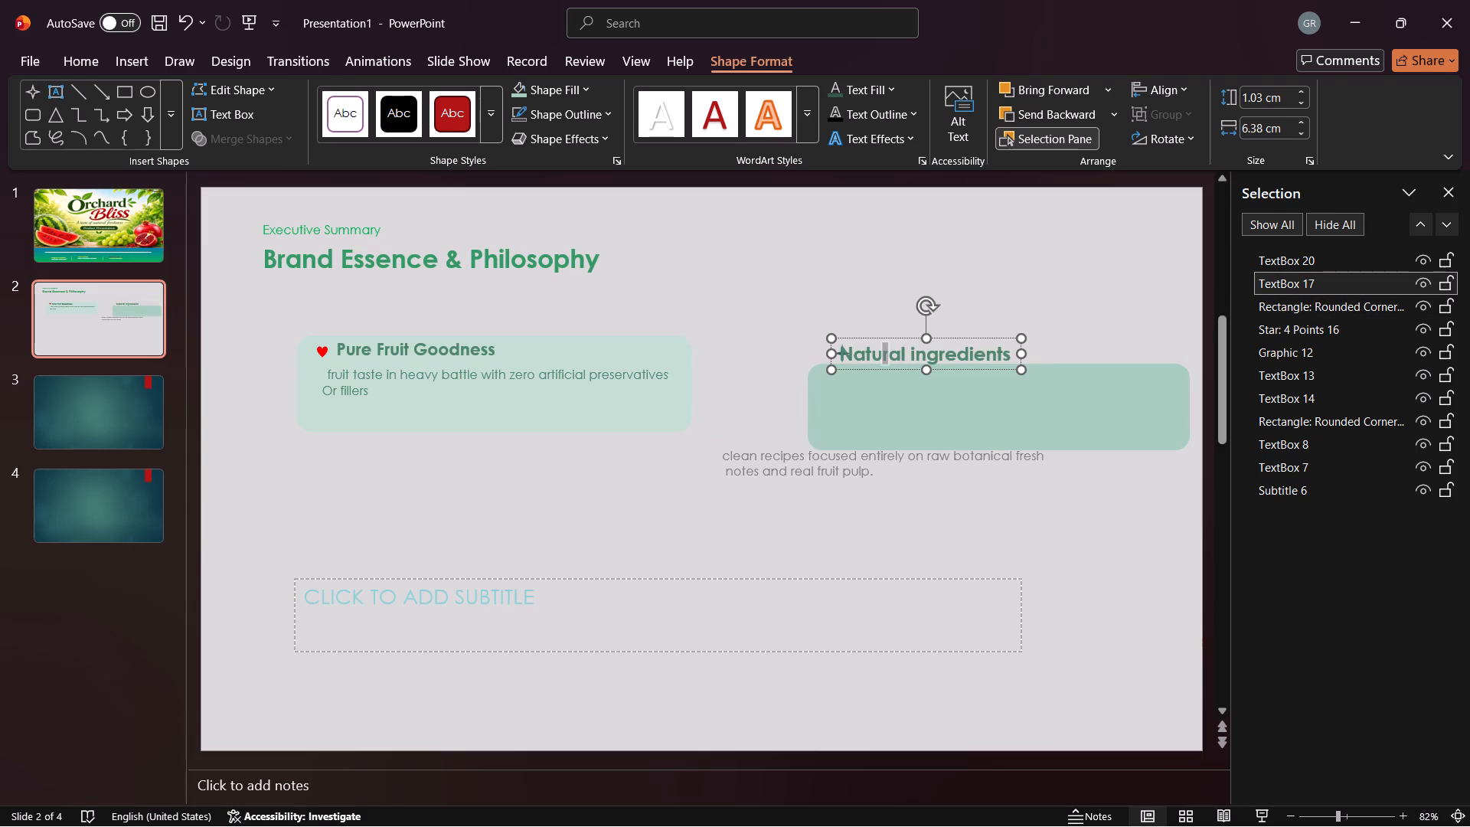
pyautogui.moveTo(895, 348); pyautogui.dragTo(897, 348)
pyautogui.click(863, 309)
pyautogui.moveTo(886, 340); pyautogui.dragTo(908, 341)
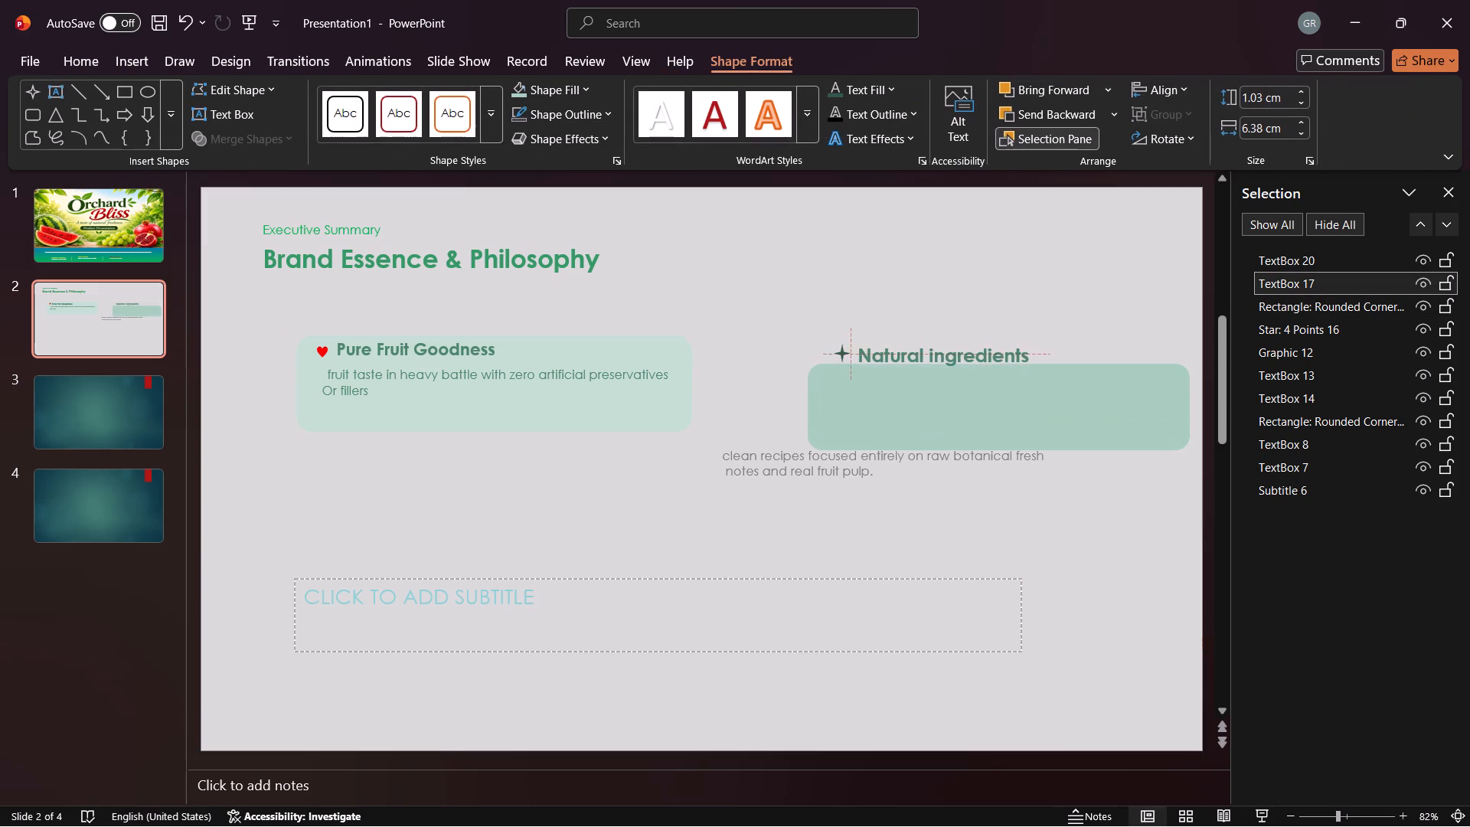
pyautogui.moveTo(908, 341); pyautogui.dragTo(918, 361)
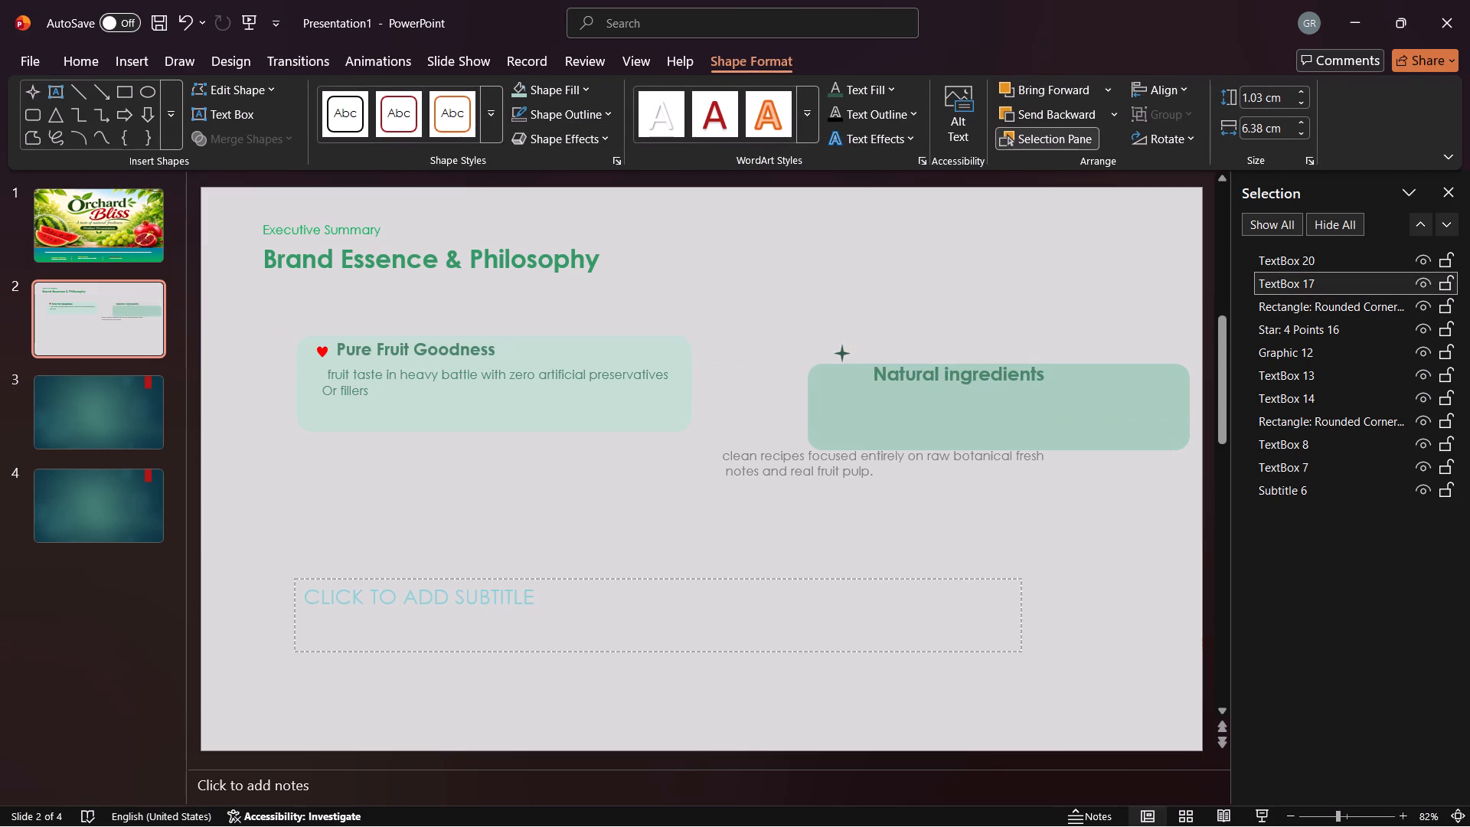
pyautogui.moveTo(918, 361); pyautogui.dragTo(920, 361)
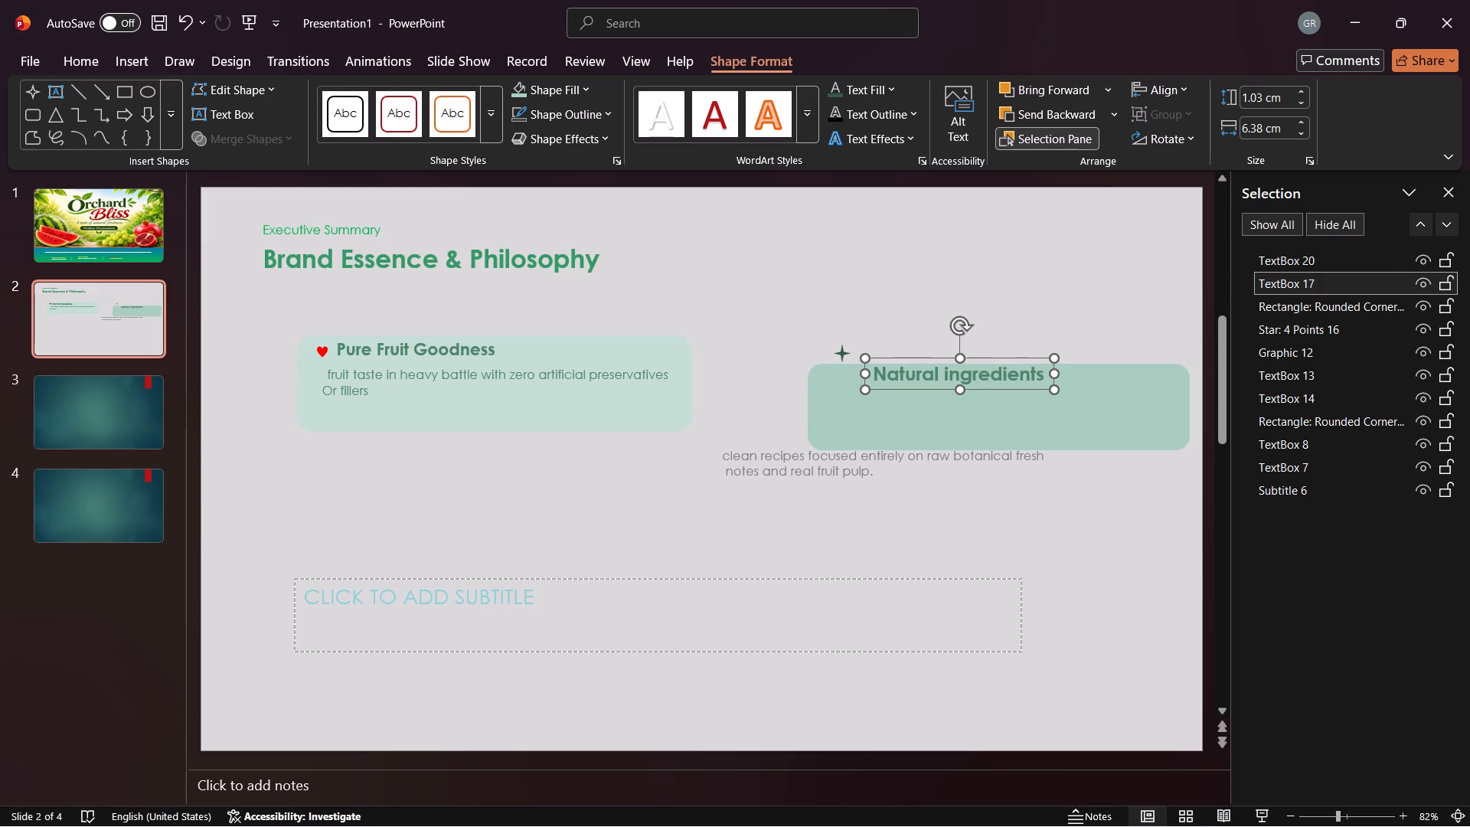
# Move the four-point star onto the green card beside the heading and bring it forward in front of the card.
pyautogui.click(845, 348)
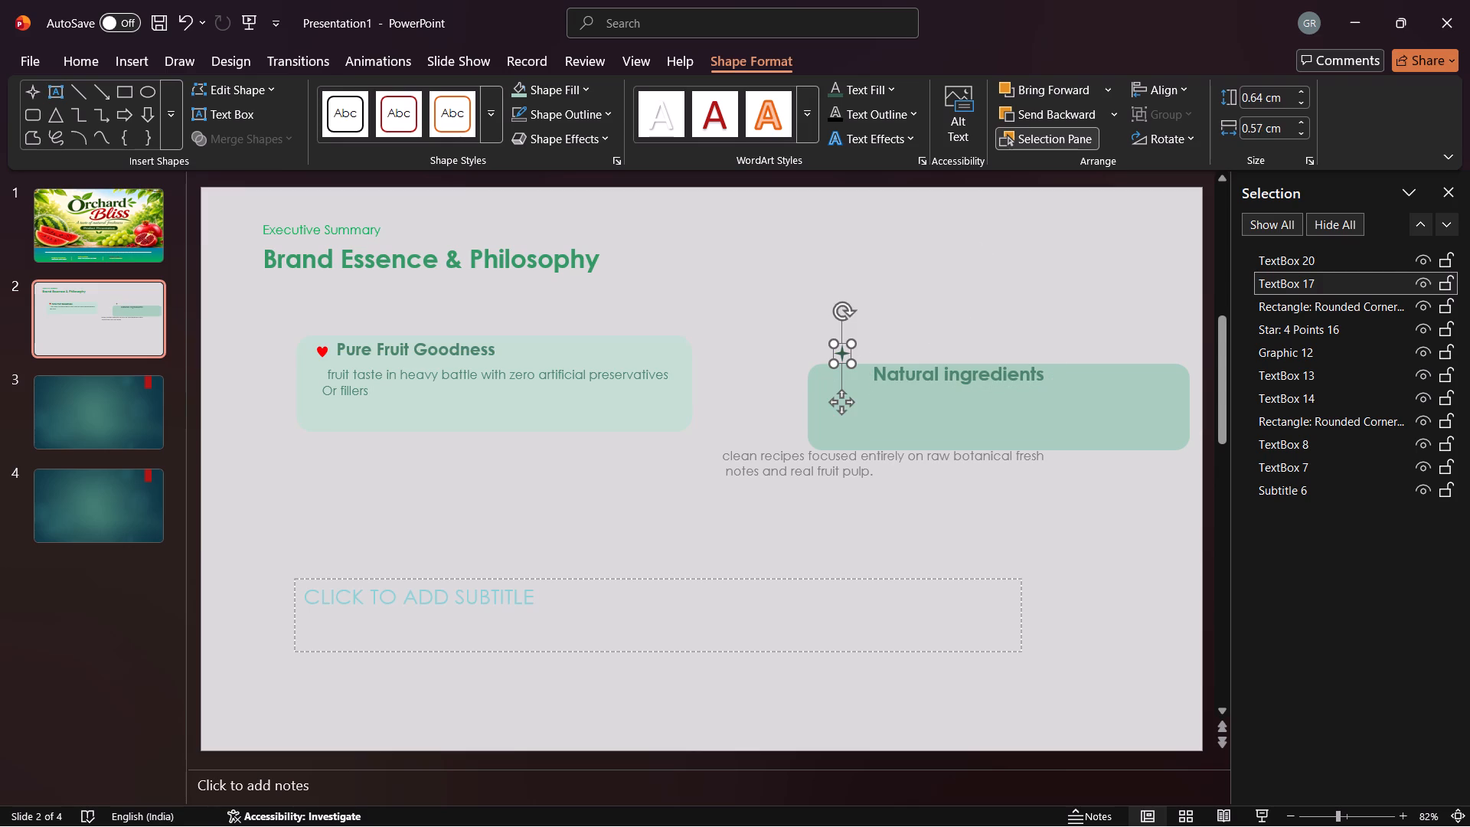
pyautogui.moveTo(841, 348); pyautogui.dragTo(846, 373)
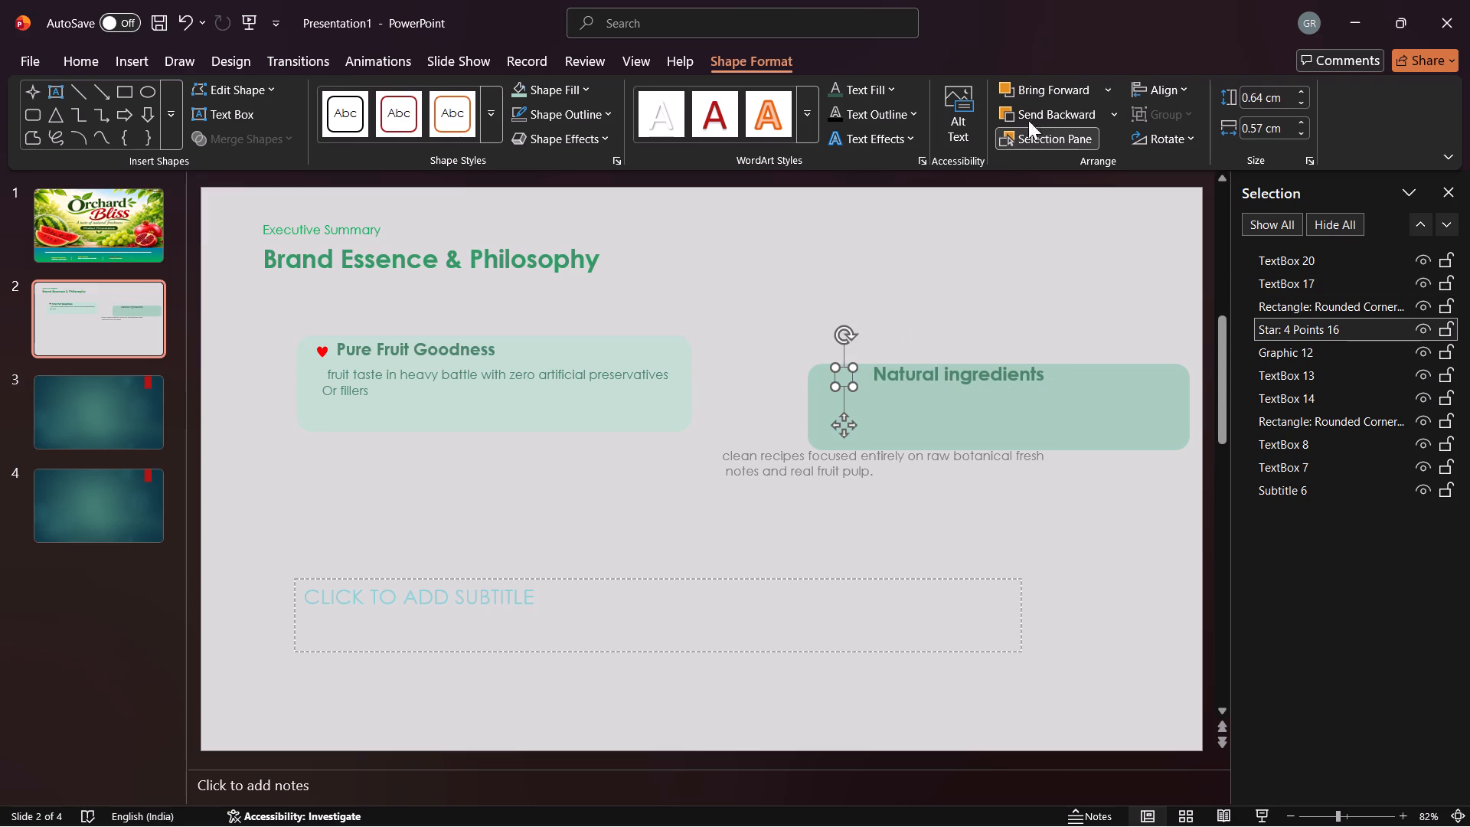
pyautogui.click(1049, 86)
# Move the green card up behind the star and heading, level with the top of the "Pure Fruit Goodness" card.
pyautogui.moveTo(996, 396); pyautogui.dragTo(991, 374)
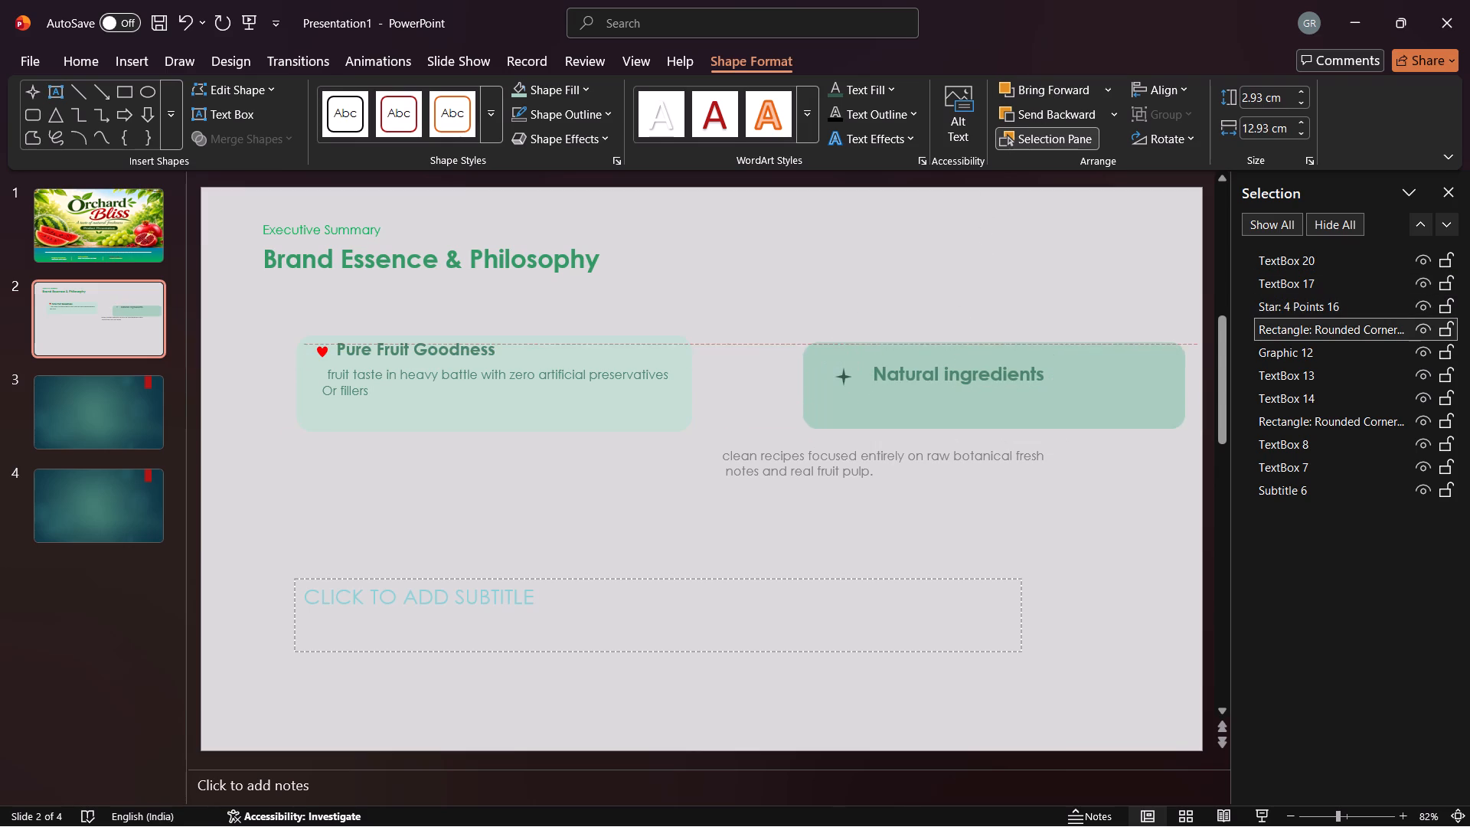
pyautogui.moveTo(991, 374); pyautogui.dragTo(984, 371)
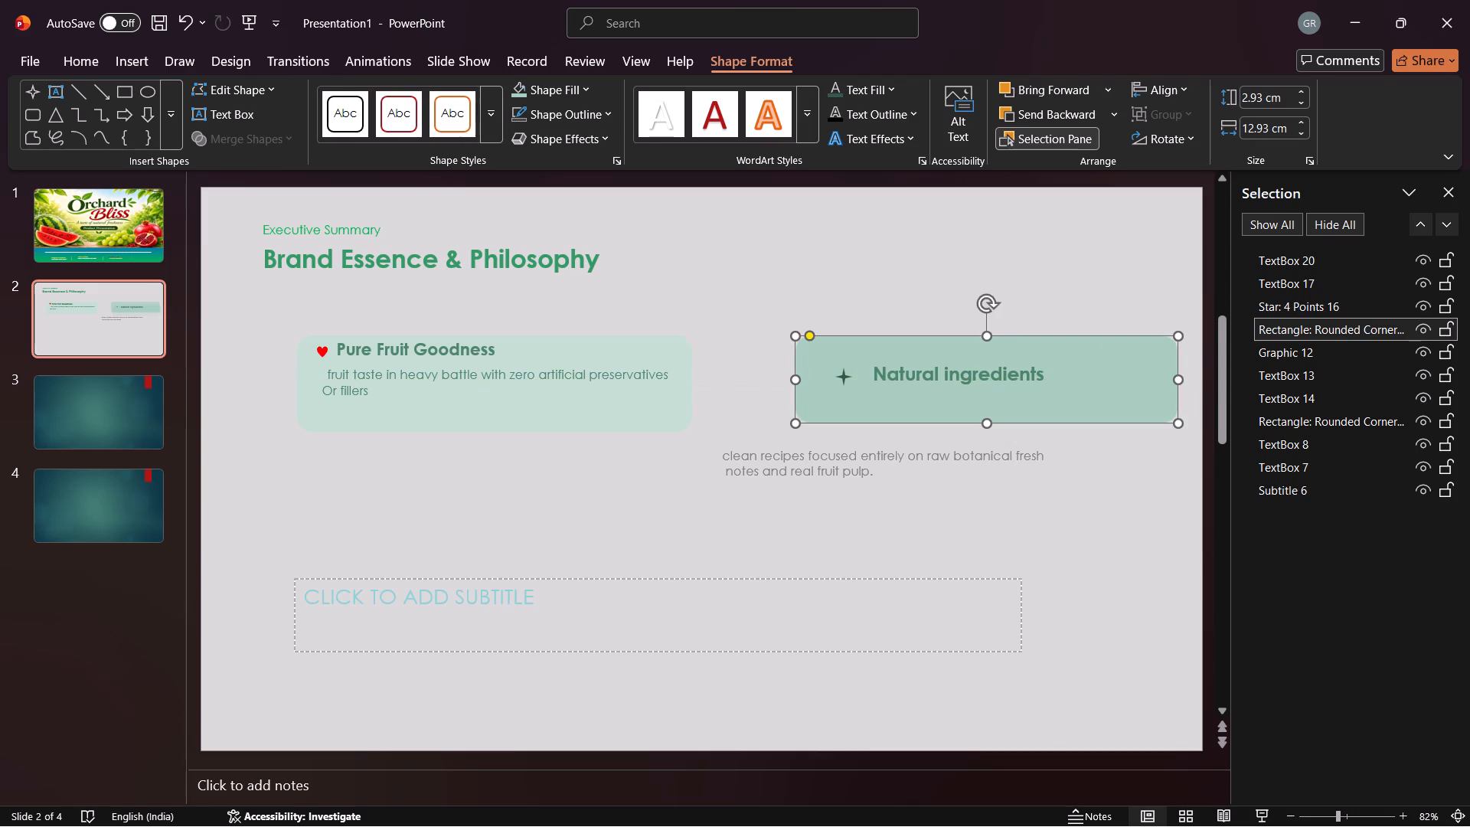
# Move the four-point star into the upper-left corner of the green card.
pyautogui.moveTo(841, 377); pyautogui.dragTo(823, 356)
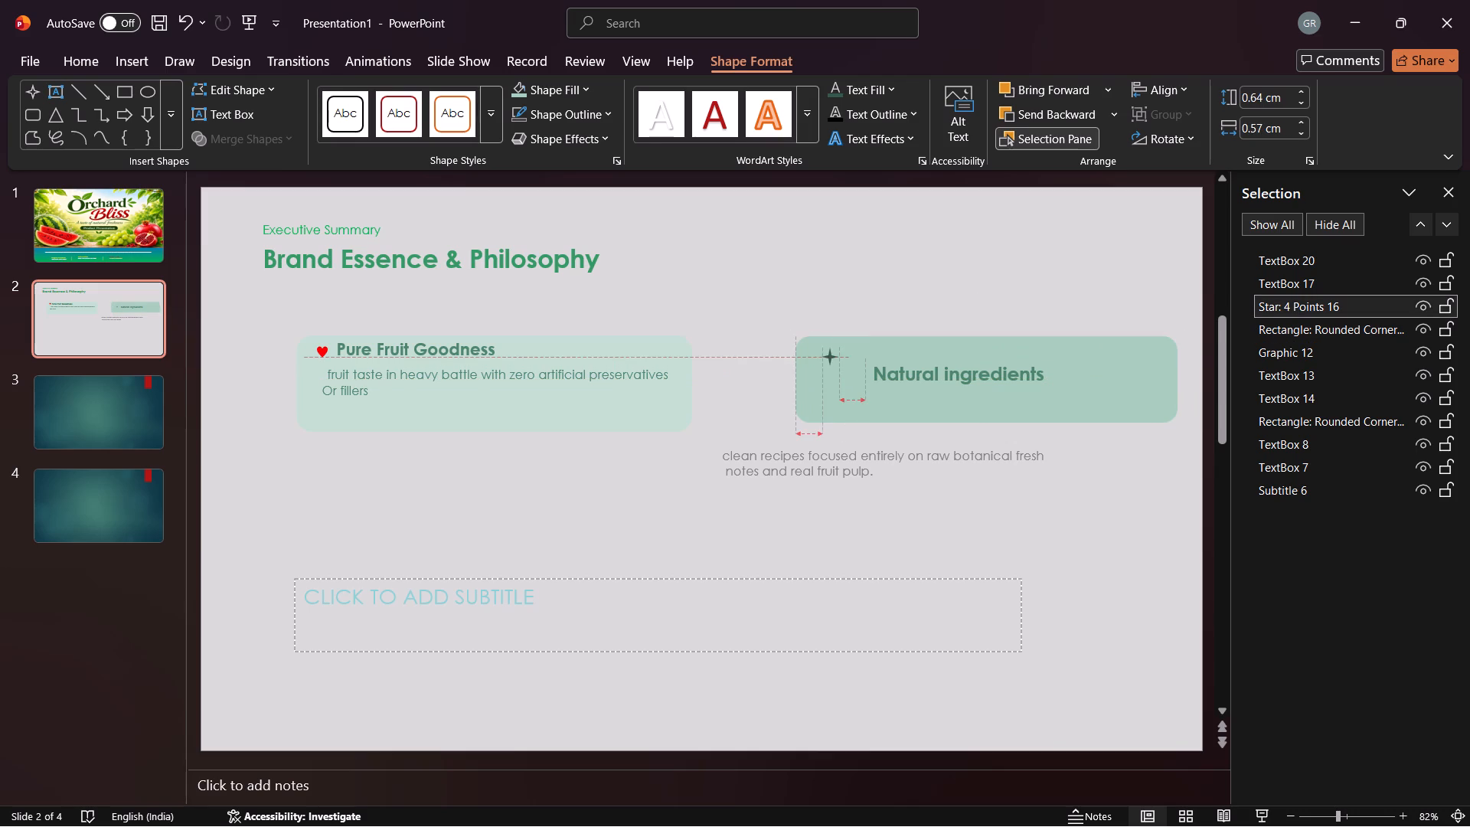
pyautogui.moveTo(823, 356); pyautogui.dragTo(809, 353)
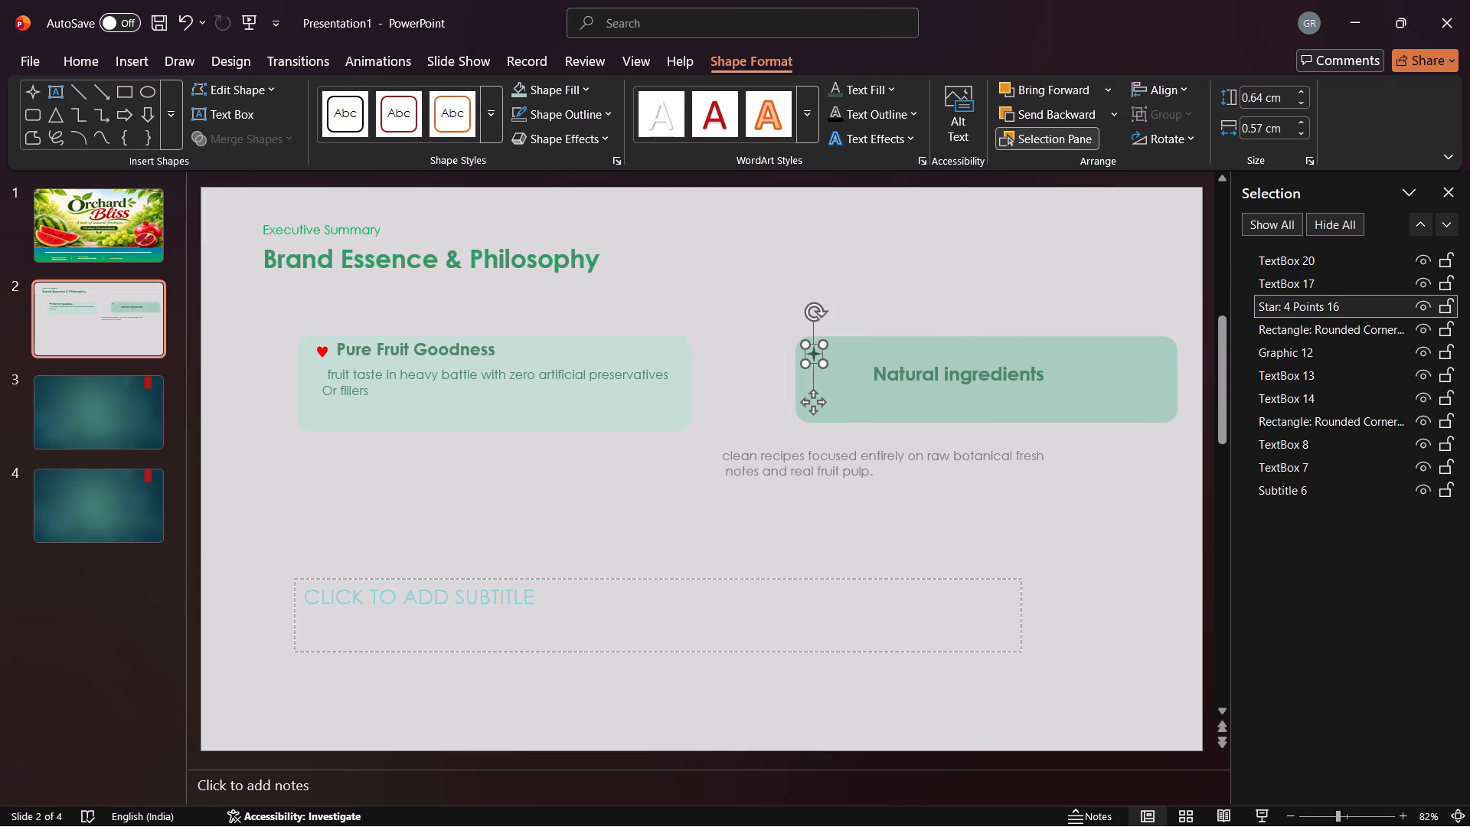
# Nudge the green card behind the "Natural ingredients" heading slightly left.
pyautogui.click(937, 378)
pyautogui.click(922, 355)
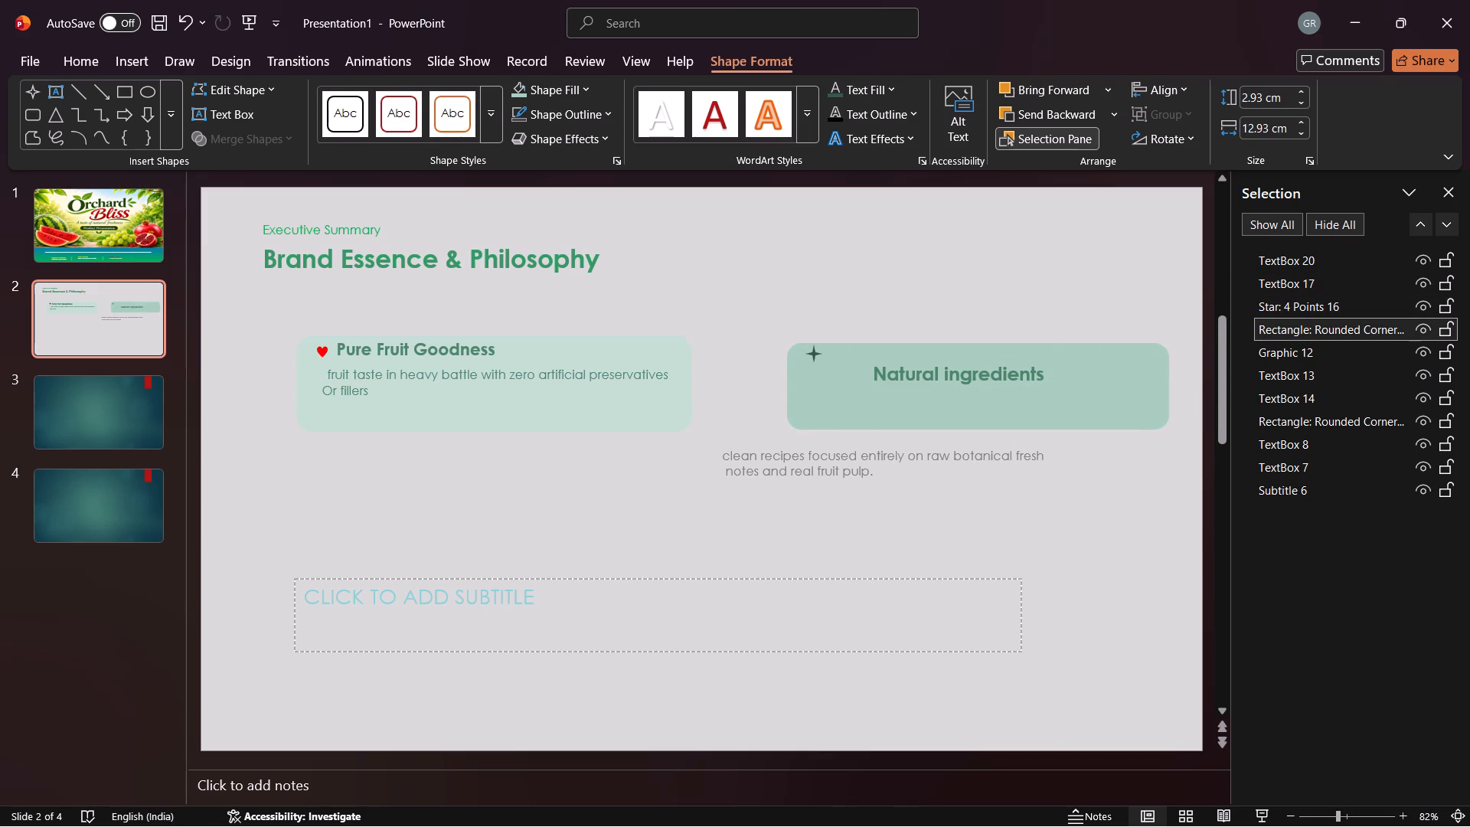
# Move the "Natural ingredients" heading up beside the four-point star on the green card.
pyautogui.click(929, 374)
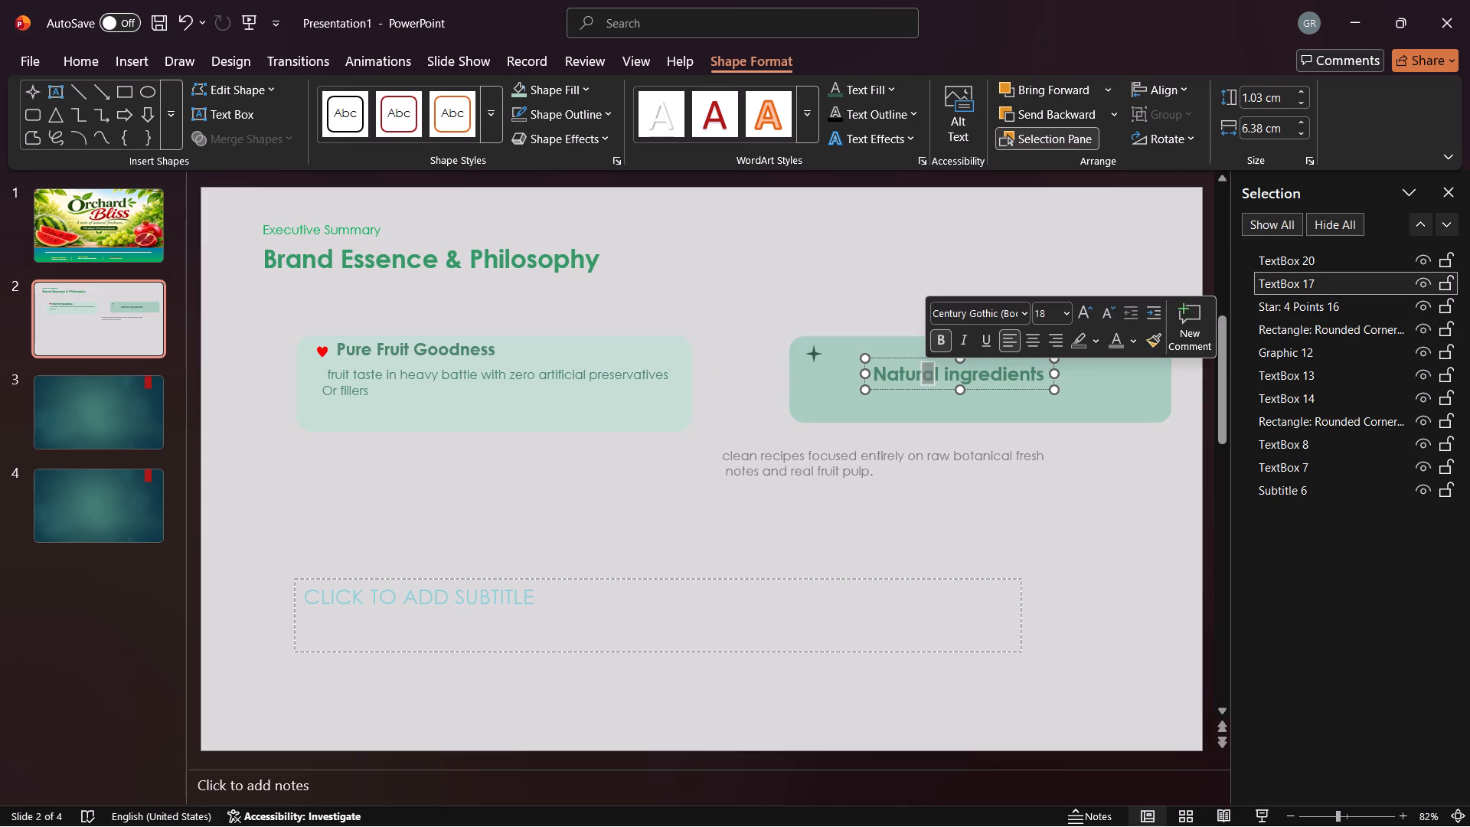
pyautogui.moveTo(910, 358); pyautogui.dragTo(868, 338)
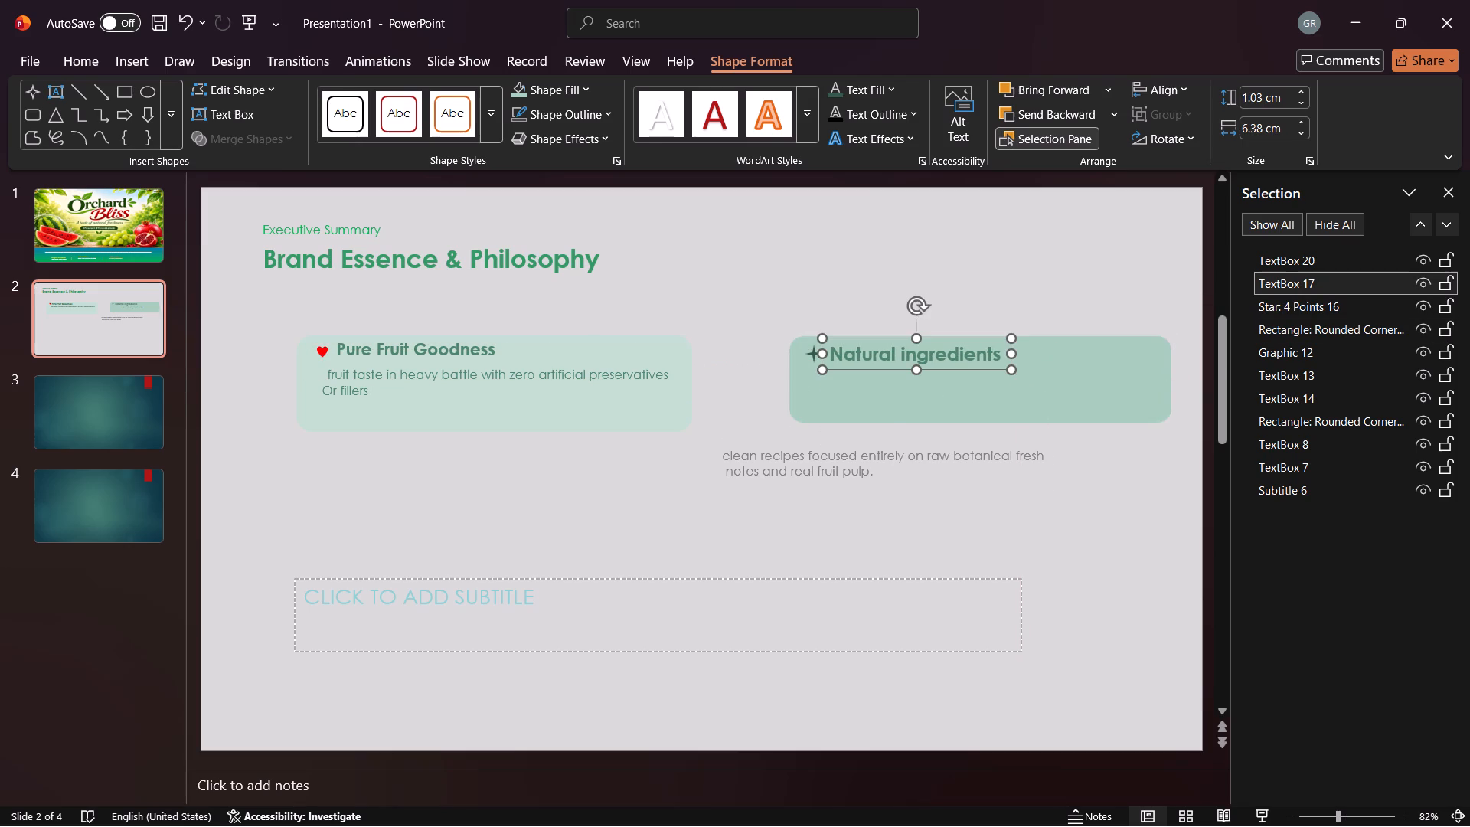
# Move the "clean recipes" description onto the green card, directly below the "Natural ingredients" heading and aligned with its start.
pyautogui.click(795, 457)
pyautogui.moveTo(781, 440); pyautogui.dragTo(854, 397)
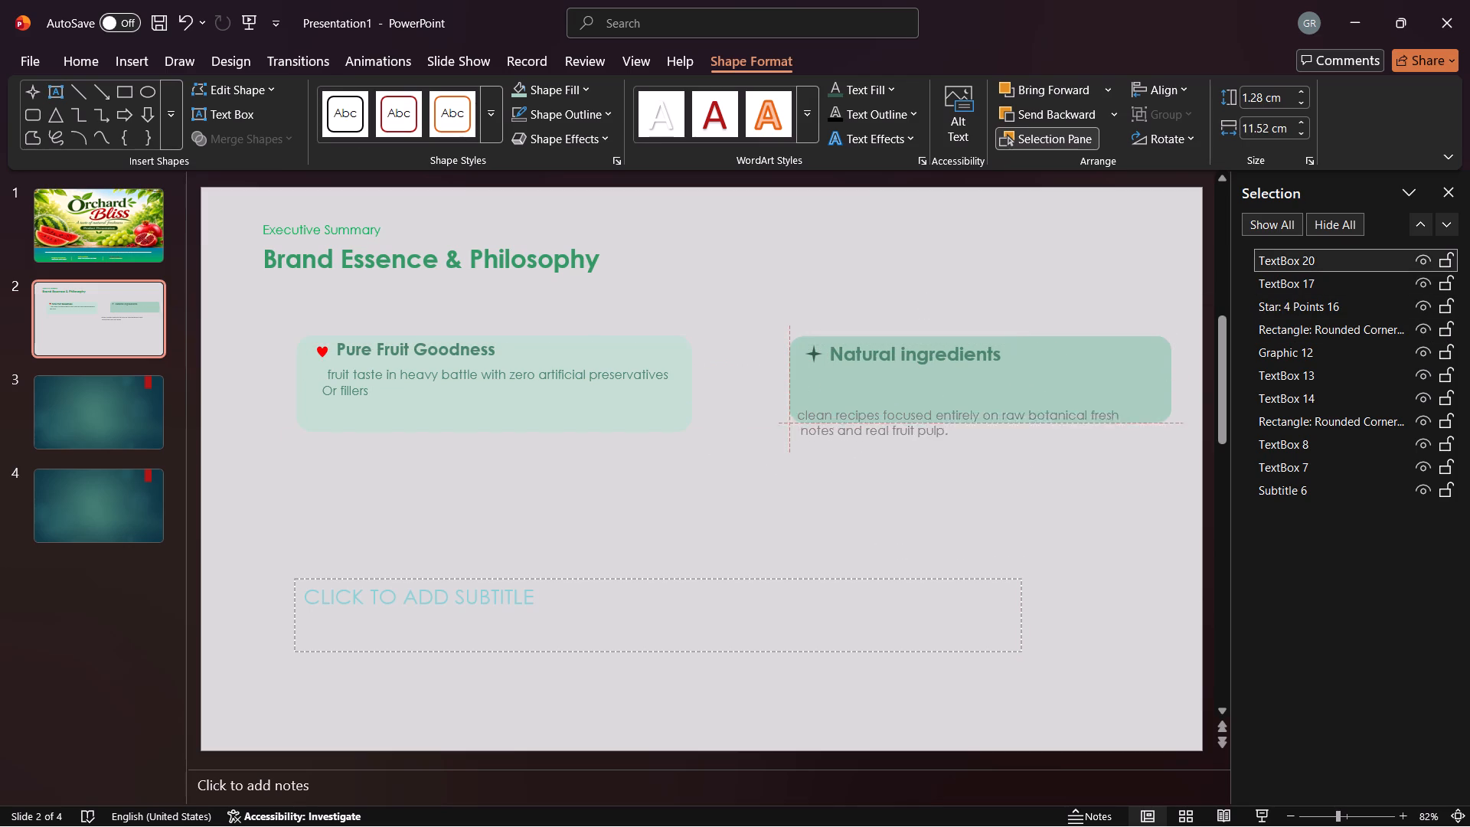
pyautogui.moveTo(854, 397); pyautogui.dragTo(882, 361)
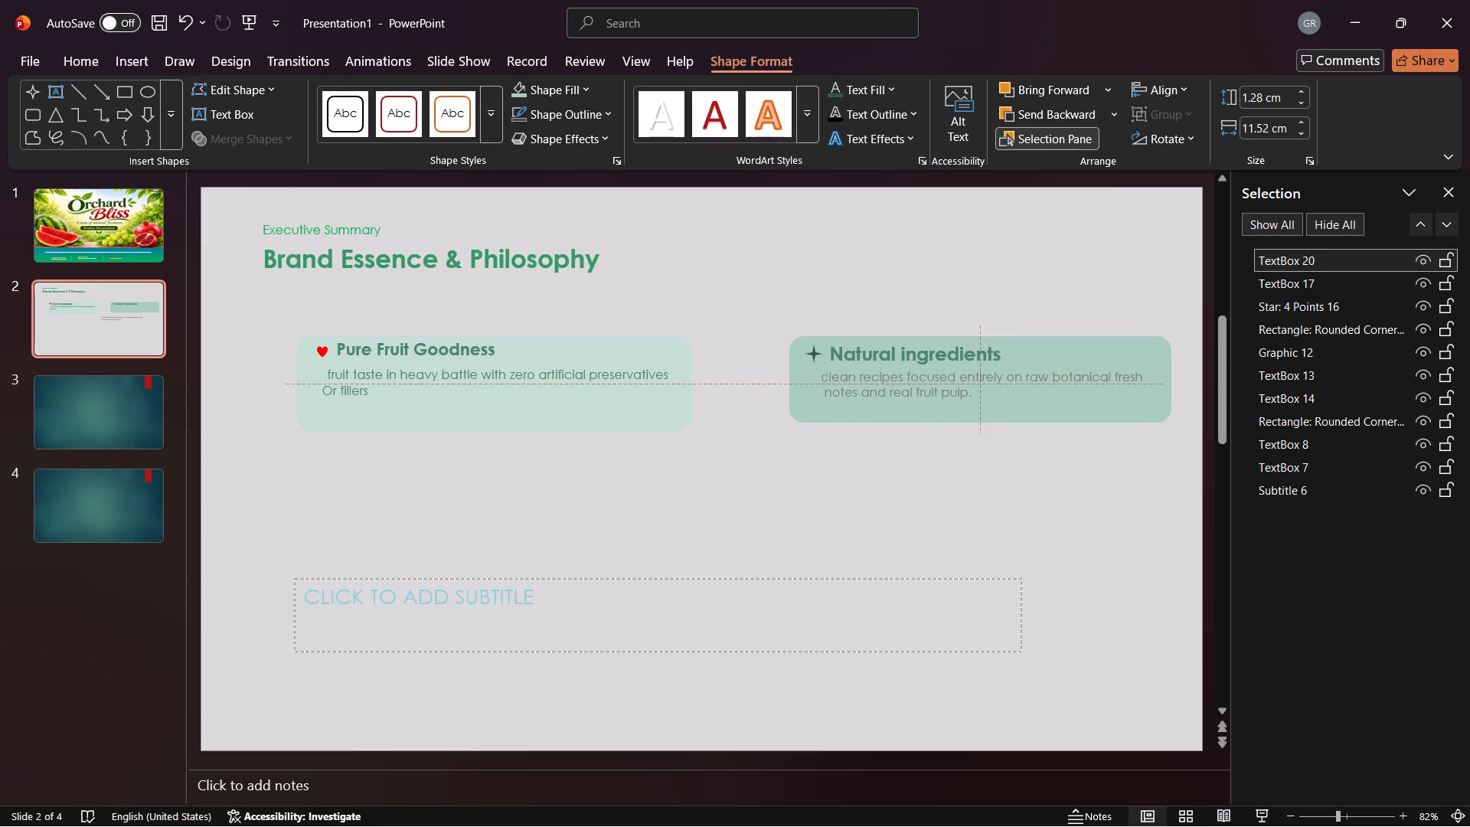
pyautogui.moveTo(882, 361); pyautogui.dragTo(889, 363)
pyautogui.click(876, 471)
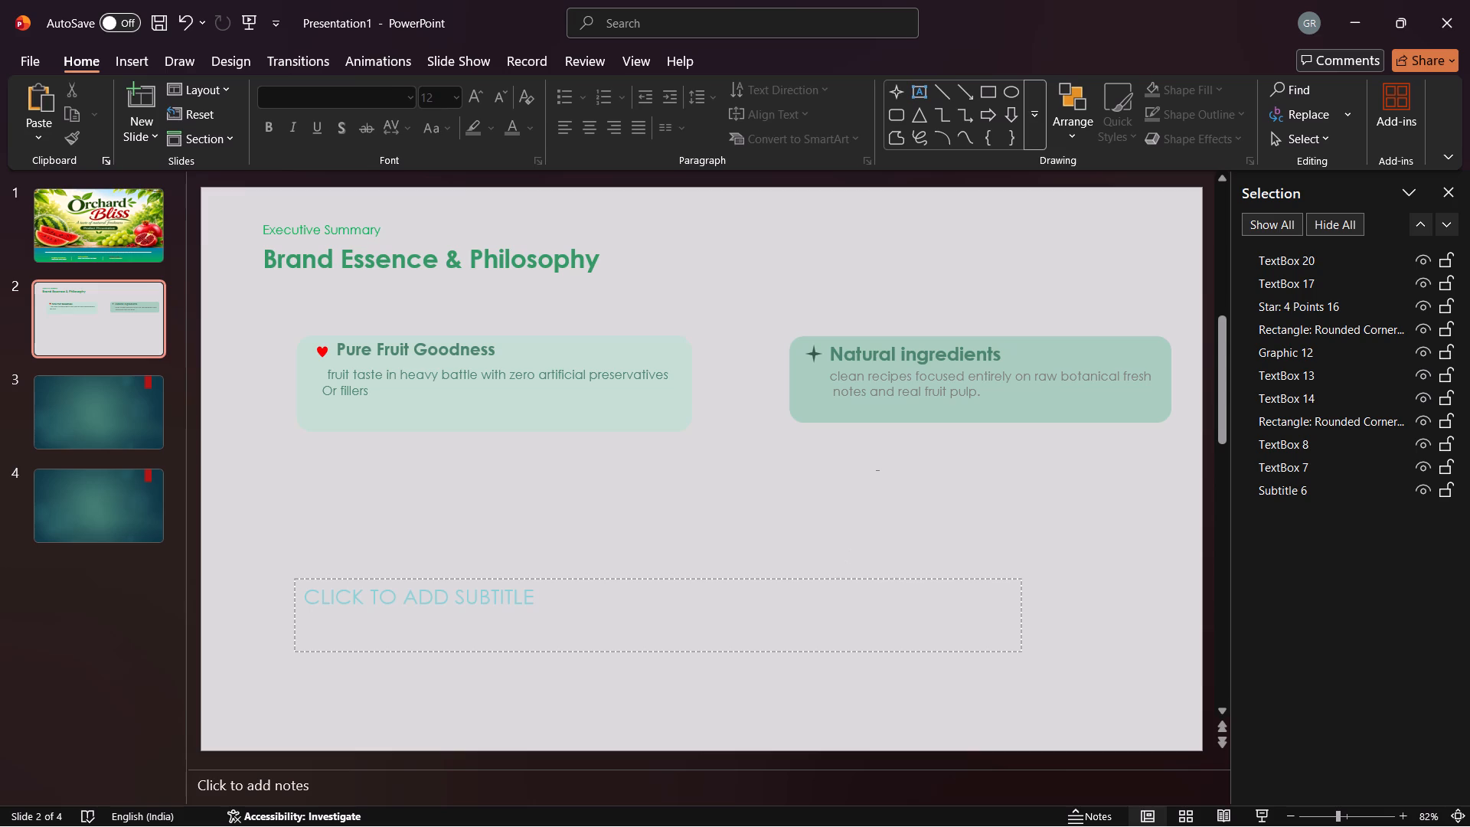
# Remove the empty subtitle placeholder from slide 2.
pyautogui.click(833, 595)
pyautogui.rightClick(833, 596)
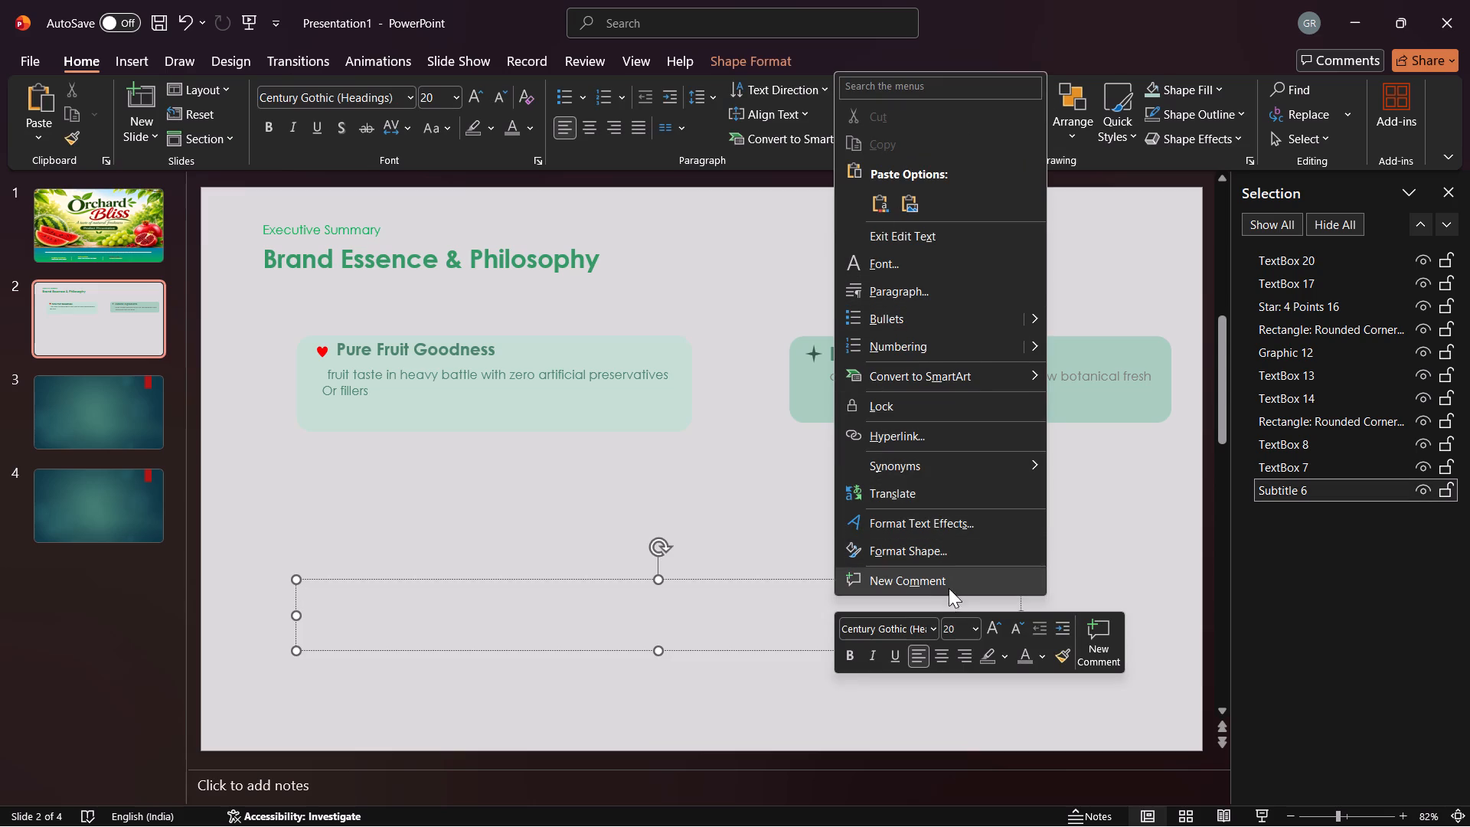
pyautogui.press('k')
pyautogui.press('Delete')
pyautogui.press('Delete')
pyautogui.hotkey('ctrl', 'Delete')
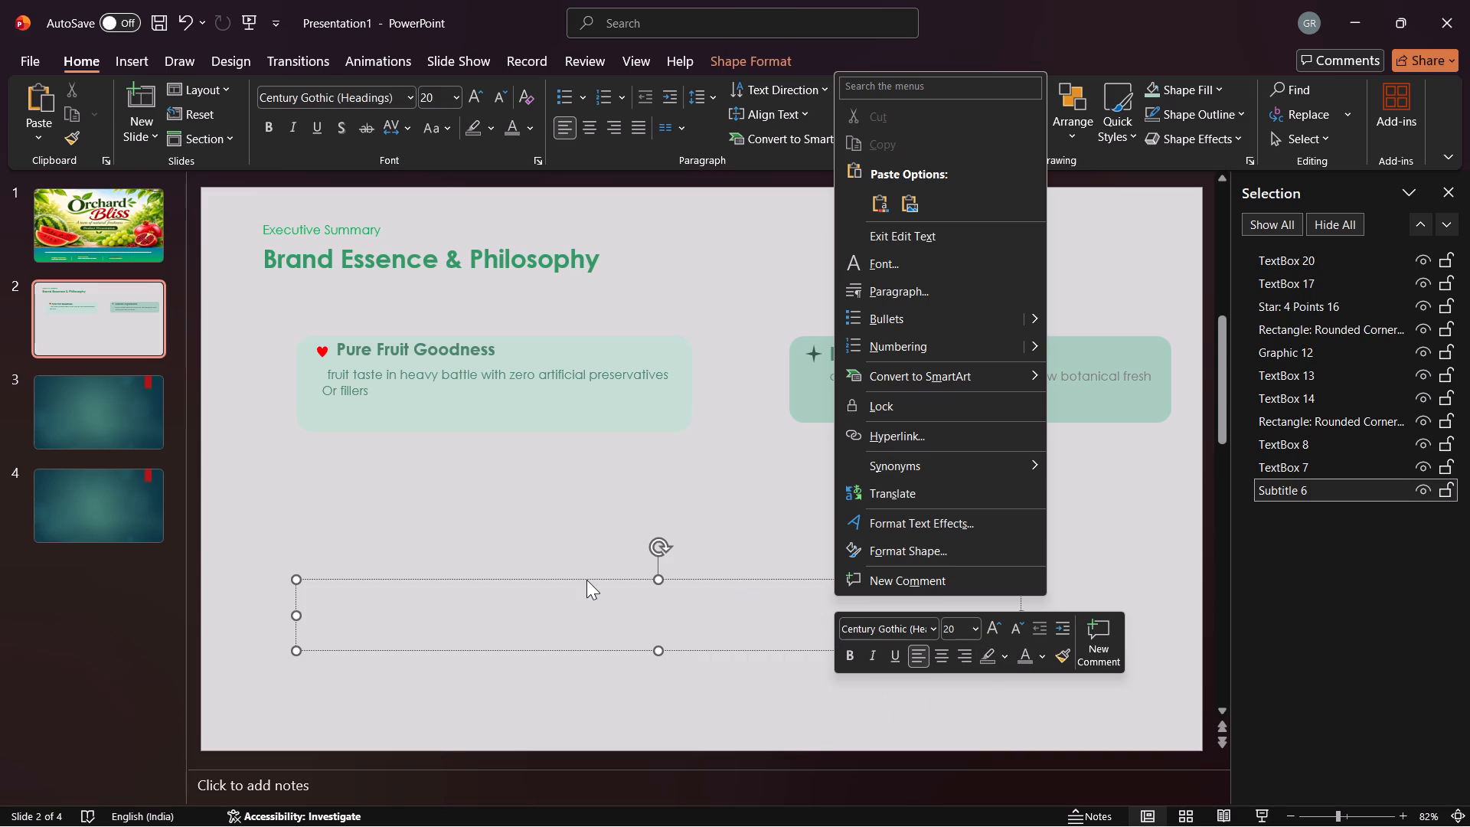
pyautogui.rightClick(586, 575)
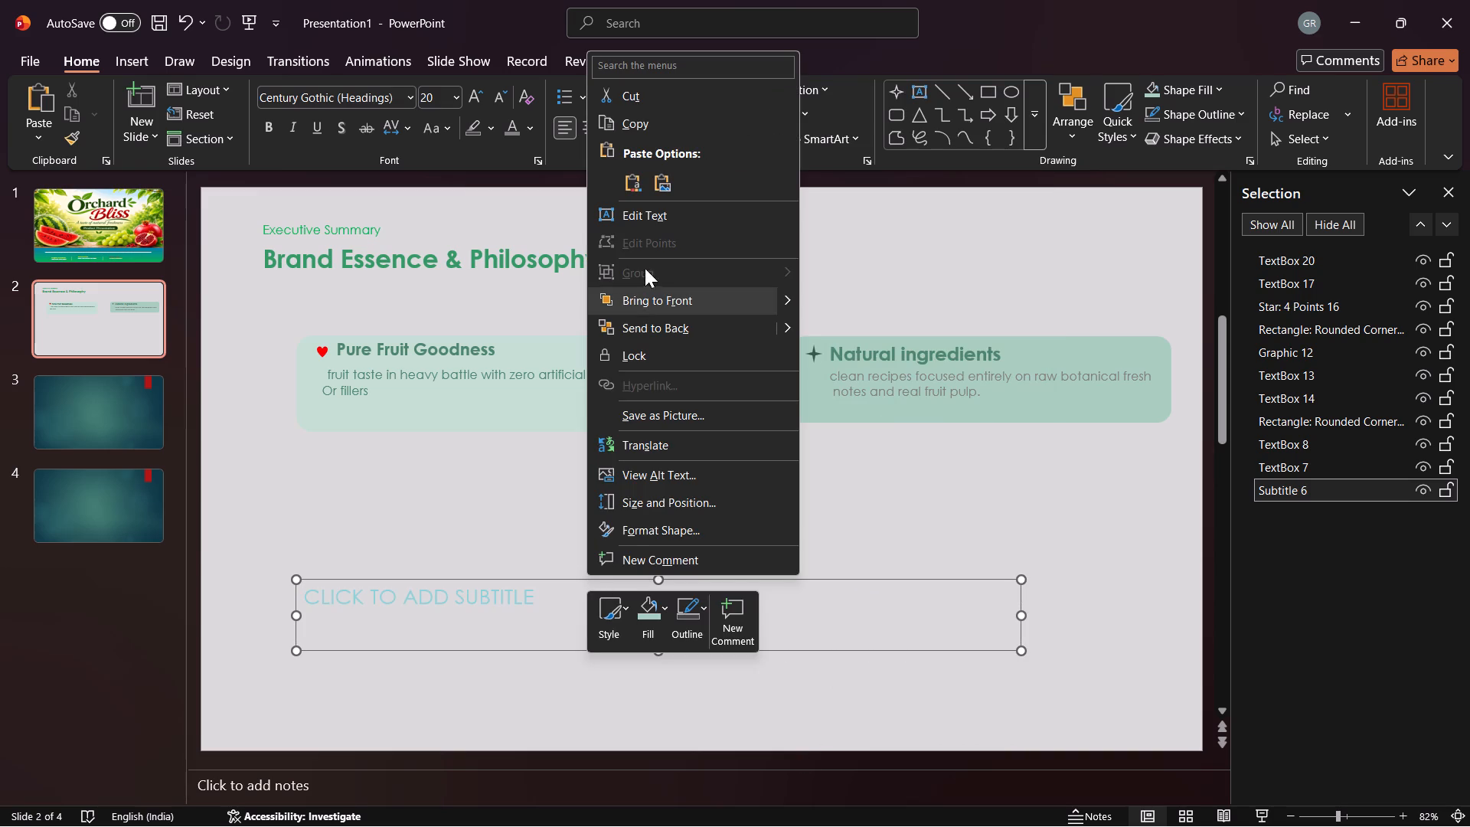
pyautogui.click(655, 93)
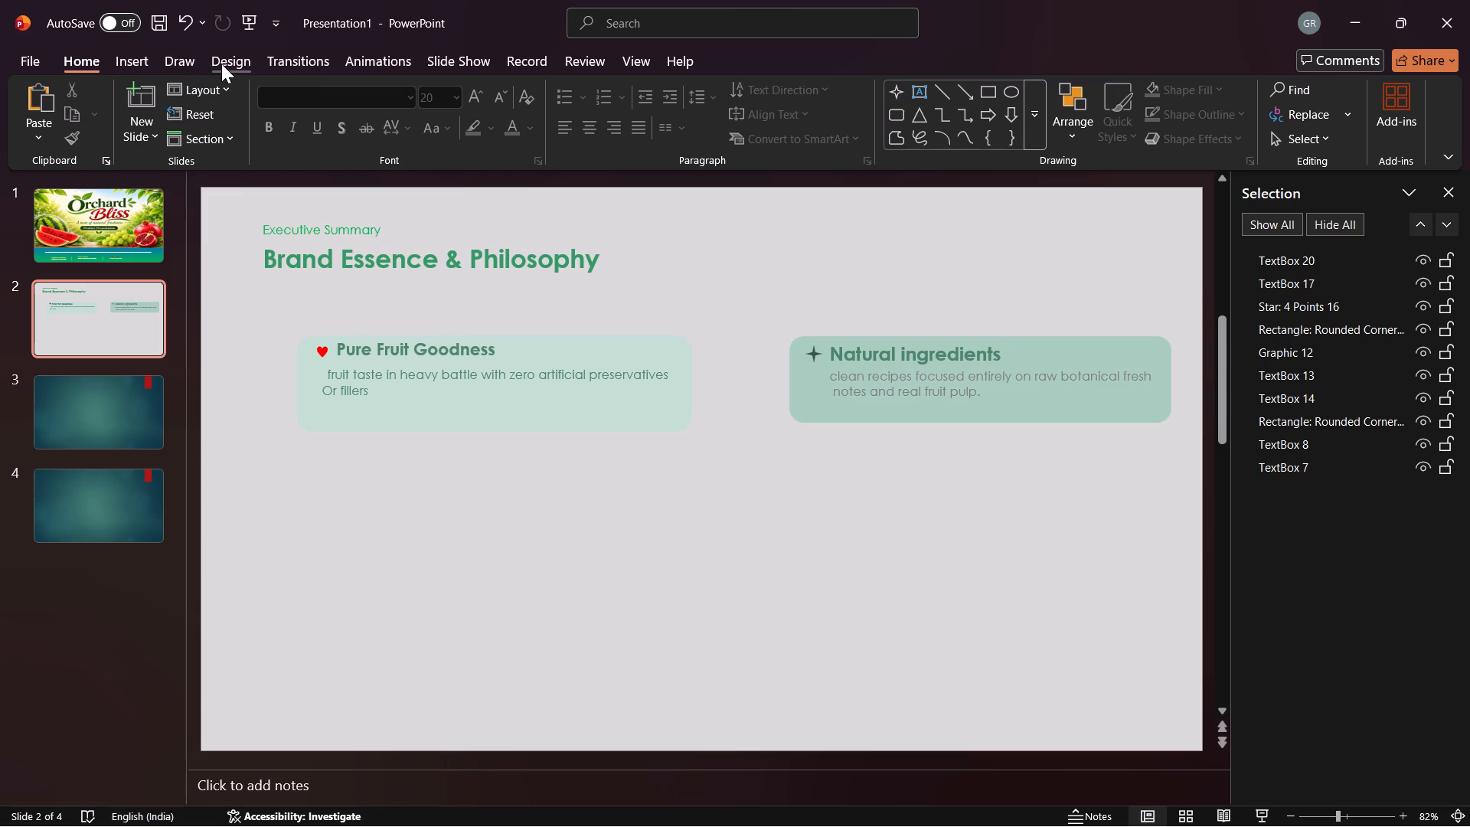
# Open the stock icon library, search it for "pumpkin" and clear the search.
pyautogui.click(143, 59)
pyautogui.click(405, 126)
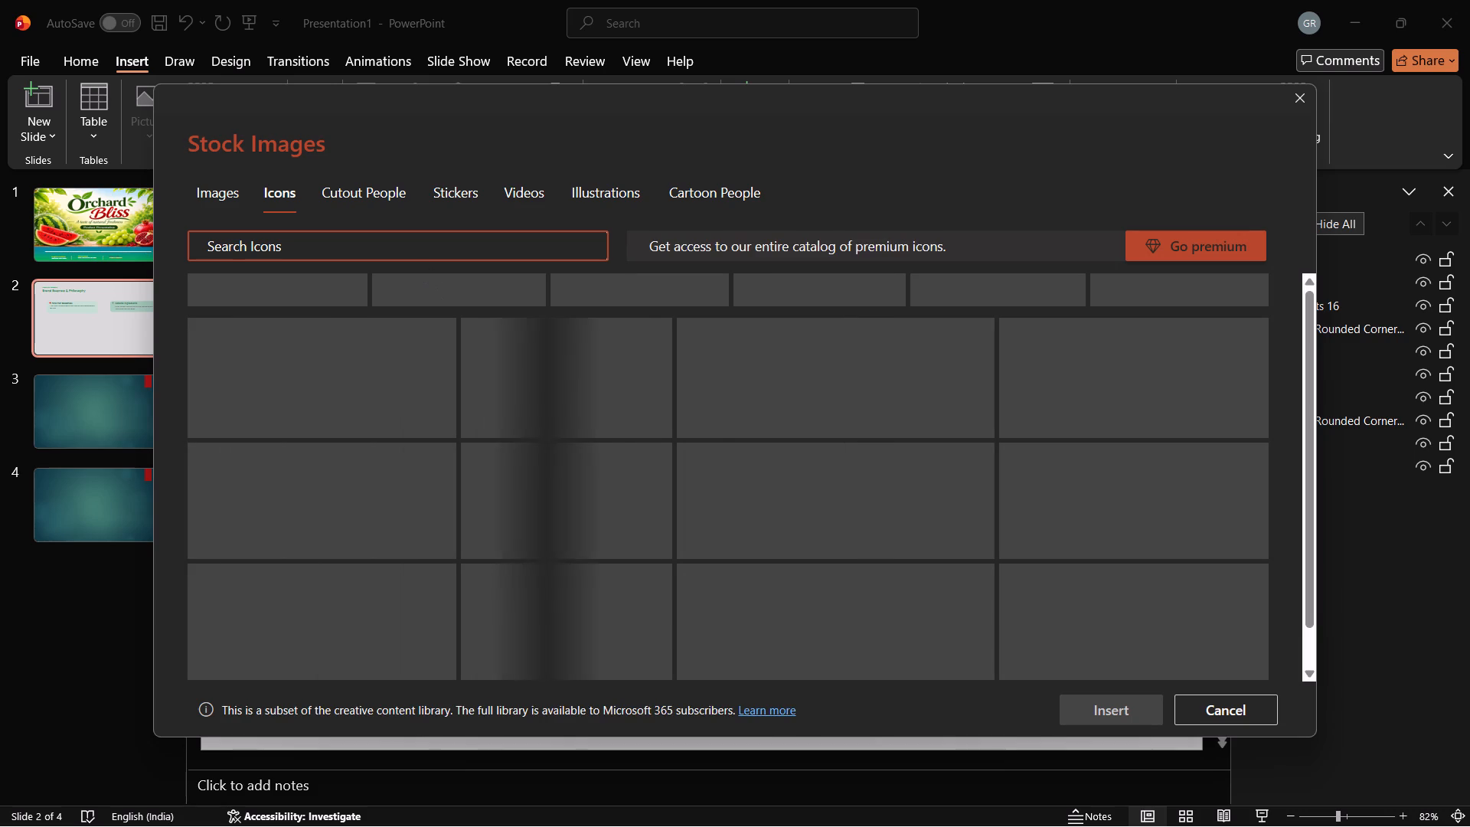
pyautogui.click(419, 243)
pyautogui.write('pumpkin')
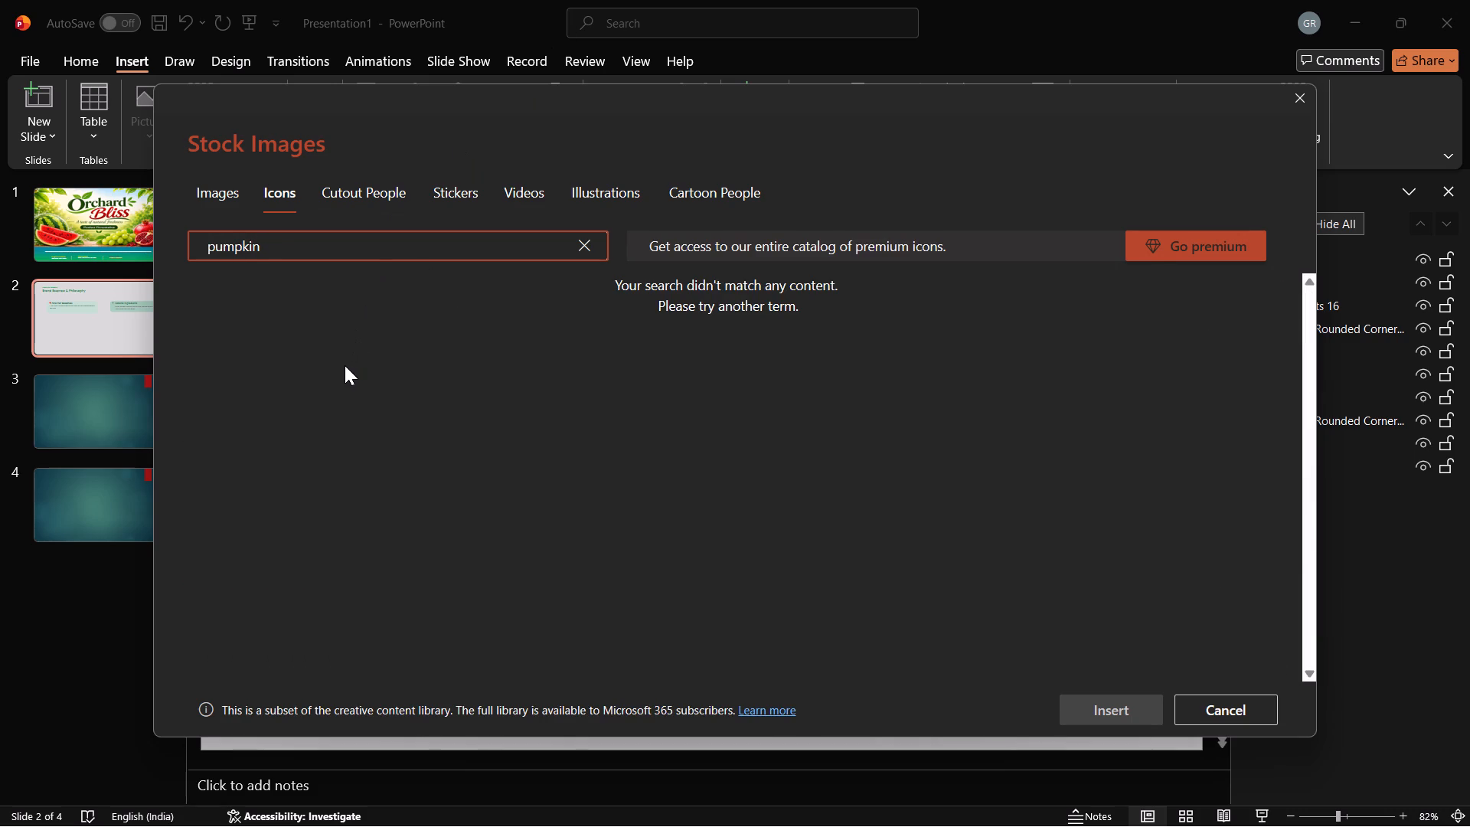
pyautogui.press('BackSpace')
pyautogui.press('BackSpace')
pyautogui.press('BackSpace')
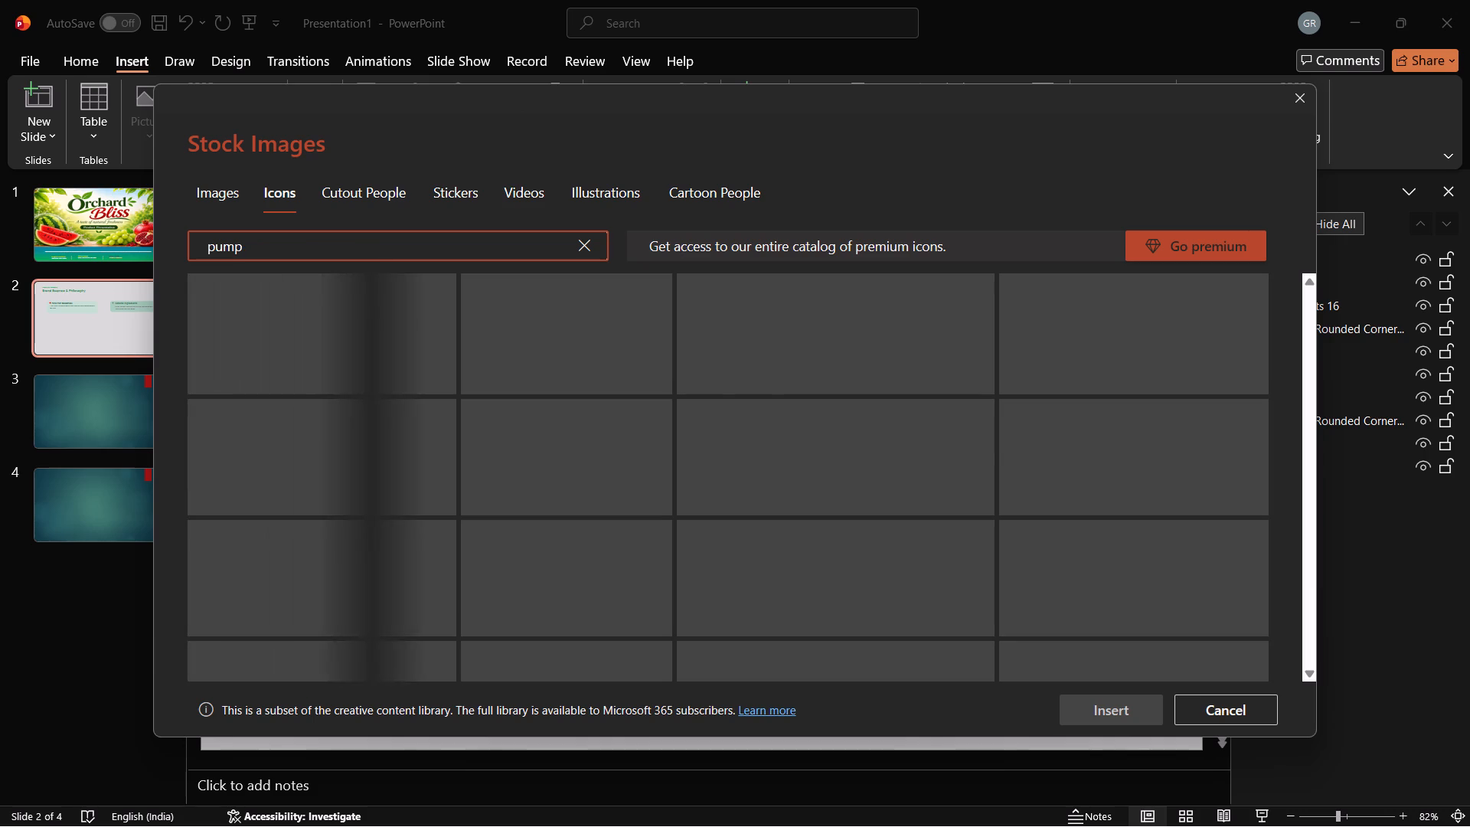
pyautogui.press('BackSpace')
pyautogui.press('BackSpace')
pyautogui.press('BackSpace')
pyautogui.press('BackSpace')
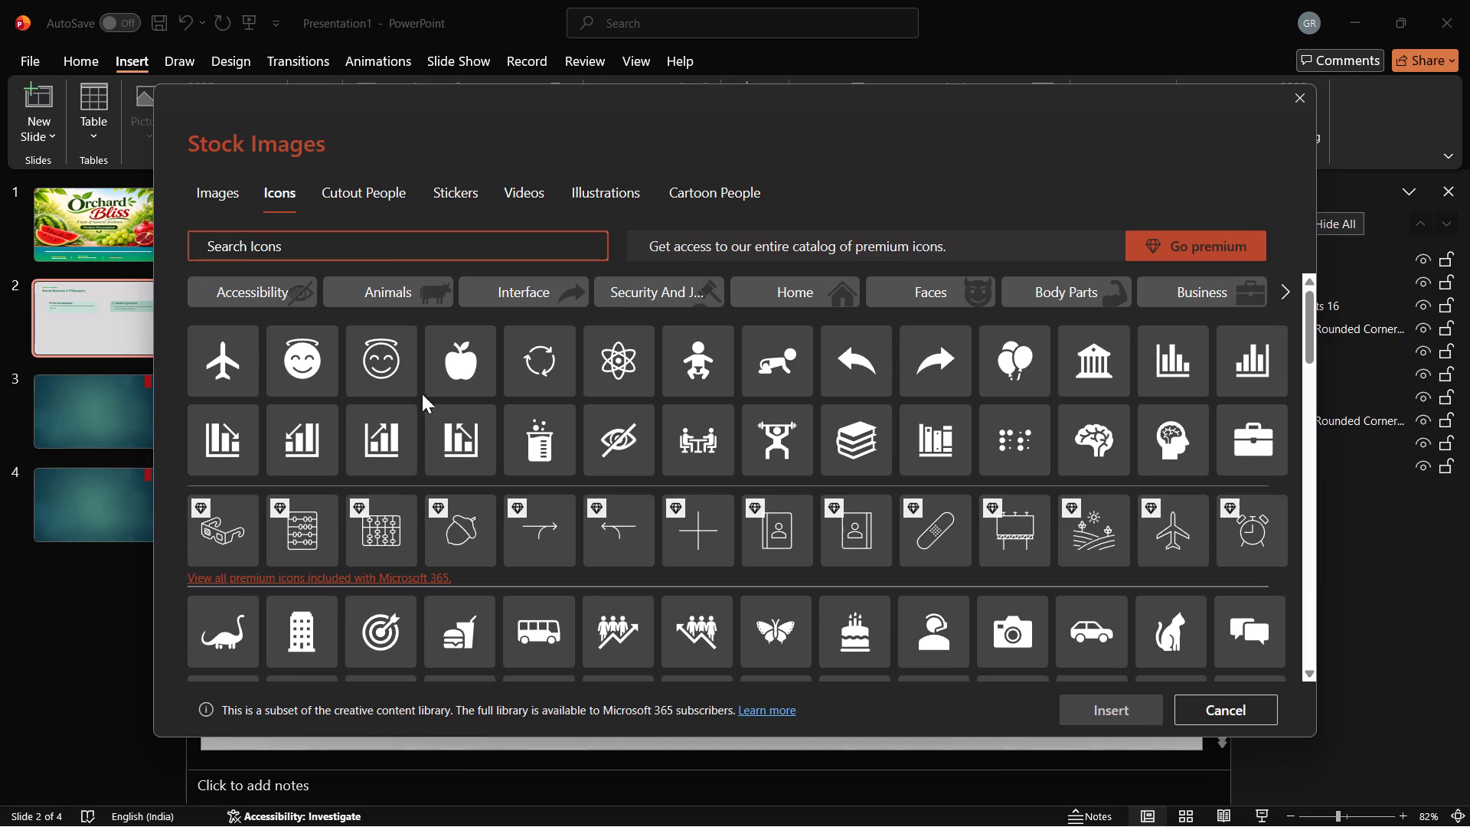
# Insert the solid apple icon on slide 2 and shrink it to about 0.85 cm square.
pyautogui.click(477, 371)
pyautogui.click(1099, 714)
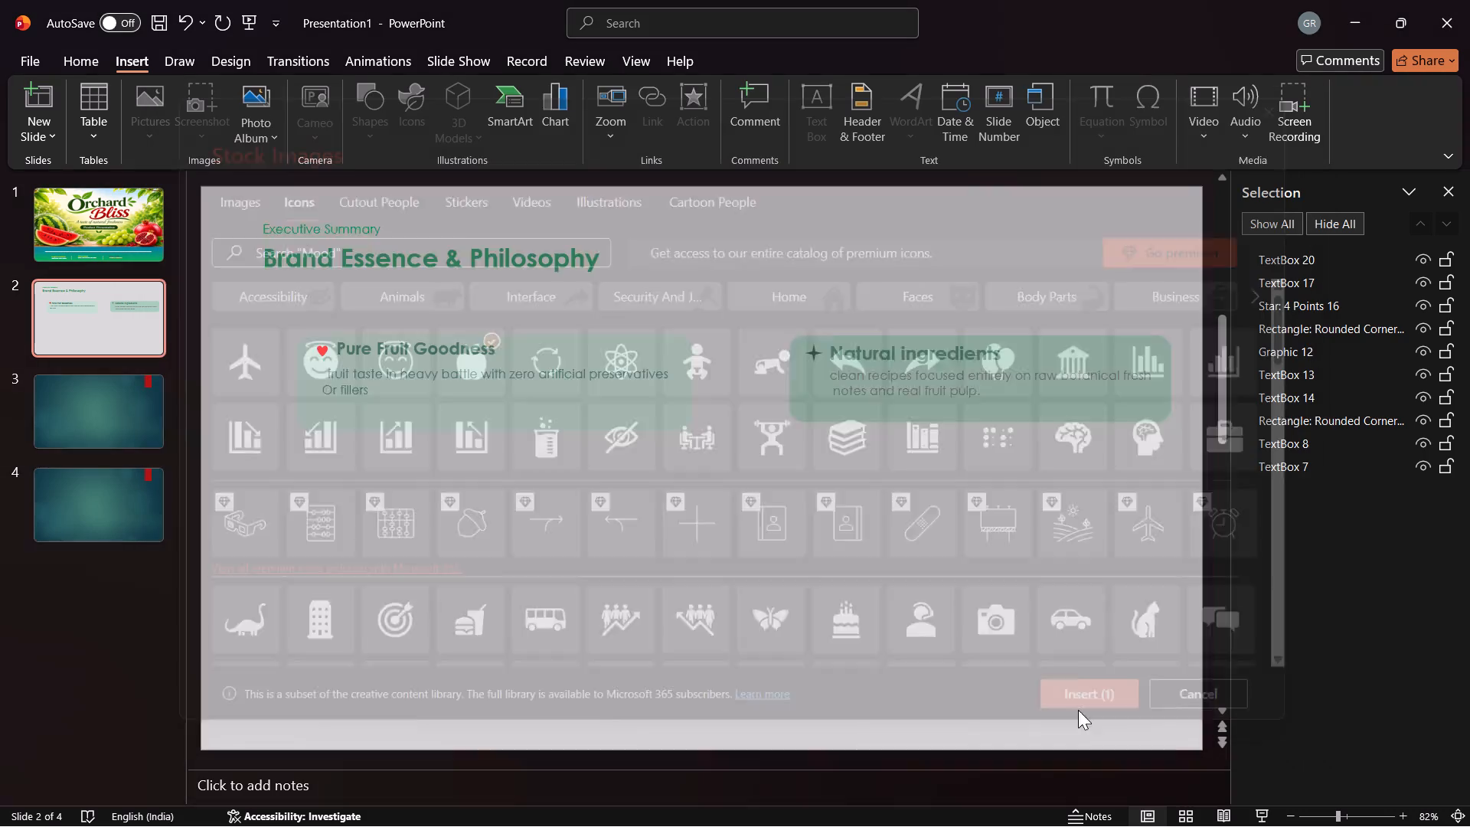
pyautogui.moveTo(662, 505); pyautogui.dragTo(684, 474)
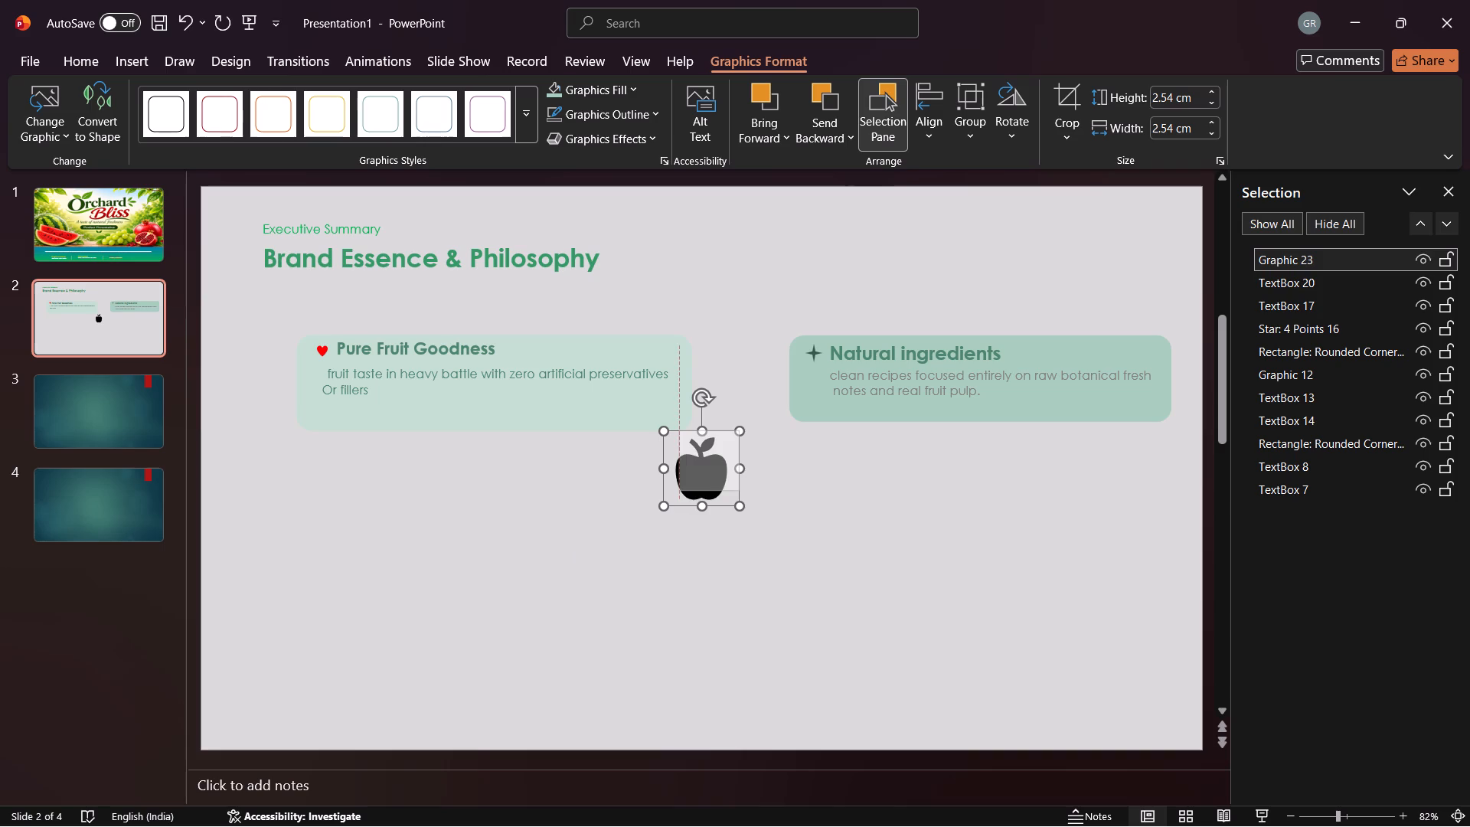
pyautogui.moveTo(684, 474); pyautogui.dragTo(702, 444)
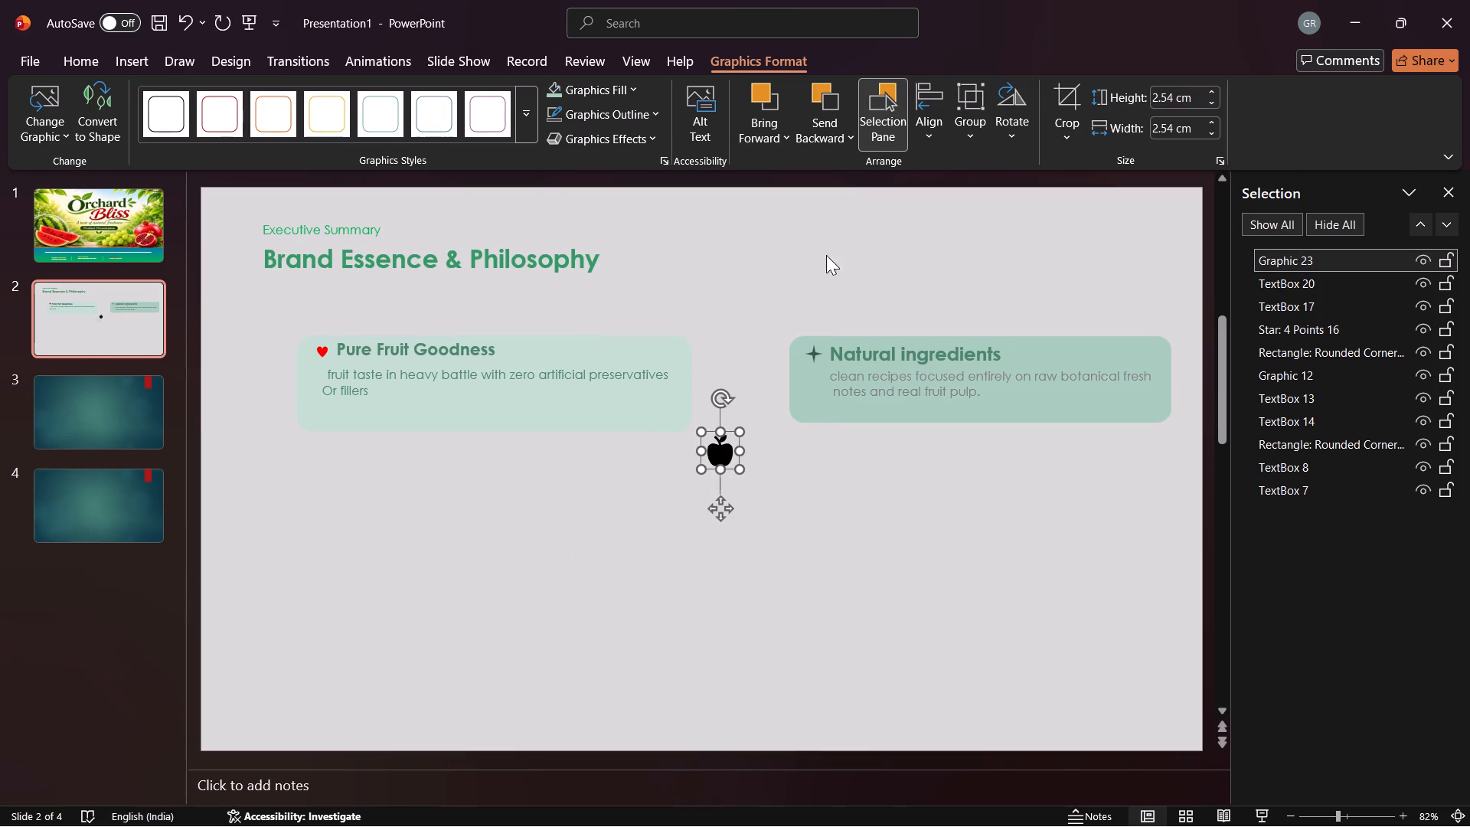
pyautogui.moveTo(743, 472); pyautogui.dragTo(727, 450)
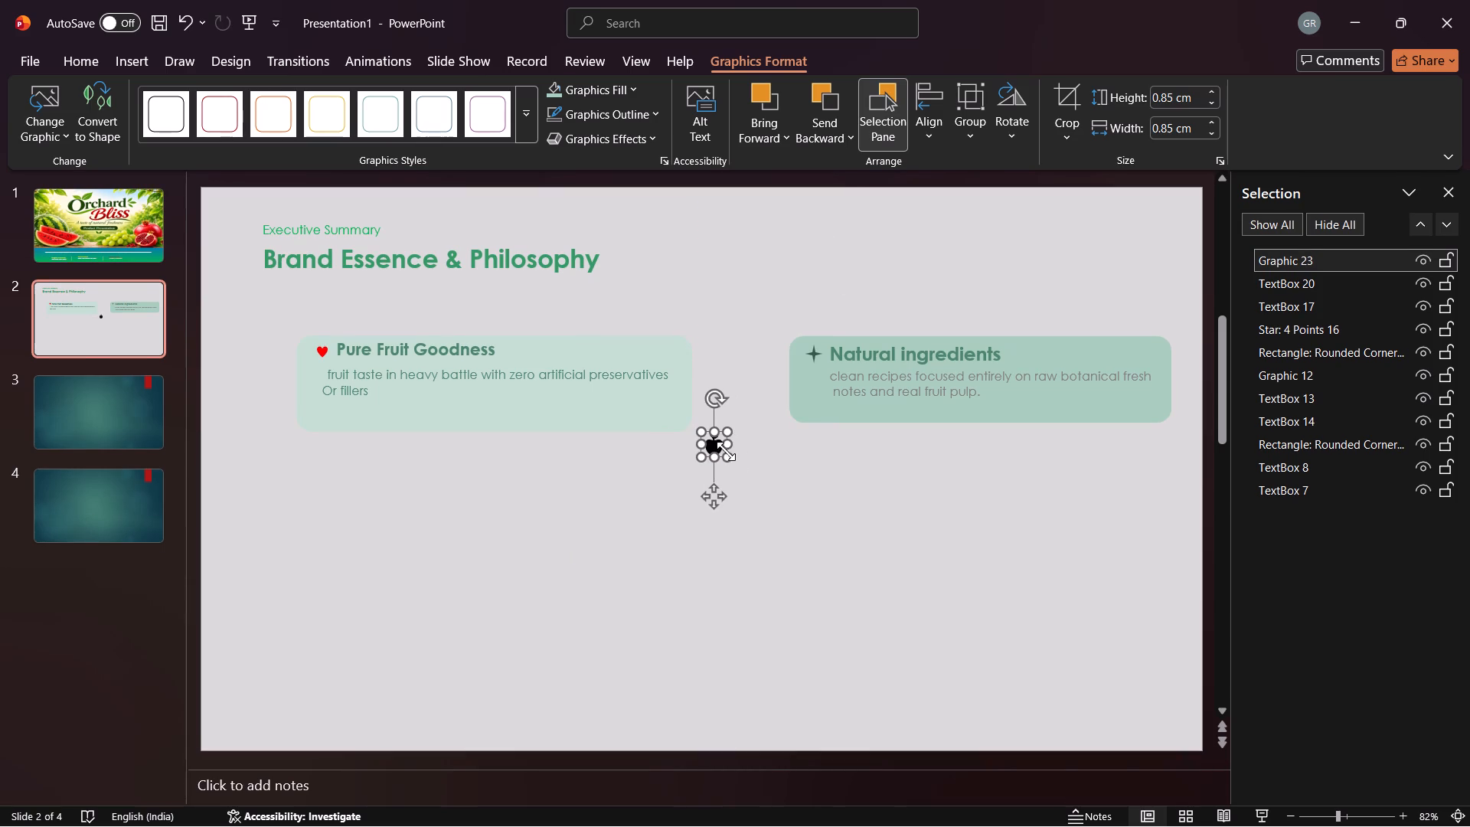
# Fill the apple icon with a dark orange theme colour.
pyautogui.rightClick(711, 447)
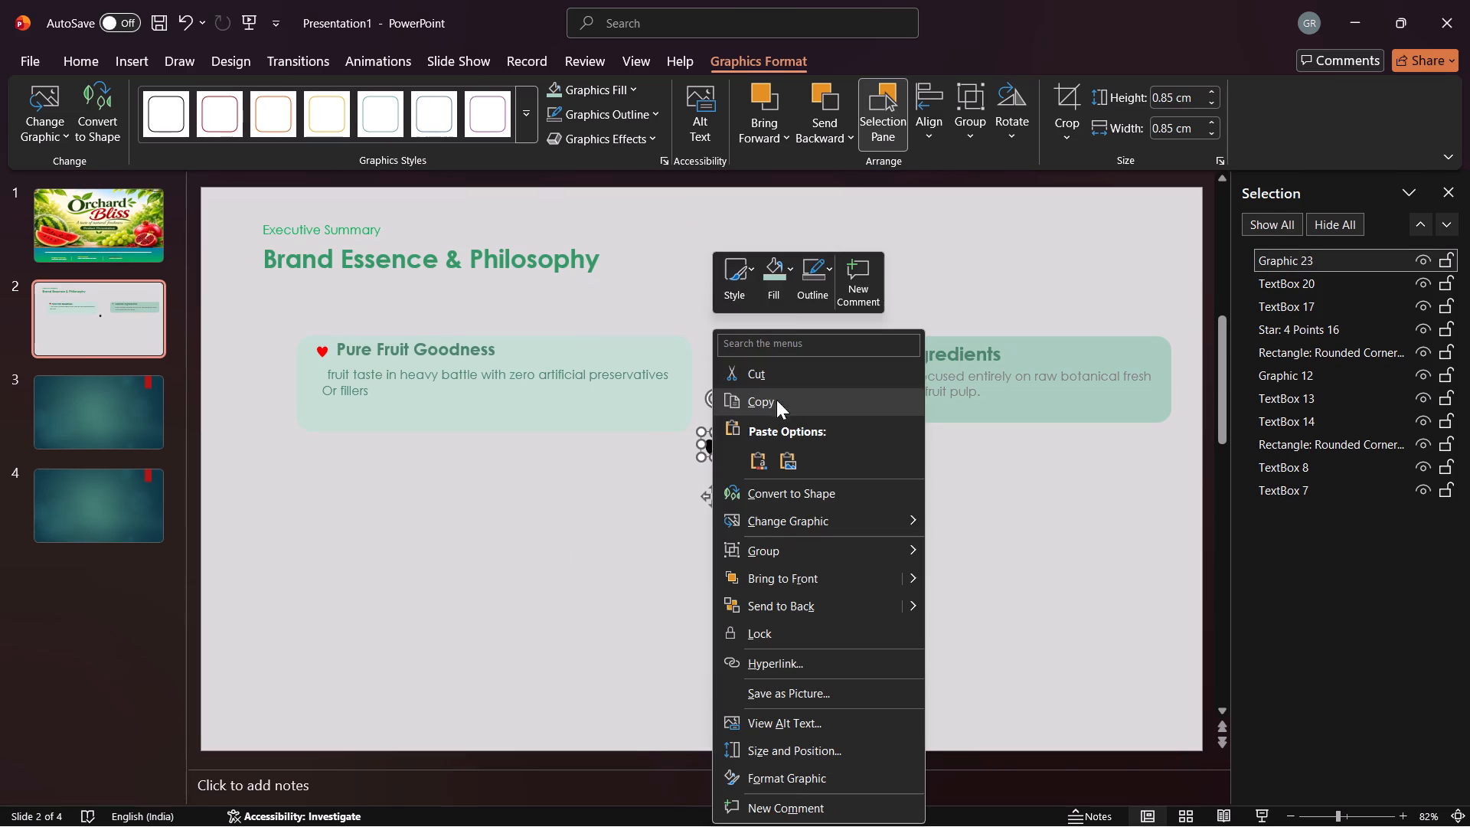
pyautogui.click(792, 277)
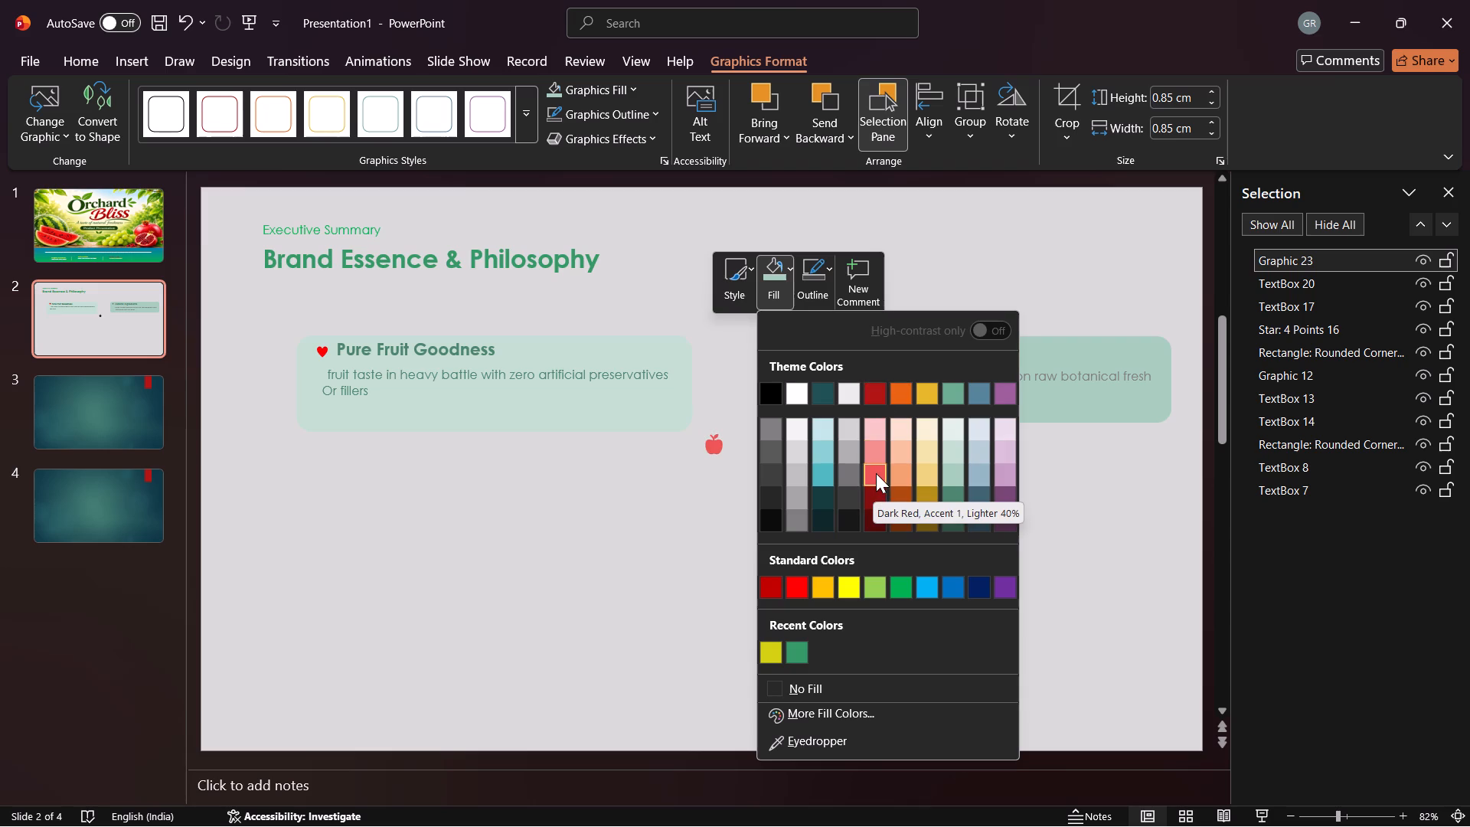
pyautogui.click(900, 494)
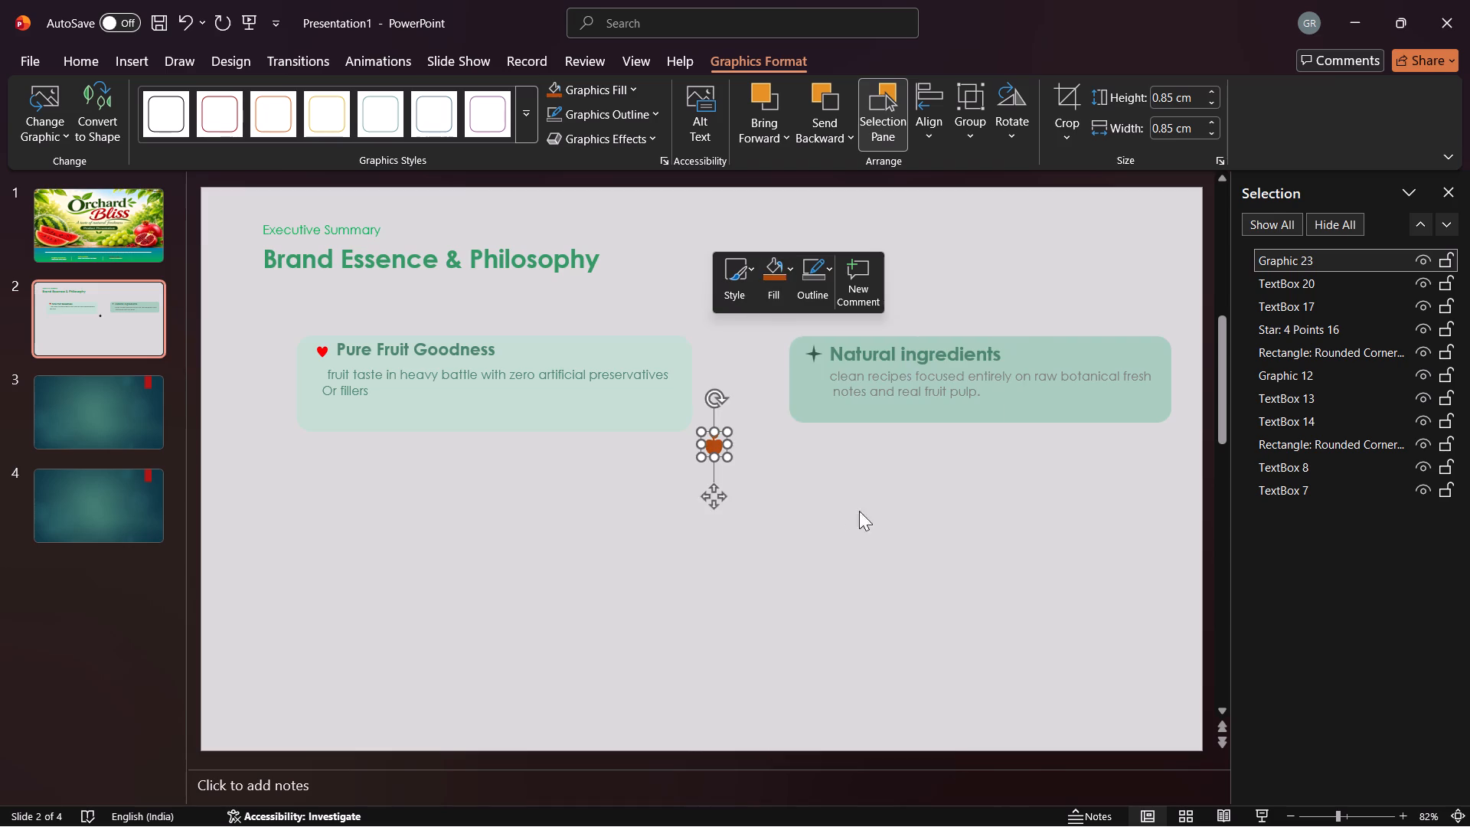
pyautogui.click(715, 533)
# Move the apple icon up into the gap between the two green cards.
pyautogui.moveTo(717, 445); pyautogui.dragTo(740, 361)
pyautogui.click(741, 332)
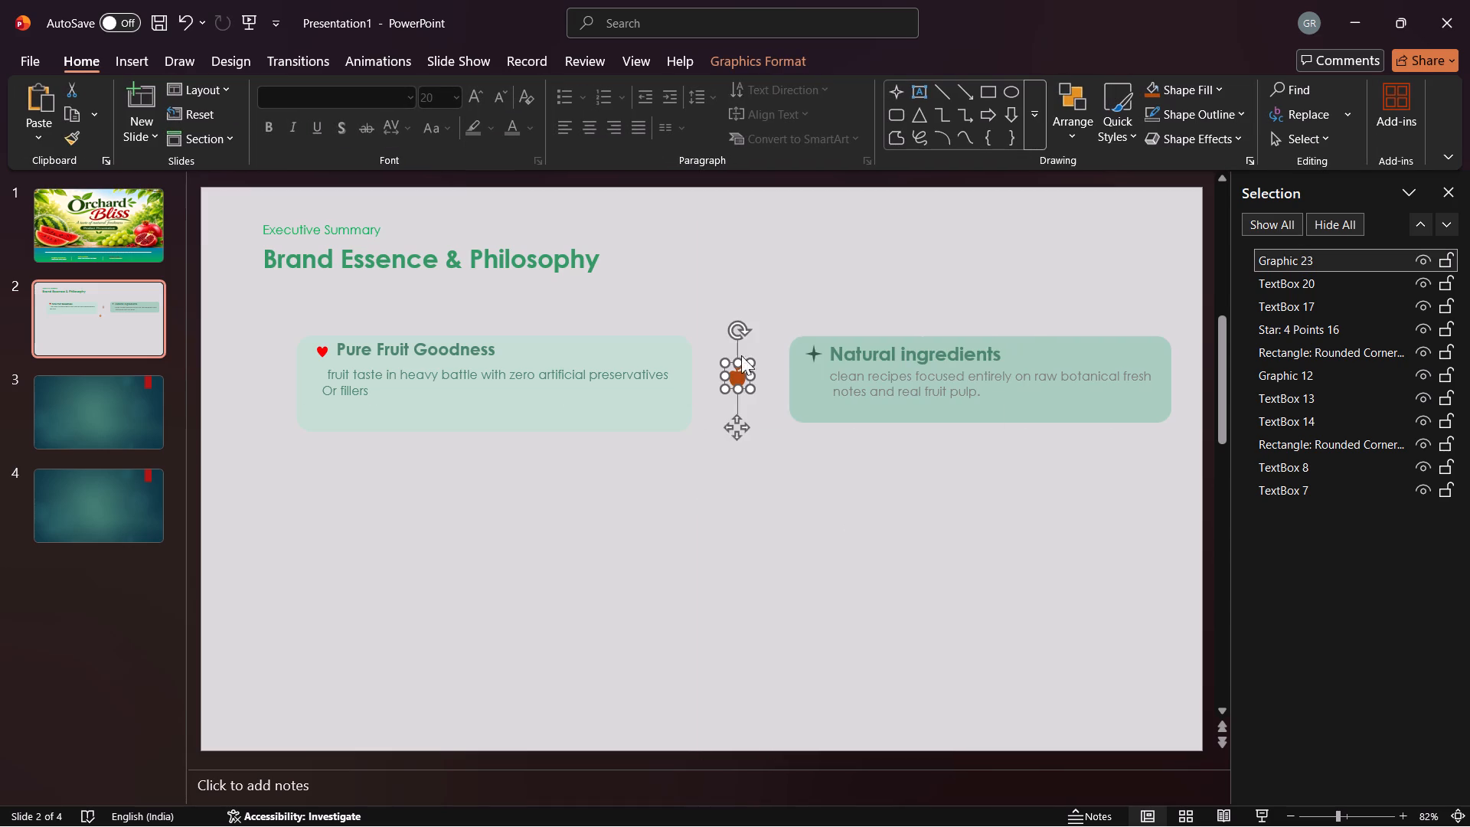
pyautogui.click(769, 479)
# Add a text box reading "joy" below the "Pure Fruit Goodness" card.
pyautogui.doubleClick(324, 519)
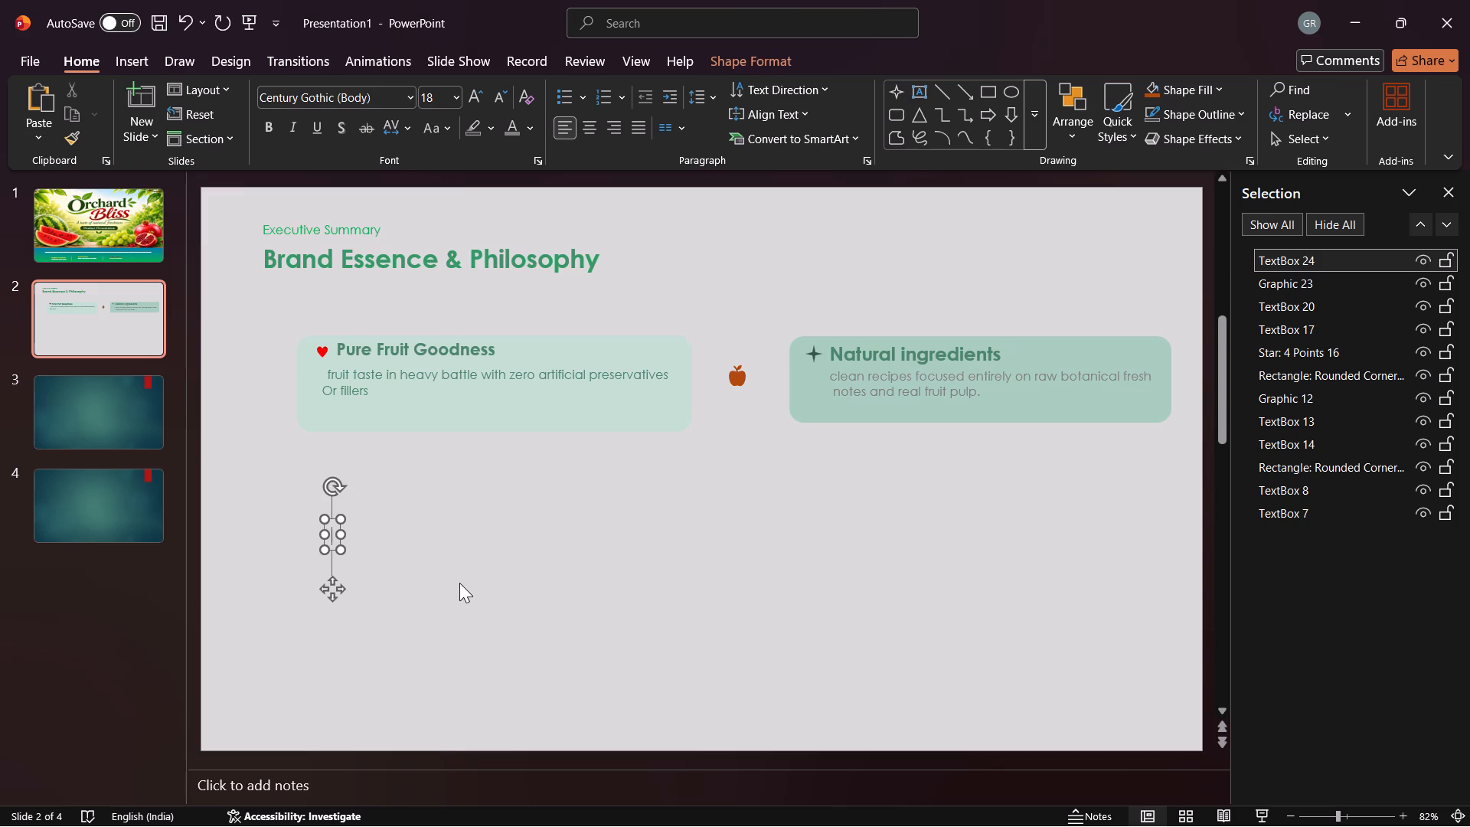
pyautogui.write('jo')
pyautogui.press('y')
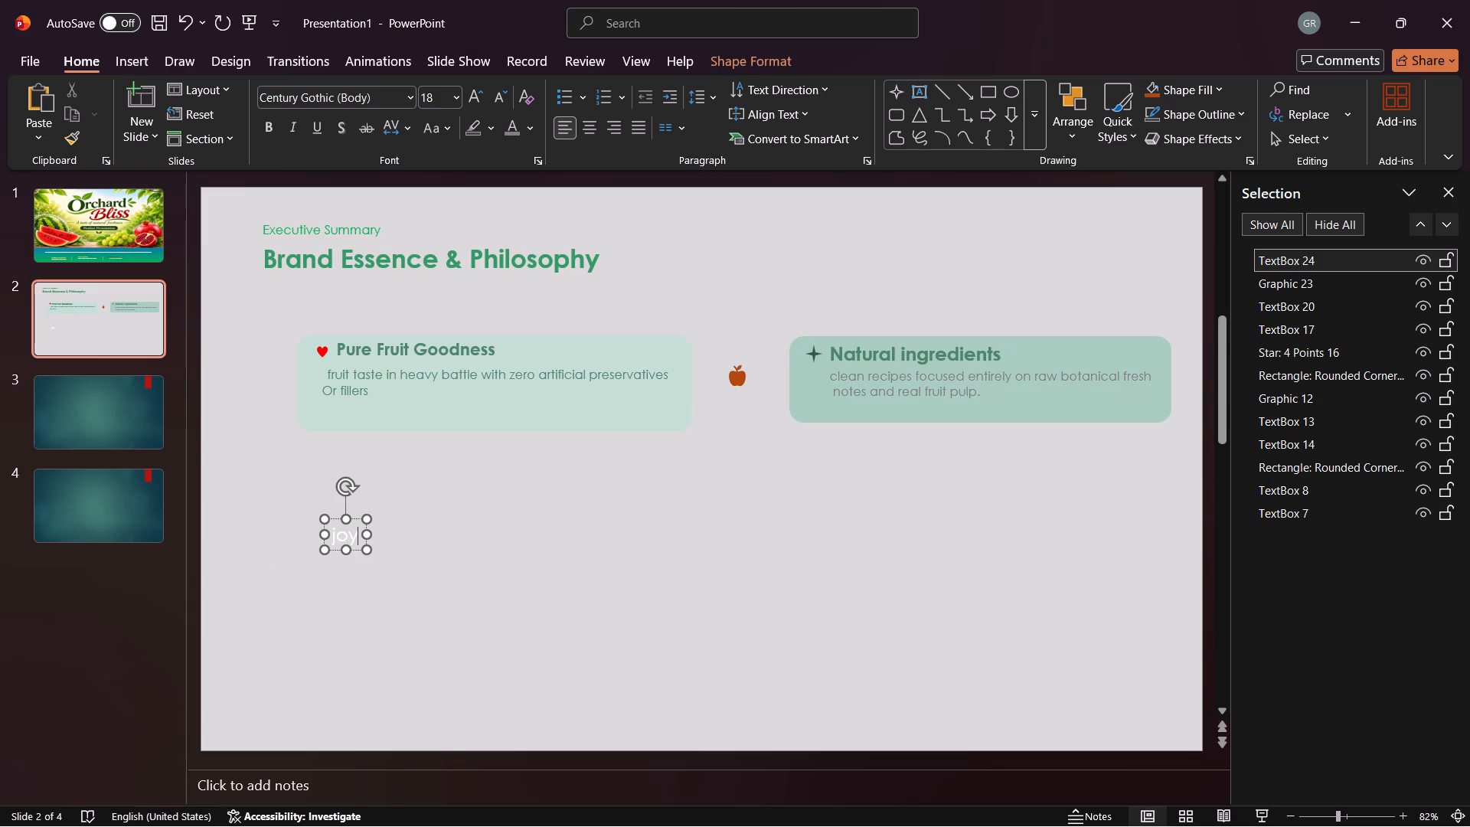
# Format the "joy" text in bold with a light orange colour from the standard colour palette.
pyautogui.moveTo(332, 534); pyautogui.dragTo(358, 535)
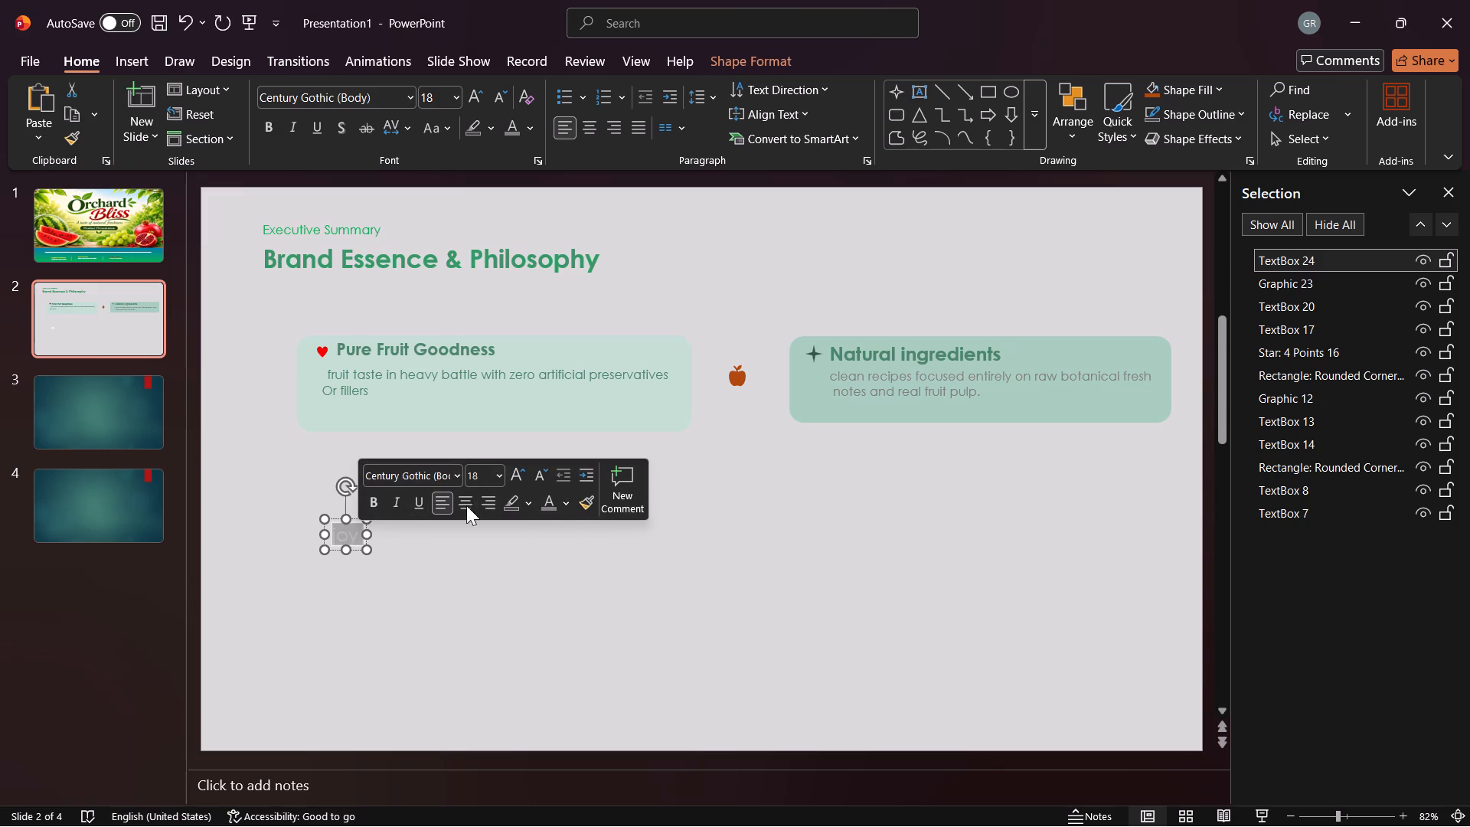
pyautogui.click(564, 506)
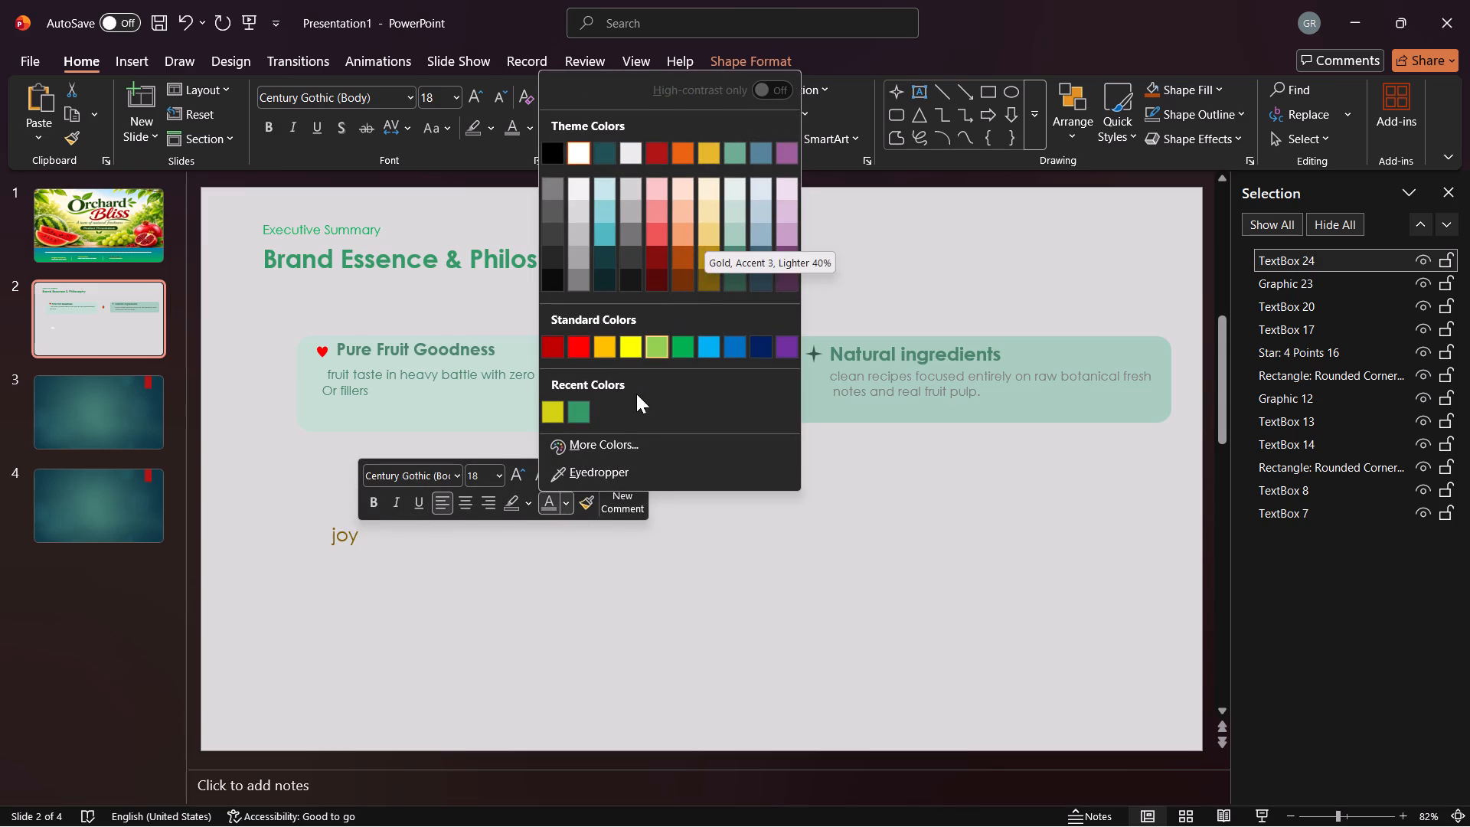
pyautogui.click(626, 445)
pyautogui.moveTo(684, 379); pyautogui.dragTo(686, 405)
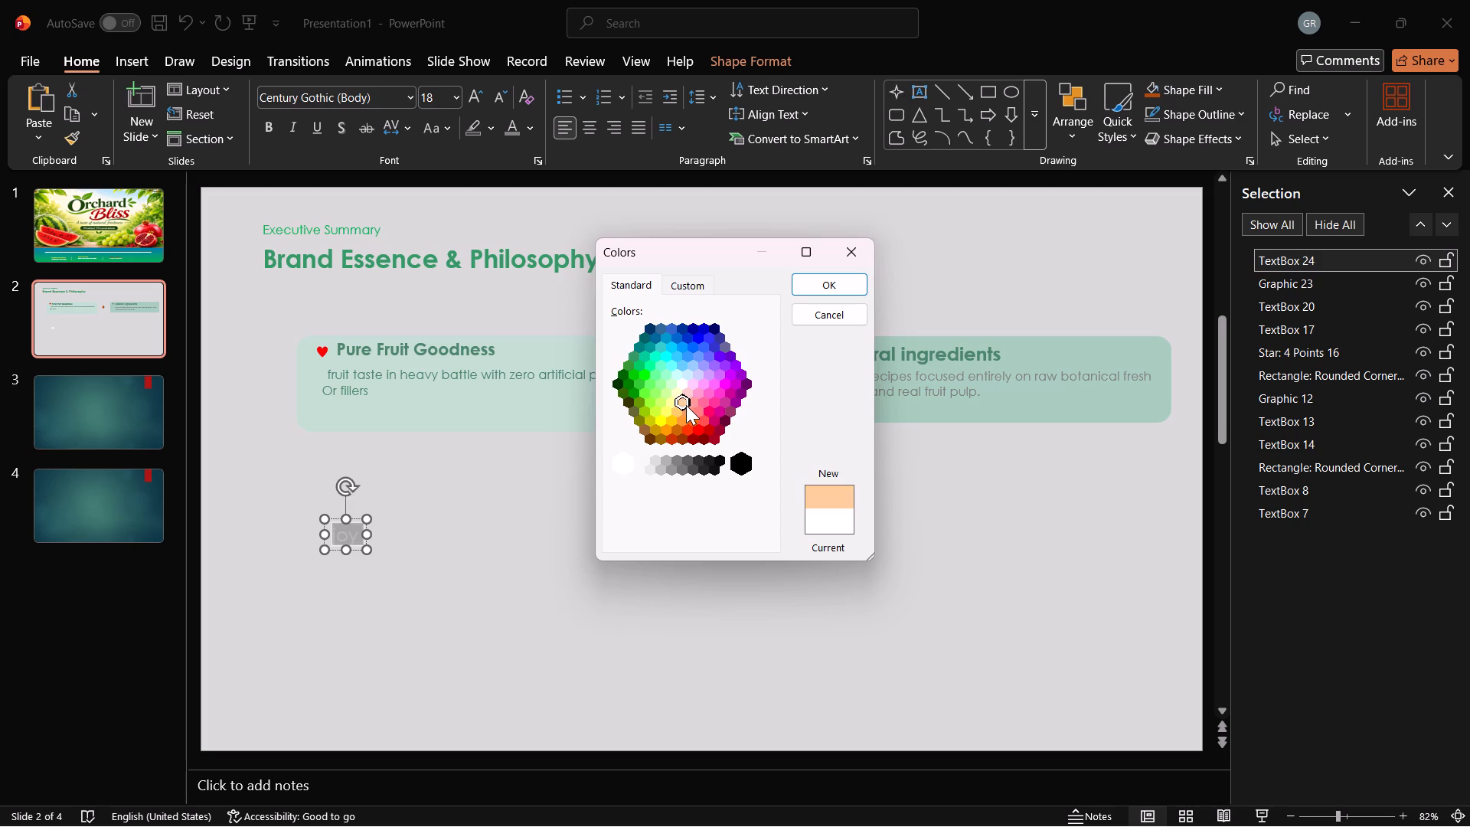
pyautogui.moveTo(686, 405); pyautogui.dragTo(685, 422)
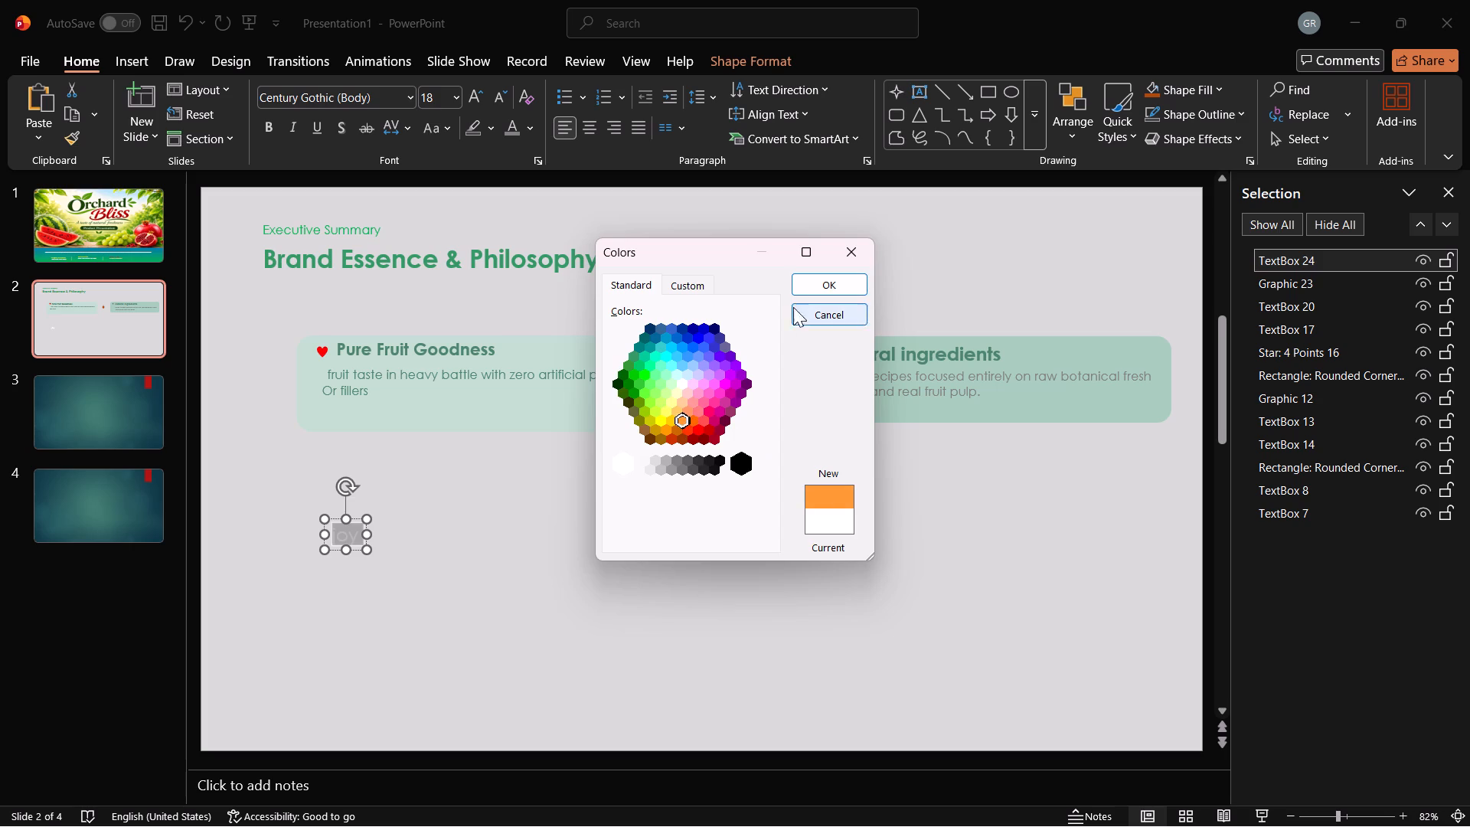
pyautogui.click(799, 284)
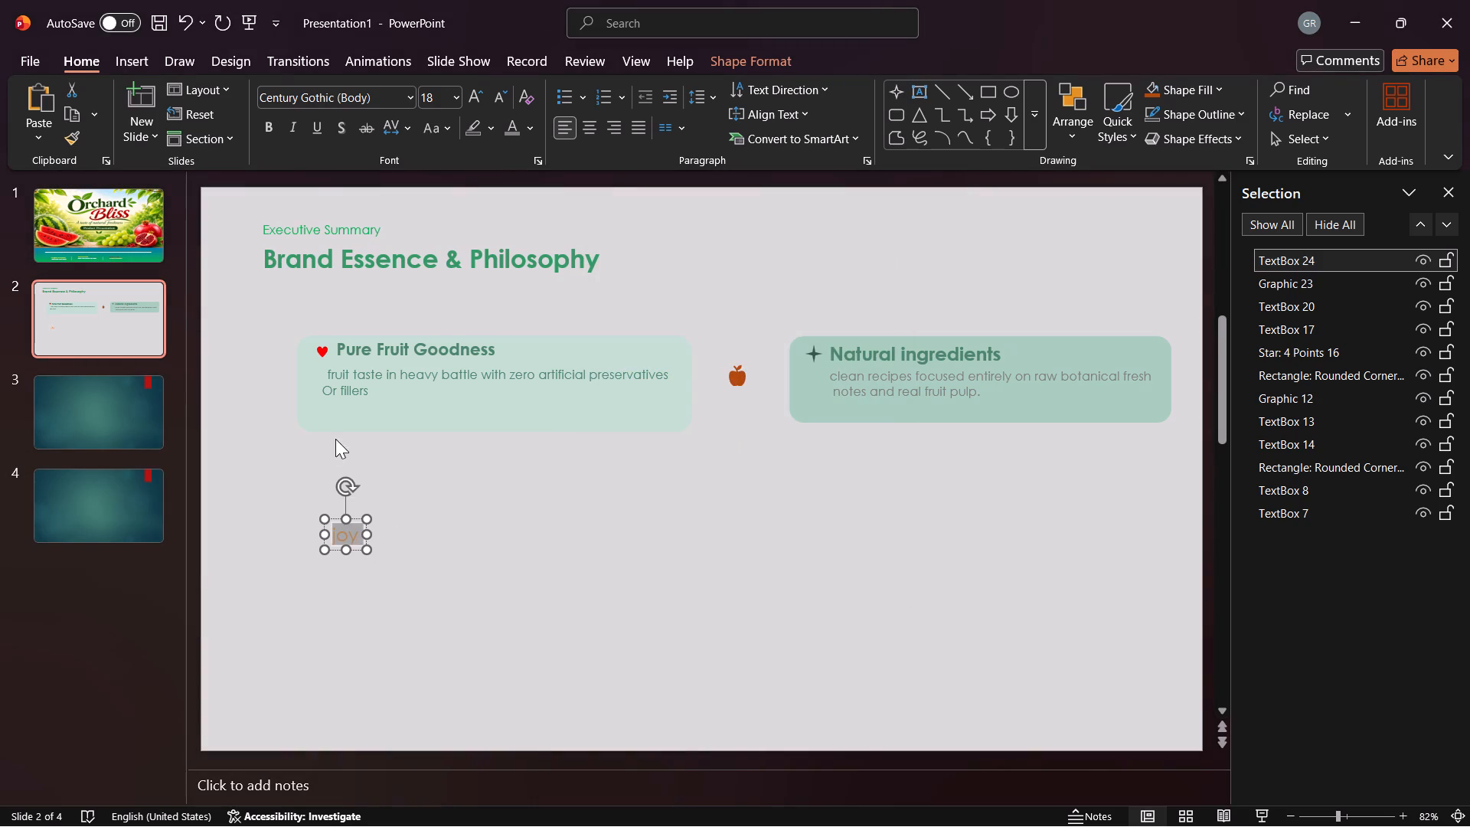
pyautogui.click(263, 130)
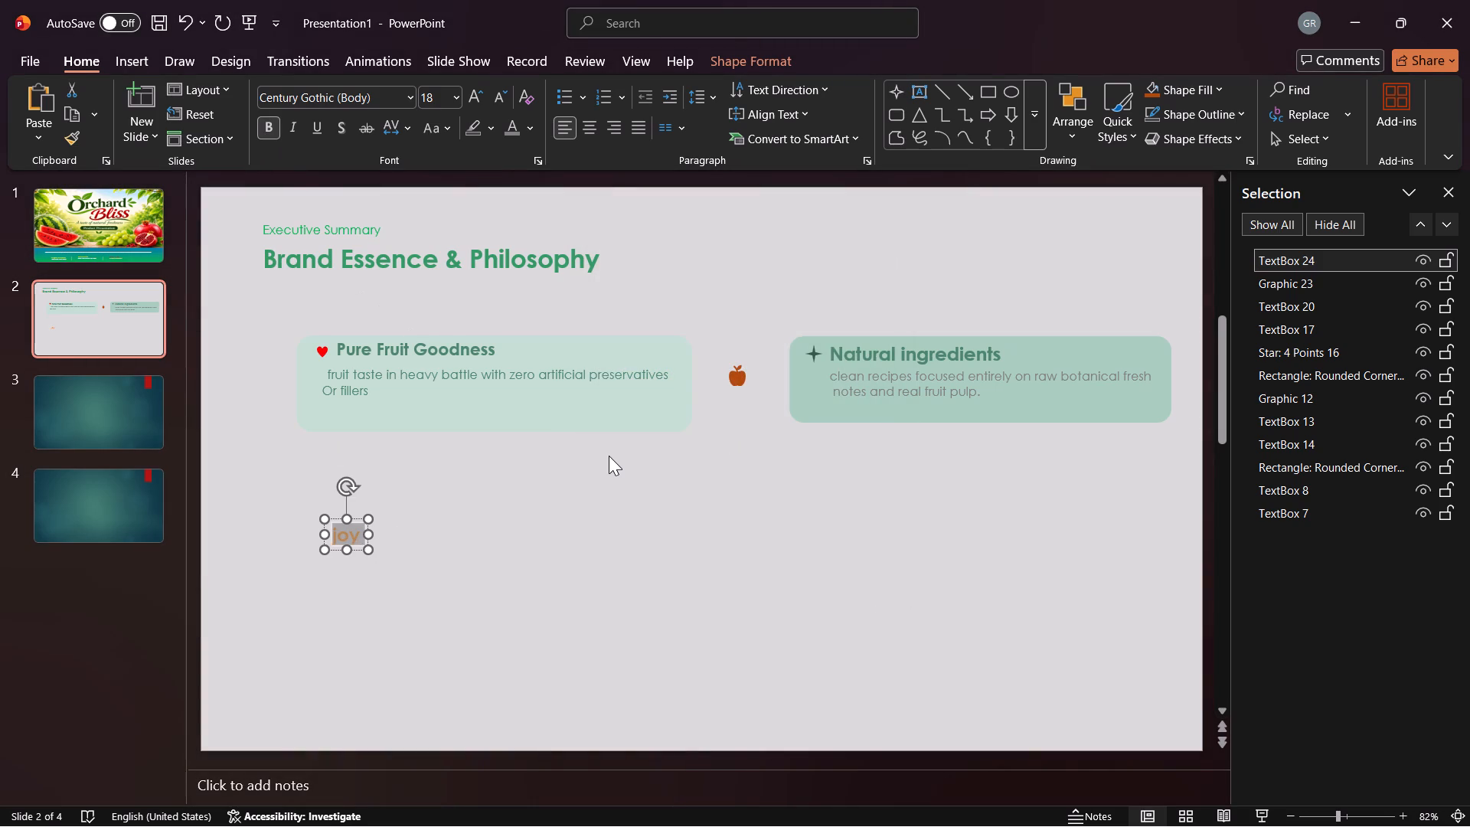
# Change the text box wording to "joy in every sip".
pyautogui.press('space')
pyautogui.write('in')
pyautogui.press('space')
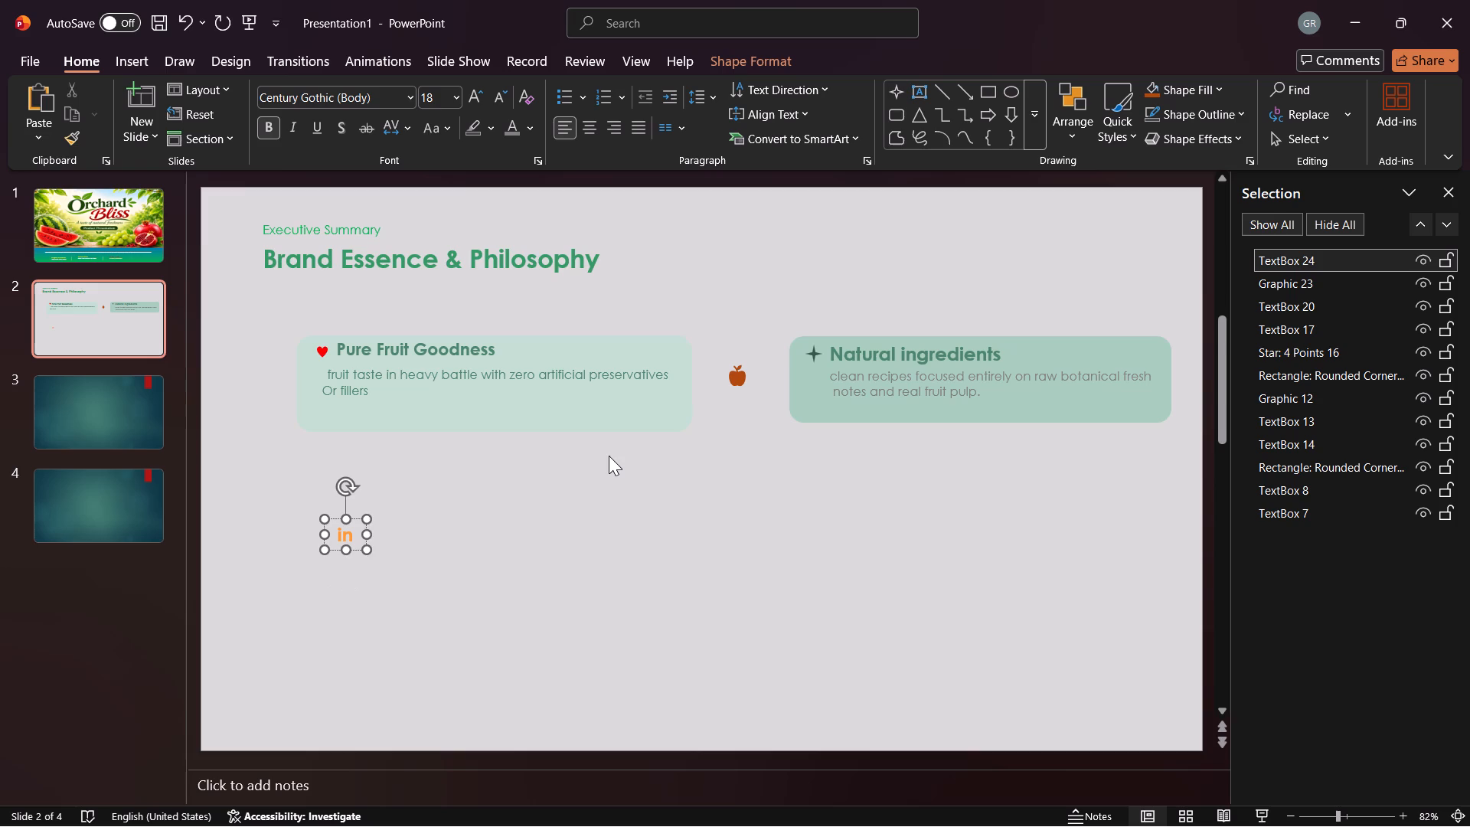
pyautogui.write('every sip')
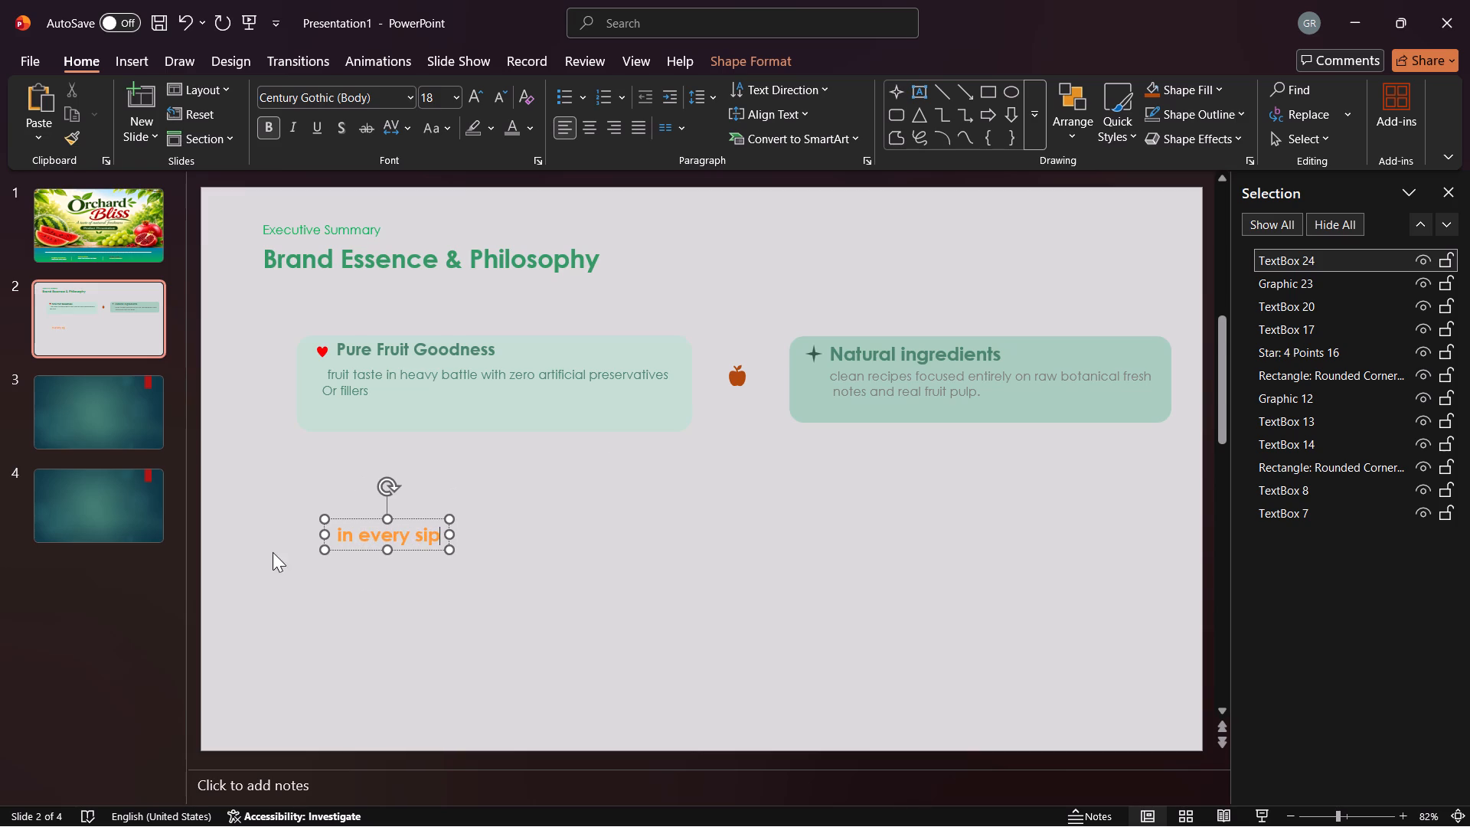
pyautogui.click(335, 537)
pyautogui.write('joy')
pyautogui.press('space')
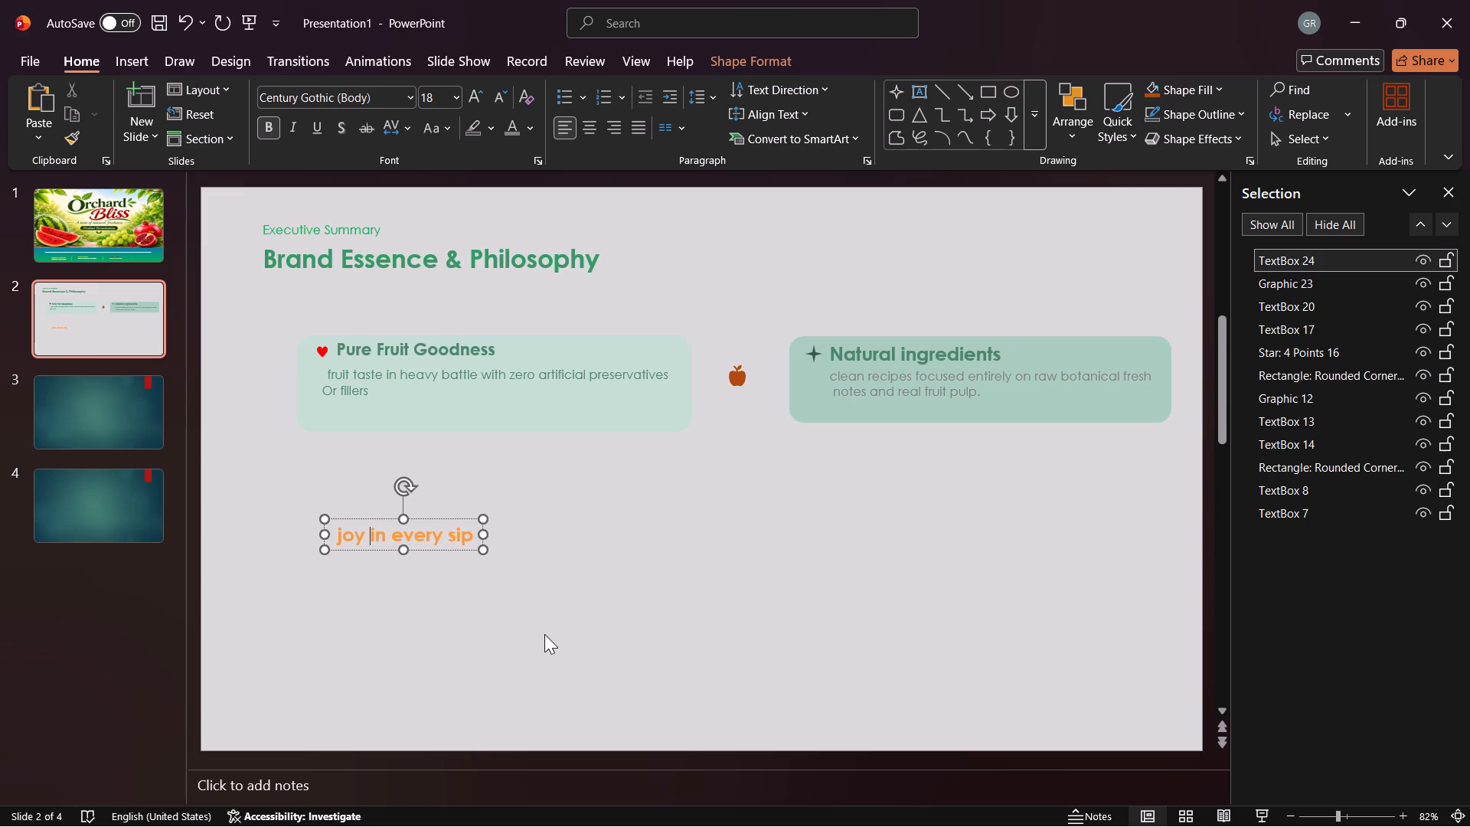
# Capitalise the first letter of the orange heading so it begins with "Joy".
pyautogui.press('Left')
pyautogui.press('Left')
pyautogui.press('Left')
pyautogui.press('BackSpace')
pyautogui.press('j')
pyautogui.press('Insert')
pyautogui.hotkey('shift', 'j')
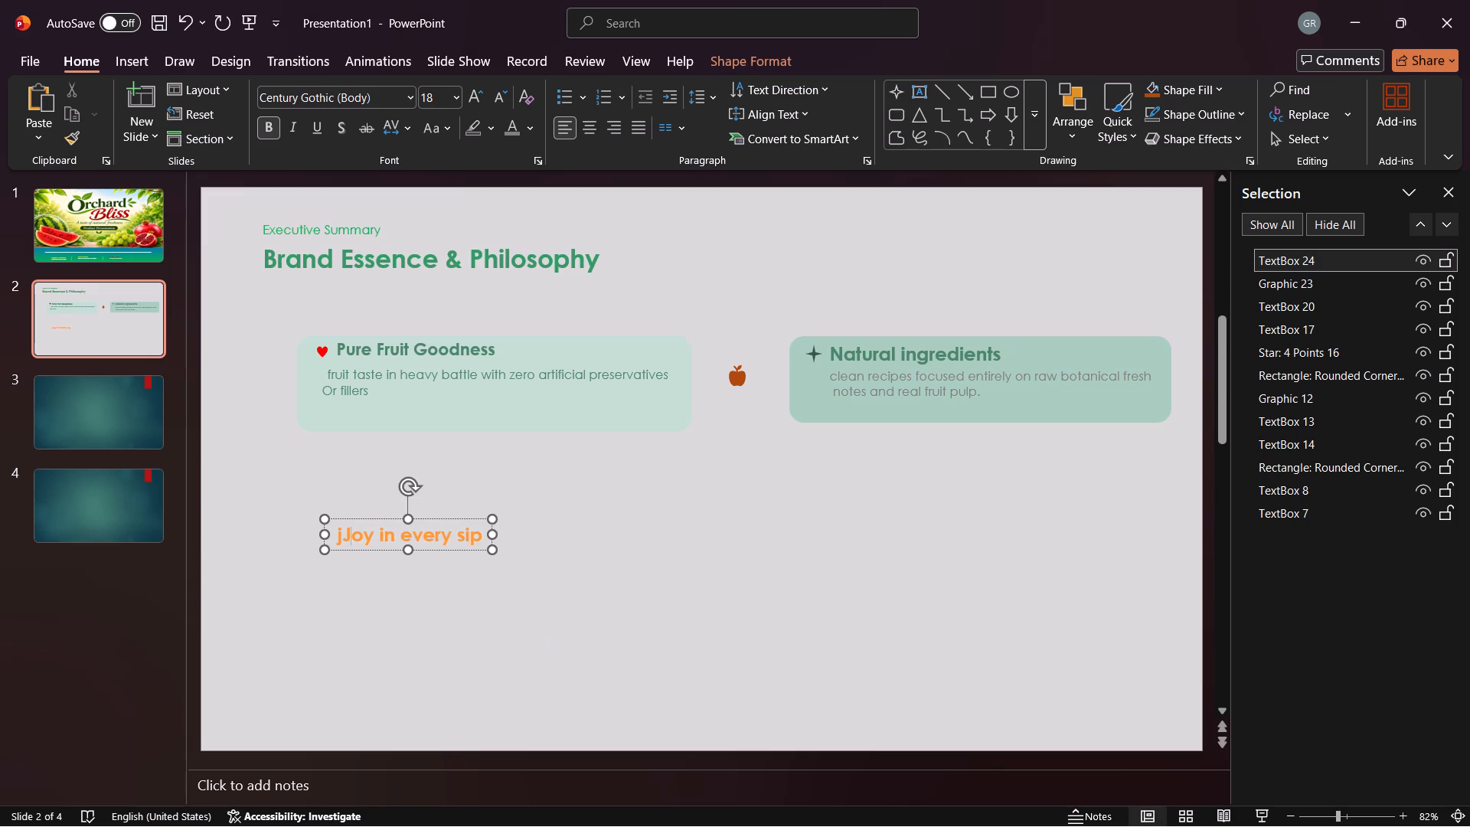
pyautogui.press('BackSpace')
pyautogui.press('BackSpace')
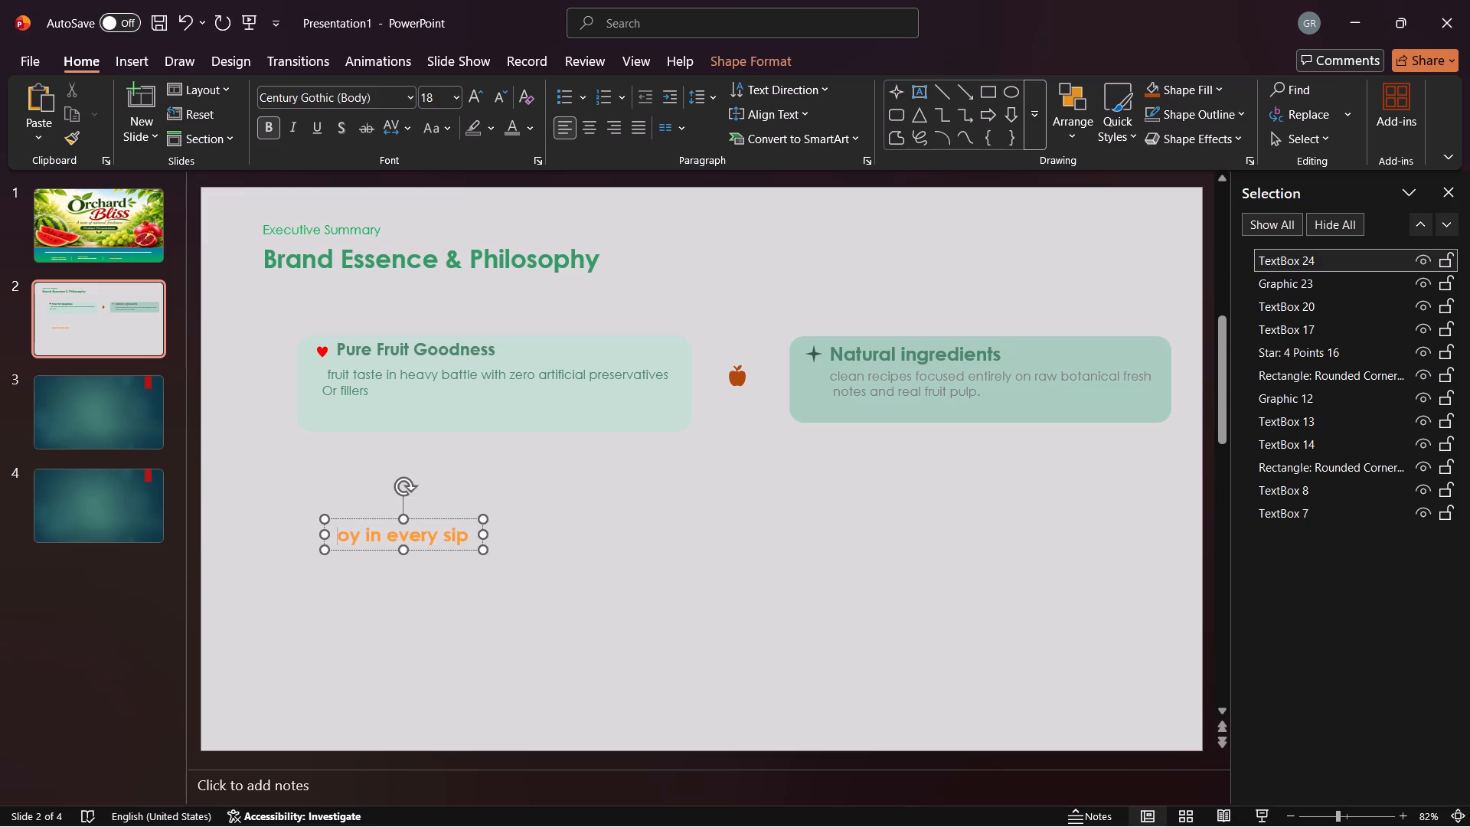
pyautogui.hotkey('shift', 'j')
# Capitalise "Every" and "Sip" so the orange heading reads "Joy in Every Sip".
pyautogui.press('Right')
pyautogui.press('Right')
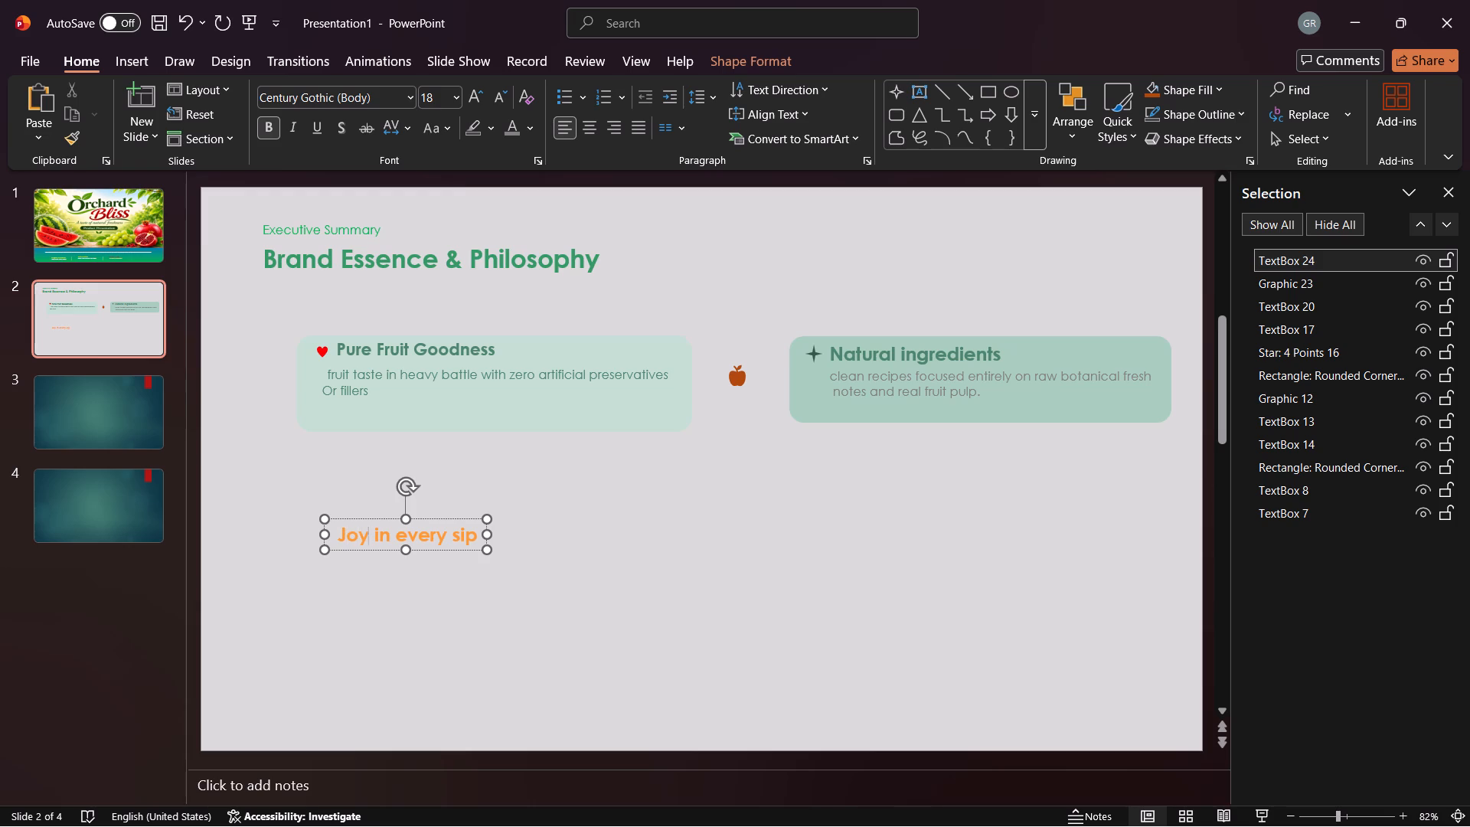
pyautogui.press('Right')
pyautogui.press('Right')
pyautogui.press('Right')
pyautogui.press('Right')
pyautogui.press('Right')
pyautogui.press('BackSpace')
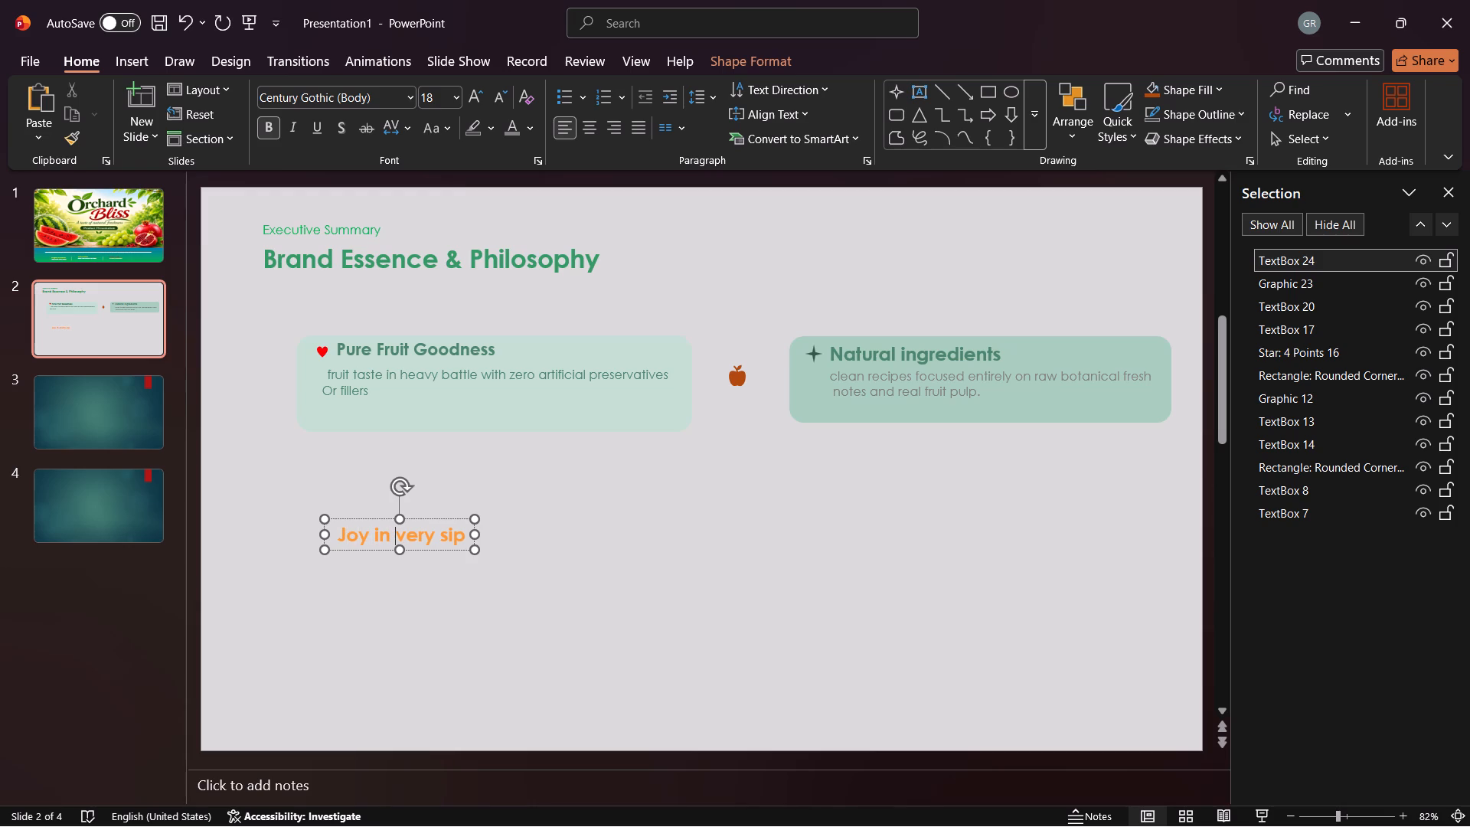
pyautogui.hotkey('shift', 'e')
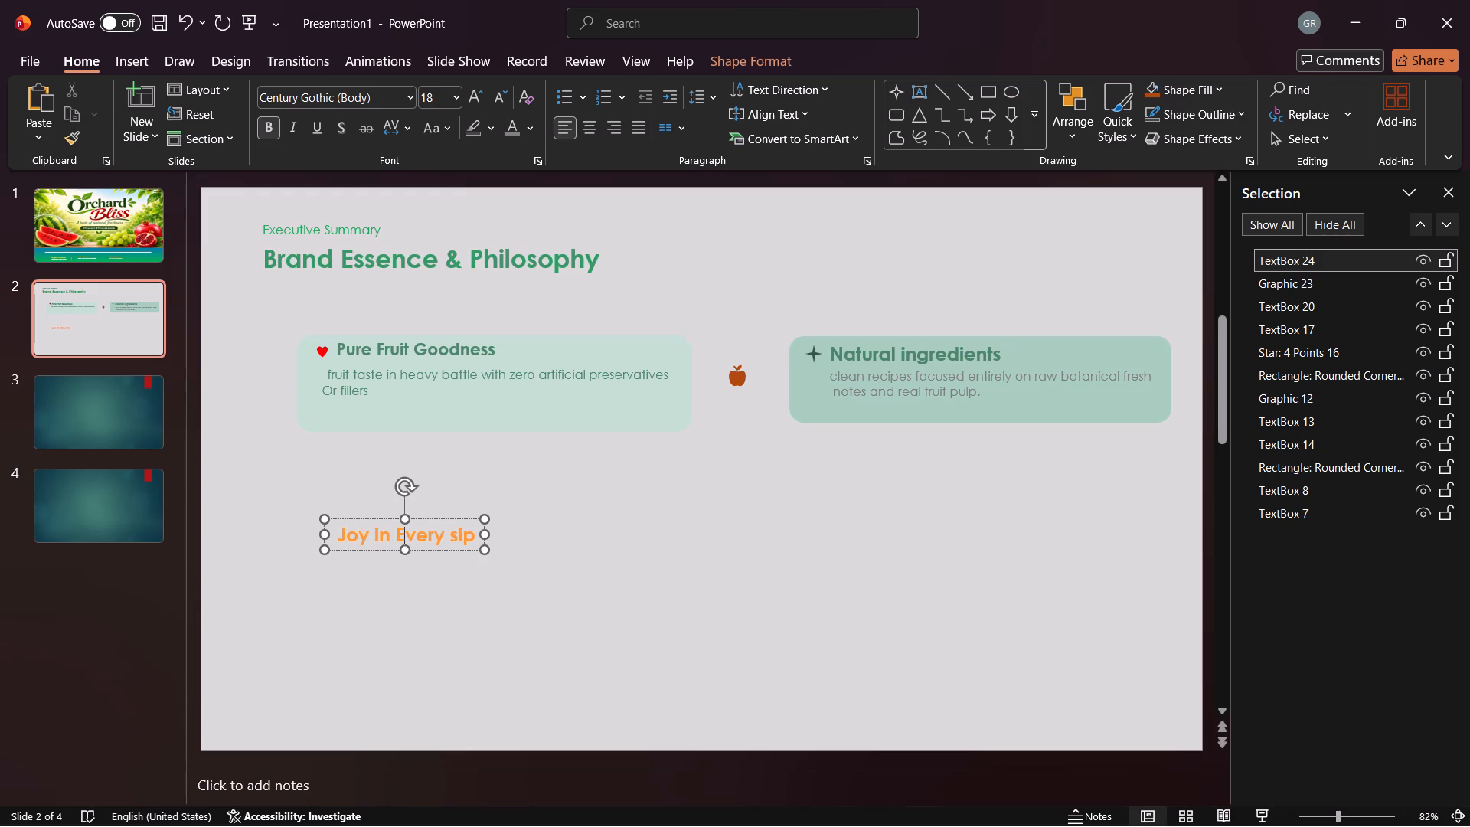
pyautogui.press('Right')
pyautogui.press('Right')
pyautogui.press('Right')
pyautogui.press('Right')
pyautogui.press('Right')
pyautogui.press('Right')
pyautogui.press('BackSpace')
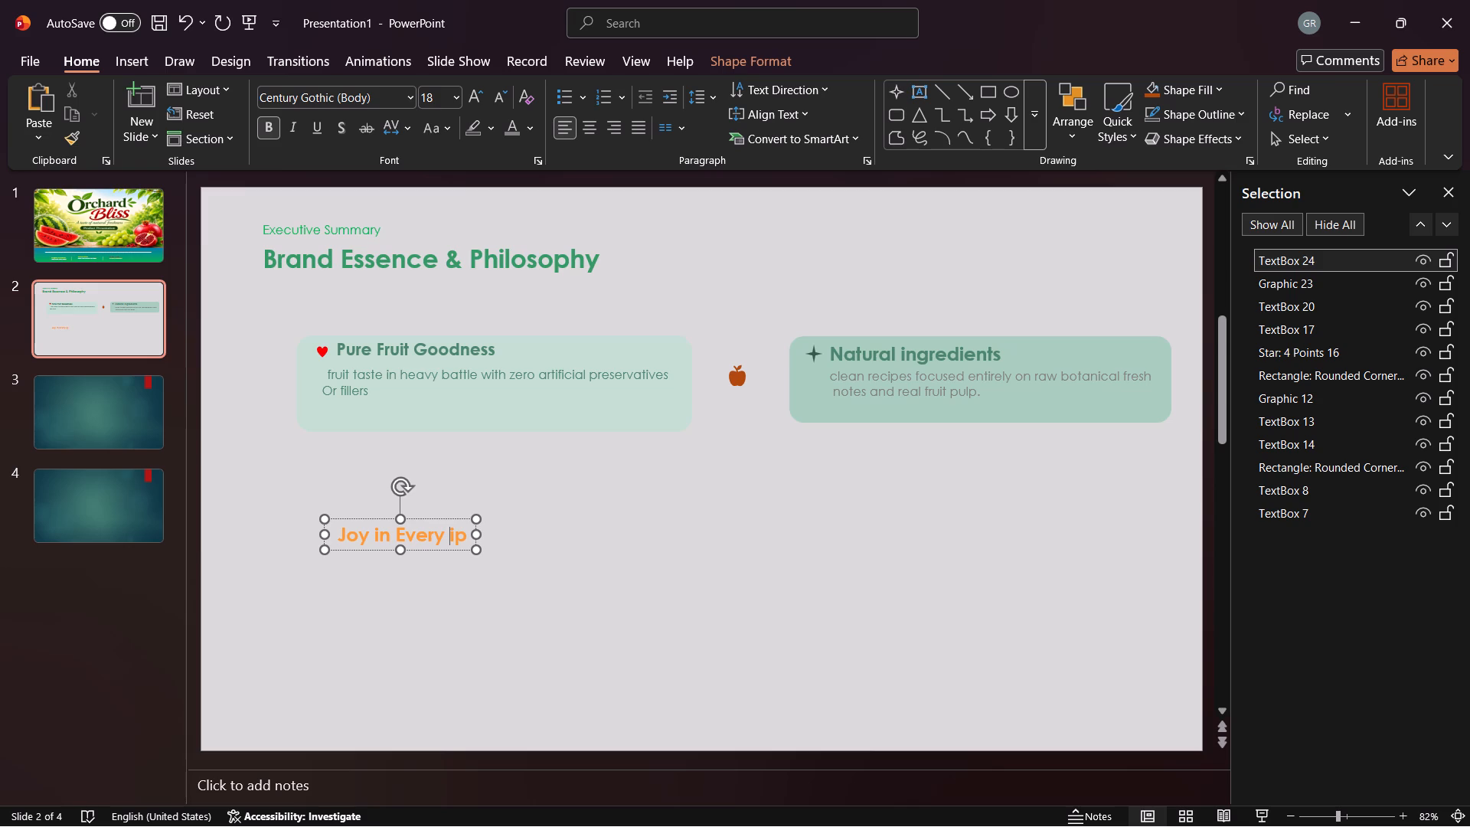
pyautogui.hotkey('shift', 's')
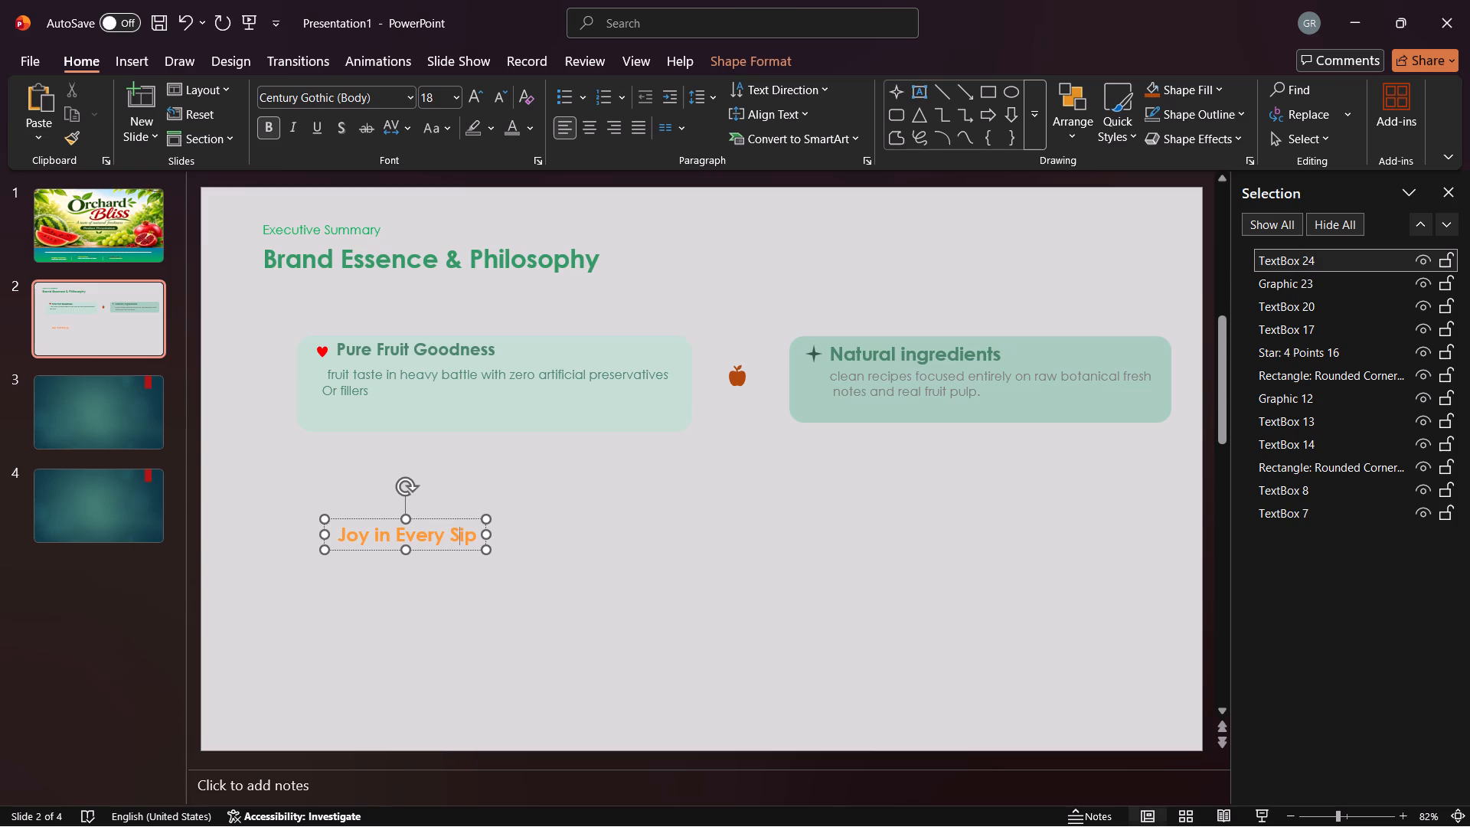
pyautogui.click(576, 554)
# Draw a rounded rectangle about 11 cm wide and 2.7 cm high beside the "Joy in Every Sip" heading.
pyautogui.click(1011, 96)
pyautogui.click(890, 119)
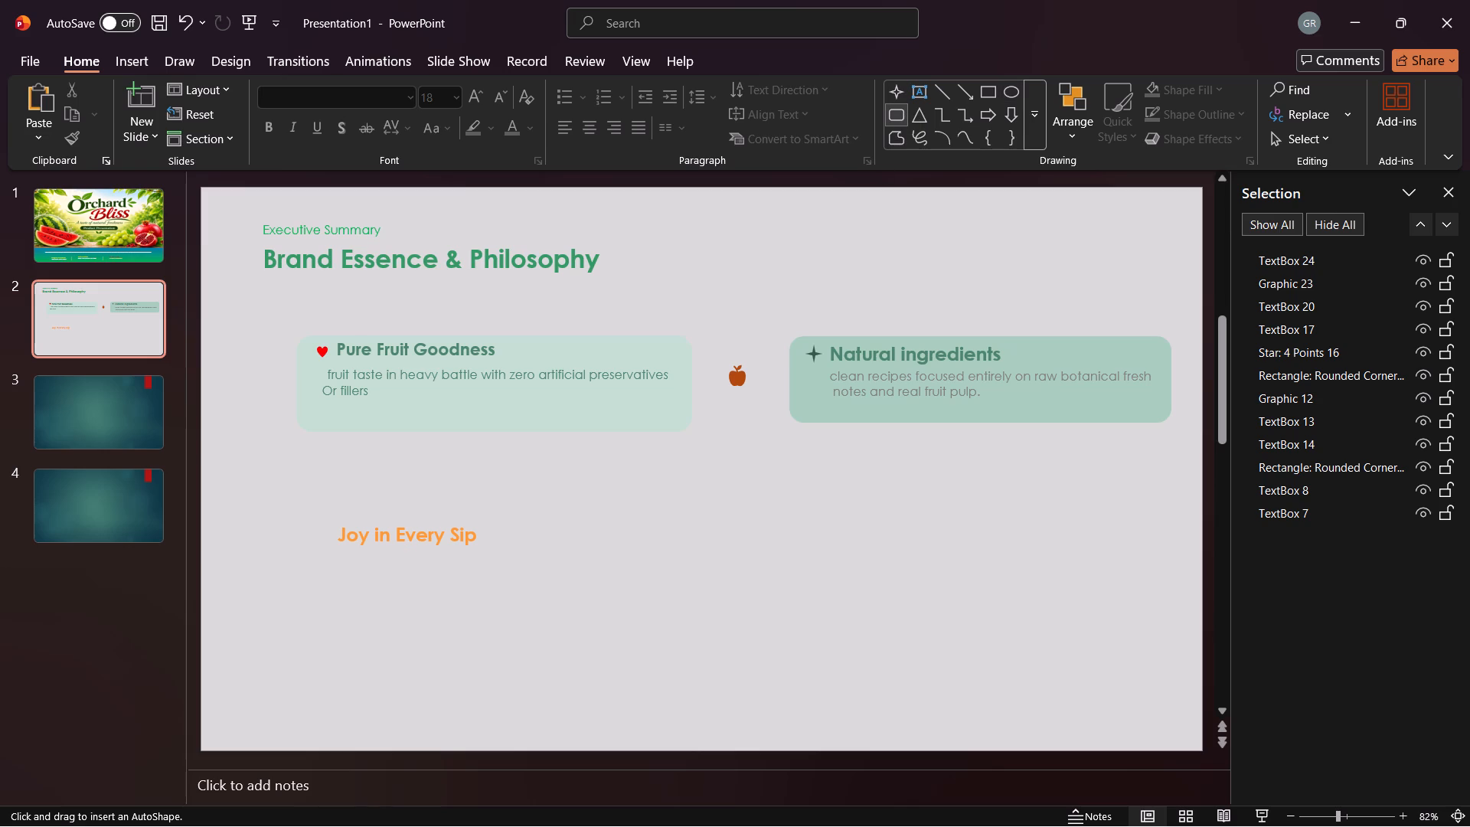
pyautogui.moveTo(639, 507); pyautogui.dragTo(903, 584)
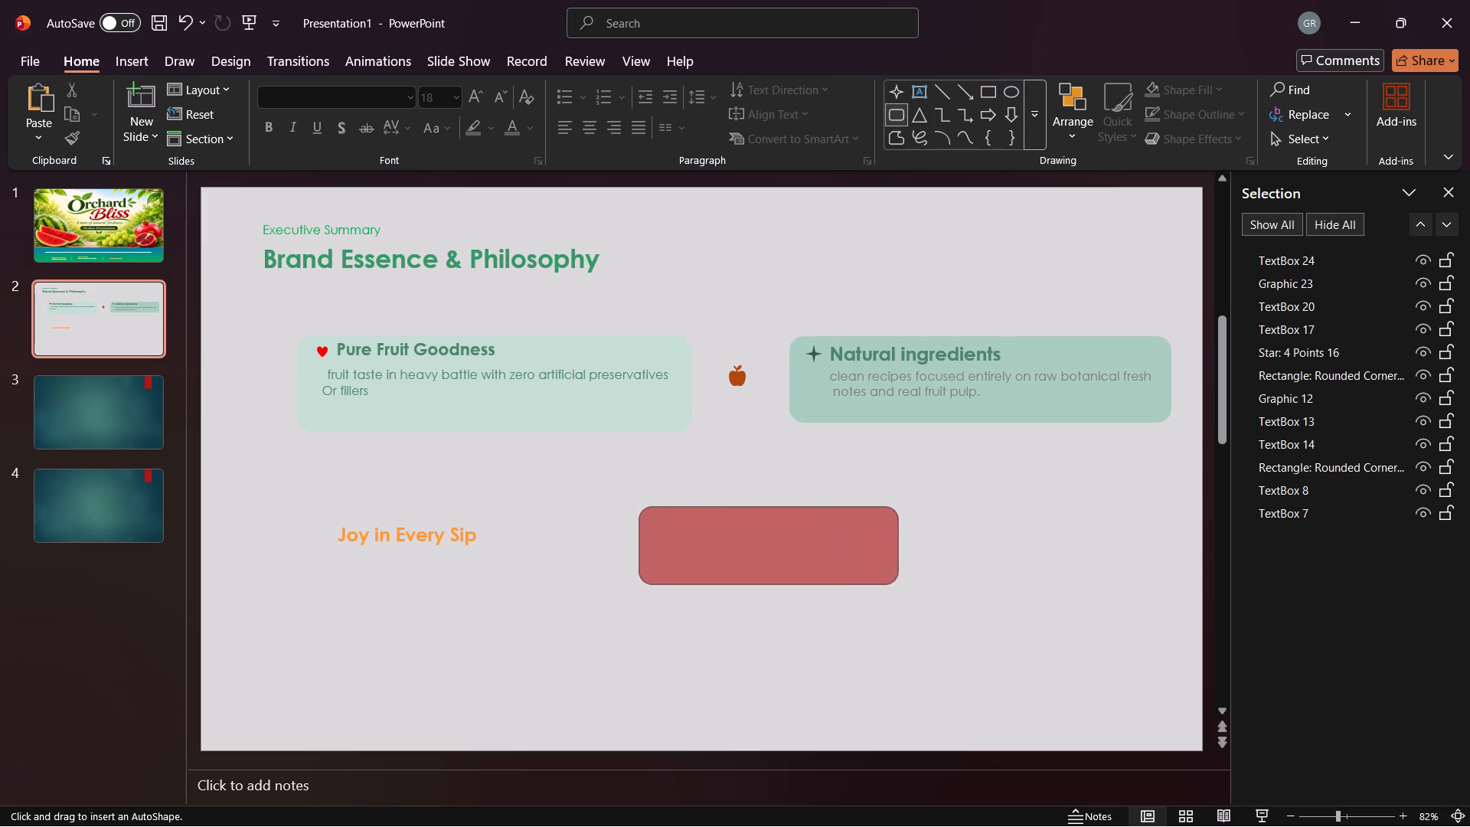
pyautogui.moveTo(903, 584); pyautogui.dragTo(965, 585)
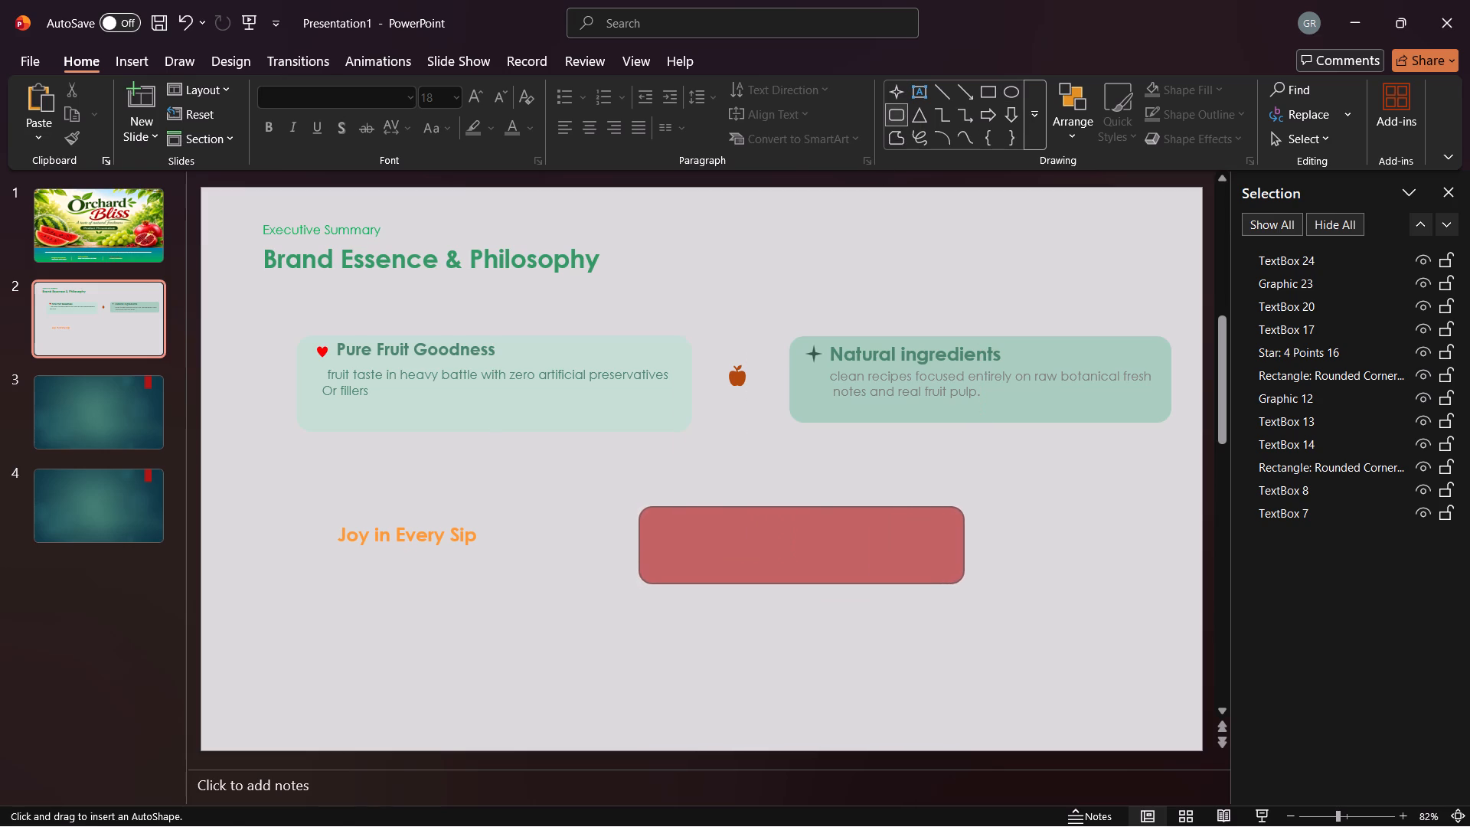
pyautogui.moveTo(965, 585); pyautogui.dragTo(966, 587)
# Fill the new rounded rectangle with a light orange theme colour and remove its outline.
pyautogui.click(583, 90)
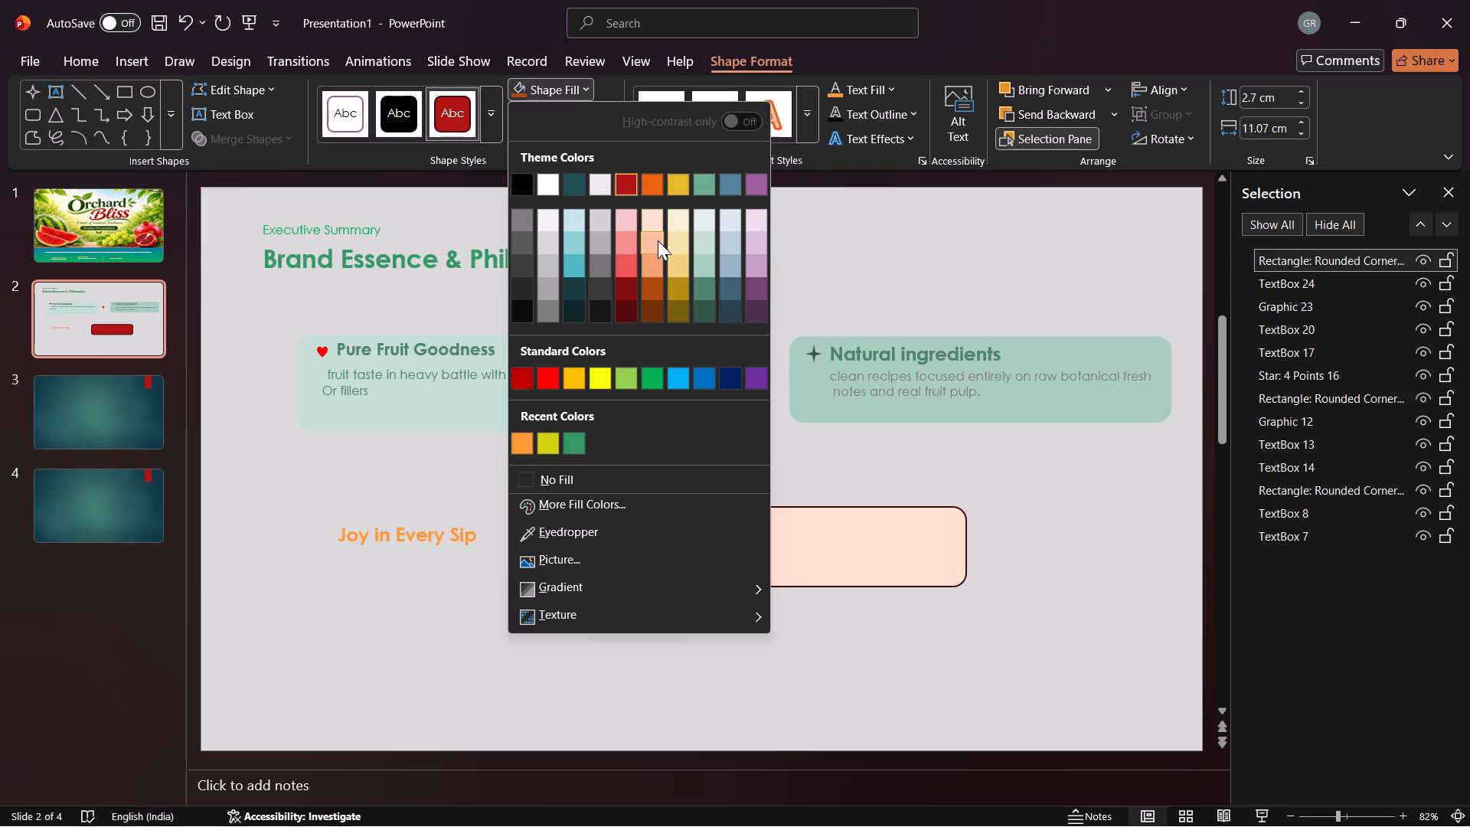
pyautogui.click(658, 240)
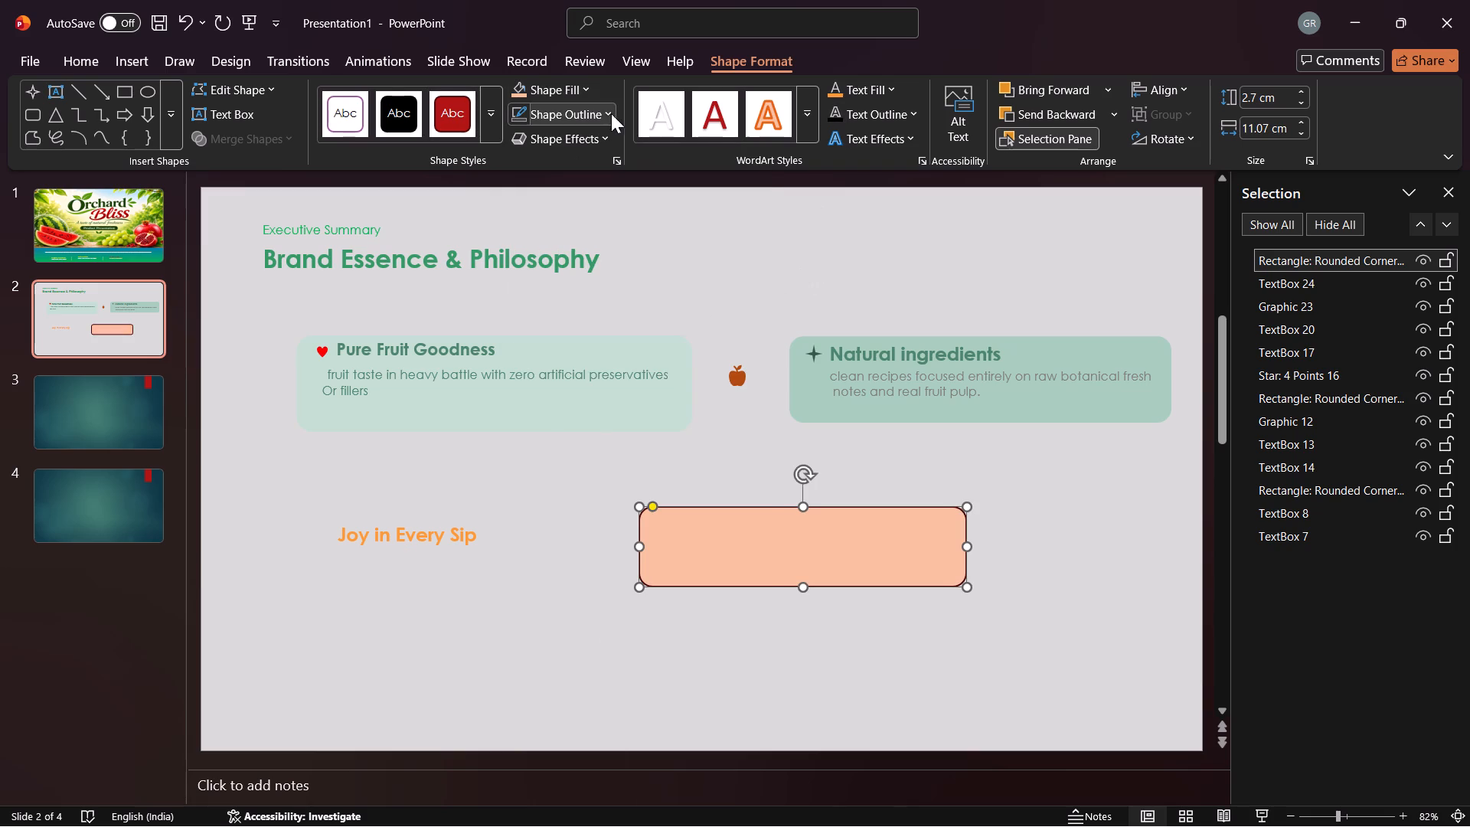
pyautogui.click(609, 110)
pyautogui.click(588, 505)
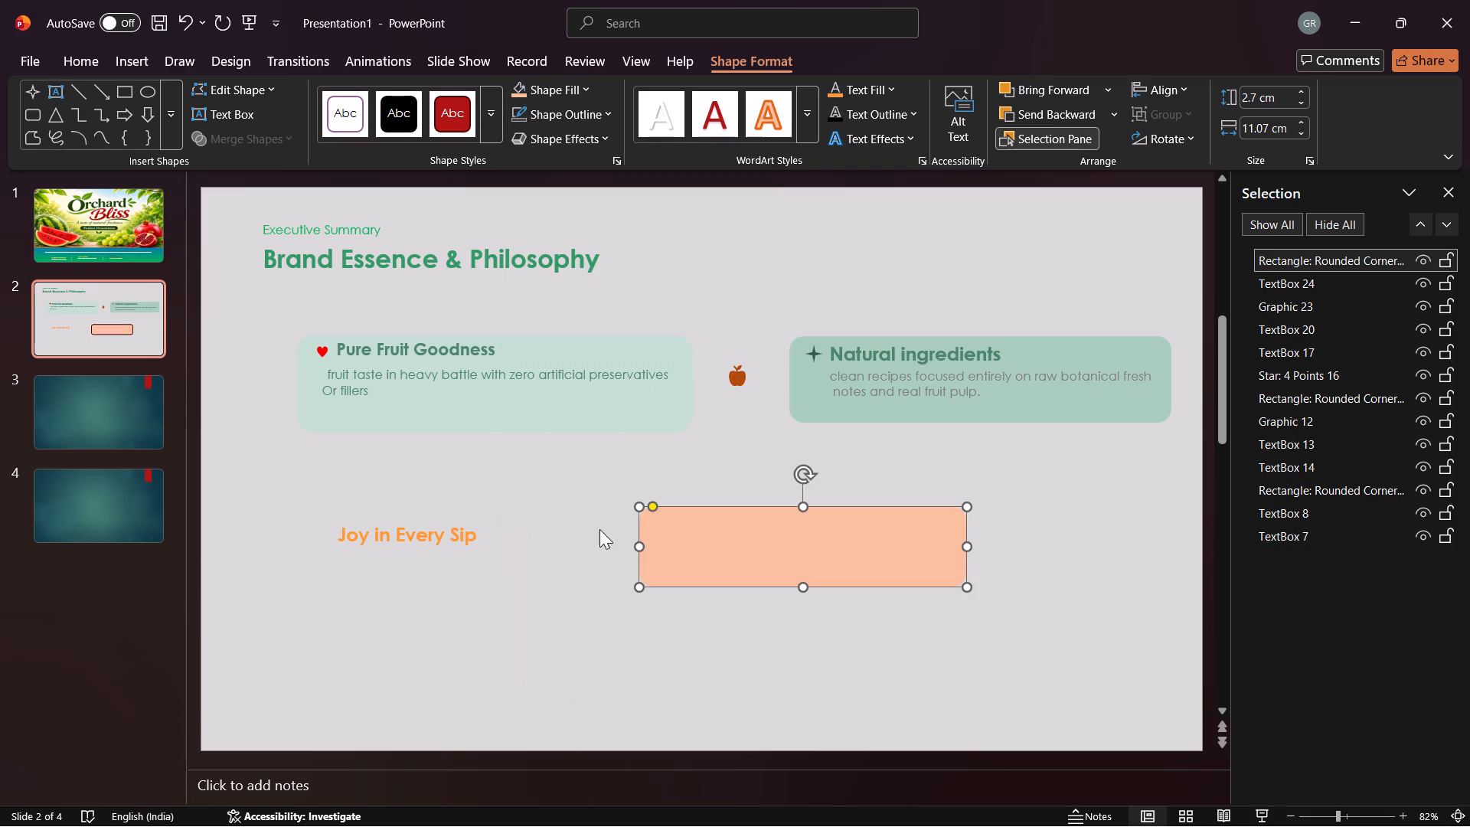
# Move the light orange card over the "Joy in Every Sip" heading and send it backward behind the text.
pyautogui.moveTo(693, 537); pyautogui.dragTo(374, 525)
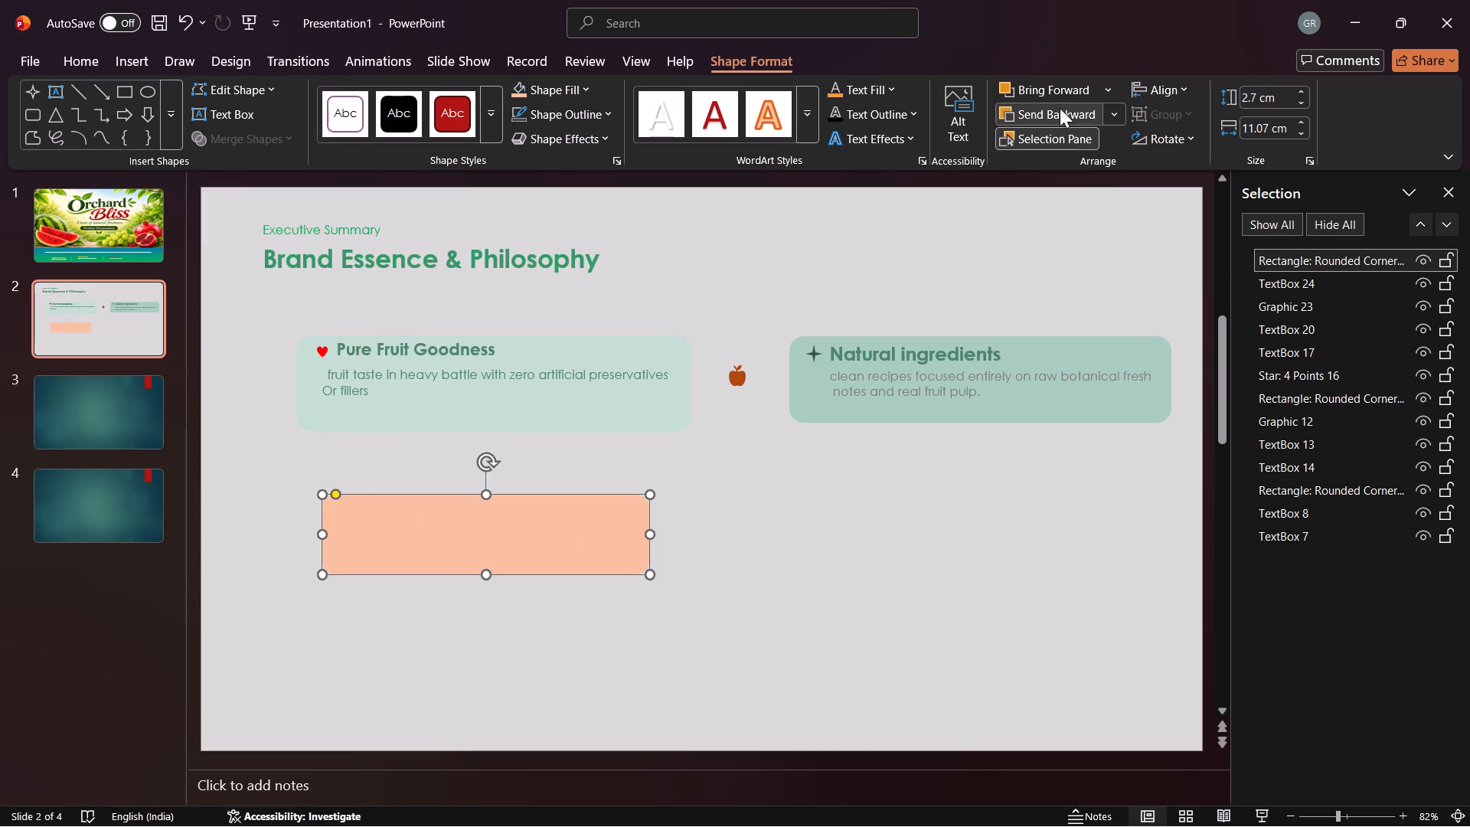
pyautogui.click(1060, 113)
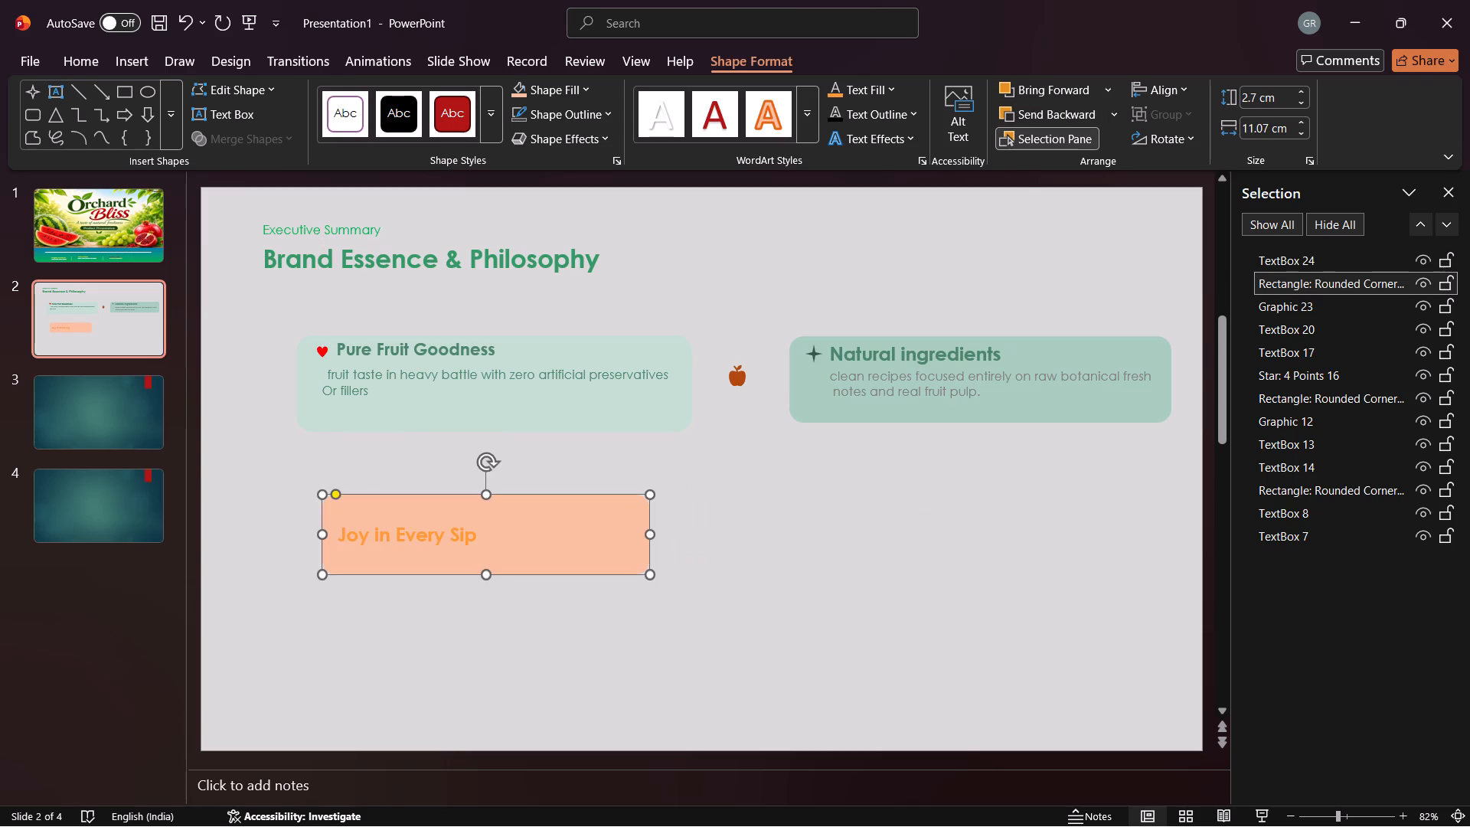
# Recolour the "Joy in Every Sip" heading dark gold and move it up to the card's top edge.
pyautogui.click(449, 535)
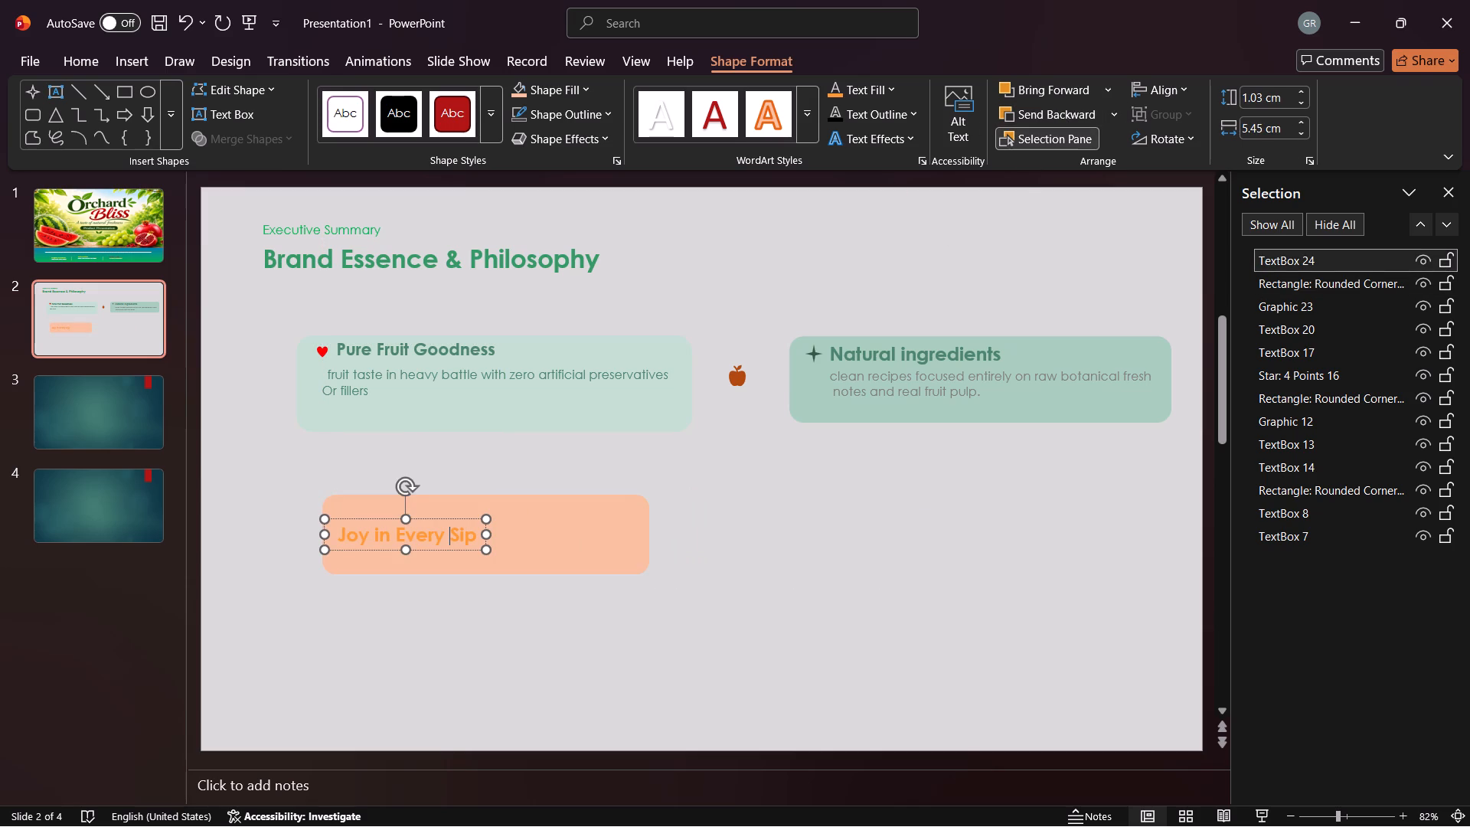
pyautogui.moveTo(338, 531); pyautogui.dragTo(466, 536)
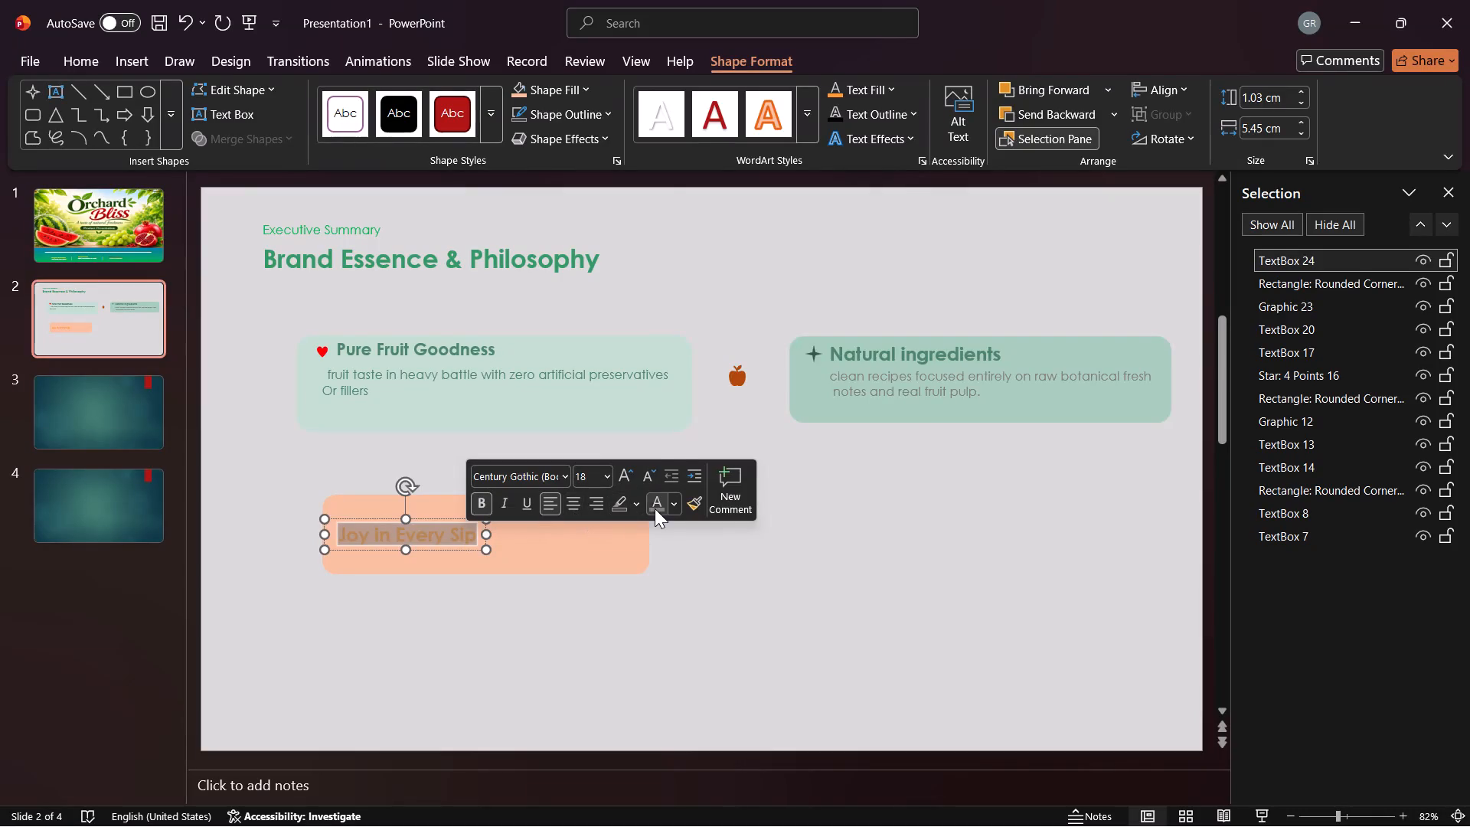
pyautogui.click(668, 508)
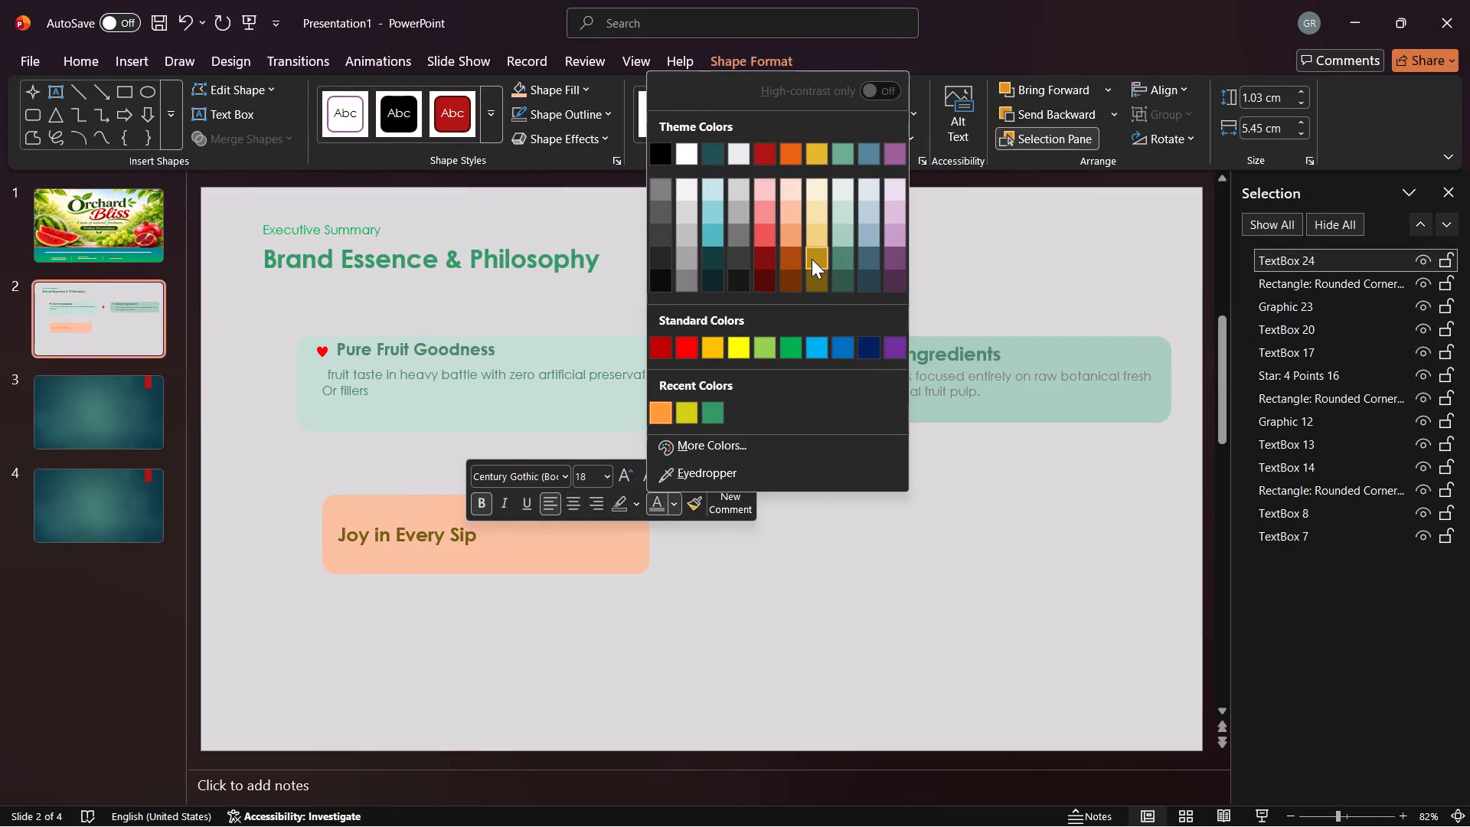
pyautogui.click(811, 258)
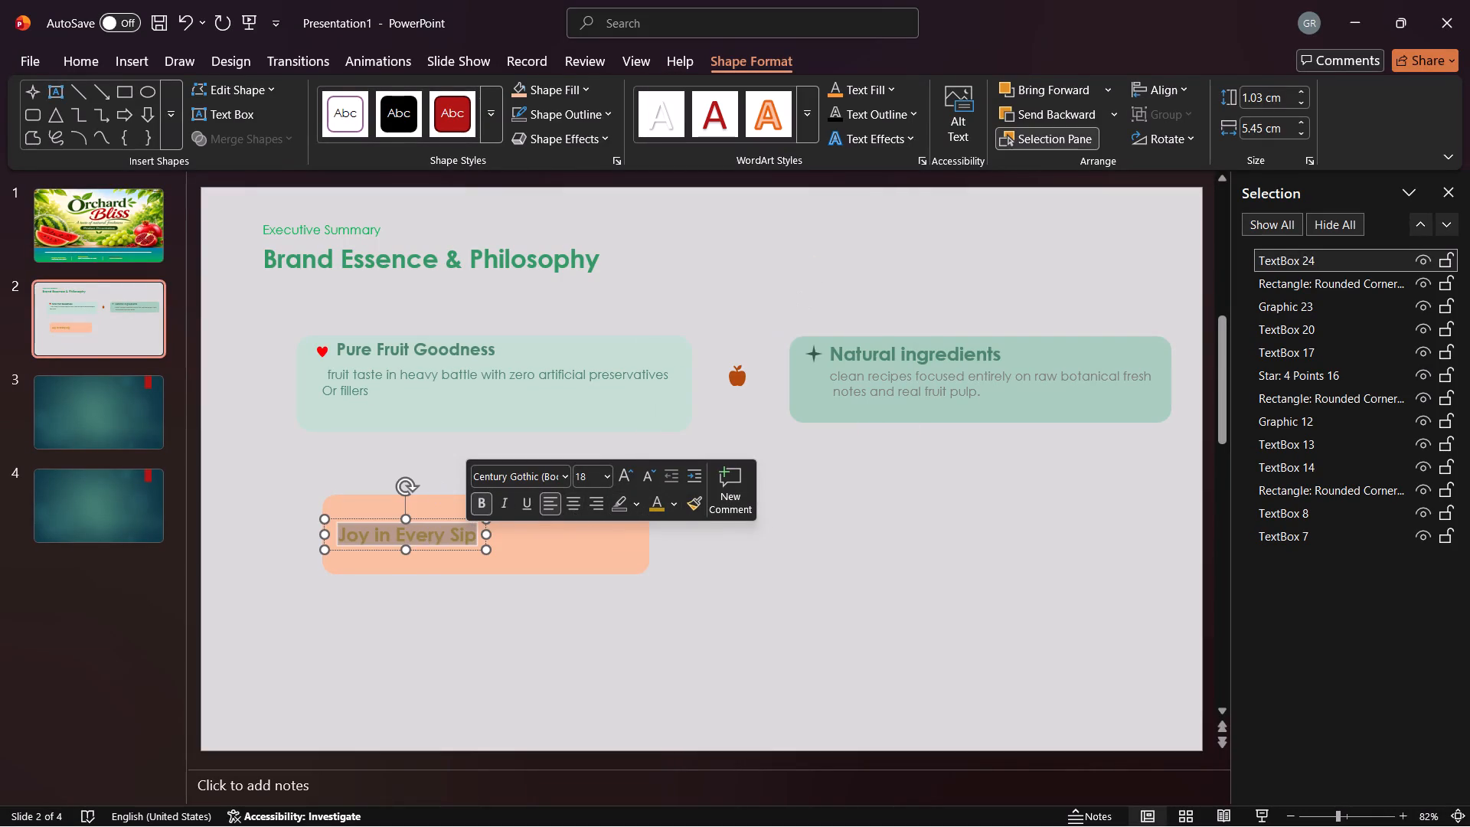
pyautogui.moveTo(426, 519); pyautogui.dragTo(438, 497)
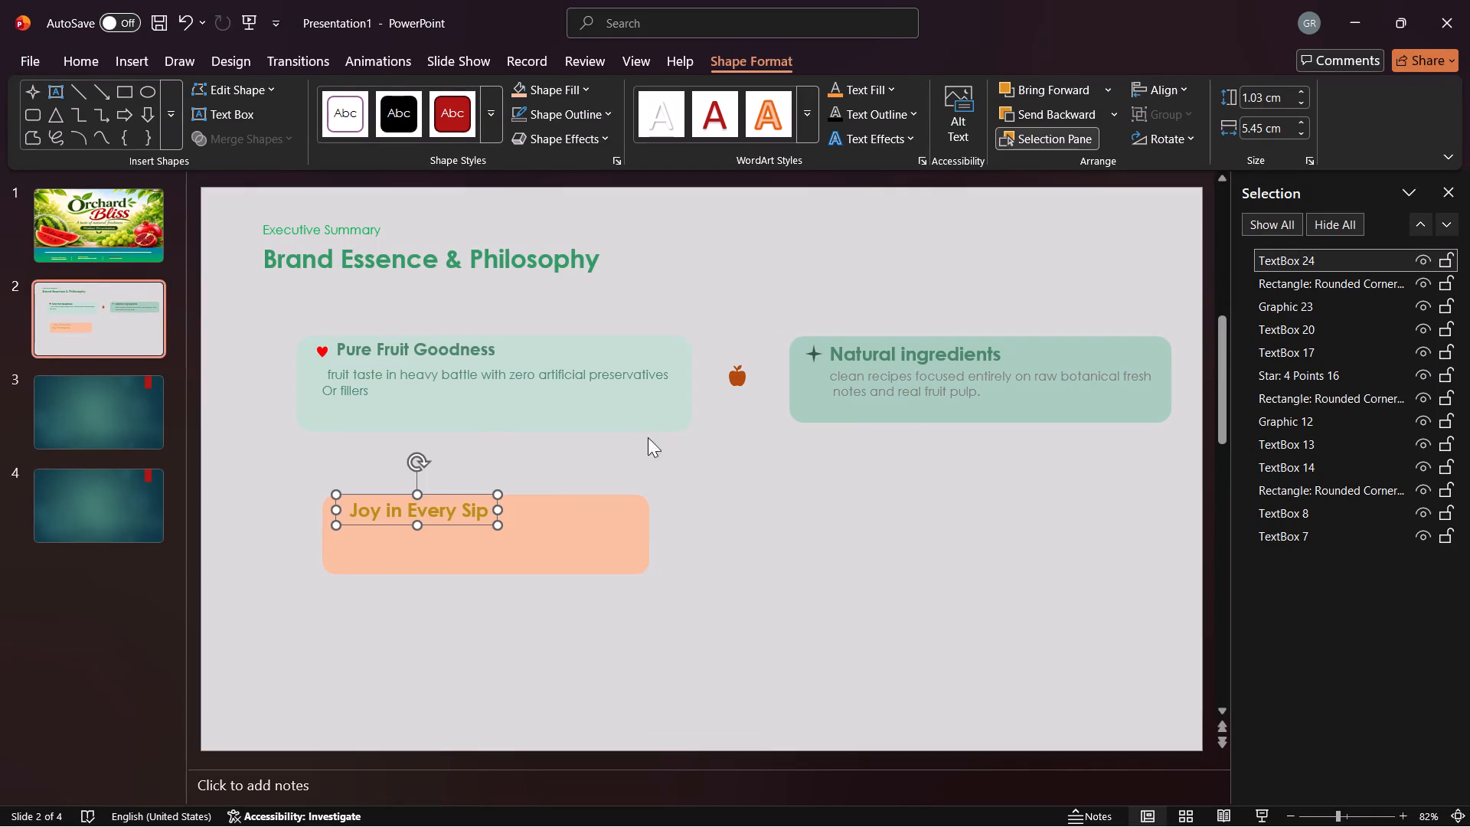
# Move the apple icon onto the orange card at the start of the heading and bring it to the front.
pyautogui.click(737, 376)
pyautogui.moveTo(737, 376); pyautogui.dragTo(354, 503)
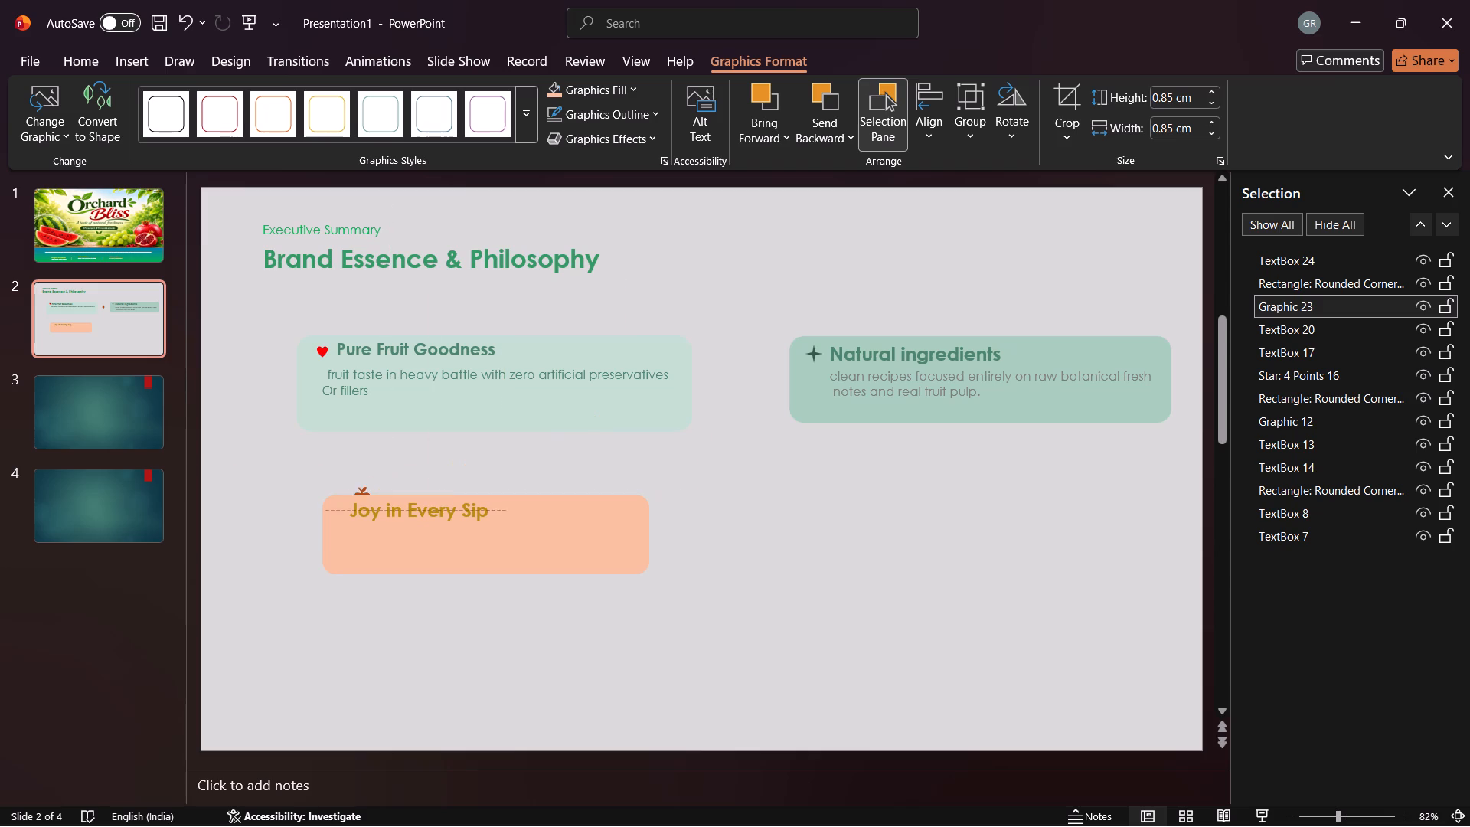
pyautogui.moveTo(354, 503); pyautogui.dragTo(344, 512)
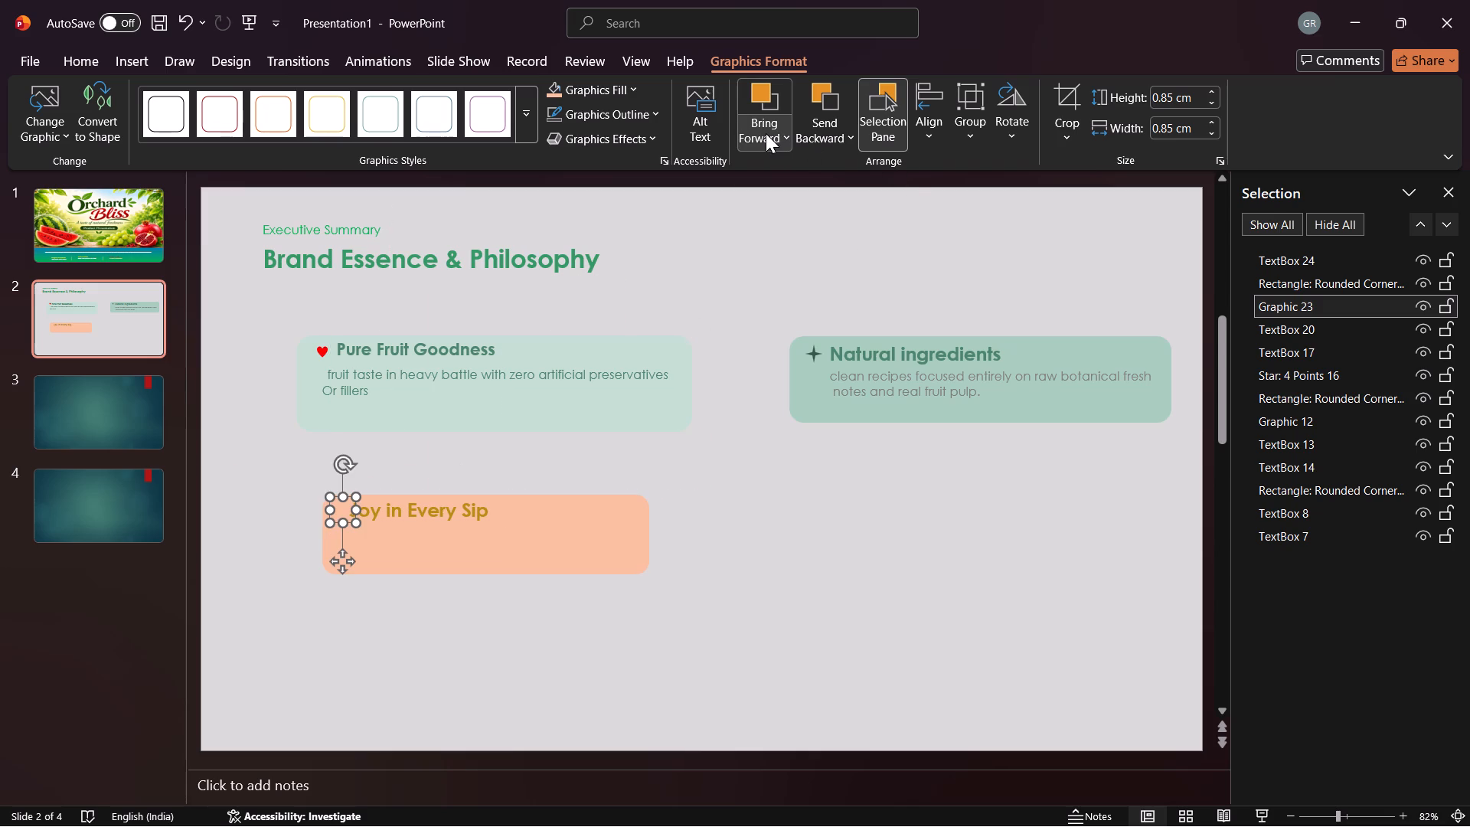
pyautogui.click(766, 133)
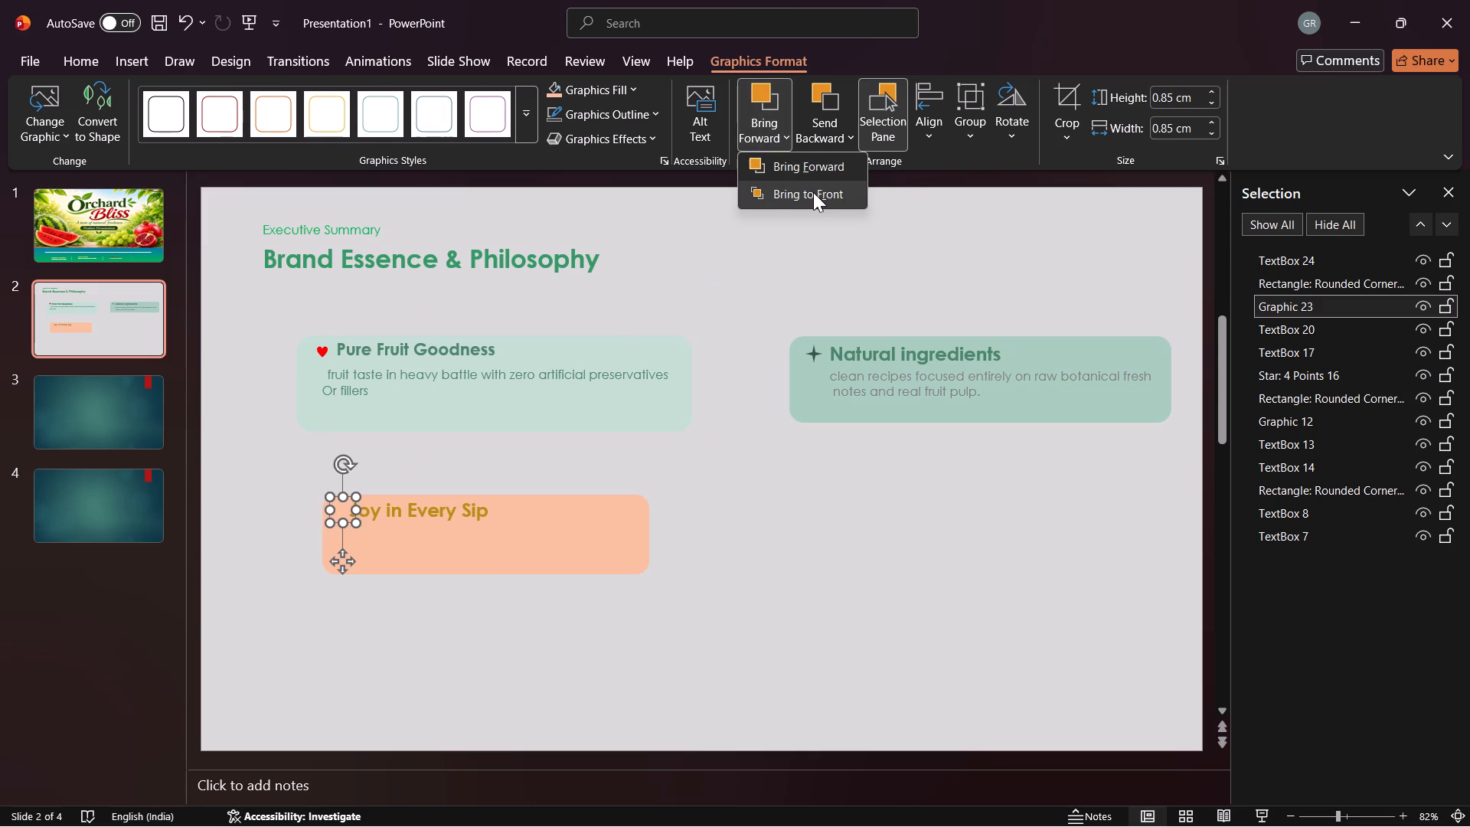
pyautogui.click(813, 192)
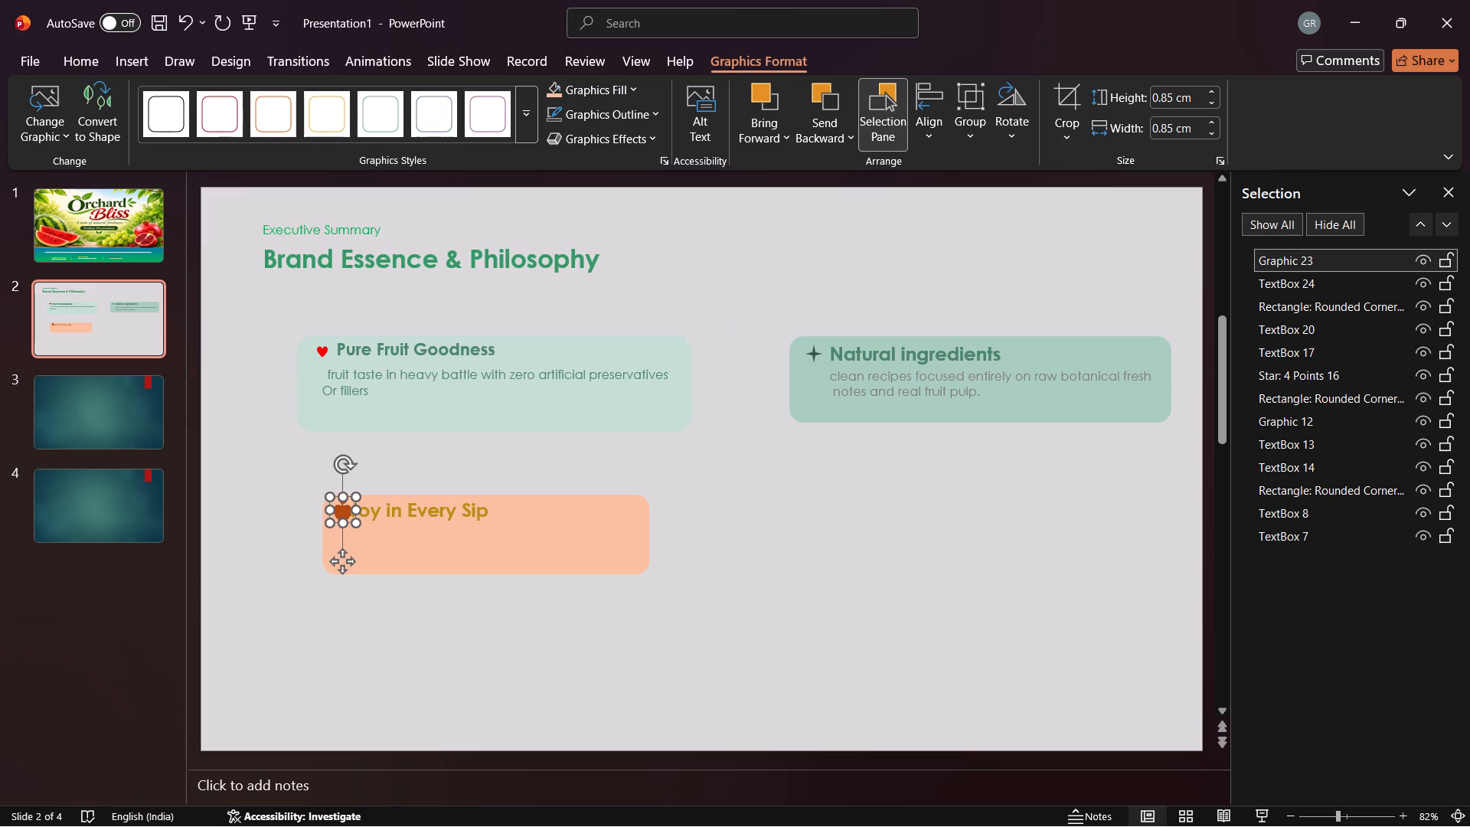
# Resize the apple icon to about 0.67 cm and place it just before the word "Joy".
pyautogui.click(607, 438)
pyautogui.click(340, 512)
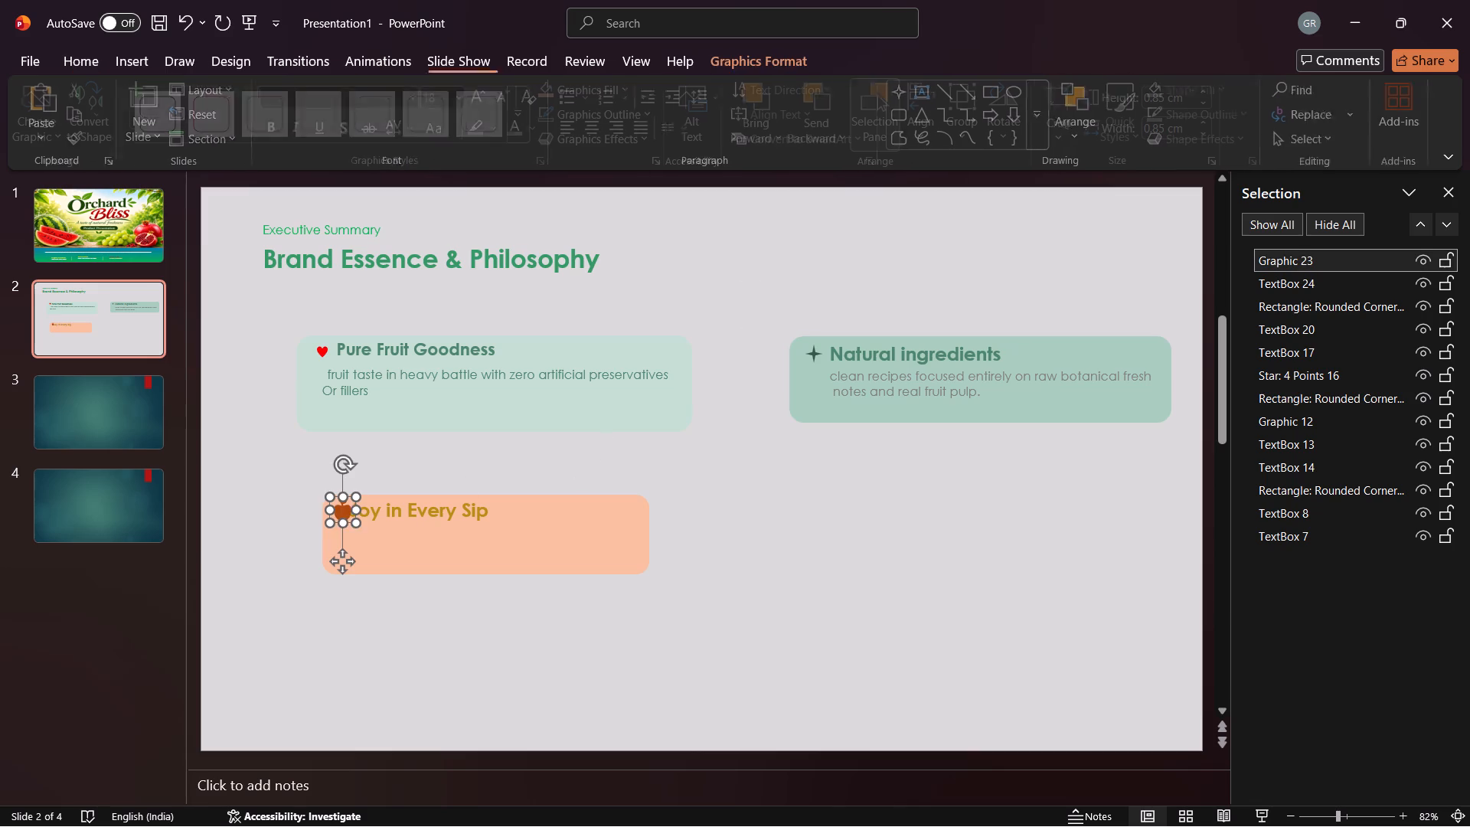
pyautogui.moveTo(328, 527); pyautogui.dragTo(343, 518)
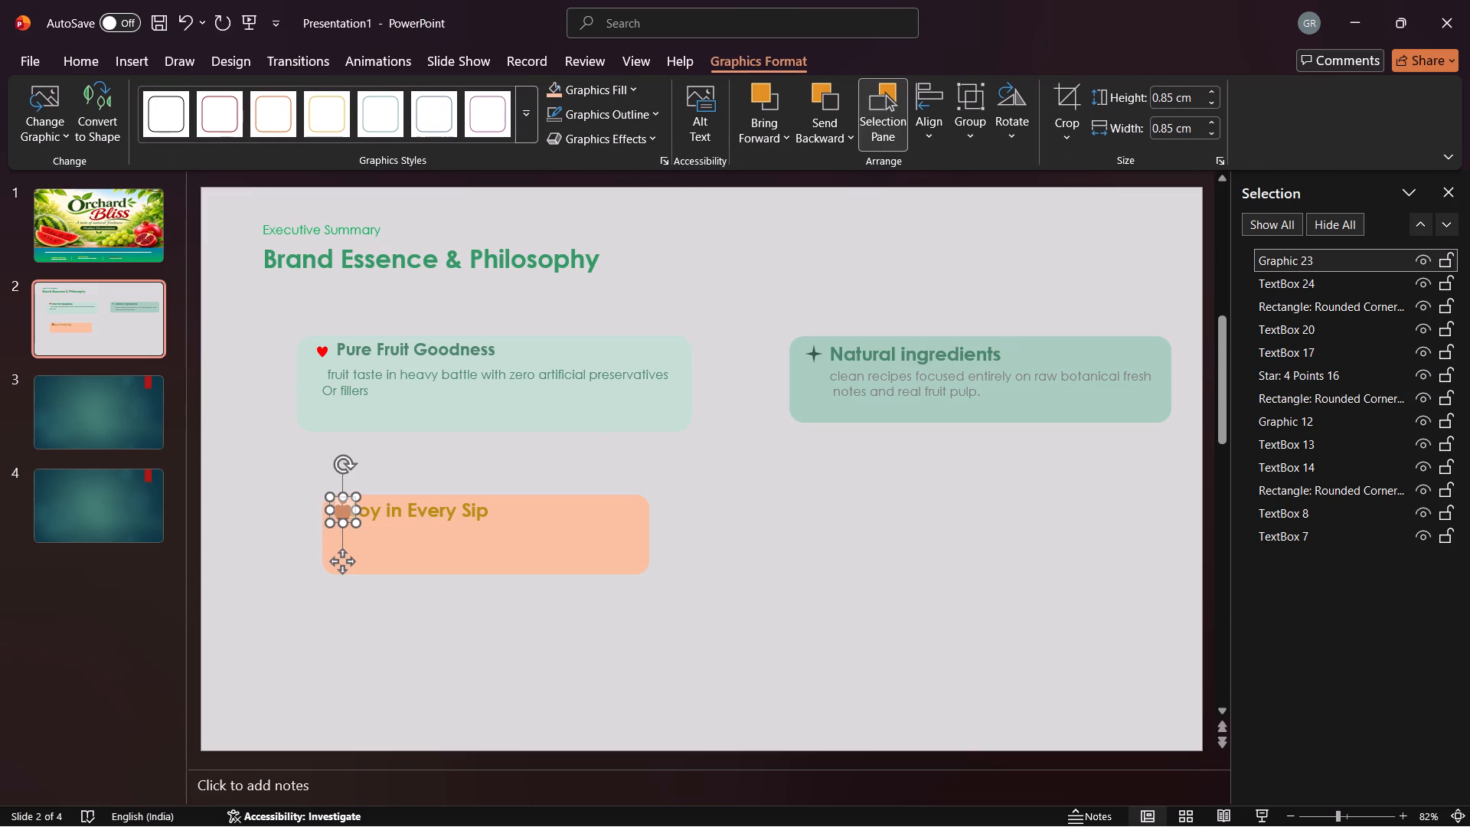
pyautogui.moveTo(343, 518); pyautogui.dragTo(345, 512)
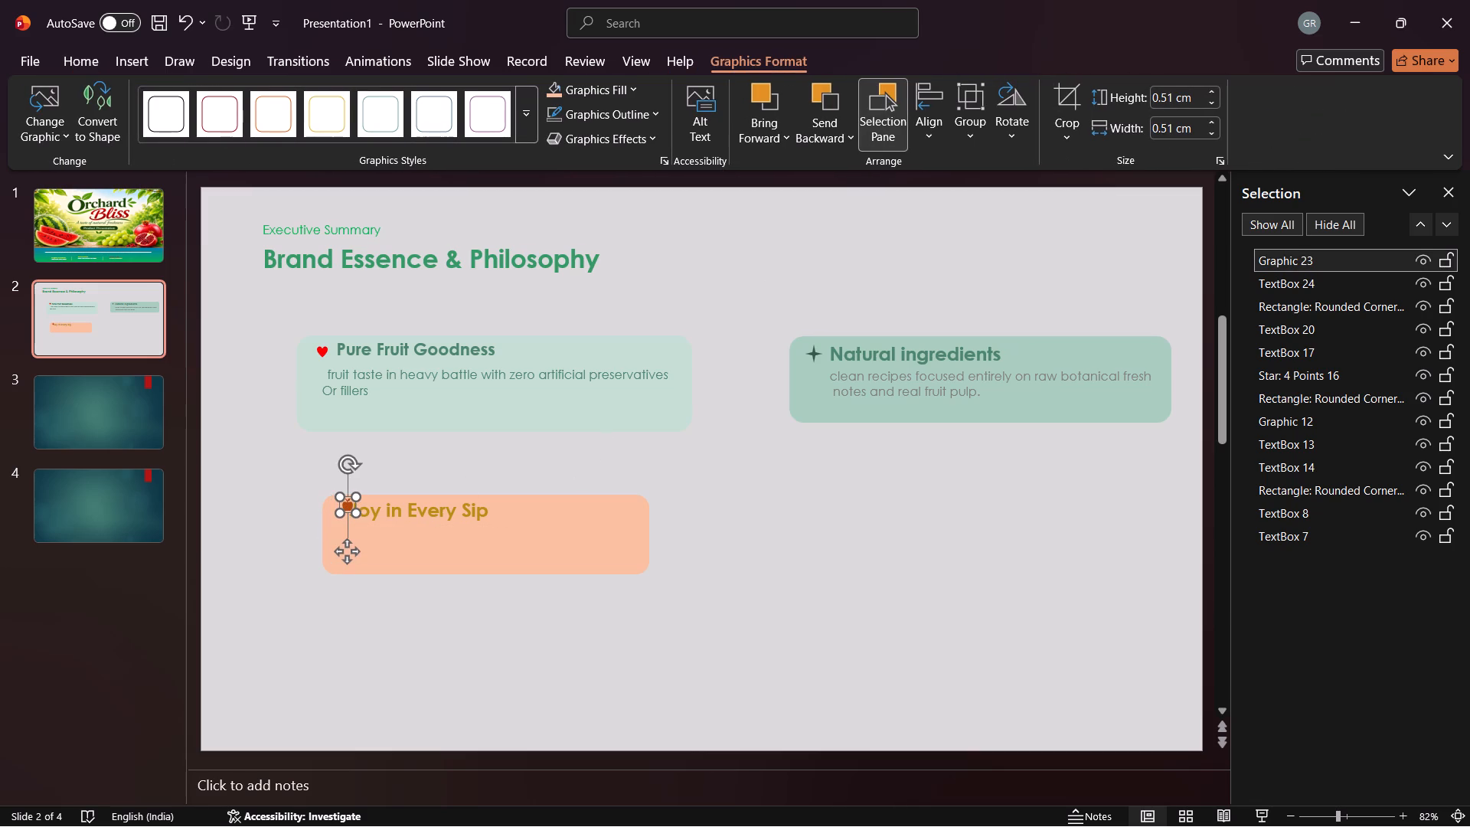
pyautogui.moveTo(350, 505); pyautogui.dragTo(348, 512)
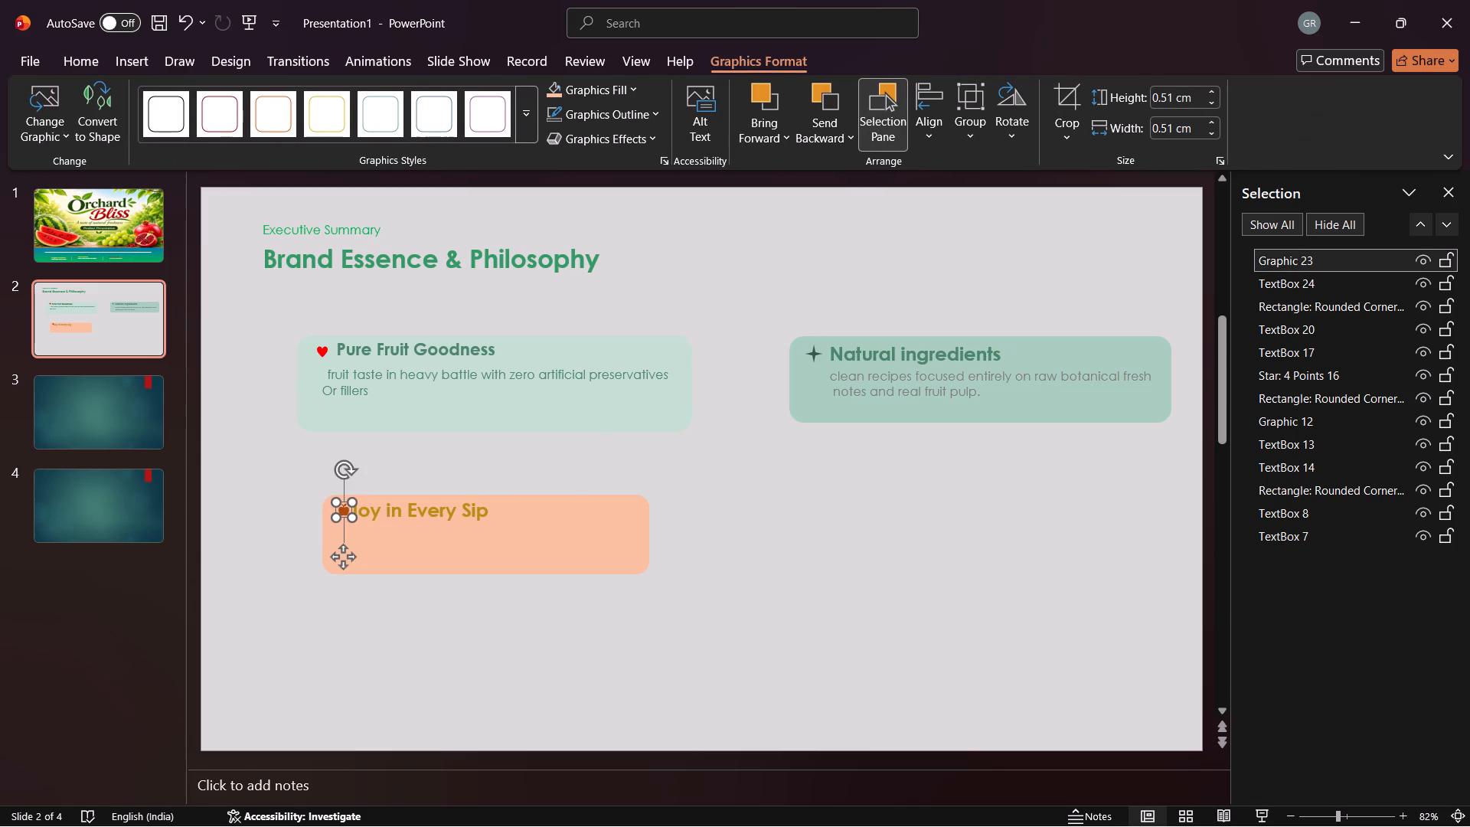
pyautogui.click(350, 518)
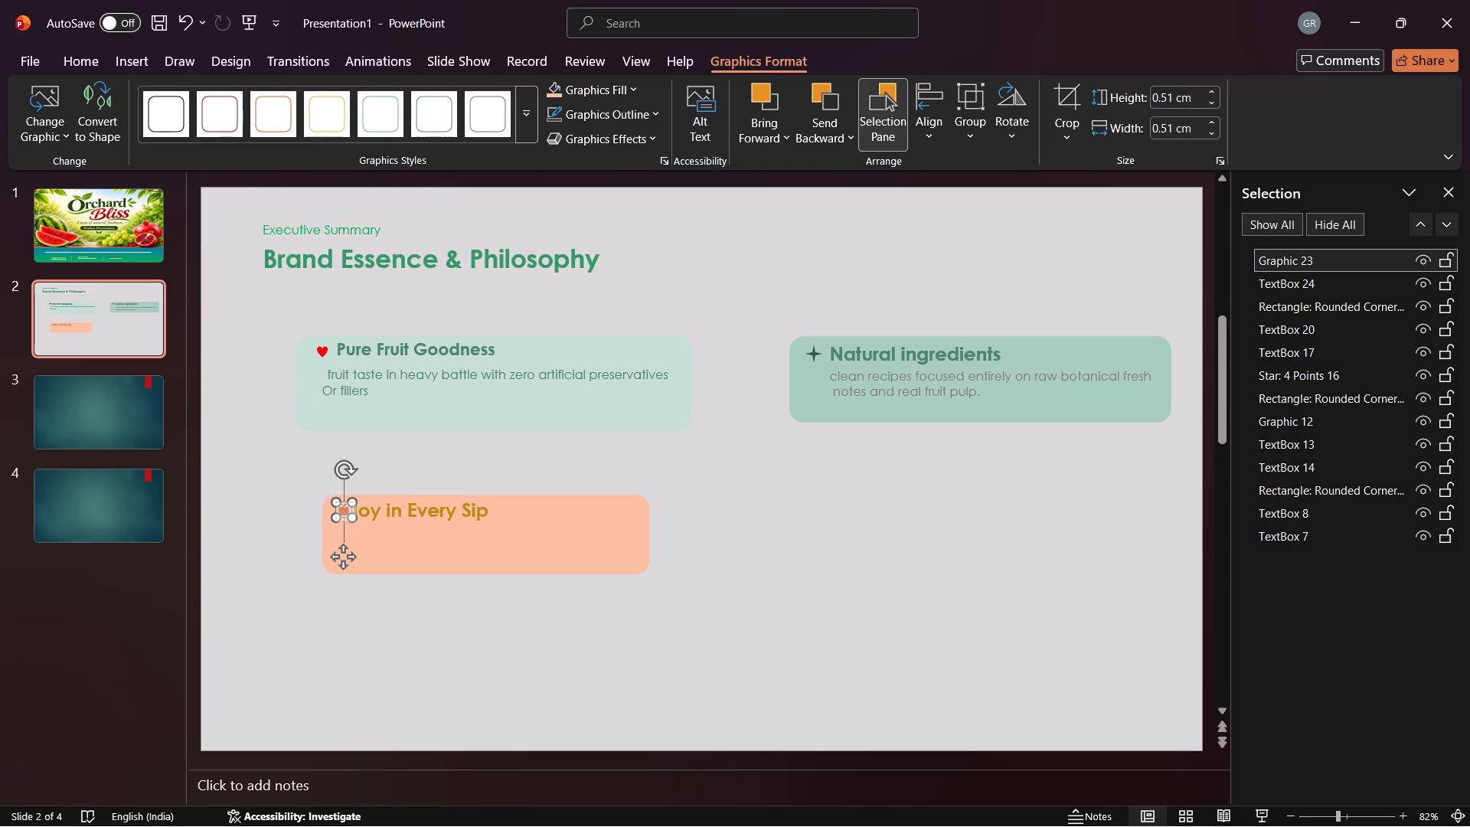
pyautogui.click(348, 515)
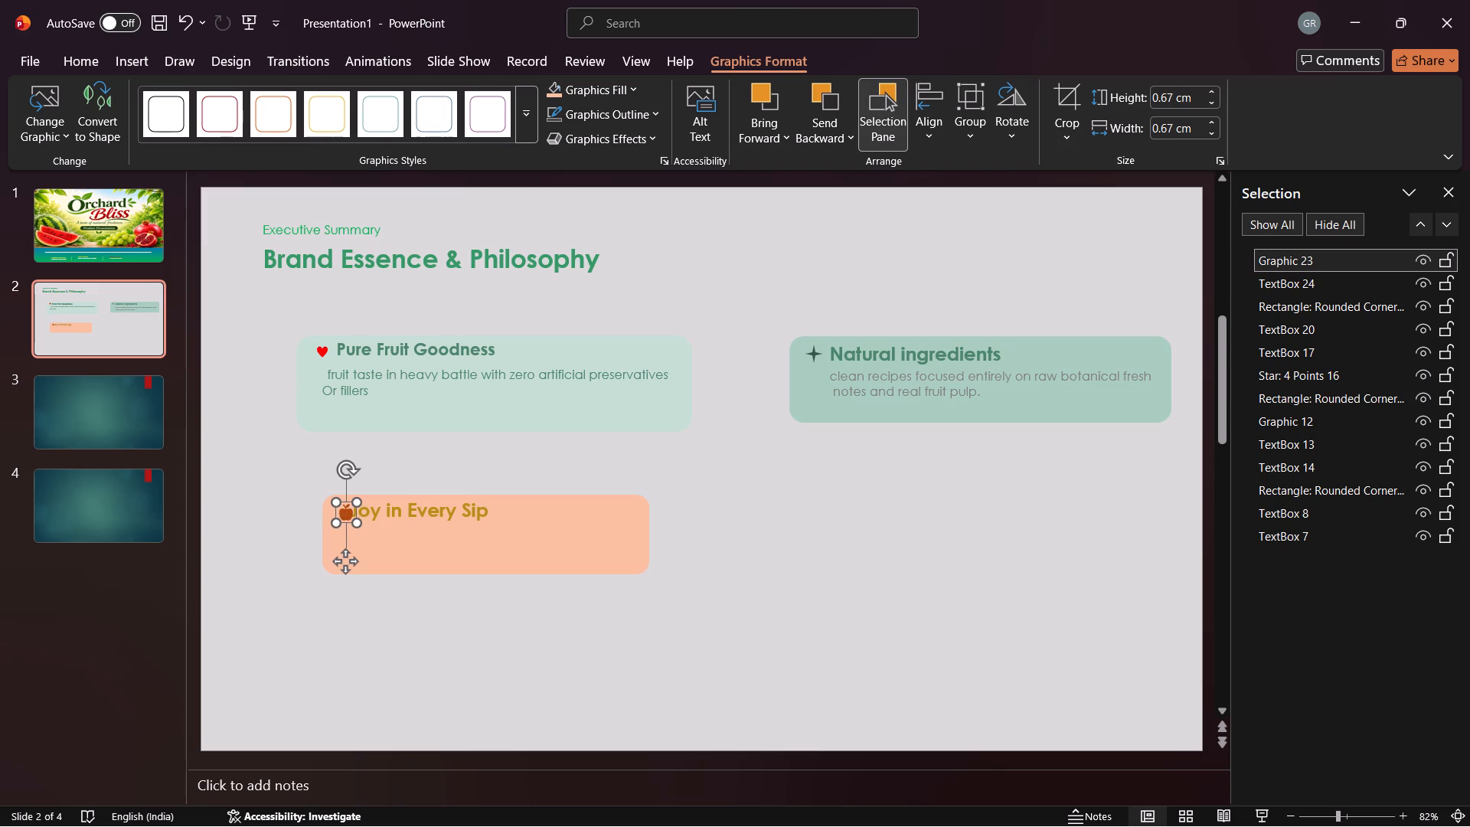
pyautogui.click(456, 535)
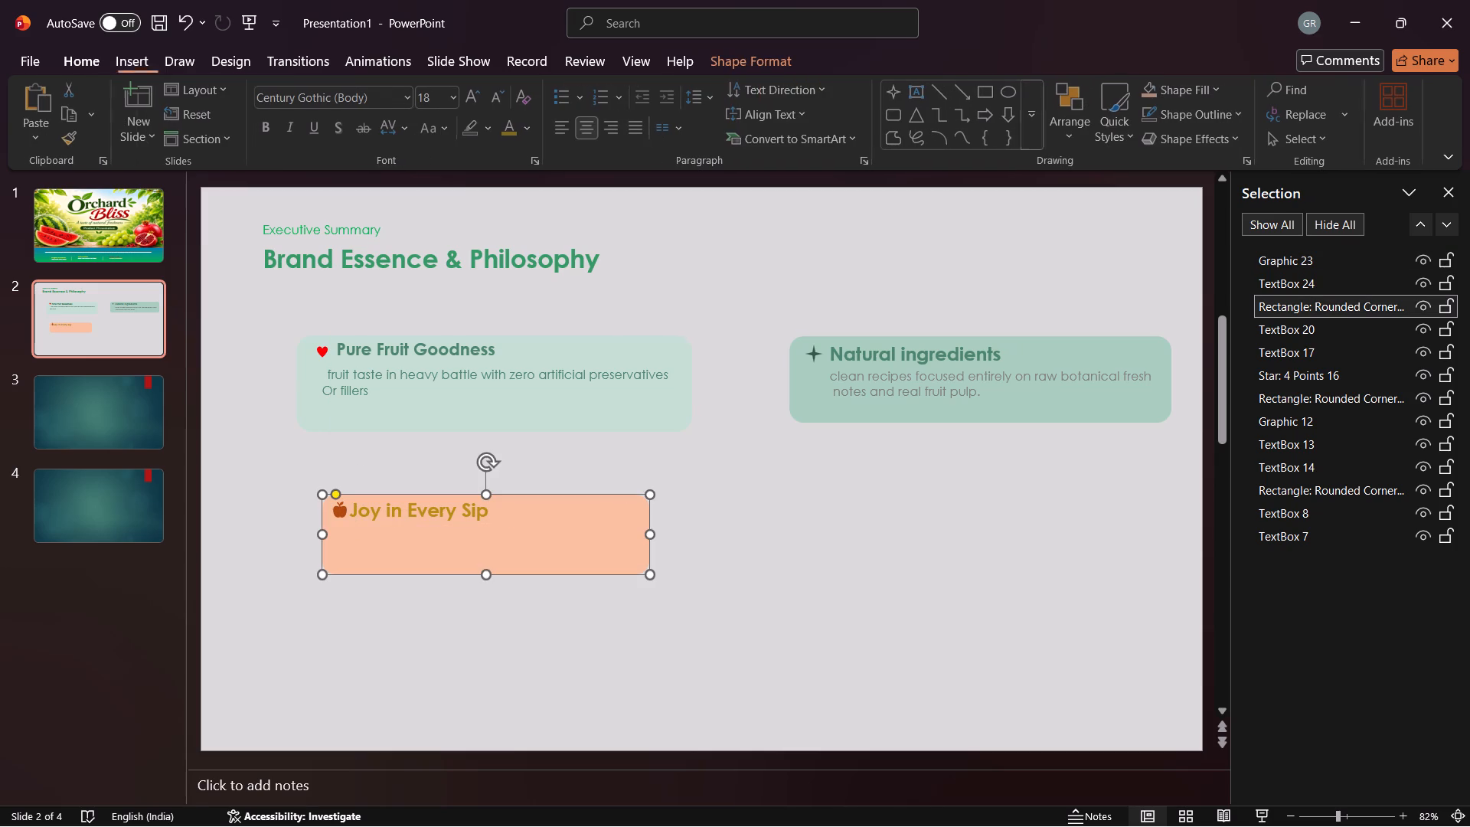
pyautogui.click(877, 519)
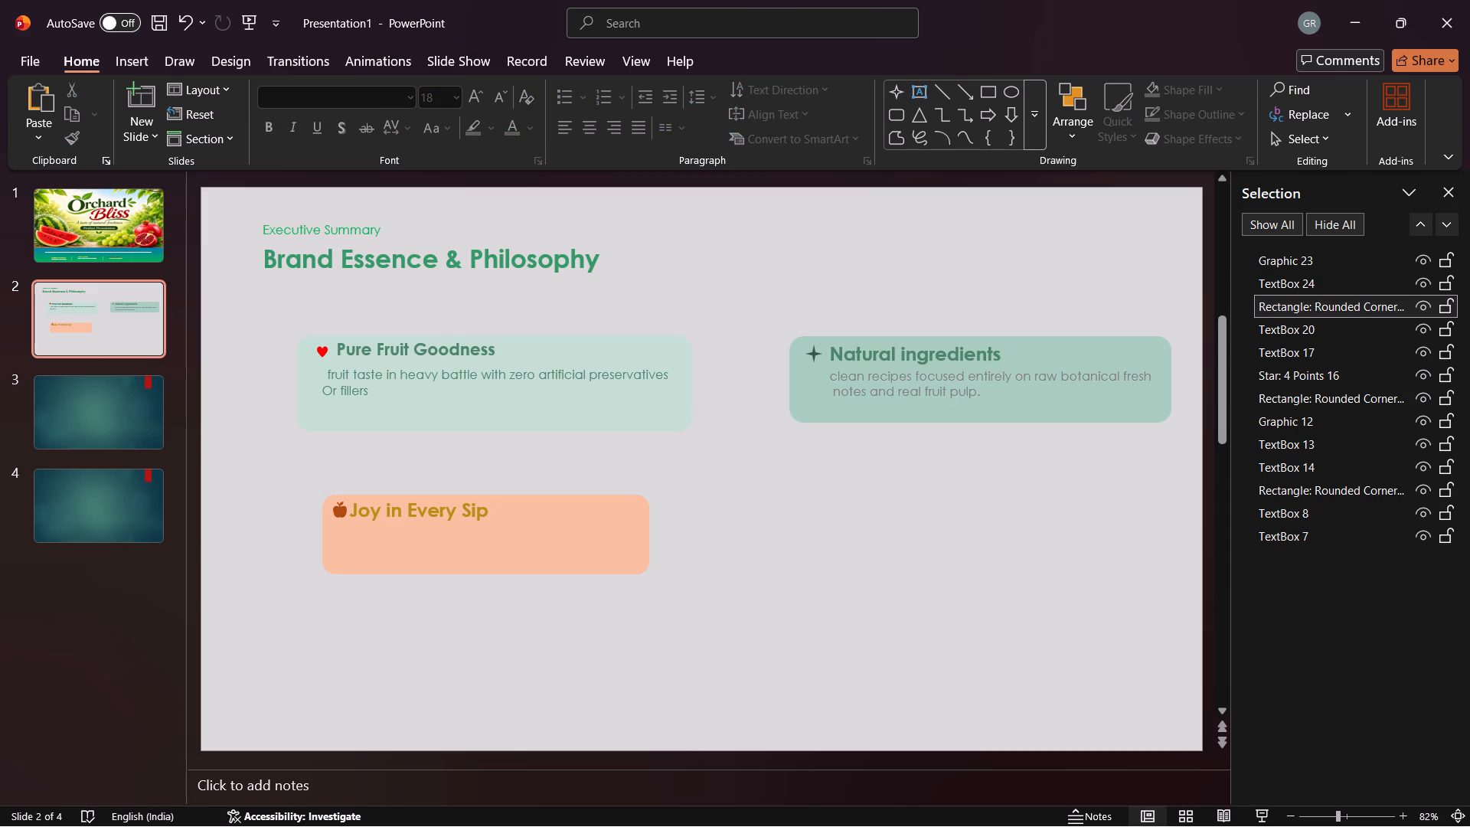
# Enlarge the orange "Joy in Every Sip" card in width and height, and shift it slightly towards the slide's left and upper edges.
pyautogui.click(615, 554)
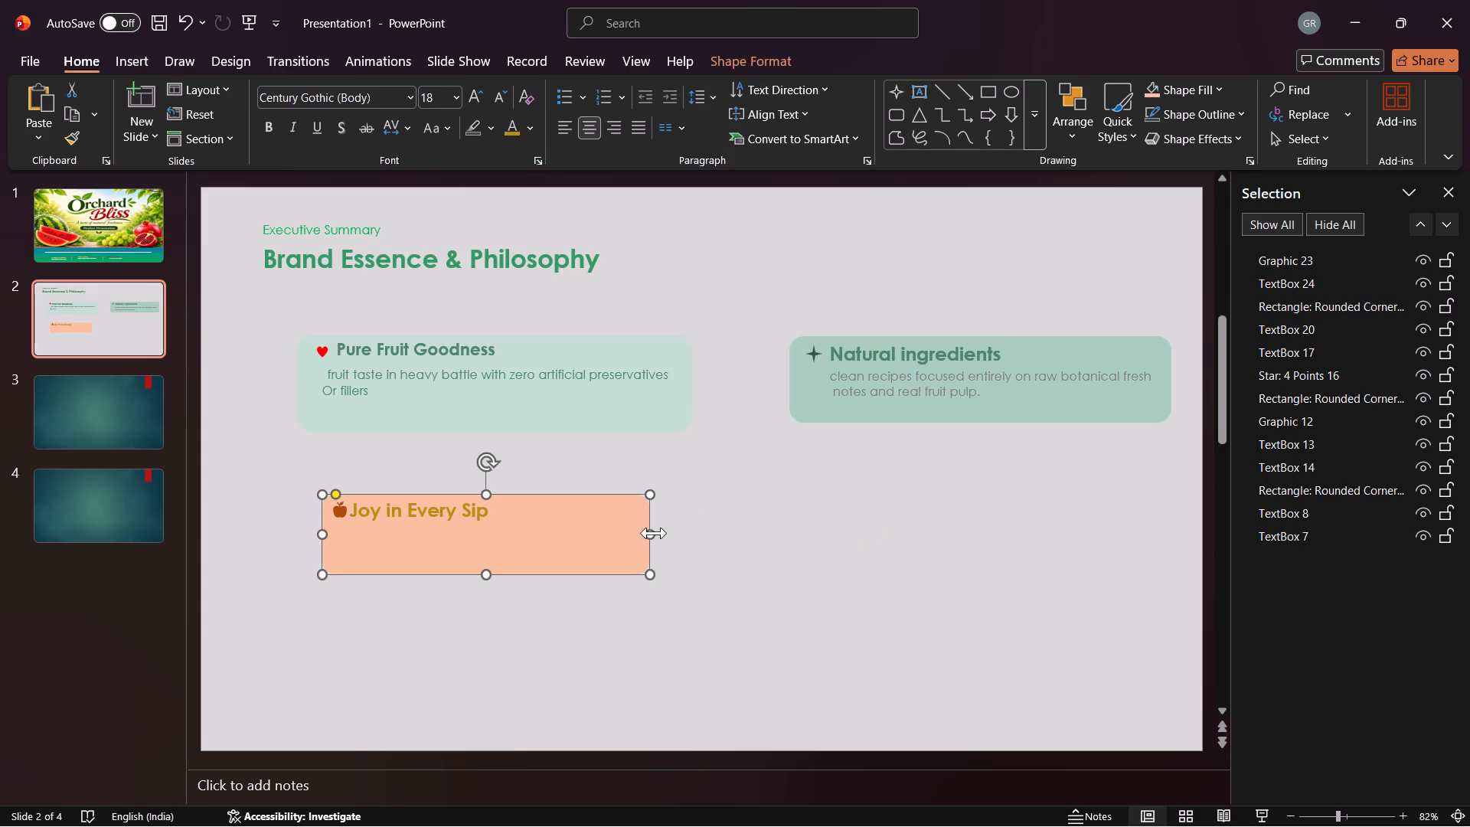
pyautogui.moveTo(654, 533); pyautogui.dragTo(684, 552)
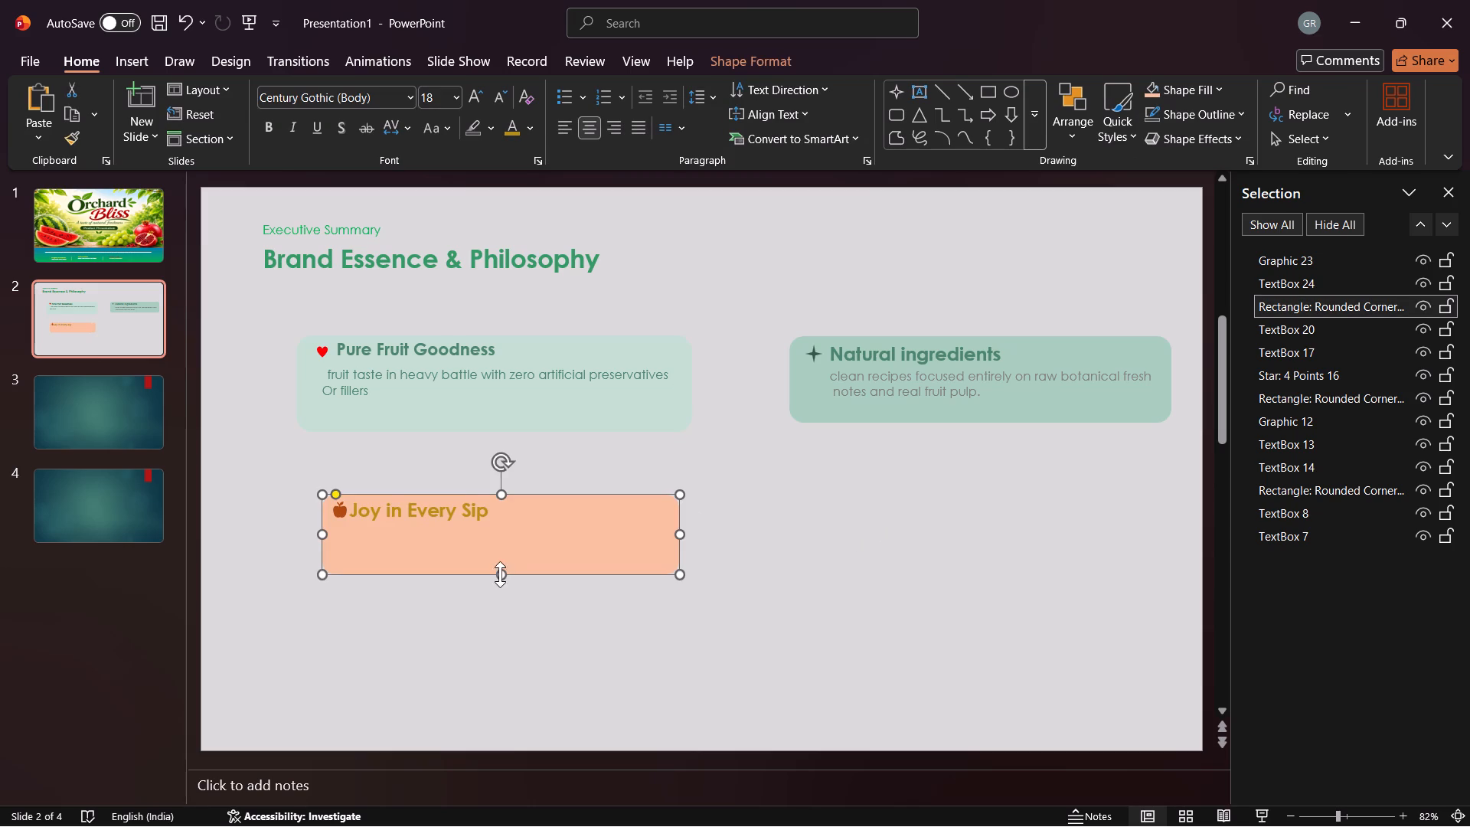
pyautogui.moveTo(500, 574); pyautogui.dragTo(504, 584)
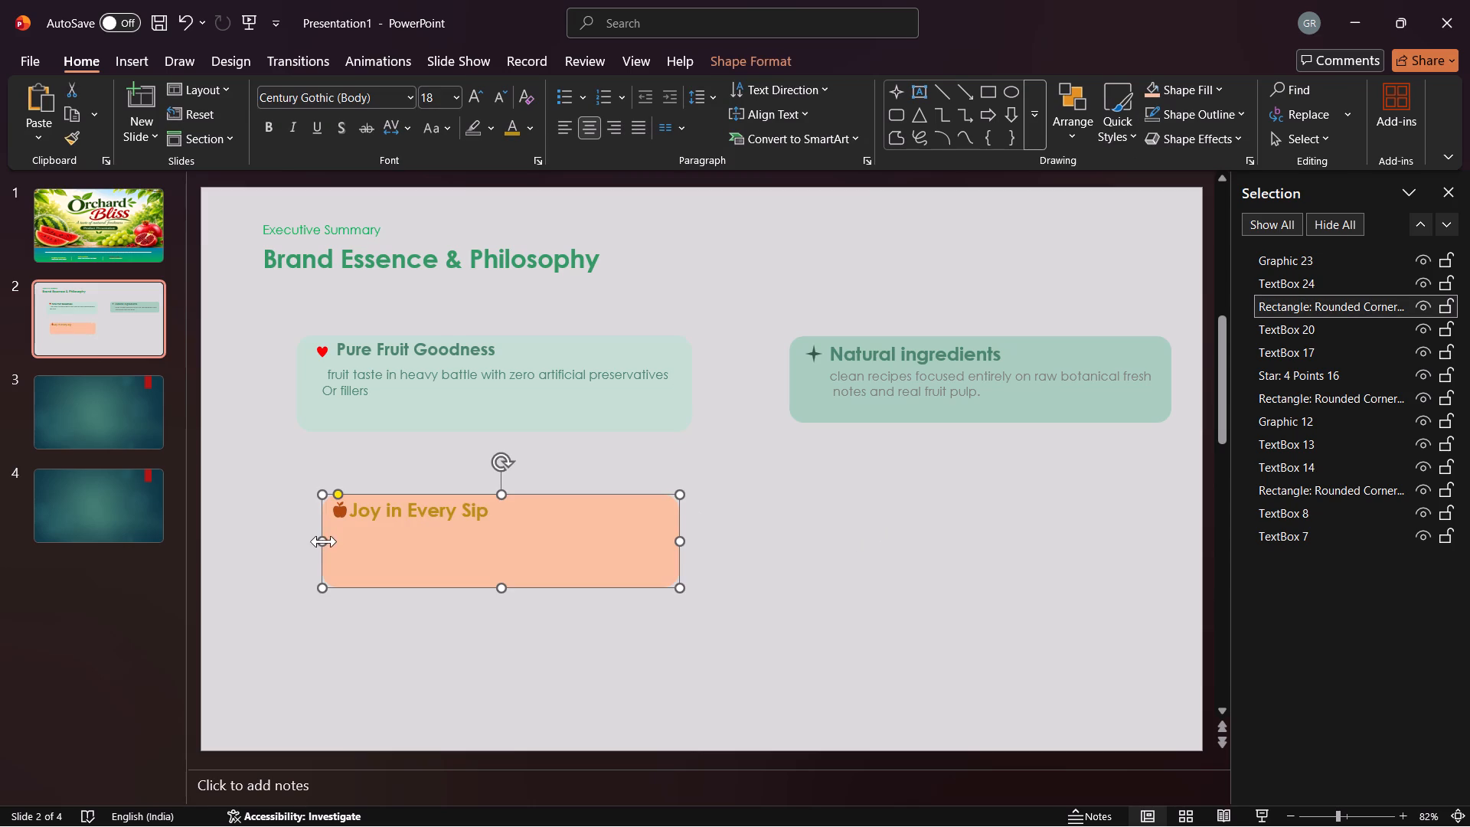
pyautogui.moveTo(324, 541); pyautogui.dragTo(314, 540)
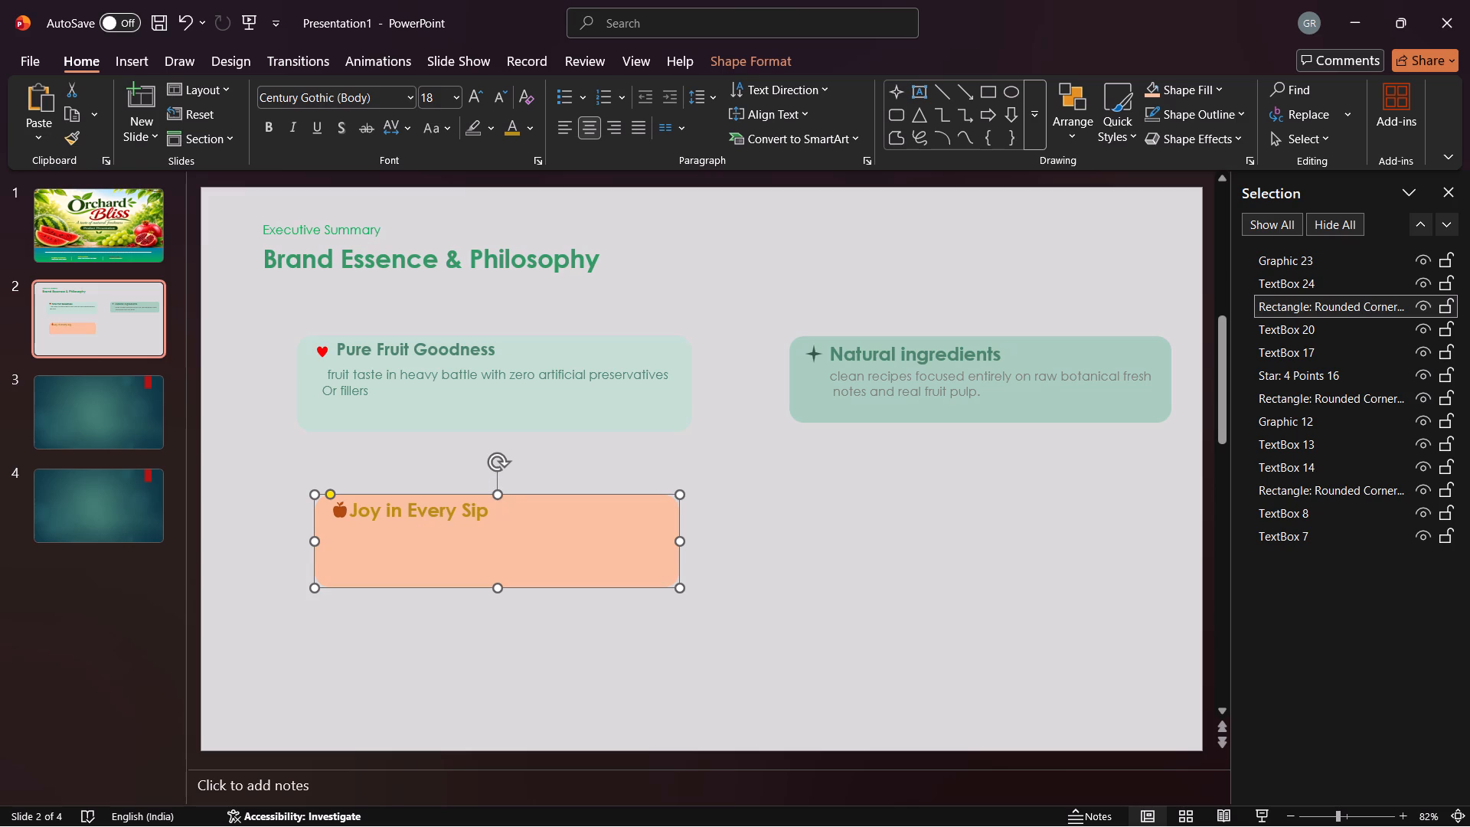
pyautogui.moveTo(467, 493); pyautogui.dragTo(463, 485)
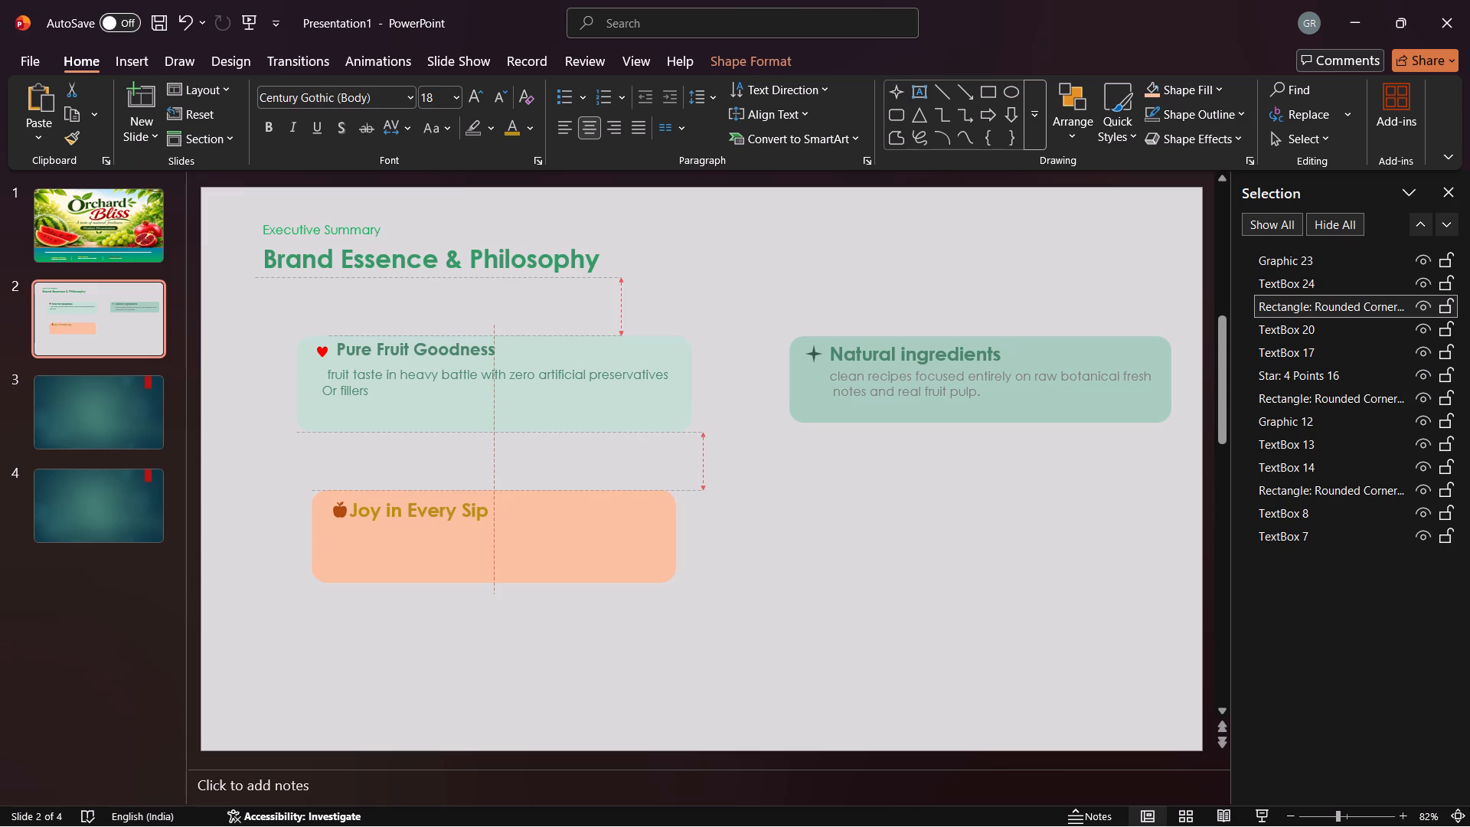
pyautogui.moveTo(463, 485); pyautogui.dragTo(459, 485)
pyautogui.click(813, 504)
pyautogui.click(340, 537)
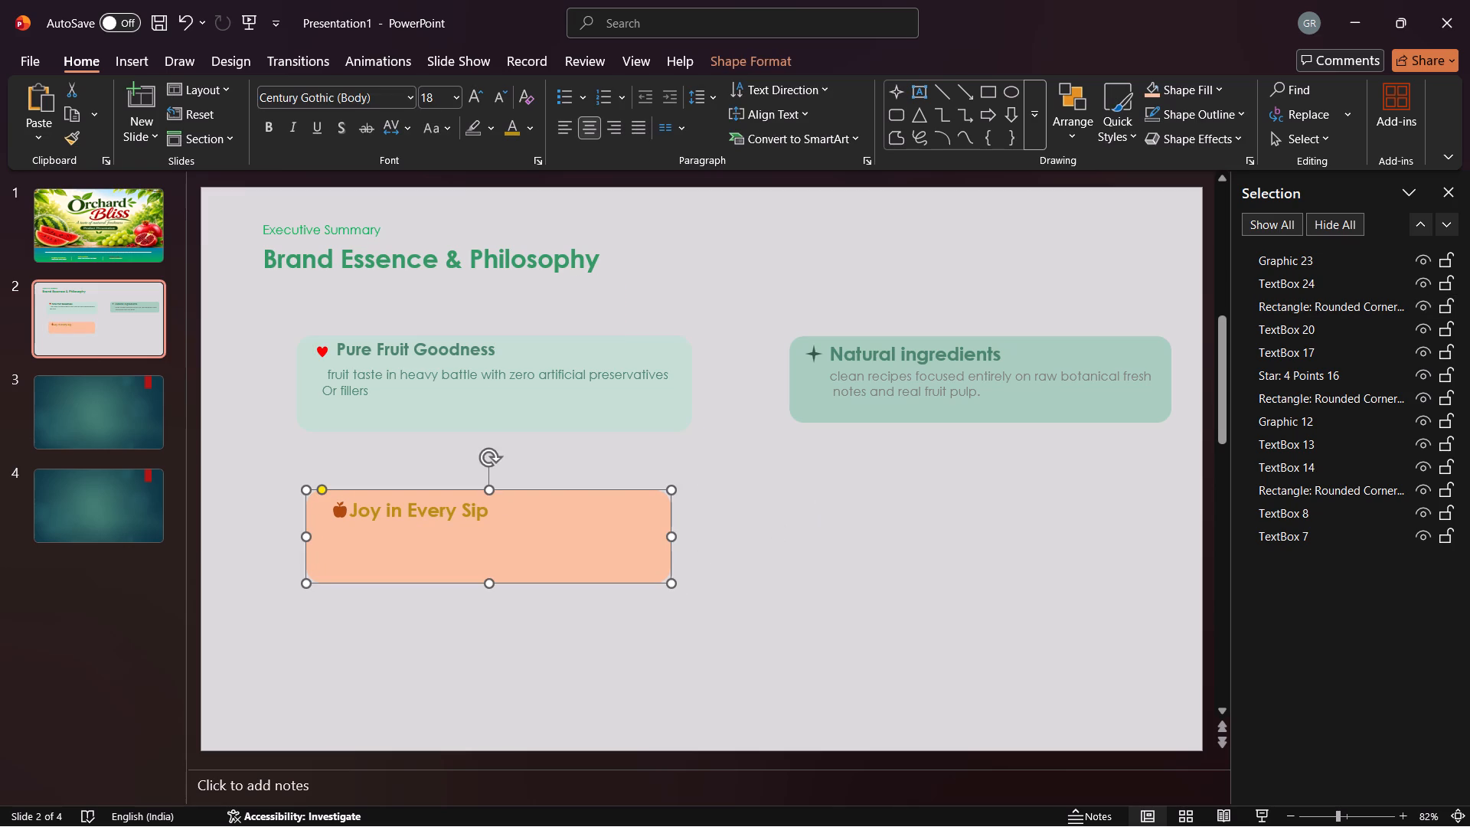
# Add a text box in the empty area beside the orange card reading "Turning everyday hydration".
pyautogui.doubleClick(867, 561)
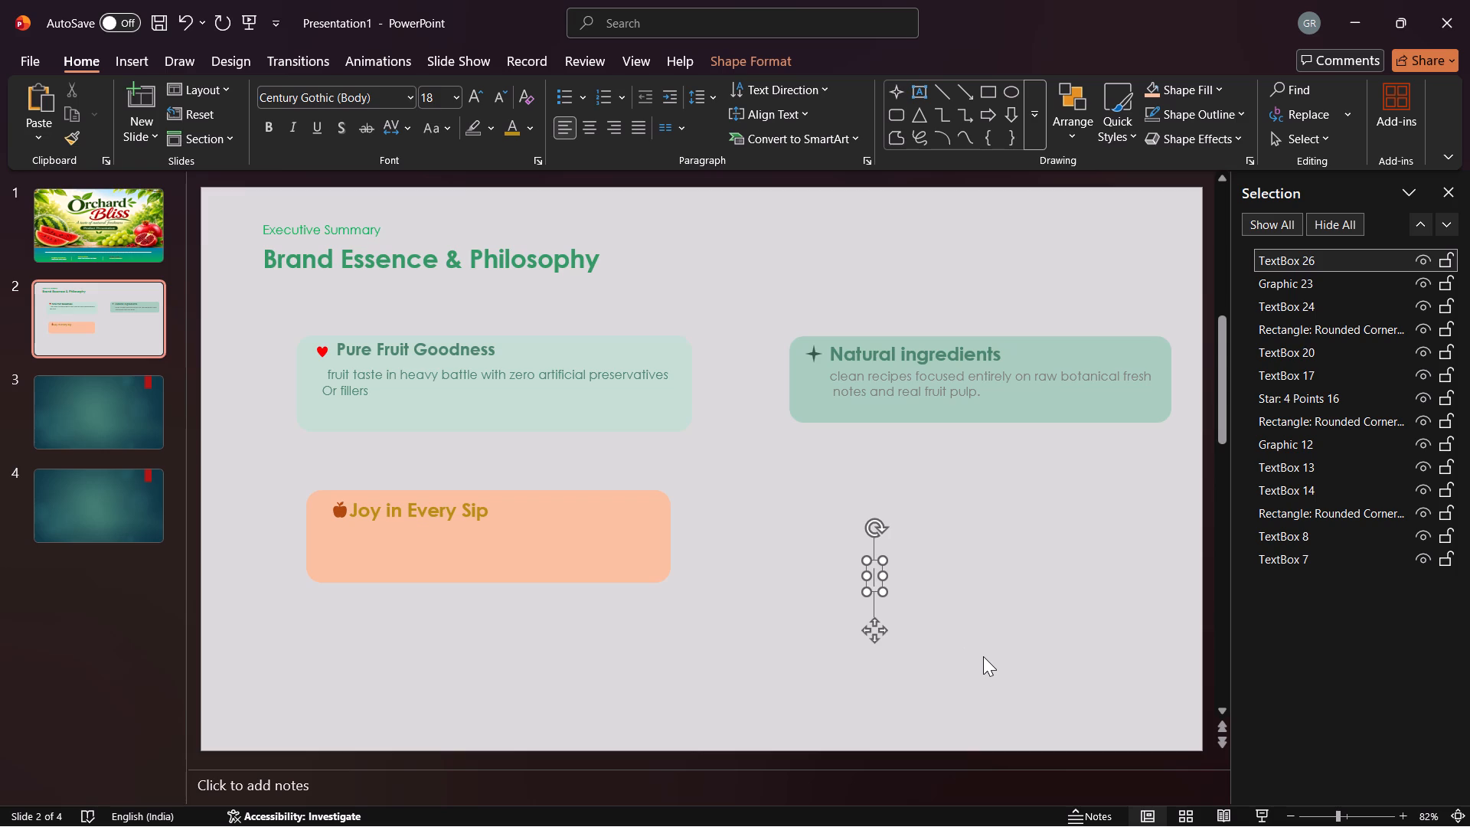
pyautogui.write('Truning every')
pyautogui.press('space')
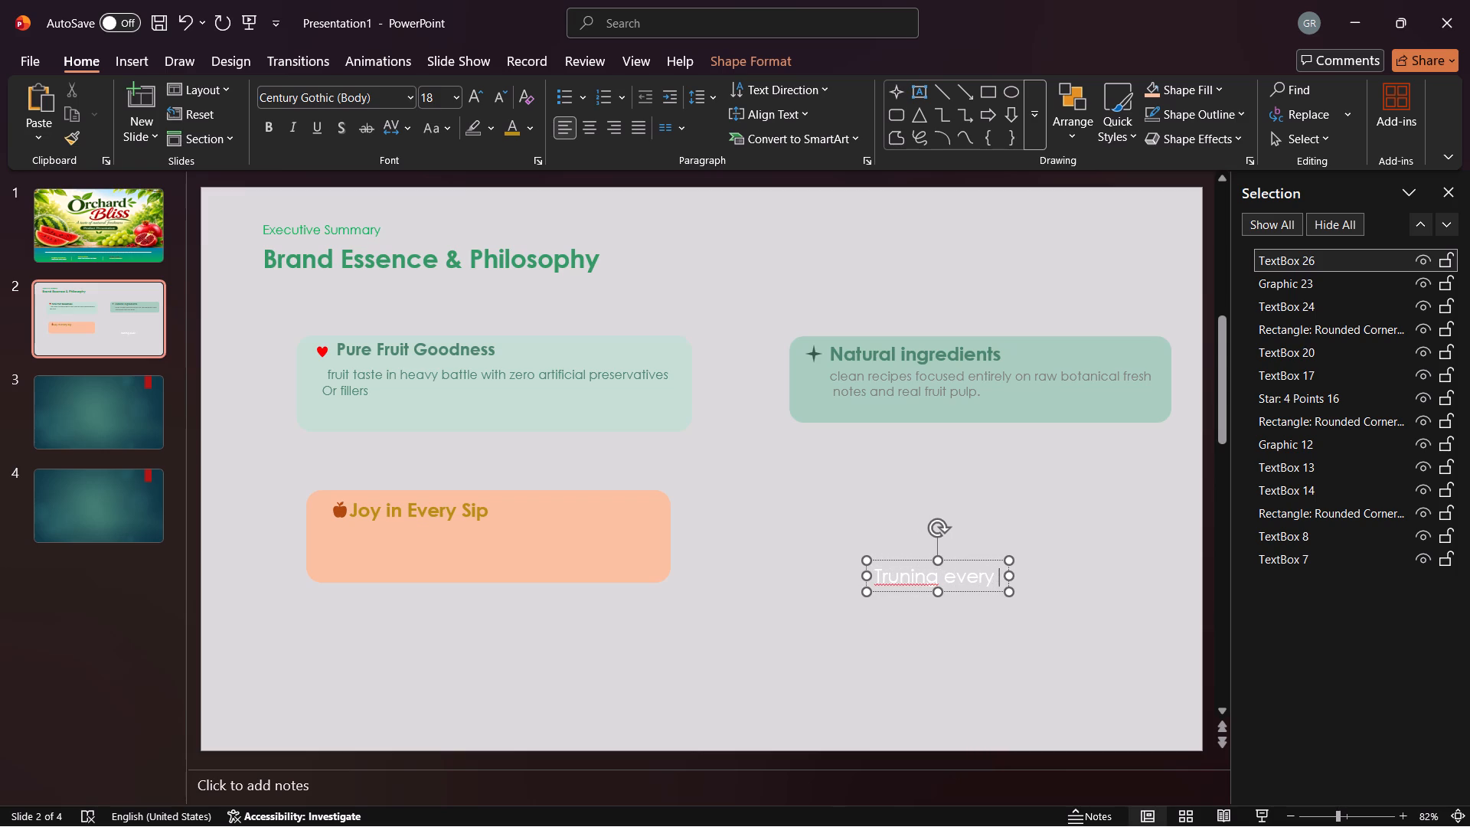
pyautogui.press('BackSpace')
pyautogui.write('day')
pyautogui.press('space')
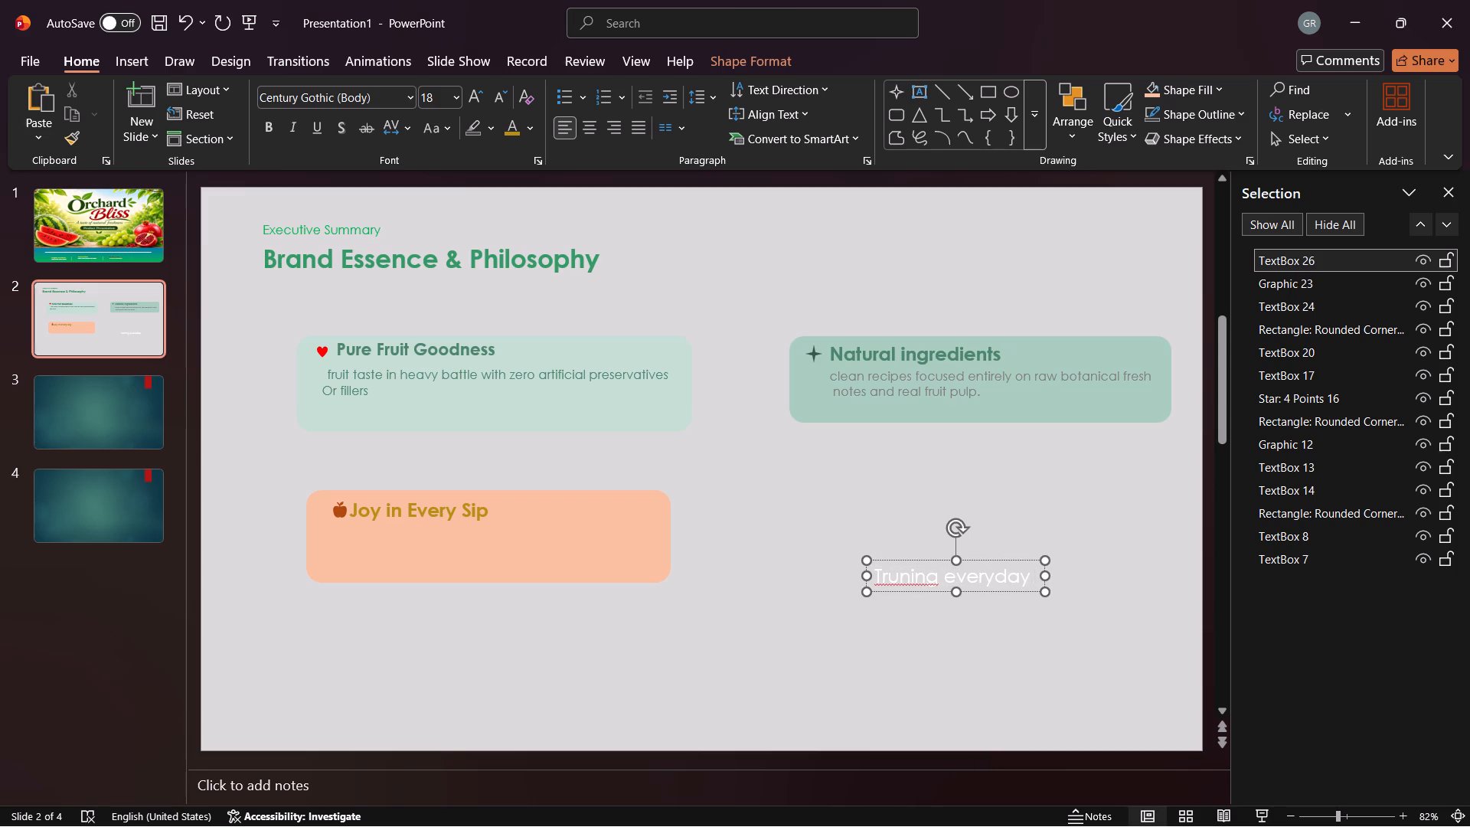
pyautogui.write('hydration')
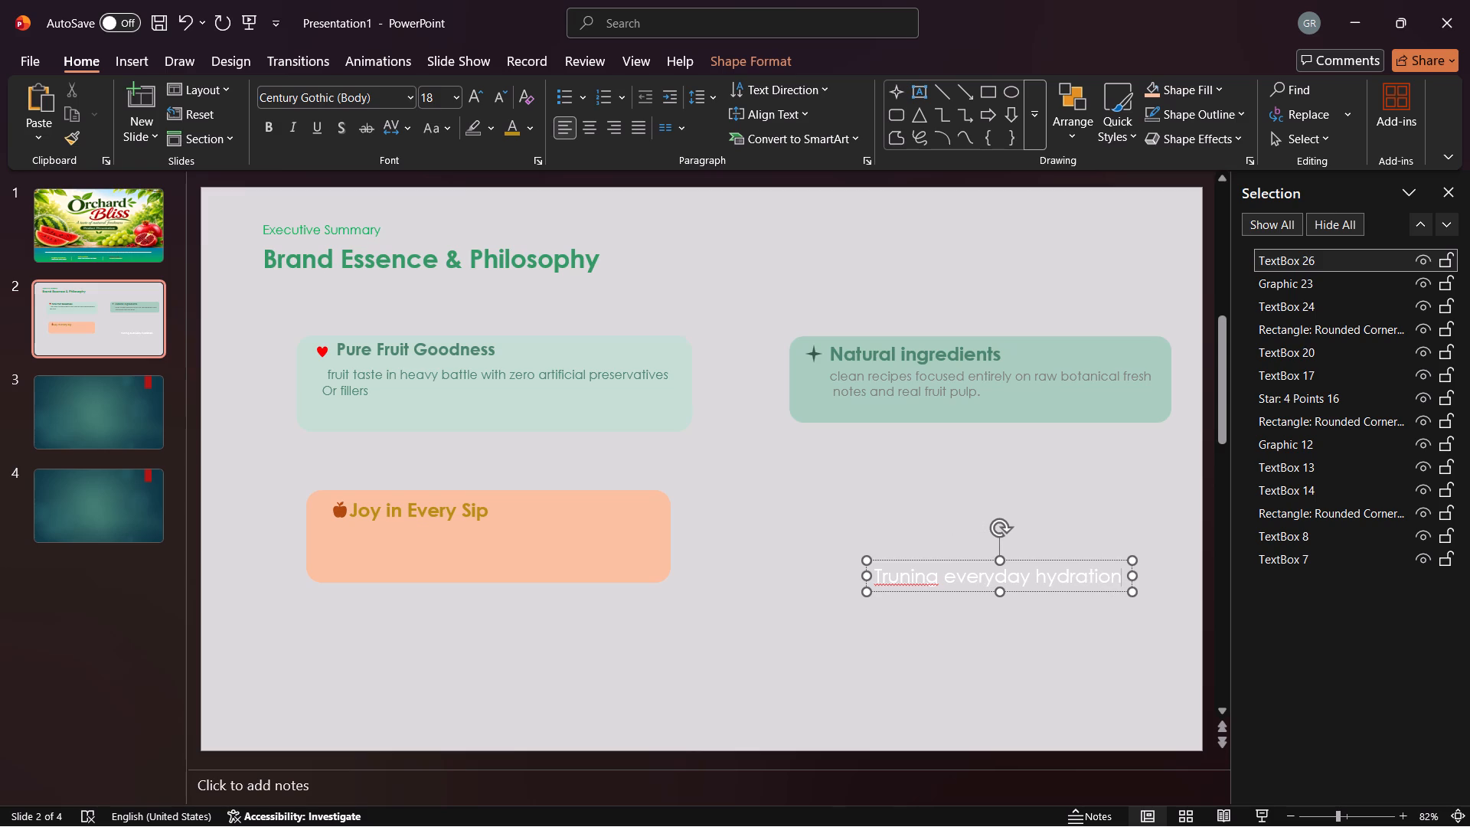
pyautogui.press('Left')
pyautogui.press('Left')
pyautogui.press('Left')
pyautogui.press('Left')
pyautogui.press('Left')
pyautogui.press('Left')
pyautogui.press('Left')
pyautogui.press('Left')
pyautogui.press('Left')
pyautogui.press('Left')
pyautogui.press('Left')
pyautogui.press('Left')
pyautogui.press('Left')
pyautogui.press('Left')
pyautogui.press('Left')
pyautogui.press('Left')
pyautogui.press('Left')
pyautogui.press('Left')
pyautogui.press('Left')
pyautogui.press('Left')
pyautogui.press('Left')
pyautogui.press('Left')
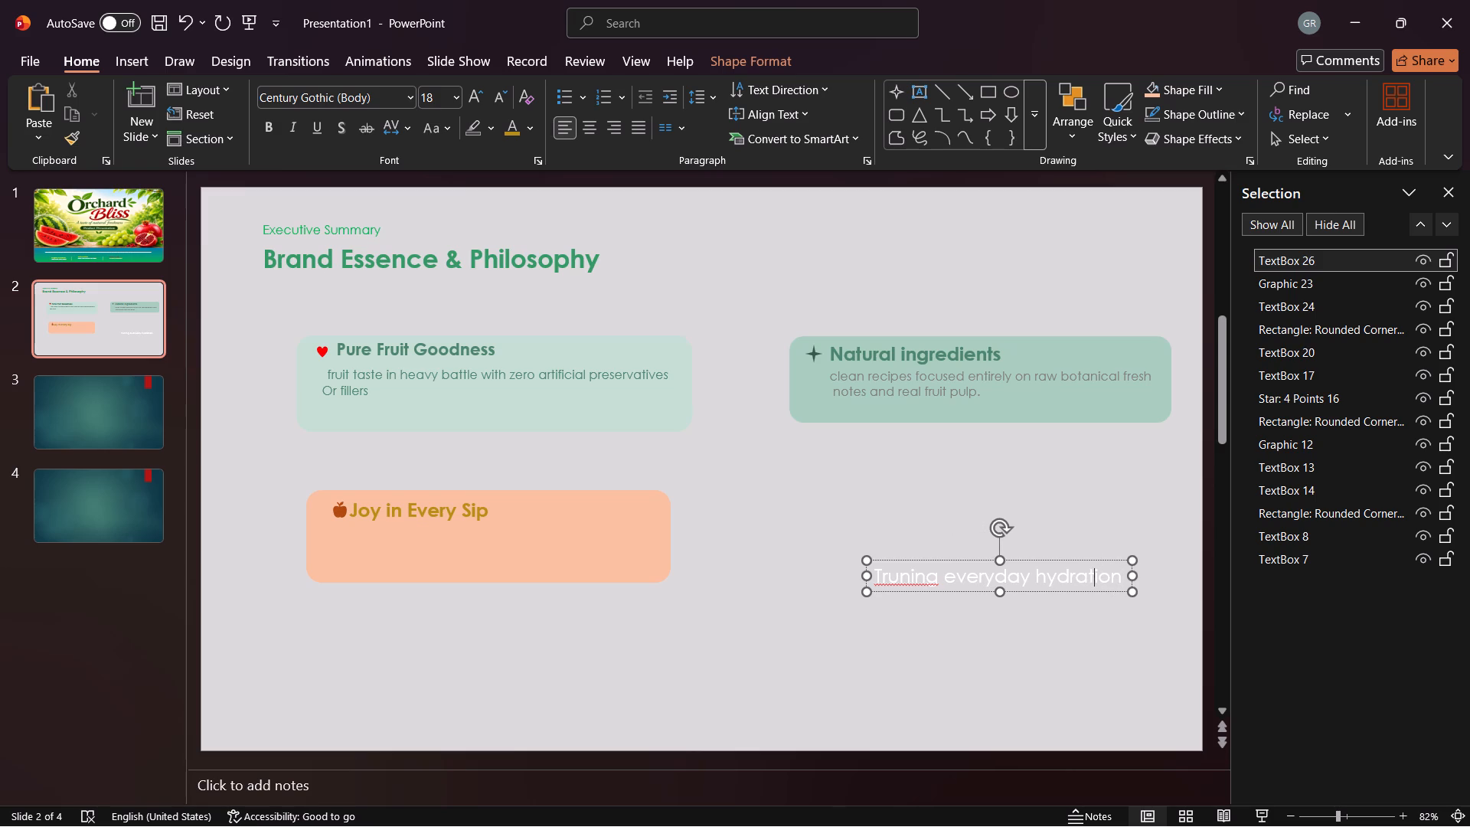
pyautogui.press('Right')
pyautogui.press('BackSpace')
pyautogui.press('BackSpace')
pyautogui.write('ur')
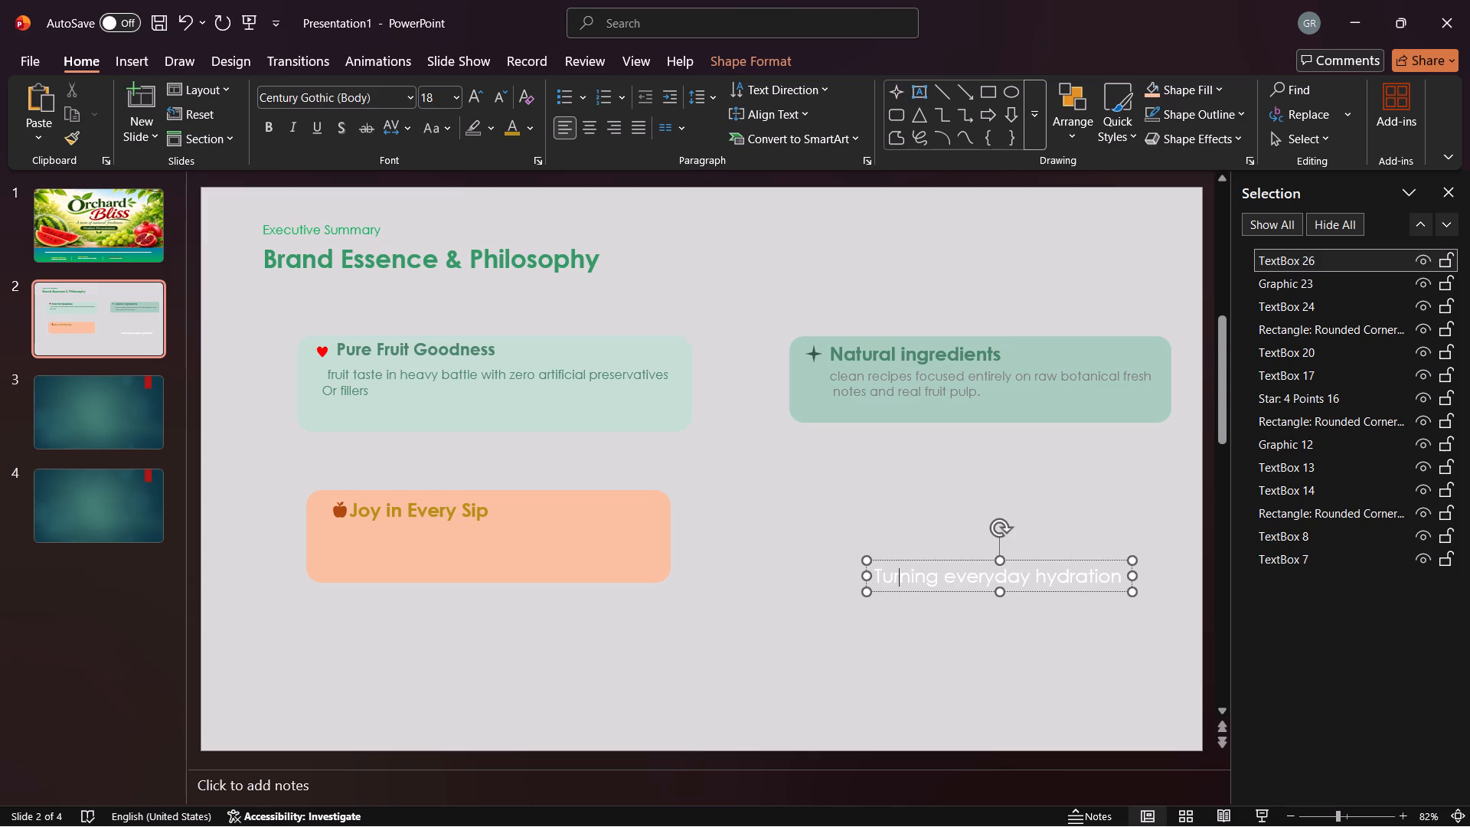
# Recolour the "Turning everyday hydration" text in the darker grey shade of the white theme colour.
pyautogui.moveTo(876, 576); pyautogui.dragTo(1082, 576)
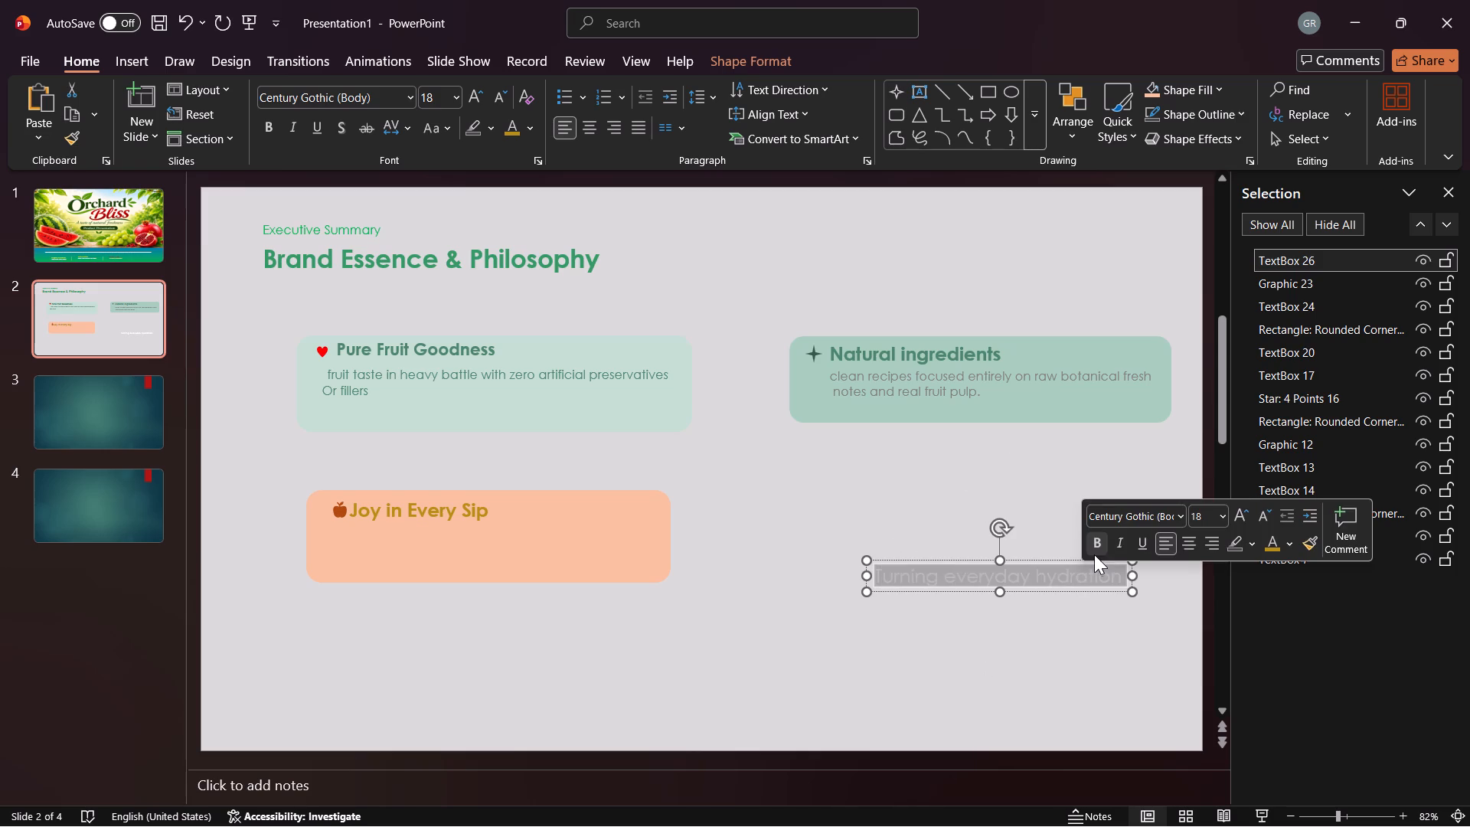
pyautogui.click(1248, 544)
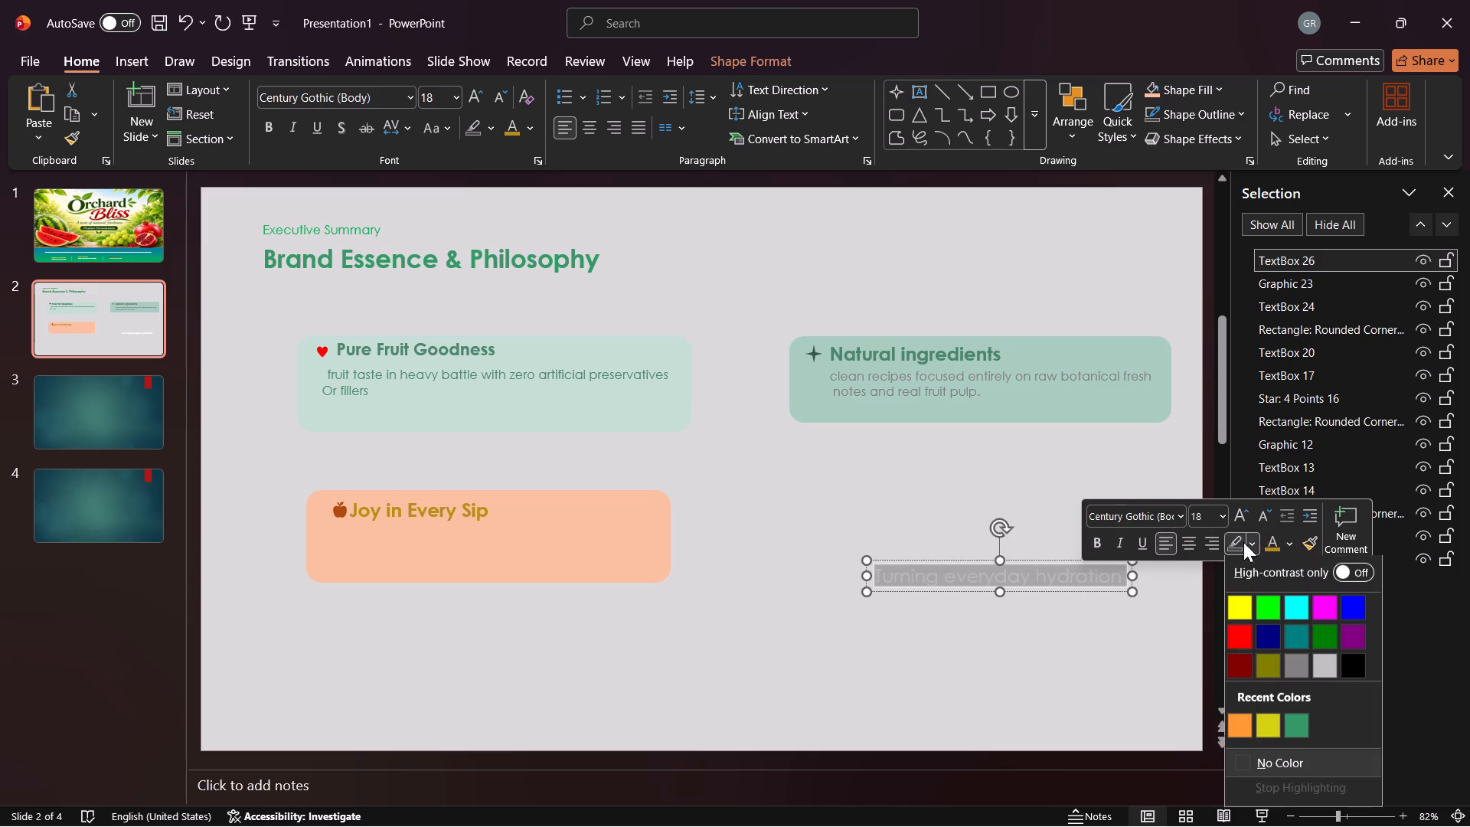
pyautogui.click(1287, 543)
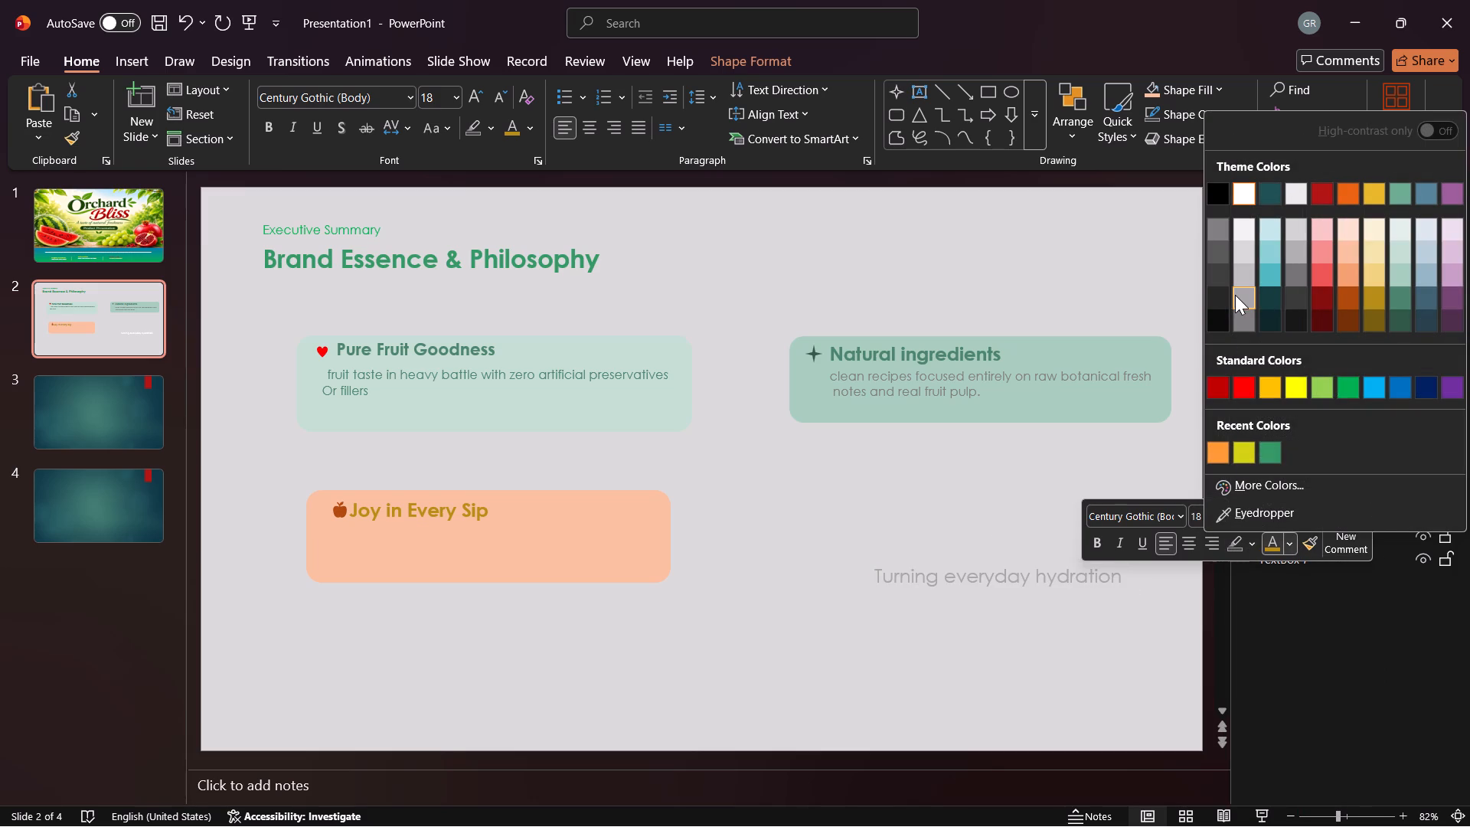
pyautogui.click(1235, 295)
pyautogui.click(1082, 654)
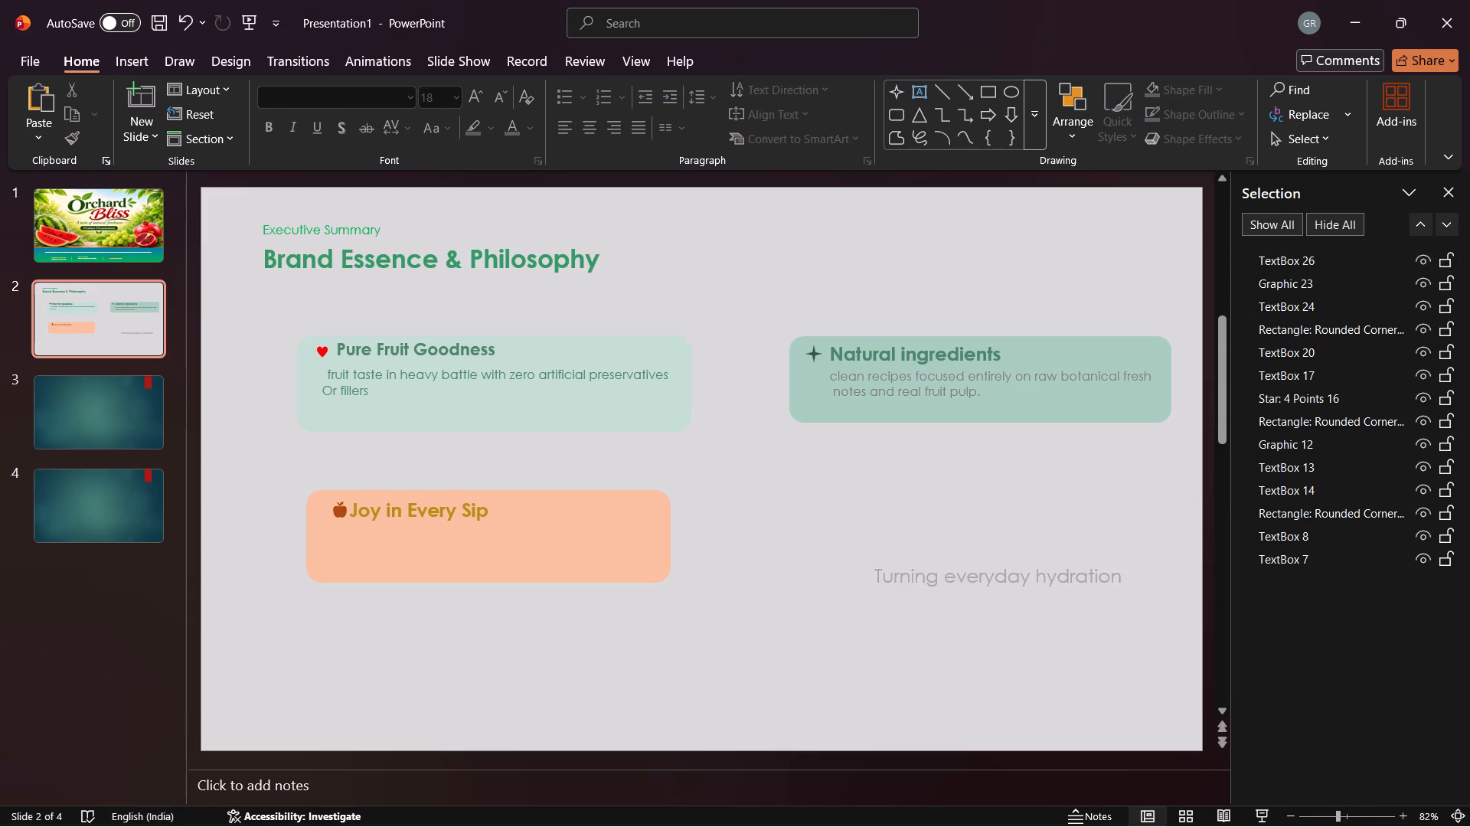
# Extend the grey line after "hydration" with "into momwnts".
pyautogui.click(1126, 574)
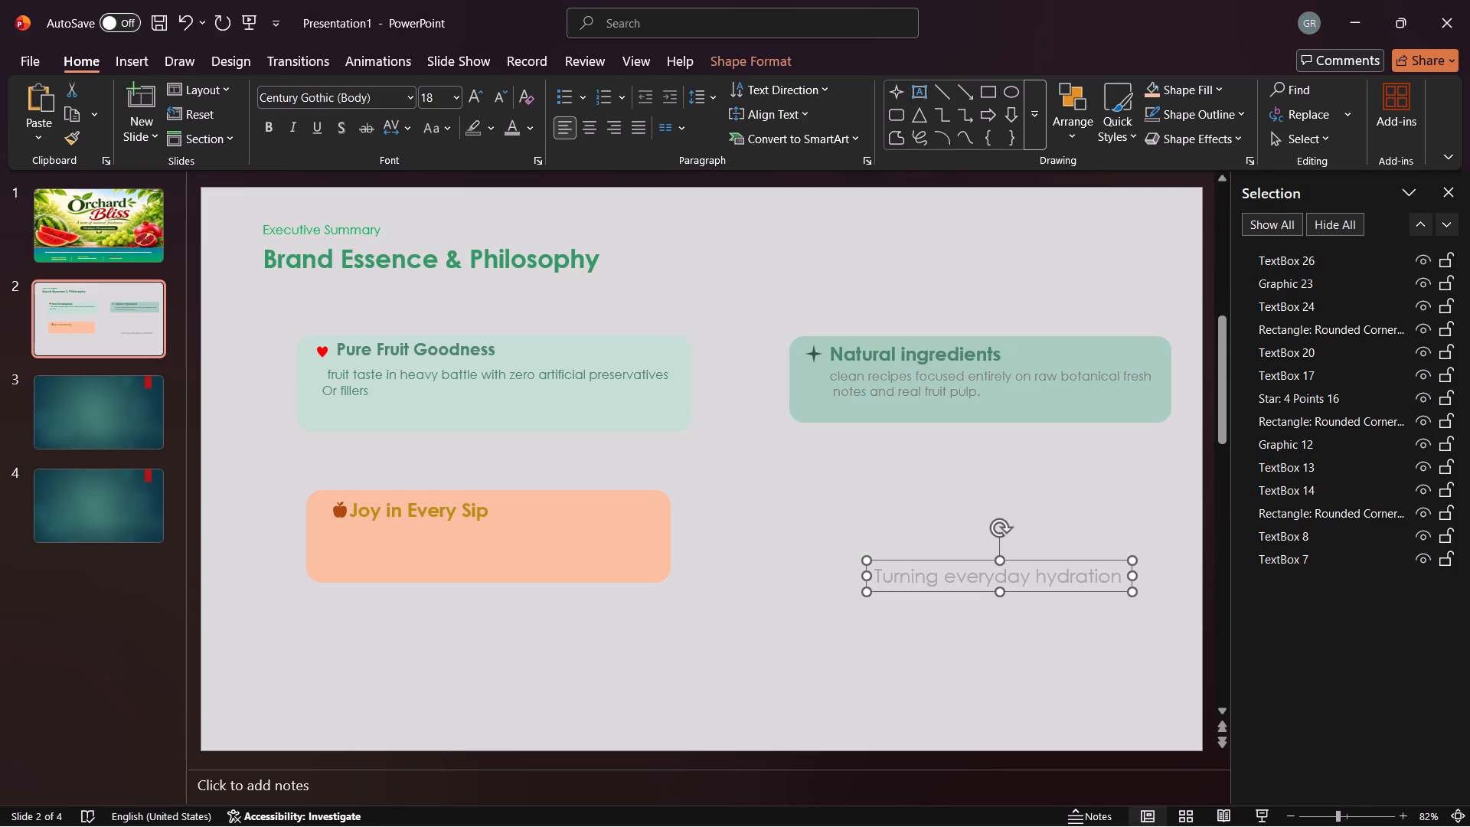
pyautogui.click(1119, 580)
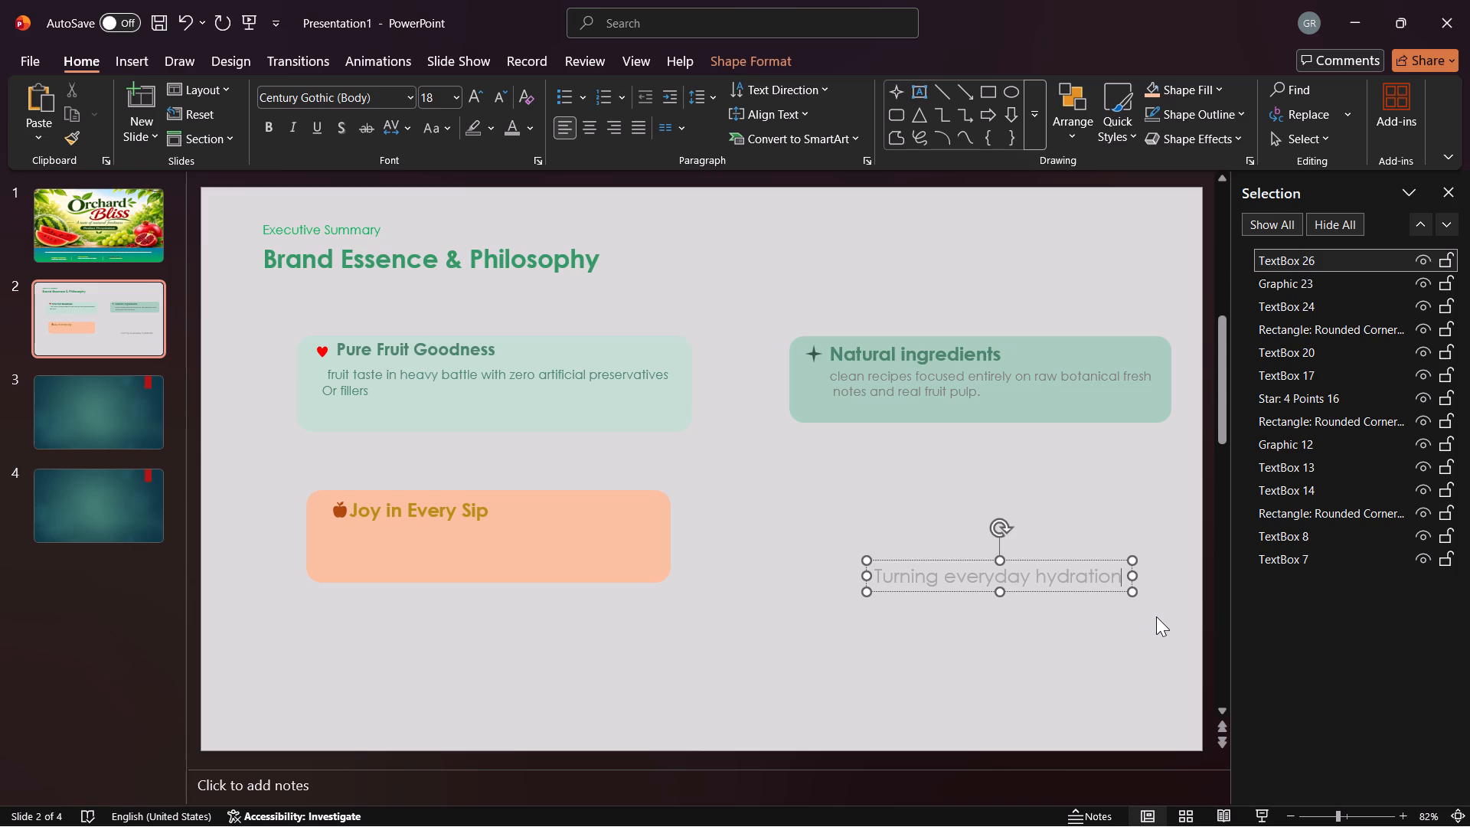
pyautogui.press('space')
pyautogui.write('ijn')
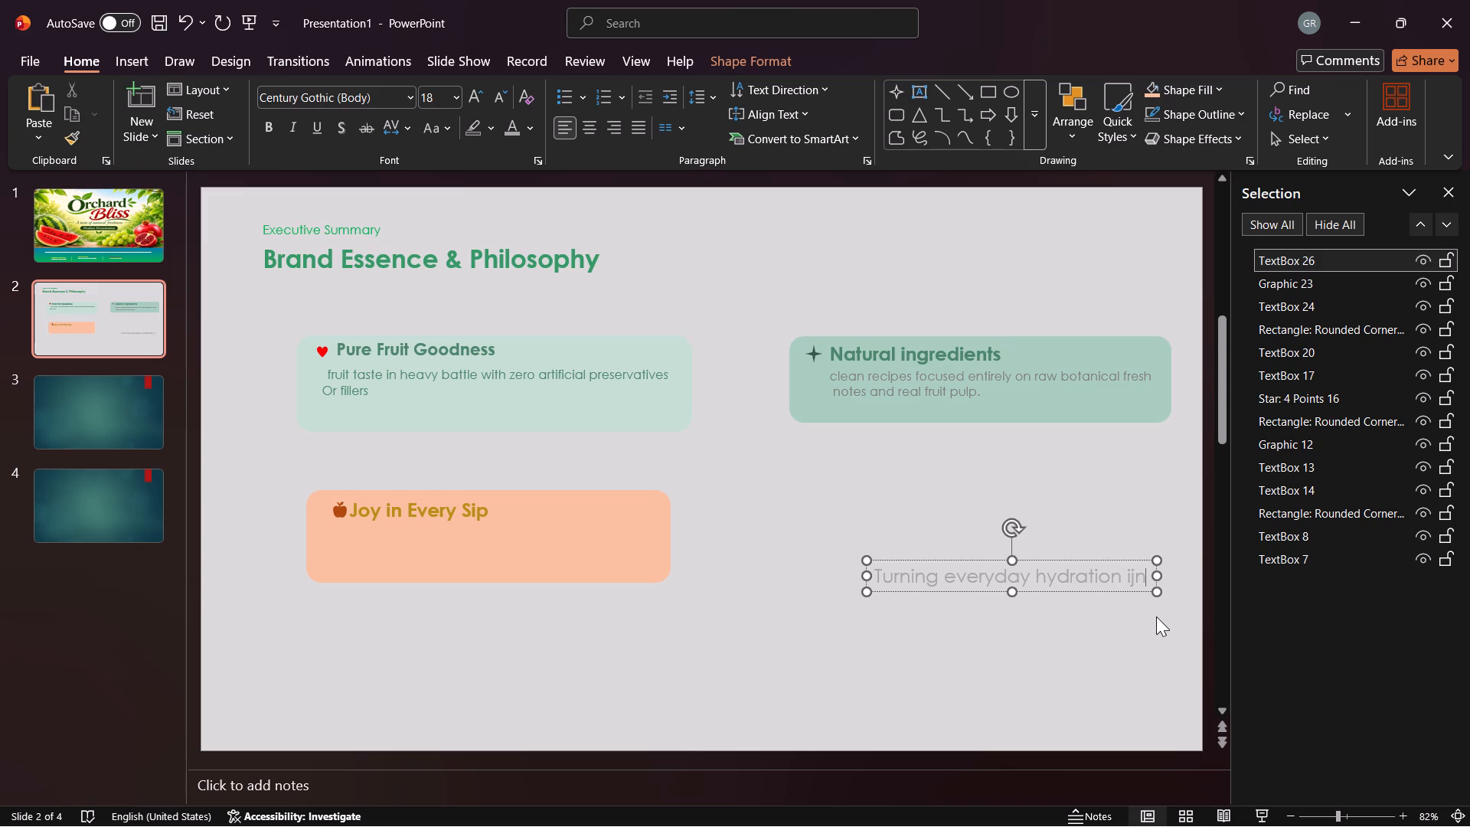
pyautogui.press('BackSpace')
pyautogui.press('BackSpace')
pyautogui.write('myo')
pyautogui.press('BackSpace')
pyautogui.press('BackSpace')
pyautogui.press('BackSpace')
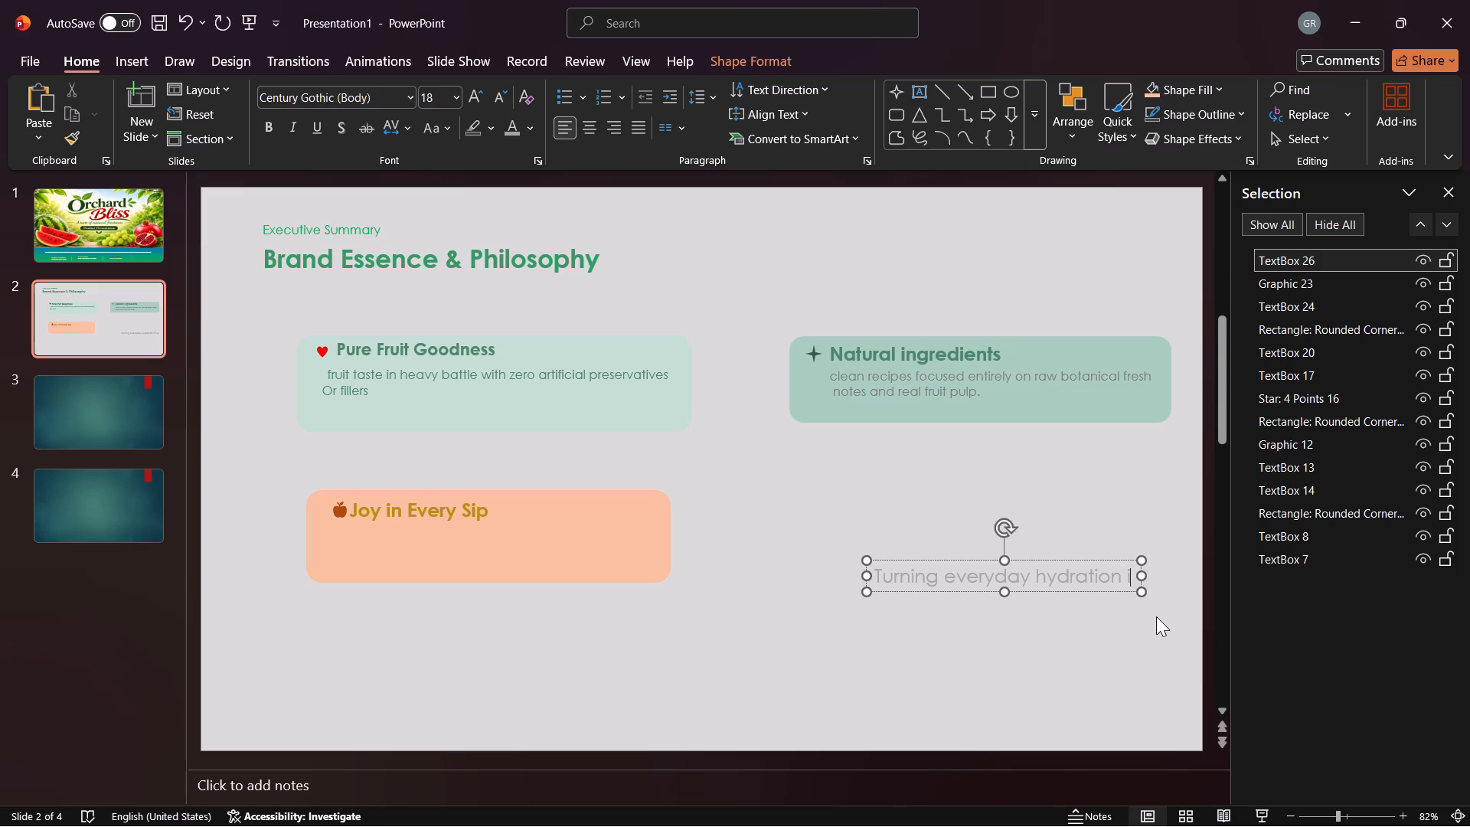
pyautogui.write('nto')
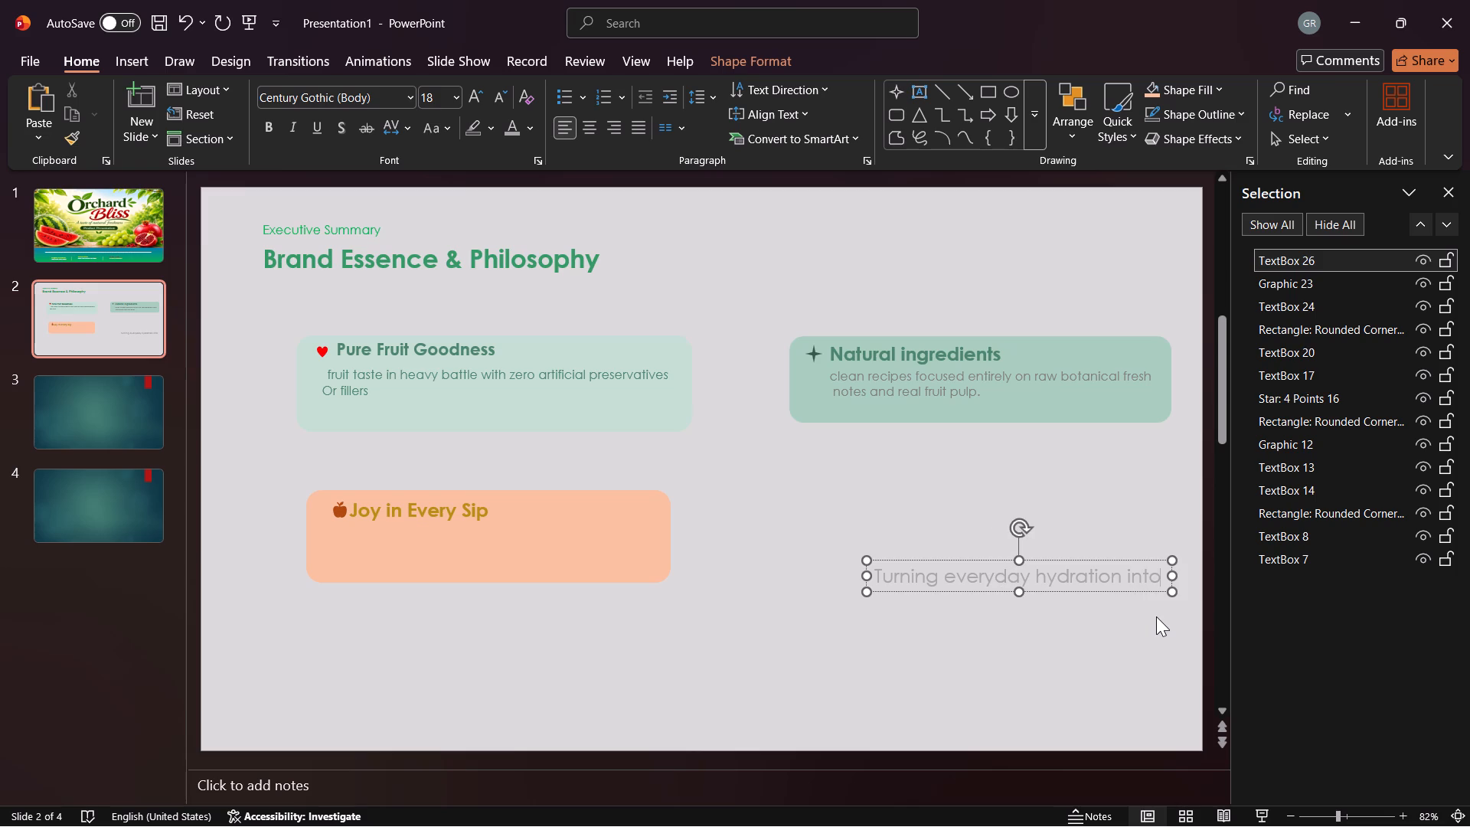
pyautogui.press('space')
pyautogui.write('momwnts')
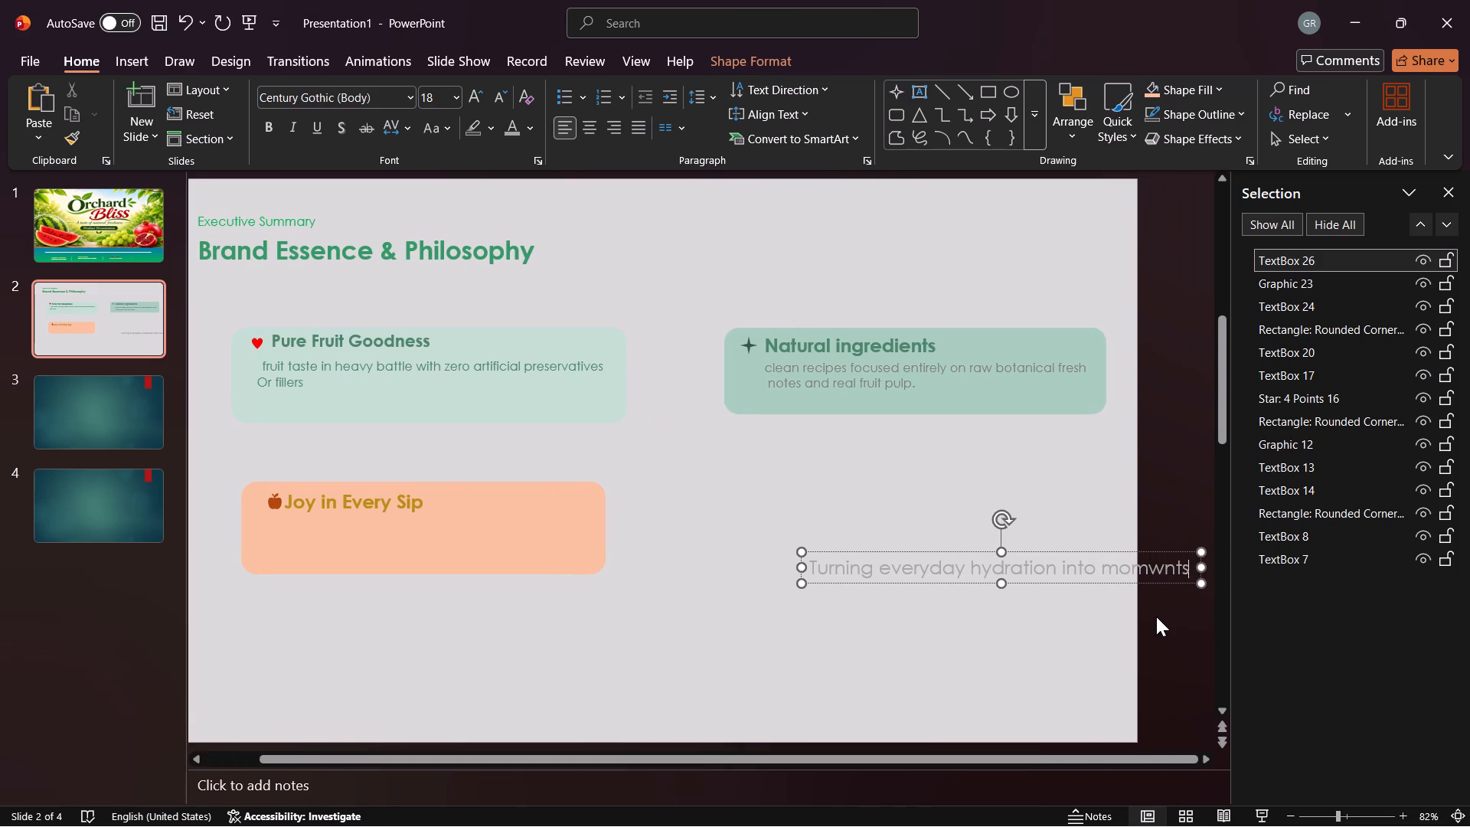
# Move the grey text box closer to the orange card so the whole line fits on the slide.
pyautogui.moveTo(876, 548); pyautogui.dragTo(774, 545)
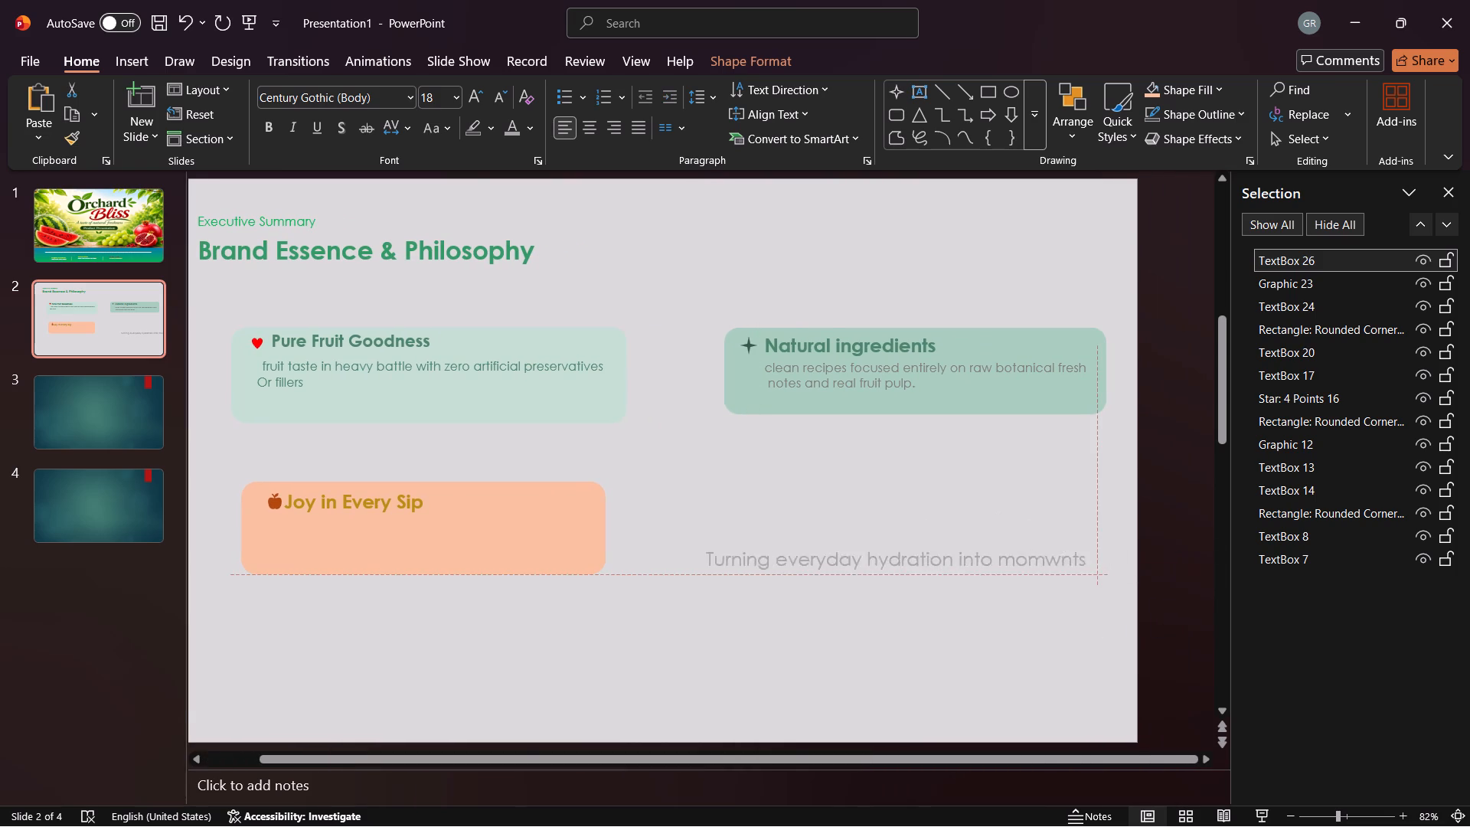
pyautogui.moveTo(774, 545); pyautogui.dragTo(719, 557)
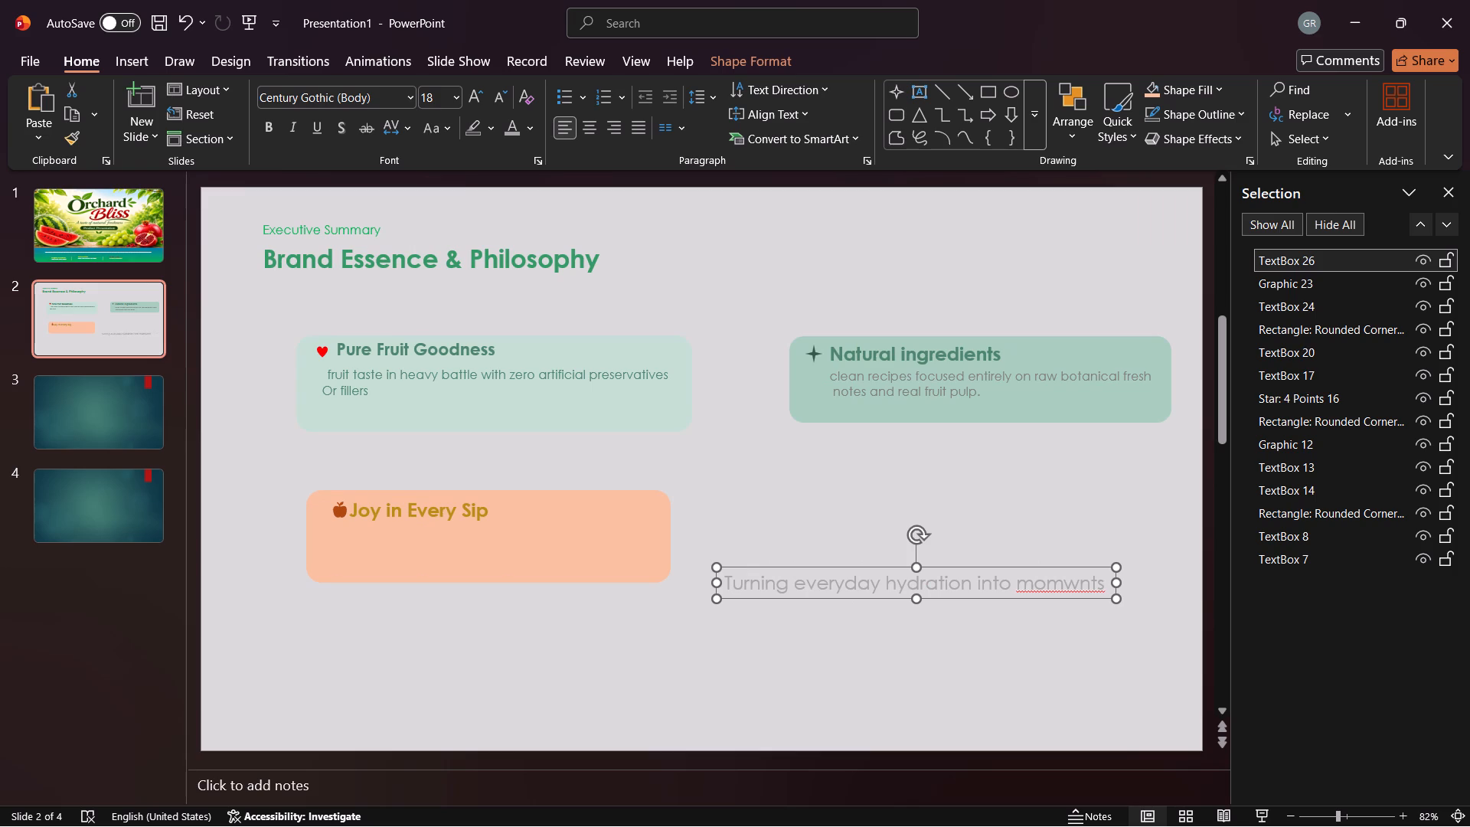
# Correct the grey line's last word to "moments" and continue it with "of crisp,autrh".
pyautogui.click(1103, 581)
pyautogui.press('BackSpace')
pyautogui.press('BackSpace')
pyautogui.press('BackSpace')
pyautogui.press('BackSpace')
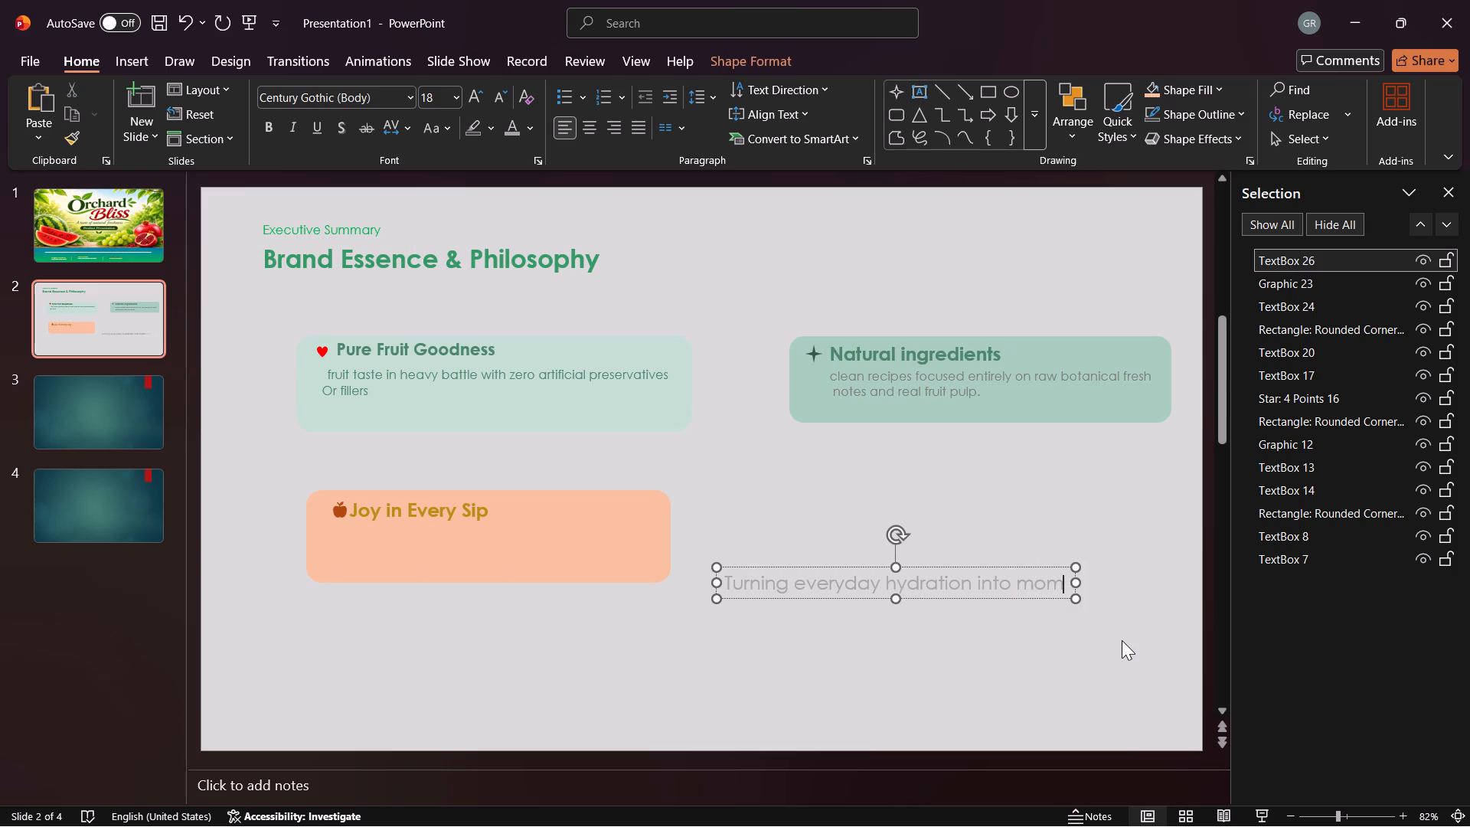
pyautogui.write('ents od crisp')
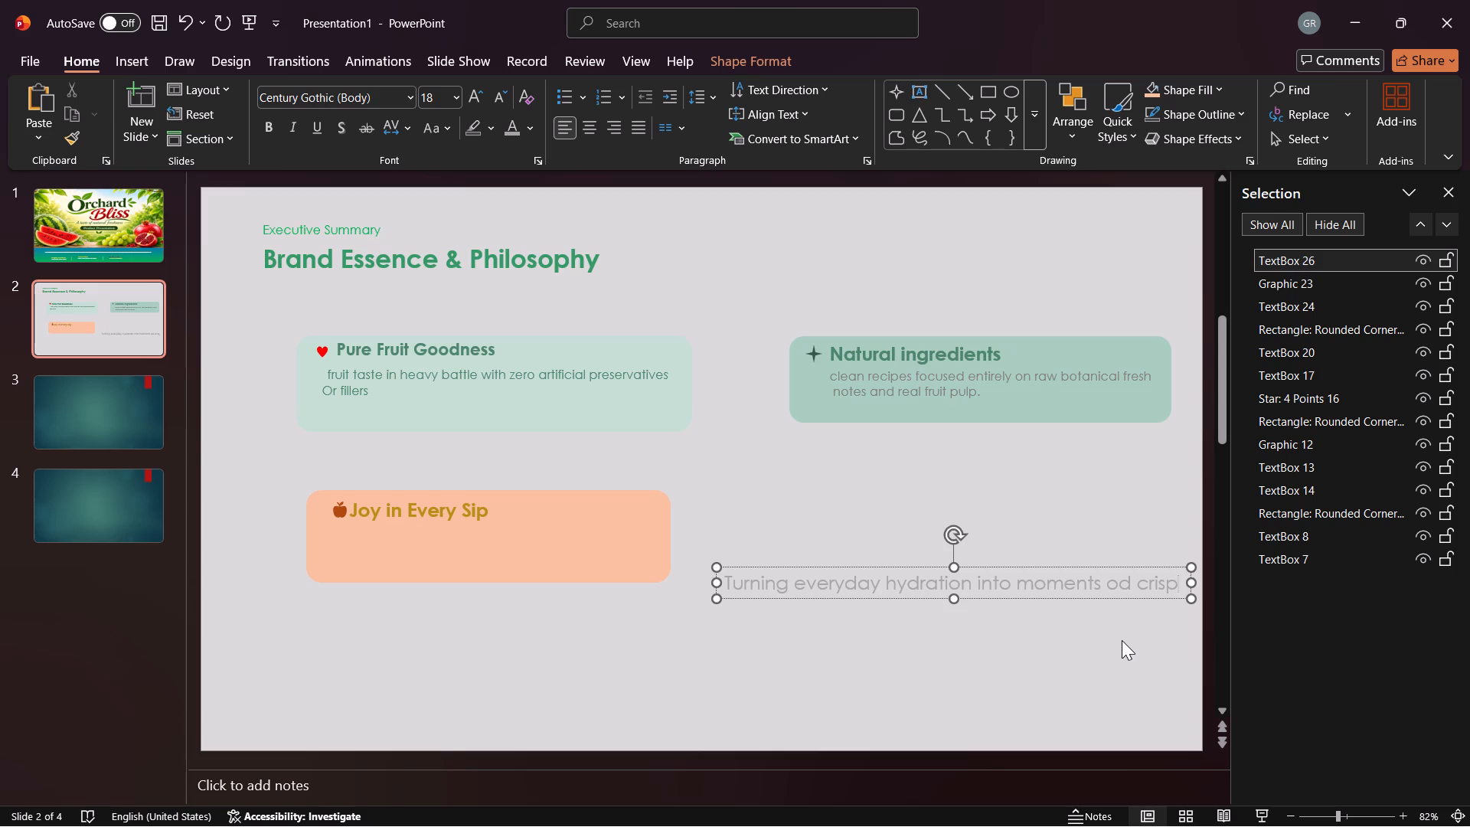
pyautogui.press('Left')
pyautogui.press('Left')
pyautogui.press('Left')
pyautogui.press('Left')
pyautogui.press('Left')
pyautogui.press('BackSpace')
pyautogui.press('BackSpace')
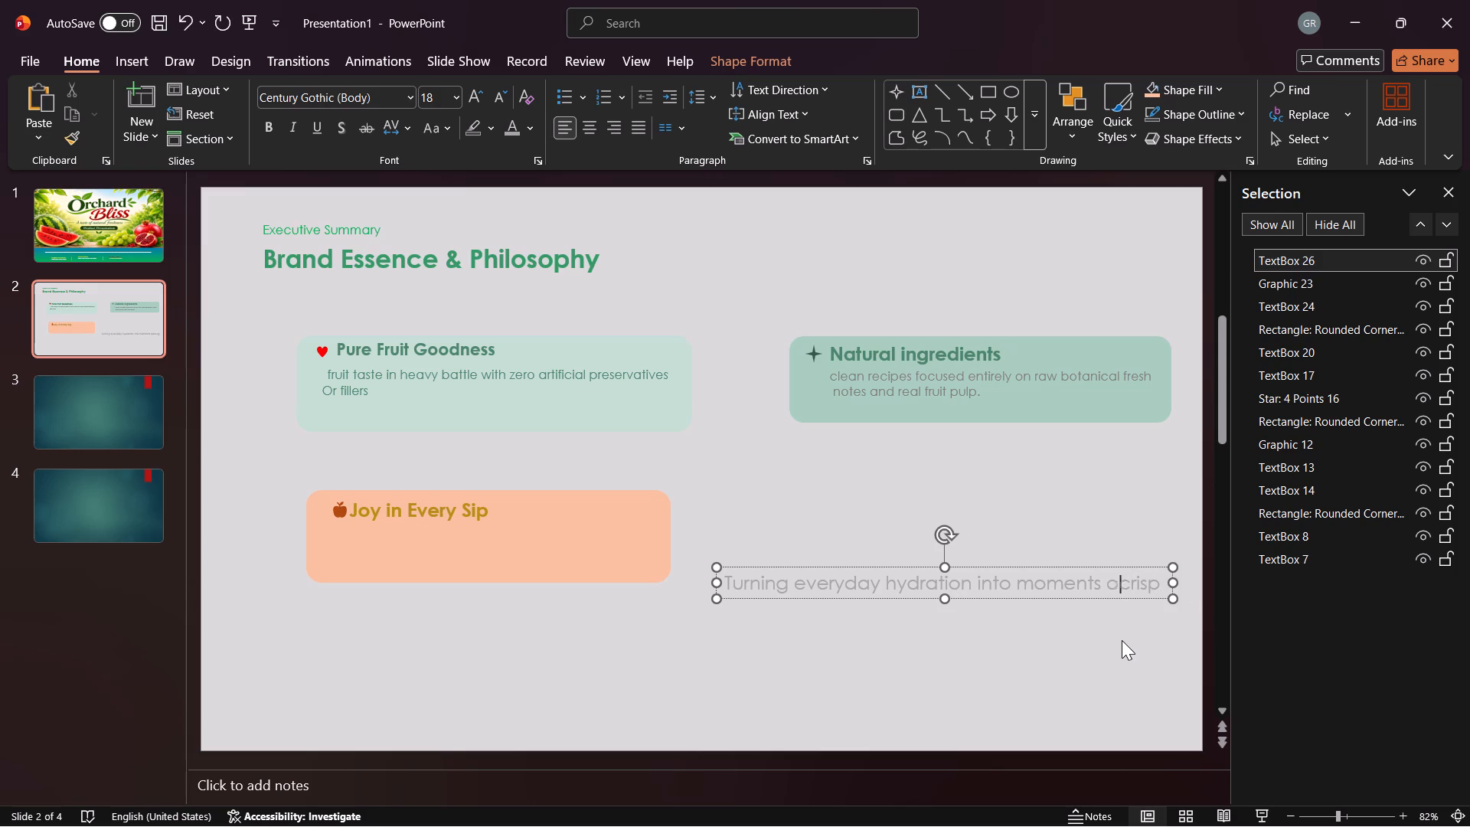
pyautogui.write('f')
pyautogui.press('space')
pyautogui.press('Right')
pyautogui.press('Right')
pyautogui.press('Right')
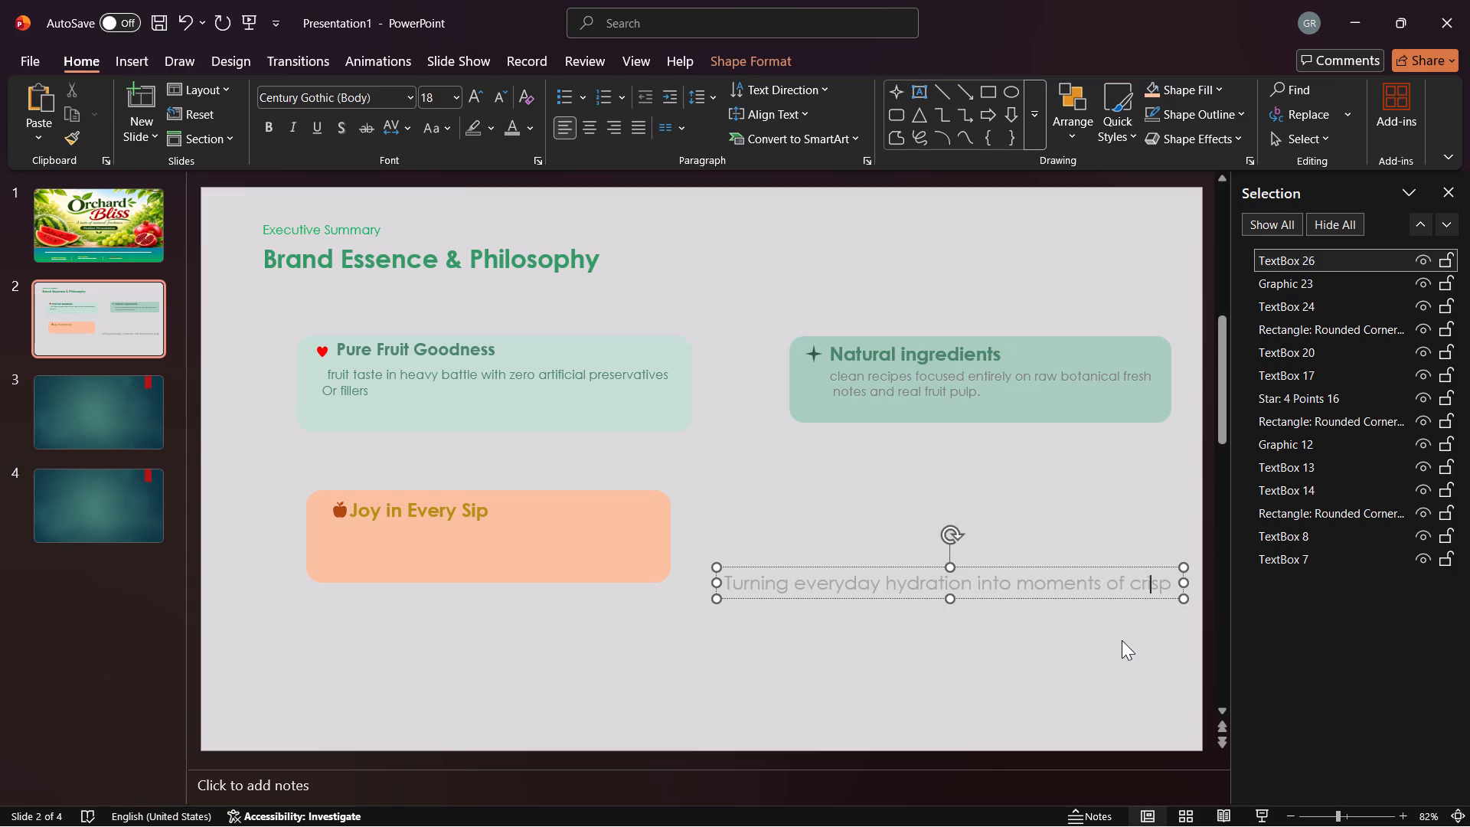
pyautogui.press('Right')
pyautogui.press('Right')
pyautogui.press('Right')
pyautogui.write(',autrh')
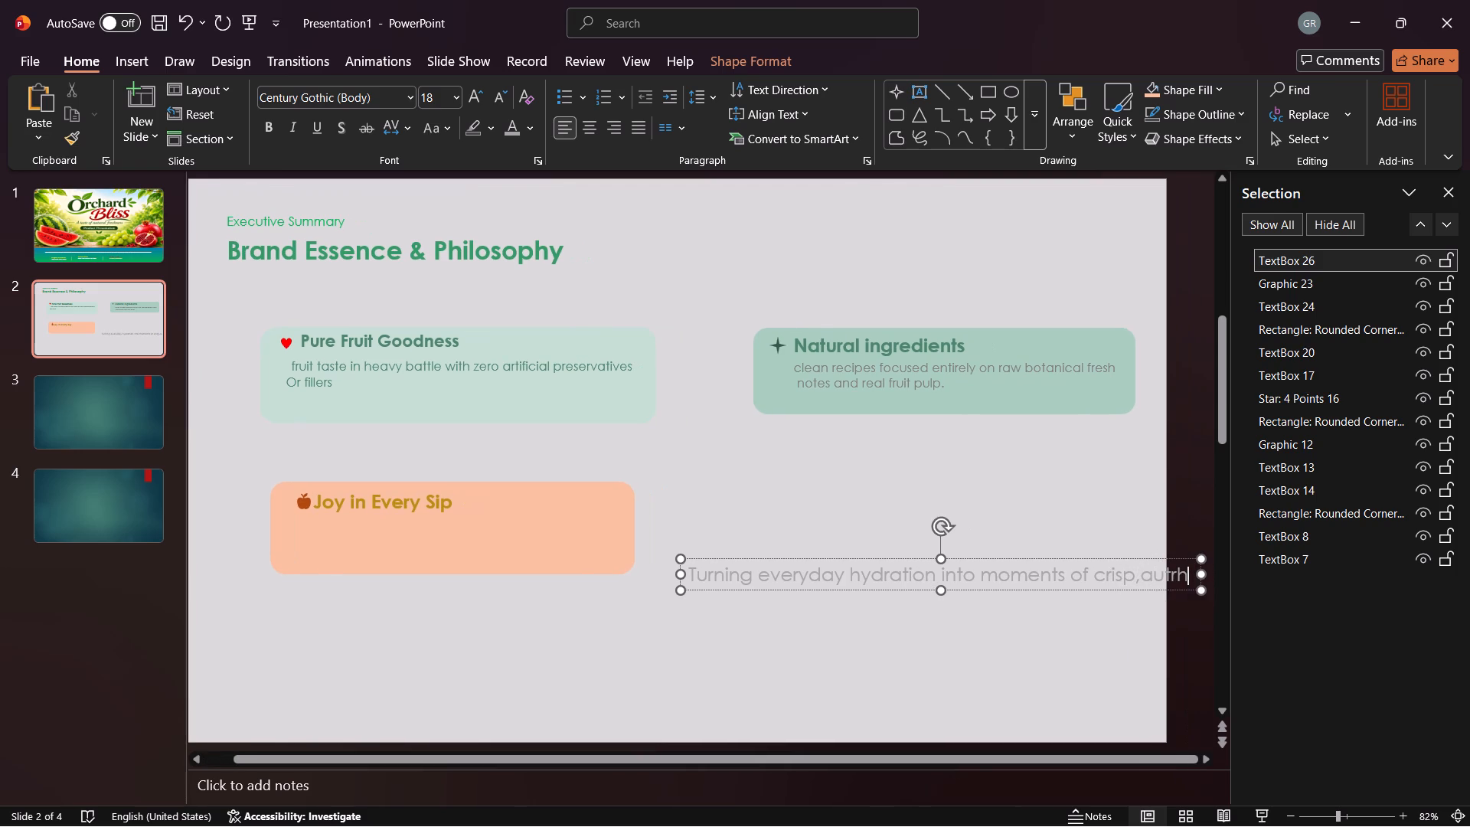
# Move the grey text box onto the orange card, directly beneath the "Joy in Every Sip" heading.
pyautogui.moveTo(873, 557); pyautogui.dragTo(522, 521)
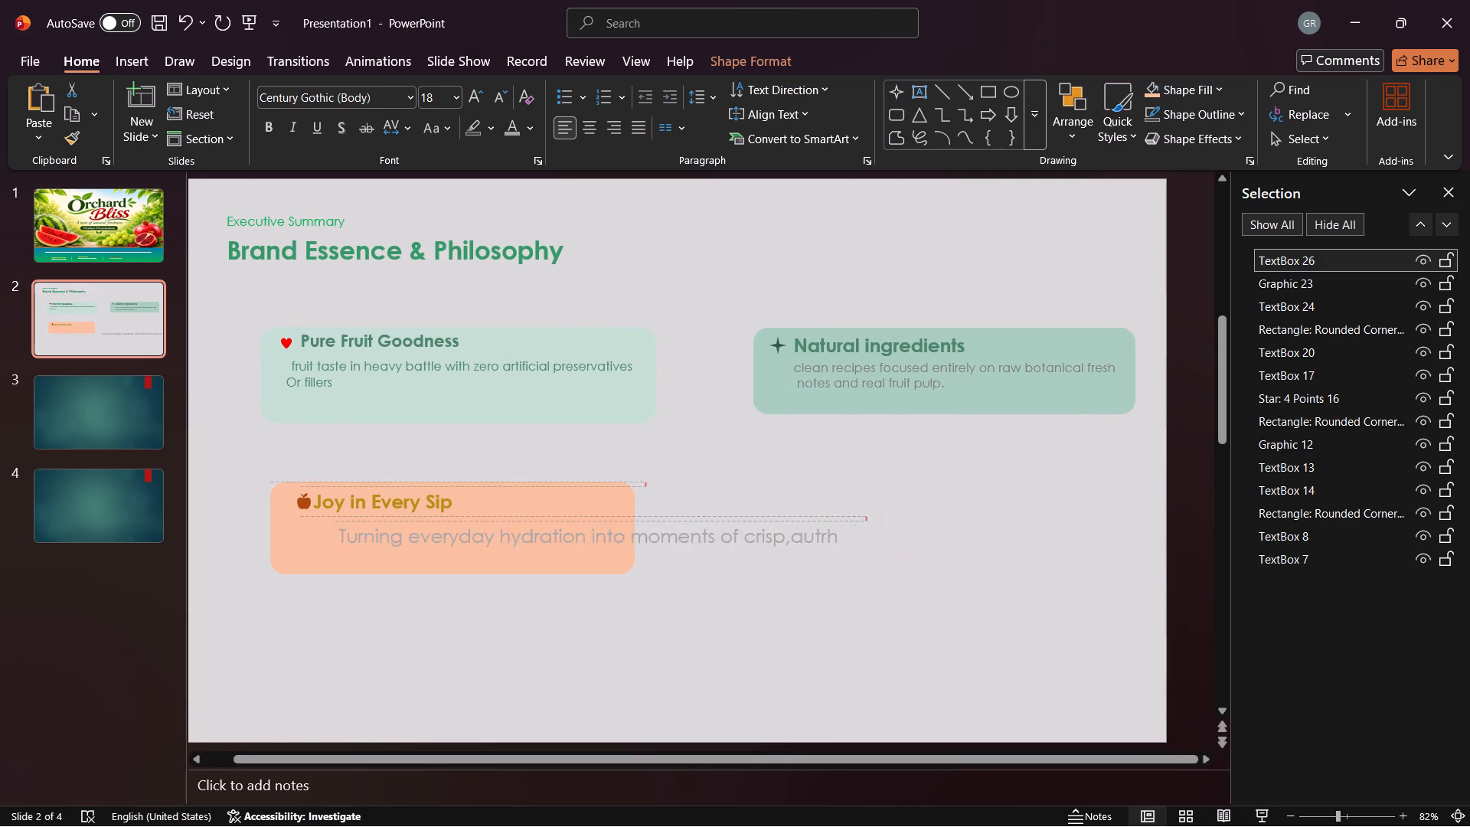
pyautogui.moveTo(522, 521); pyautogui.dragTo(498, 510)
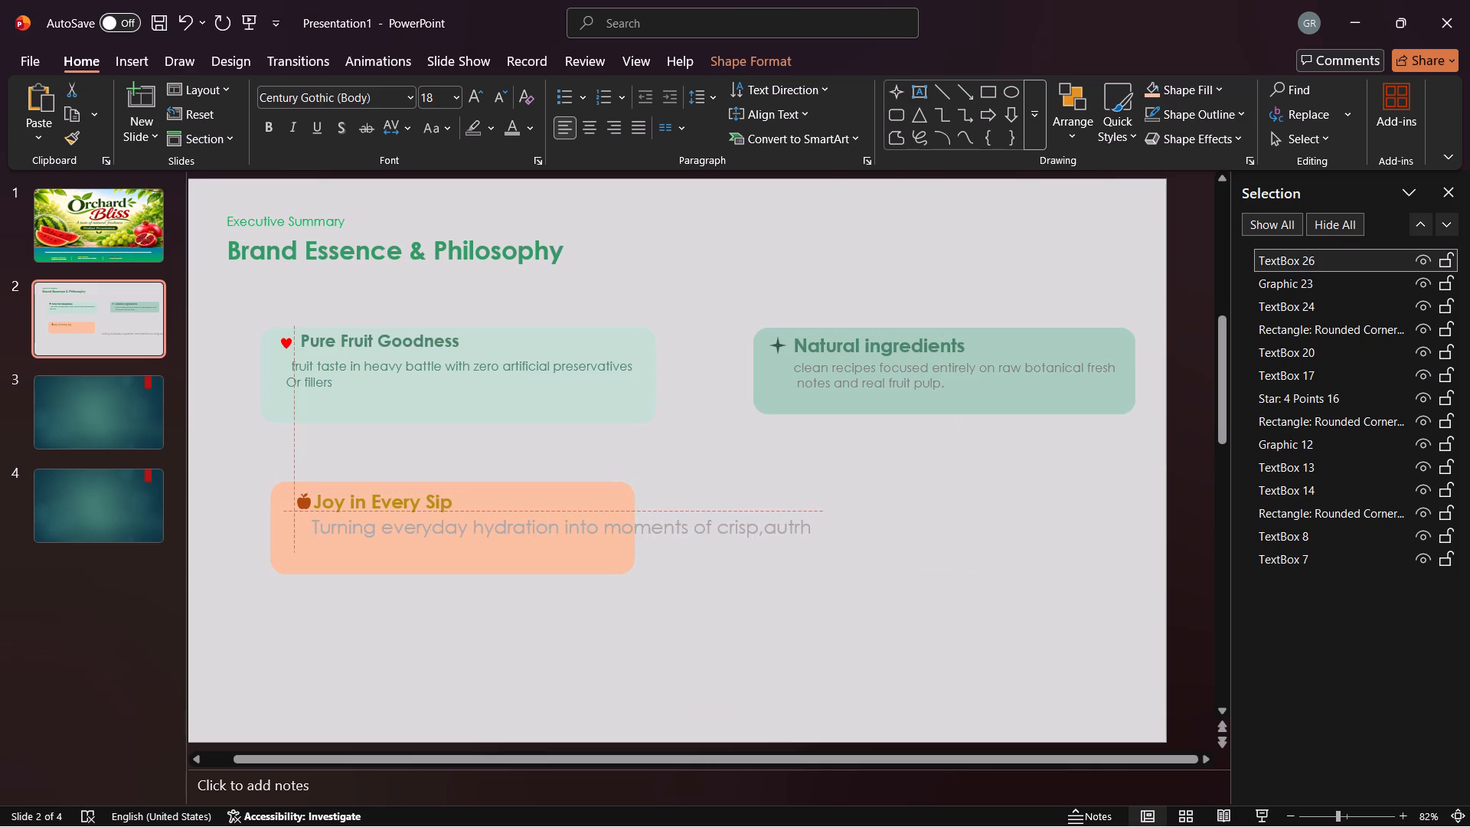
# Set the whole grey line on the orange card to font size 12.
pyautogui.moveTo(498, 510); pyautogui.dragTo(498, 510)
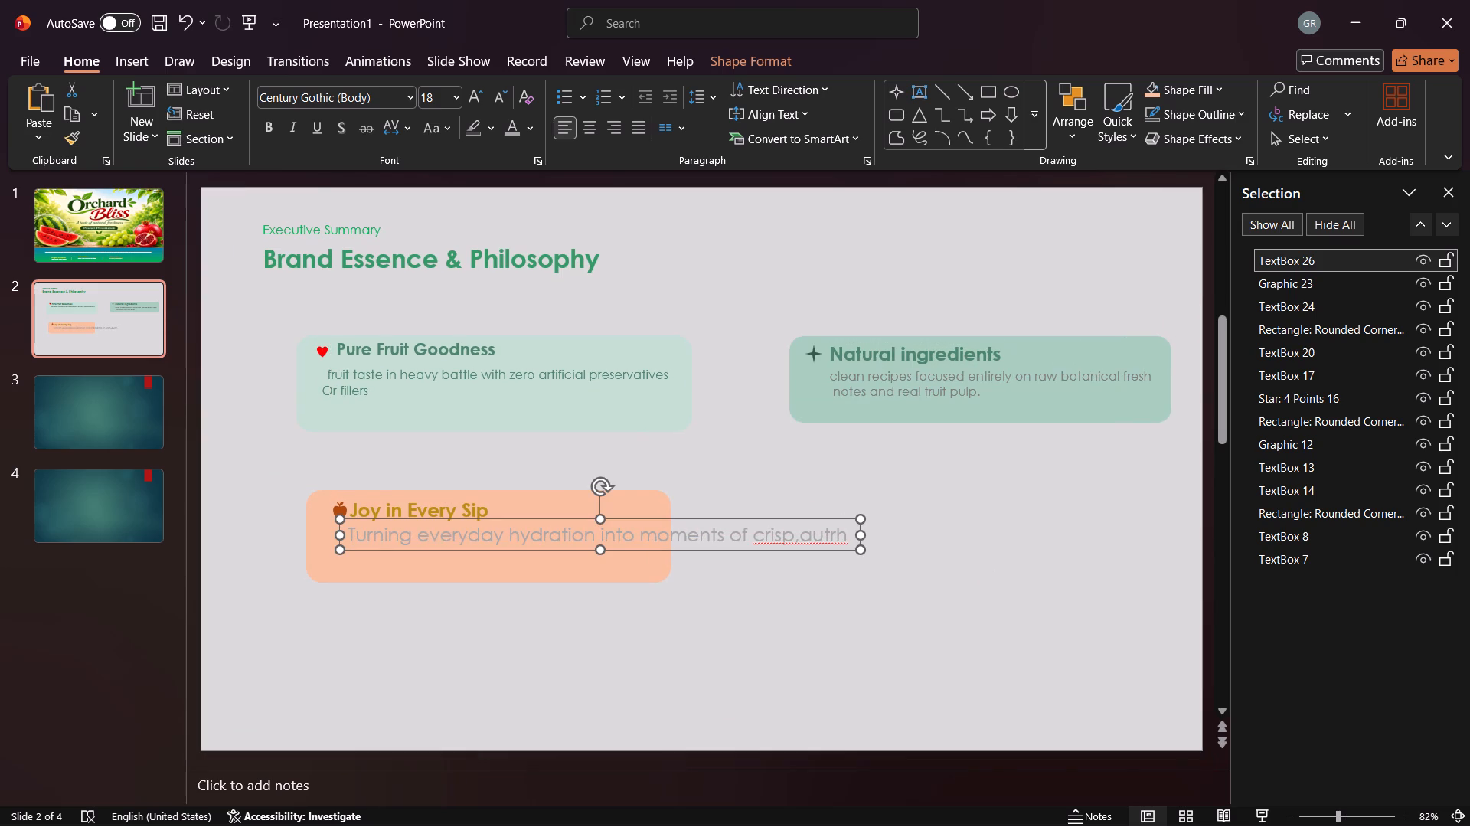
pyautogui.moveTo(348, 537); pyautogui.dragTo(359, 537)
pyautogui.moveTo(359, 537); pyautogui.dragTo(840, 529)
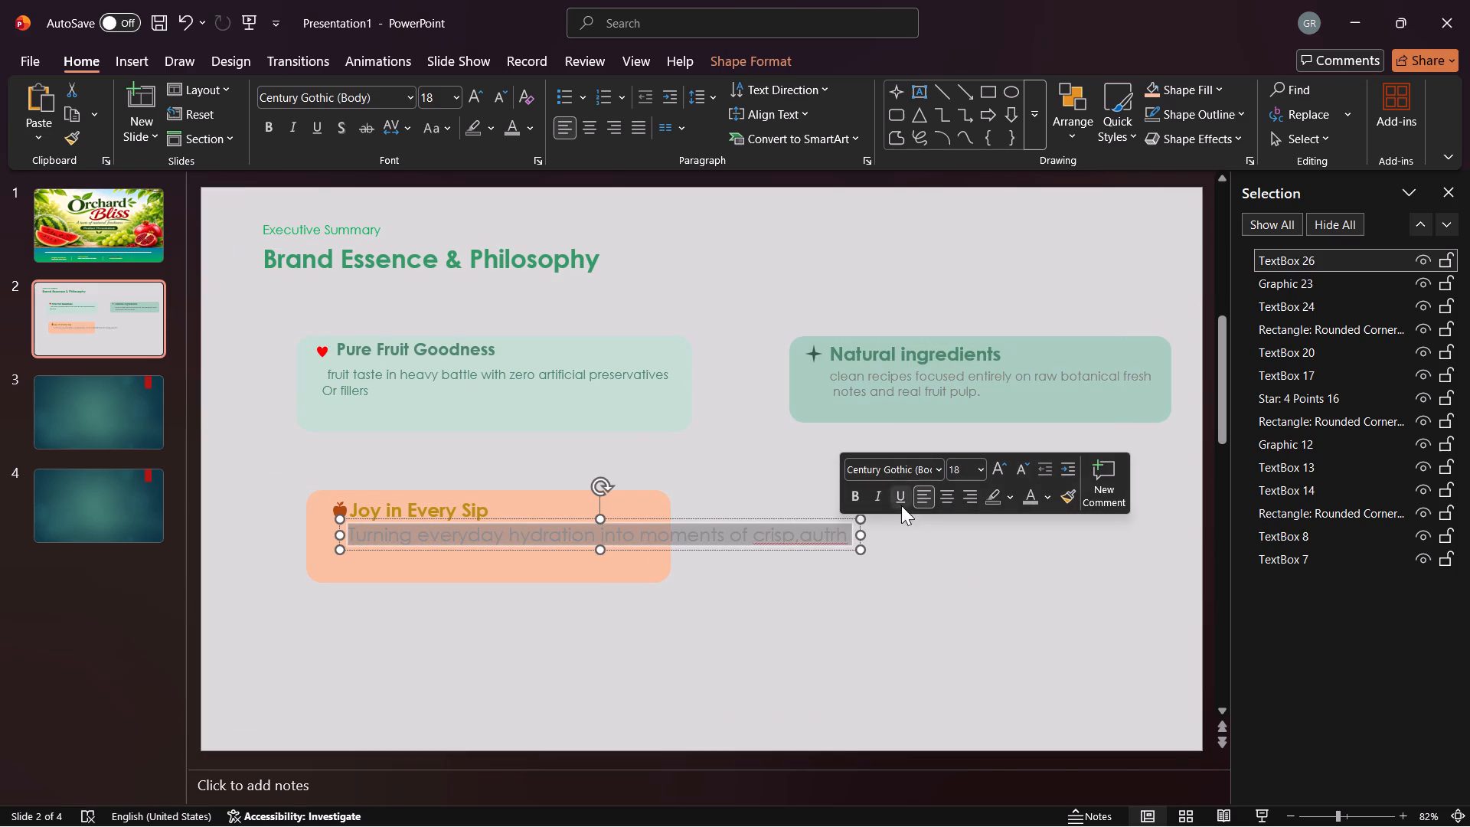
pyautogui.click(982, 472)
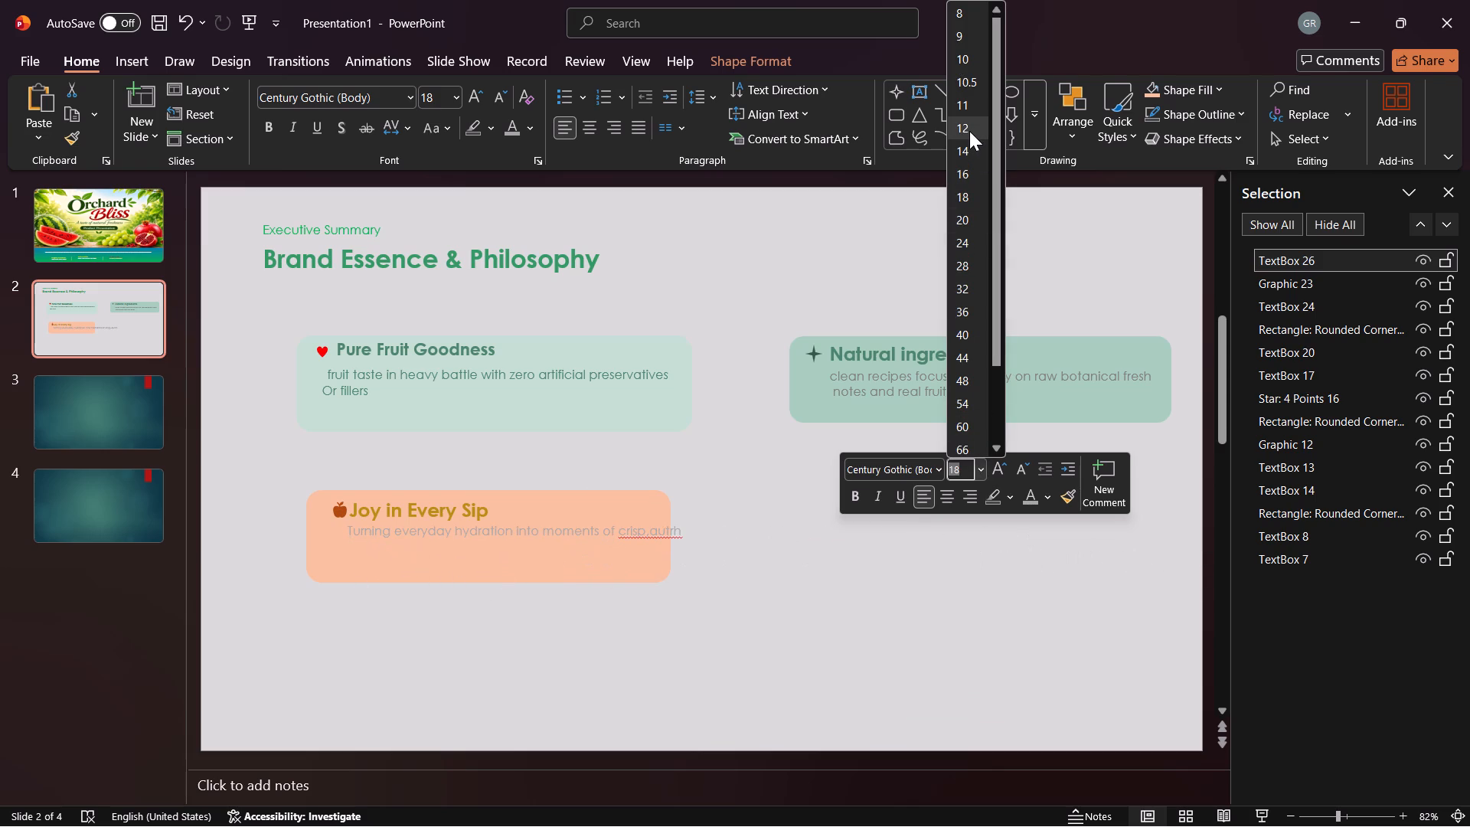
pyautogui.click(969, 127)
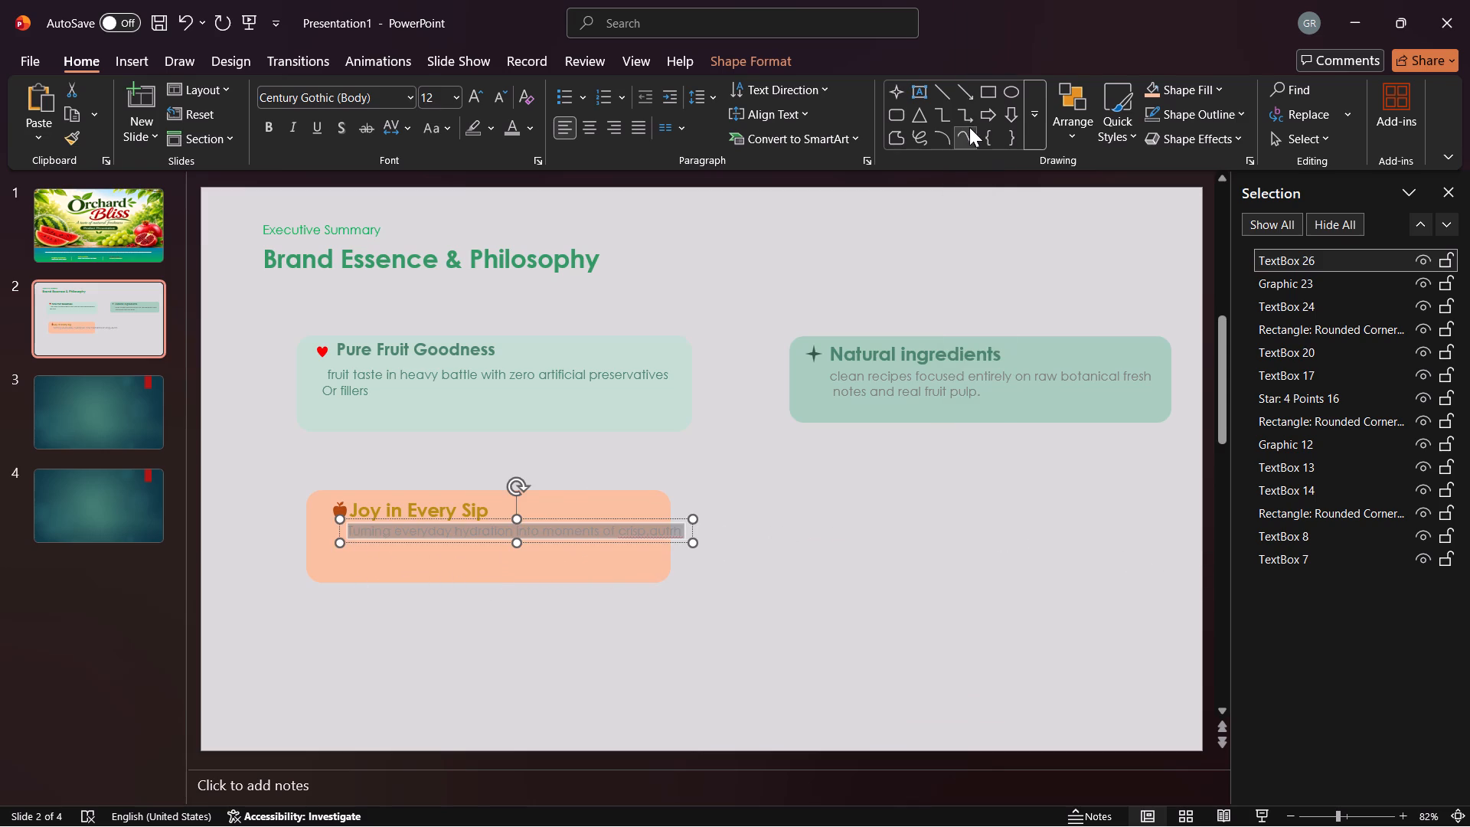
# Fit the grey text inside the orange card by shifting its box slightly and breaking the line before "of".
pyautogui.moveTo(534, 517); pyautogui.dragTo(534, 518)
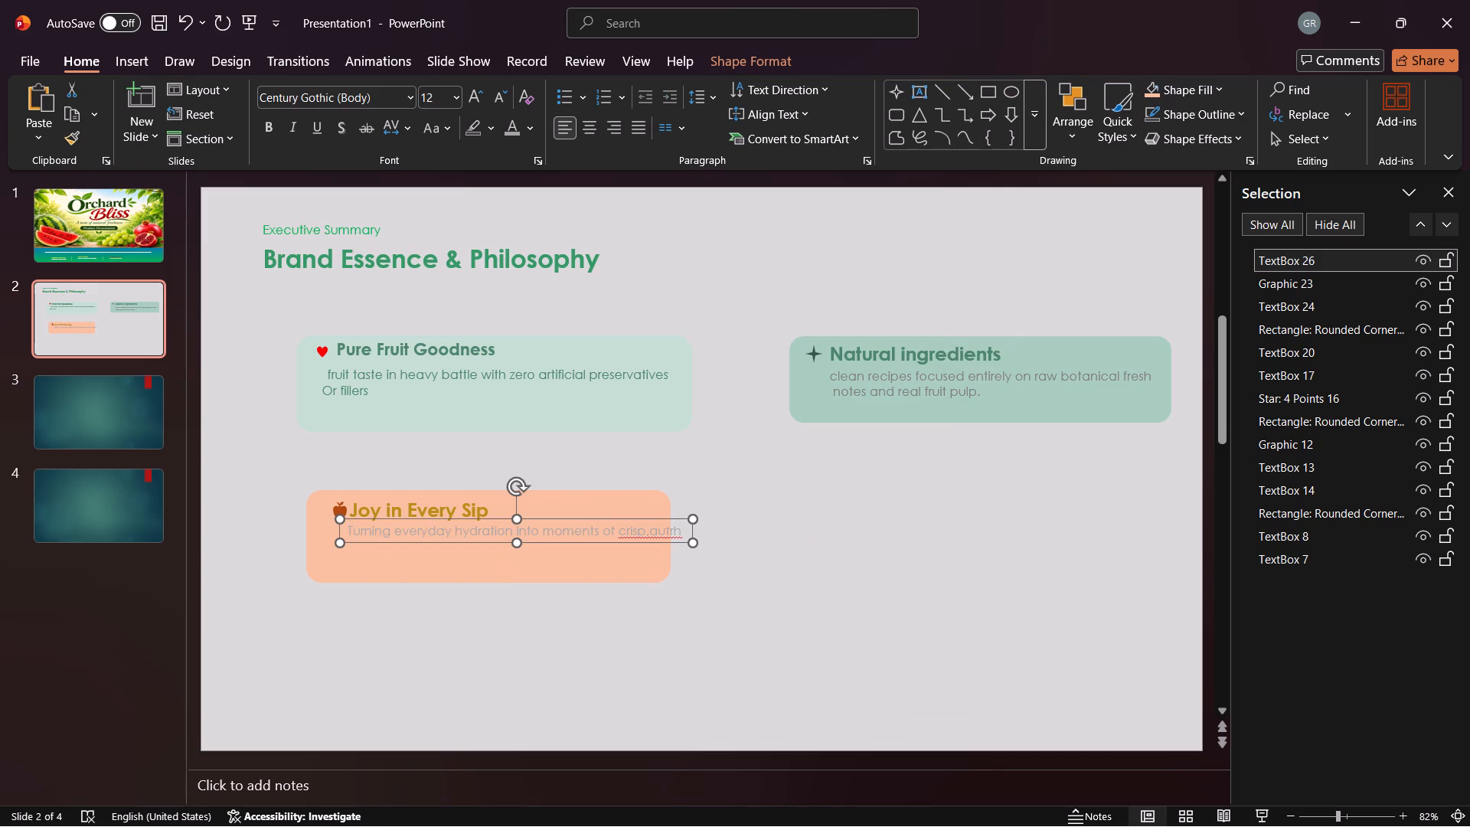
pyautogui.moveTo(534, 518); pyautogui.dragTo(517, 518)
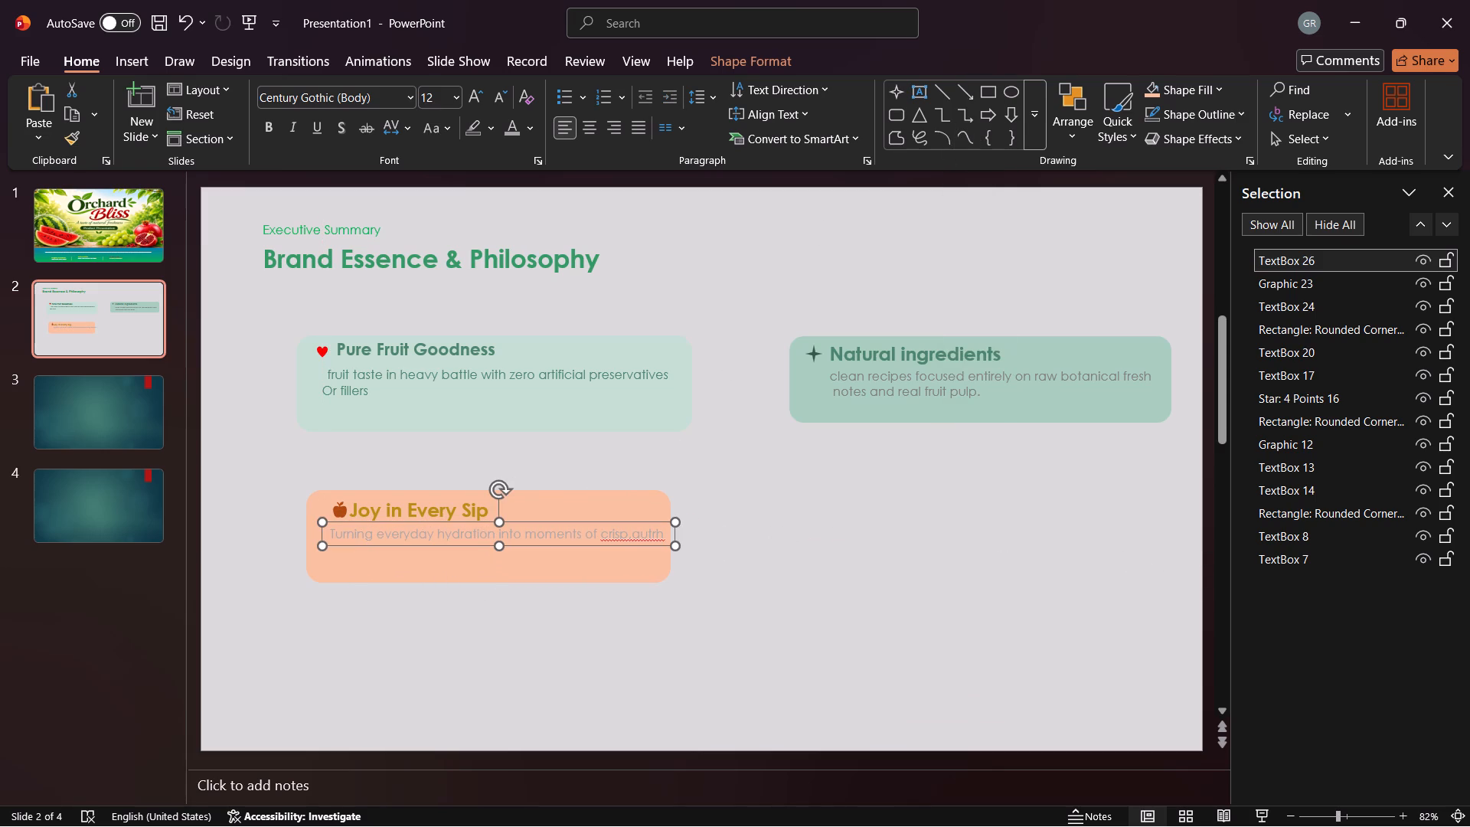
pyautogui.click(582, 535)
pyautogui.press('Return')
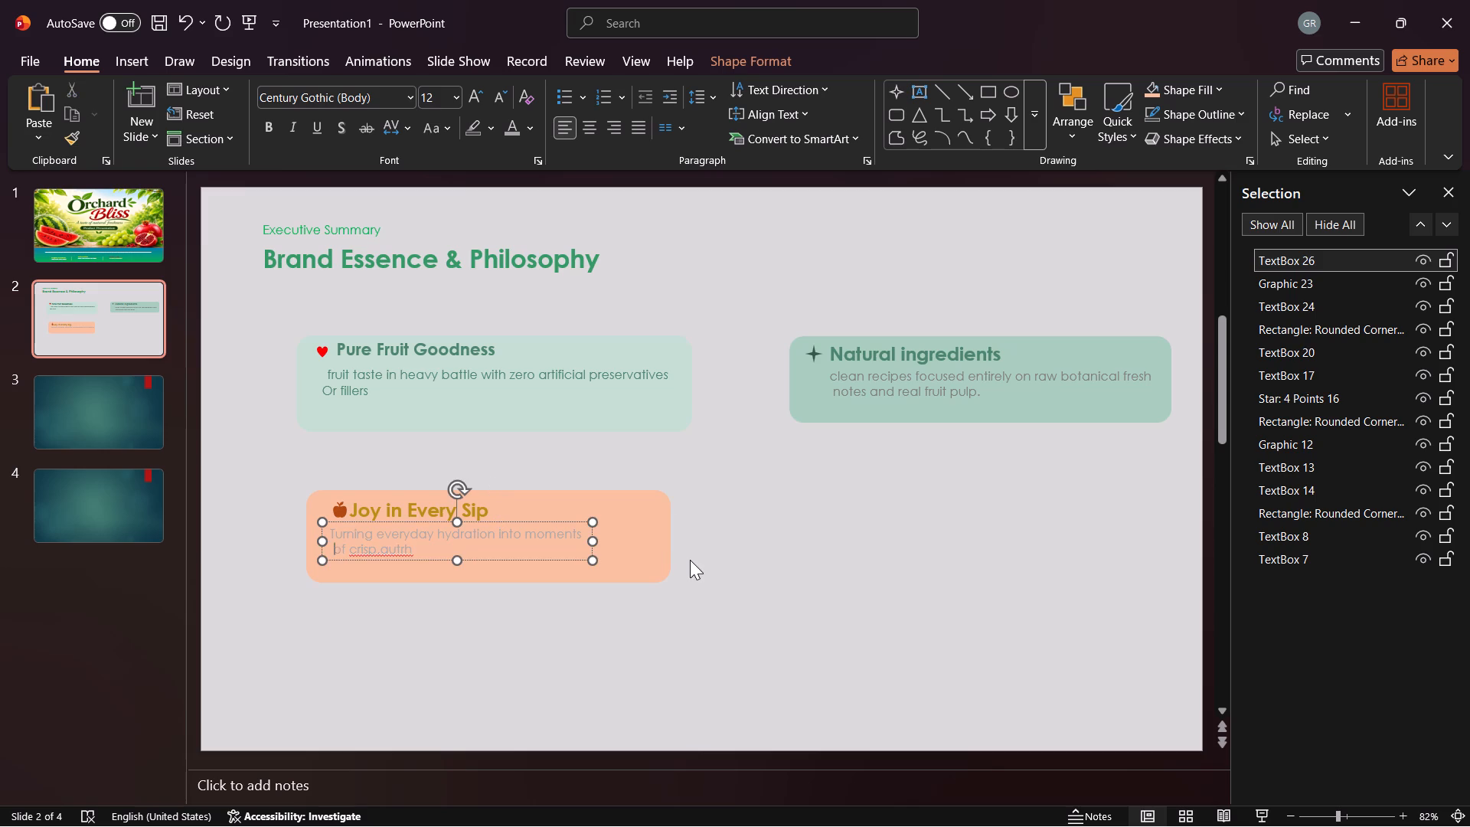
# Correct the last word of the grey text's second line to "authentic".
pyautogui.click(416, 548)
pyautogui.press('BackSpace')
pyautogui.press('BackSpace')
pyautogui.write('hentic')
# Retype the word "crisp" before the comma in the grey text's second line.
pyautogui.press('Left')
pyautogui.press('Left')
pyautogui.press('Left')
pyautogui.press('Left')
pyautogui.press('Left')
pyautogui.press('Left')
pyautogui.press('Left')
pyautogui.press('Left')
pyautogui.press('Left')
pyautogui.press('Left')
pyautogui.press('BackSpace')
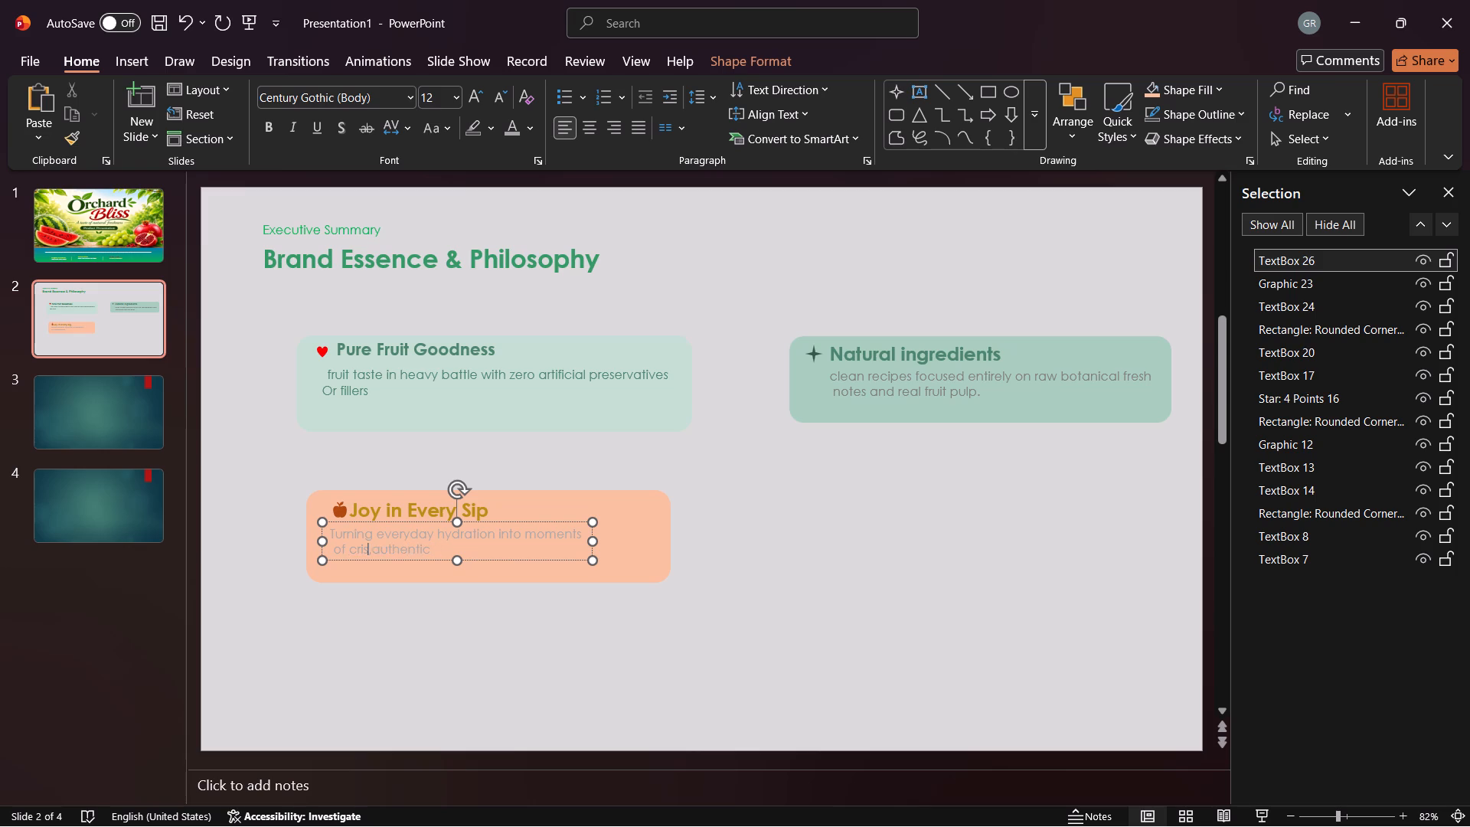
pyautogui.press('BackSpace')
pyautogui.press('BackSpace')
pyautogui.press('BackSpace')
pyautogui.write('risp')
# Add the word "happiness" after "authentic" in the grey text on the orange card.
pyautogui.press('Right')
pyautogui.press('Right')
pyautogui.press('Right')
pyautogui.press('Right')
pyautogui.press('Right')
pyautogui.press('Right')
pyautogui.press('Right')
pyautogui.press('Right')
pyautogui.press('Right')
pyautogui.press('Right')
pyautogui.press('space')
pyautogui.write('ha')
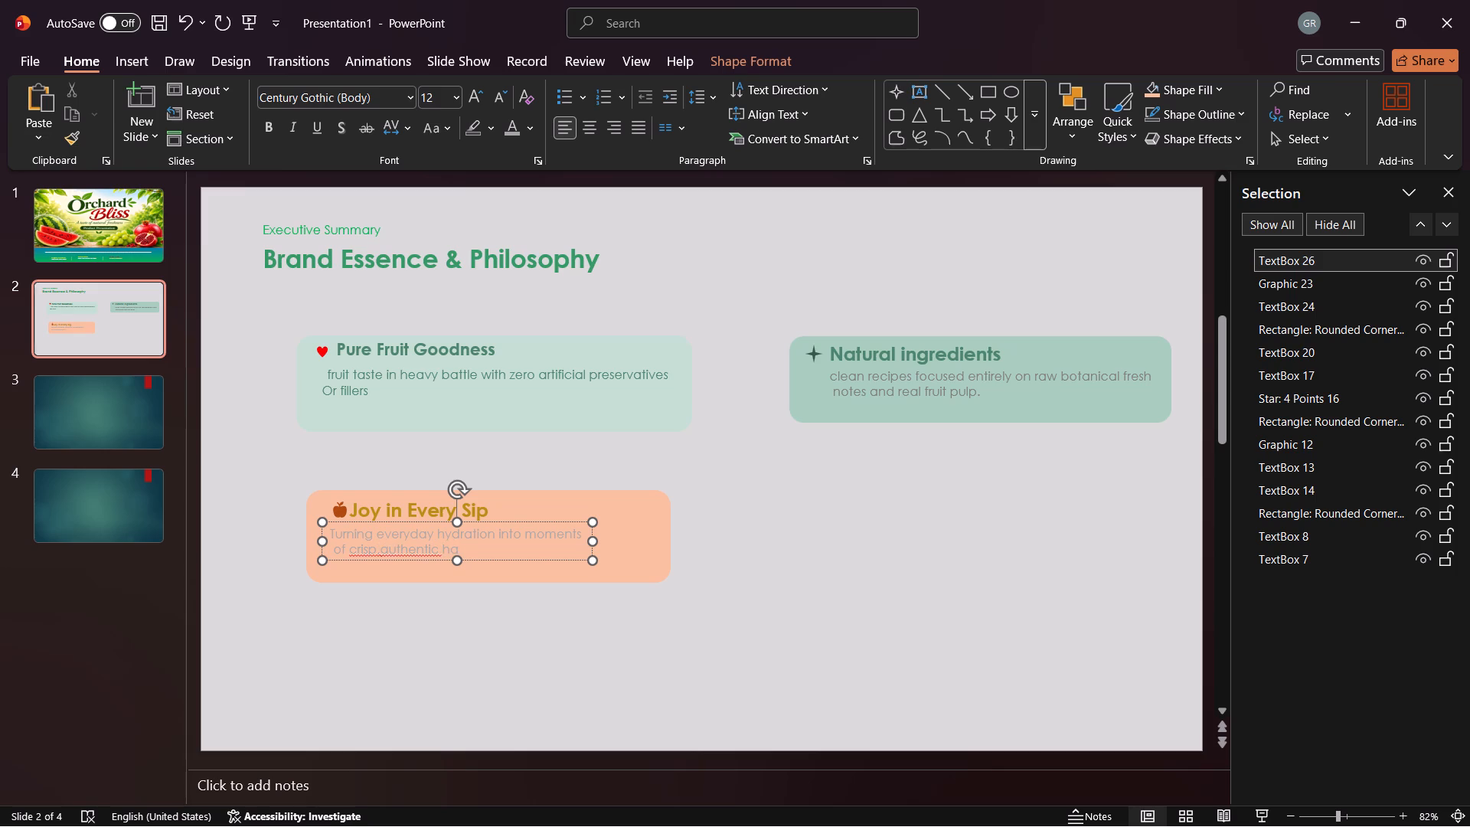
pyautogui.write('ppiness')
# Insert a space on each side of the comma between "crisp" and "authentic".
pyautogui.click(381, 549)
pyautogui.press('space')
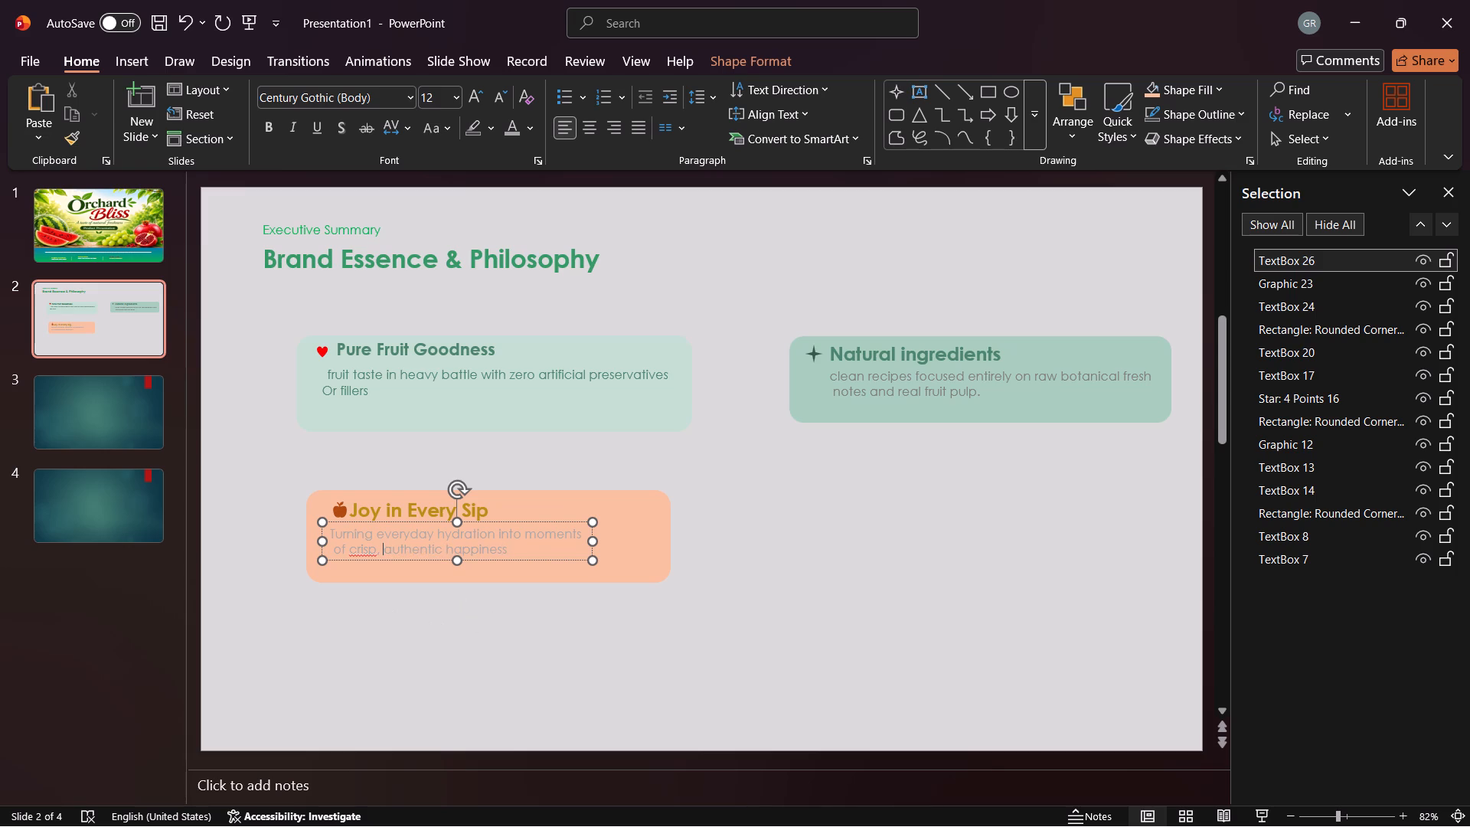
pyautogui.click(374, 549)
pyautogui.press('space')
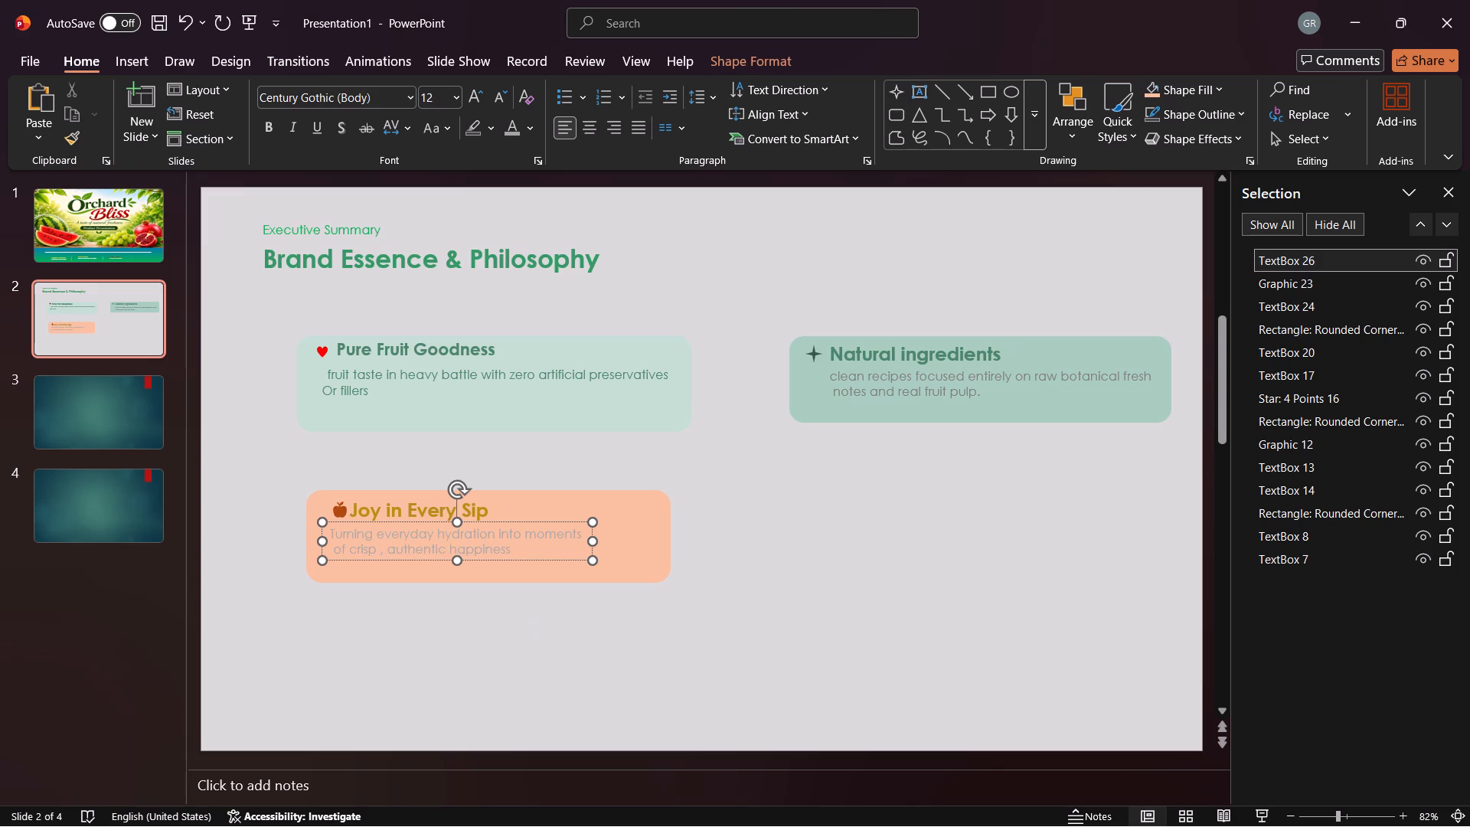
pyautogui.click(537, 548)
pyautogui.click(554, 551)
pyautogui.click(746, 544)
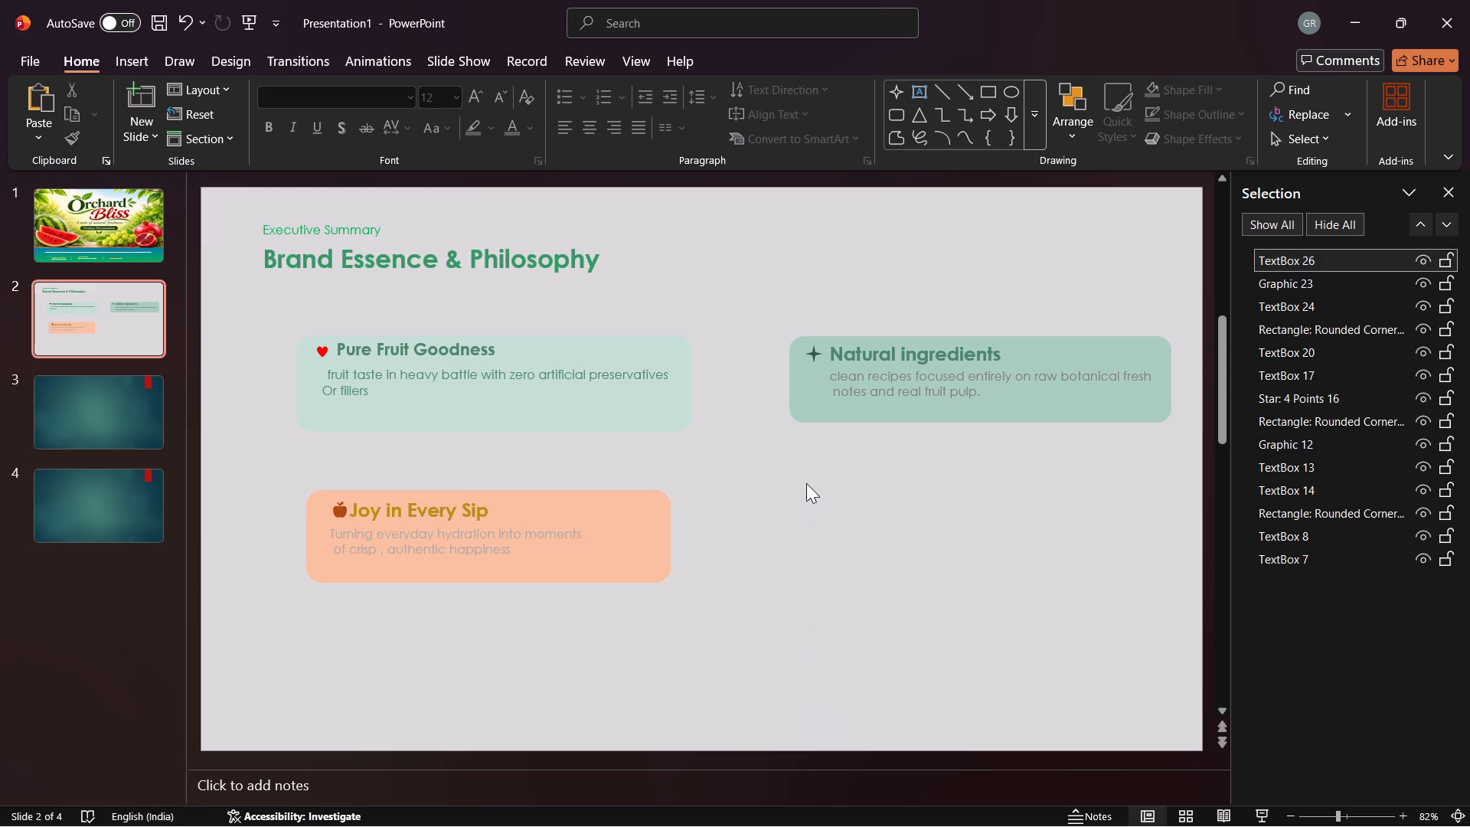
# Change the fill of the "Natural ingredients" card to Green, Accent 4, Lighter 60%.
pyautogui.click(821, 404)
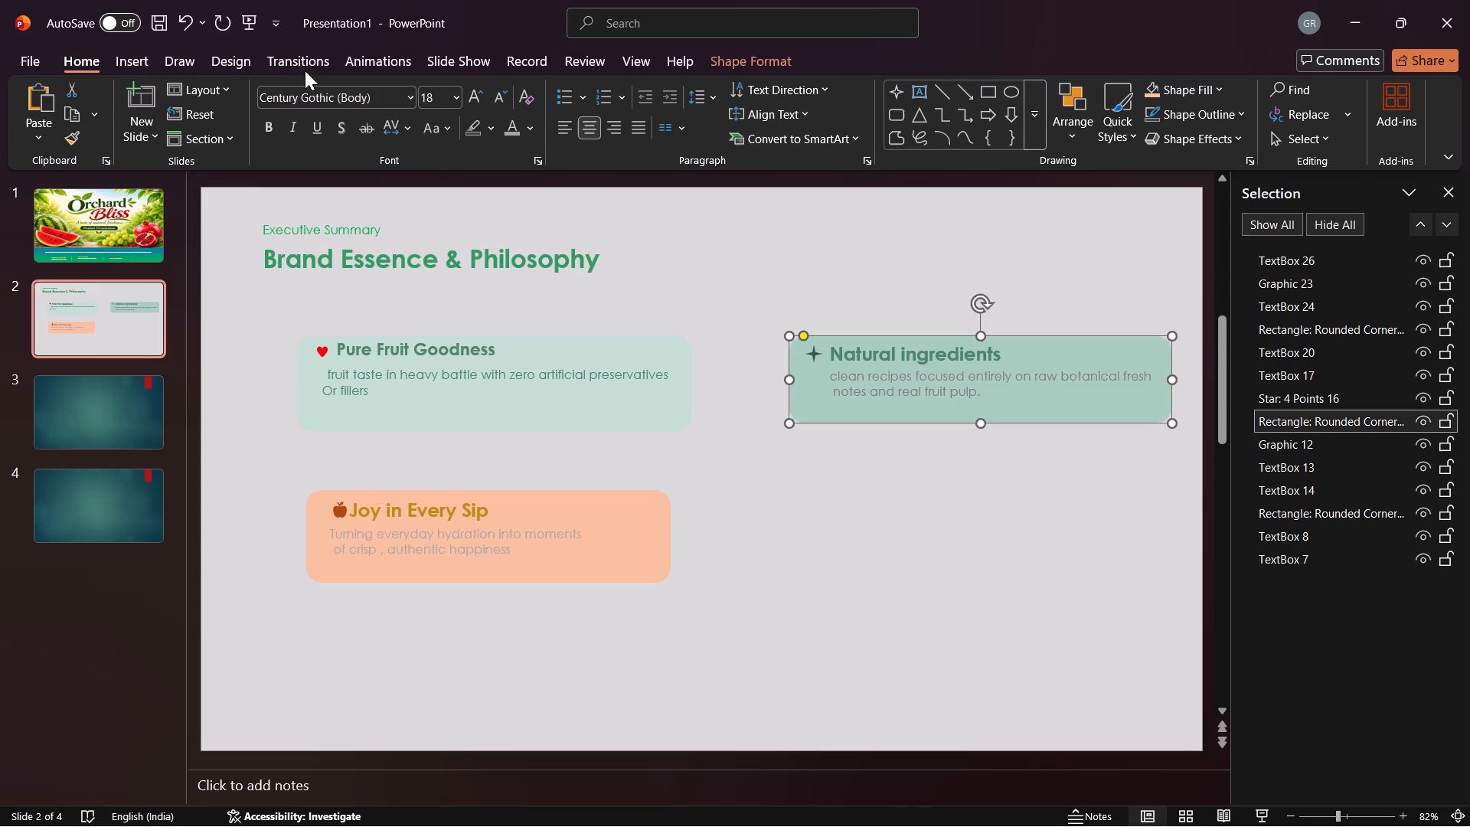
pyautogui.click(1210, 91)
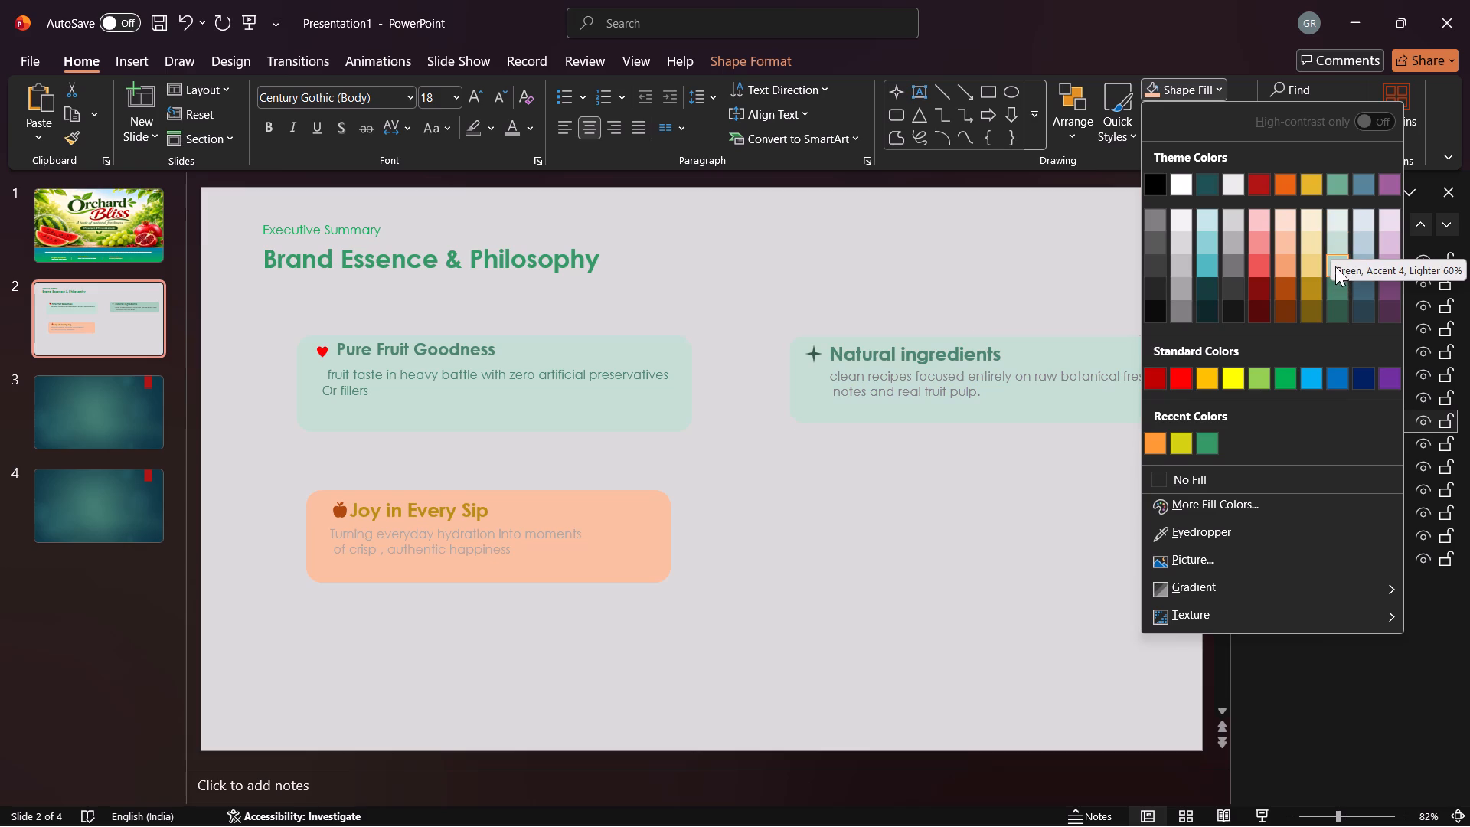
pyautogui.click(1336, 245)
pyautogui.click(1013, 467)
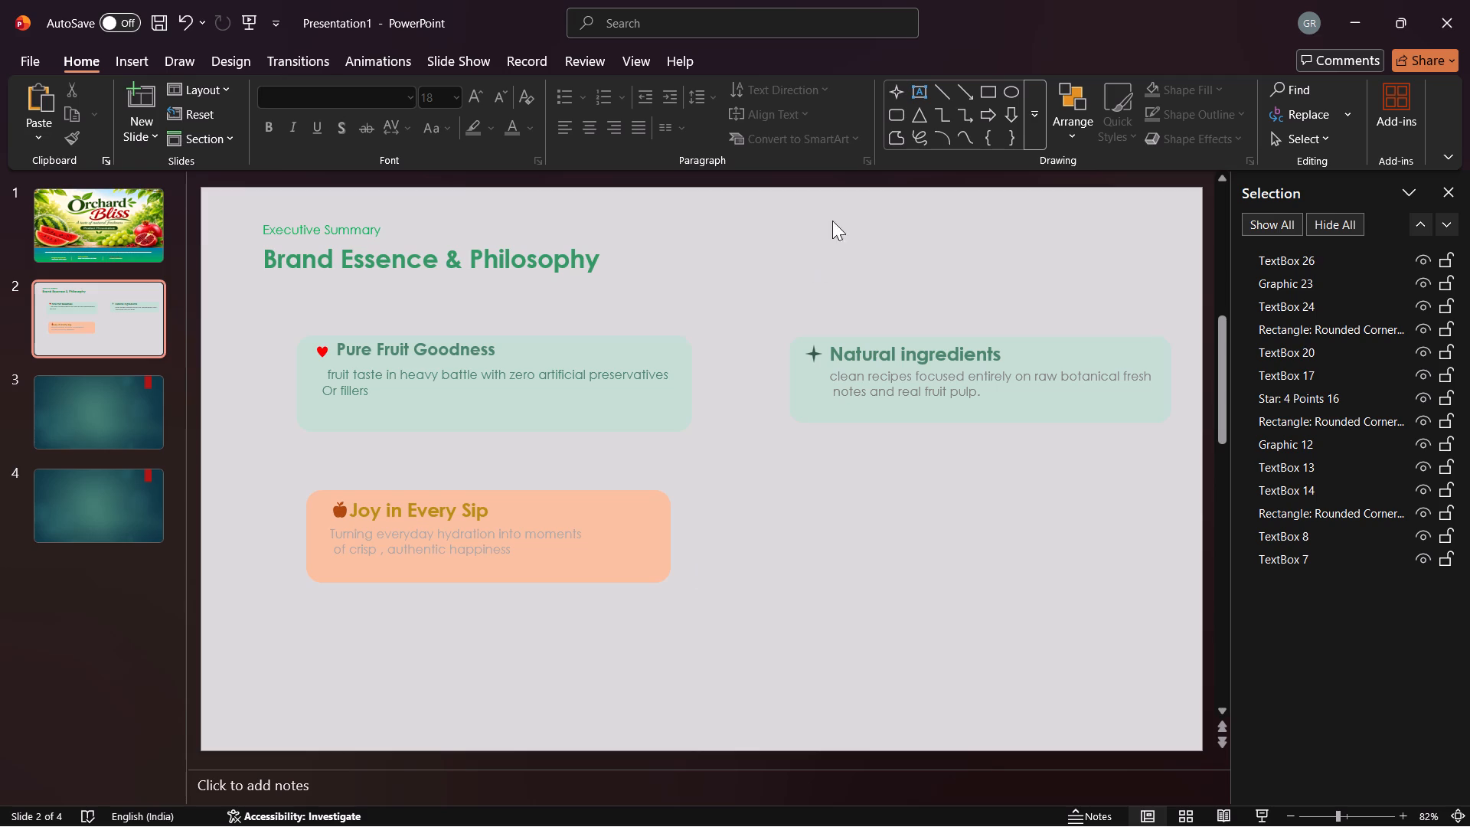
# Draw a rounded rectangle about 12.6 cm wide and 2.9 cm high near the slide's bottom edge, below the orange card.
pyautogui.click(900, 119)
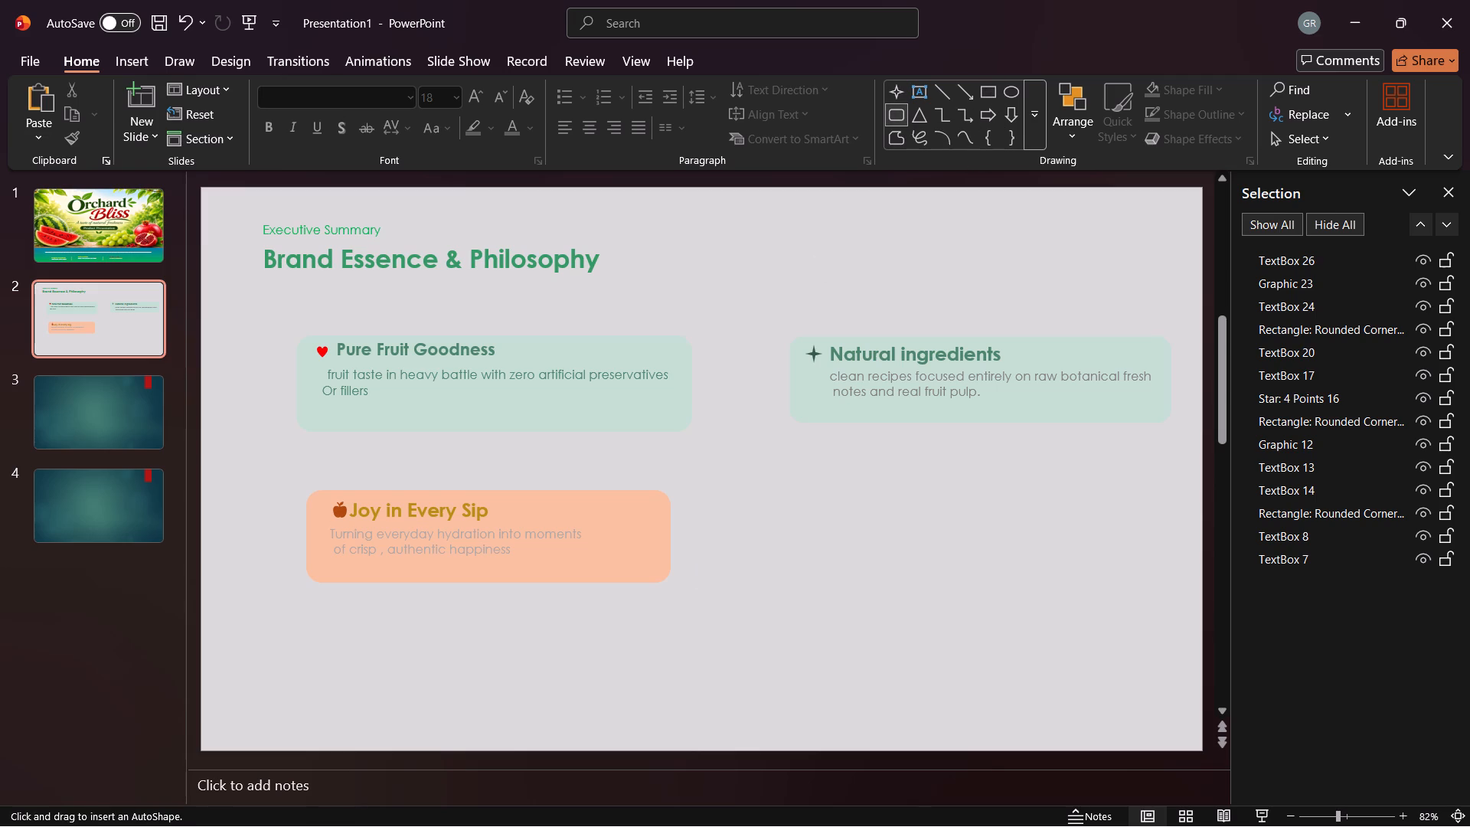
pyautogui.moveTo(430, 650); pyautogui.dragTo(792, 736)
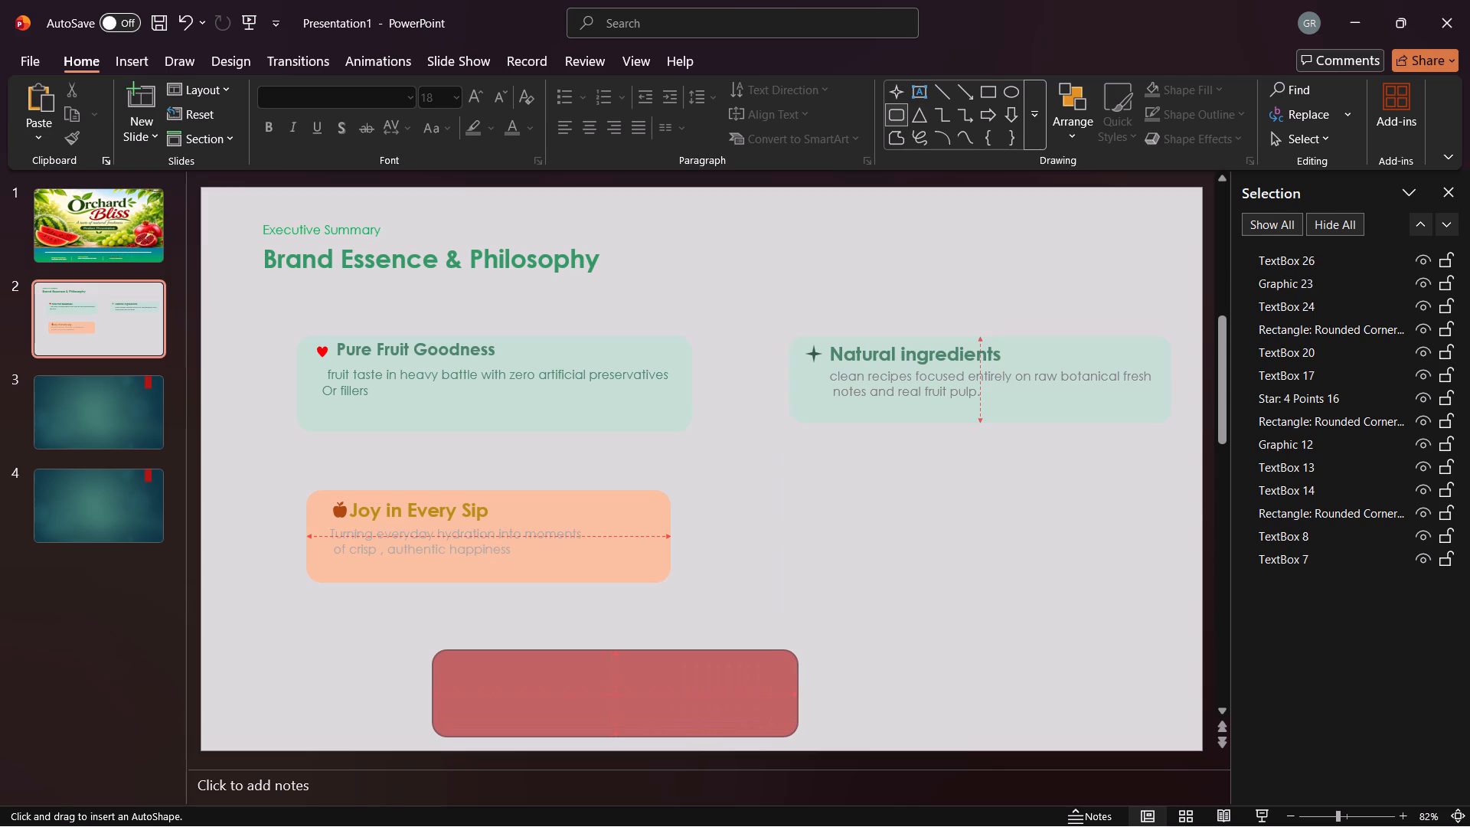
pyautogui.moveTo(792, 736); pyautogui.dragTo(802, 738)
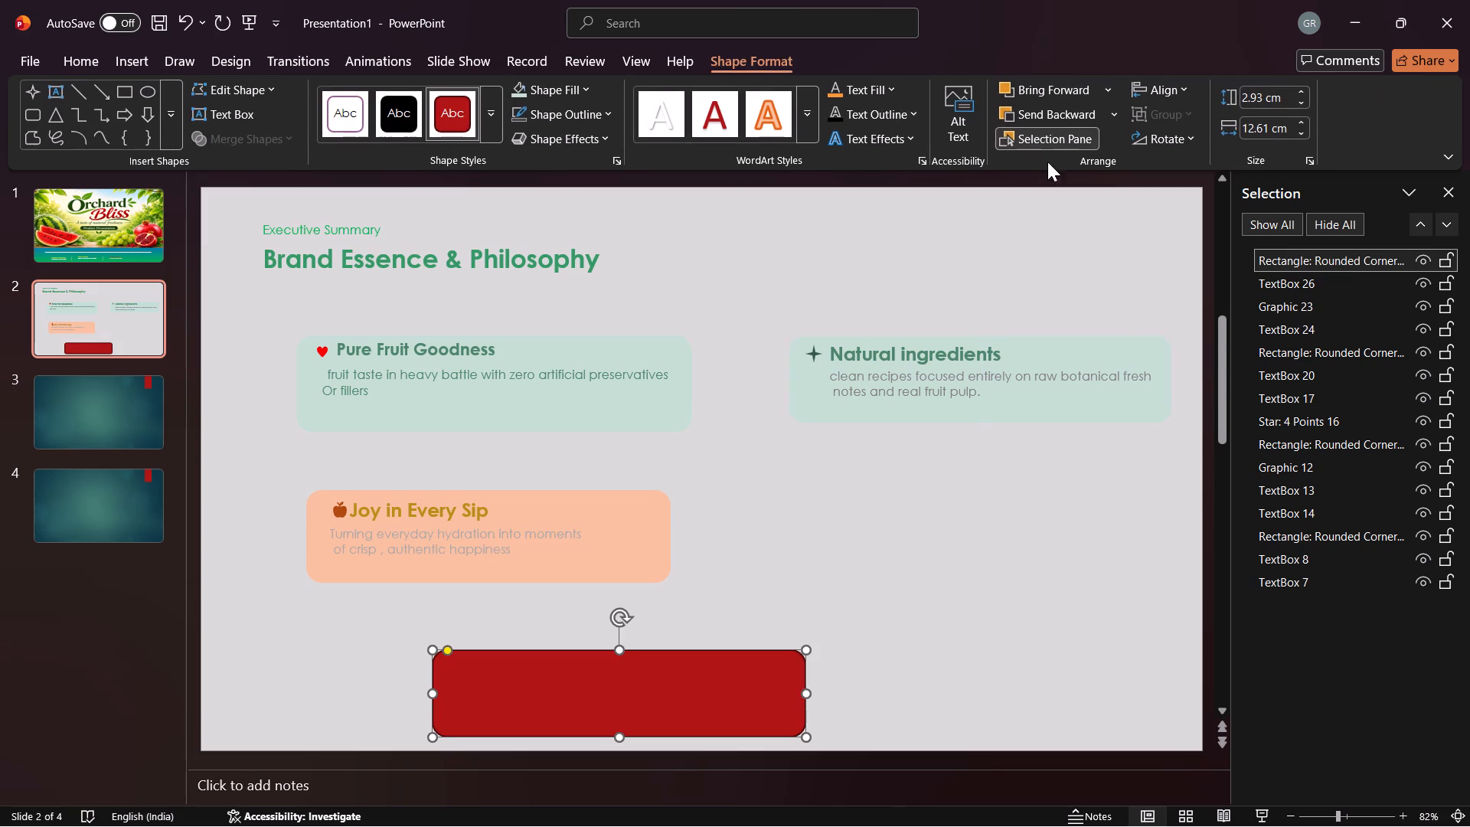
# Fill the new rounded rectangle with the lightest purple theme color and remove its outline.
pyautogui.click(586, 90)
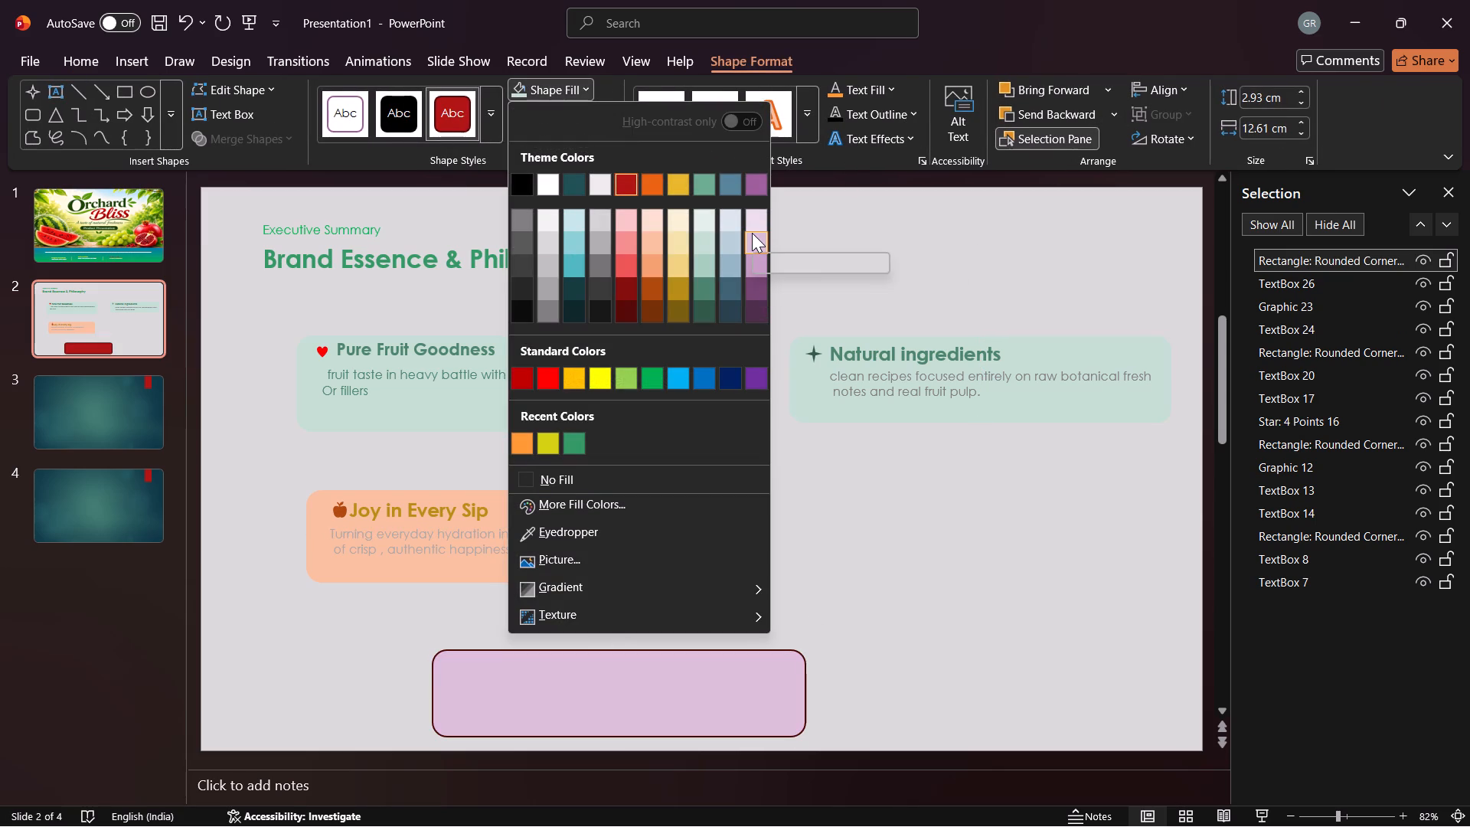
pyautogui.click(755, 217)
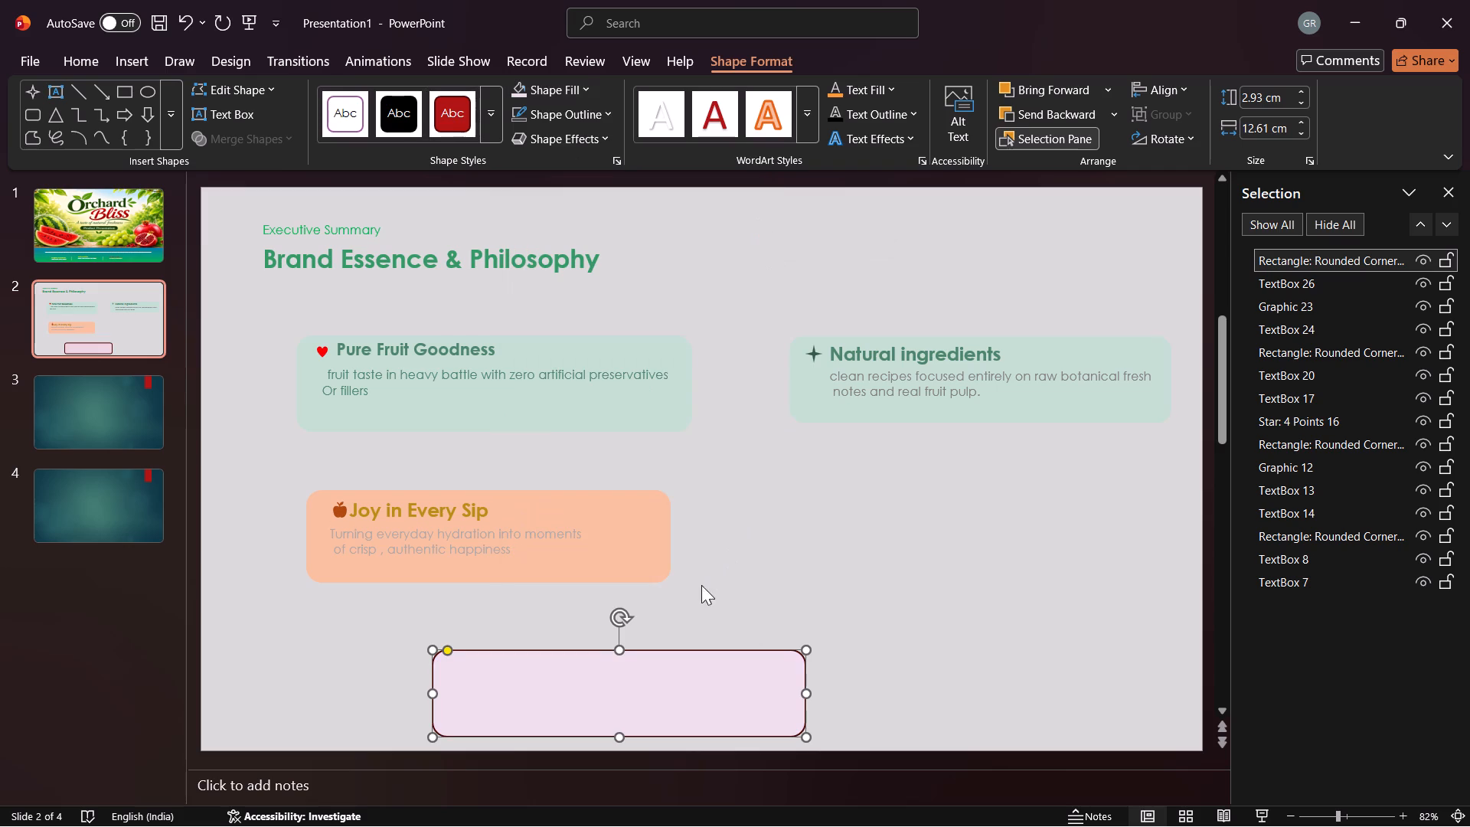
pyautogui.click(584, 118)
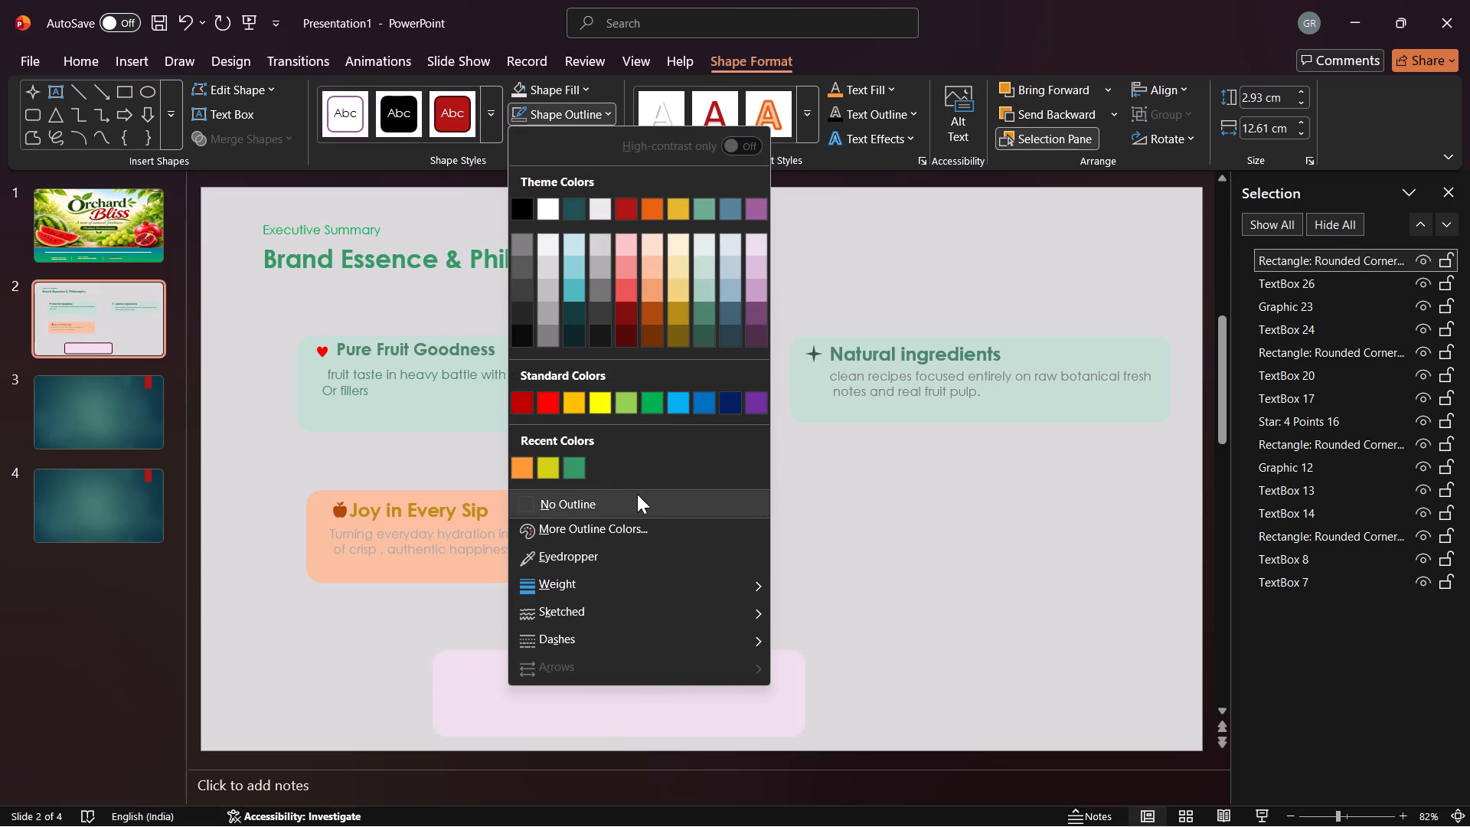
pyautogui.click(637, 494)
pyautogui.click(763, 581)
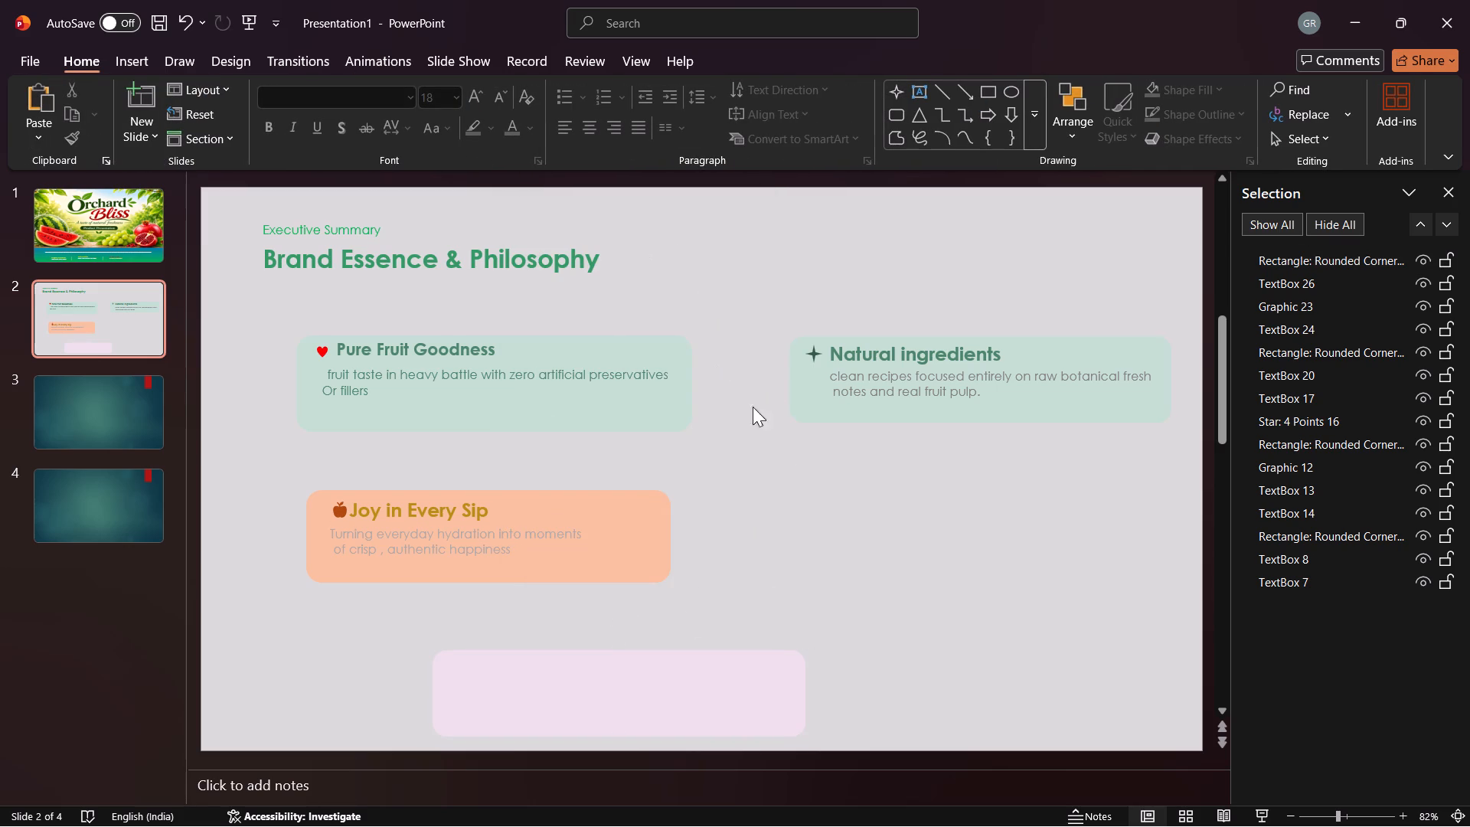
# Add a text box in the empty area beside the orange card, containing the word "Crafted" followed by a space.
pyautogui.doubleClick(897, 550)
pyautogui.click(895, 553)
pyautogui.moveTo(895, 553); pyautogui.dragTo(902, 554)
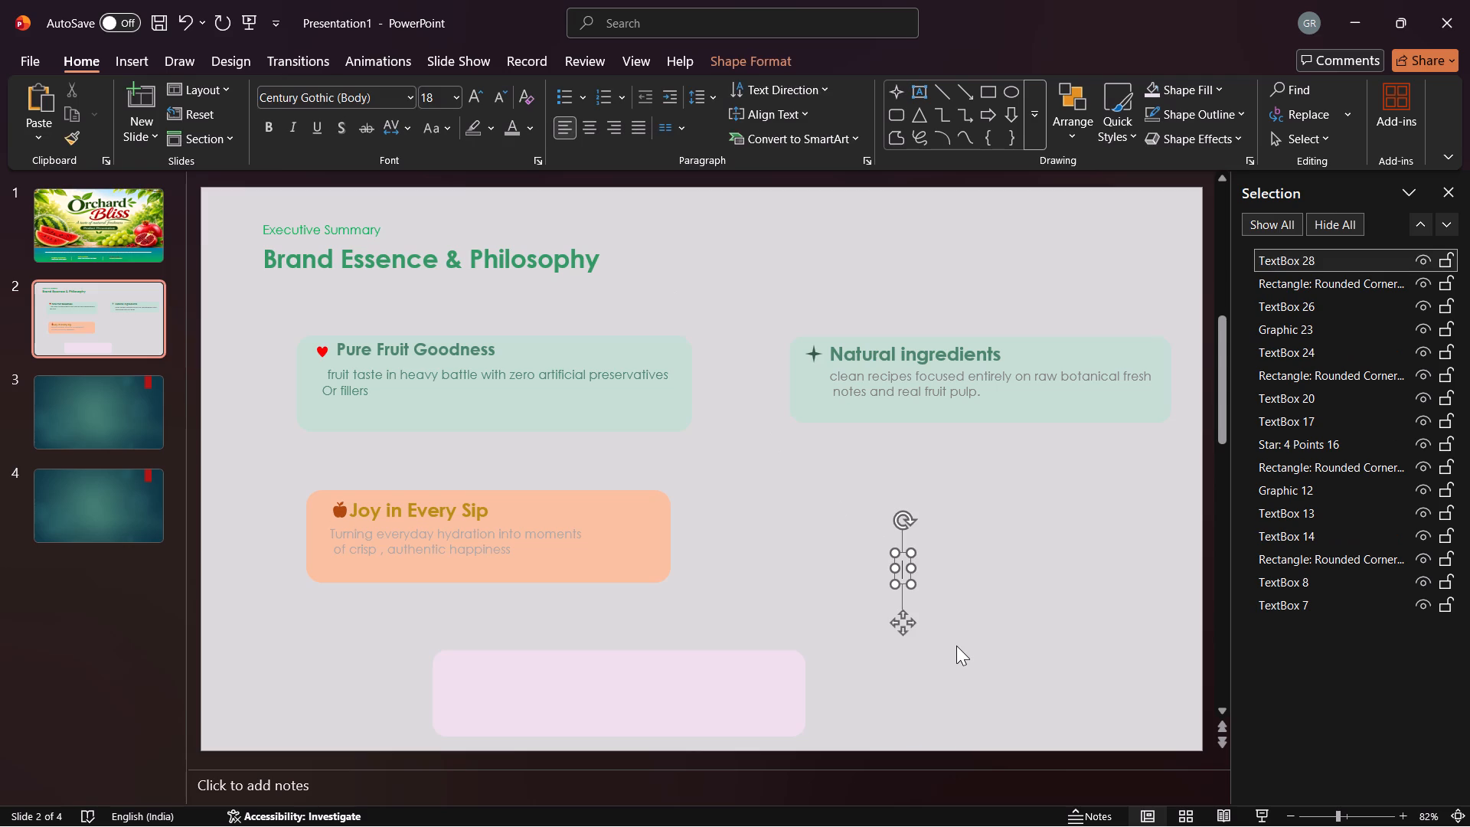
pyautogui.write('crafted s')
pyautogui.press('BackSpace')
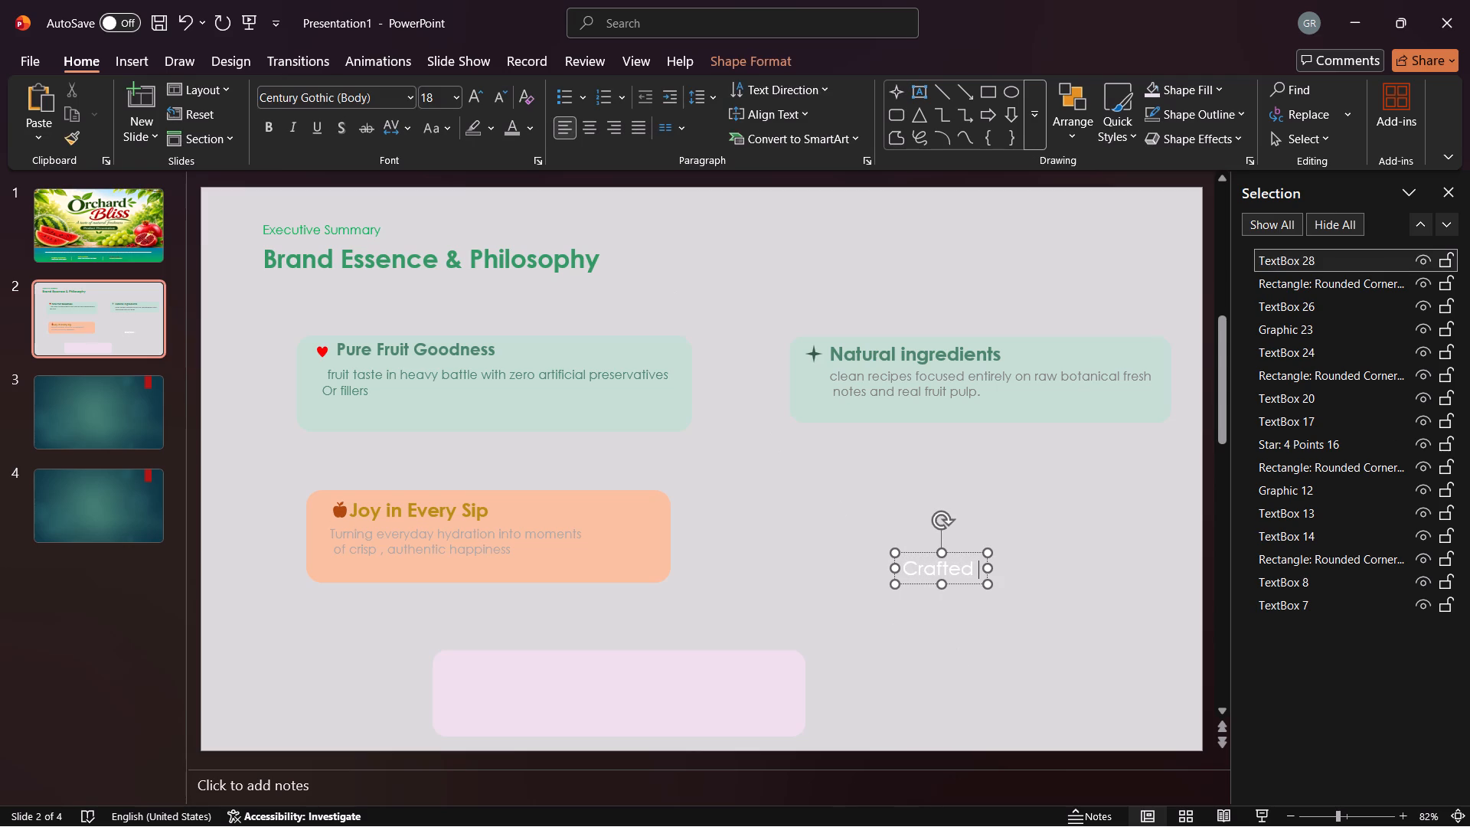
# Color the word "Crafted" hot pink using a custom color from the standard color palette and make it bold.
pyautogui.click(902, 567)
pyautogui.moveTo(905, 567); pyautogui.dragTo(972, 567)
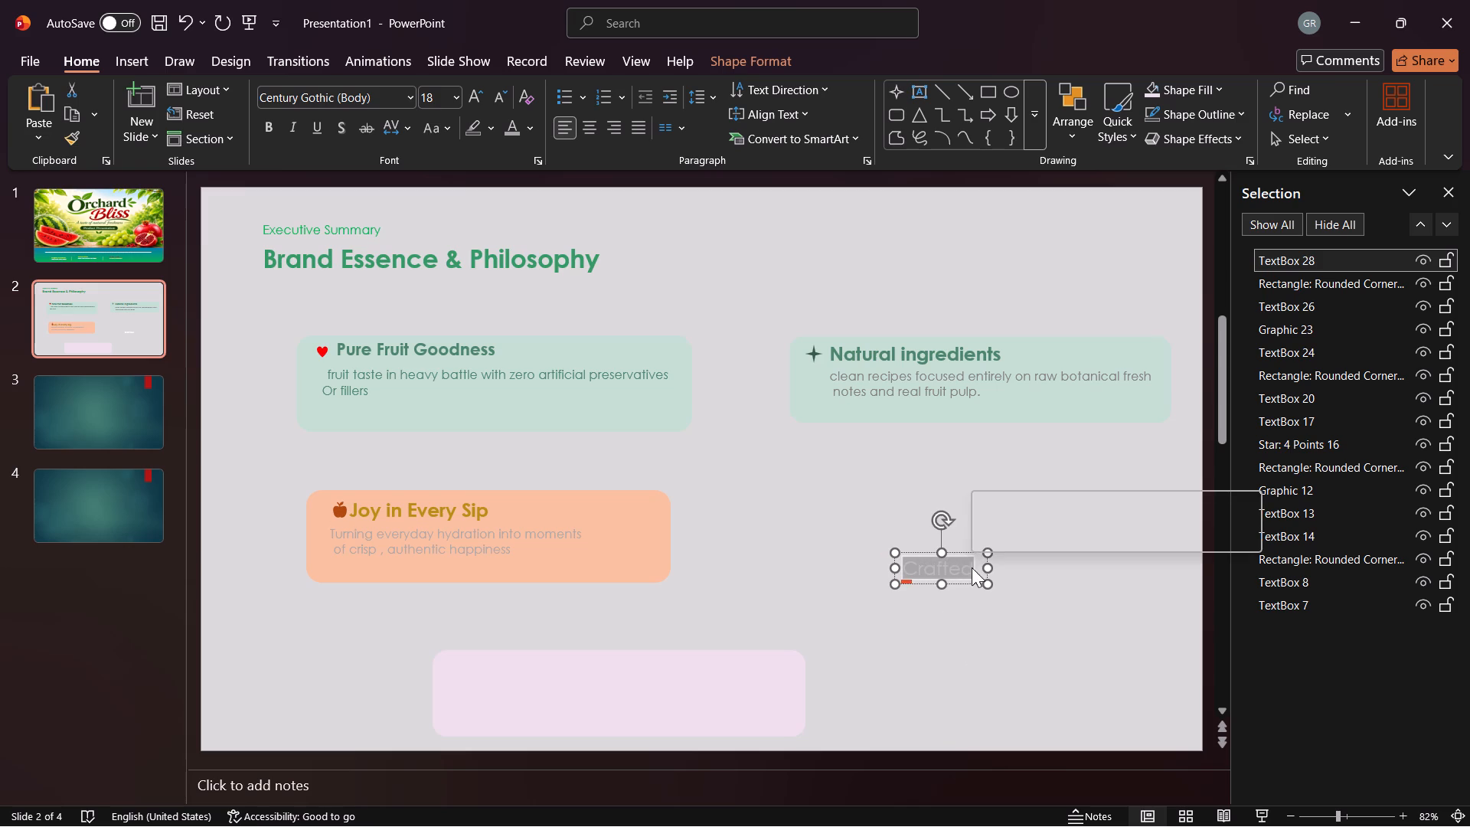
pyautogui.click(1184, 536)
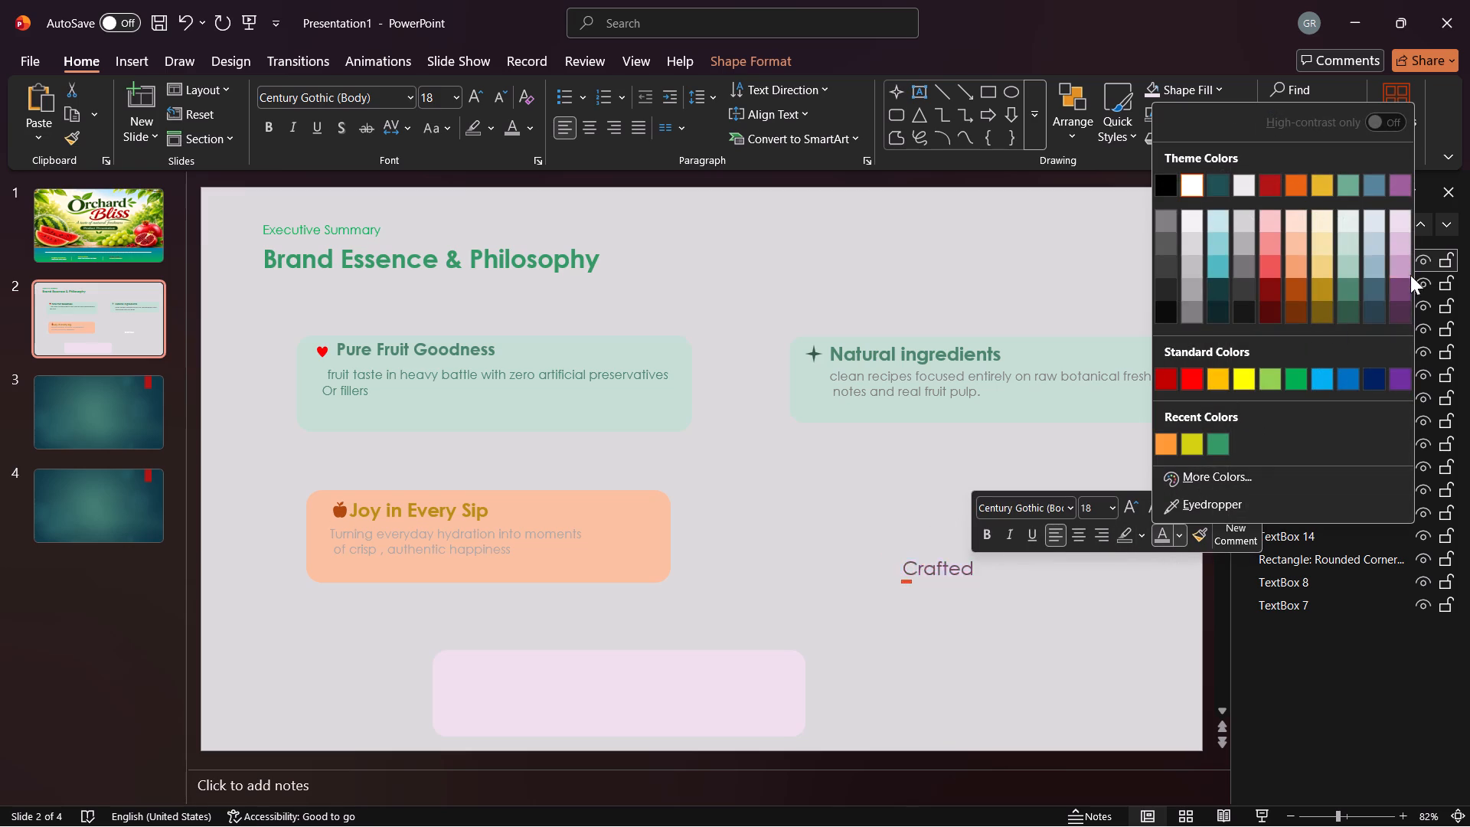
pyautogui.click(1251, 475)
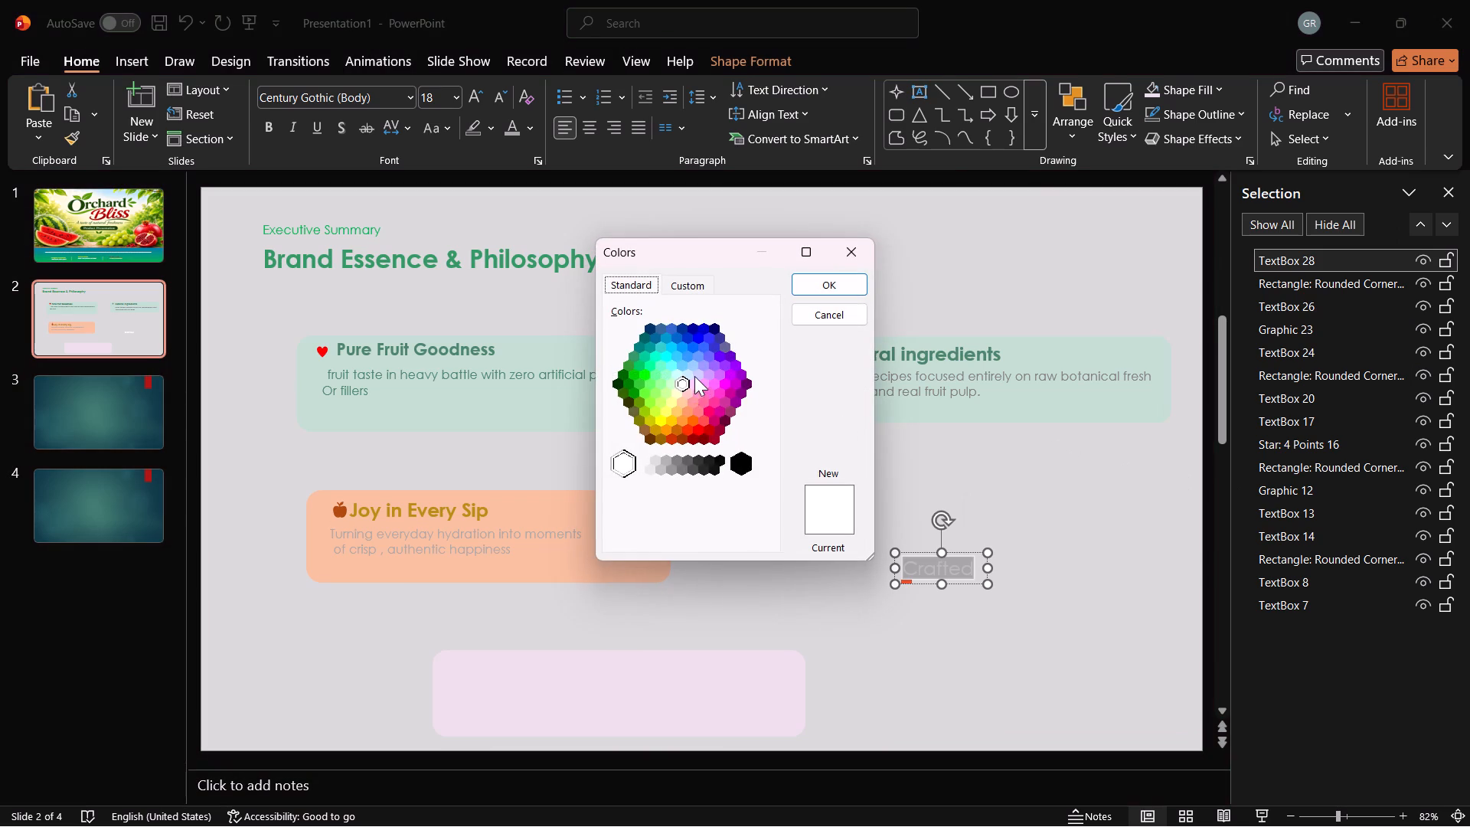
pyautogui.moveTo(687, 379); pyautogui.dragTo(719, 391)
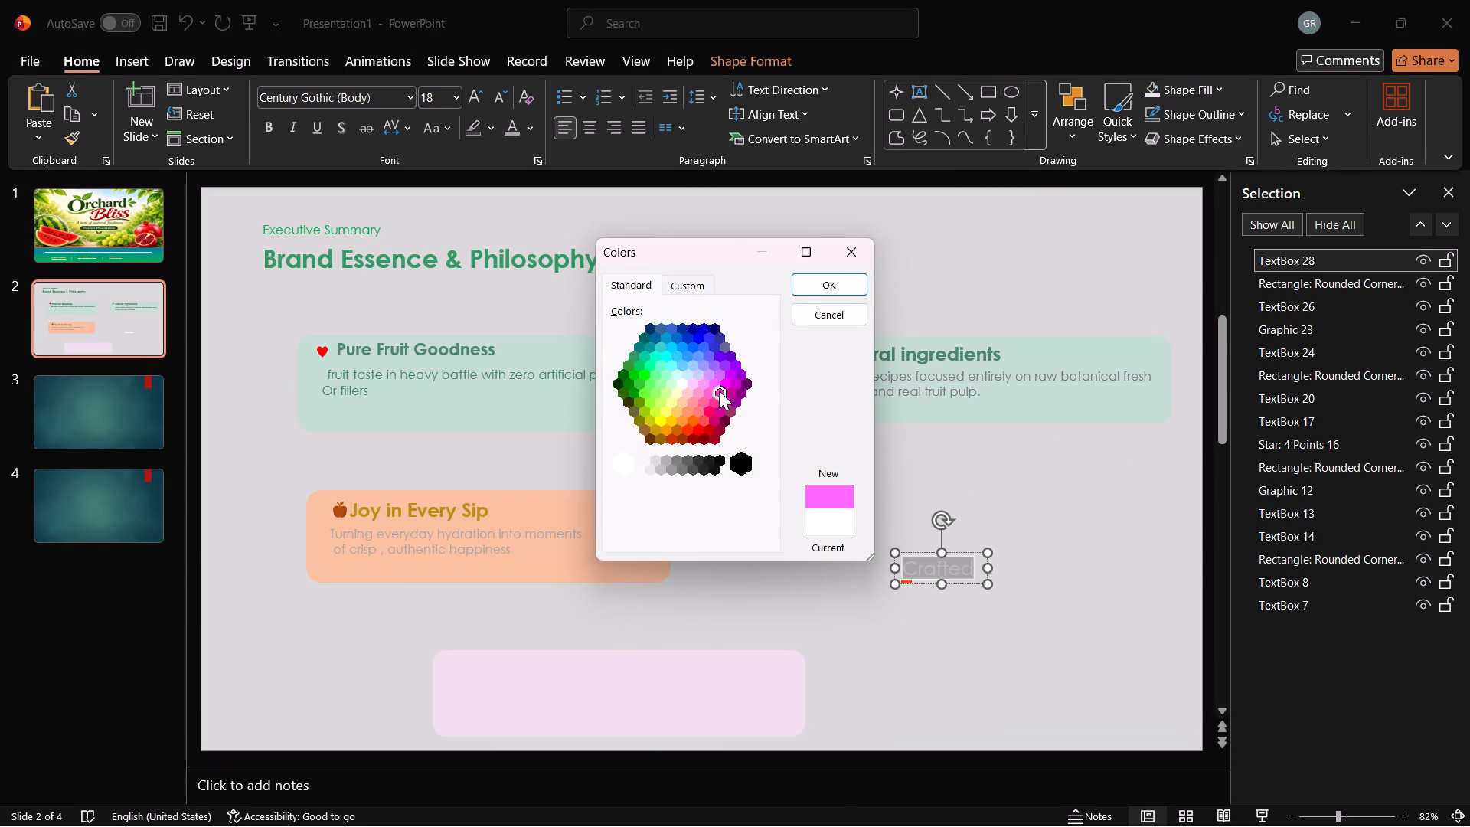
pyautogui.moveTo(719, 391); pyautogui.dragTo(706, 403)
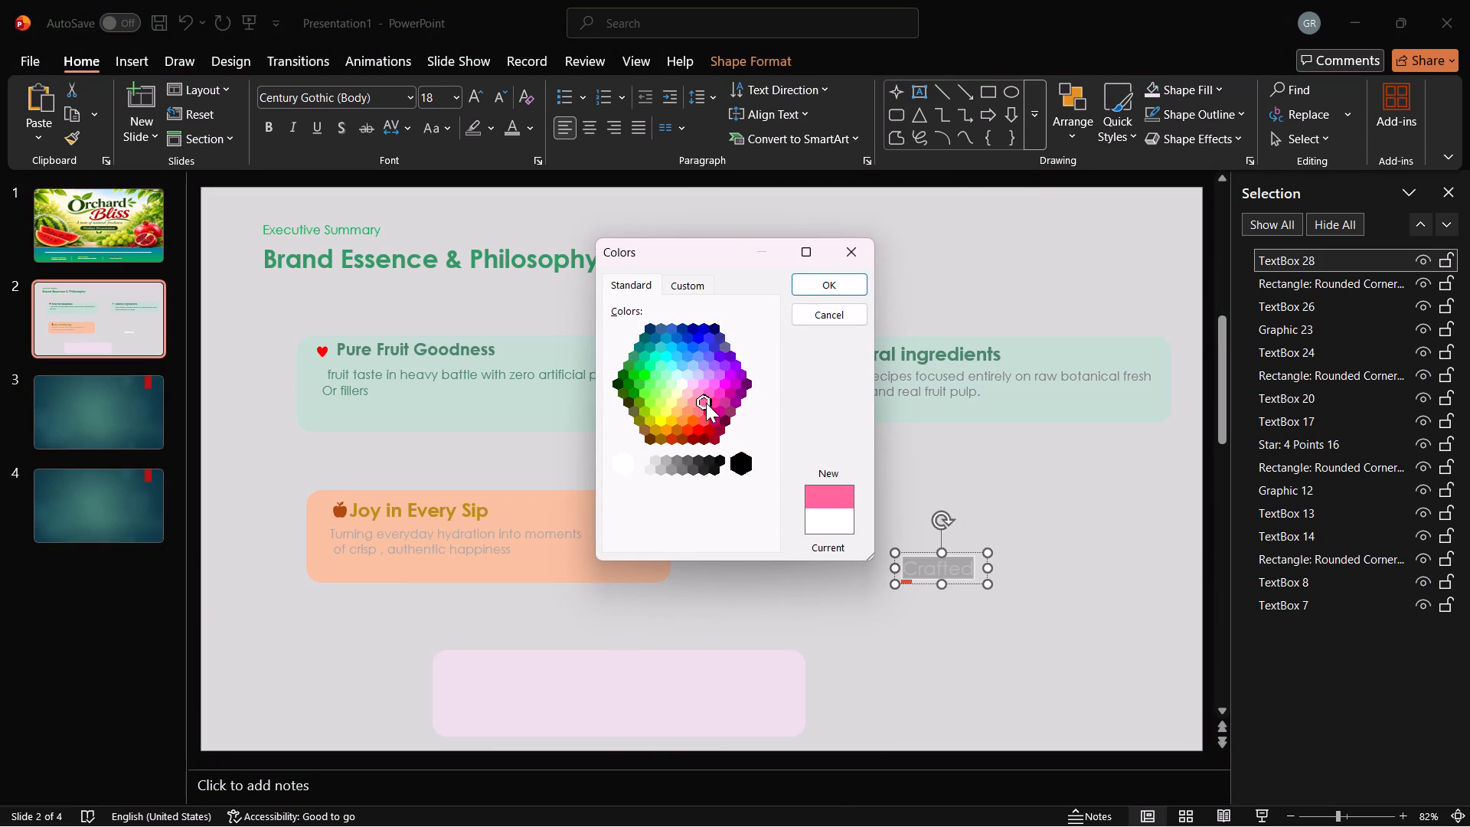
pyautogui.moveTo(706, 403); pyautogui.dragTo(701, 427)
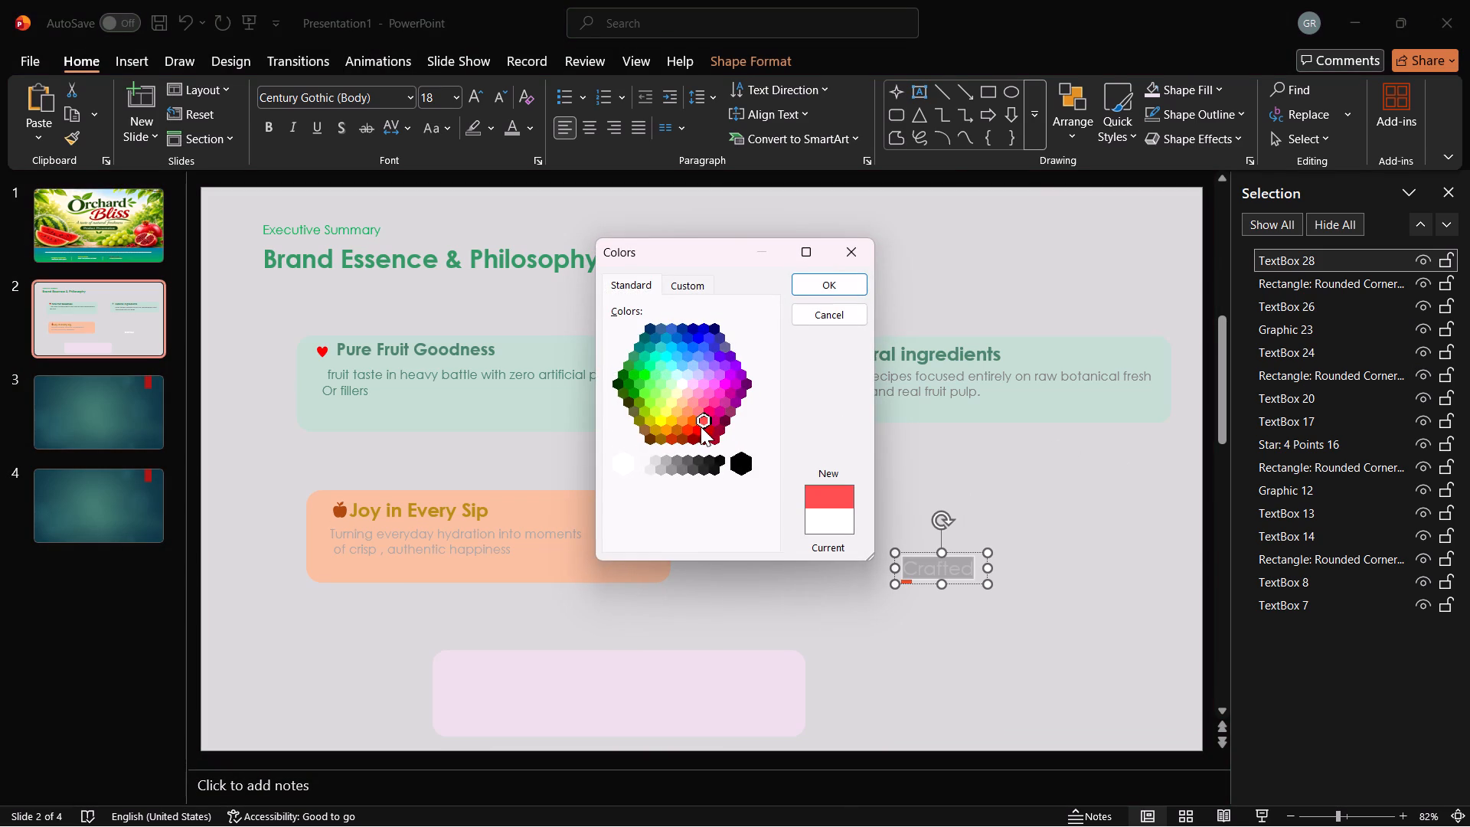
pyautogui.moveTo(701, 427); pyautogui.dragTo(720, 410)
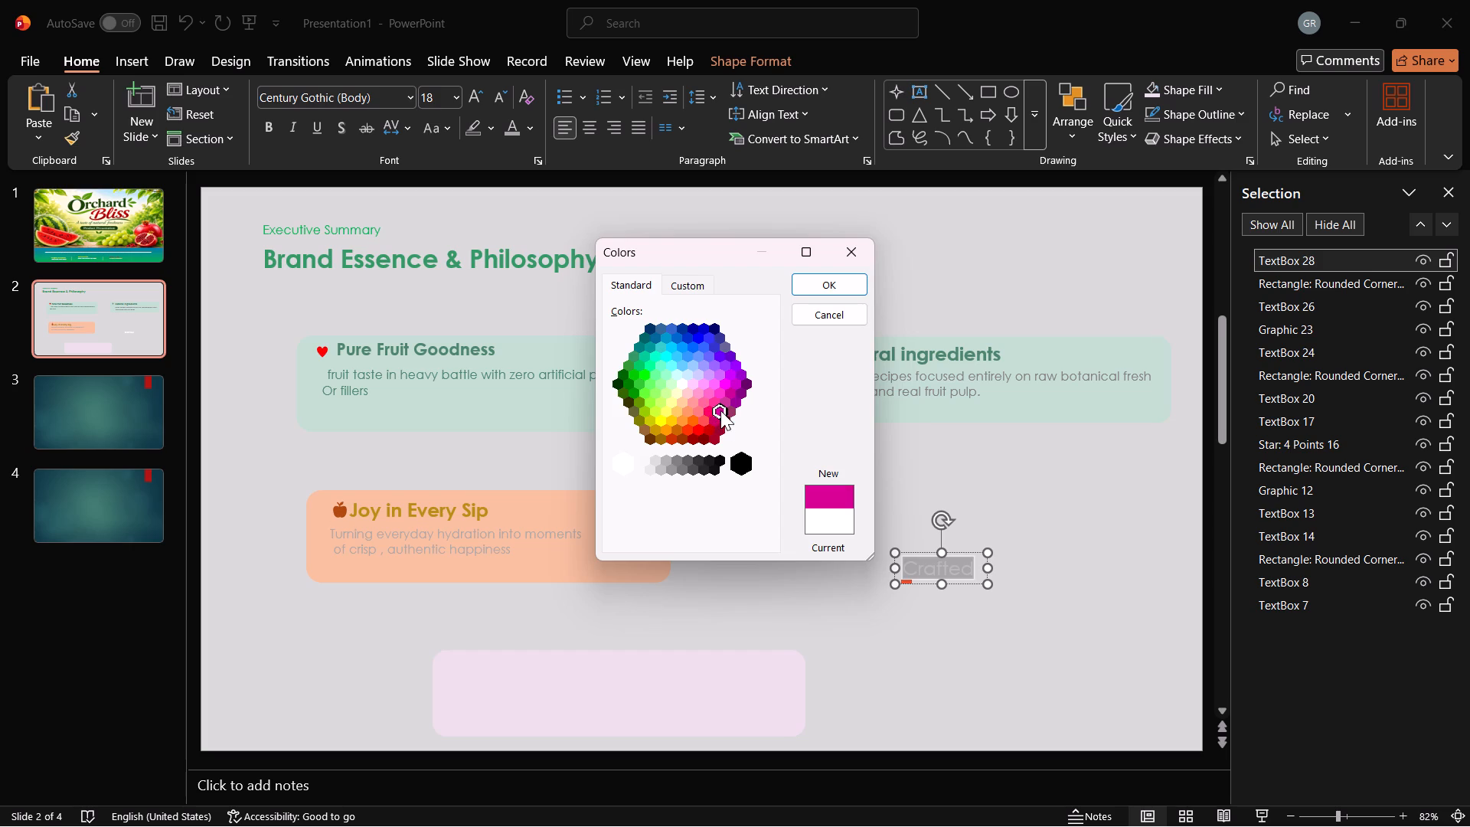
pyautogui.moveTo(720, 410); pyautogui.dragTo(719, 412)
pyautogui.moveTo(719, 412); pyautogui.dragTo(717, 406)
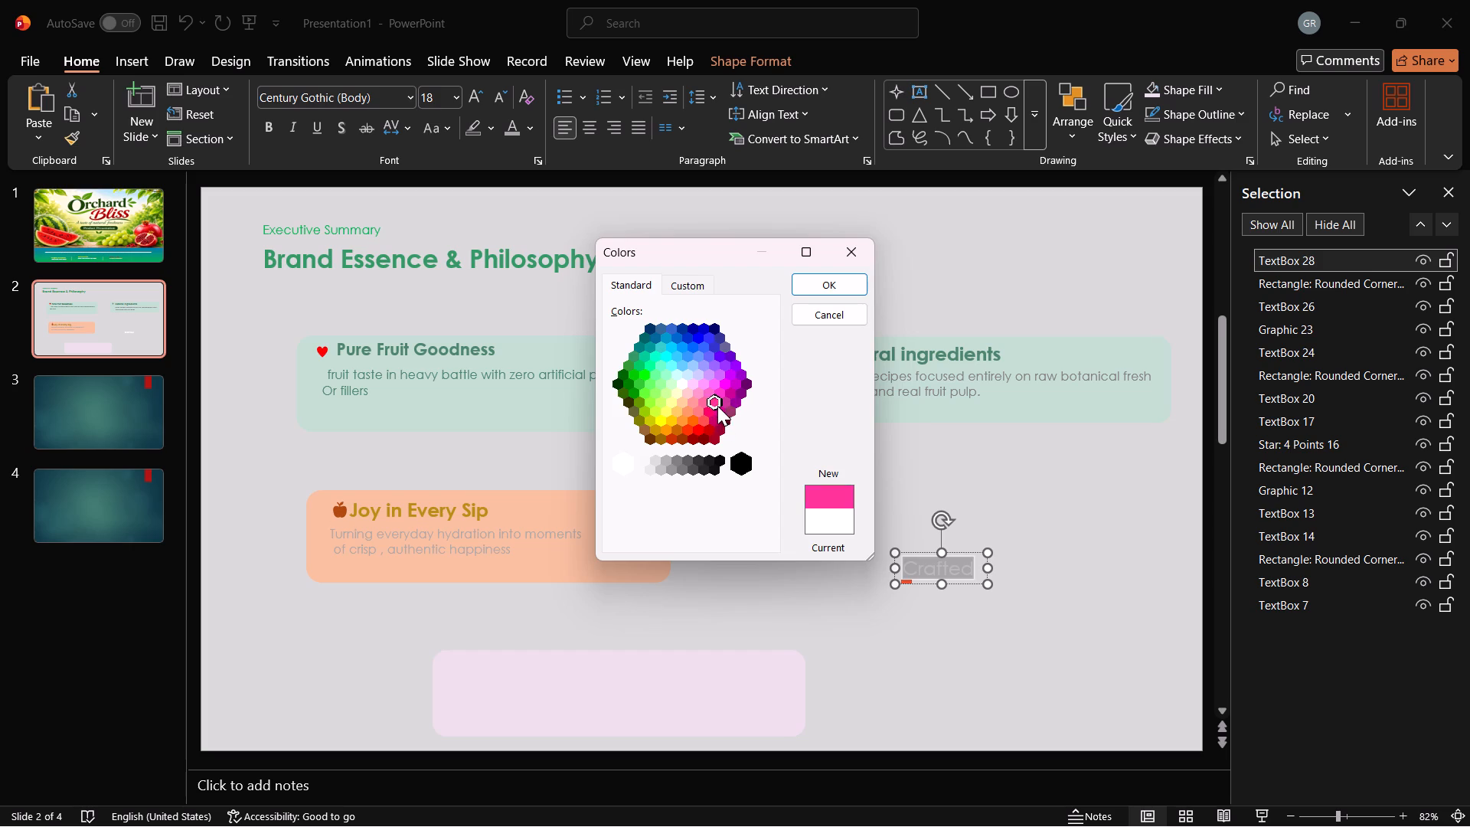
pyautogui.moveTo(717, 406); pyautogui.dragTo(725, 395)
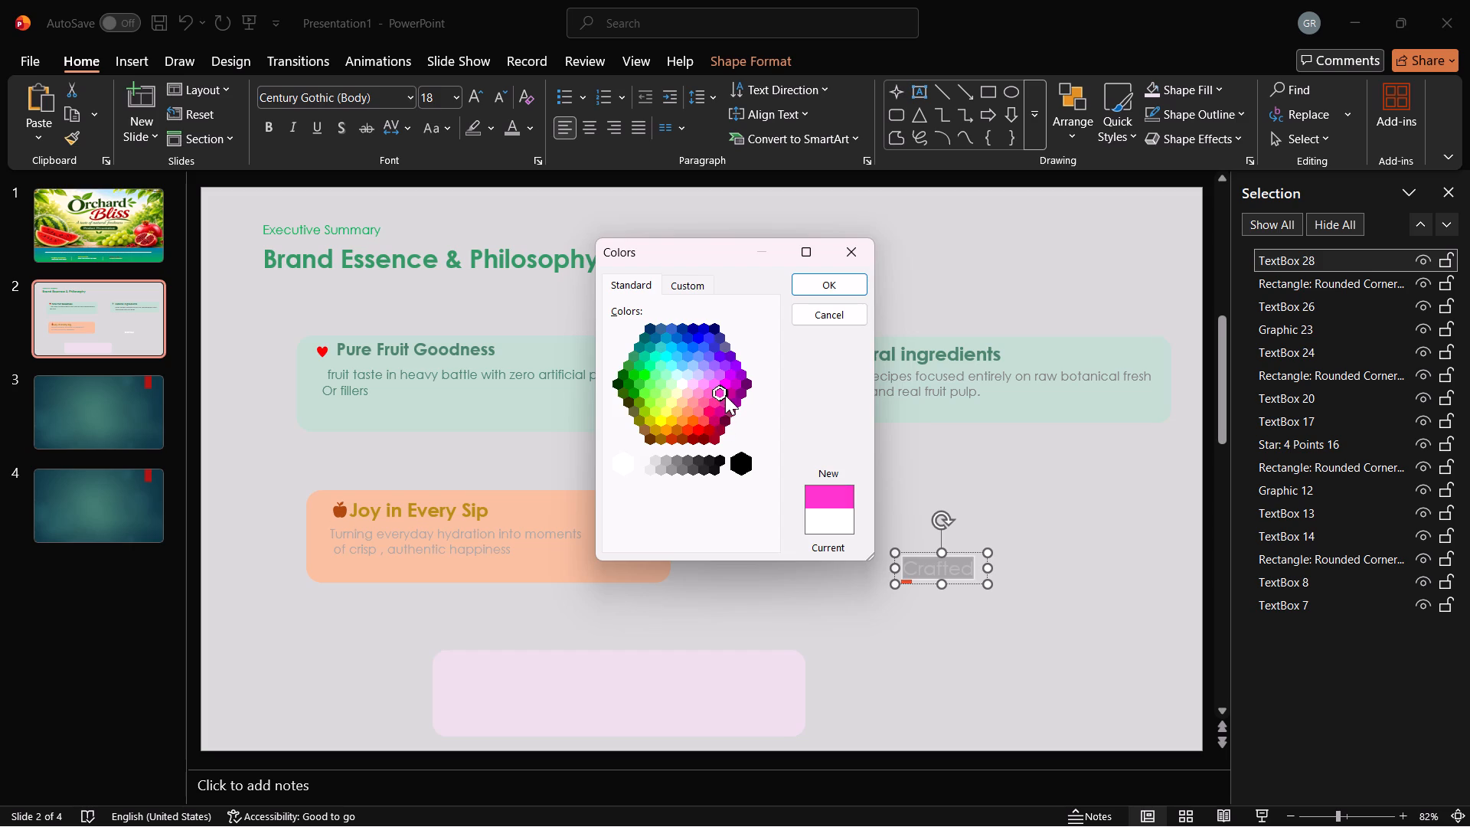
pyautogui.moveTo(725, 395); pyautogui.dragTo(718, 395)
pyautogui.click(730, 391)
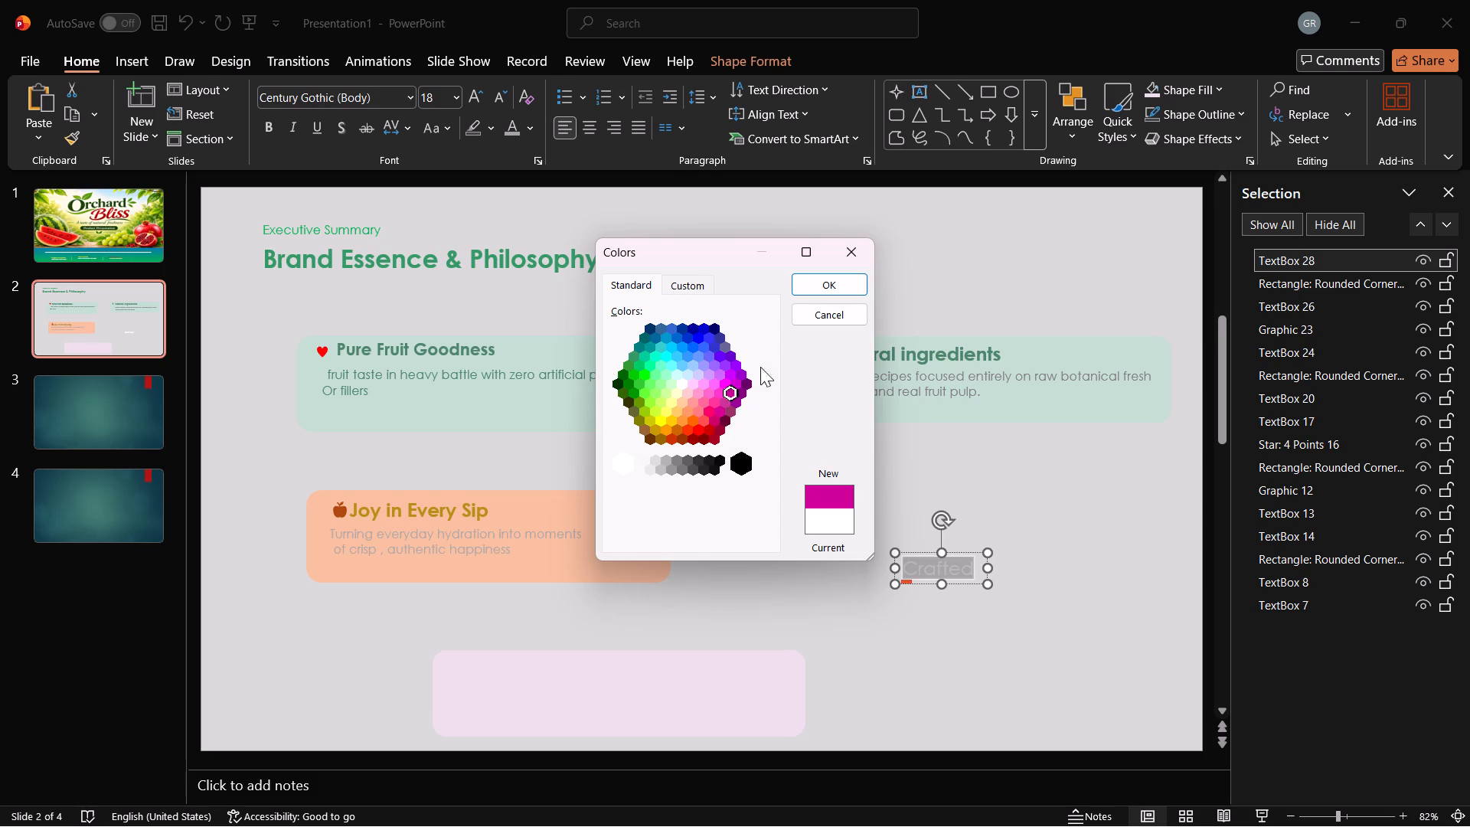
pyautogui.click(712, 406)
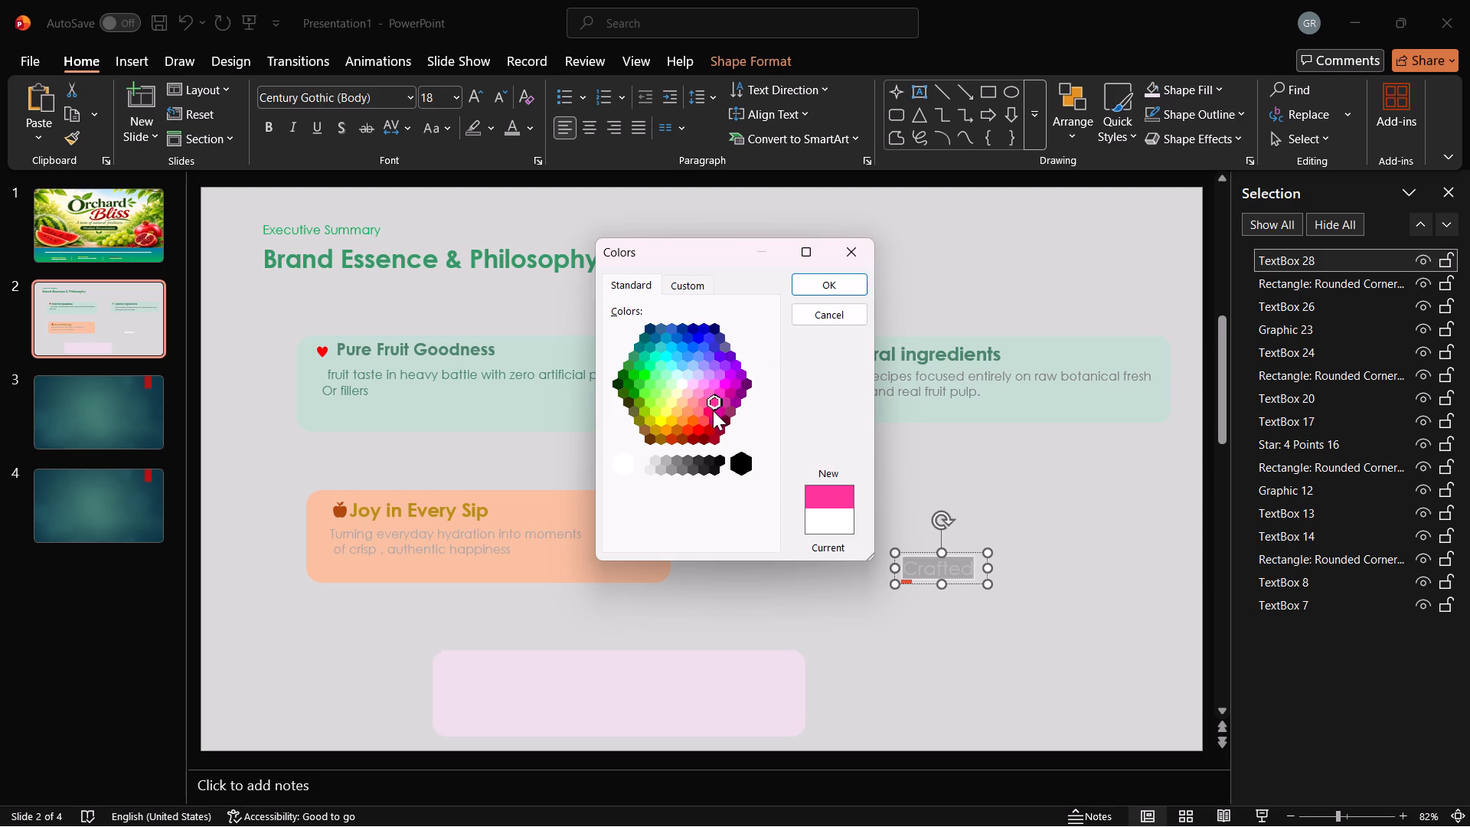
pyautogui.click(829, 287)
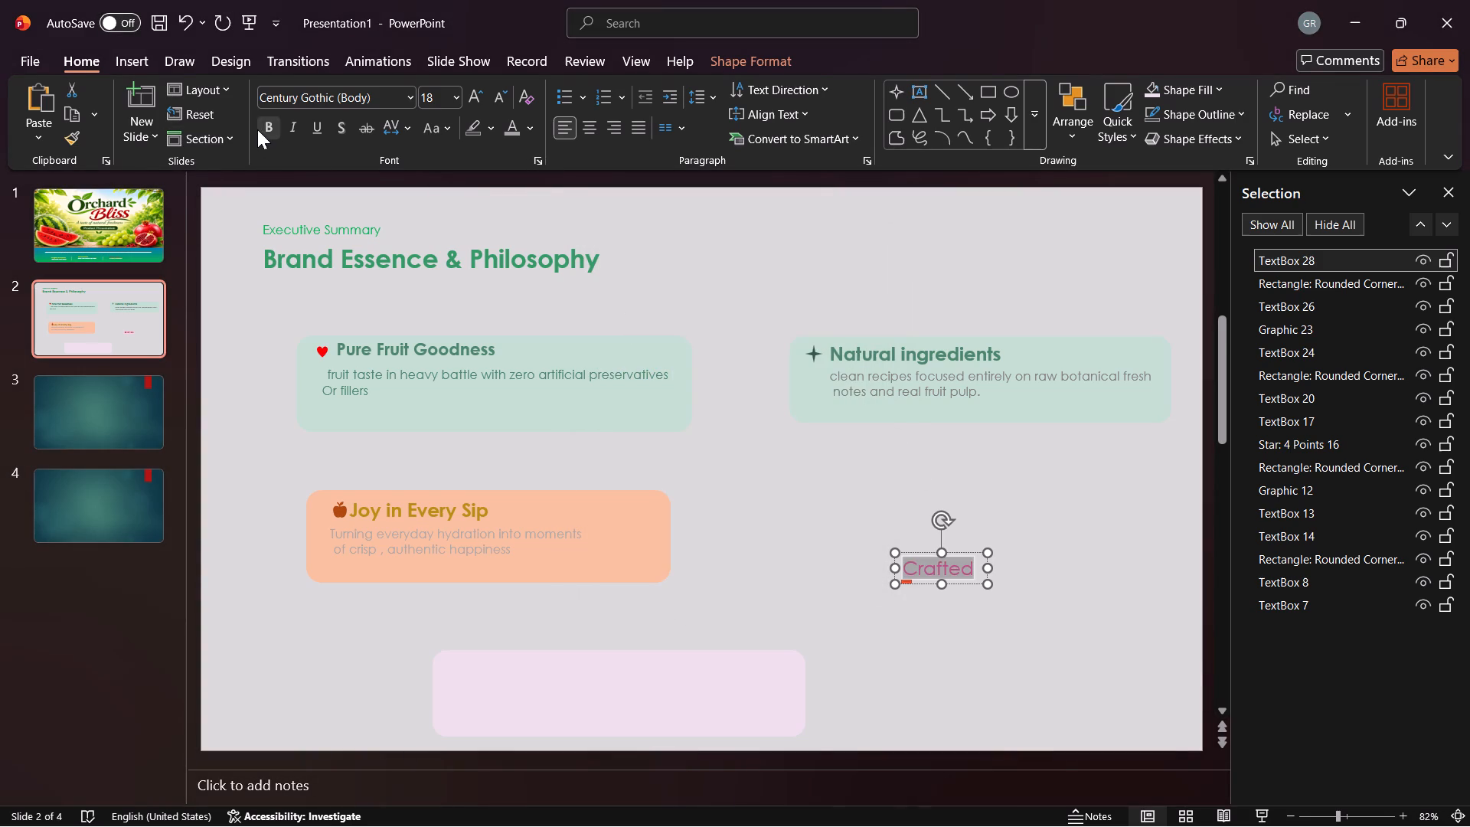
pyautogui.click(261, 129)
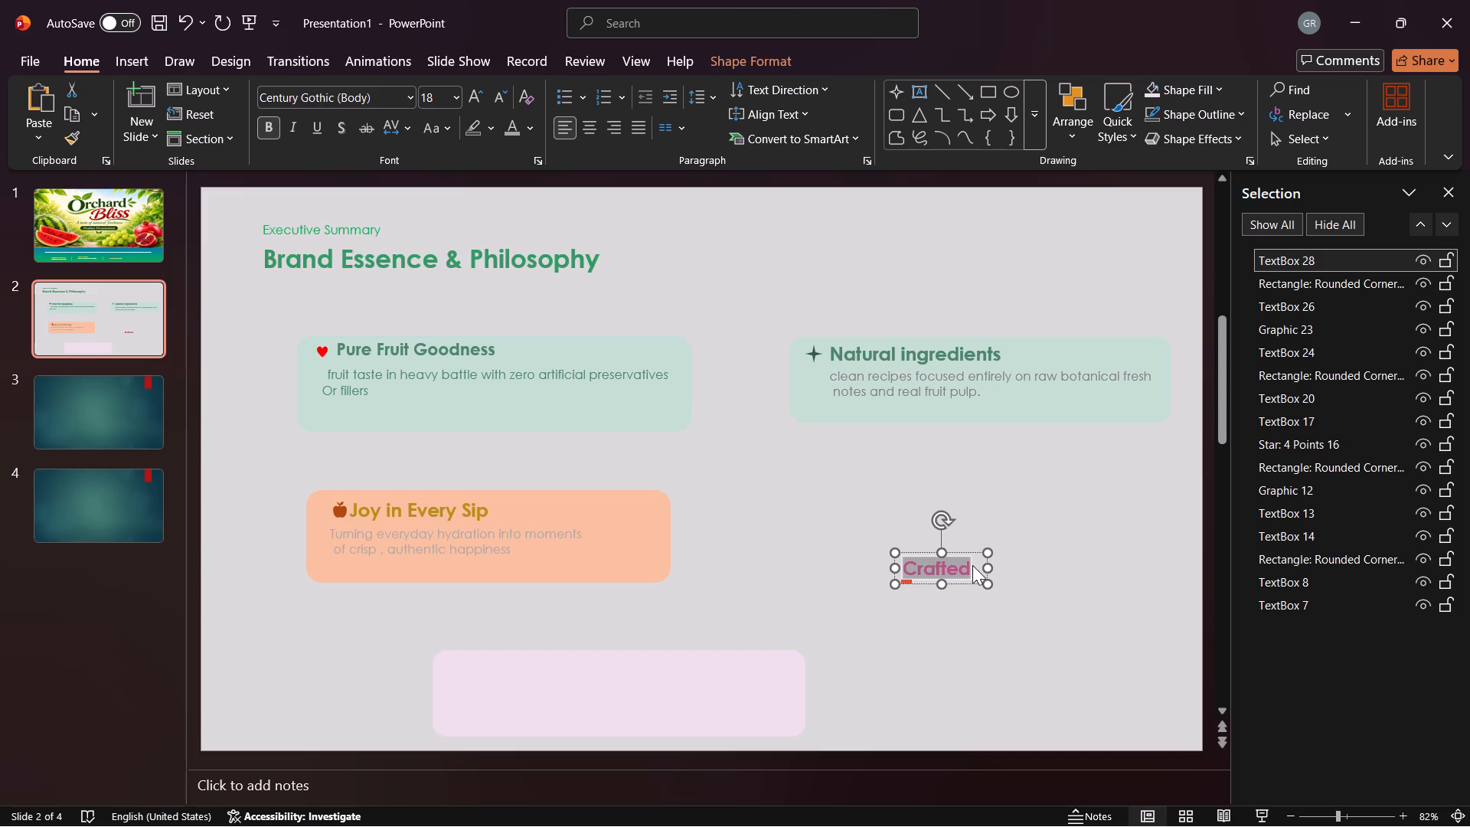
# Add "Startup" after "Crafted" and format it in the same recent pink color and bold.
pyautogui.click(975, 568)
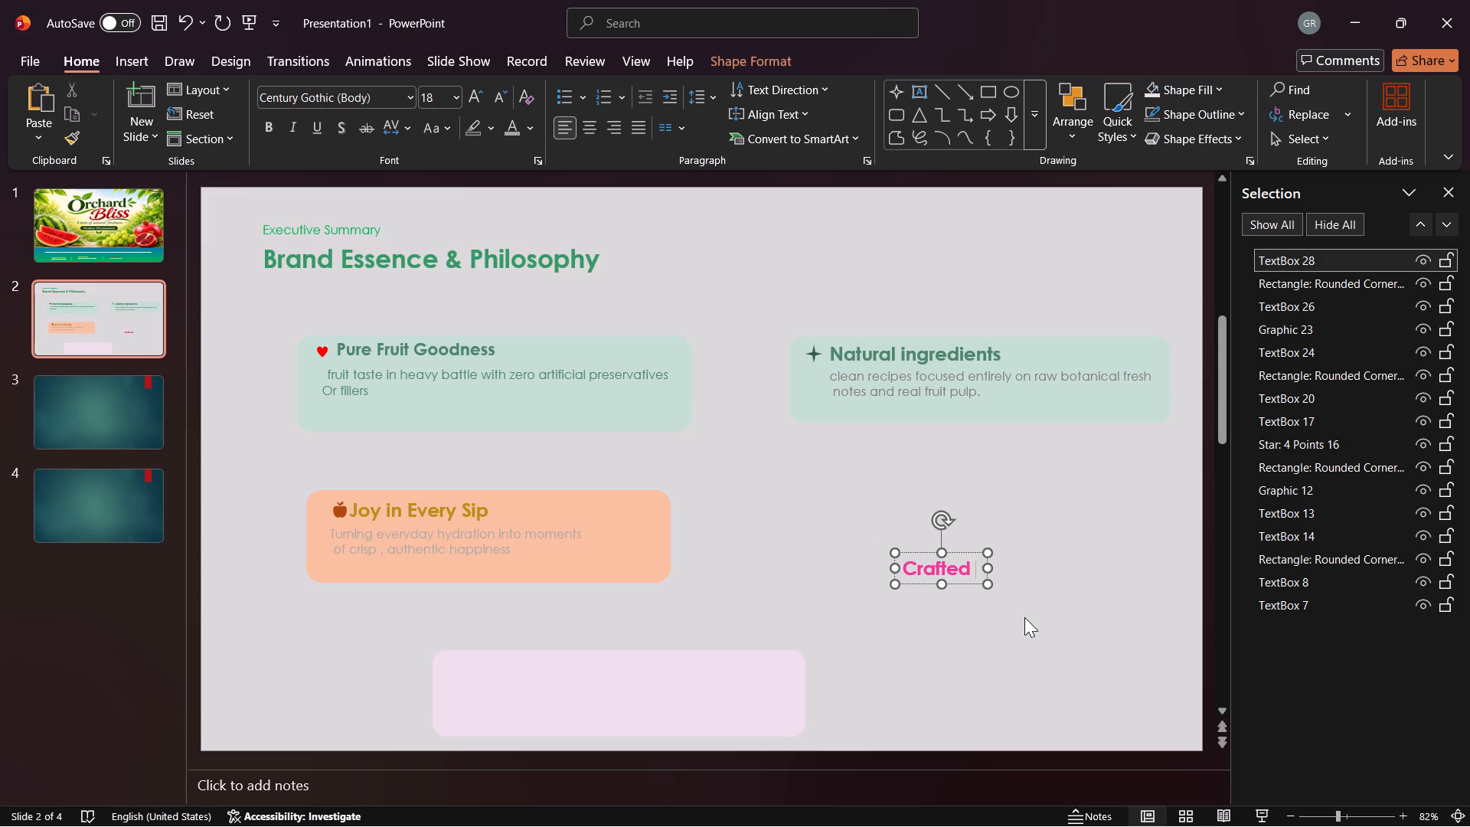
pyautogui.write('Startup')
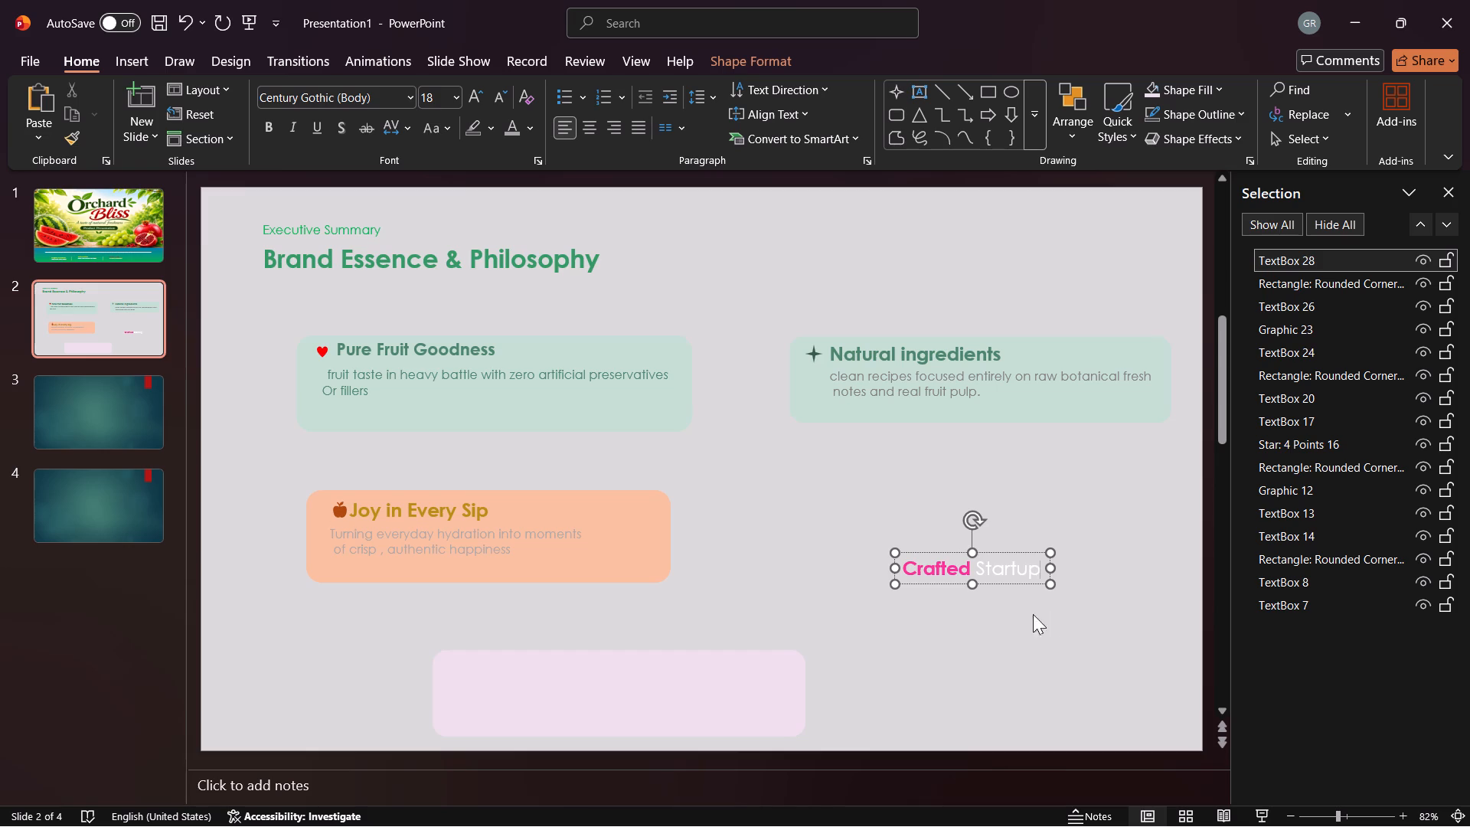
pyautogui.moveTo(975, 568); pyautogui.dragTo(987, 567)
pyautogui.moveTo(987, 567); pyautogui.dragTo(1035, 575)
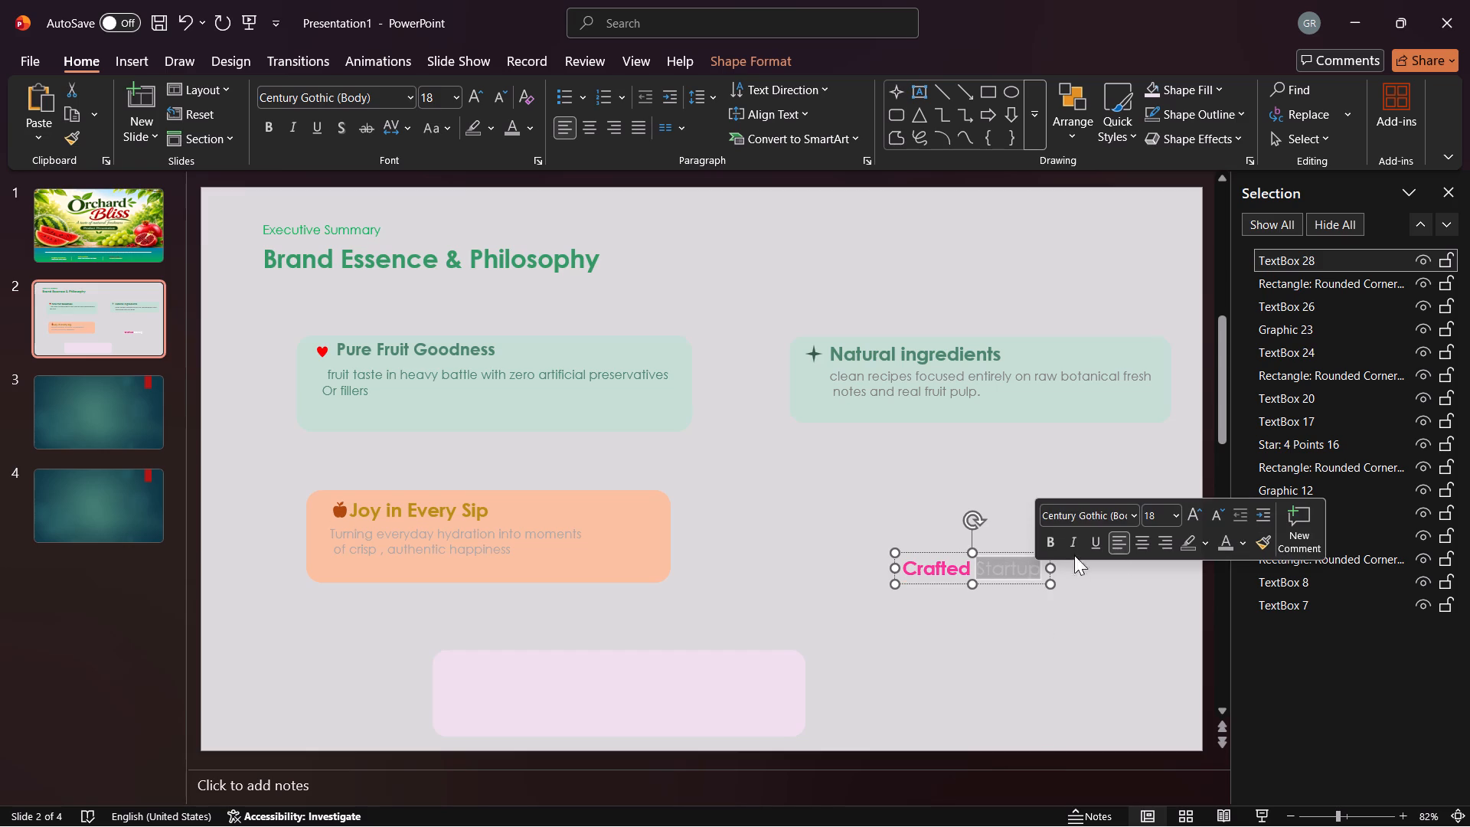
pyautogui.click(1241, 548)
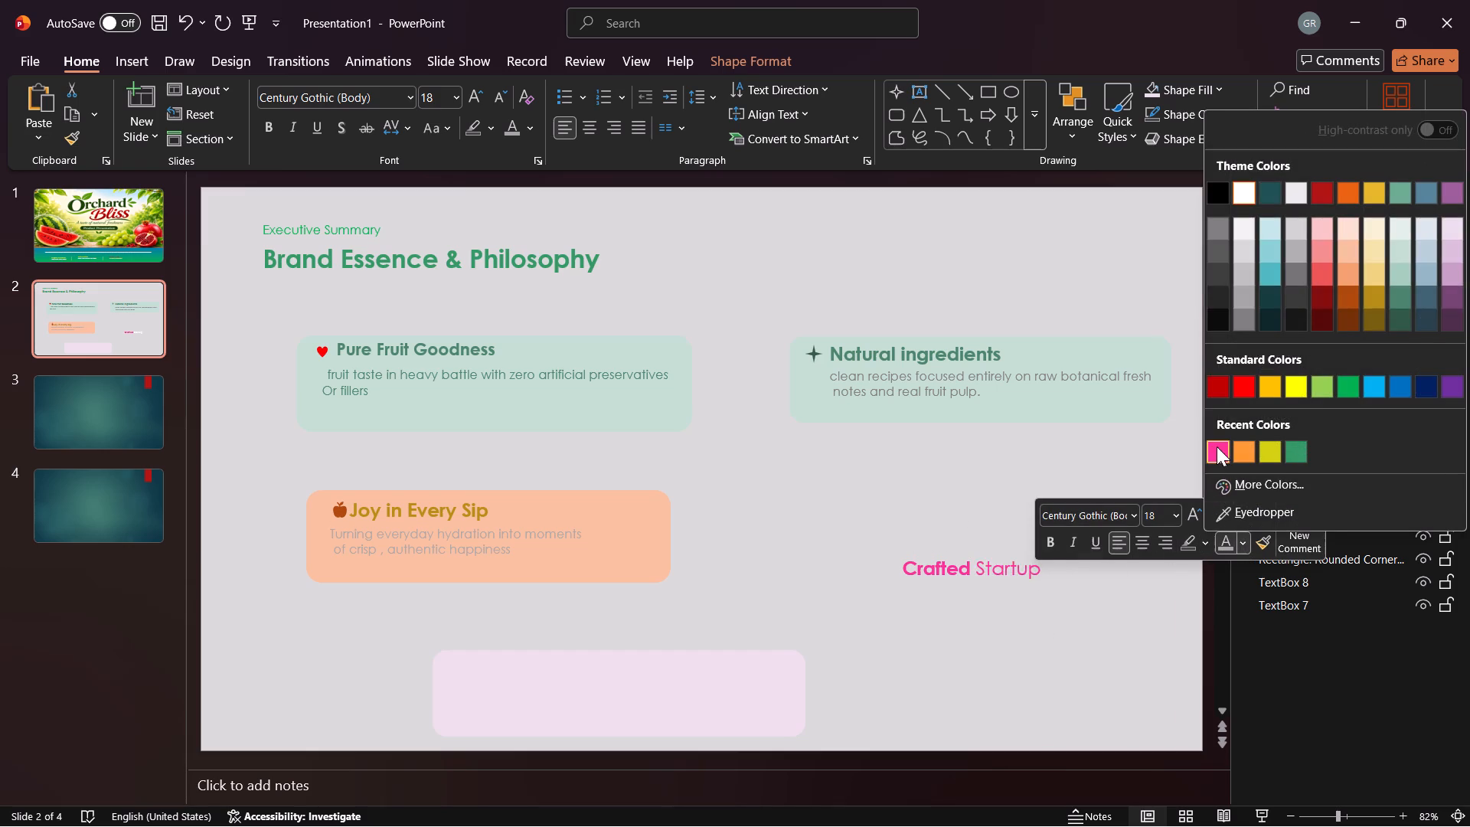
pyautogui.click(1217, 446)
pyautogui.click(1053, 538)
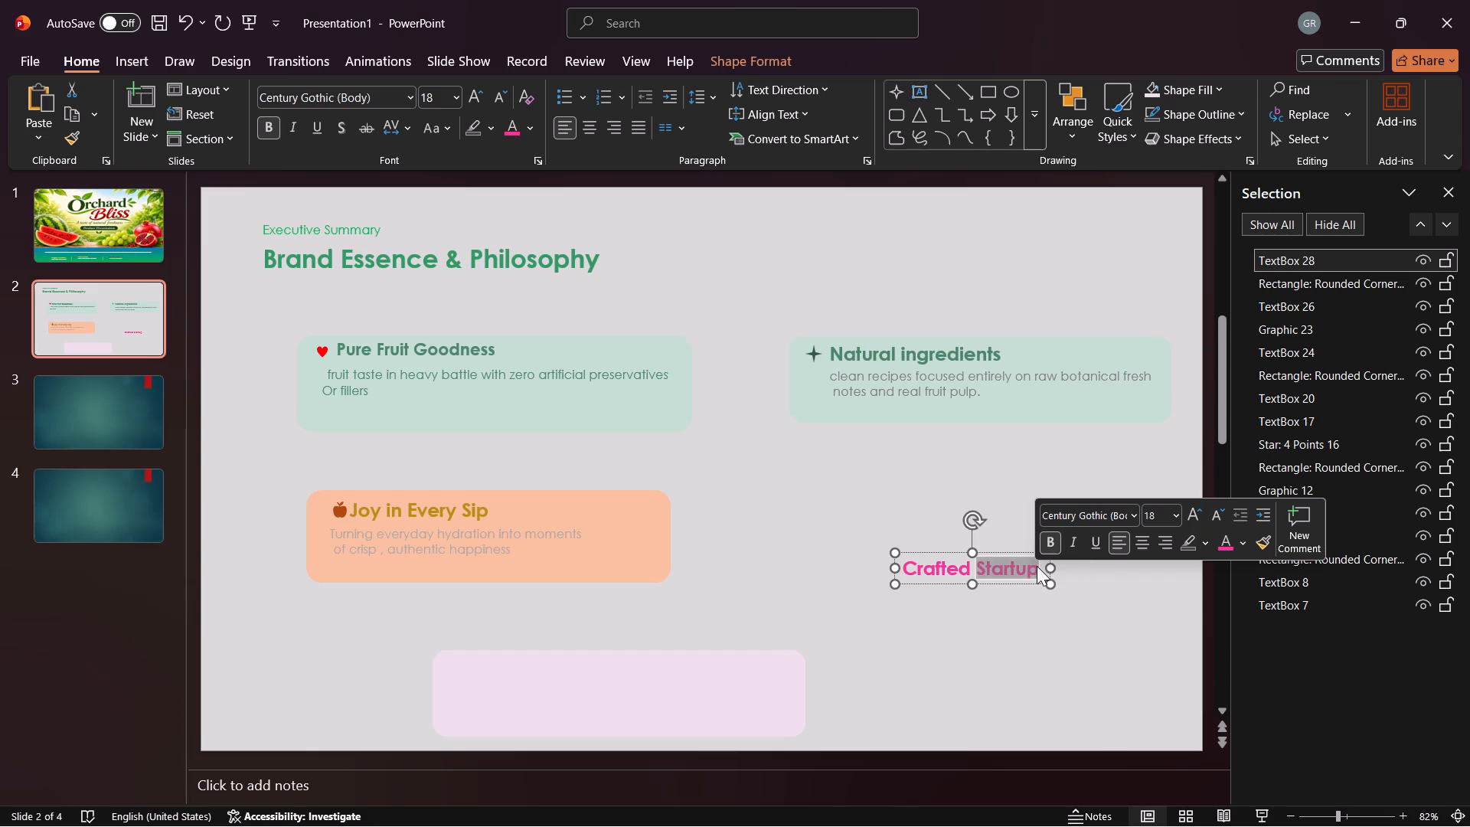
# Complete the heading with the word "Focus" so it reads "Crafted Startup Focus".
pyautogui.click(1021, 563)
pyautogui.click(1035, 567)
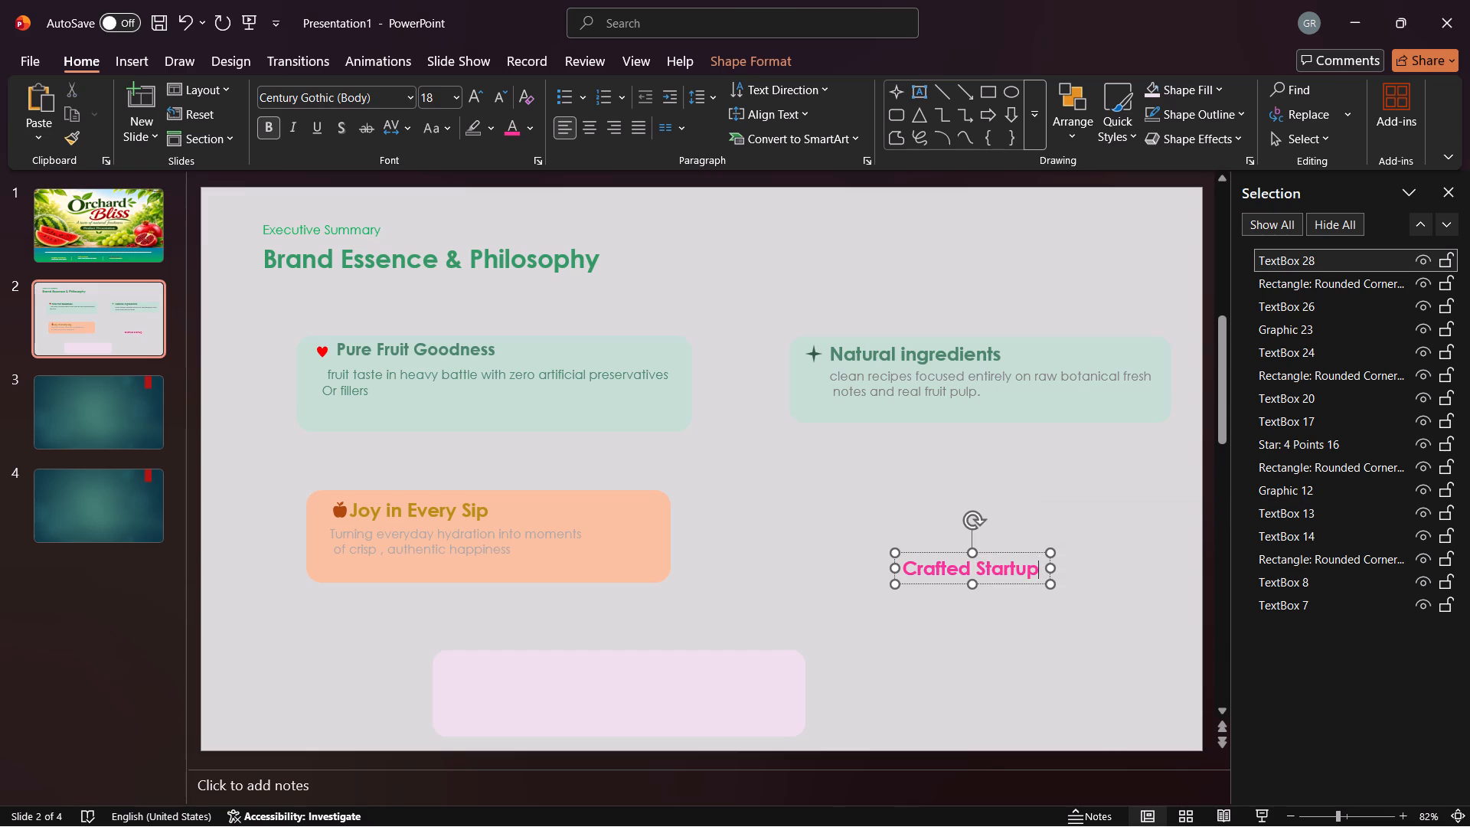
pyautogui.press('space')
pyautogui.hotkey('shift', 'f')
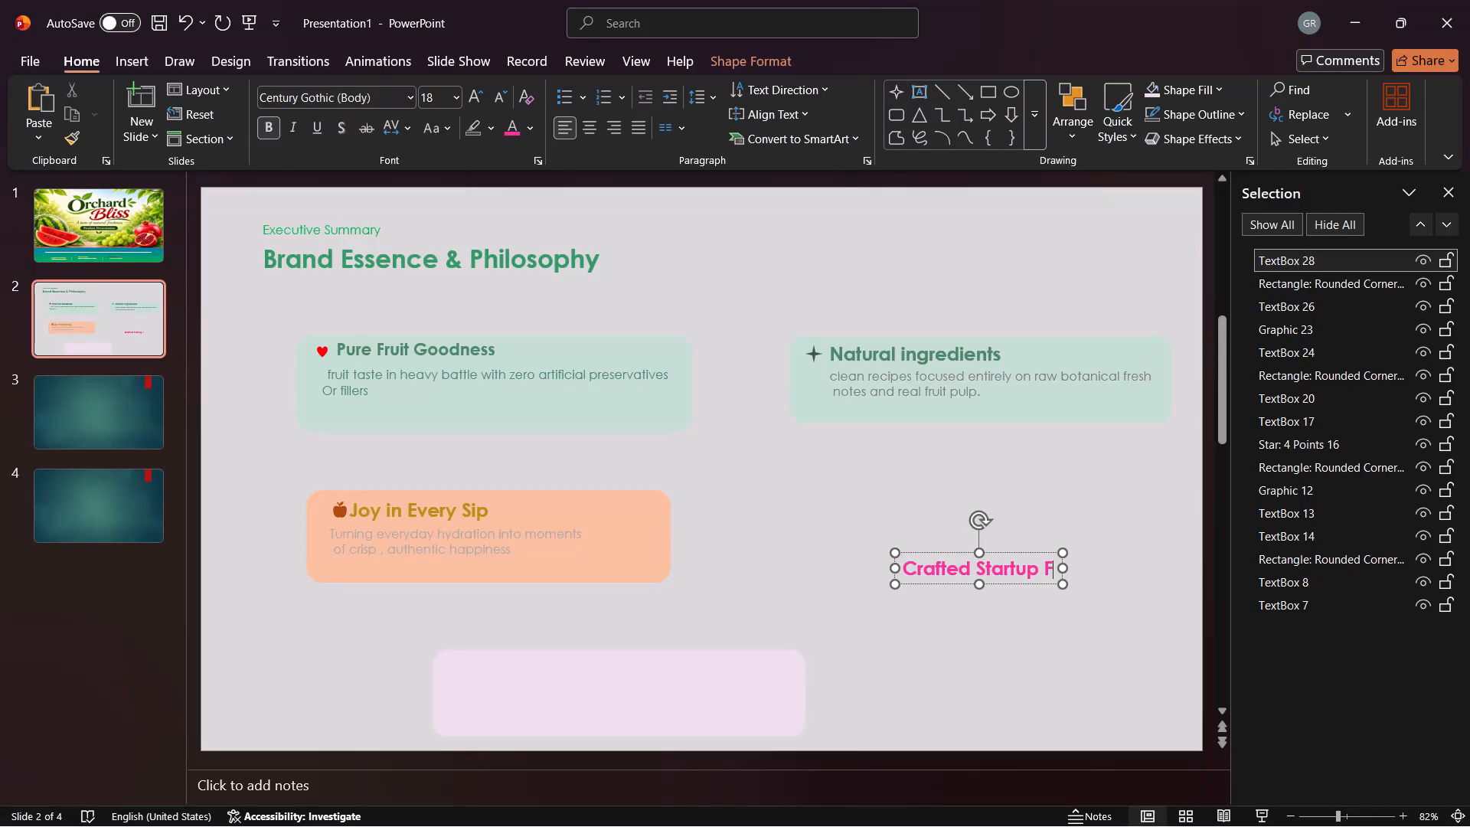
pyautogui.press('o')
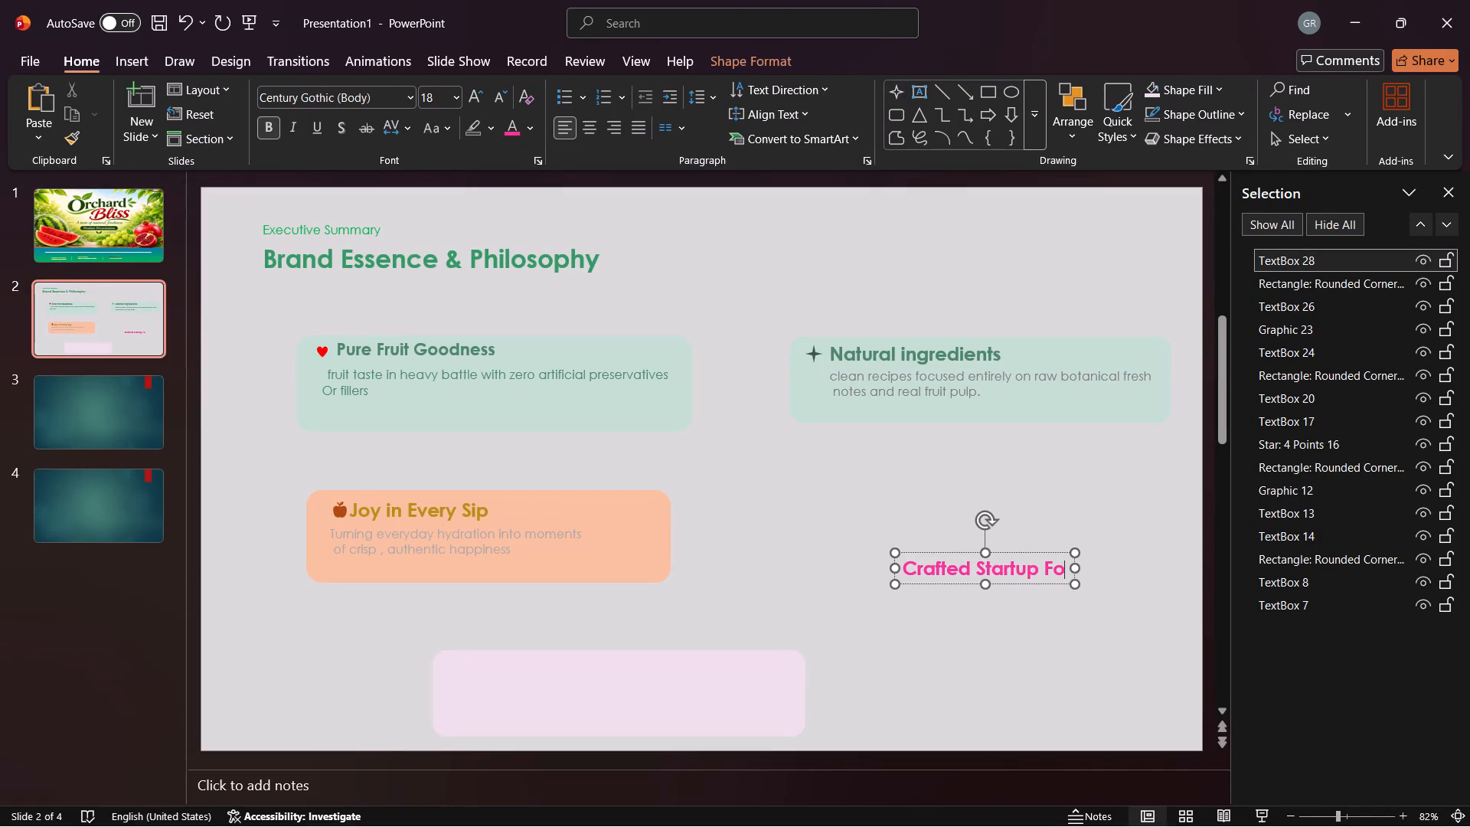
pyautogui.write('cus')
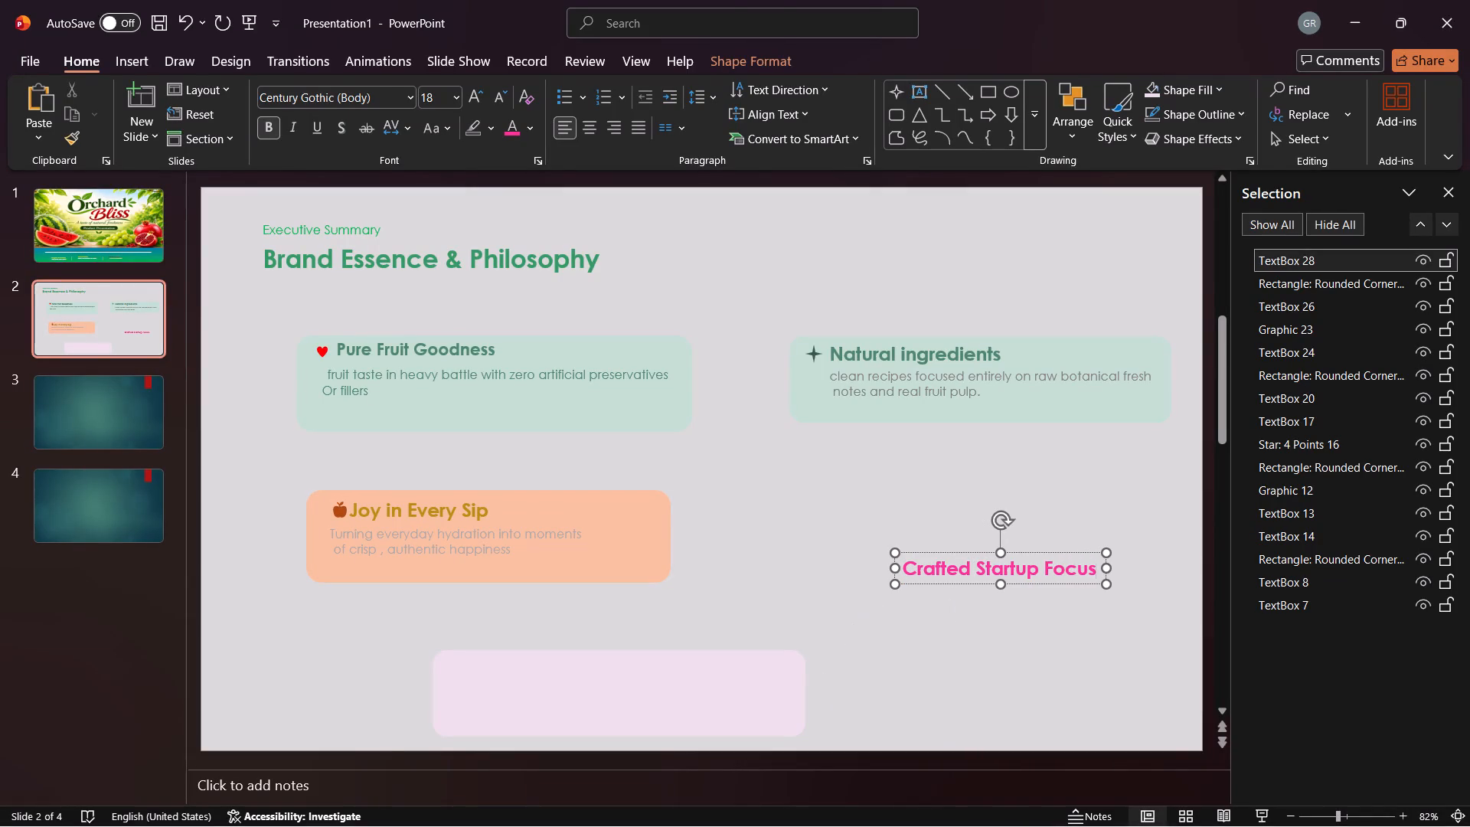
# Move the light purple card beside the orange card, with its right edge aligned beneath the "Natural ingredients" card.
pyautogui.moveTo(946, 551); pyautogui.dragTo(955, 637)
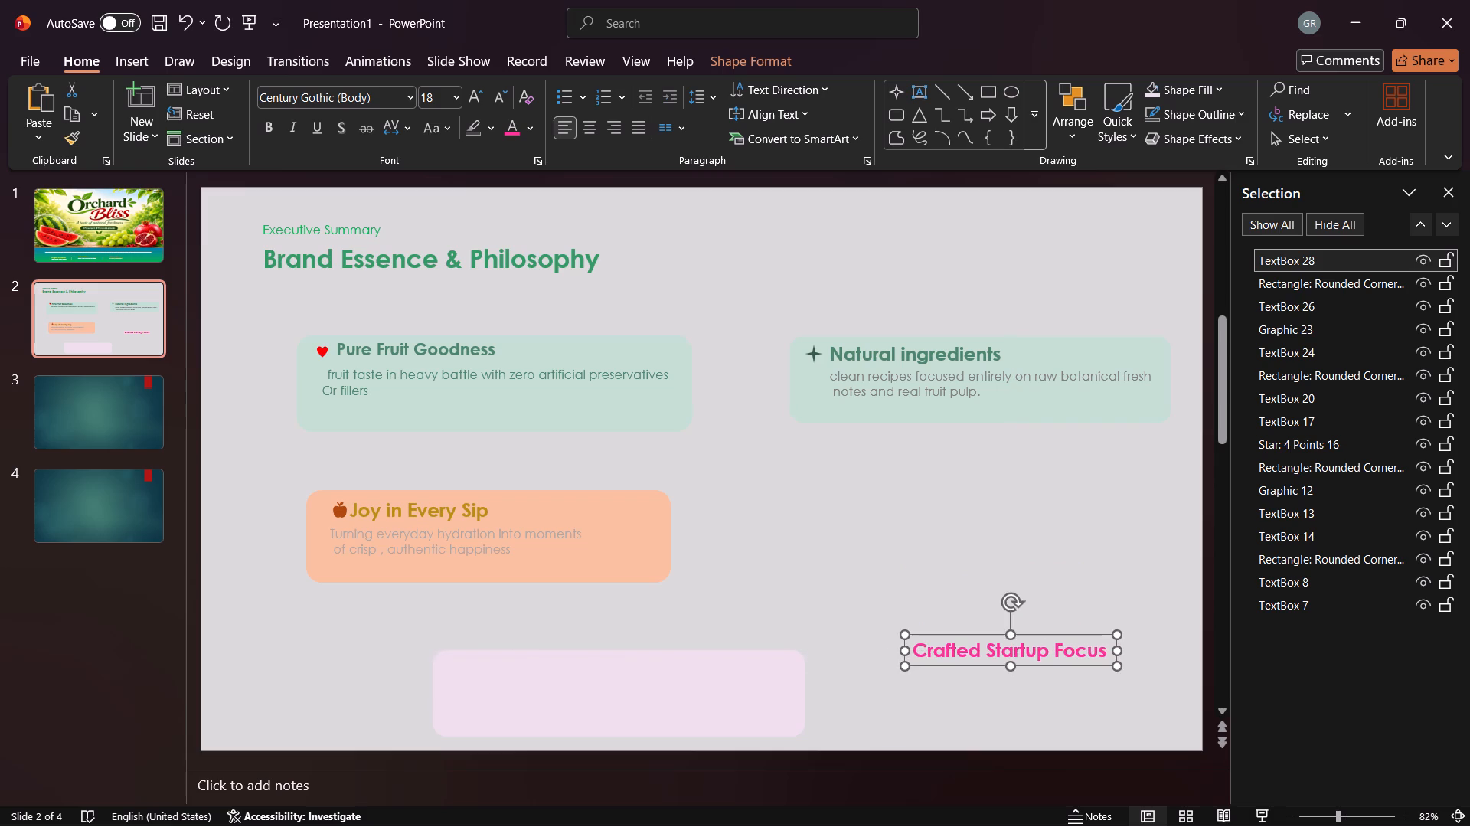
pyautogui.moveTo(757, 682); pyautogui.dragTo(1085, 537)
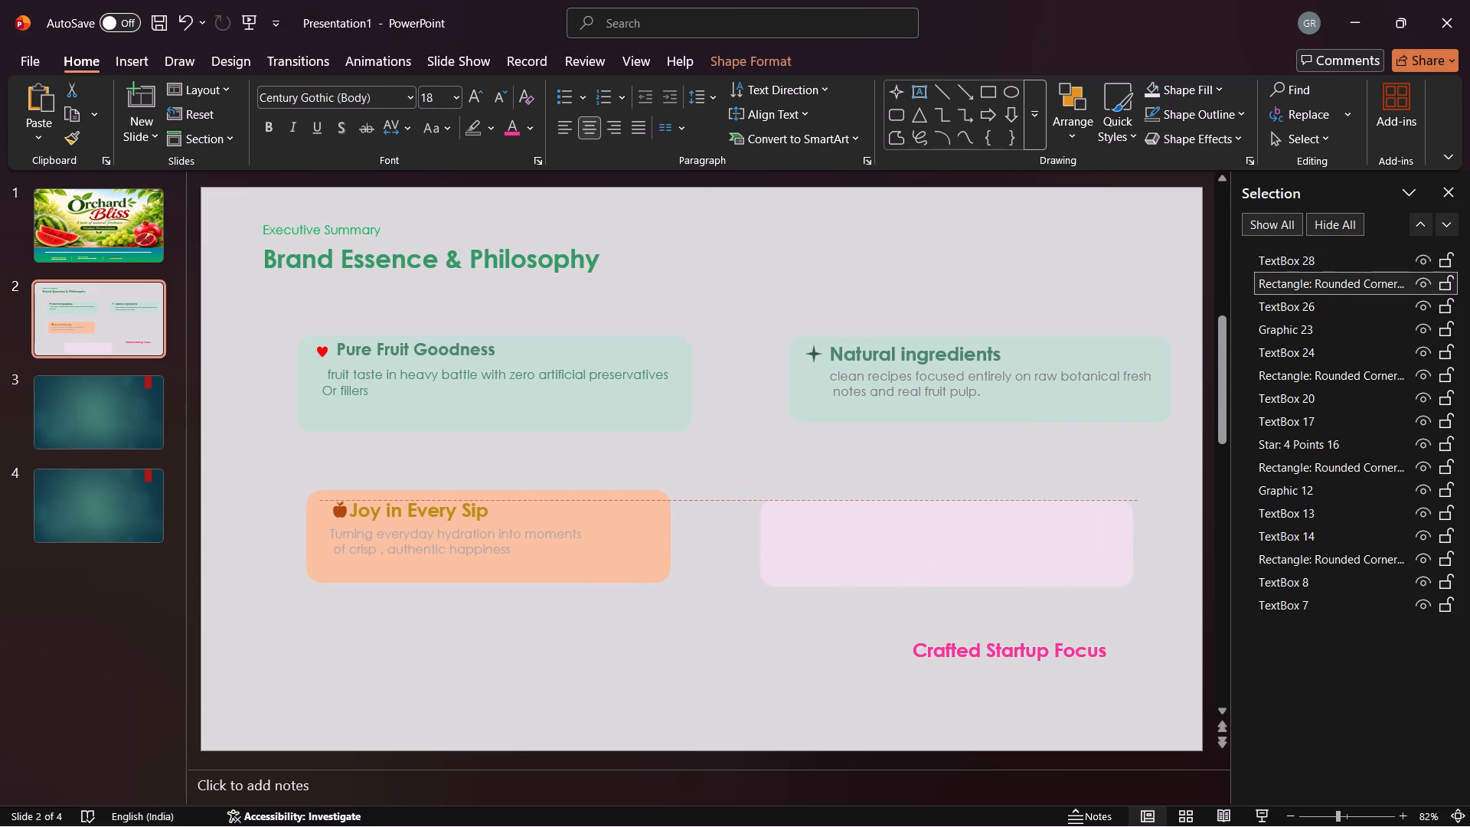
pyautogui.moveTo(1085, 537); pyautogui.dragTo(1124, 532)
# Move the "Crafted Startup Focus" heading onto the light purple card, near its upper-left corner.
pyautogui.moveTo(998, 655); pyautogui.dragTo(983, 621)
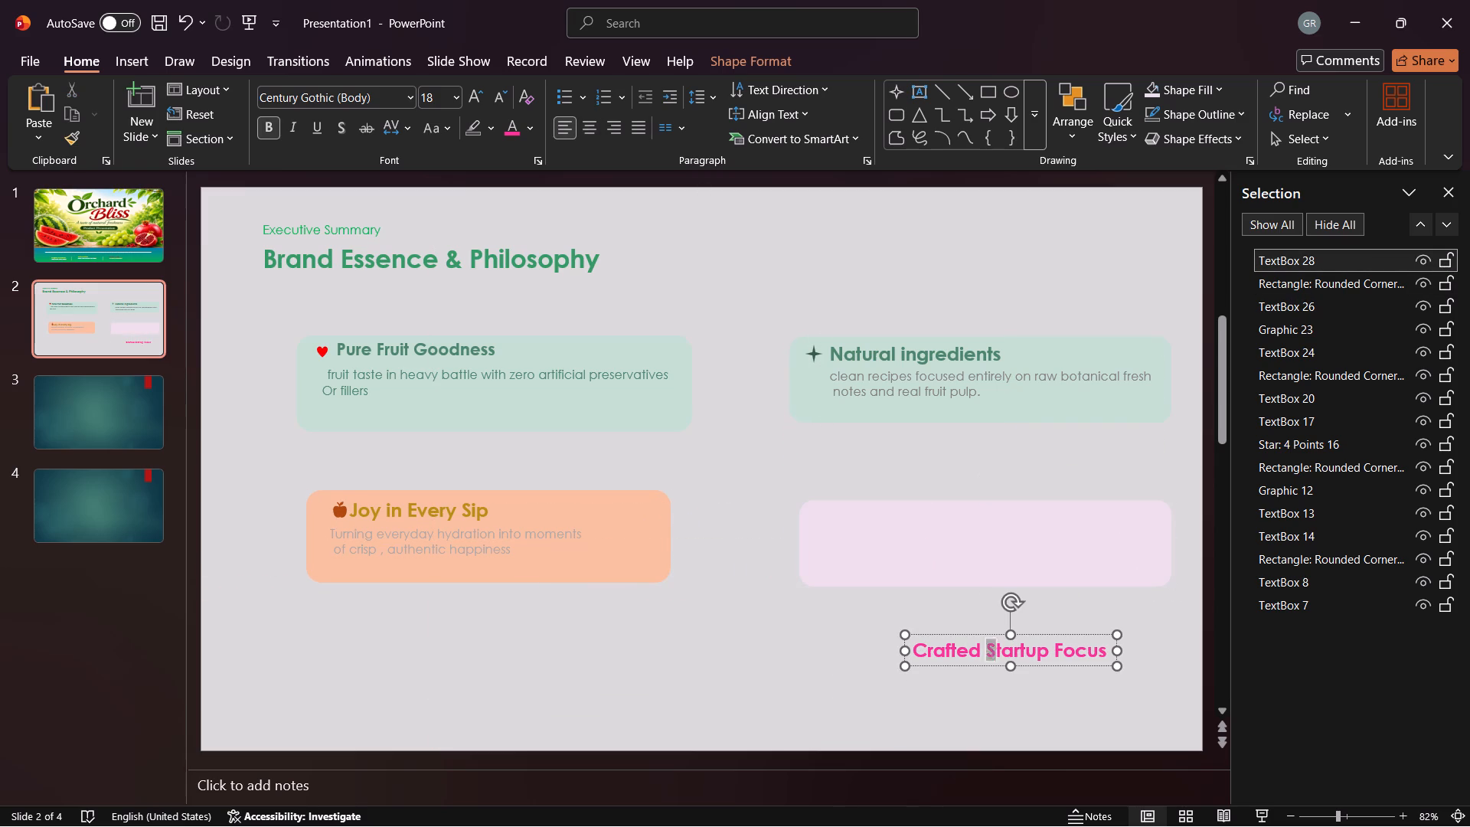
pyautogui.moveTo(983, 621); pyautogui.dragTo(976, 611)
pyautogui.moveTo(967, 636); pyautogui.dragTo(913, 561)
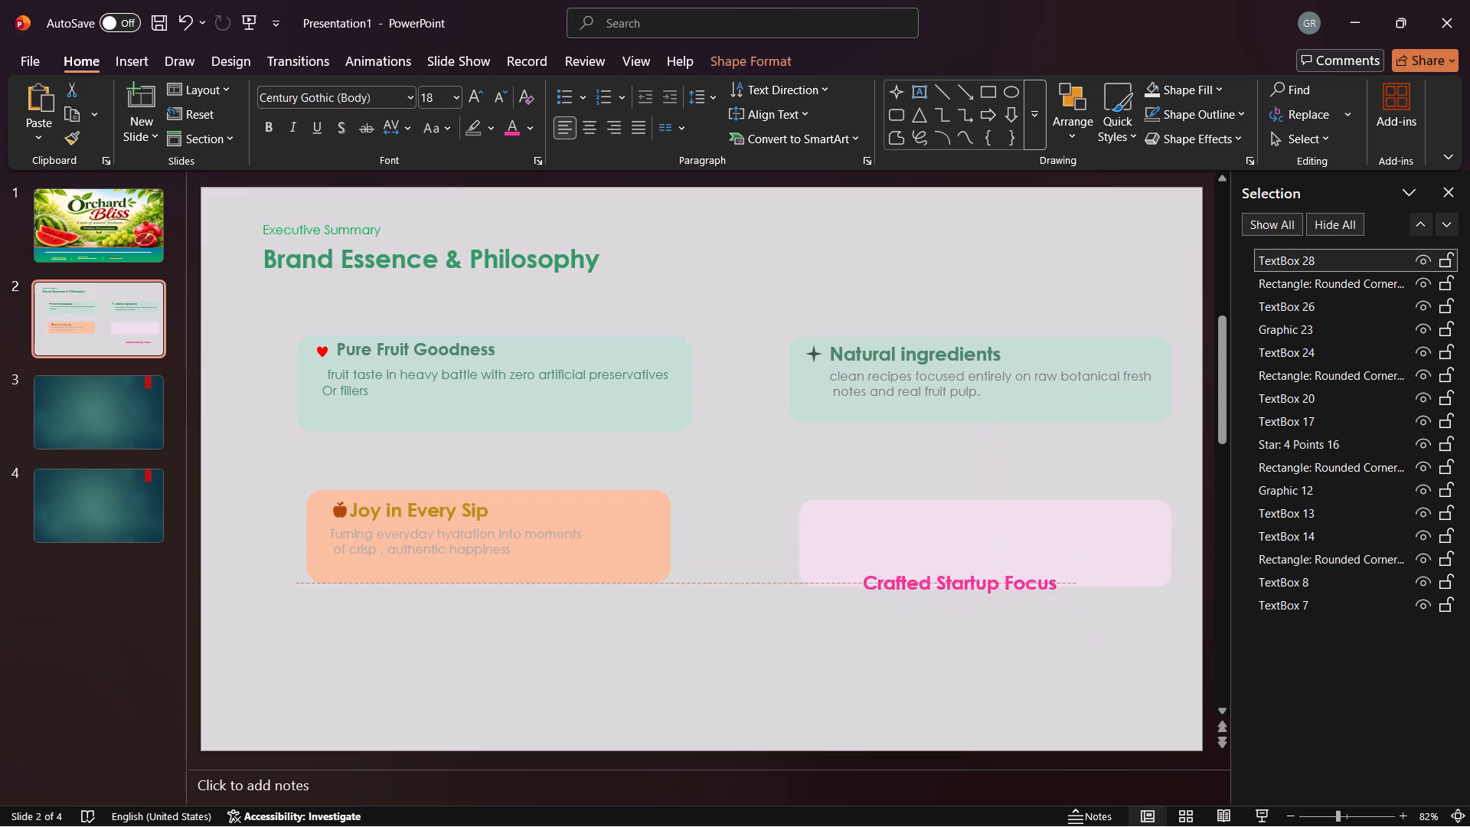
pyautogui.moveTo(913, 561); pyautogui.dragTo(877, 505)
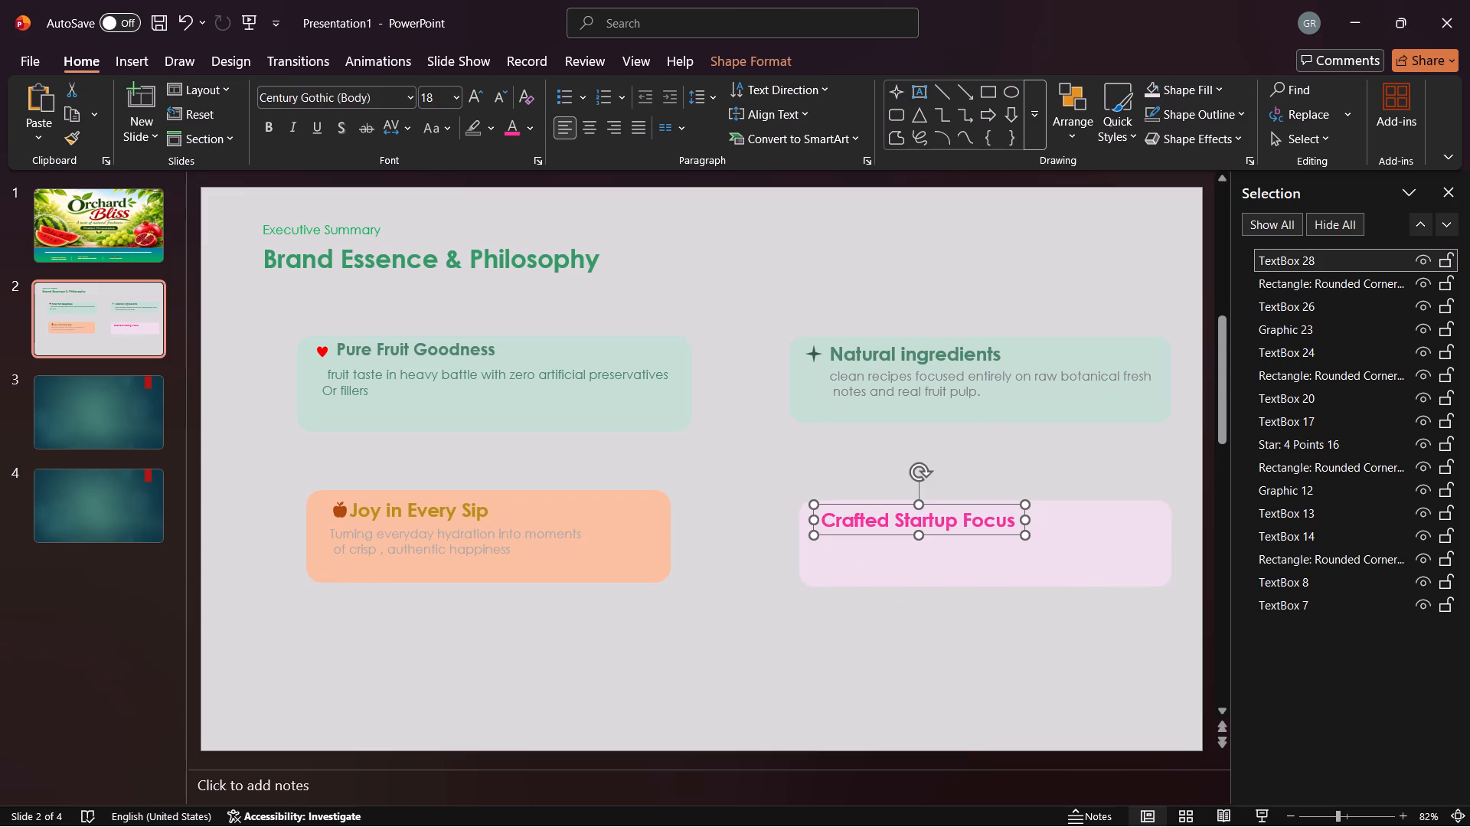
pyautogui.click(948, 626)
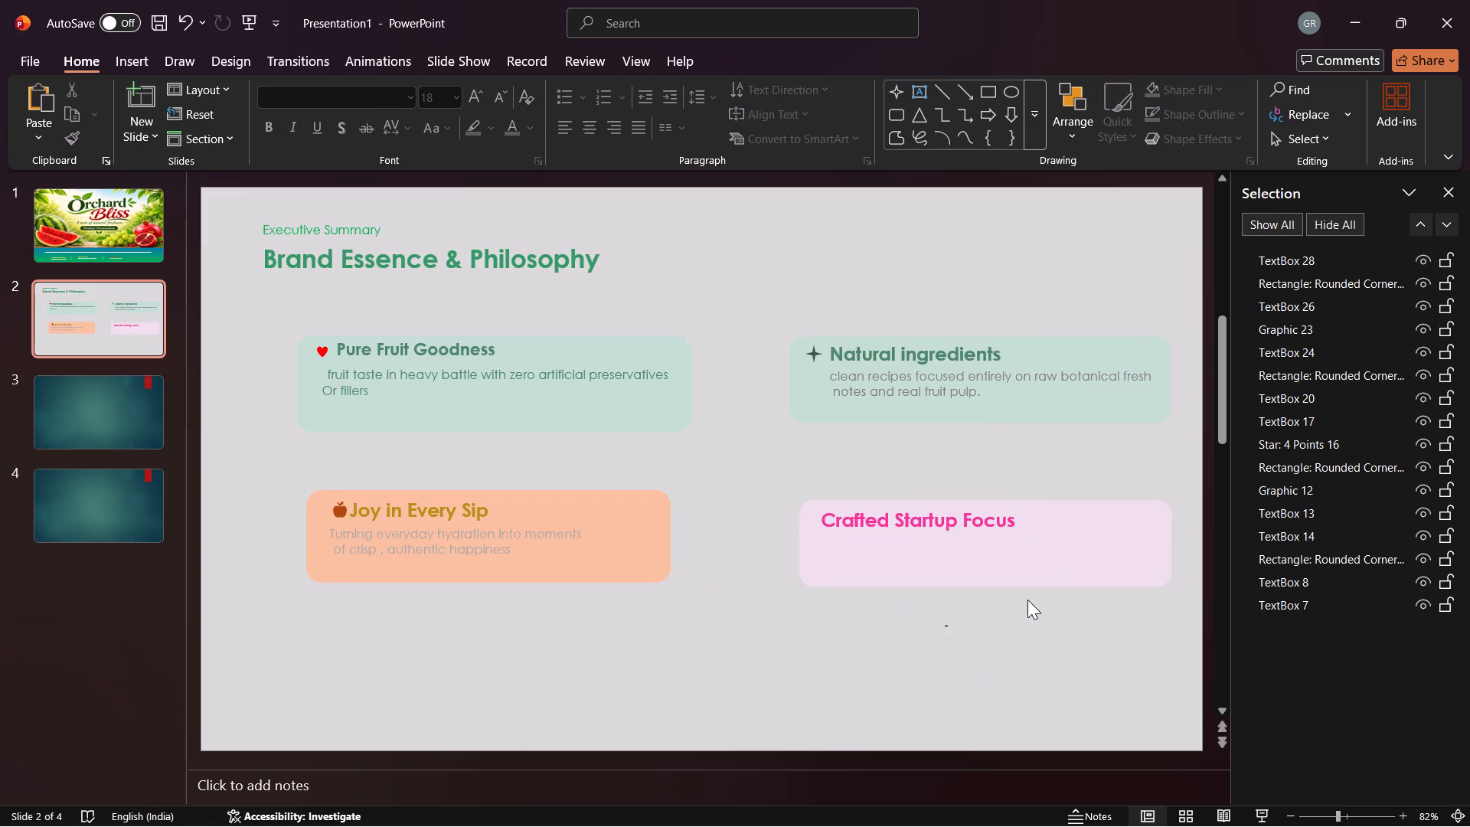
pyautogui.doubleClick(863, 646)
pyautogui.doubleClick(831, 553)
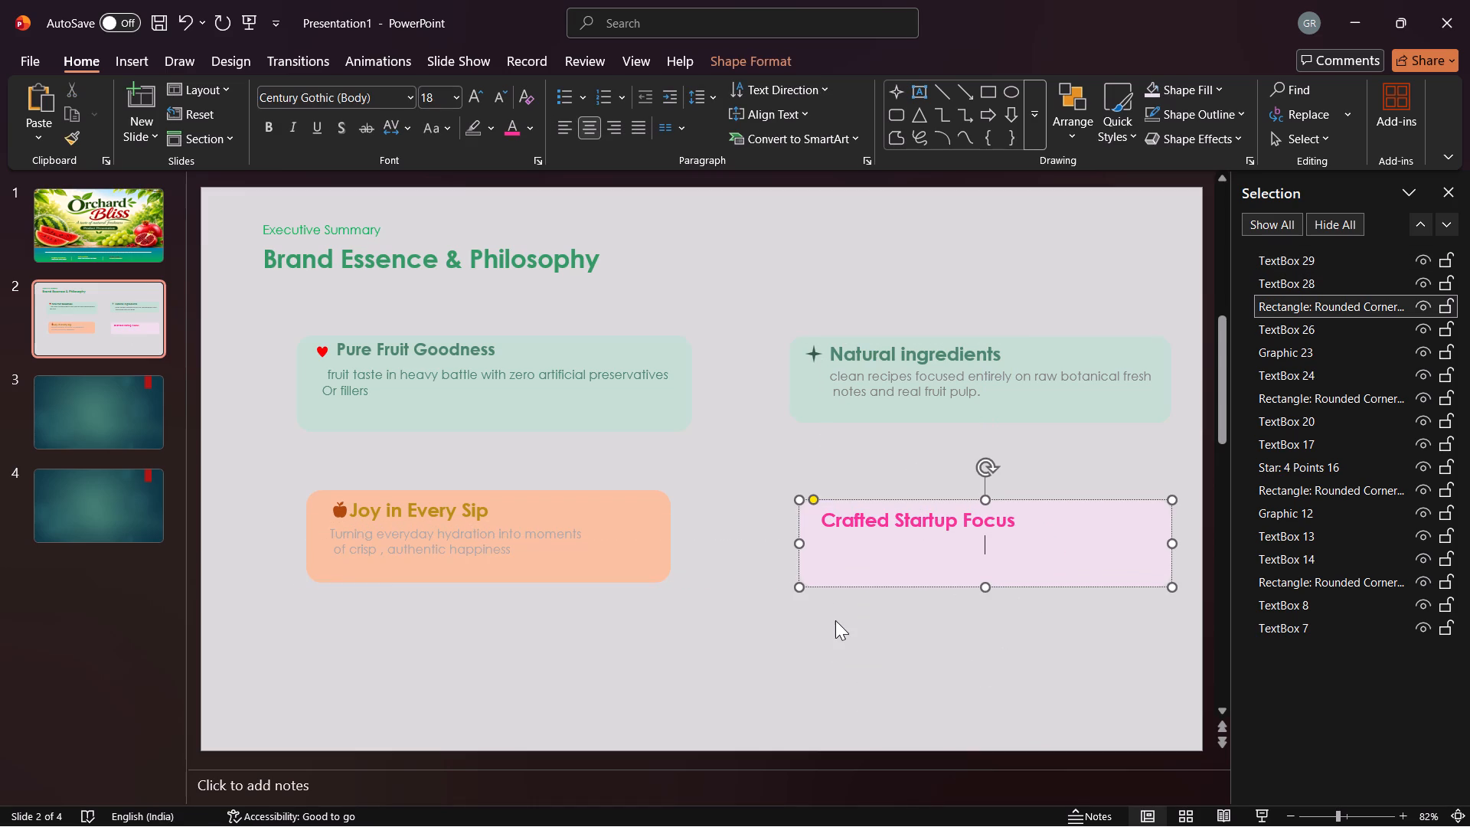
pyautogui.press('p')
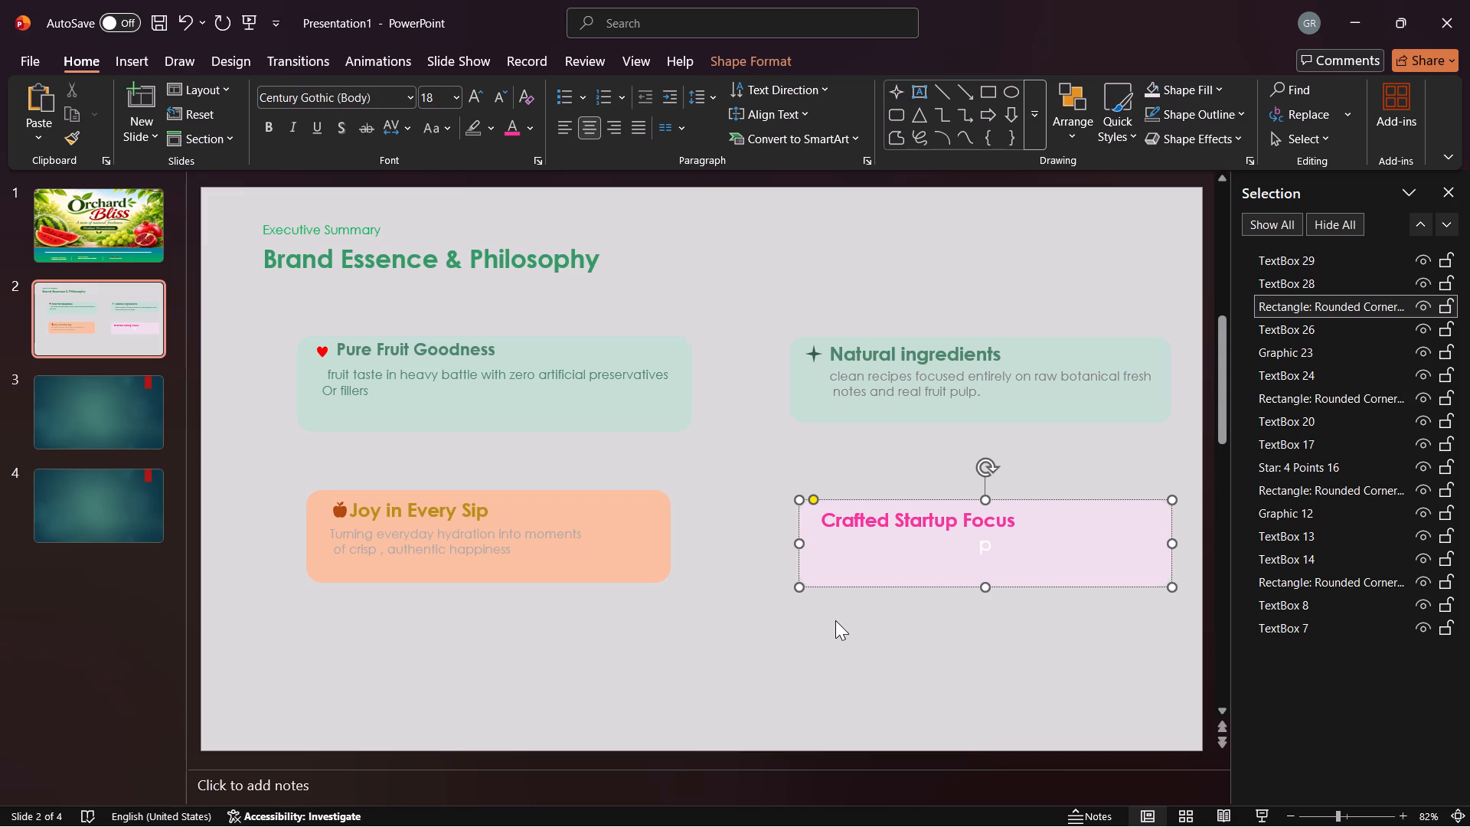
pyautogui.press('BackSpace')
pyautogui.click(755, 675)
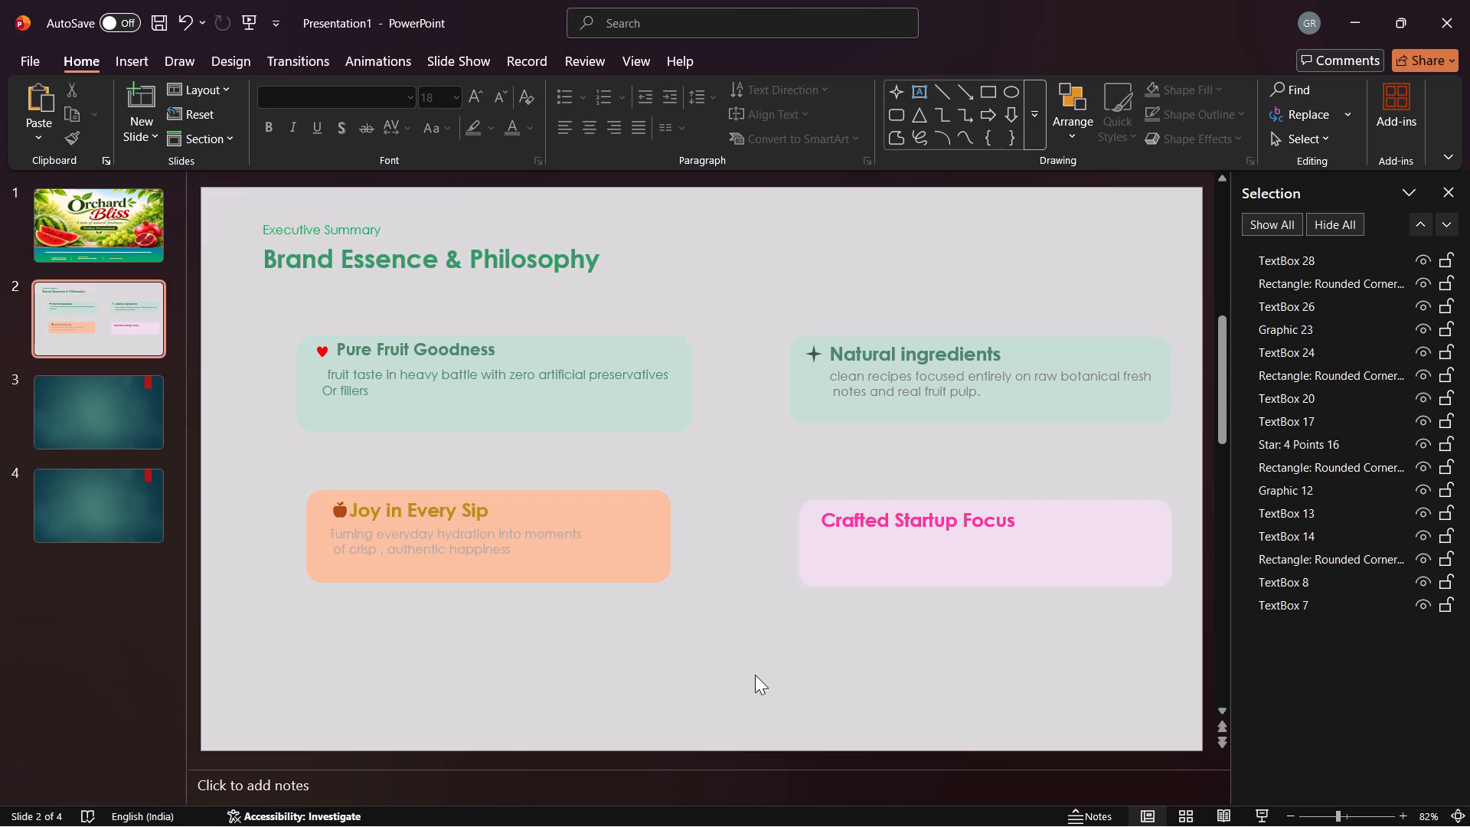
# Add an empty text box in the blank area below the four cards.
pyautogui.doubleClick(650, 658)
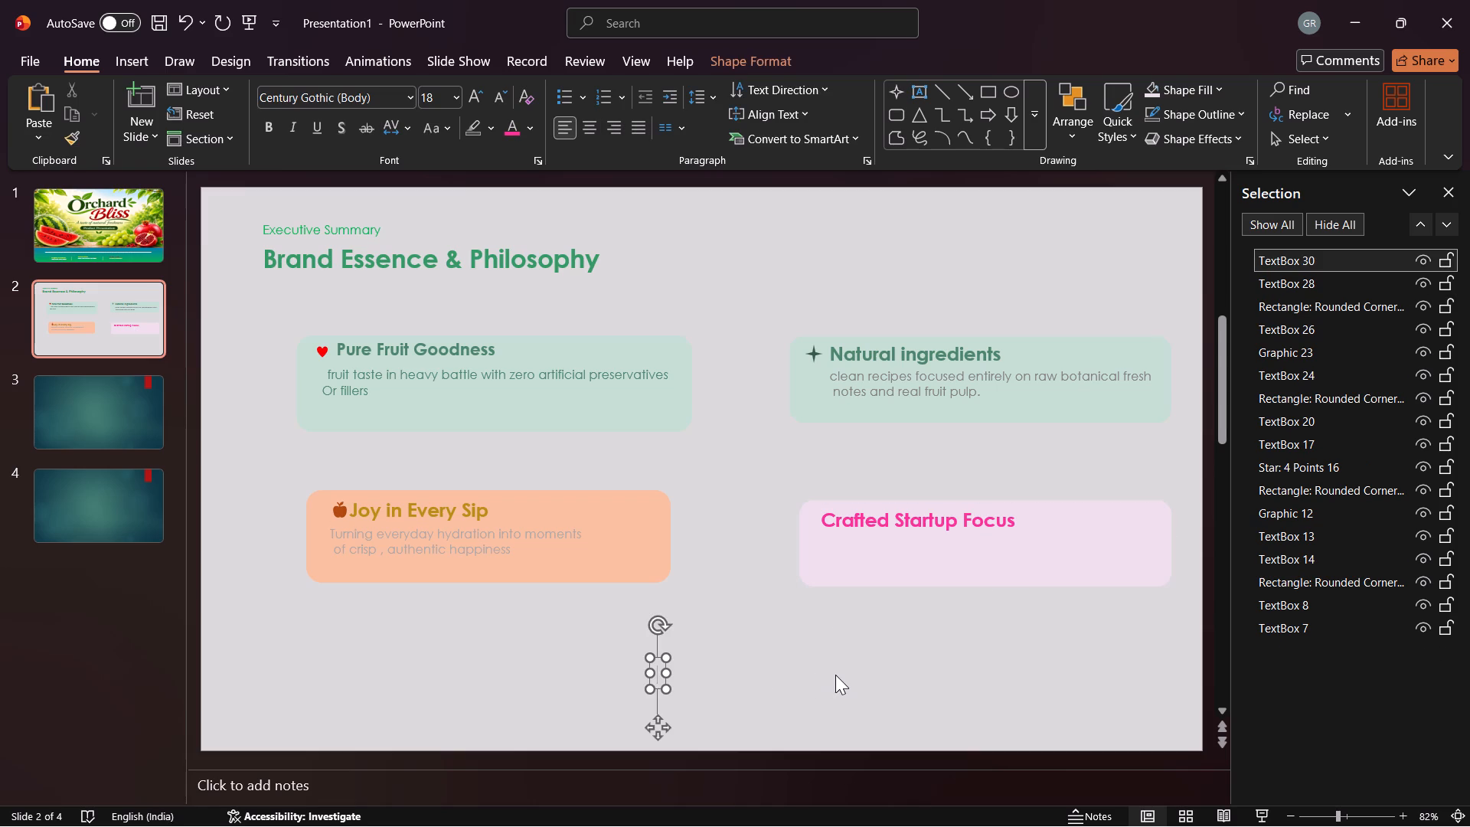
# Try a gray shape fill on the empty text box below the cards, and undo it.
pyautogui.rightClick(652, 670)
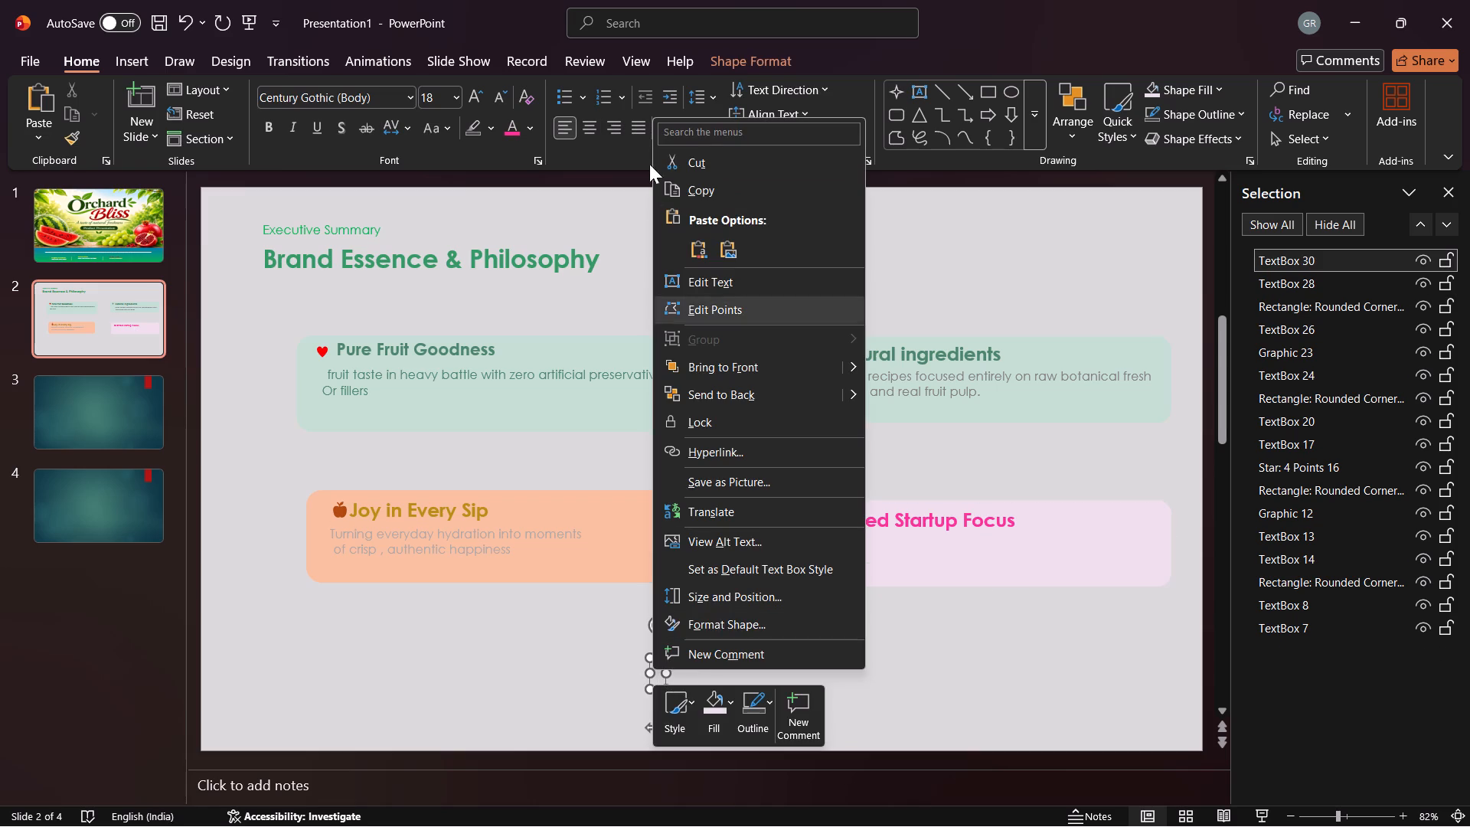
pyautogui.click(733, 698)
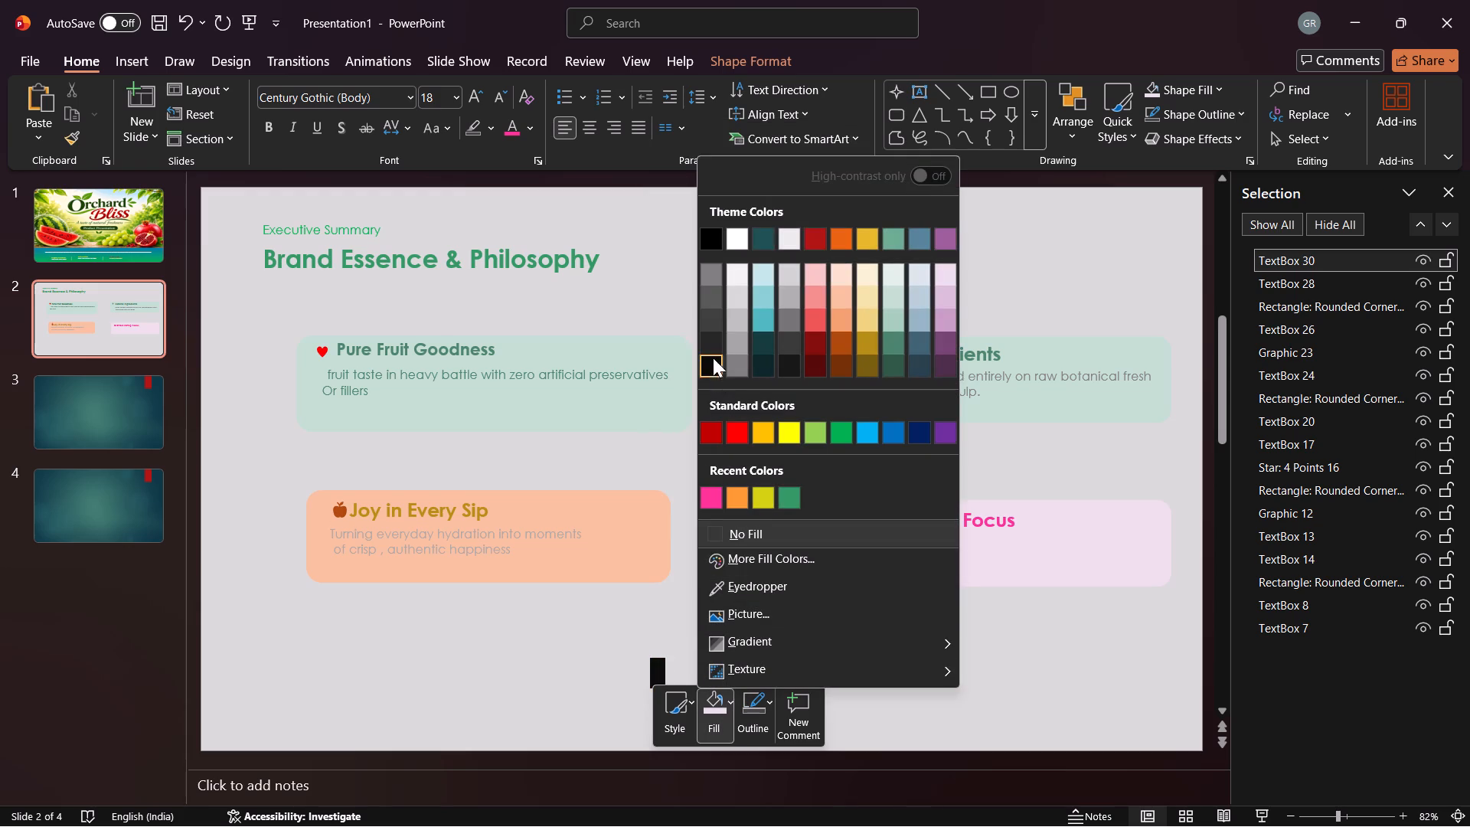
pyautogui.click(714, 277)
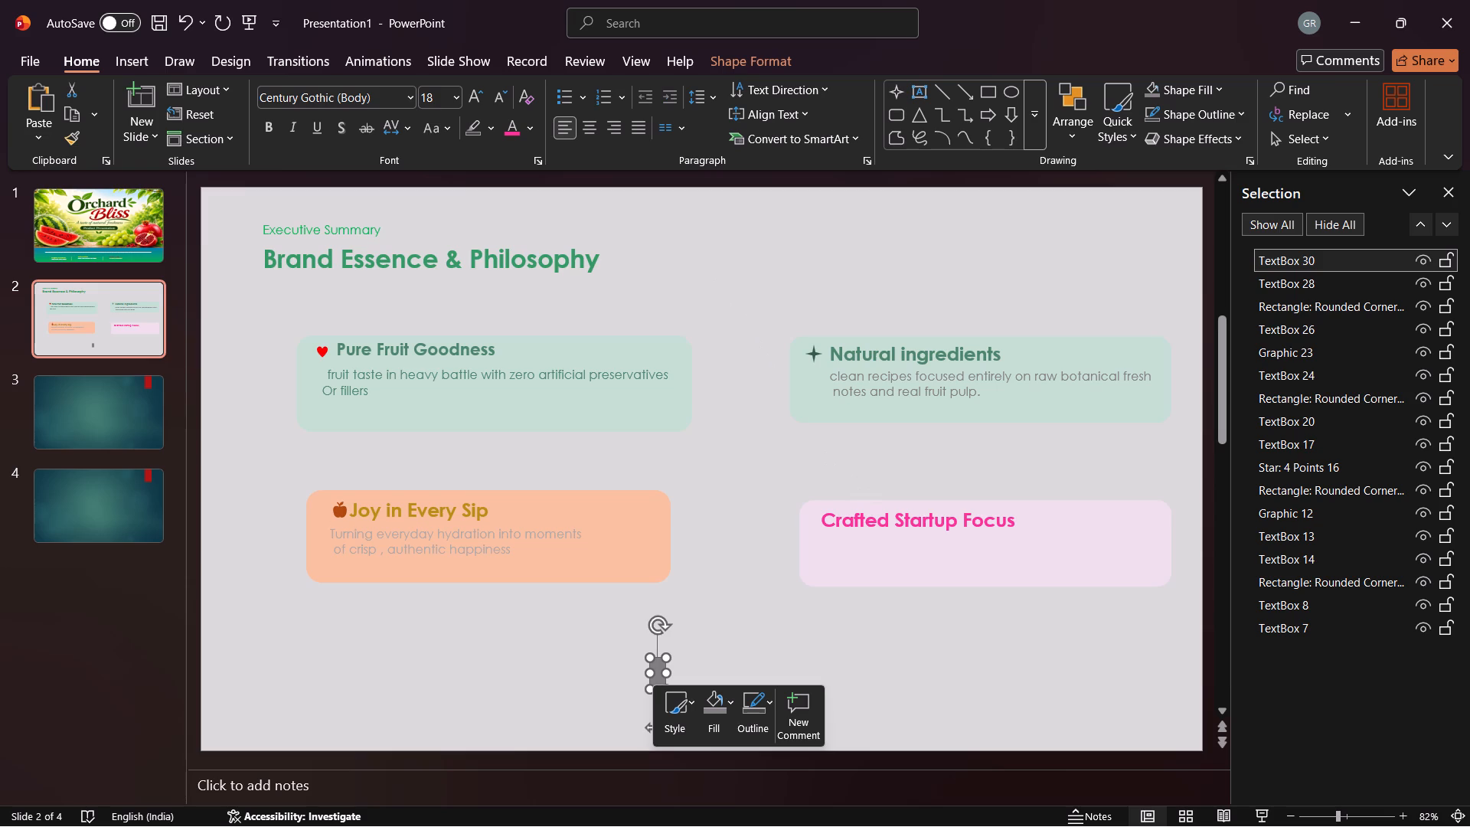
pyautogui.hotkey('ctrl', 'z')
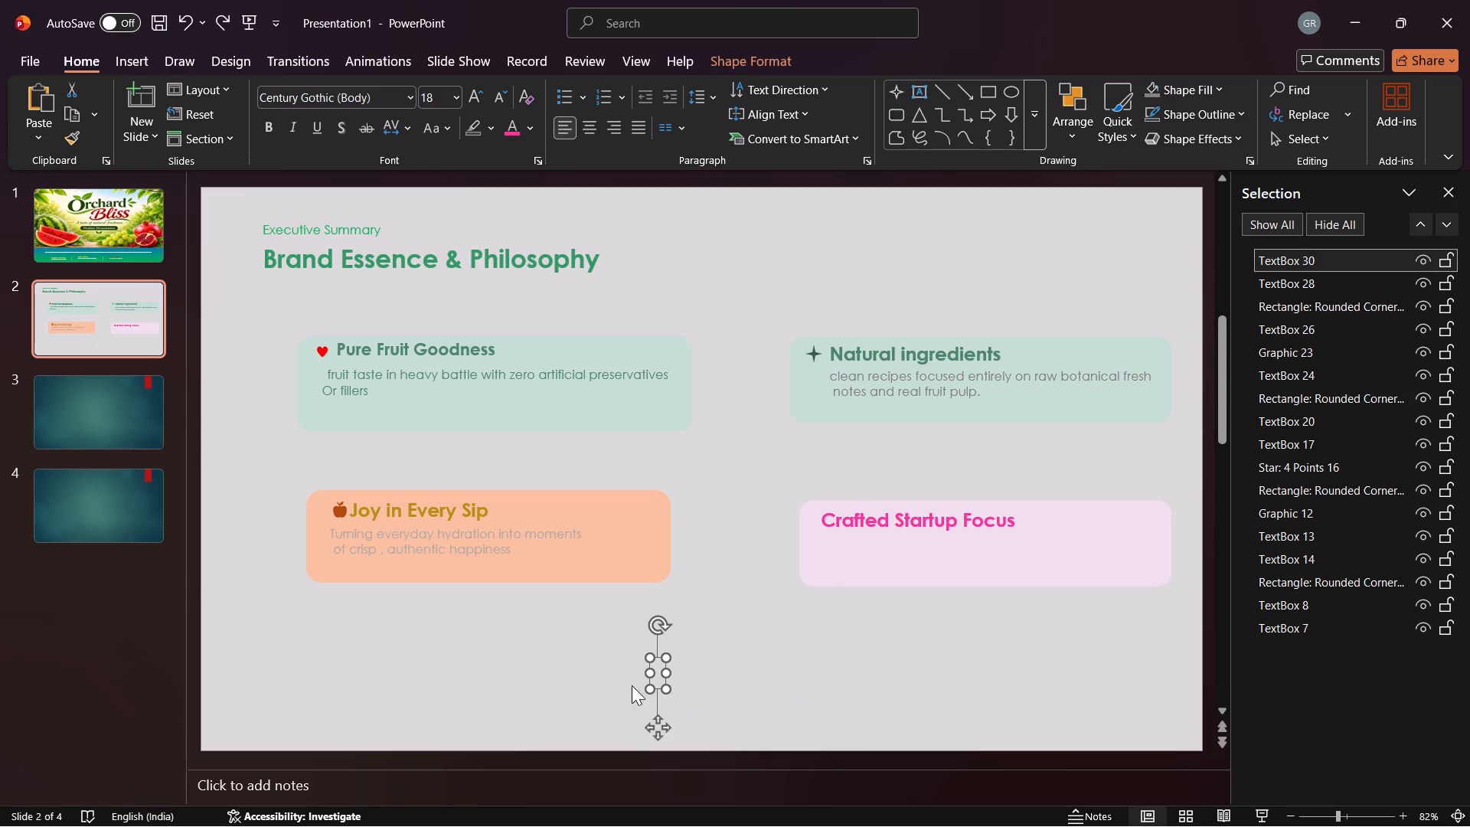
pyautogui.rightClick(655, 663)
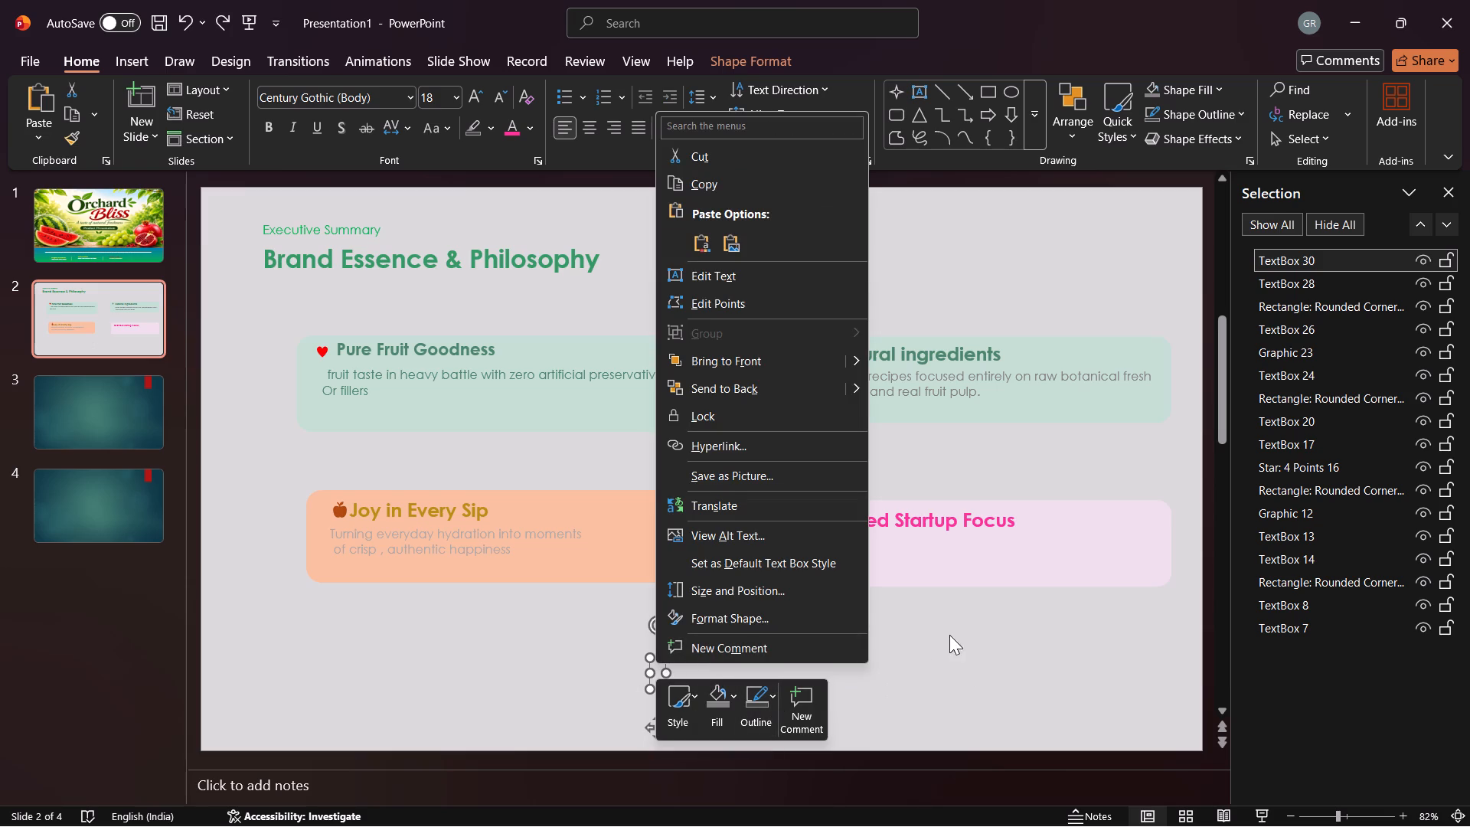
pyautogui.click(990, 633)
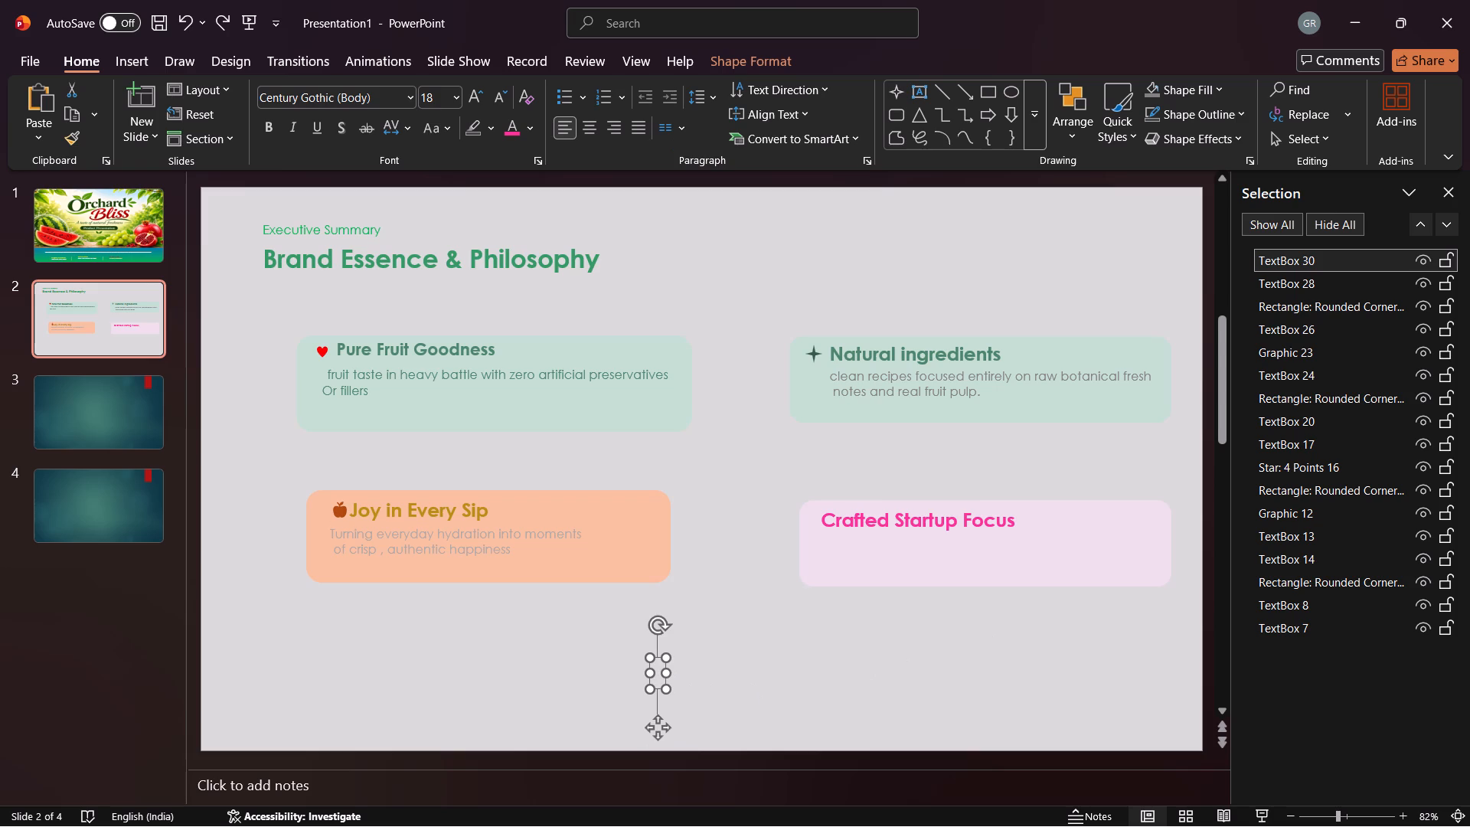
# Enter "per" in the new text box and color the letters theme gray.
pyautogui.write('per')
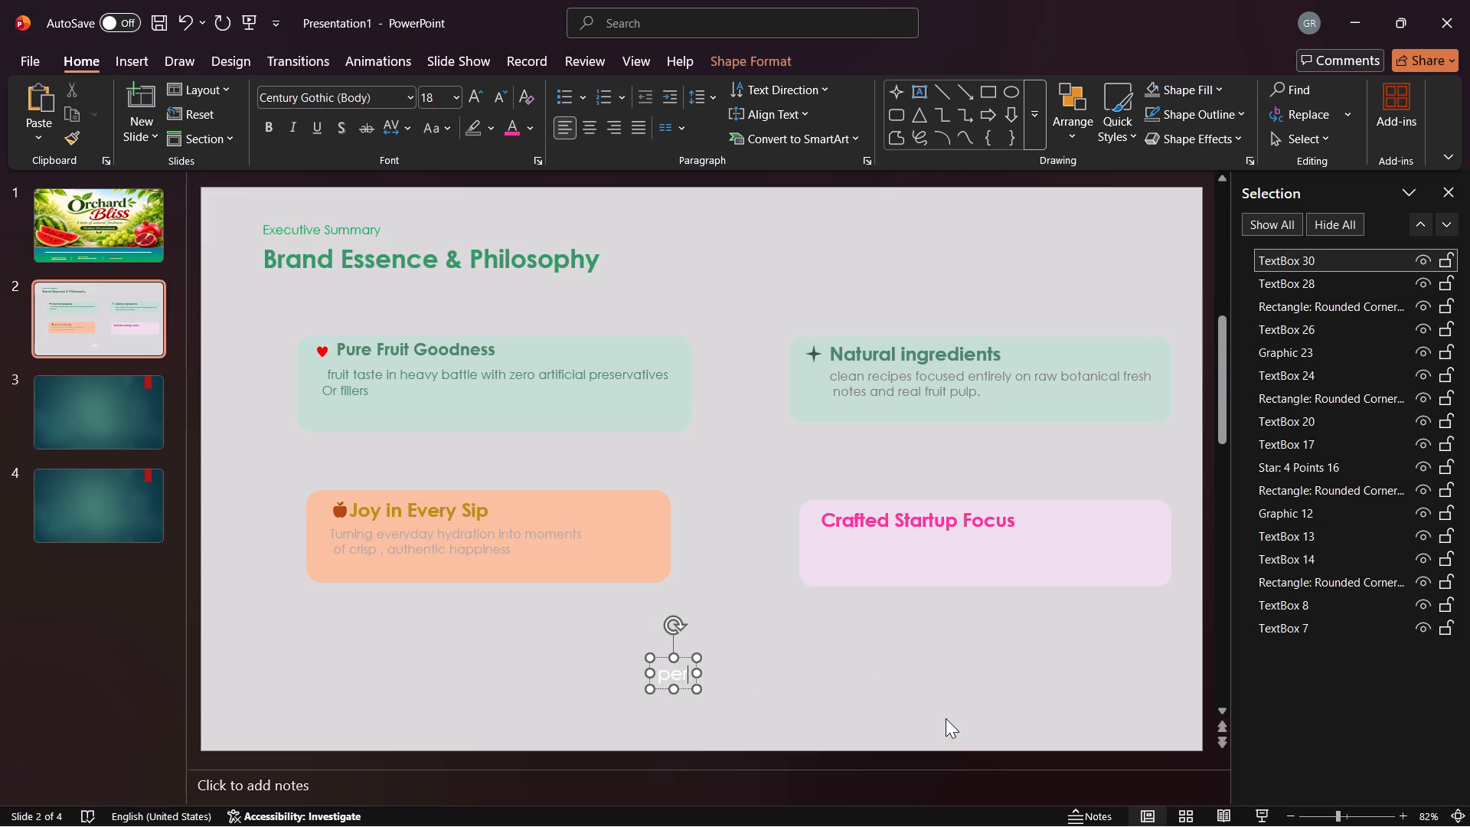
pyautogui.moveTo(661, 675); pyautogui.dragTo(688, 675)
pyautogui.click(895, 649)
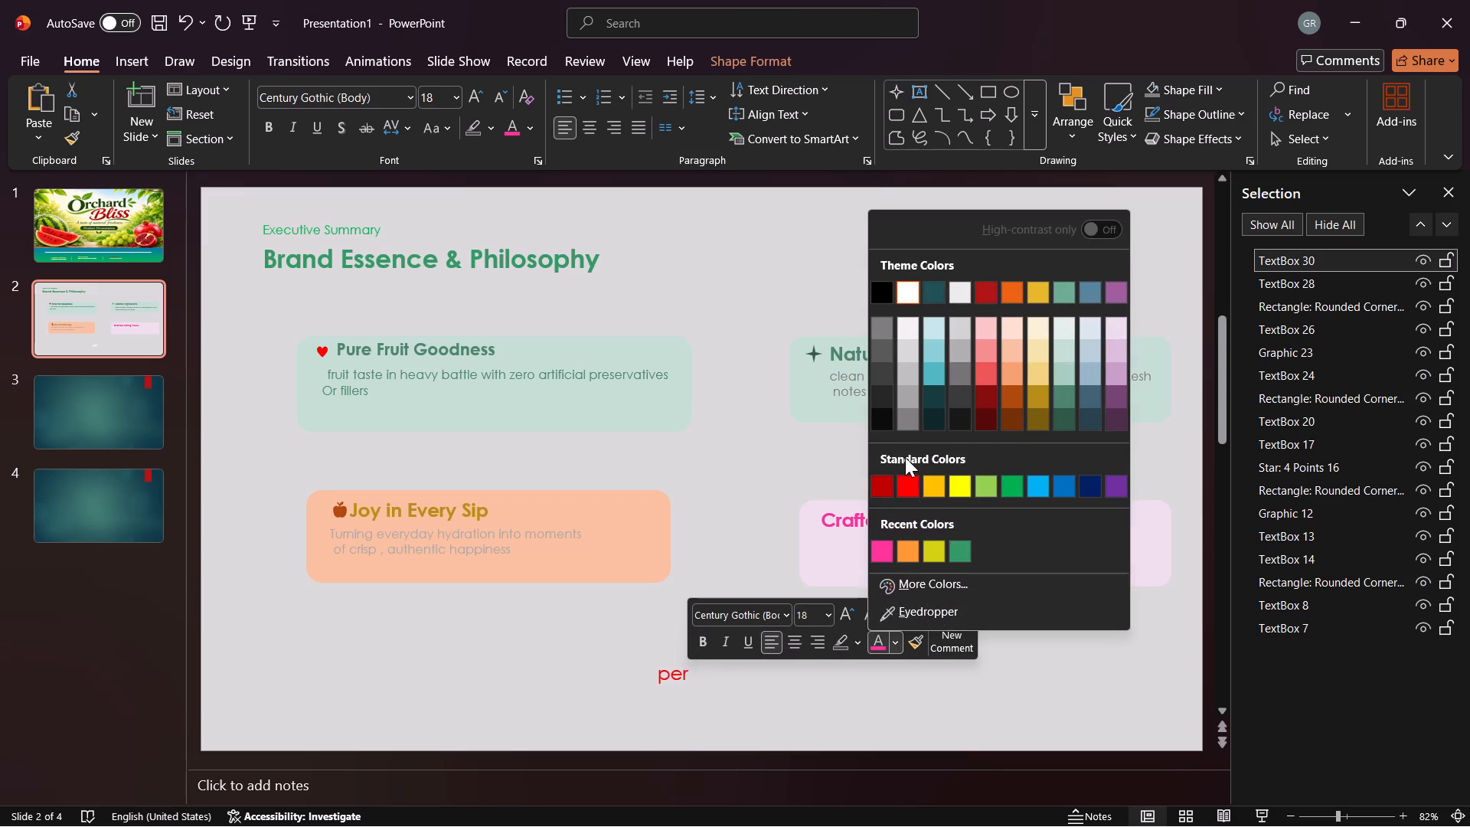
pyautogui.click(891, 322)
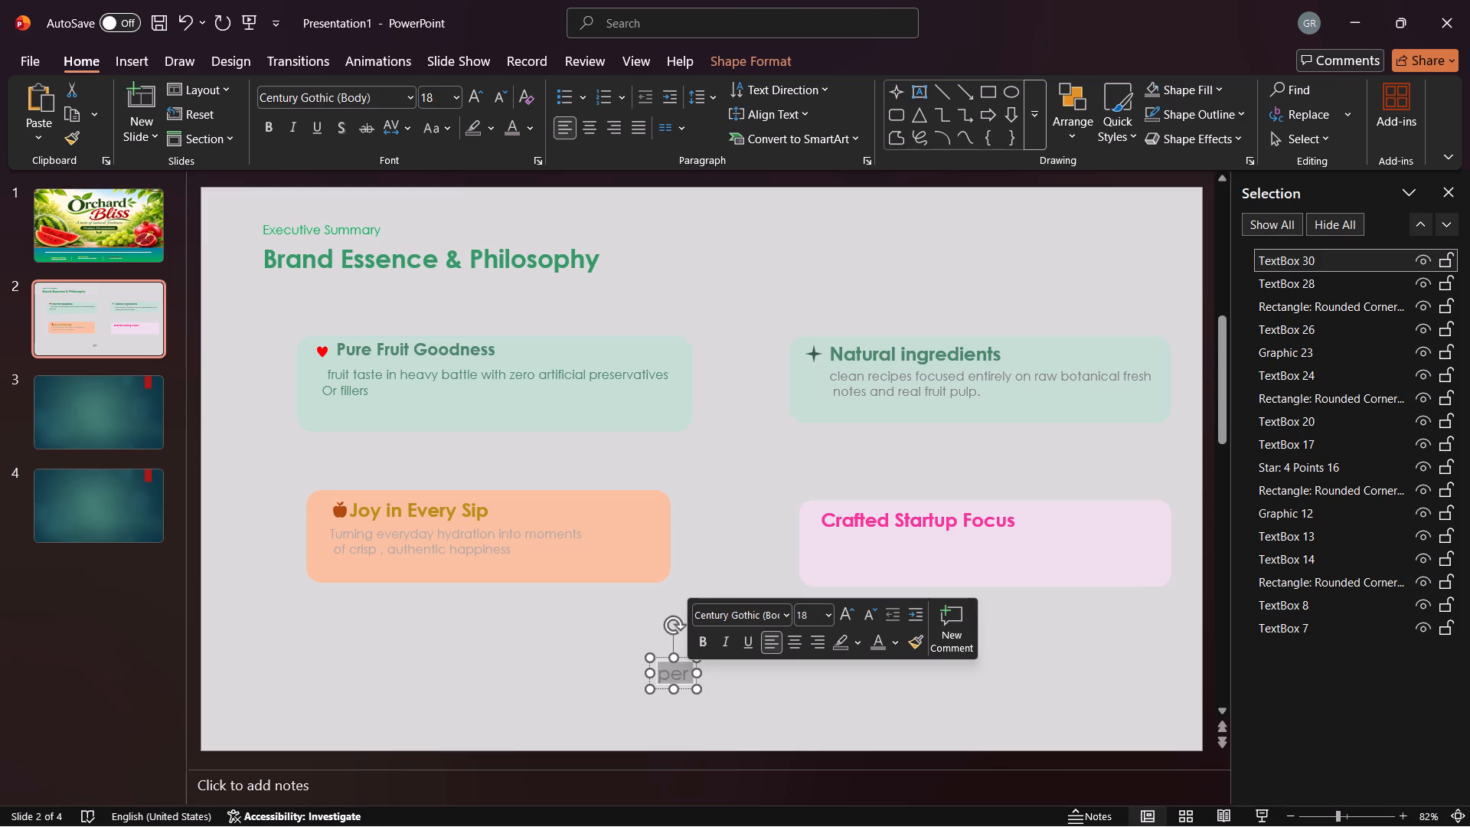
pyautogui.click(688, 671)
pyautogui.click(687, 675)
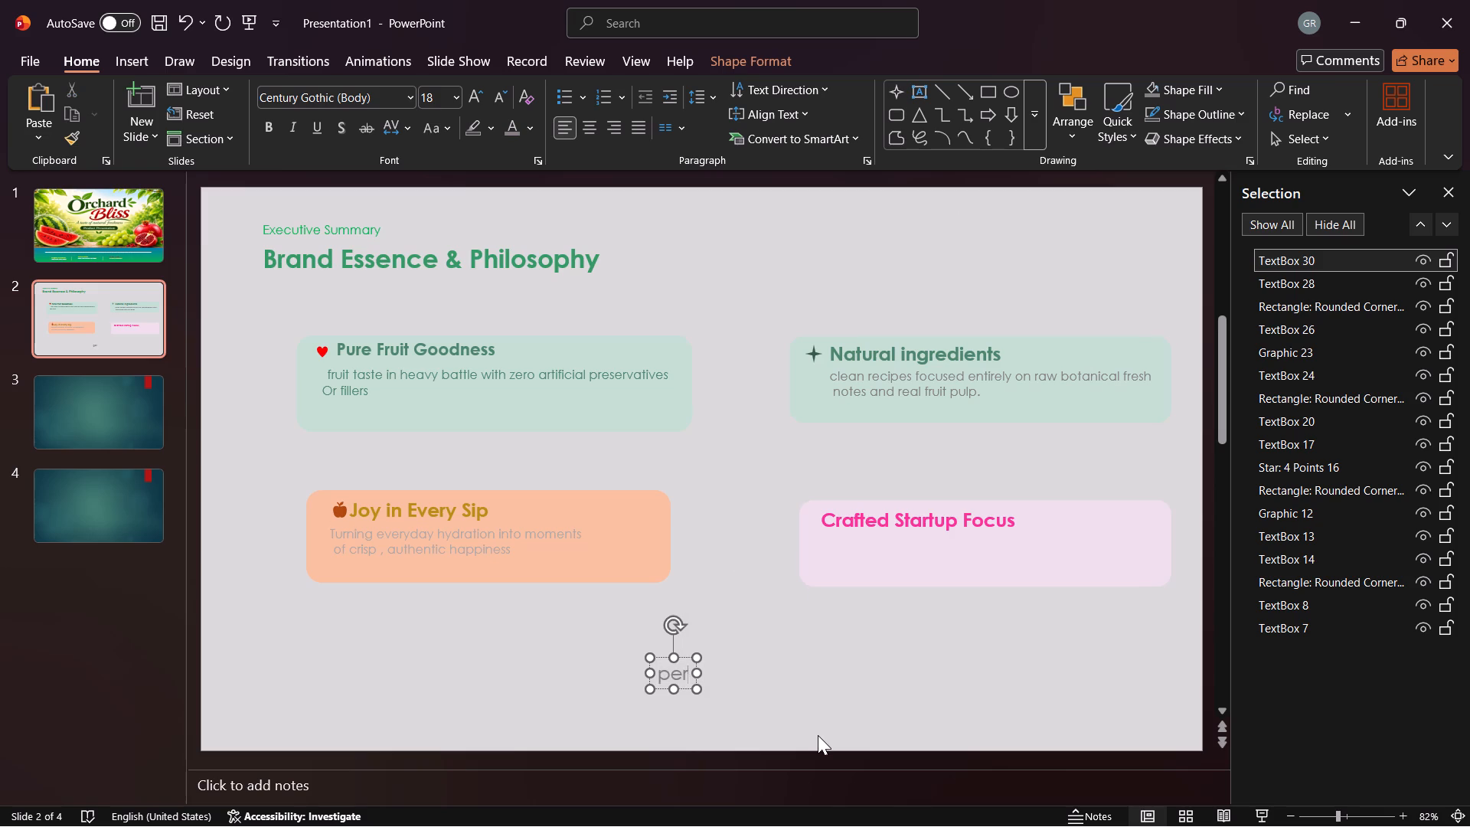
# Complete the first word of the description as "perfecting".
pyautogui.write('fe')
pyautogui.write('scting')
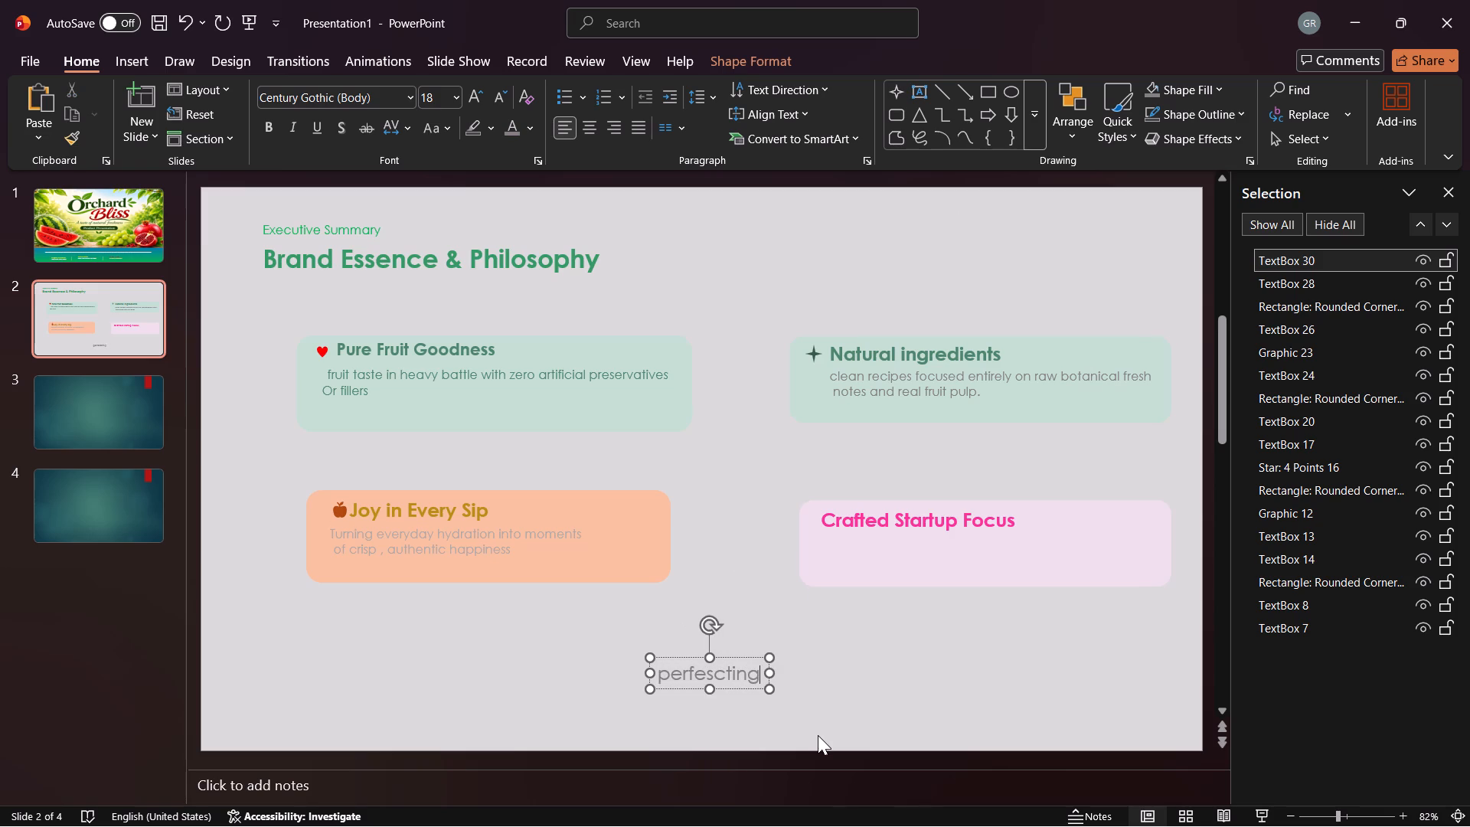
pyautogui.press('BackSpace')
pyautogui.press('BackSpace')
pyautogui.press('BackSpace')
pyautogui.press('BackSpace')
pyautogui.press('BackSpace')
pyautogui.press('BackSpace')
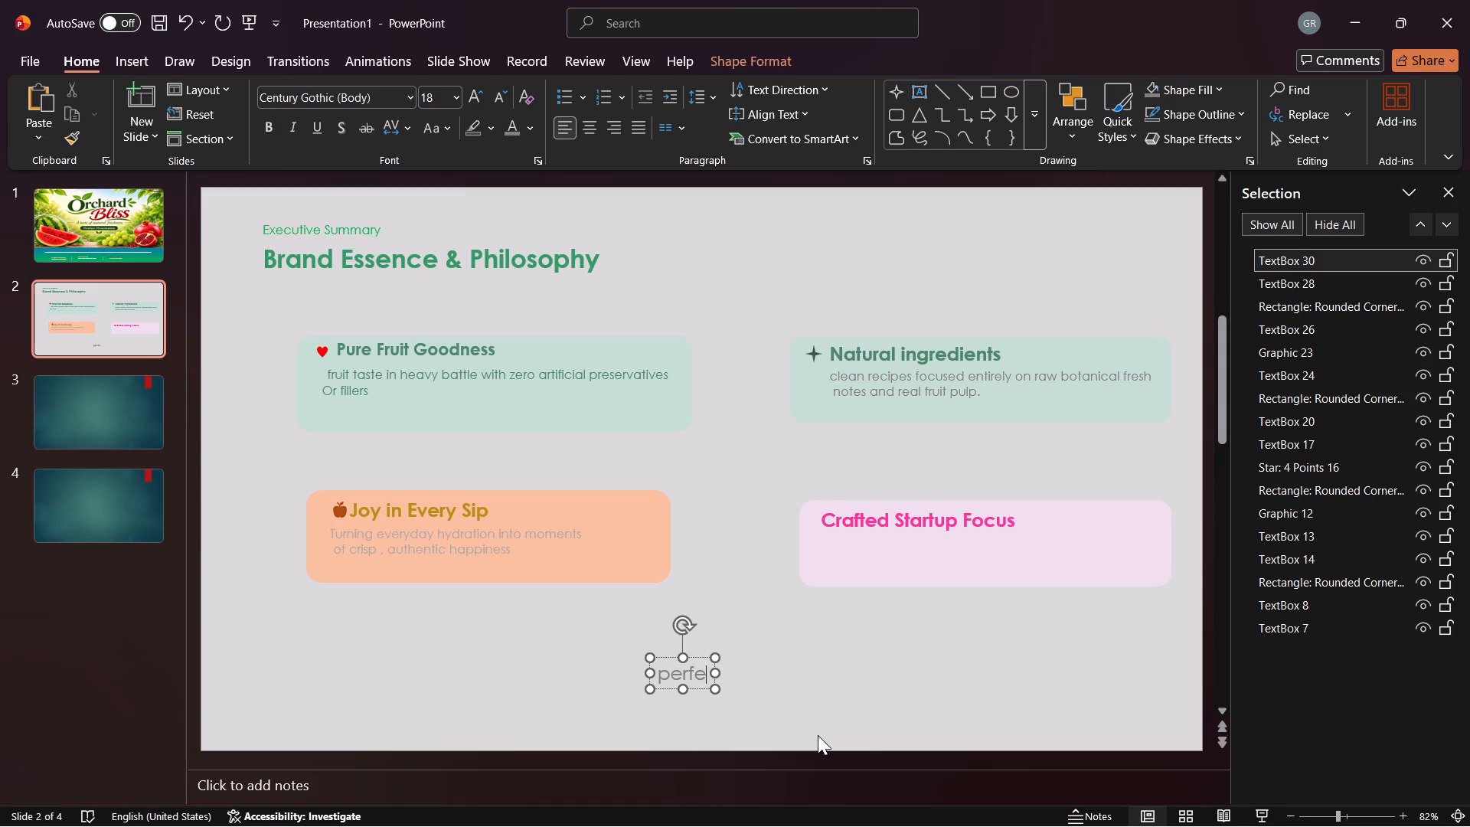
pyautogui.write('cting')
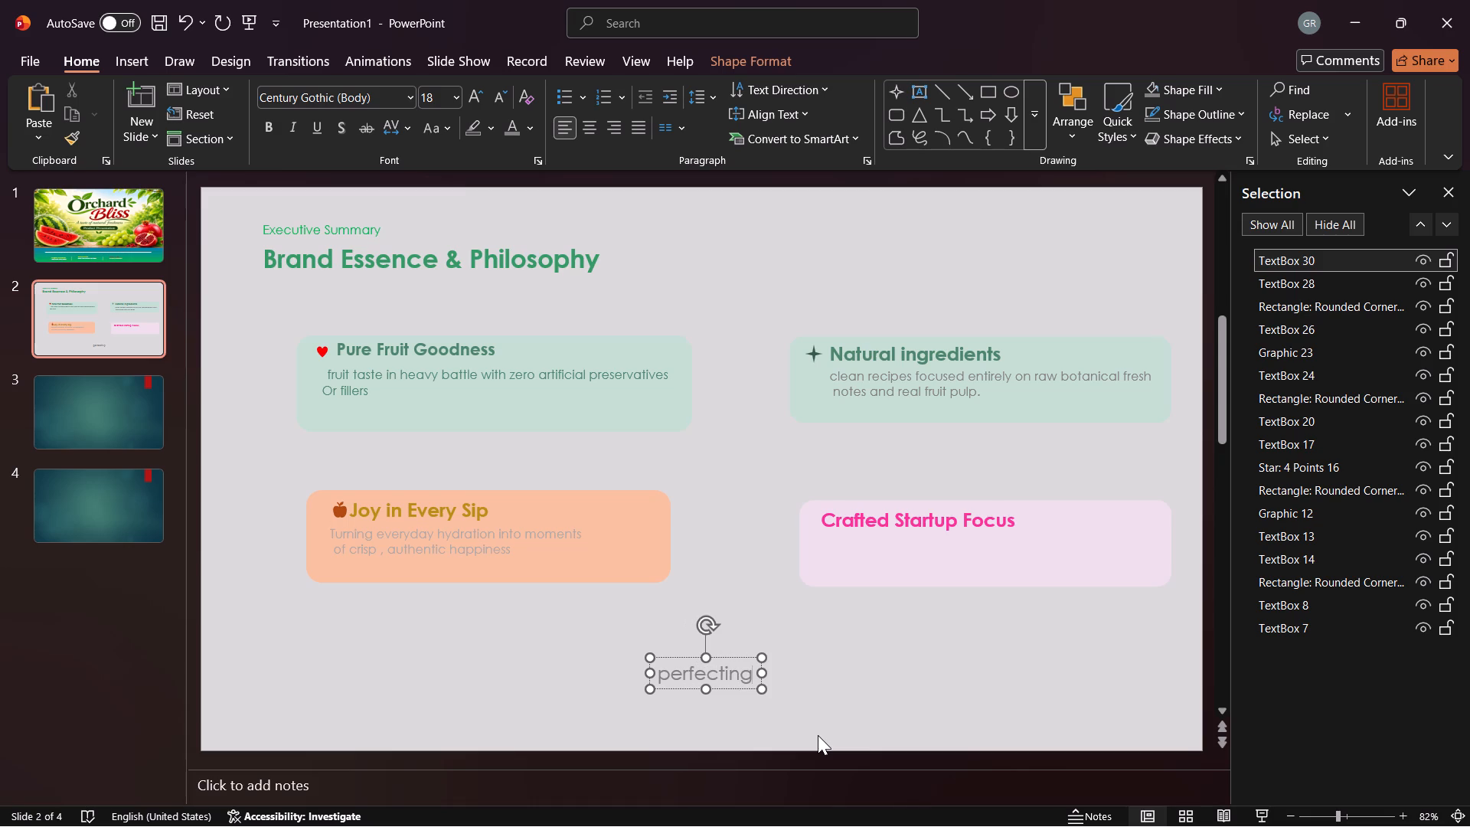
# Continue the description with "3 signature everyday fruit varieties before scaling".
pyautogui.press('space')
pyautogui.write('3 signature everydat')
pyautogui.press('BackSpace')
pyautogui.press('t')
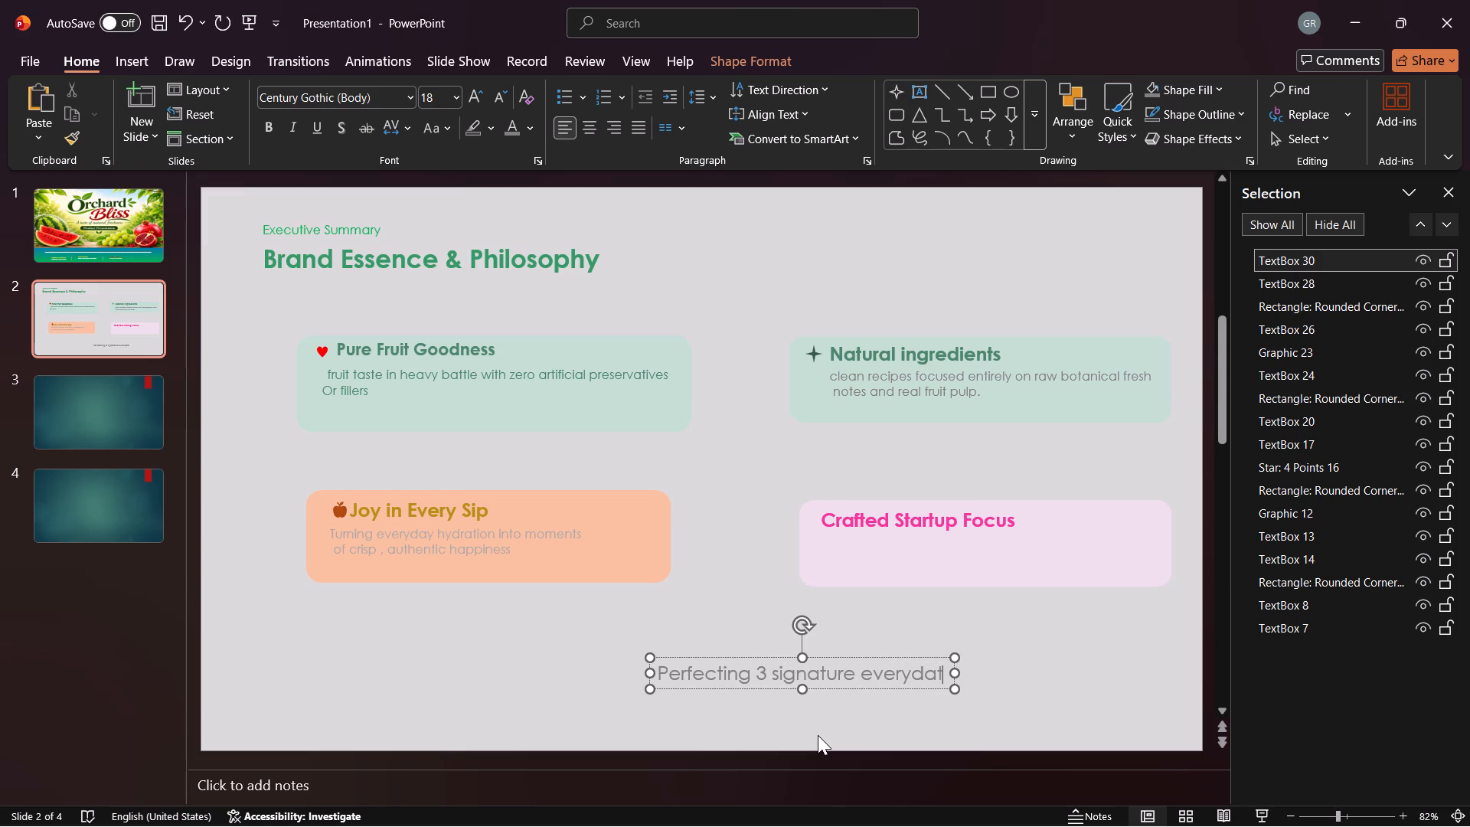
pyautogui.press('BackSpace')
pyautogui.press('y')
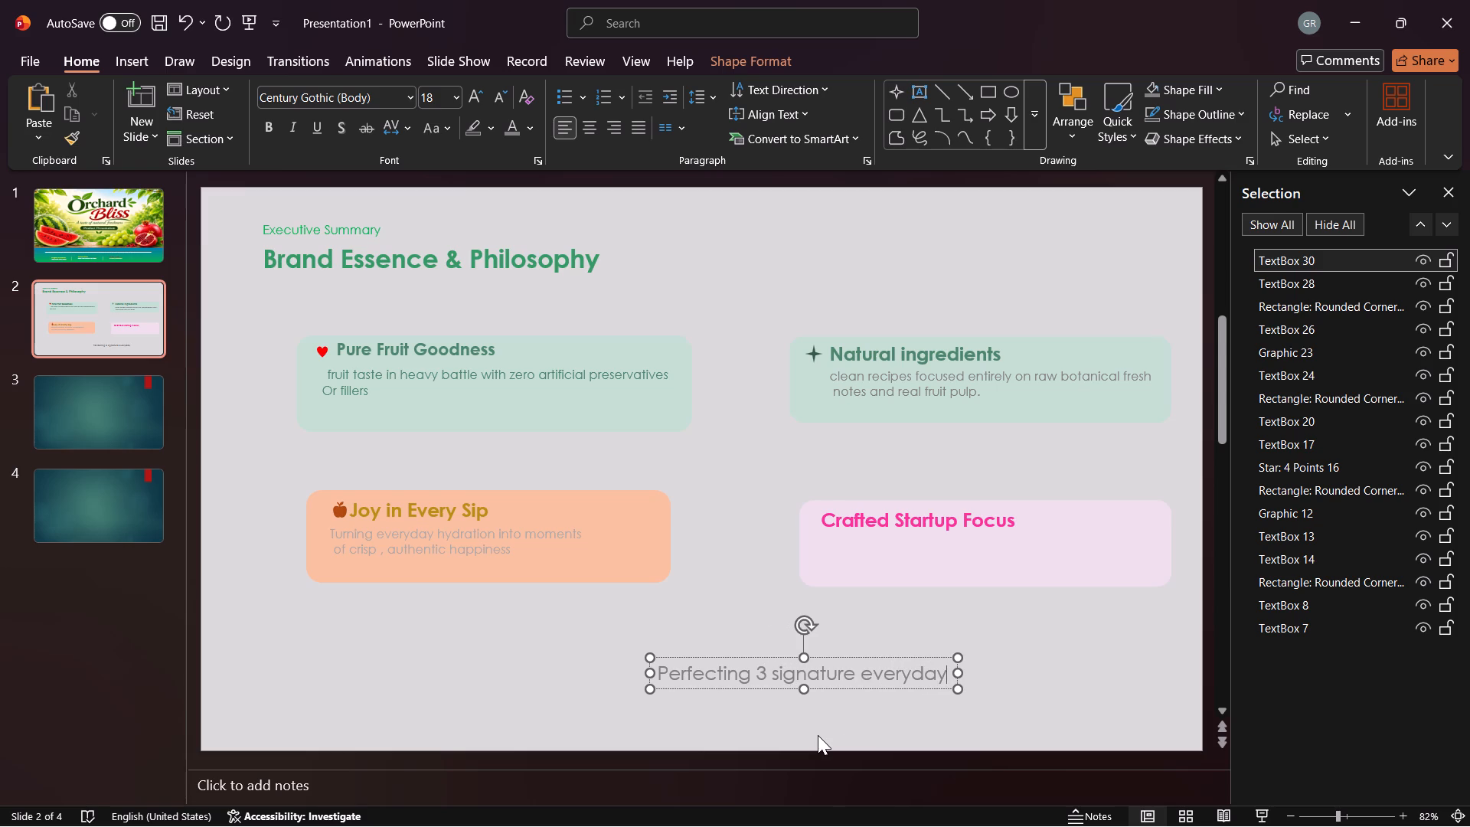
pyautogui.press('space')
pyautogui.write('fruit')
pyautogui.press('space')
pyautogui.write('var')
pyautogui.write('ieties')
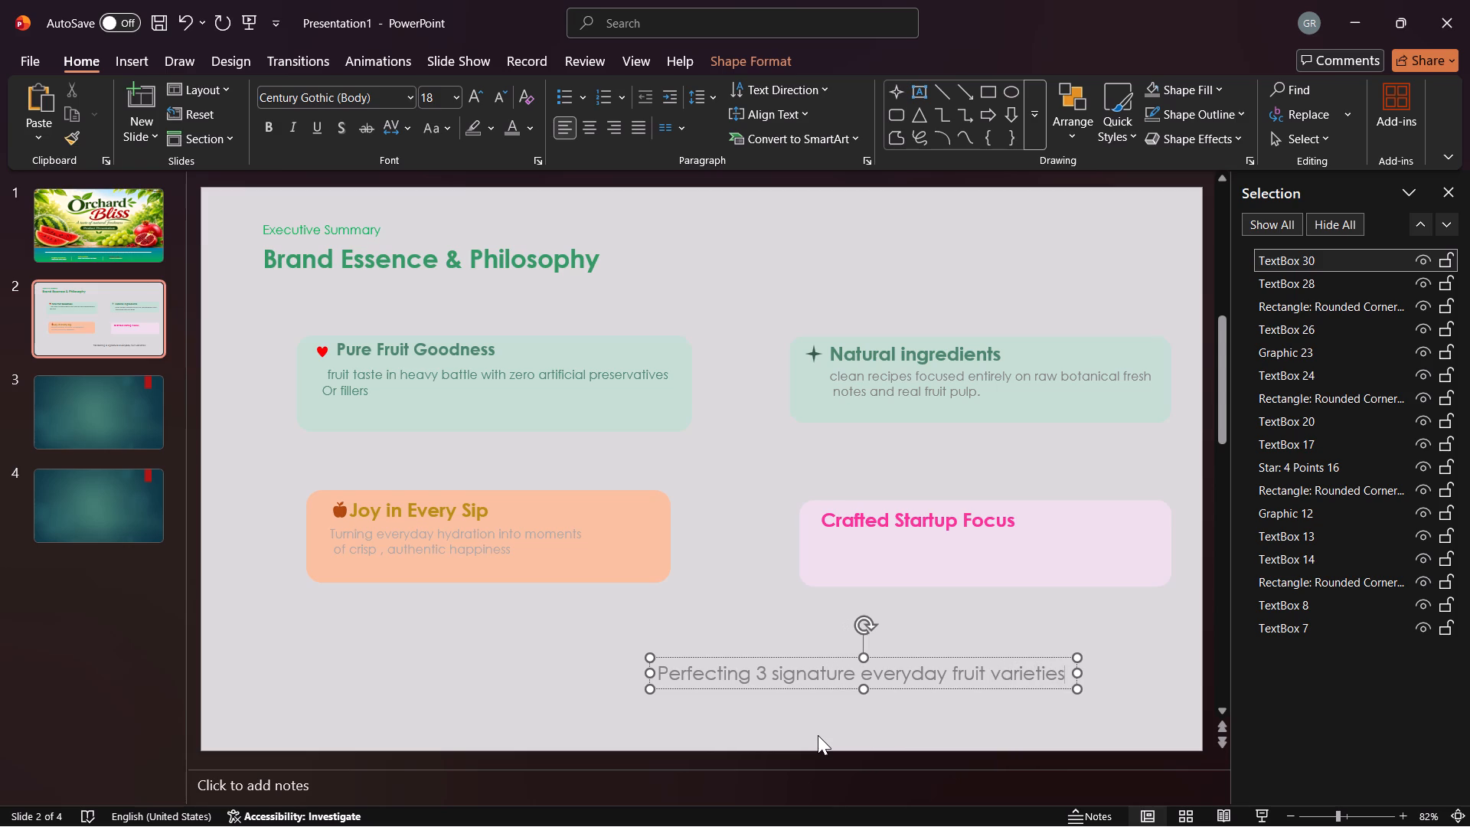
pyautogui.press('space')
pyautogui.write('b')
pyautogui.write('efore scaling')
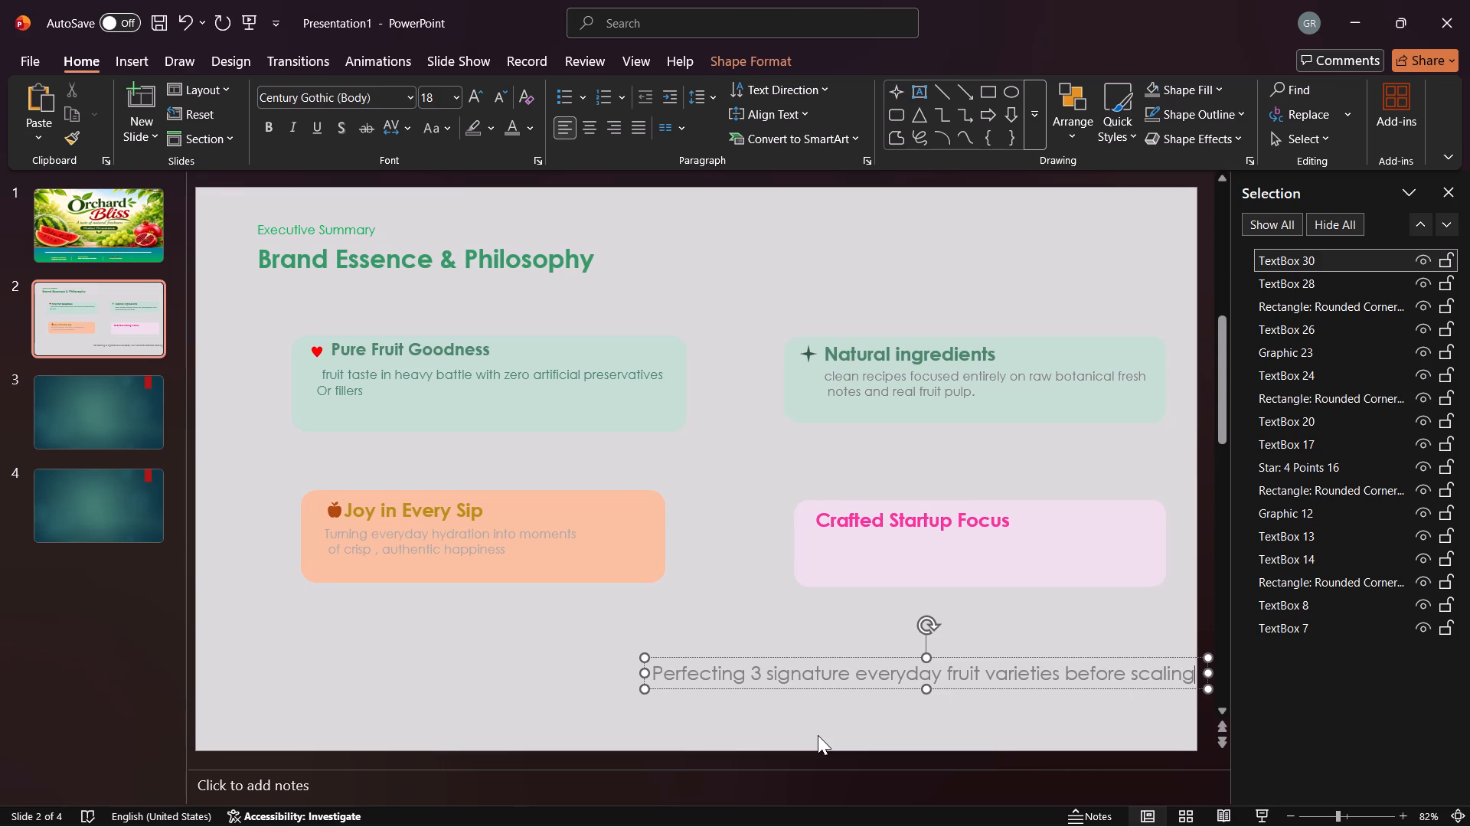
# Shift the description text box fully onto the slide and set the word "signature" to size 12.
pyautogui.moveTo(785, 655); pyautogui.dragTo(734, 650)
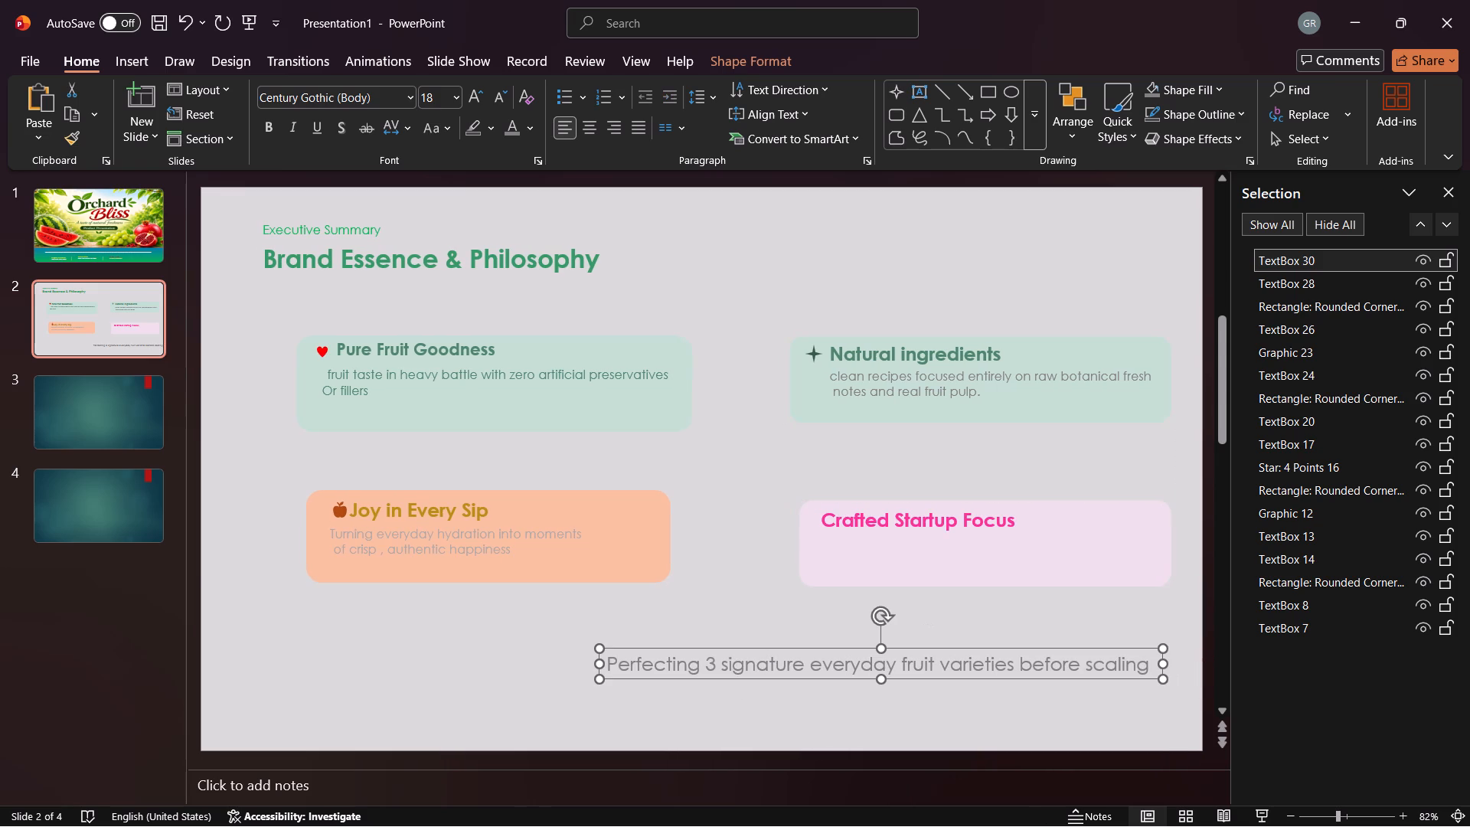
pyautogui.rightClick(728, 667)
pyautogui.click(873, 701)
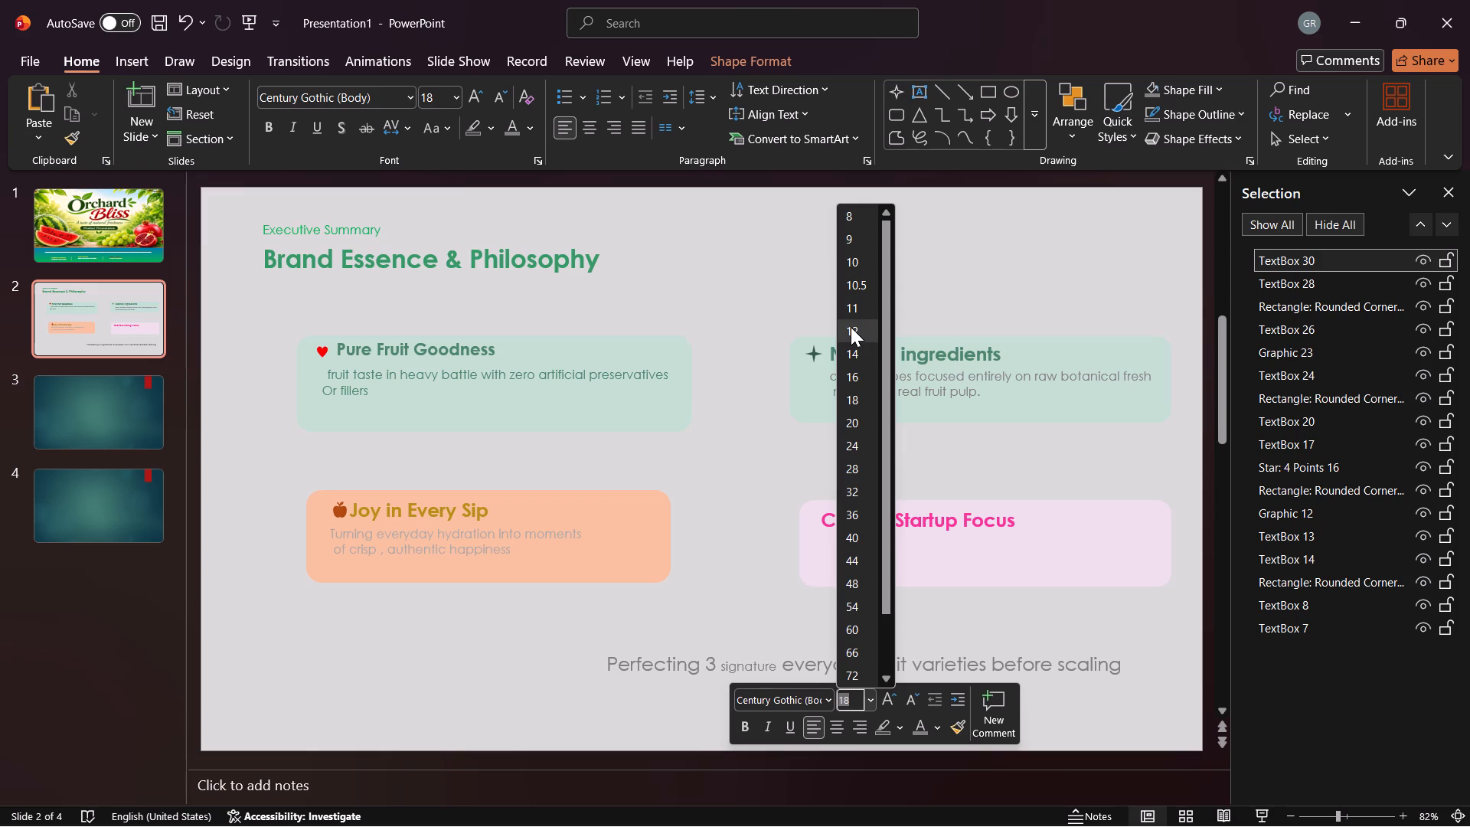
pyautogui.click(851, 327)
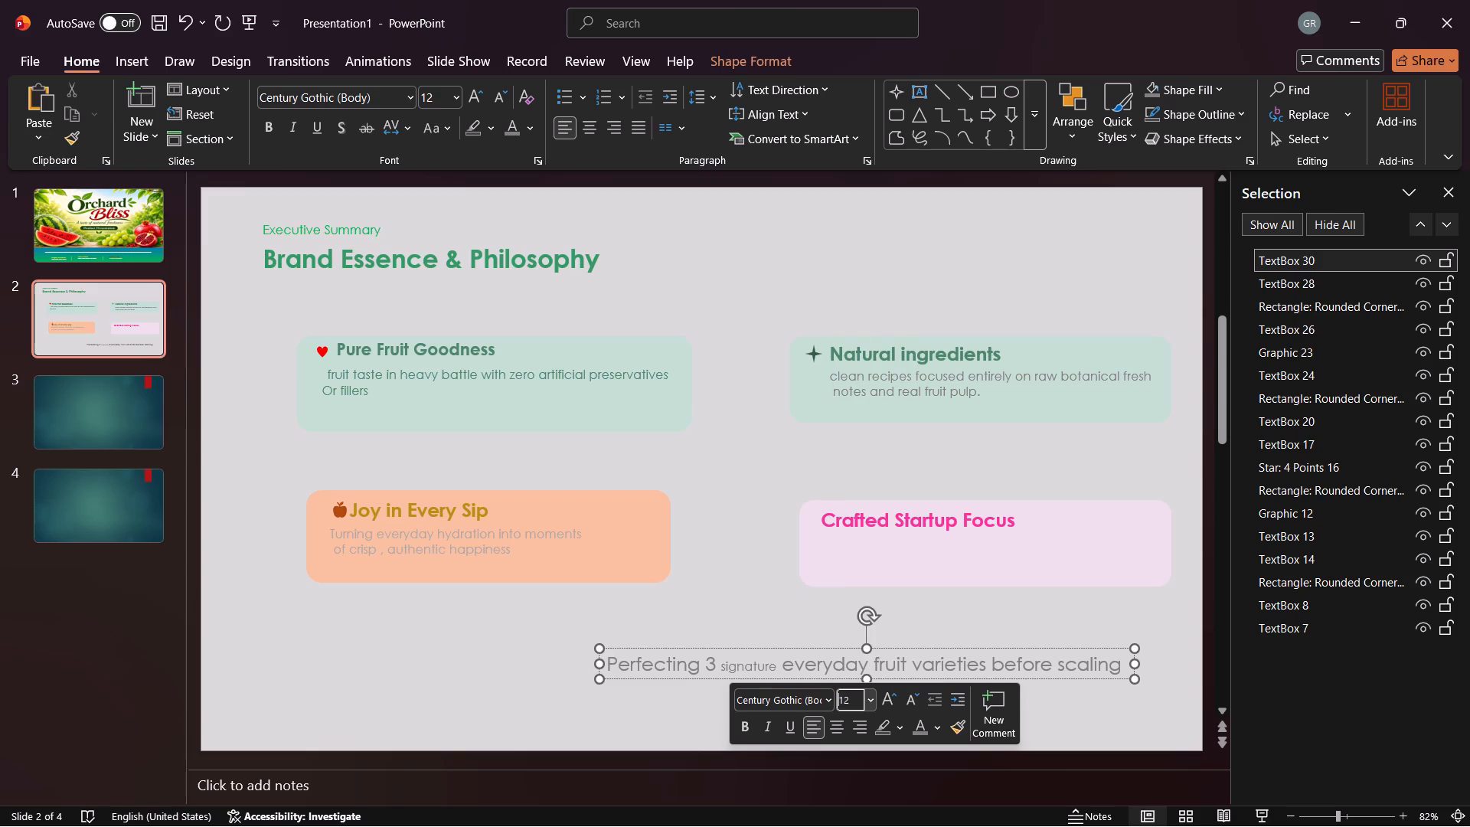
# Break the description into two lines after "varieties".
pyautogui.click(985, 662)
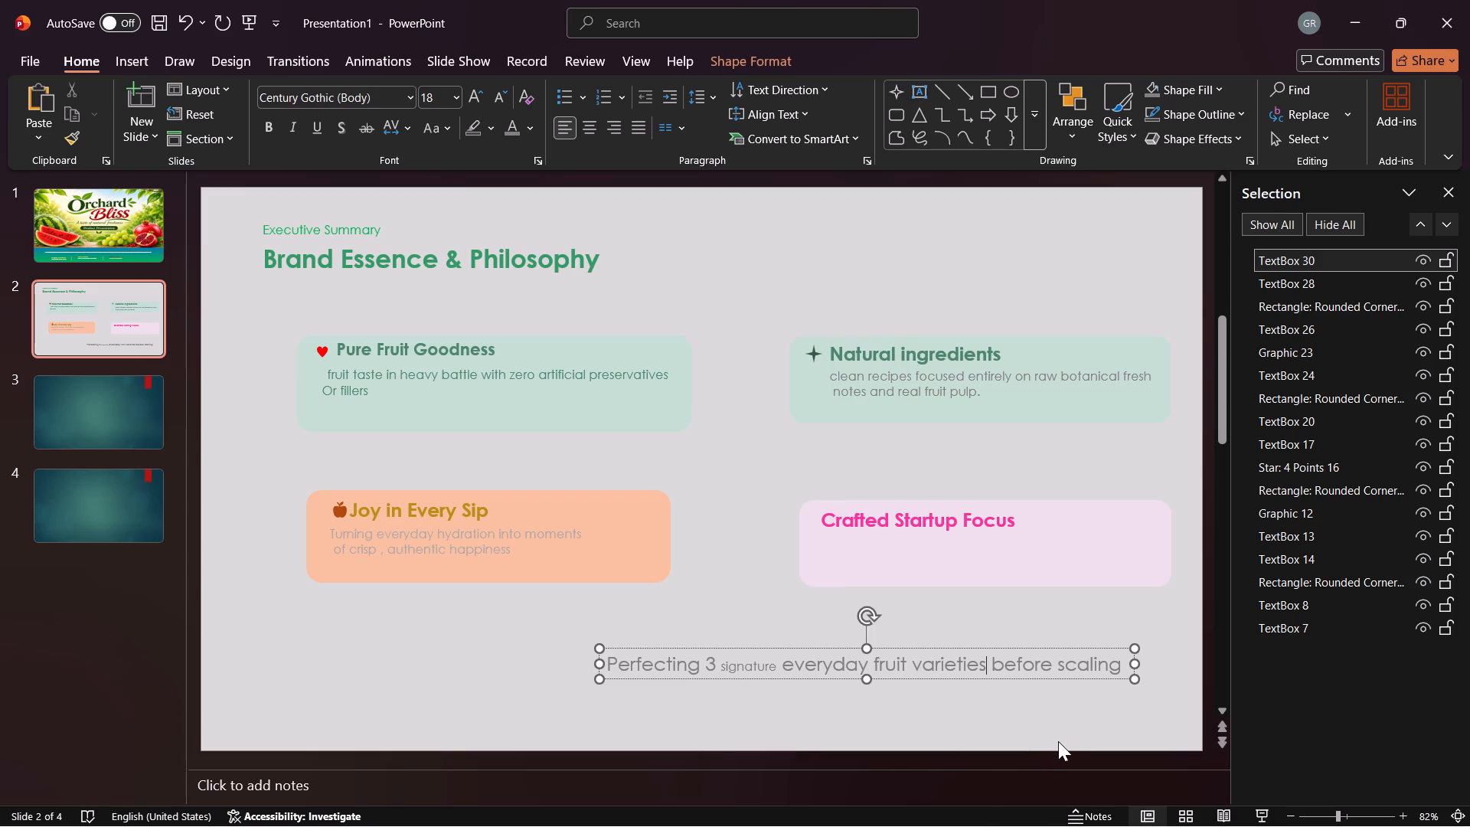
pyautogui.press('Return')
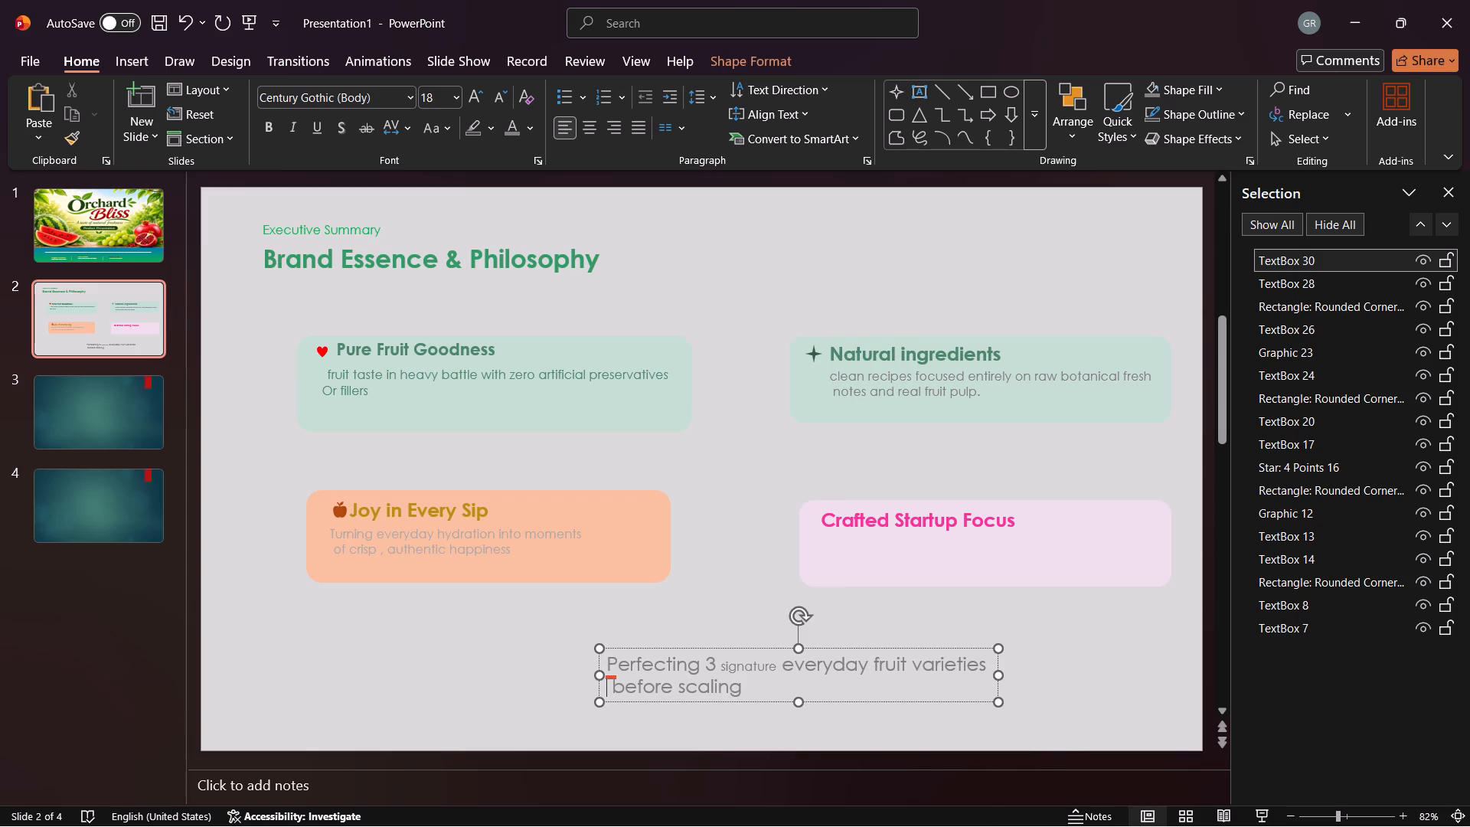
# Set the font size of the whole two-line description to 12.
pyautogui.moveTo(606, 660); pyautogui.dragTo(634, 668)
pyautogui.moveTo(634, 668); pyautogui.dragTo(705, 698)
pyautogui.click(847, 639)
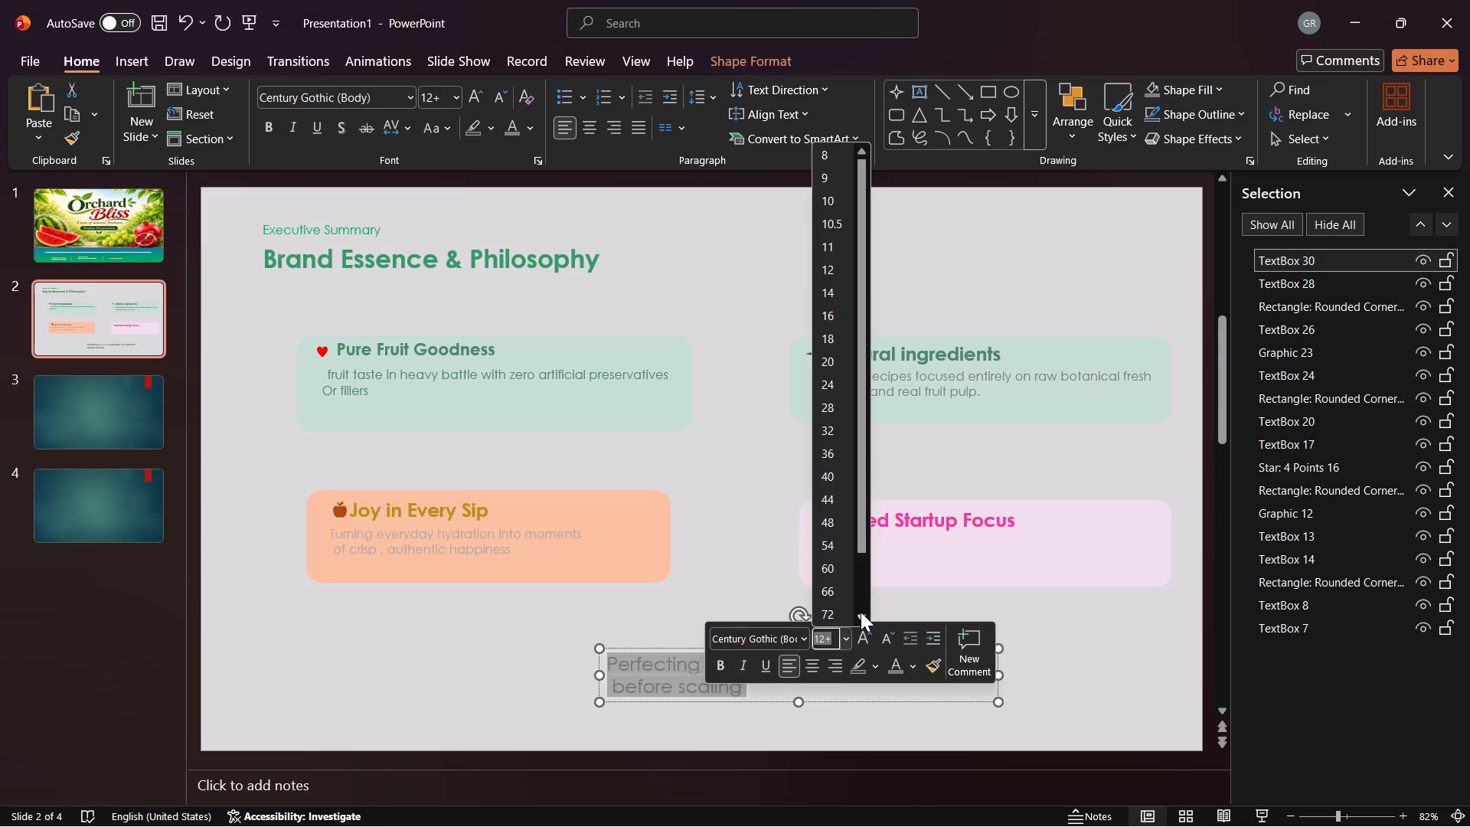
pyautogui.click(837, 274)
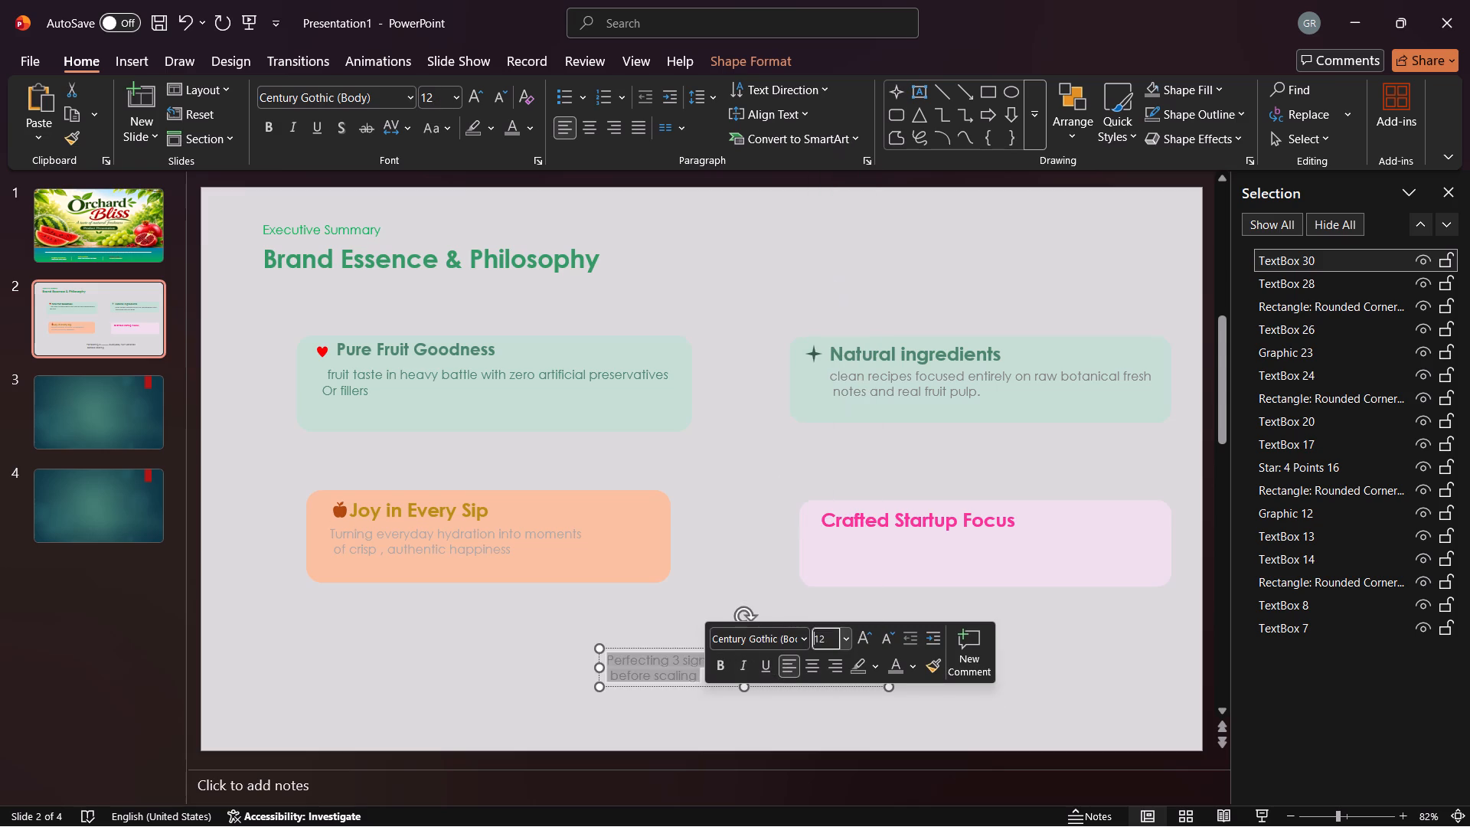
pyautogui.click(741, 520)
# Move the description onto the light purple card, just beneath the "Crafted Startup Focus" heading.
pyautogui.moveTo(688, 662); pyautogui.dragTo(695, 658)
pyautogui.moveTo(661, 648); pyautogui.dragTo(864, 548)
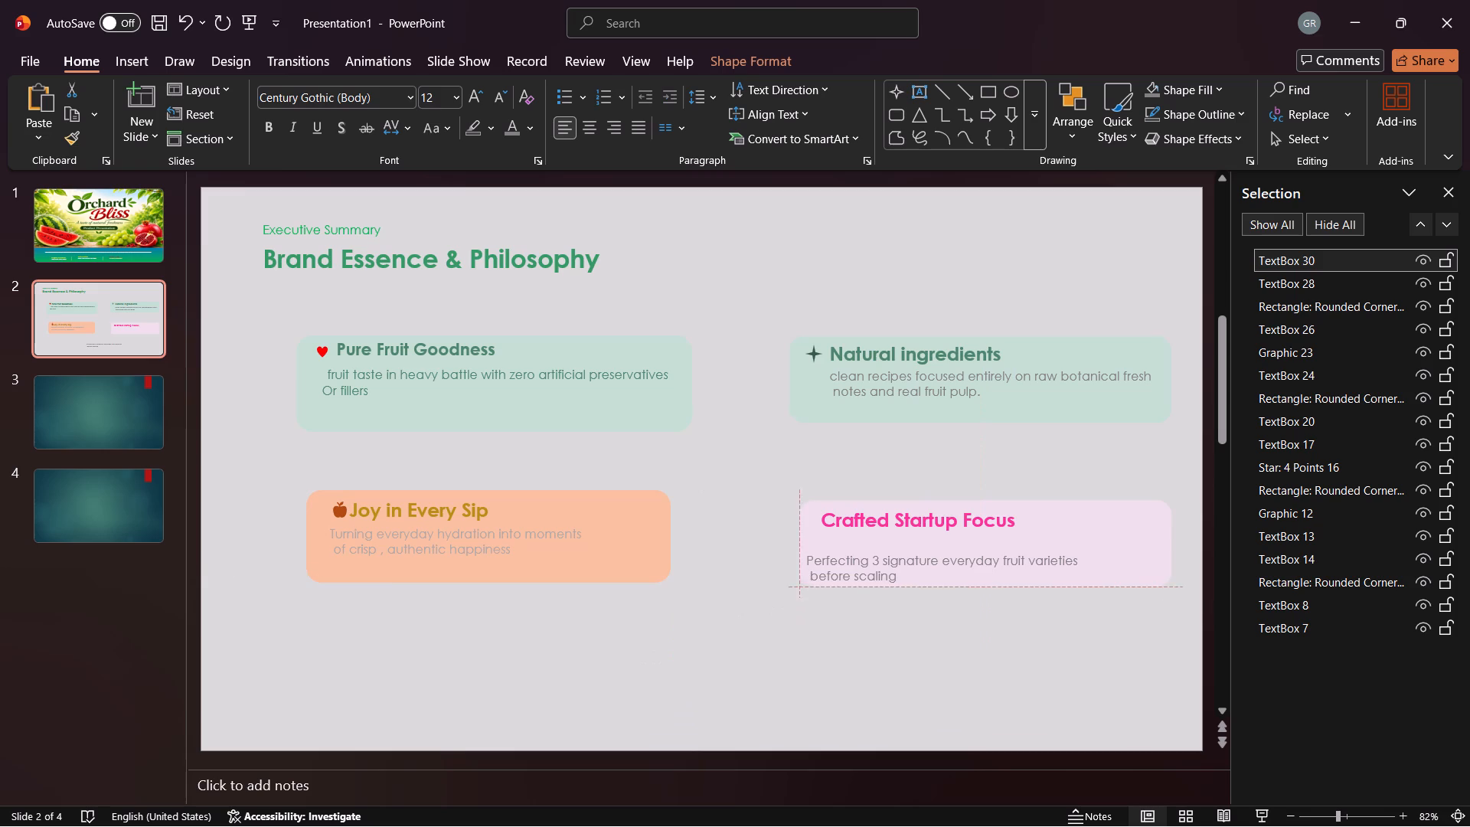
pyautogui.moveTo(864, 548); pyautogui.dragTo(888, 532)
pyautogui.click(717, 466)
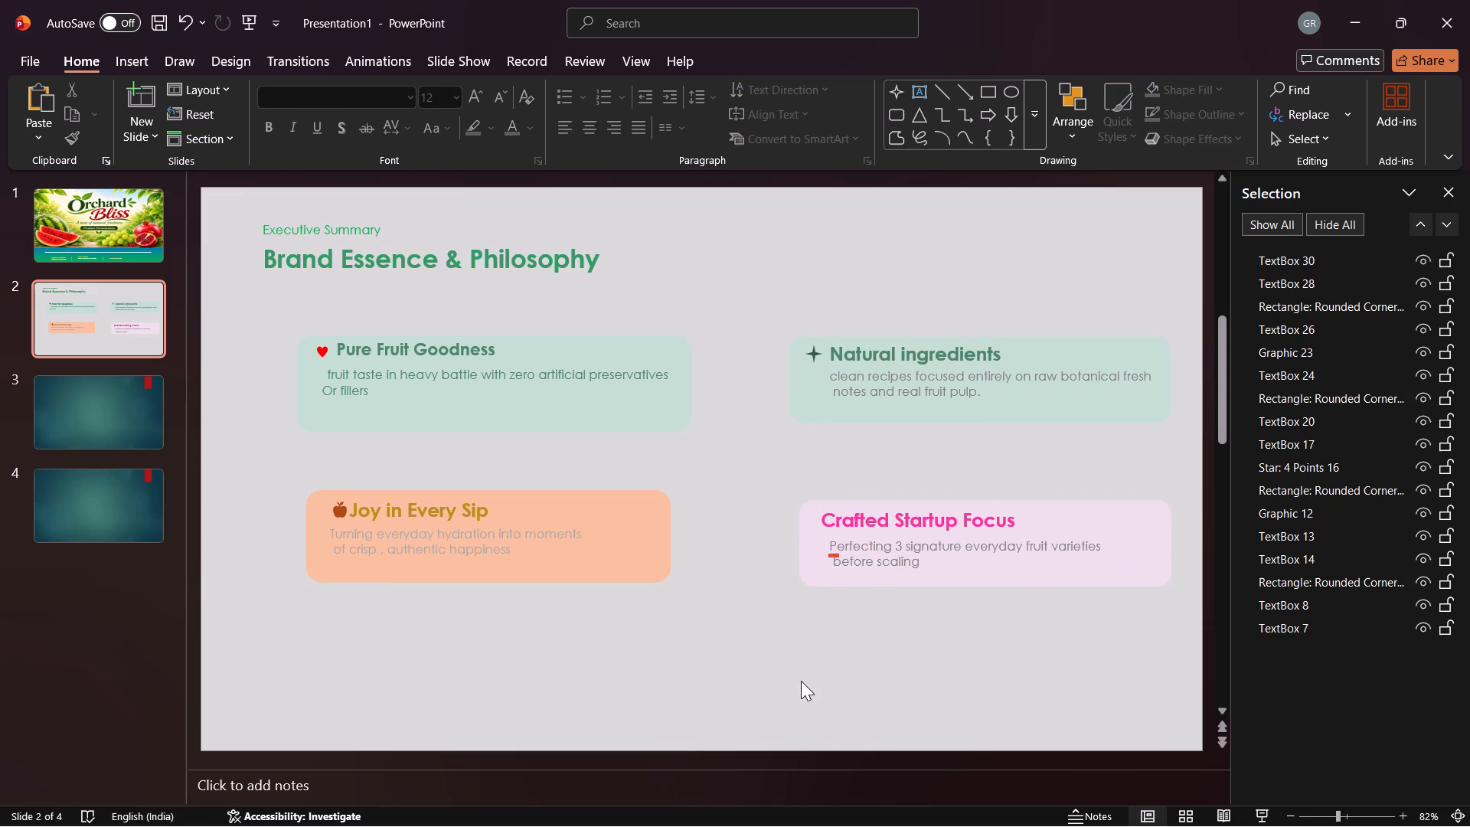
# Move the light purple card slightly up so it sits level with the orange card.
pyautogui.click(897, 502)
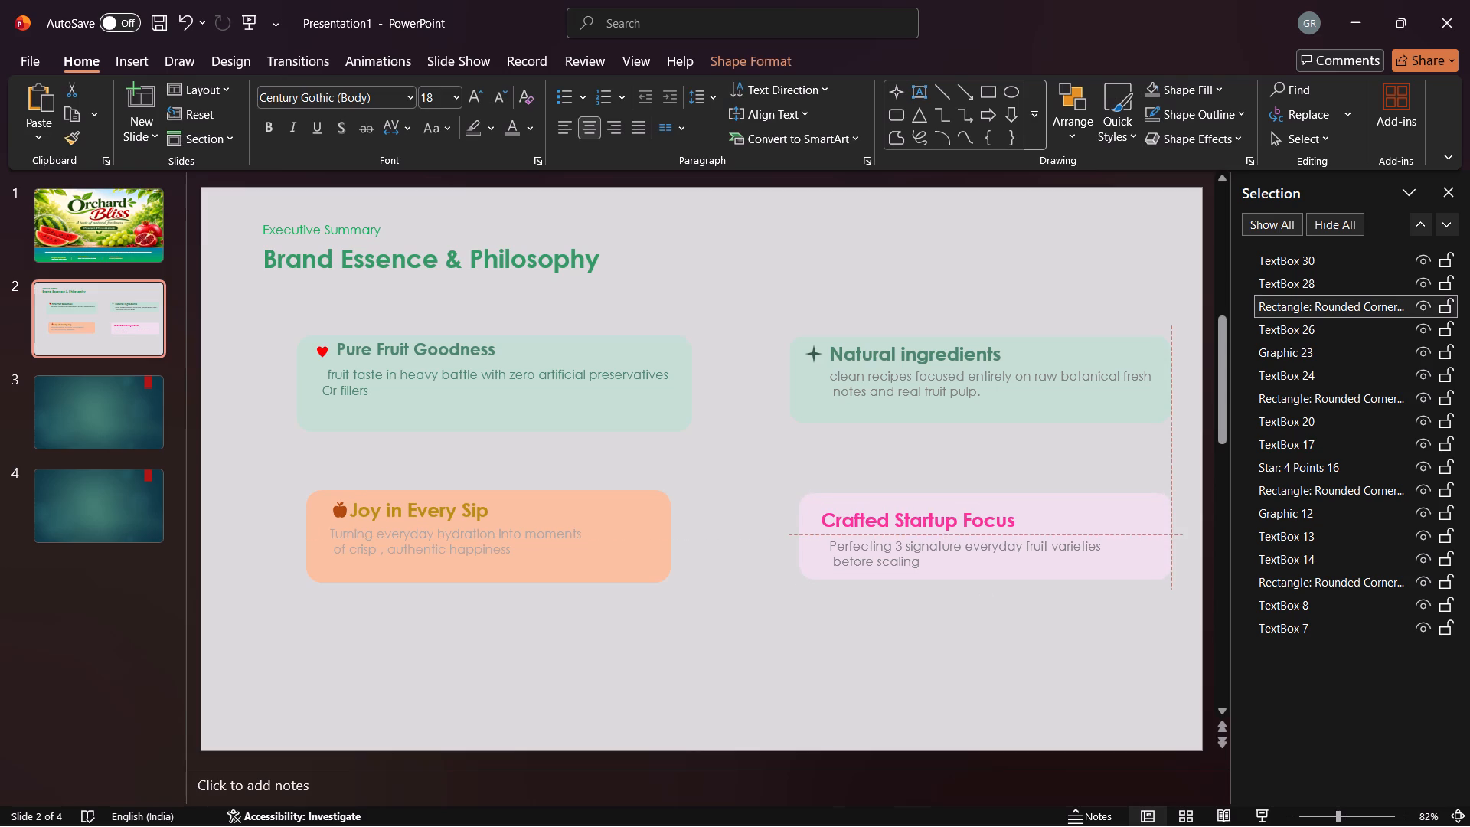
pyautogui.click(891, 604)
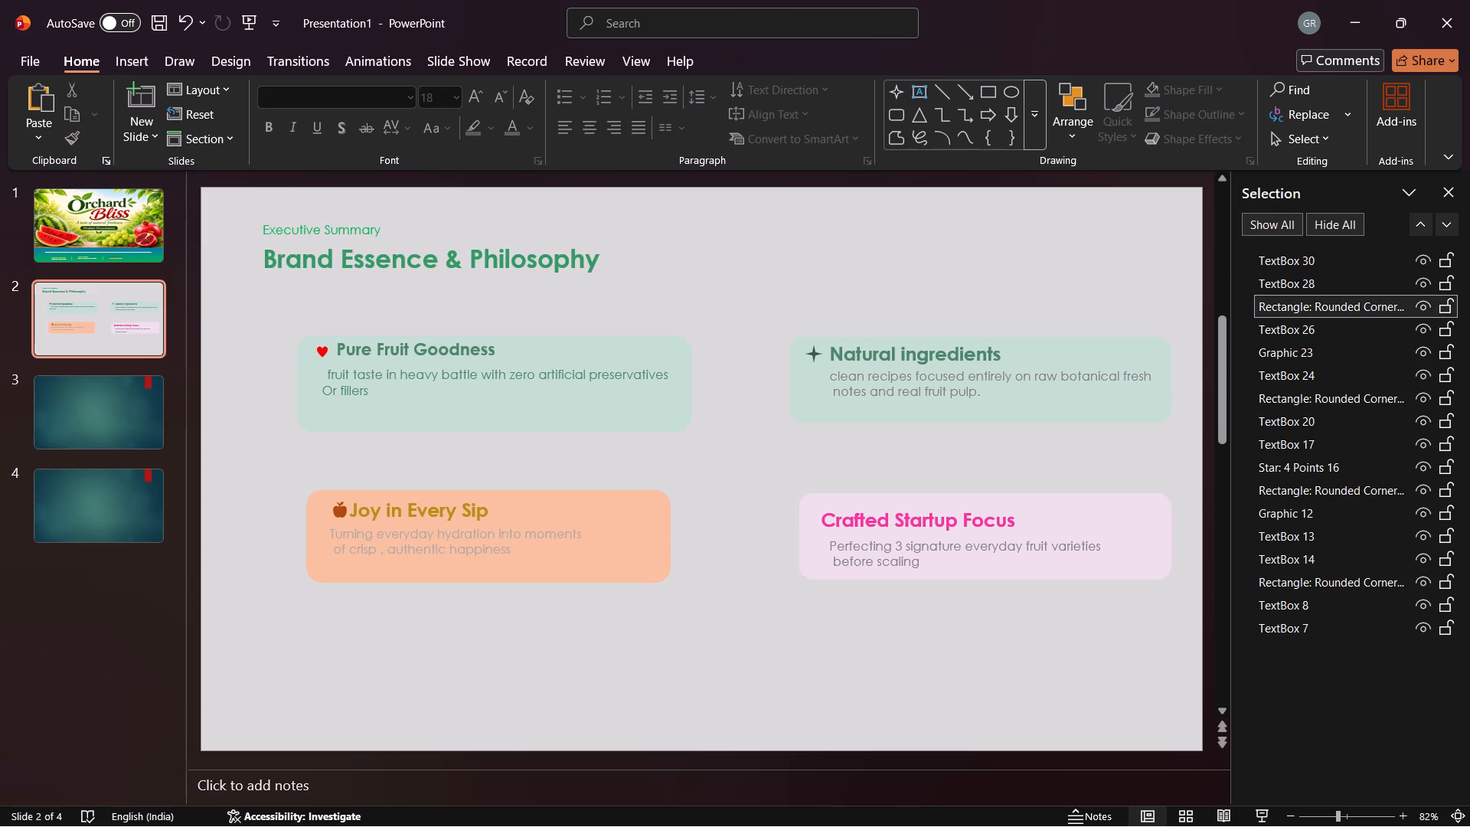
# Move the "Crafted Startup Focus" heading and its description up, level with the orange card's heading and text.
pyautogui.click(824, 518)
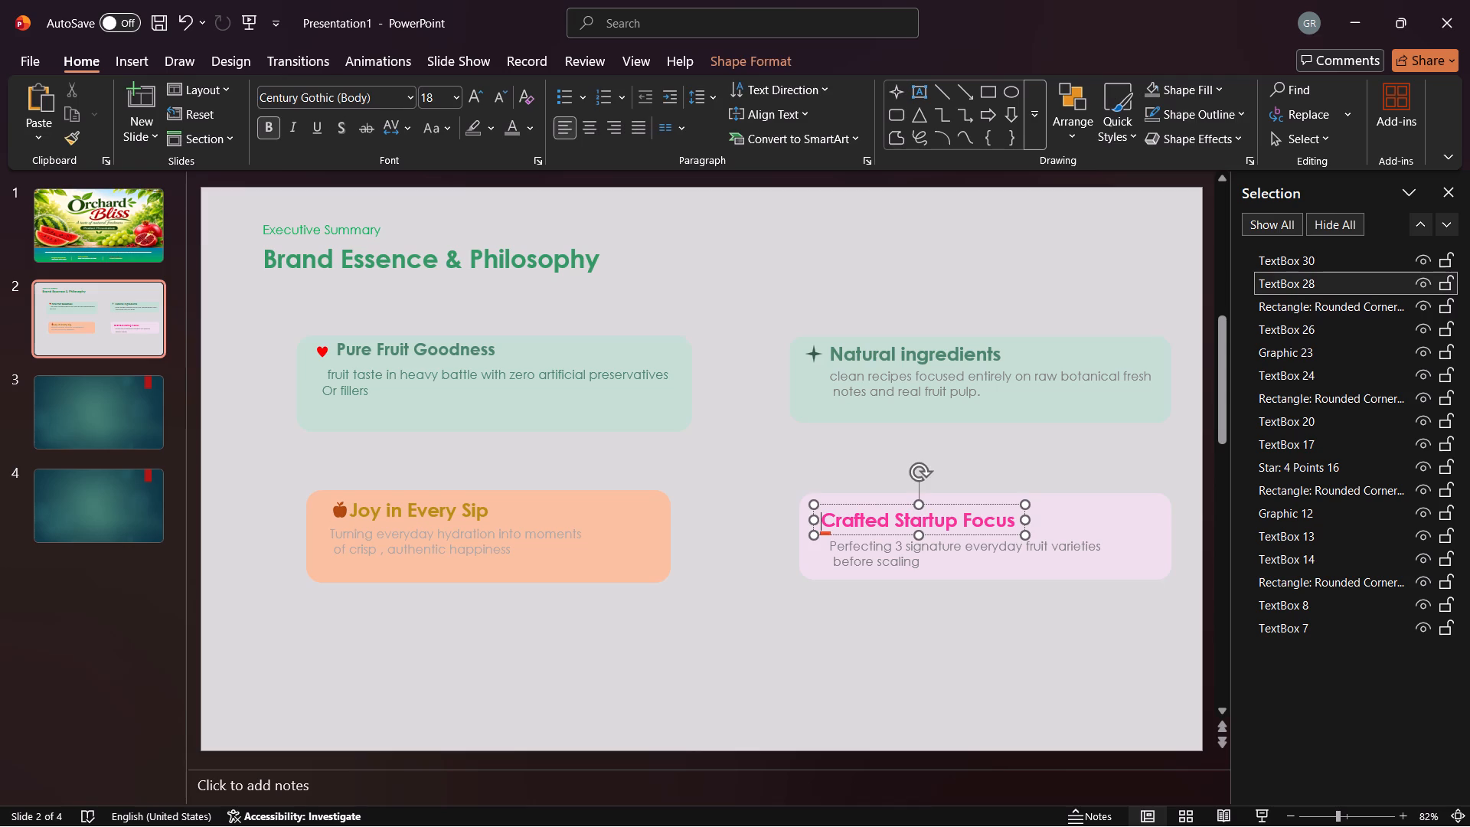
pyautogui.moveTo(857, 503); pyautogui.dragTo(859, 493)
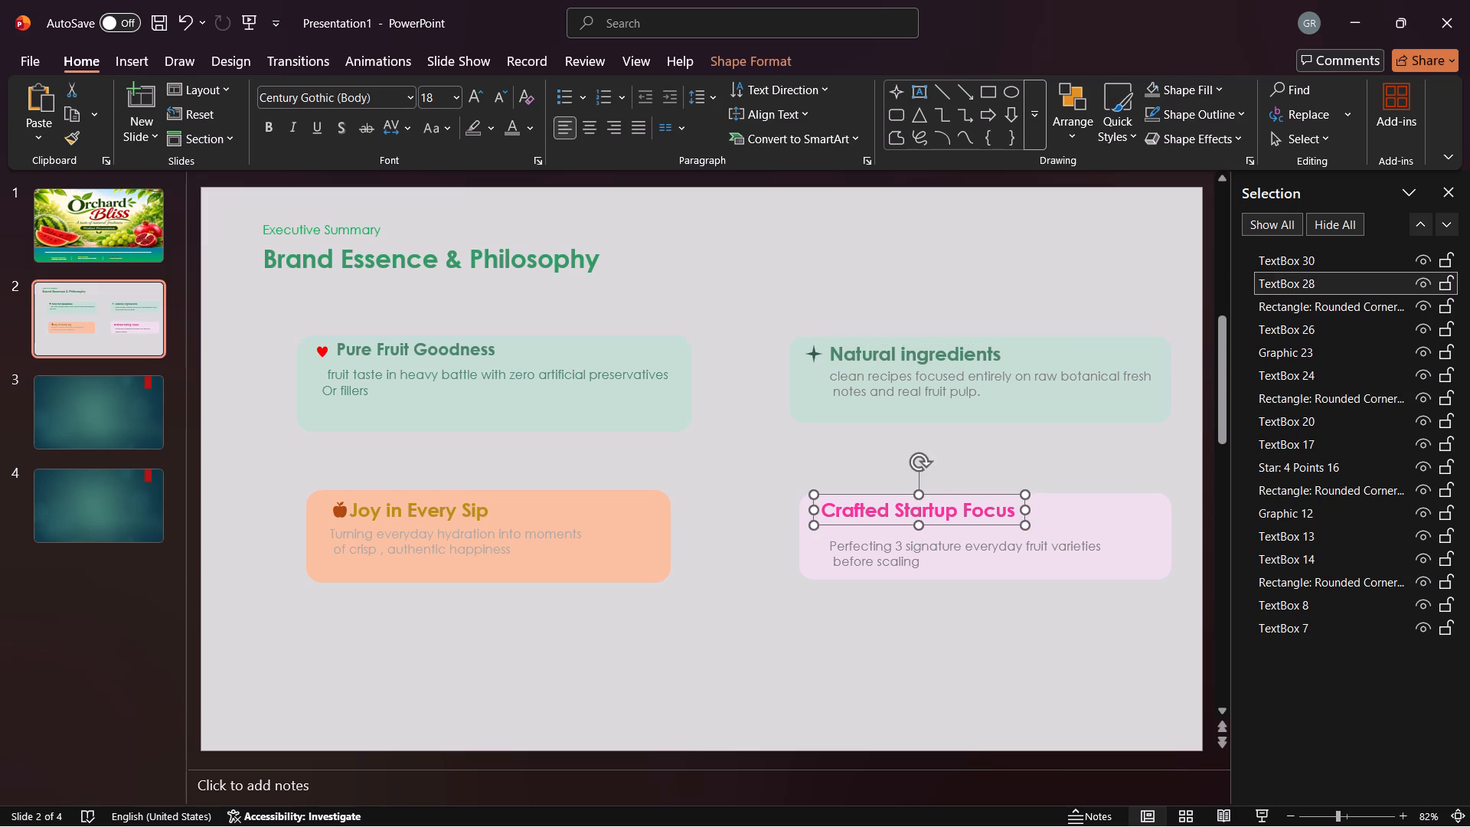
pyautogui.click(862, 541)
pyautogui.moveTo(863, 532); pyautogui.dragTo(870, 520)
pyautogui.click(867, 629)
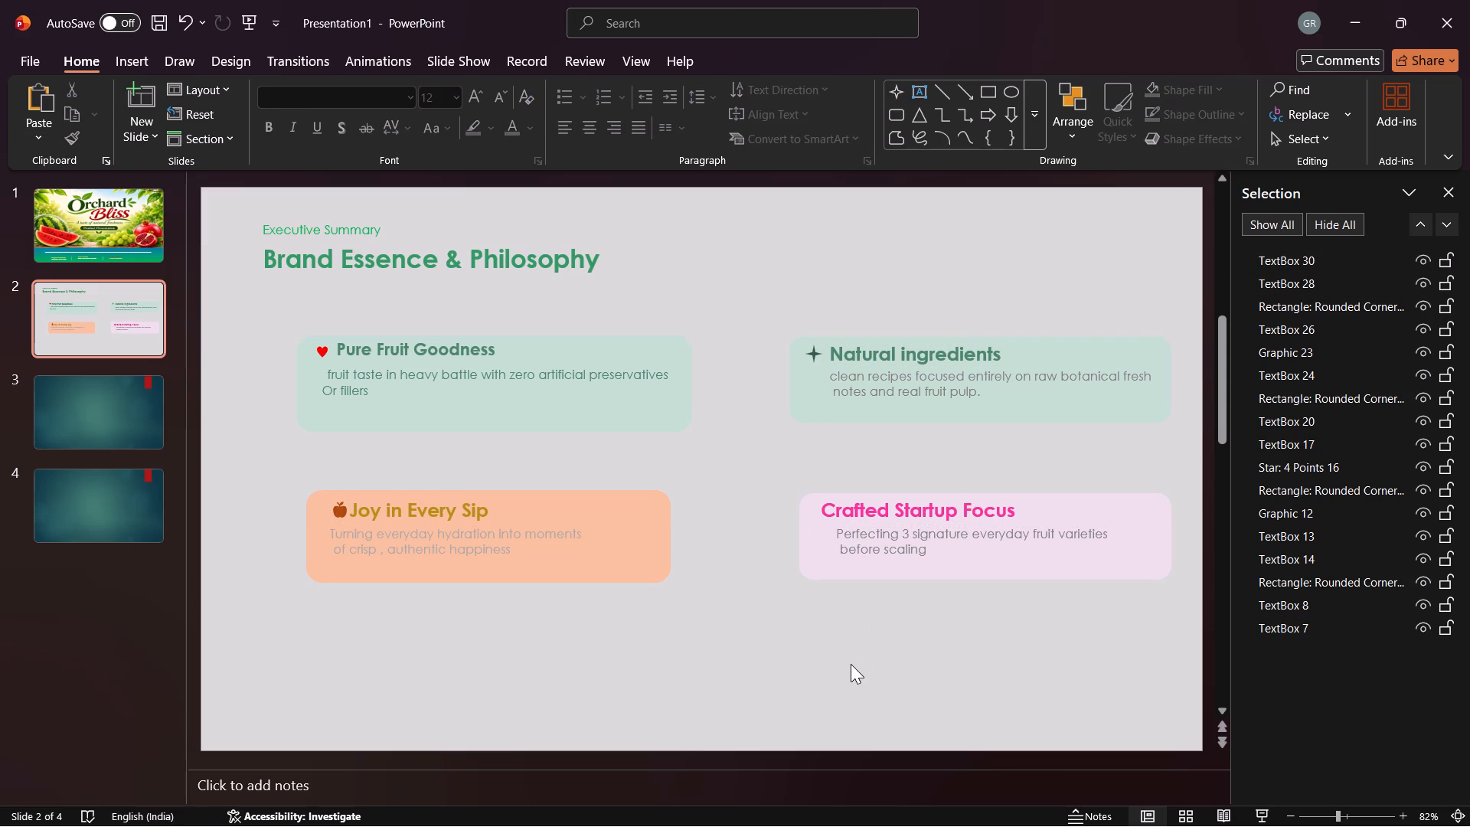
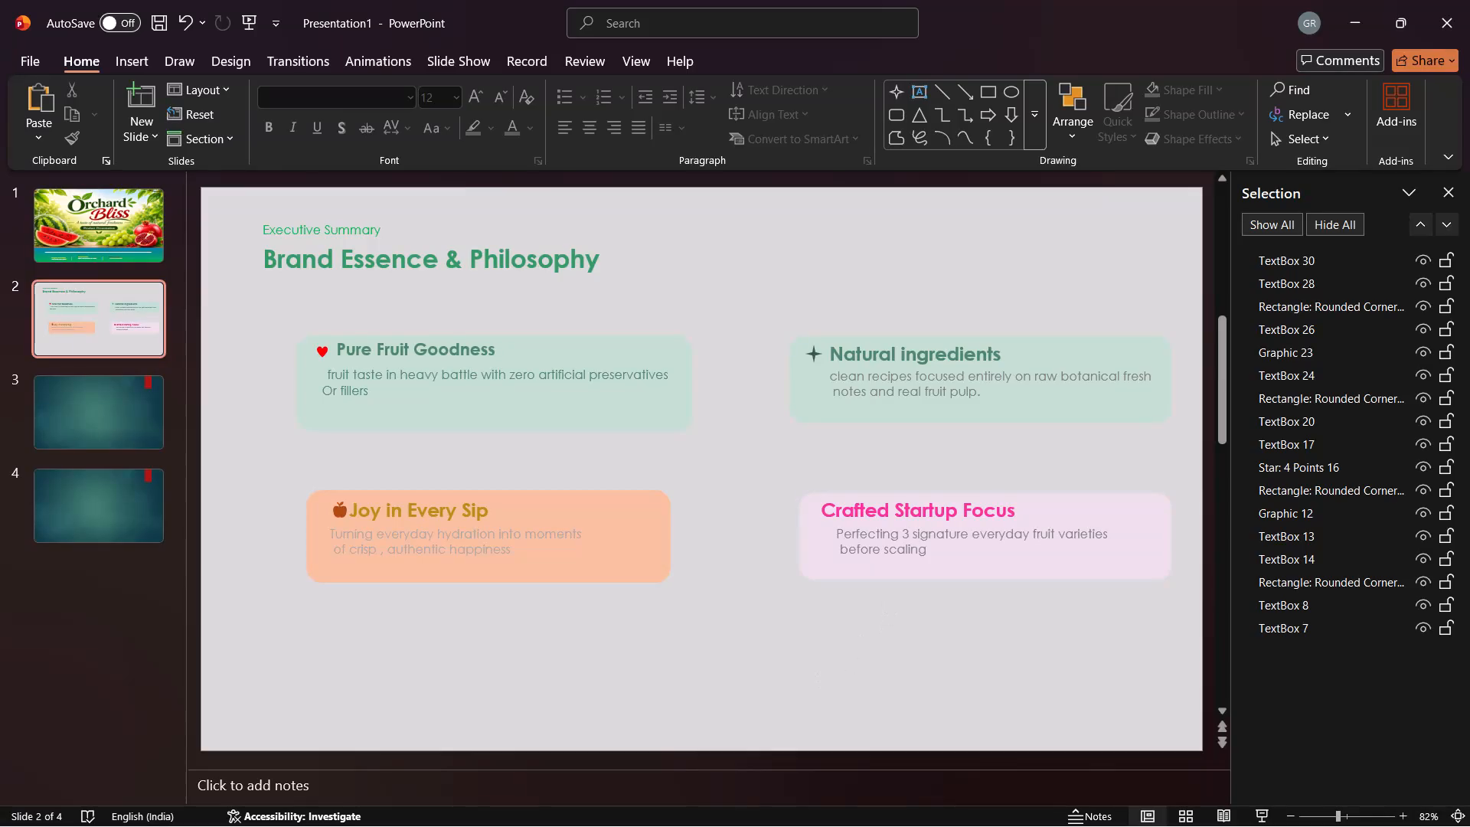
# Widen the pink rounded card behind Crafted Startup Focus so its left edge lines up with the Natural ingredients card above.
pyautogui.click(826, 544)
pyautogui.moveTo(798, 534); pyautogui.dragTo(794, 531)
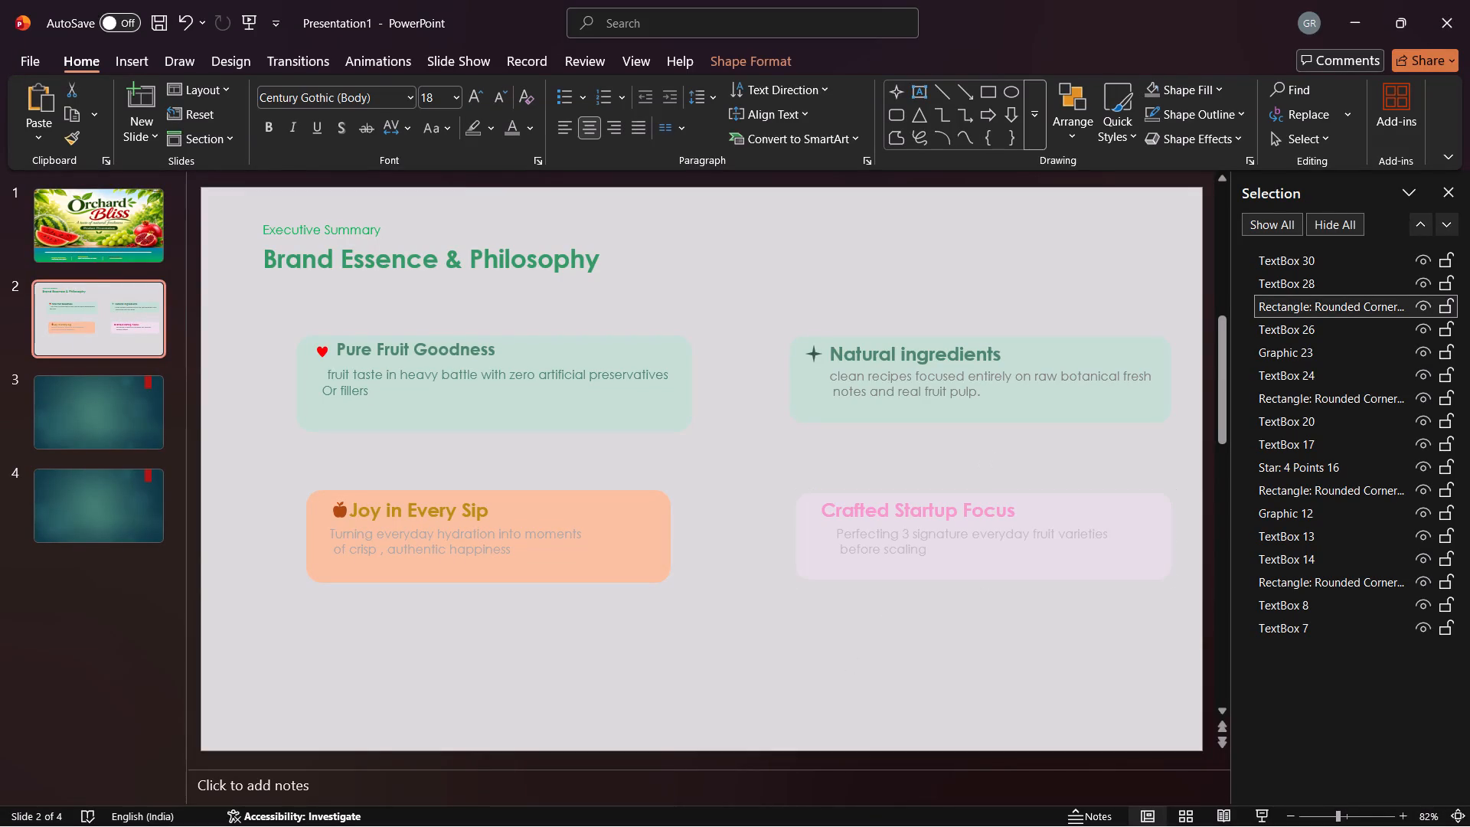
pyautogui.moveTo(794, 531); pyautogui.dragTo(787, 531)
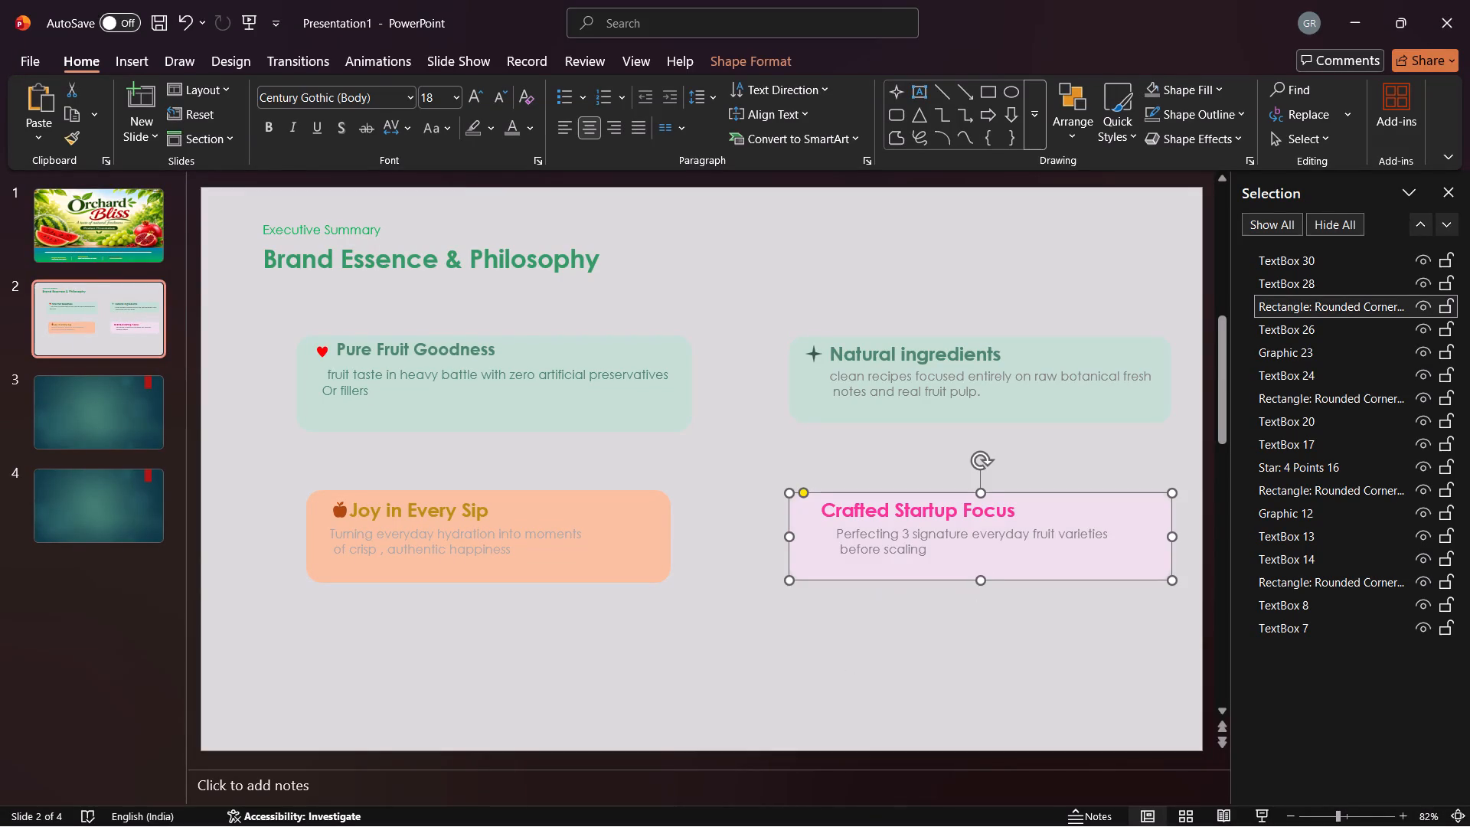
pyautogui.click(1114, 630)
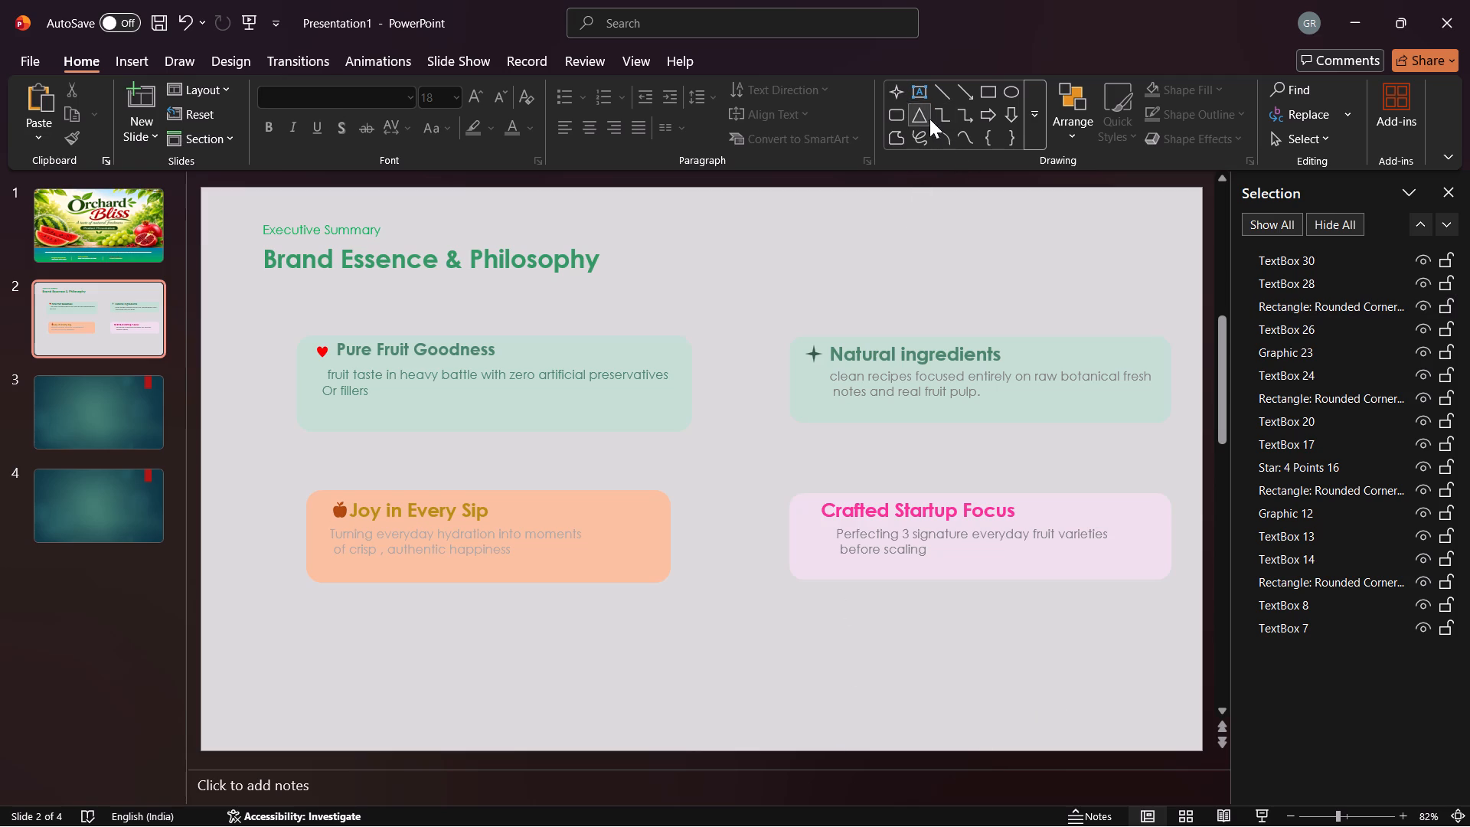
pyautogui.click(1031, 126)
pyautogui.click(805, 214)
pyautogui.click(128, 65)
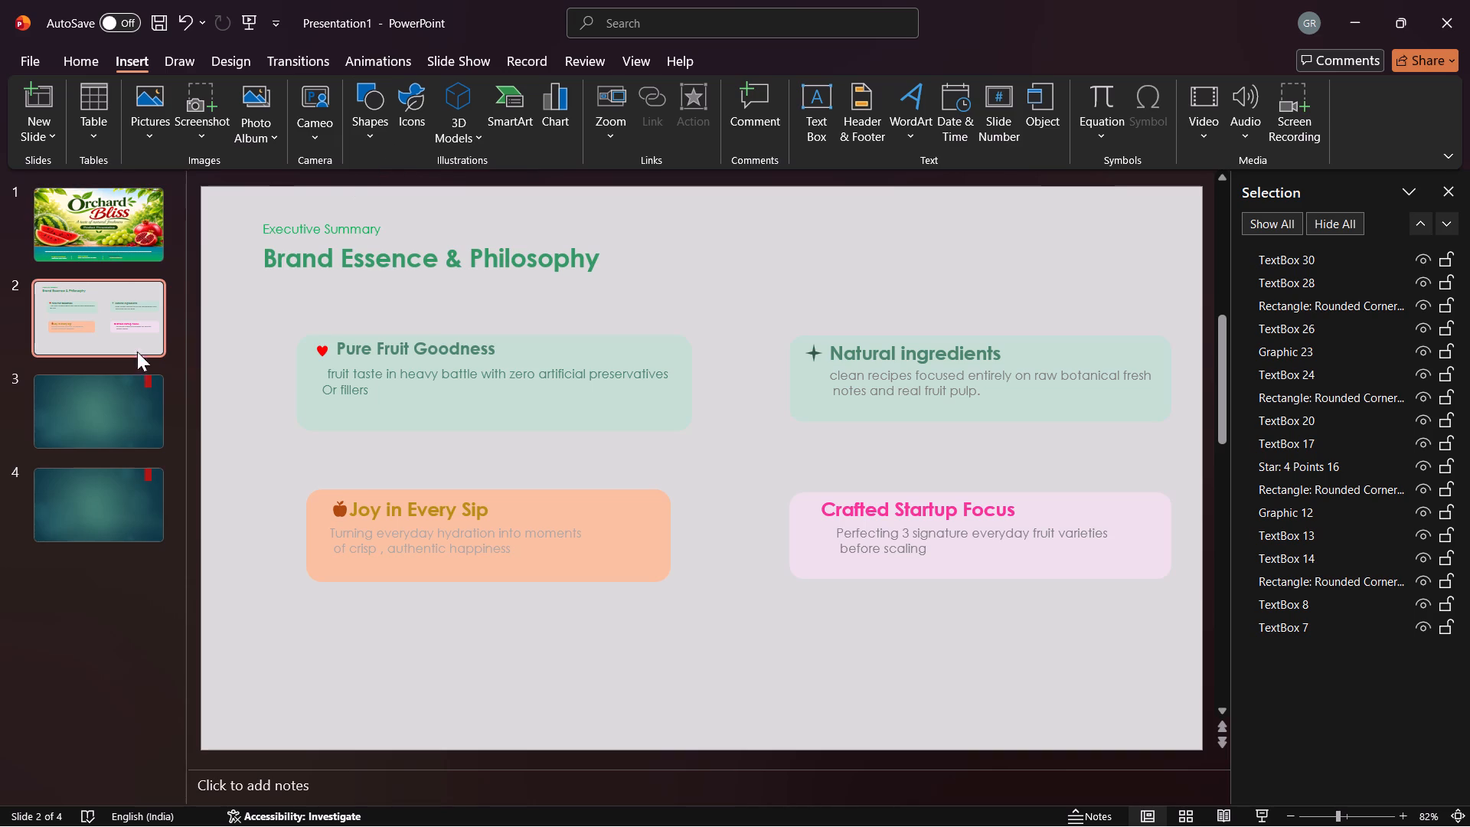
# Open the empty slide 3 of the presentation.
pyautogui.click(136, 381)
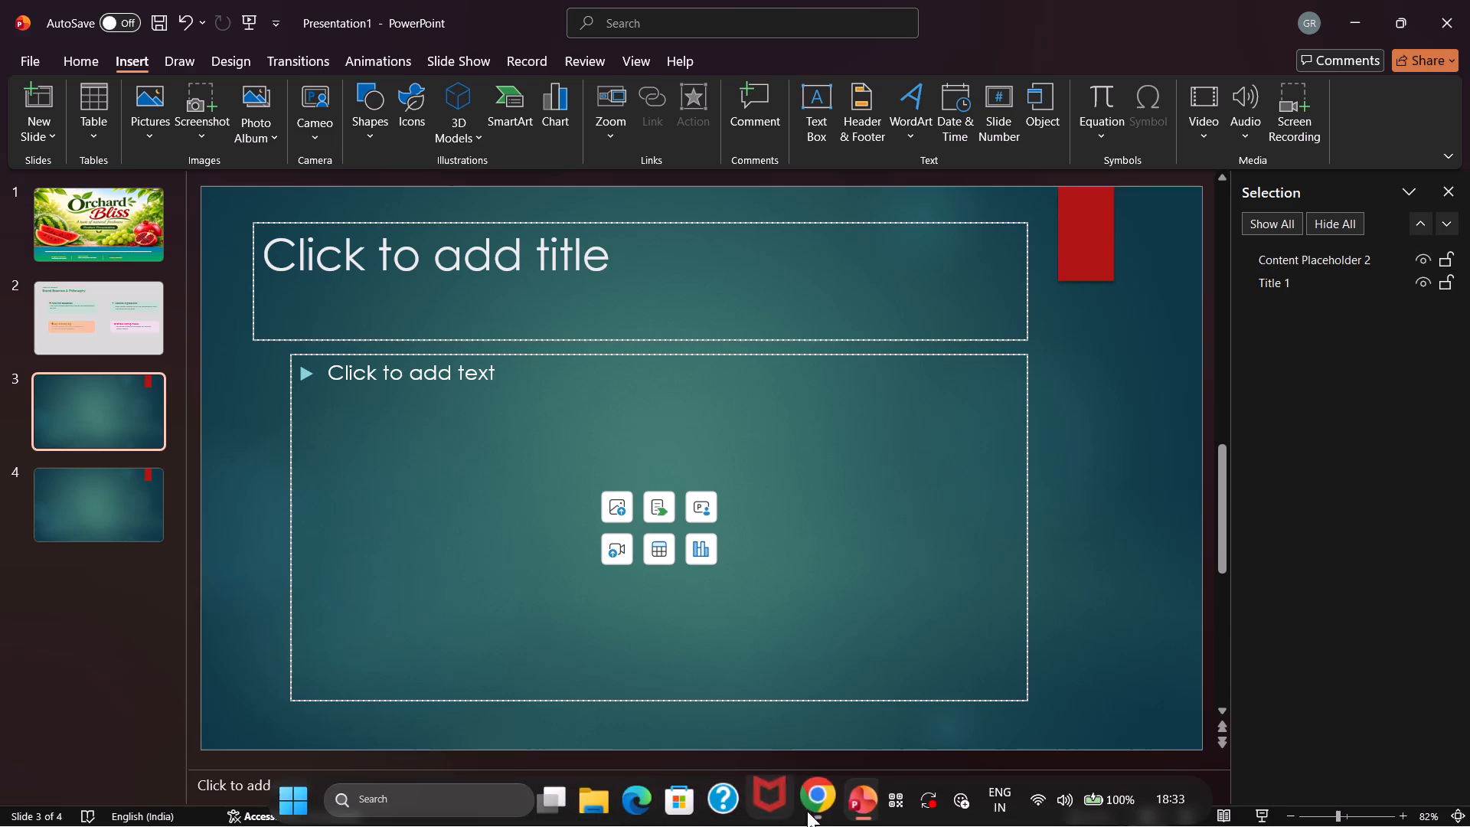
# Switch to Chrome and search Google for "farmer image" in a new tab.
pyautogui.click(807, 800)
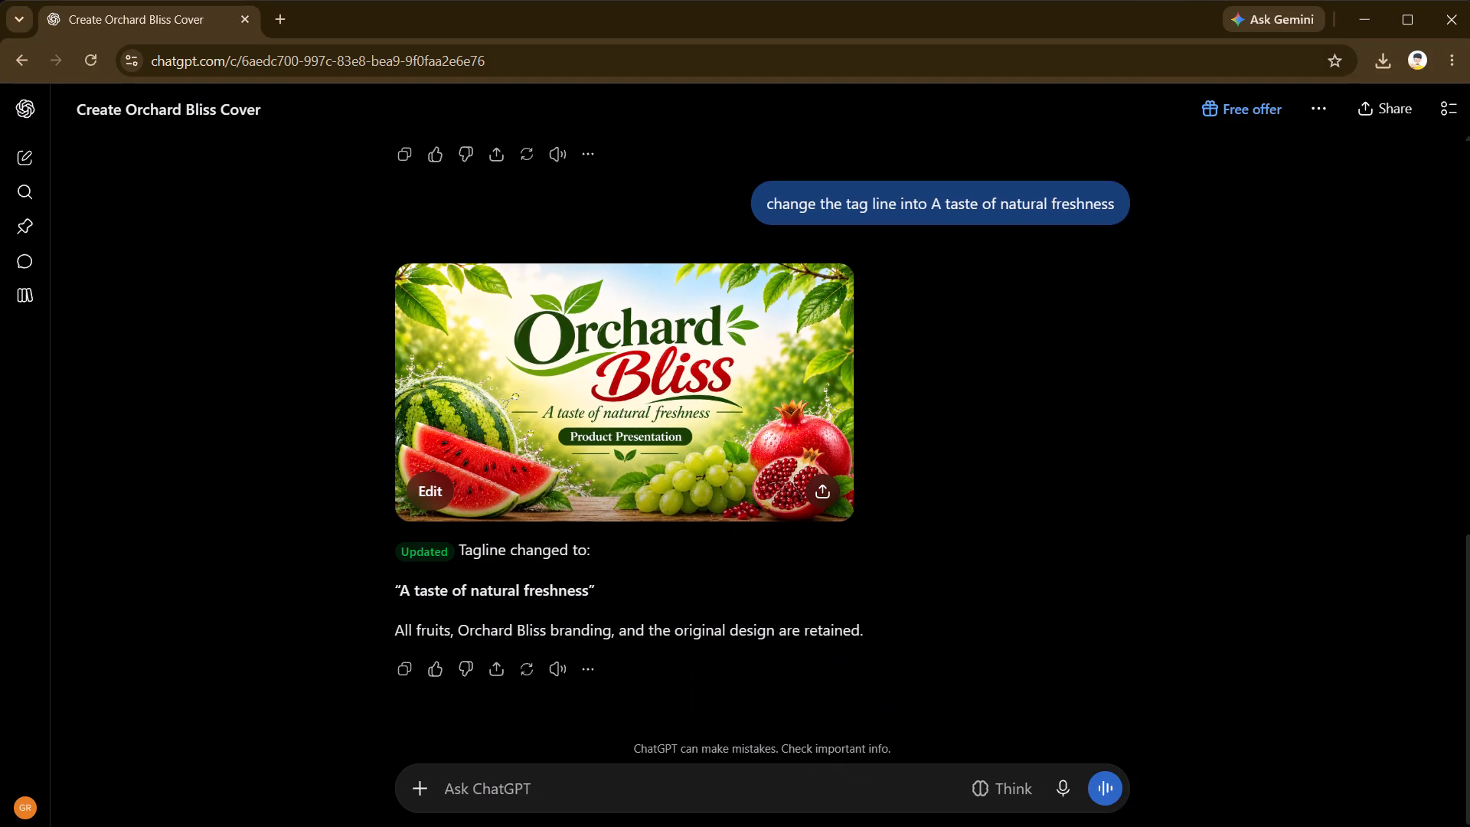
pyautogui.click(286, 16)
pyautogui.click(560, 360)
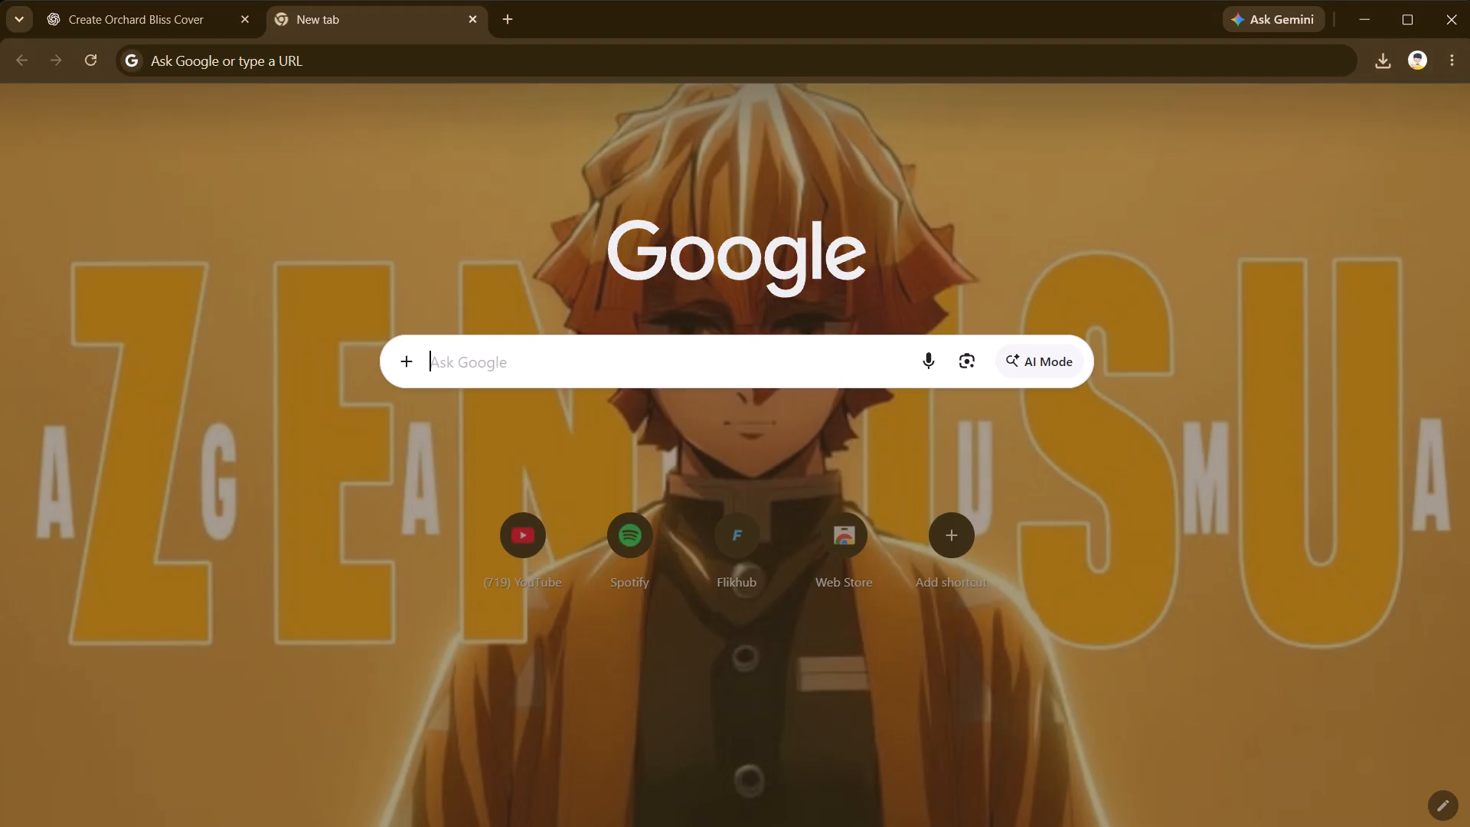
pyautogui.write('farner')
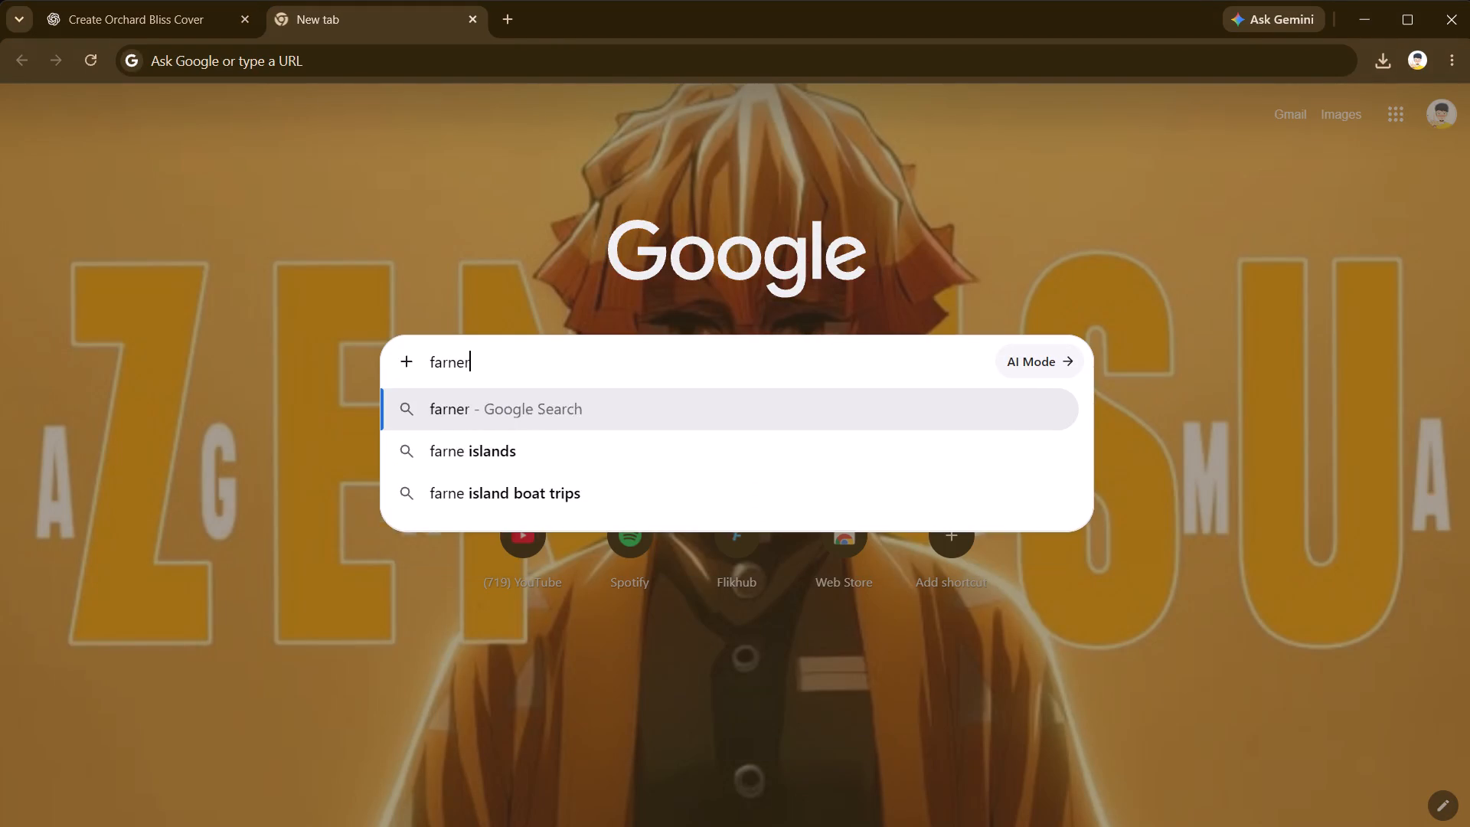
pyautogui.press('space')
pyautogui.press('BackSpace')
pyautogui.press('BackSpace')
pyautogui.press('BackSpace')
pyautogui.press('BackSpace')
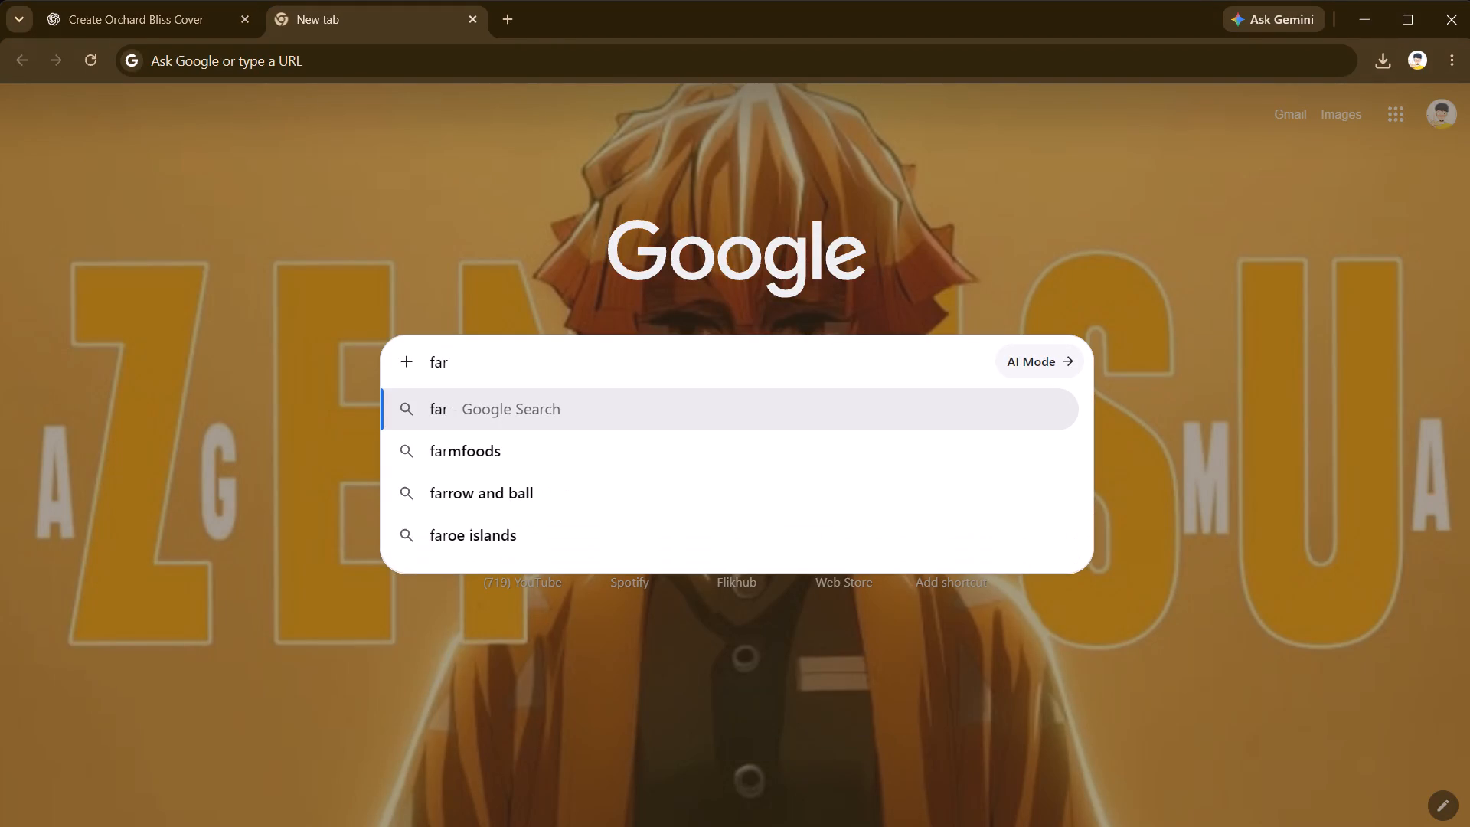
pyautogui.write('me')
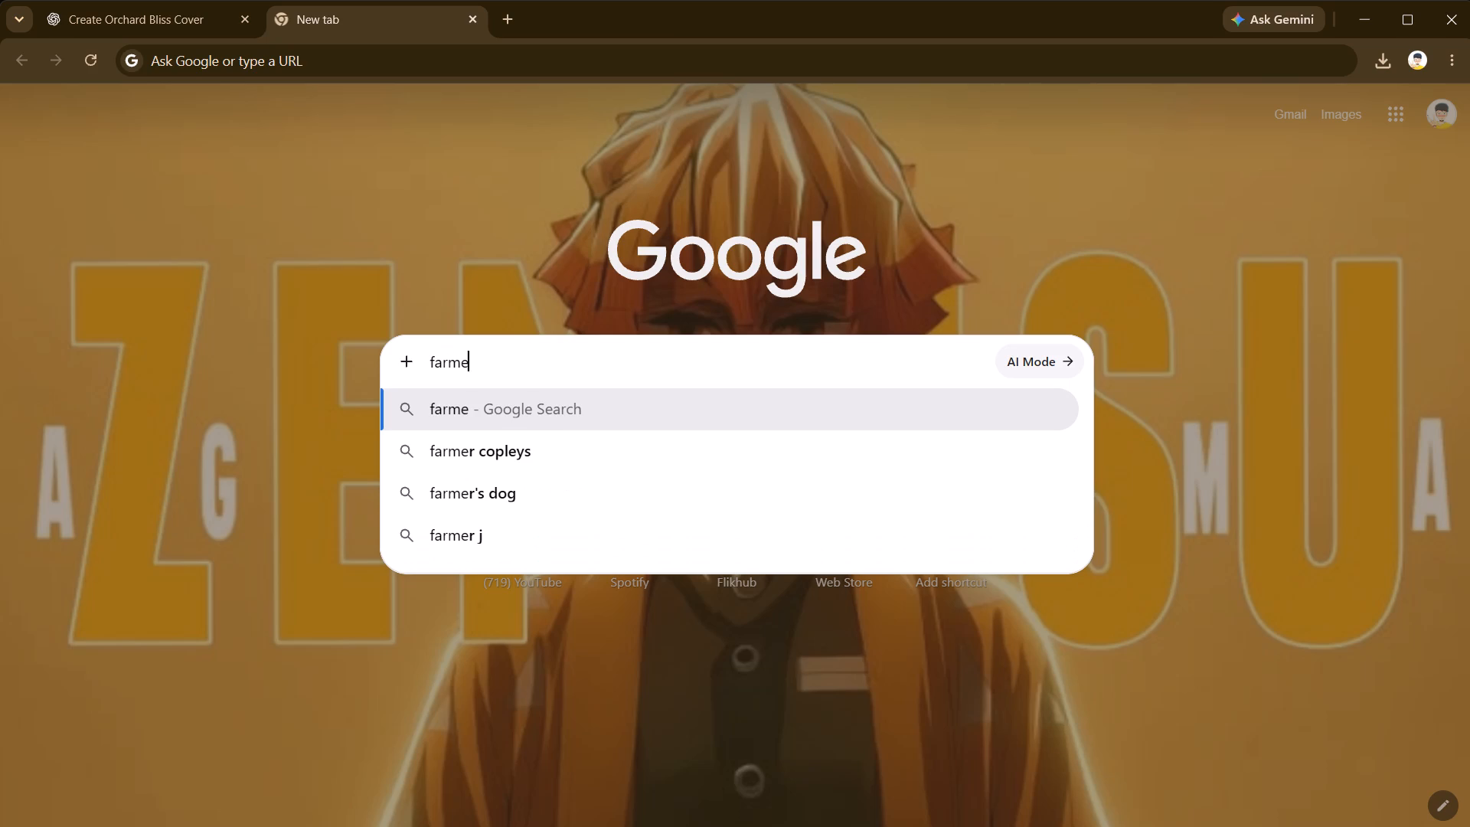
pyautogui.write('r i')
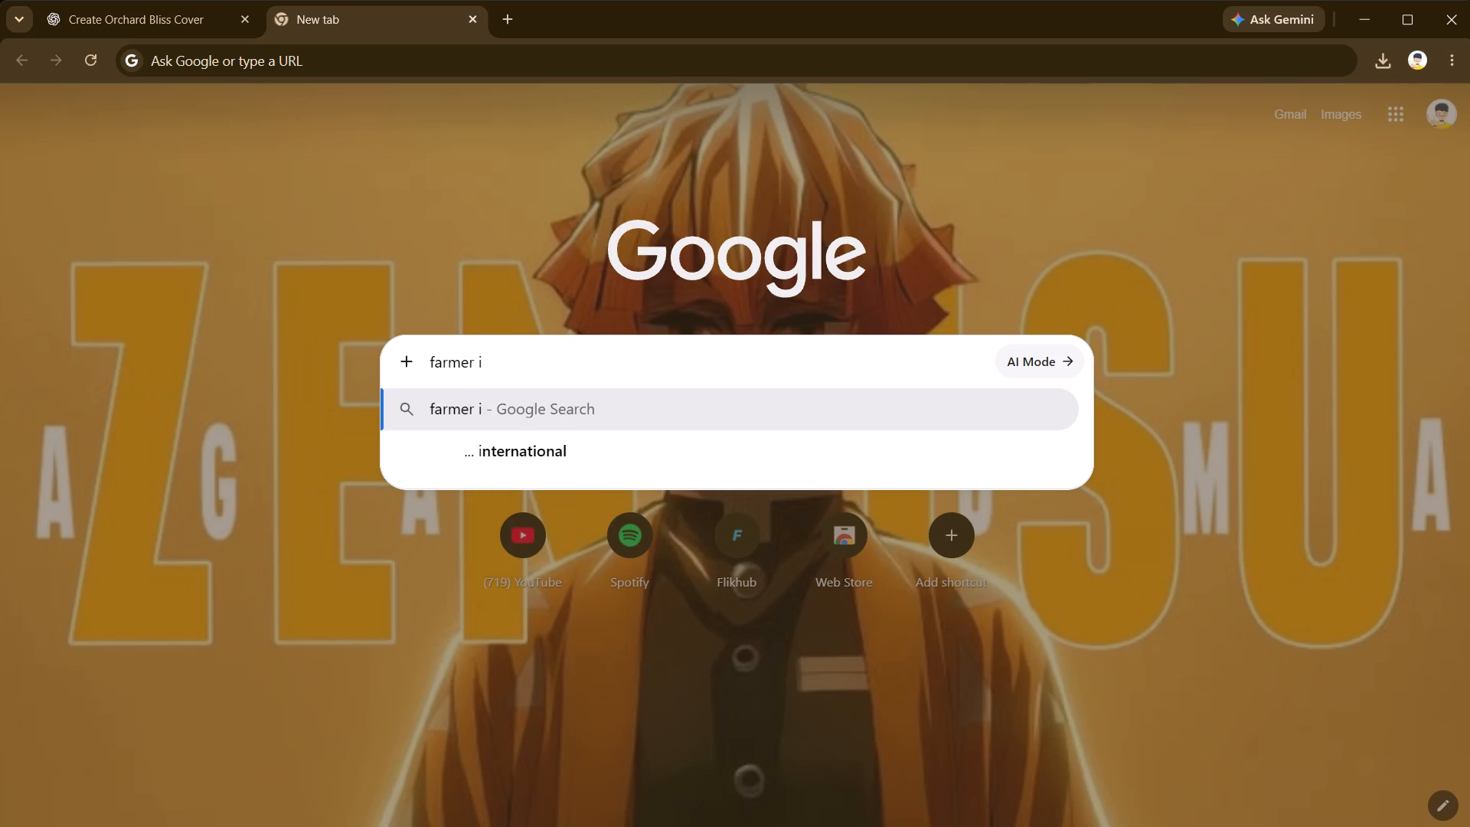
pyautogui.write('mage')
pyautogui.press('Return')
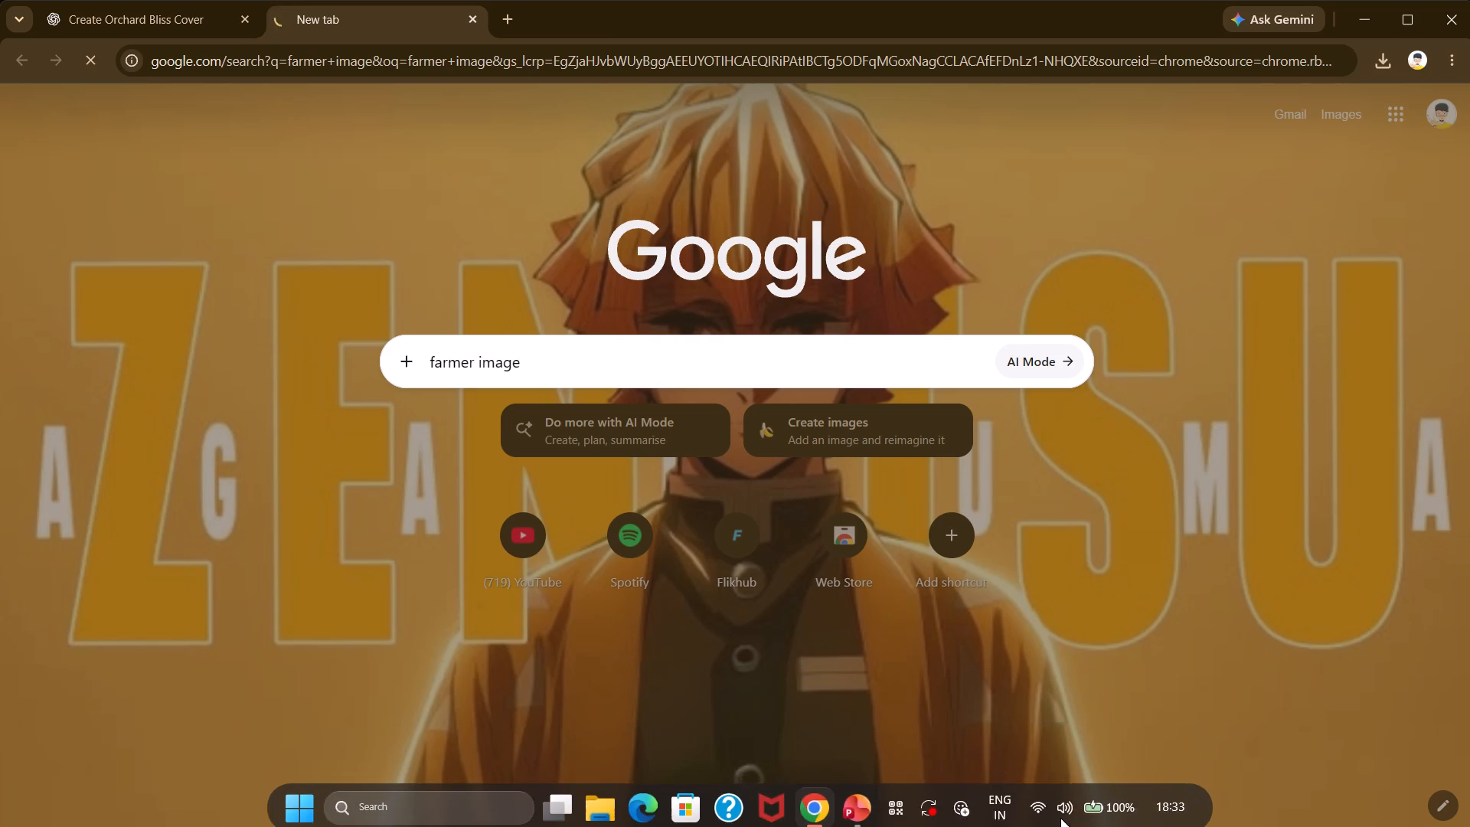
# Connect the computer to the GAREEB Wi-Fi network.
pyautogui.click(1032, 796)
pyautogui.click(1204, 456)
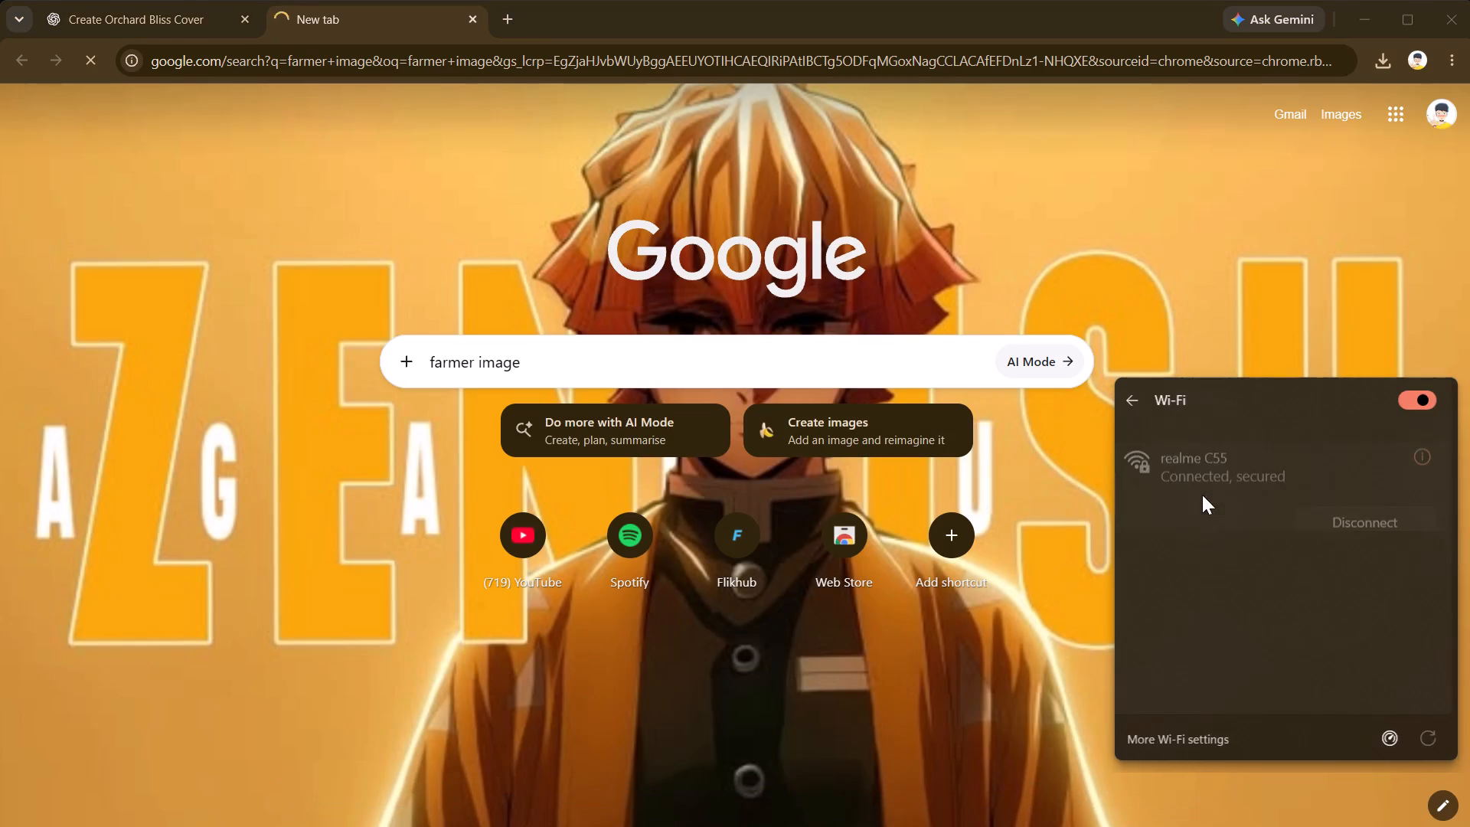
pyautogui.click(1298, 562)
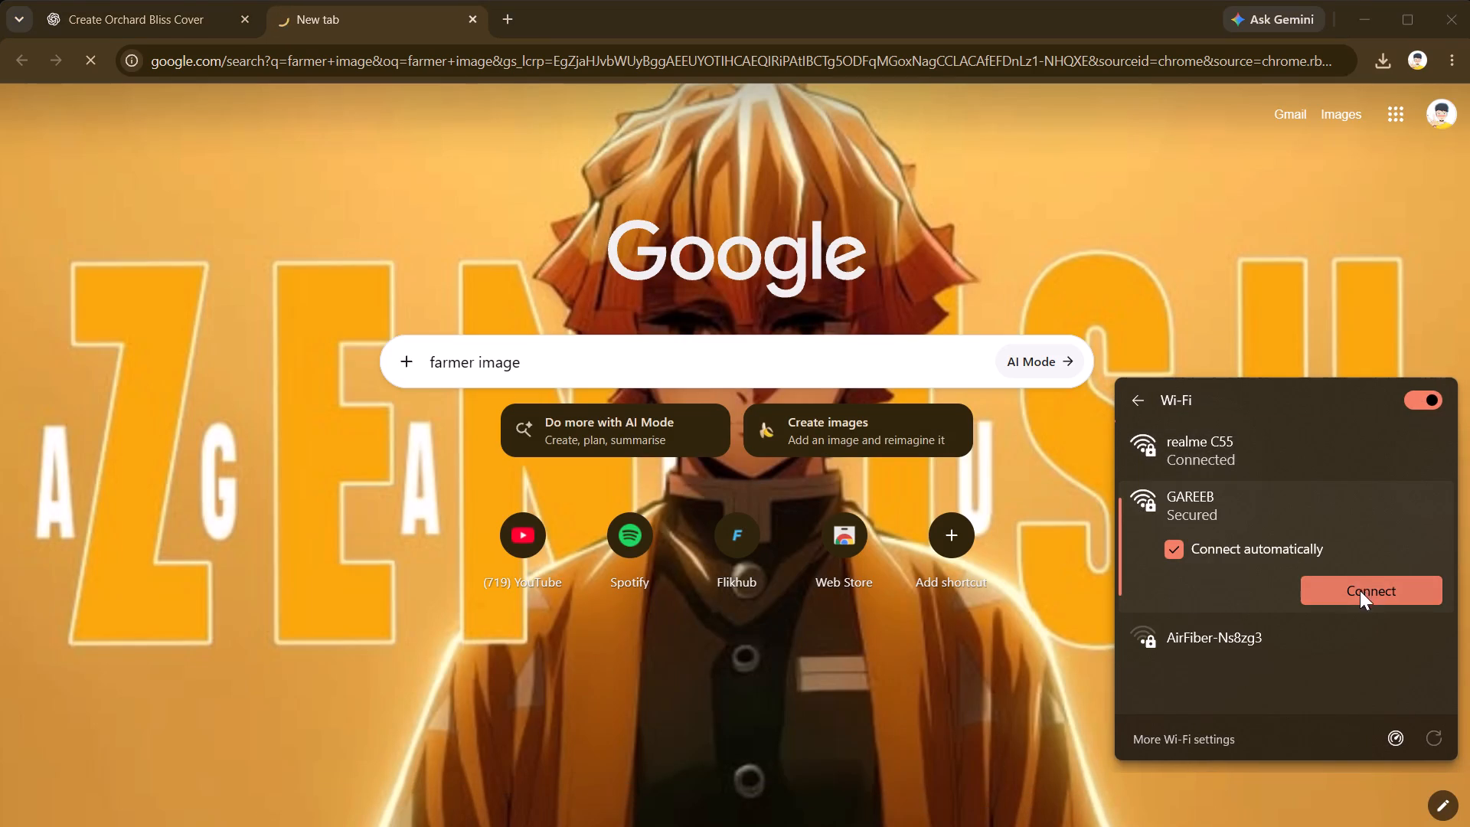
pyautogui.click(1360, 590)
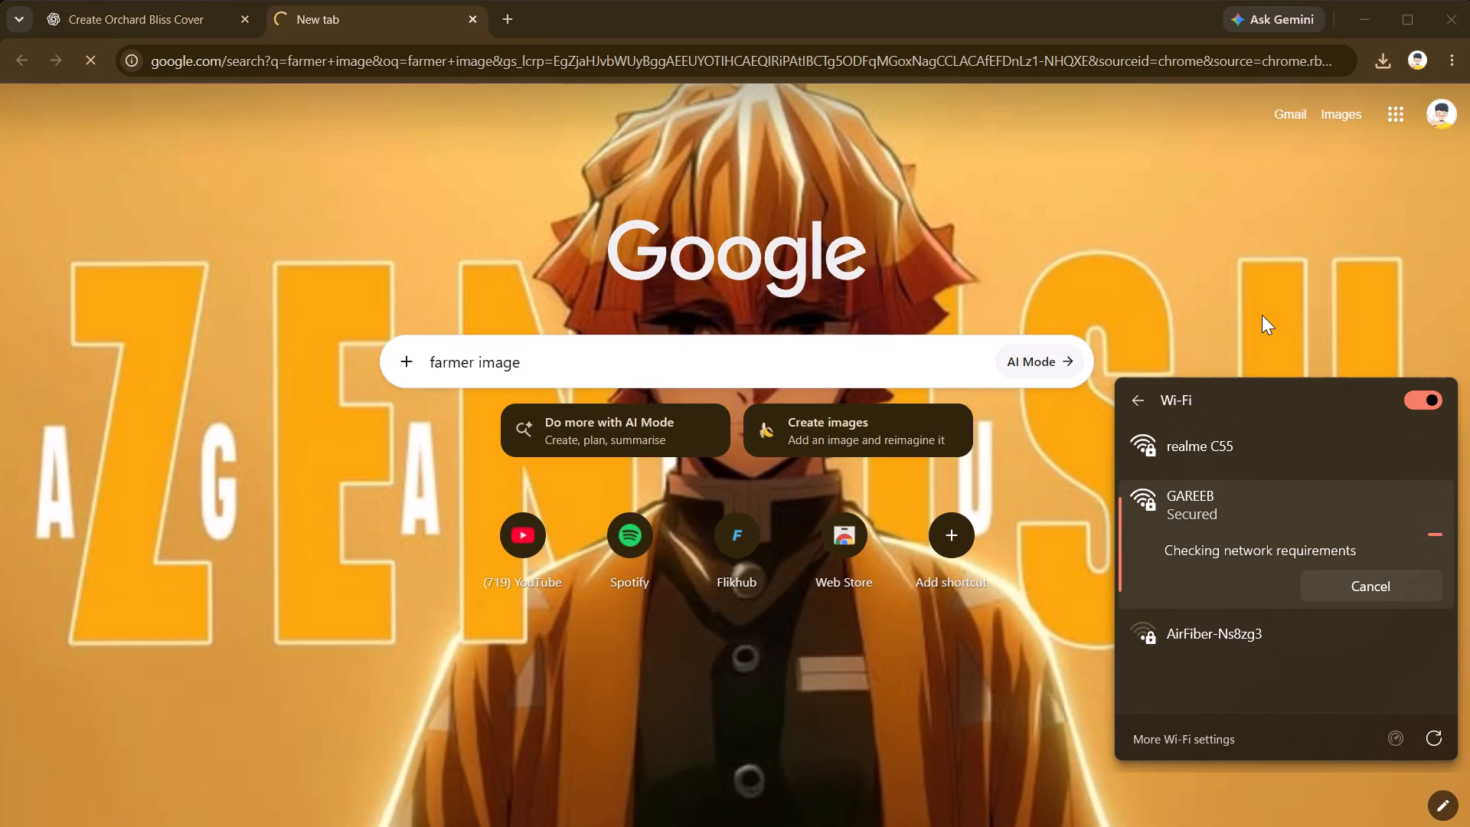
pyautogui.click(1347, 263)
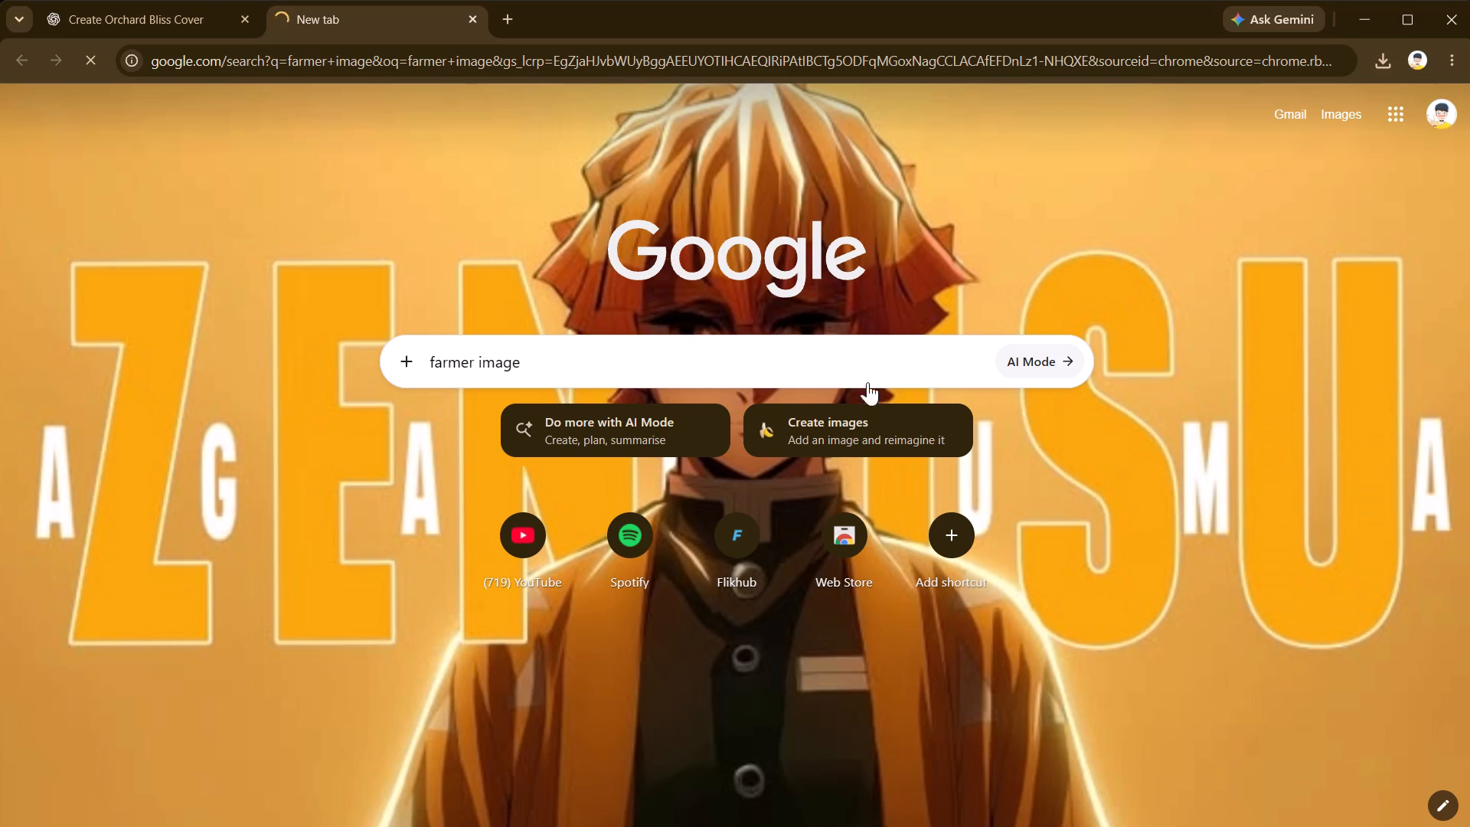
# Reload the interrupted "farmer image" search page.
pyautogui.click(486, 461)
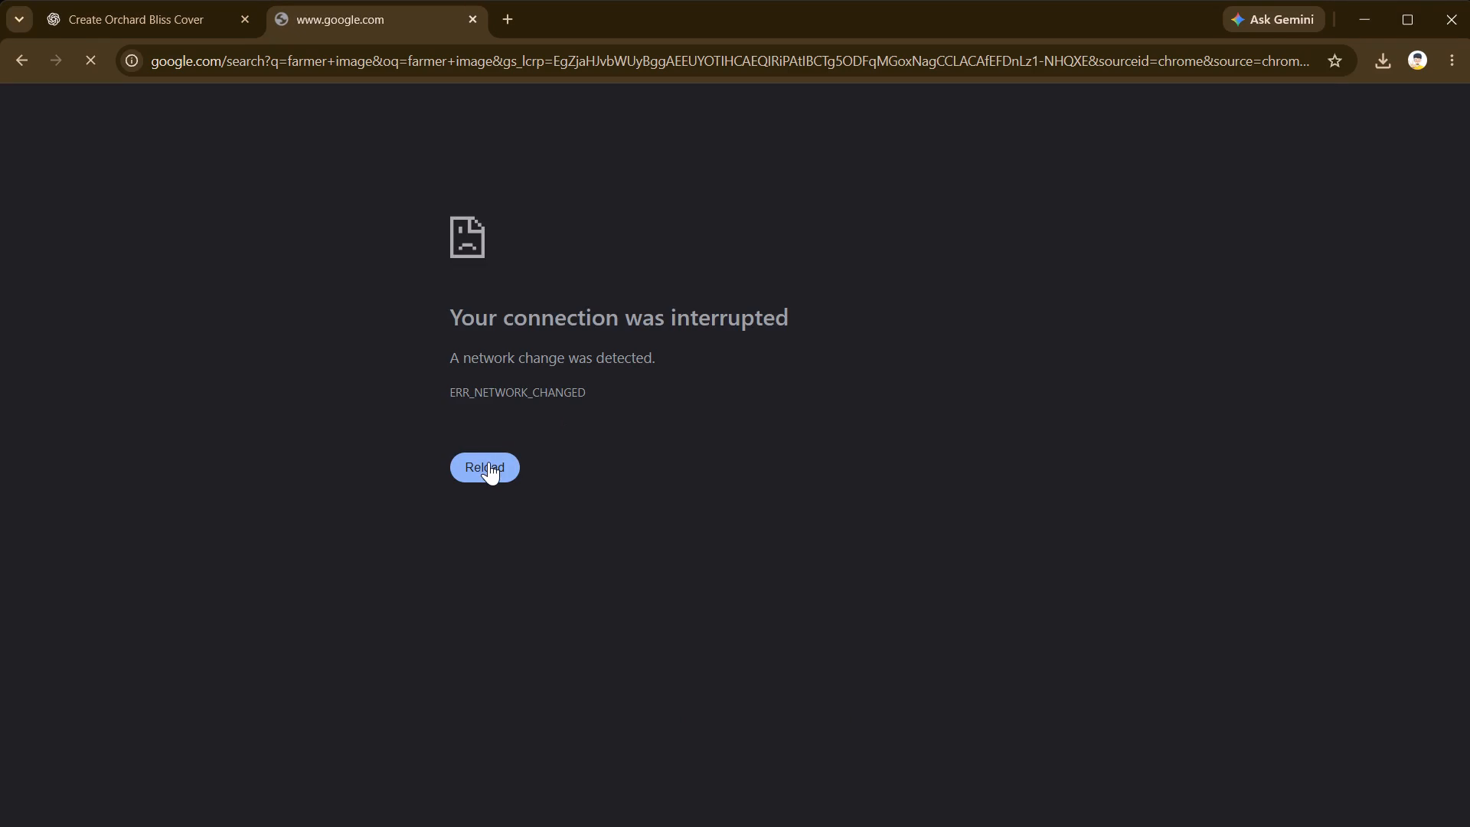
pyautogui.tripleClick(488, 462)
# Look through the pictures on the Pinterest "Farmer Picture" board, and return to the Google search results.
pyautogui.doubleClick(488, 462)
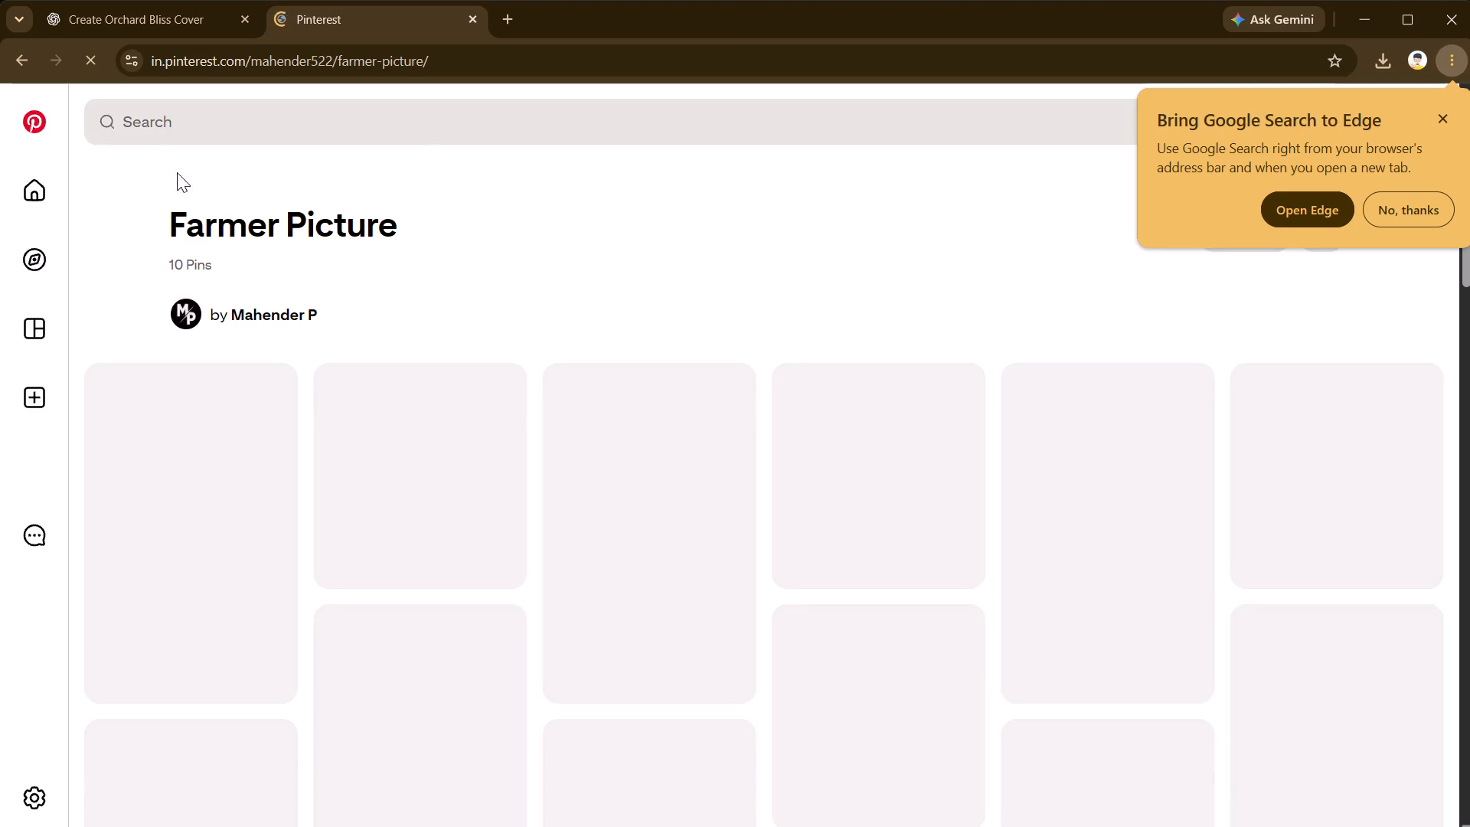
pyautogui.scroll(-1, 616, 512)
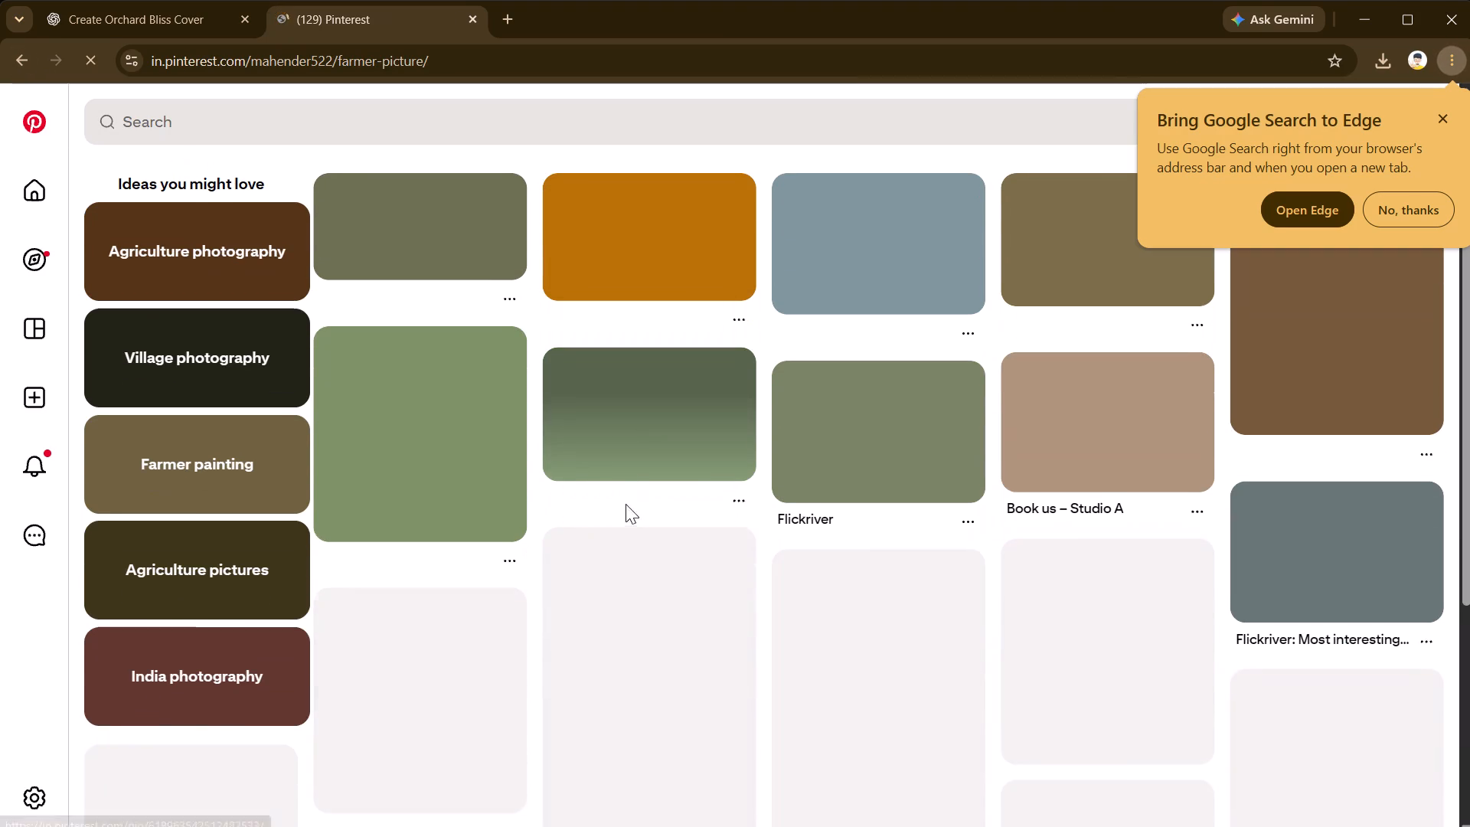
pyautogui.scroll(-1, 674, 510)
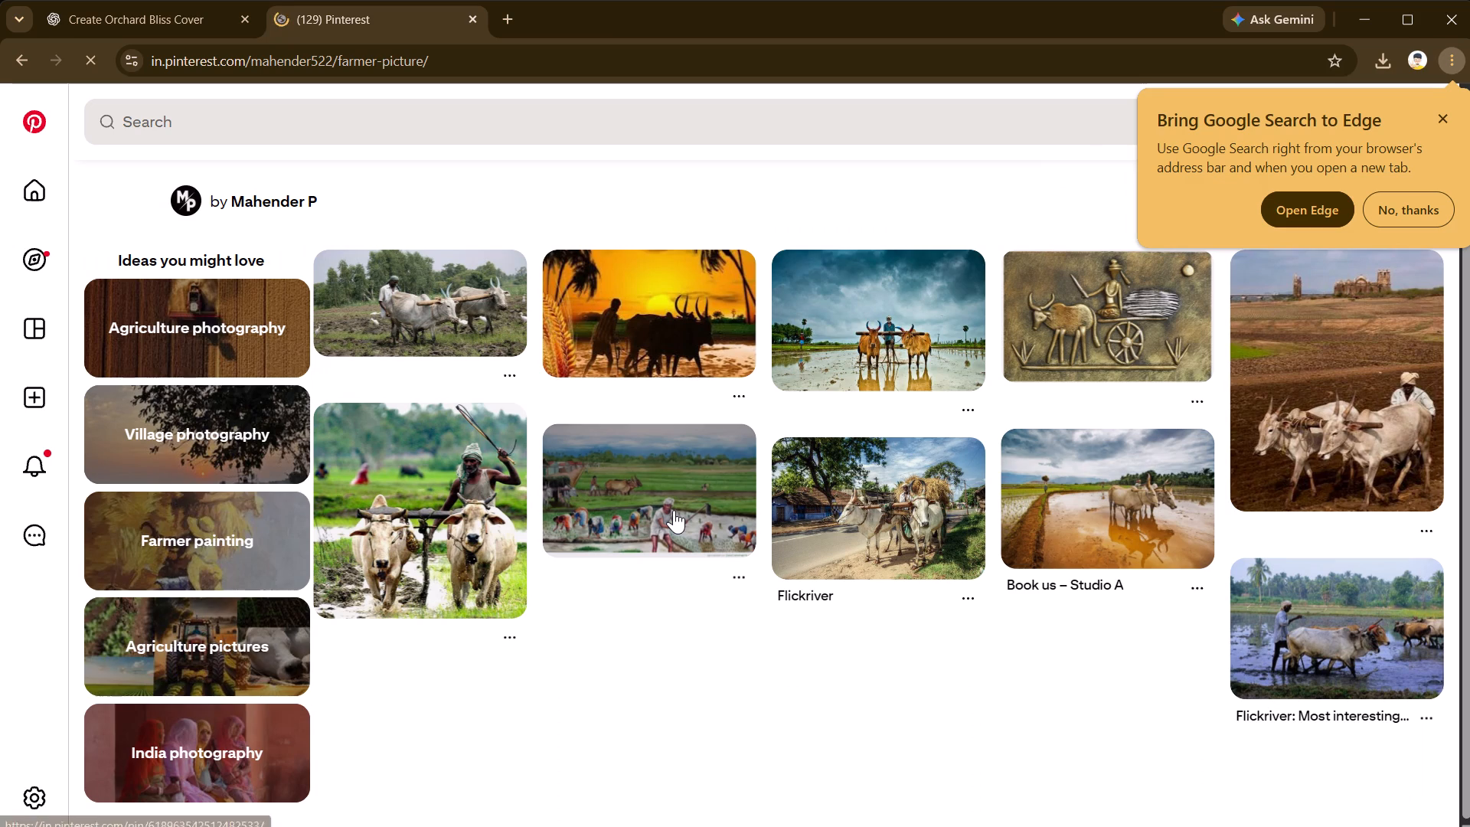
pyautogui.scroll(-2, 674, 510)
pyautogui.scroll(-3, 528, 587)
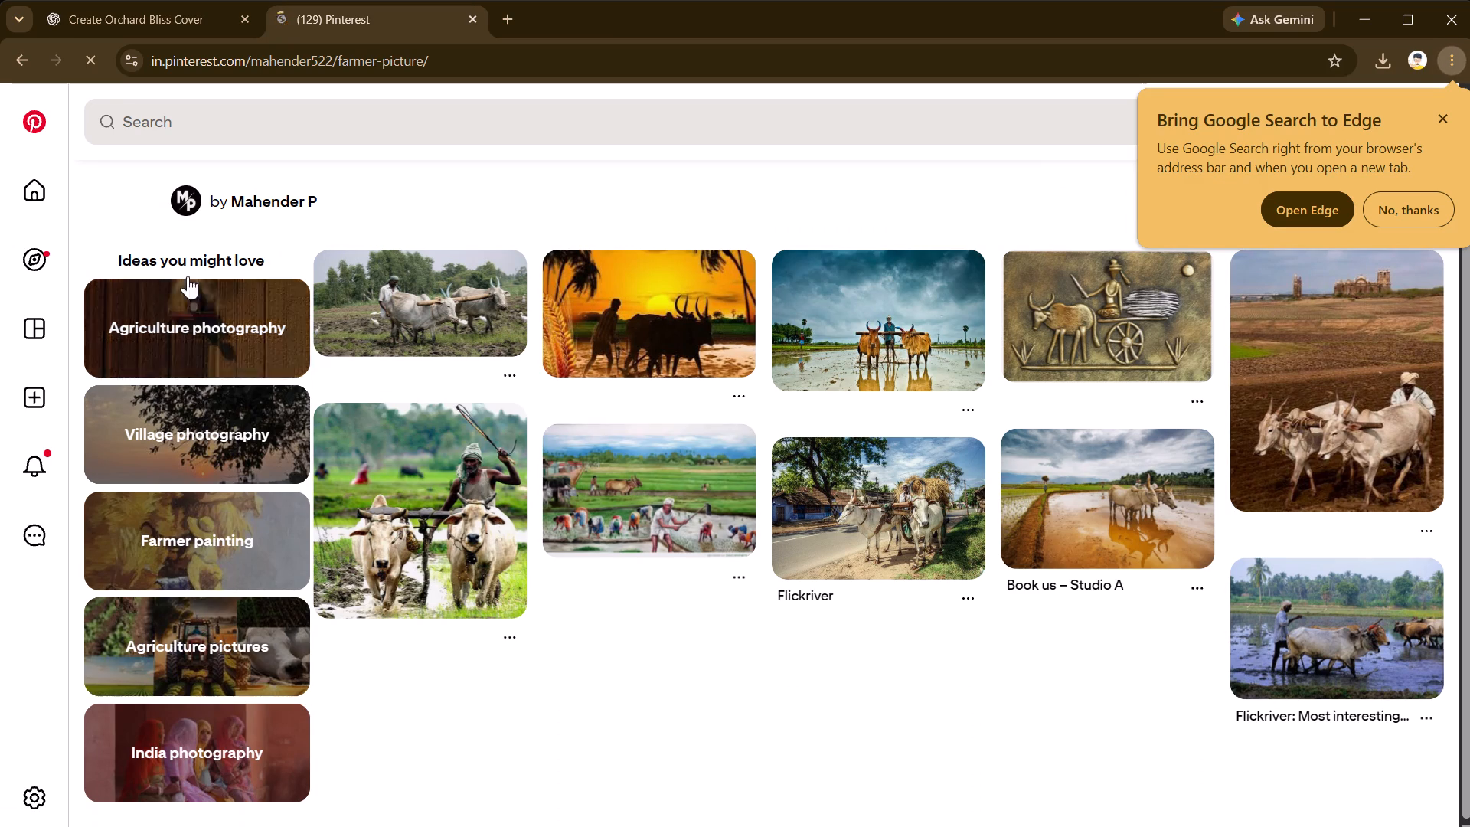
pyautogui.click(17, 54)
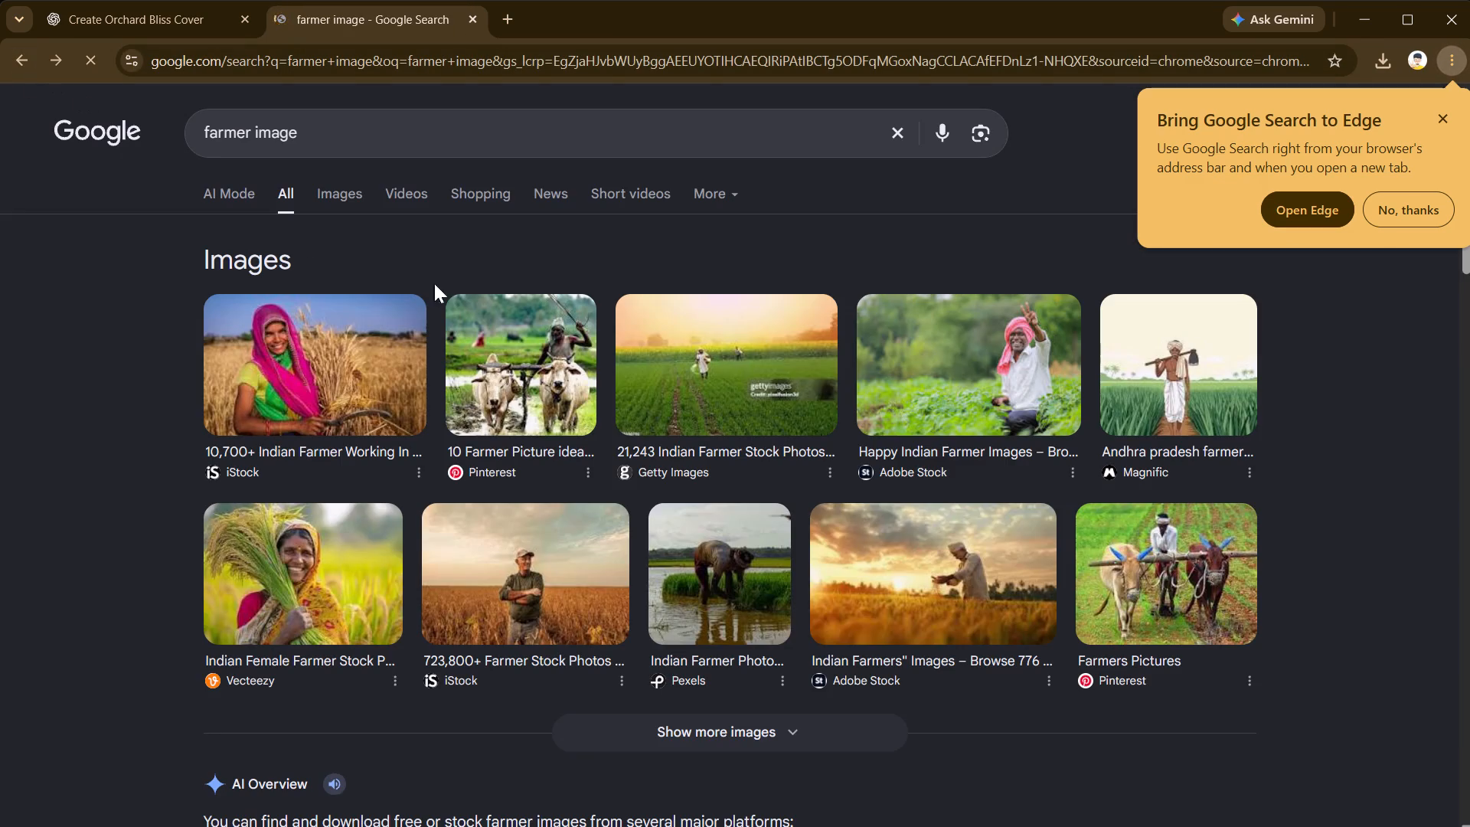
# Show only the image results for the "farmer image" search.
pyautogui.click(338, 188)
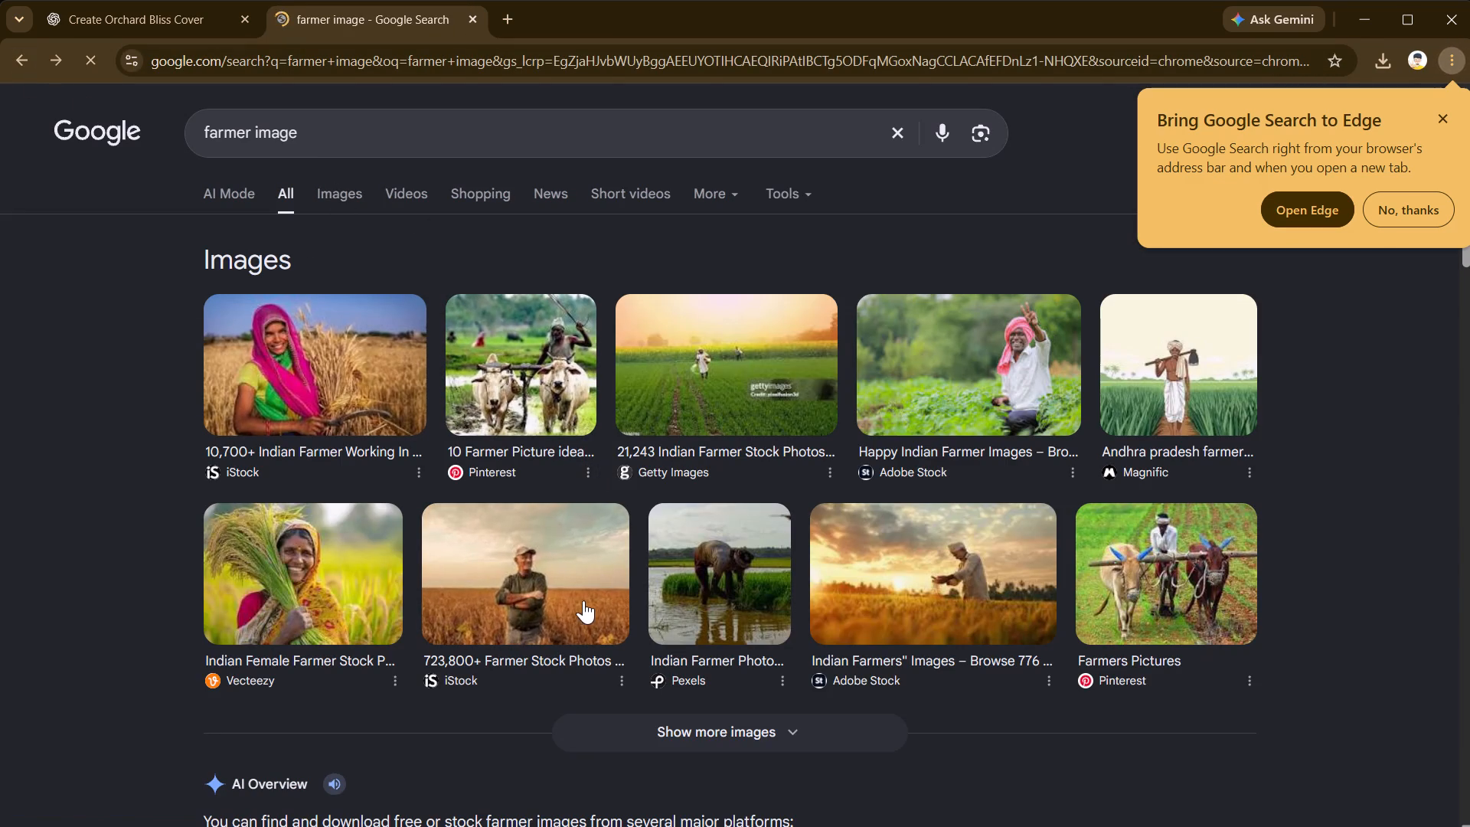
pyautogui.click(335, 194)
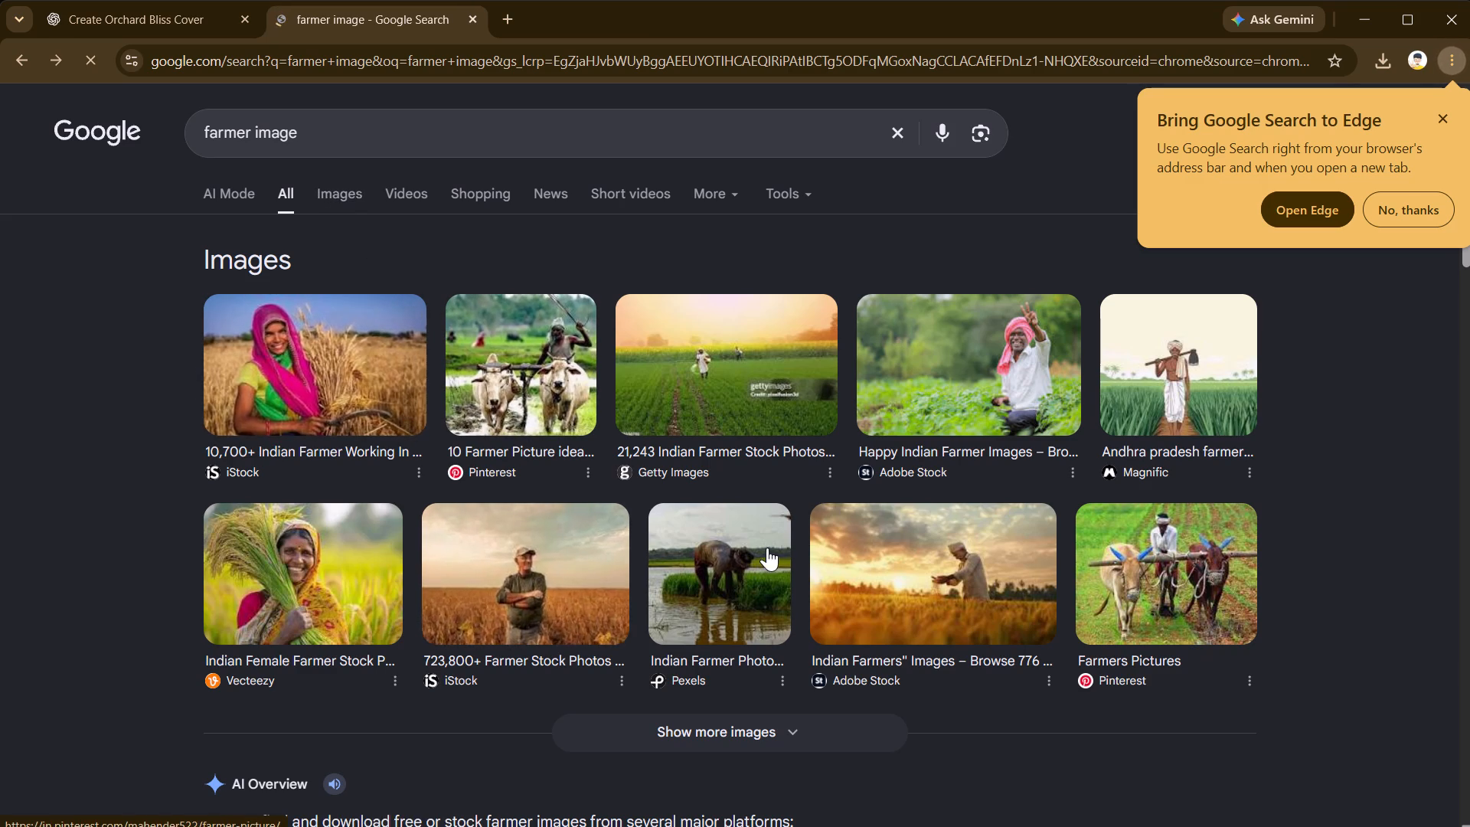
pyautogui.scroll(-2, 772, 548)
pyautogui.click(782, 351)
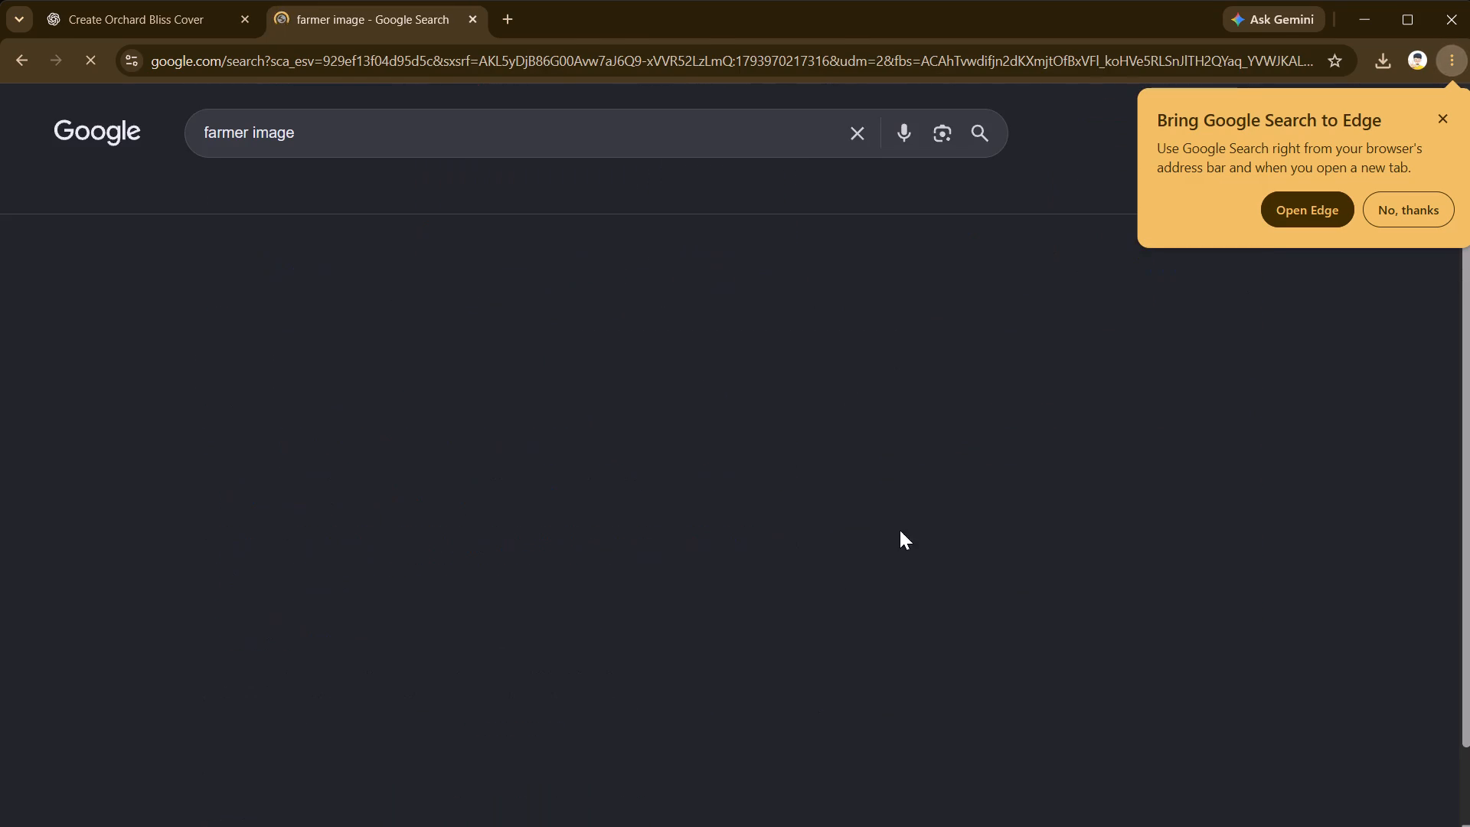
# Examine the "farmer image" picture results for a suitable farmer photo, dismissing the Google Search promotion.
pyautogui.scroll(-11, 865, 524)
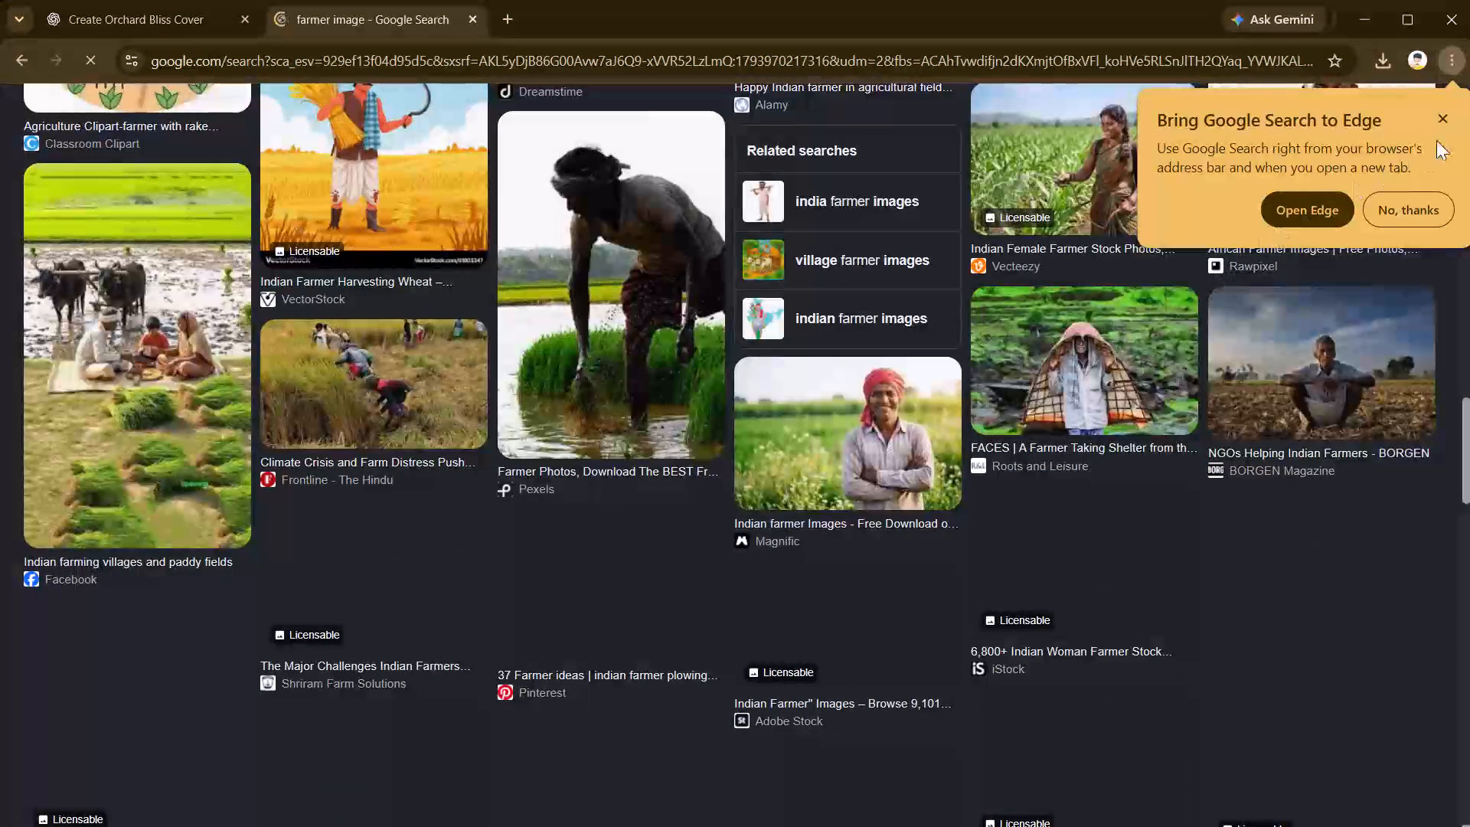
pyautogui.click(1444, 120)
pyautogui.scroll(-2, 994, 497)
pyautogui.scroll(4, 955, 505)
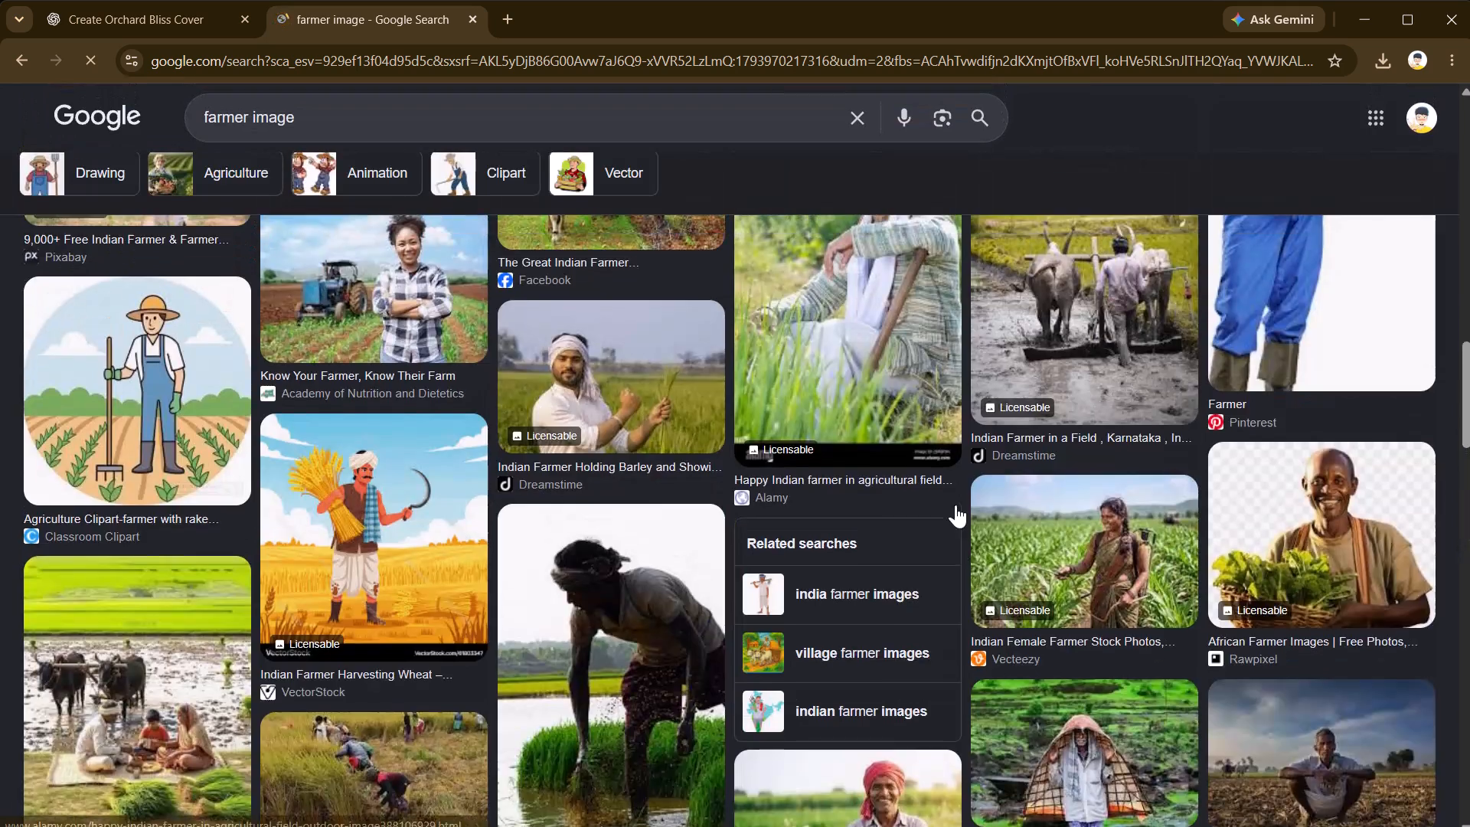
pyautogui.scroll(3, 955, 505)
pyautogui.scroll(-7, 955, 505)
pyautogui.scroll(5, 955, 505)
pyautogui.scroll(-4, 955, 505)
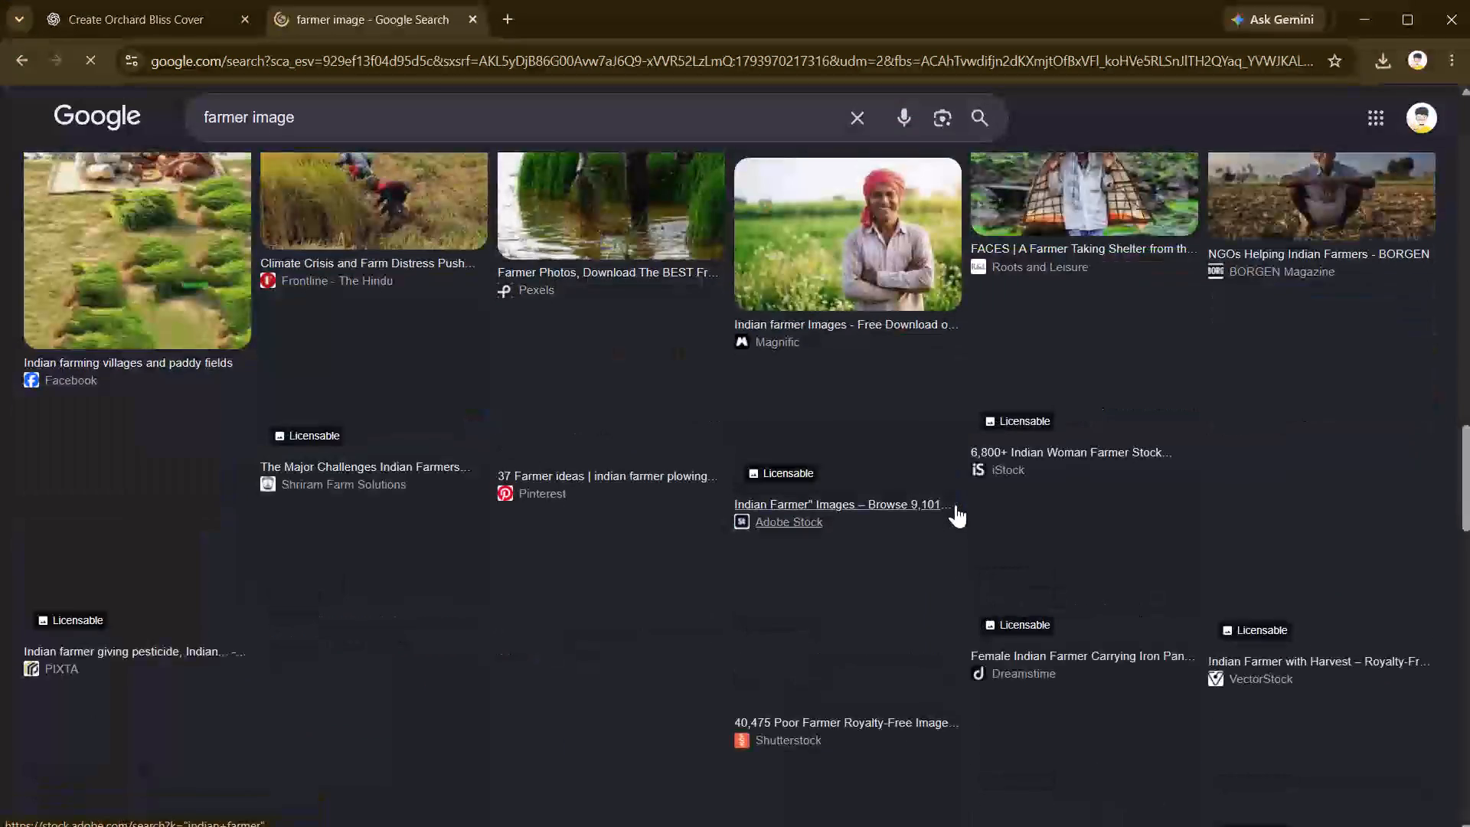
pyautogui.scroll(3, 955, 505)
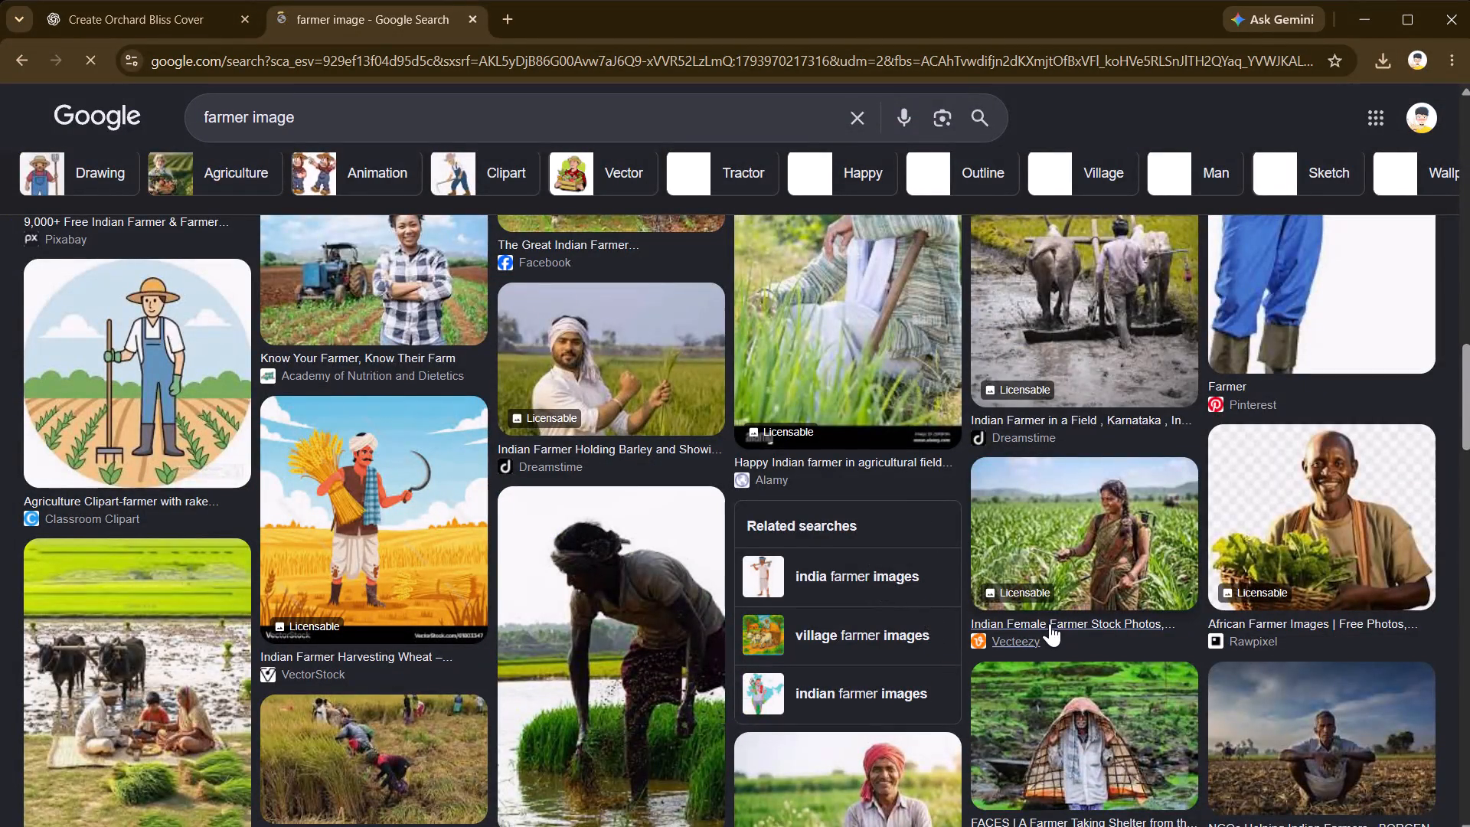
pyautogui.scroll(-4, 1050, 623)
pyautogui.scroll(15, 1043, 612)
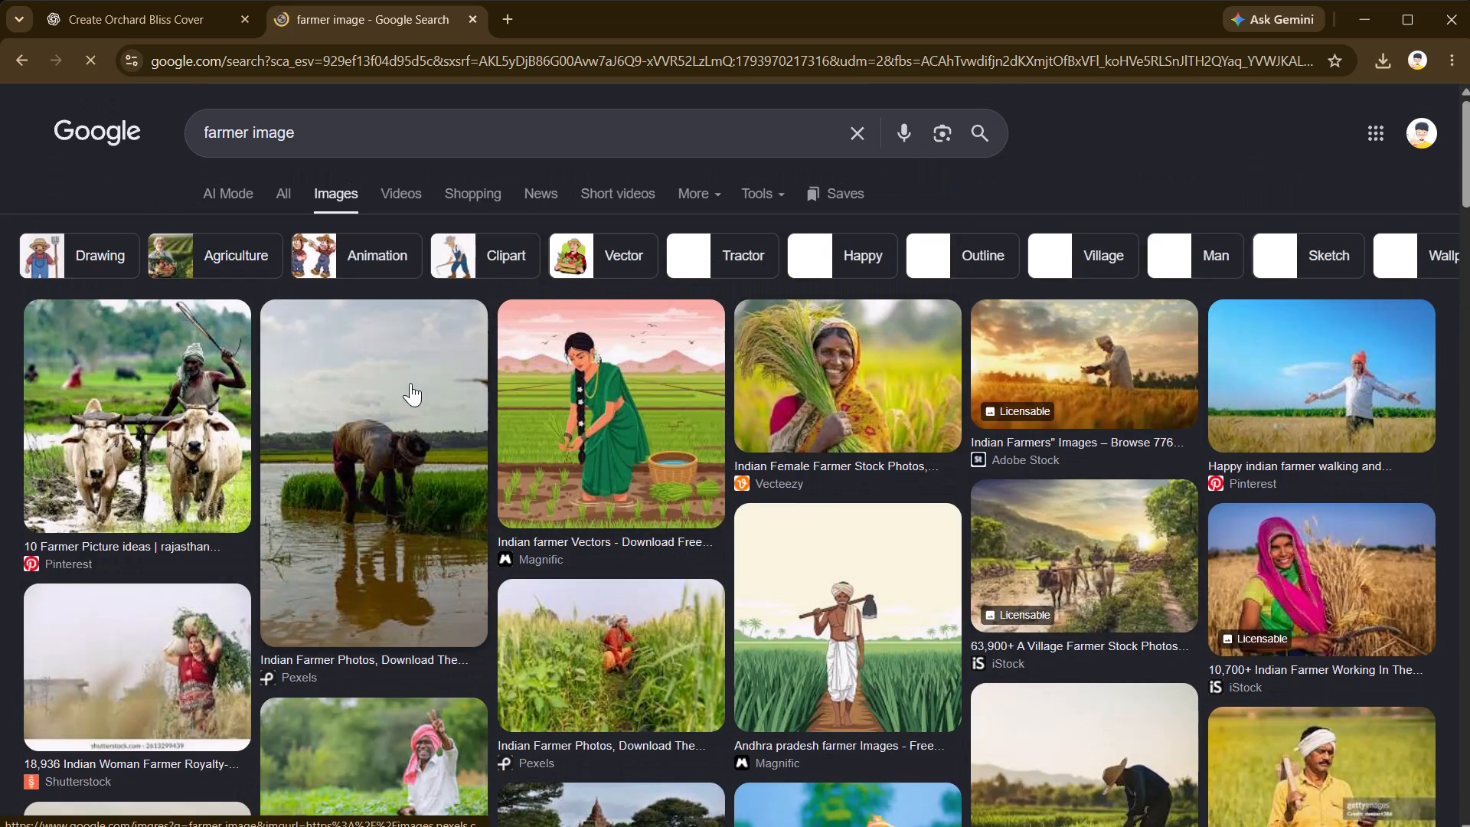
# Narrow the "farmer image" picture results to the Agriculture category.
pyautogui.click(263, 247)
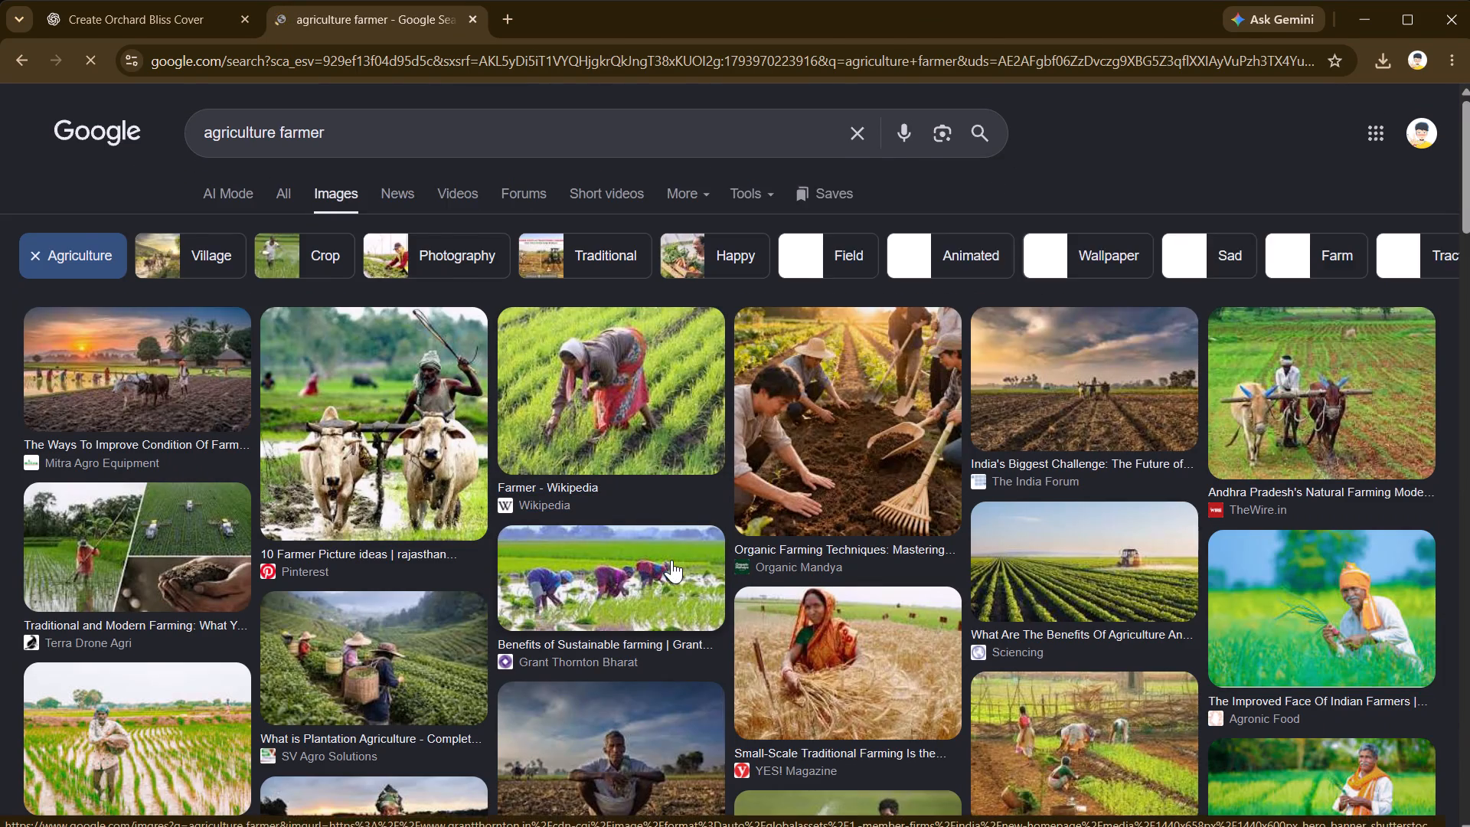
# Examine the "agriculture farmer" picture results for a farmer photo that suits the presentation.
pyautogui.scroll(-1, 671, 560)
pyautogui.scroll(-4, 1027, 509)
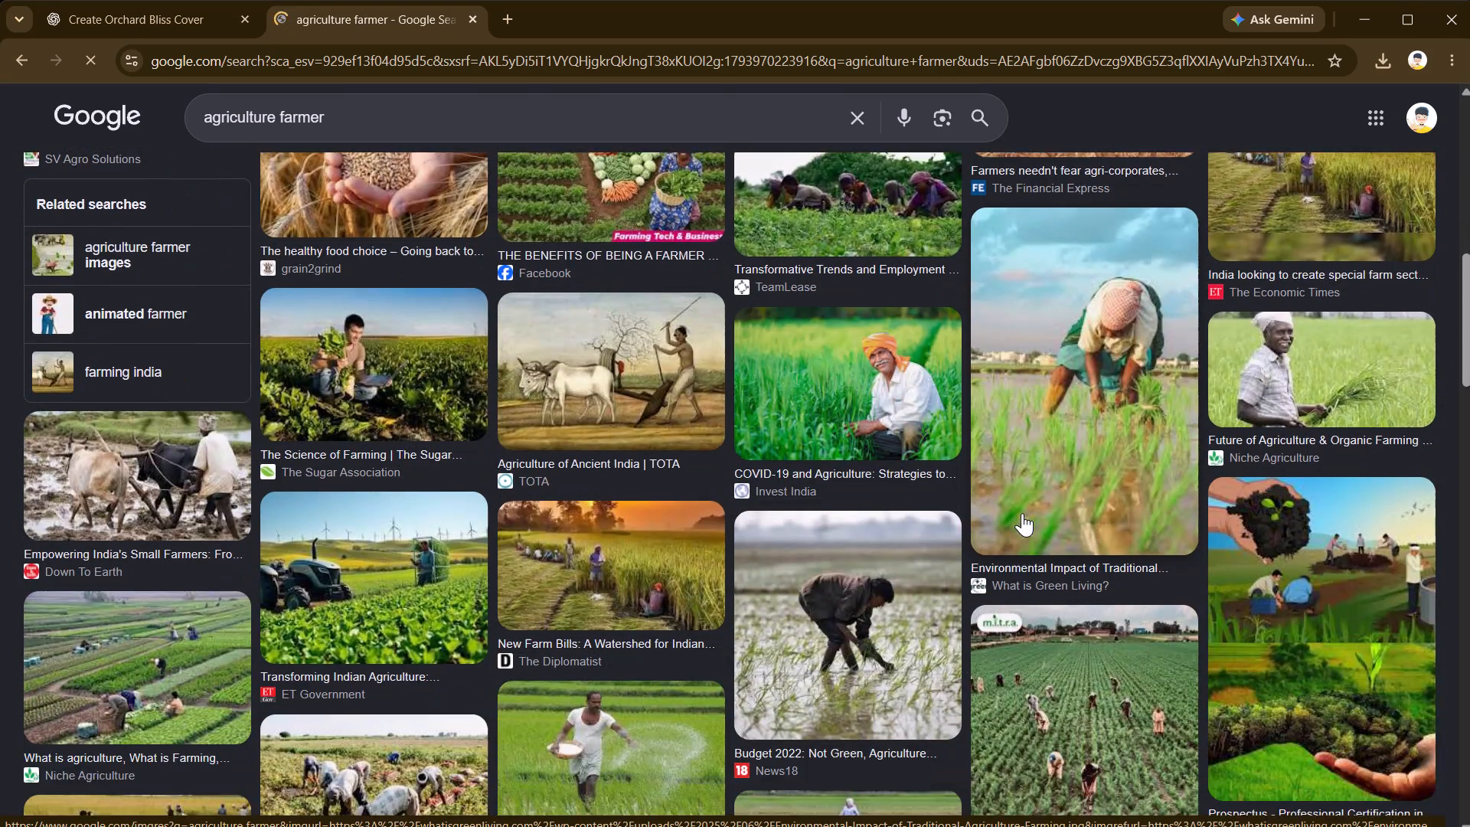
pyautogui.scroll(-5, 1022, 513)
pyautogui.scroll(3, 1022, 512)
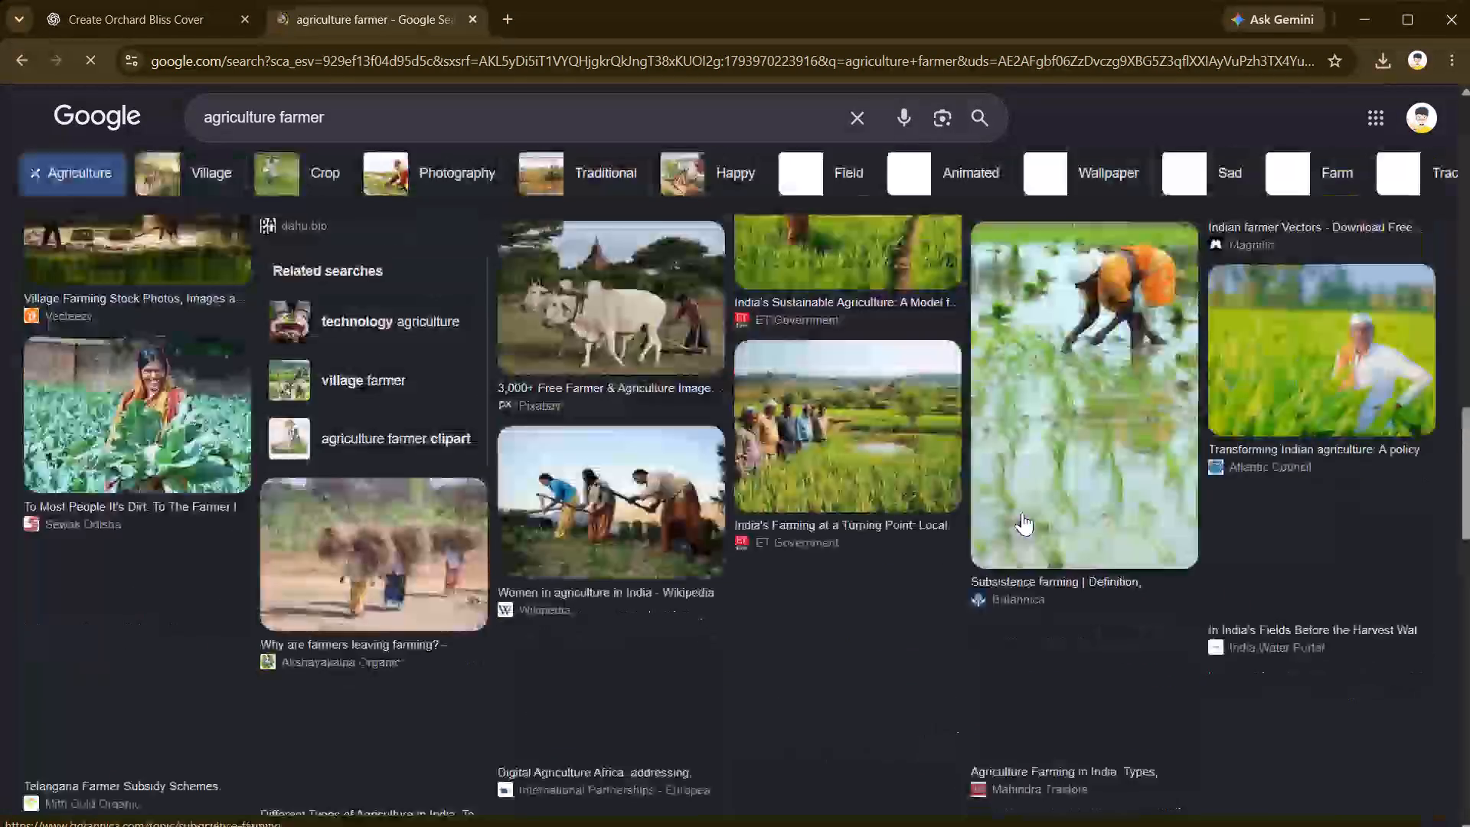
pyautogui.scroll(-2, 836, 521)
pyautogui.scroll(1, 758, 540)
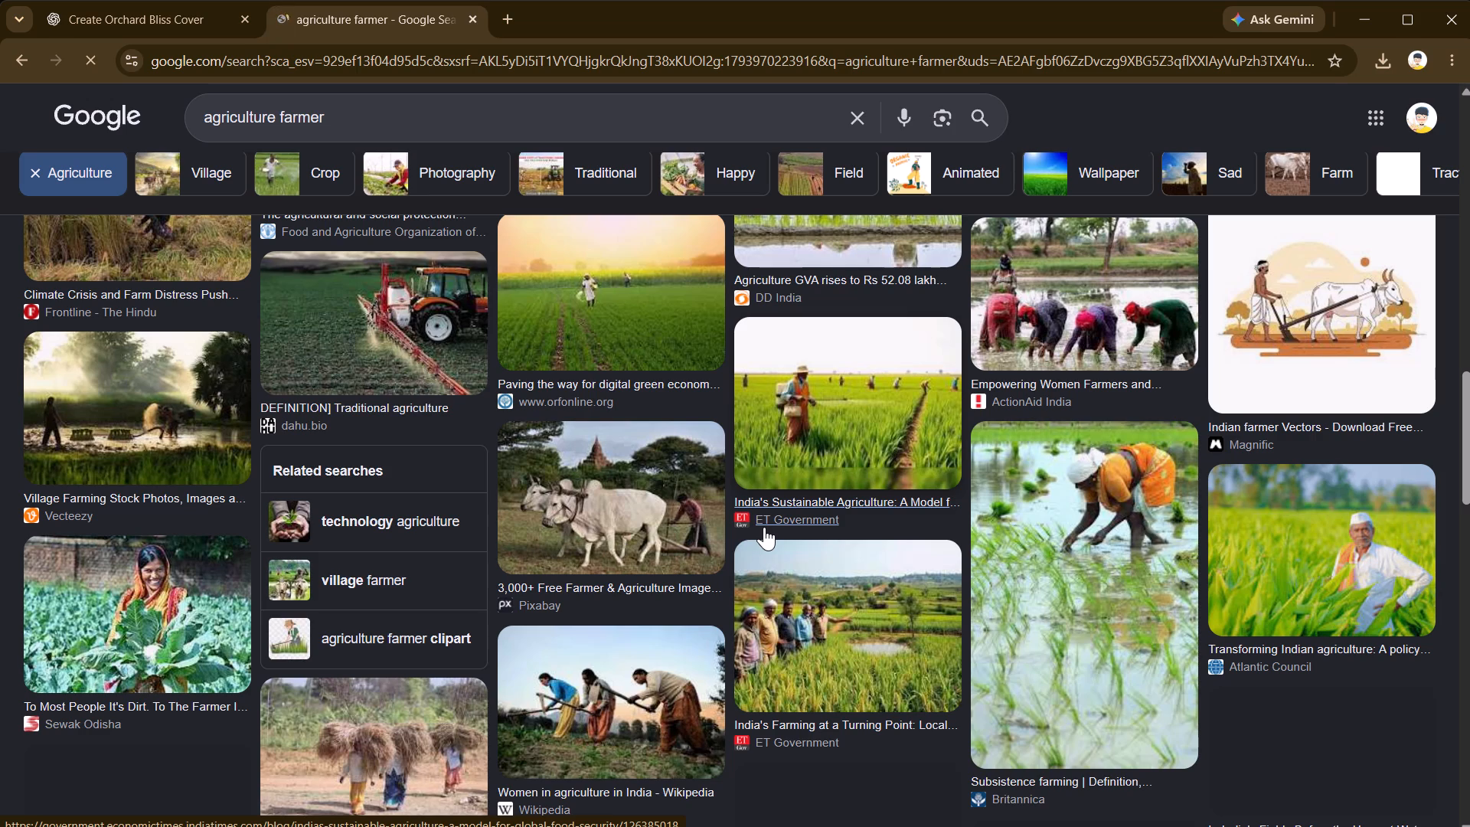
pyautogui.scroll(-2, 1031, 443)
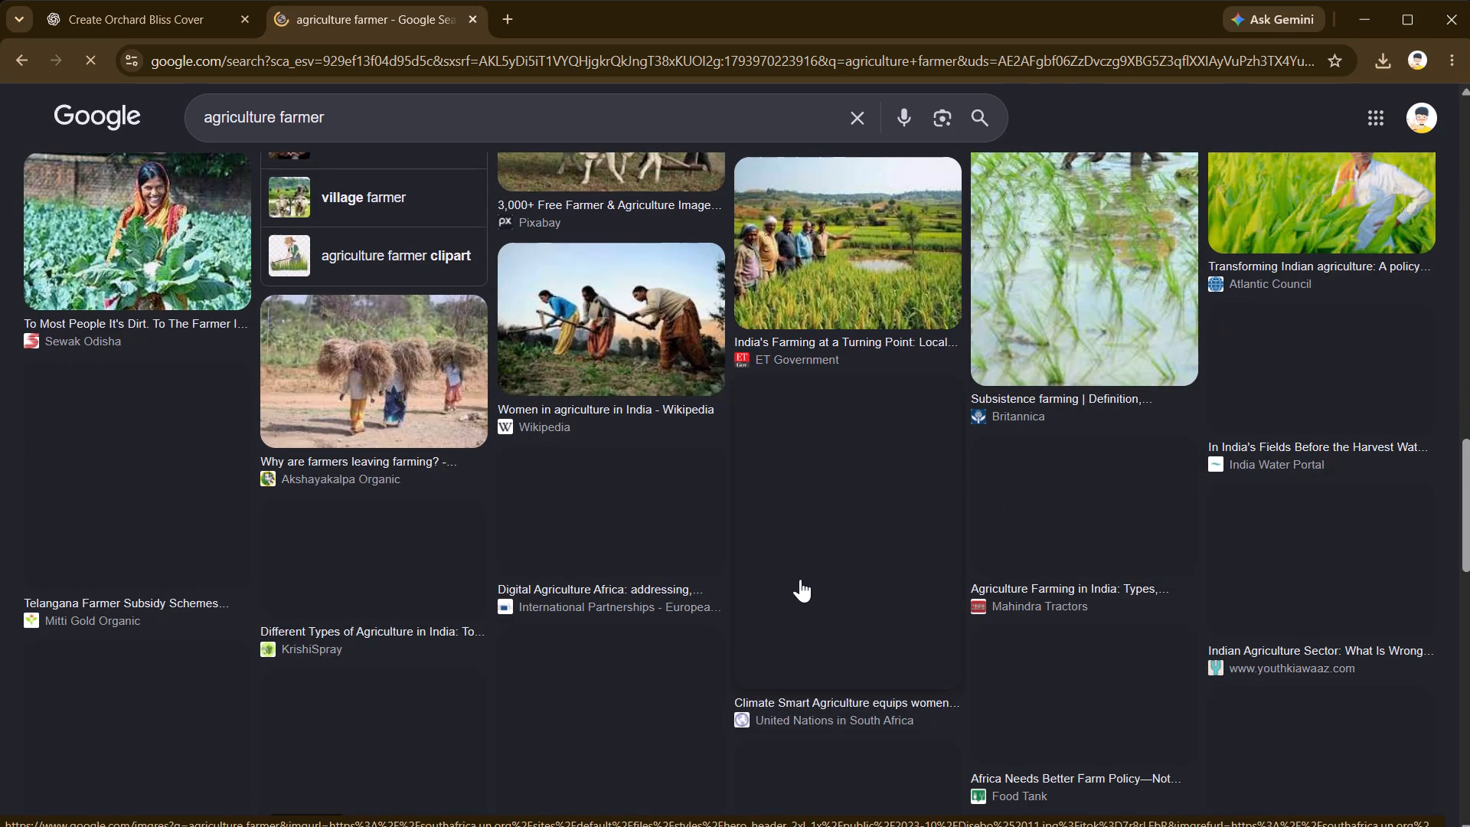
pyautogui.scroll(3, 800, 580)
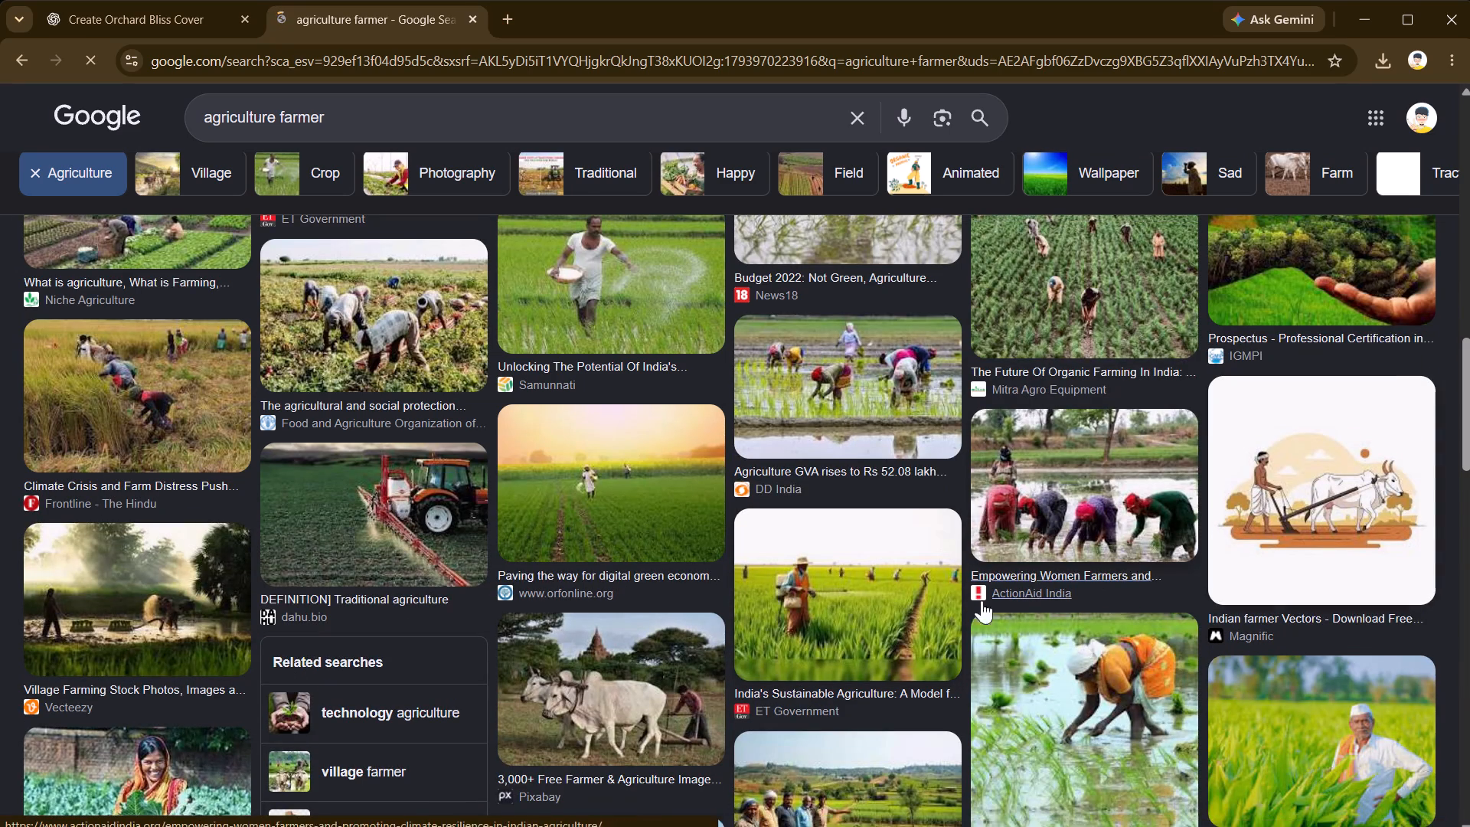
pyautogui.scroll(-3, 939, 623)
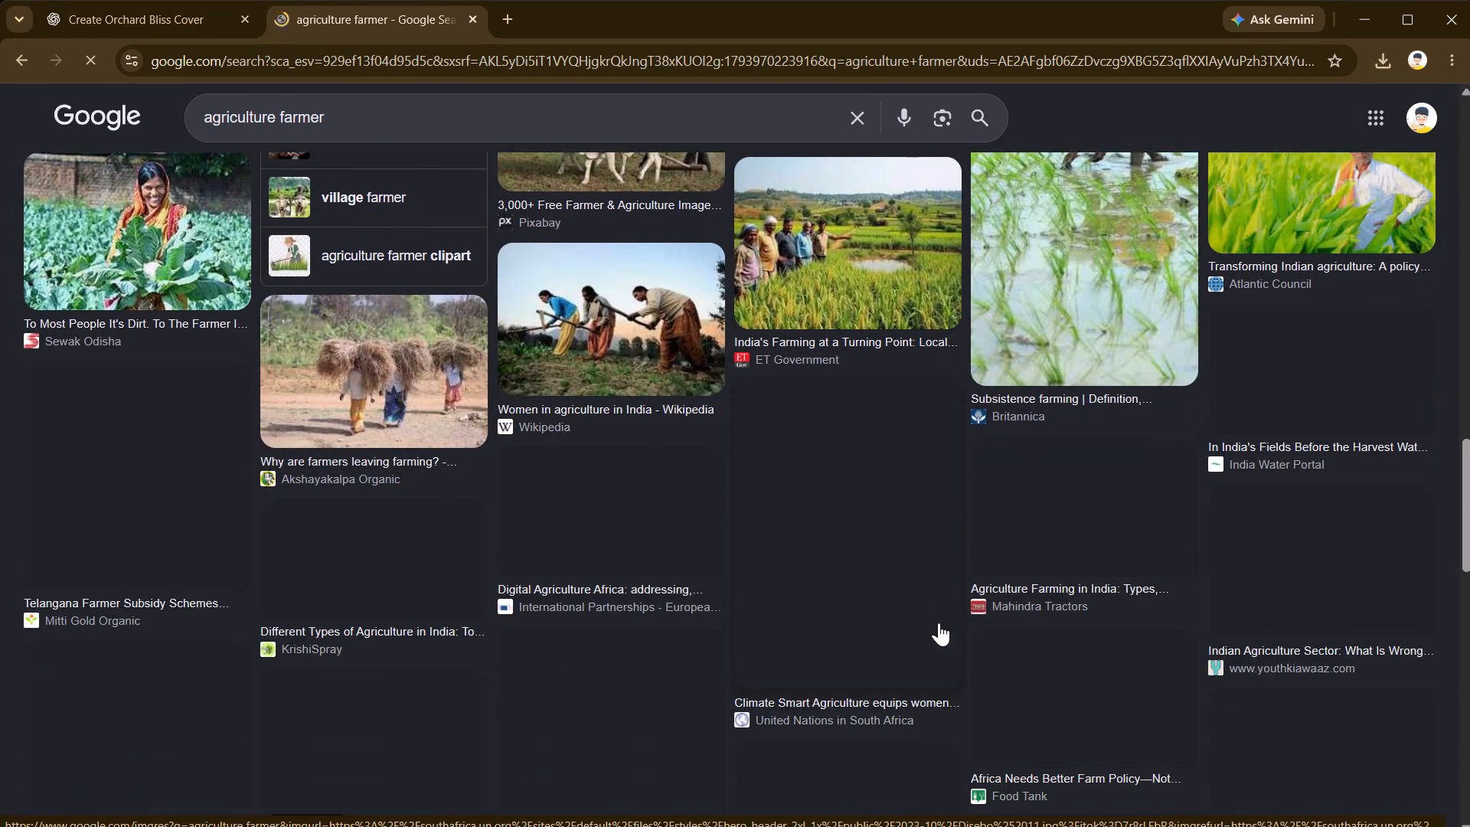
pyautogui.scroll(8, 939, 623)
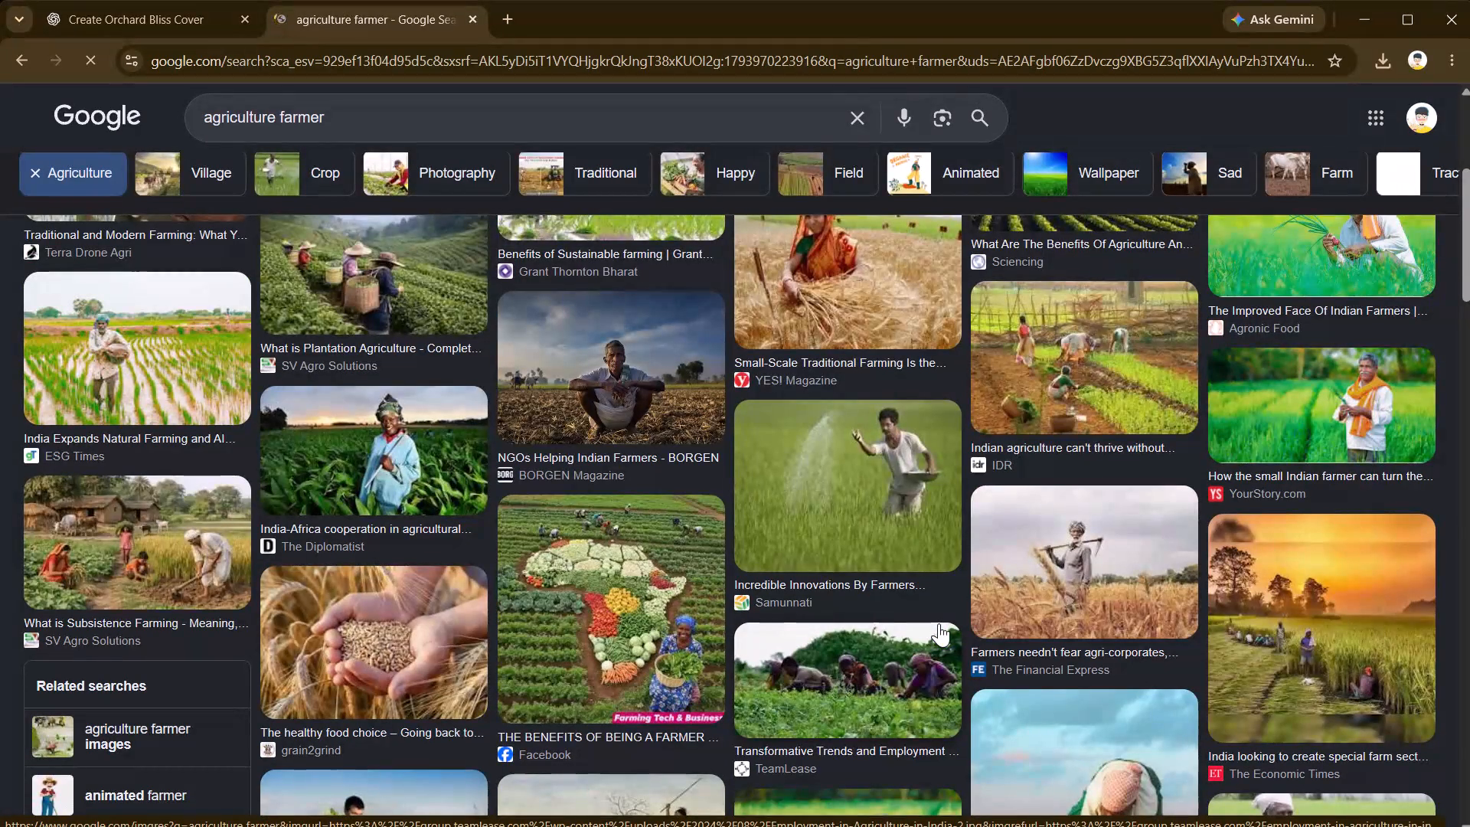
pyautogui.scroll(-1, 861, 627)
pyautogui.scroll(2, 860, 627)
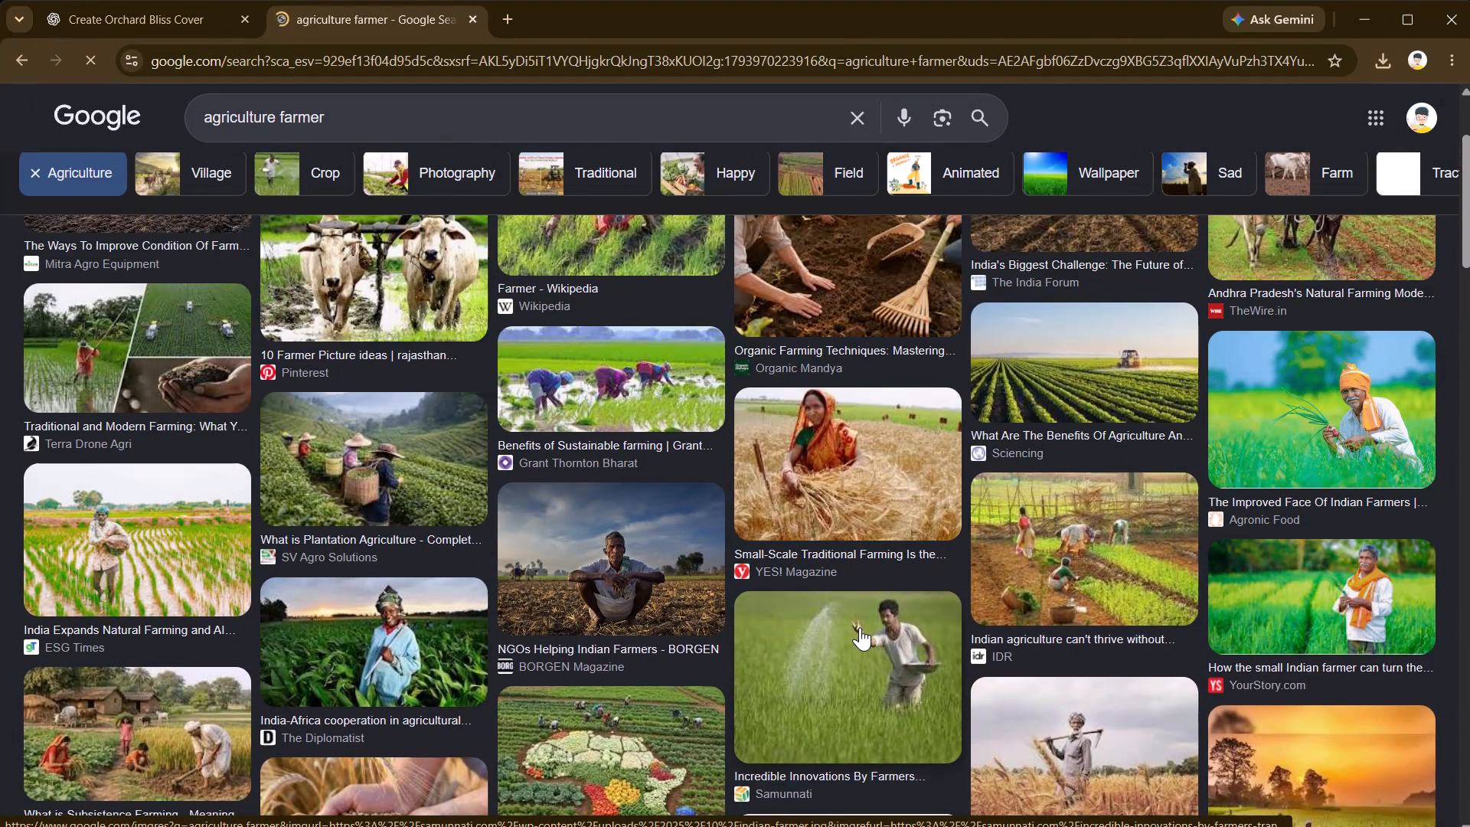
pyautogui.scroll(2, 860, 627)
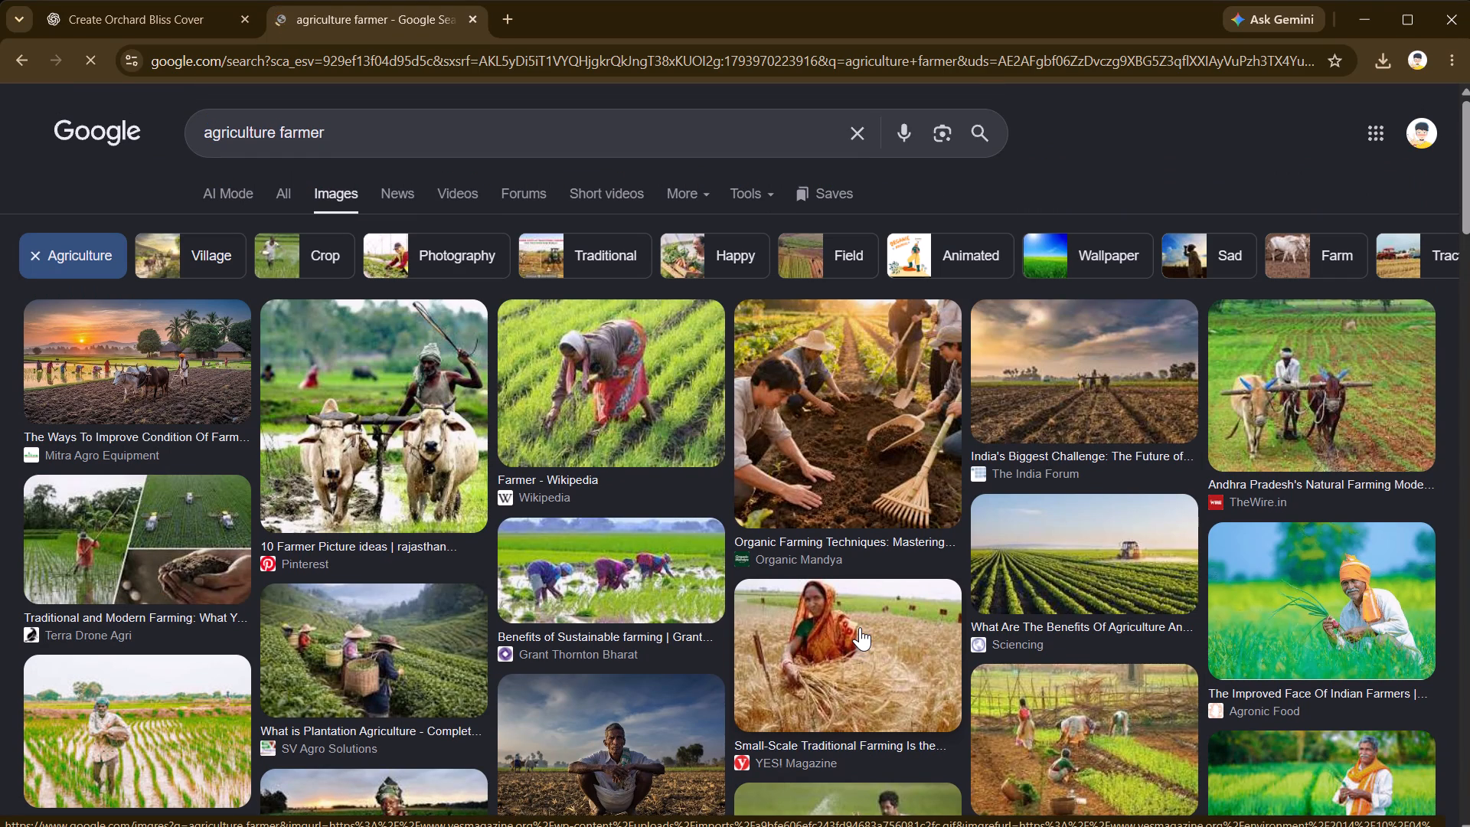
pyautogui.scroll(-4, 900, 637)
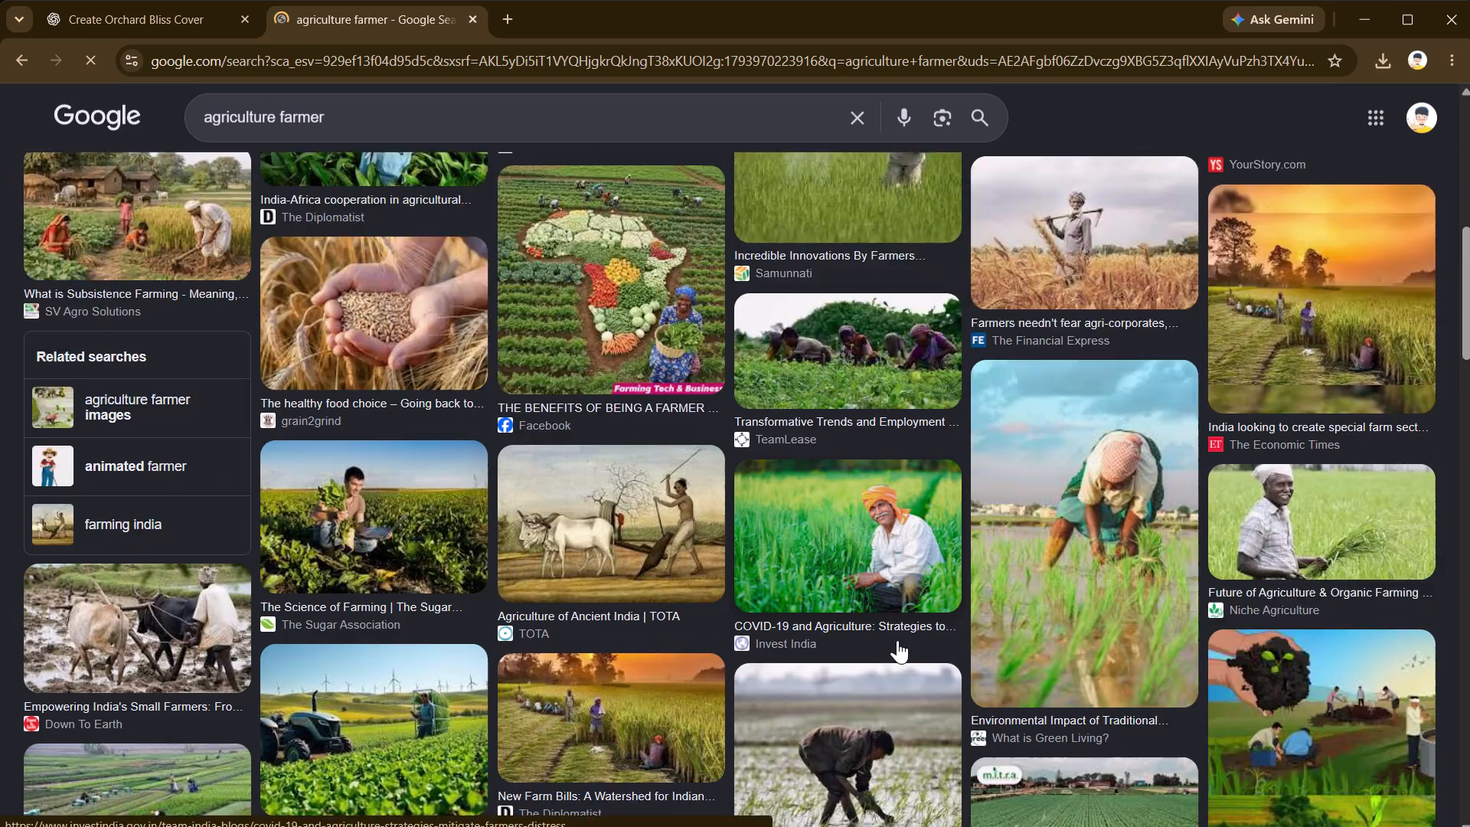
pyautogui.scroll(-14, 897, 640)
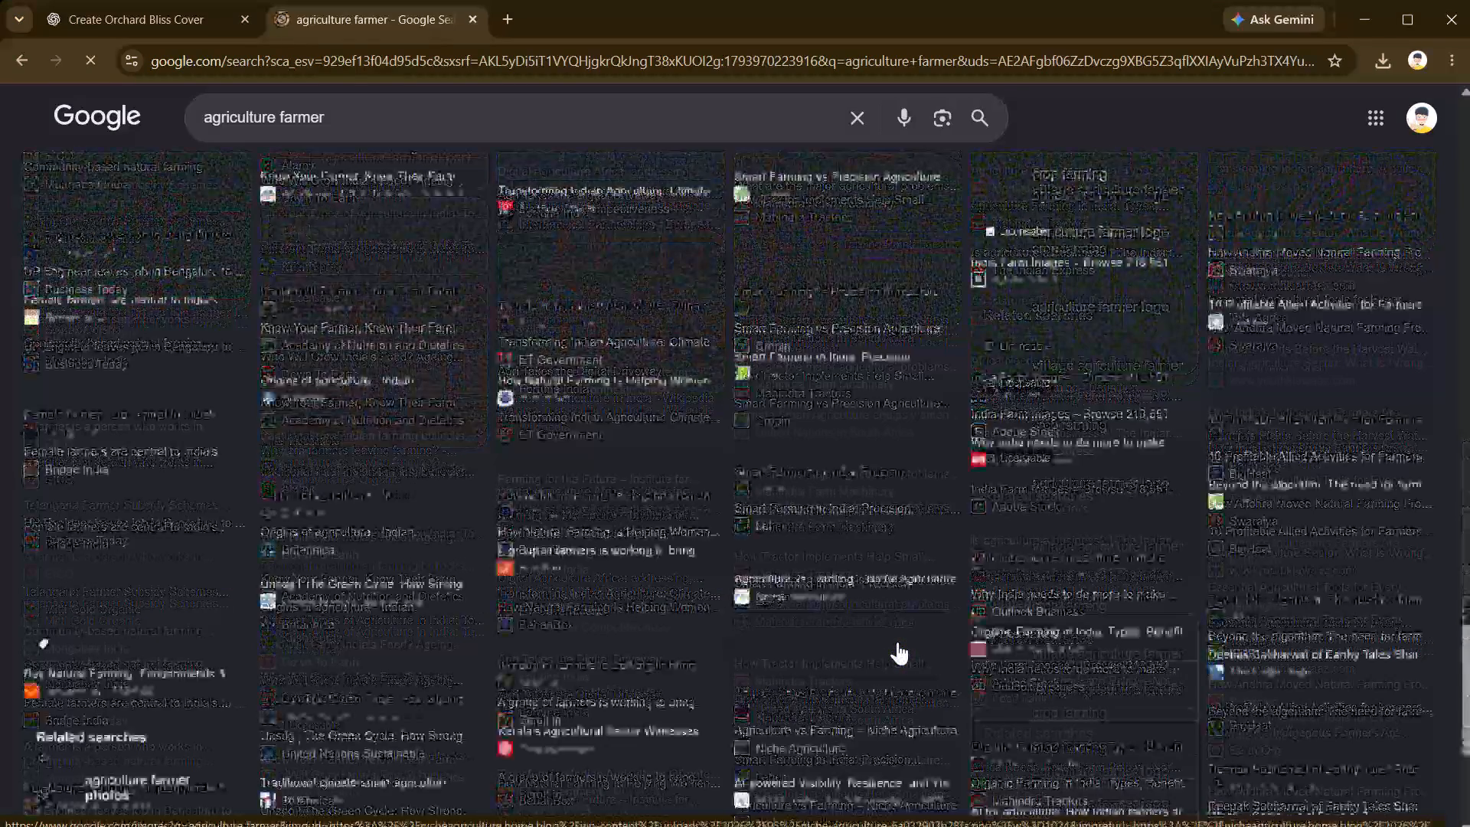
pyautogui.scroll(-3, 897, 642)
pyautogui.scroll(13, 897, 642)
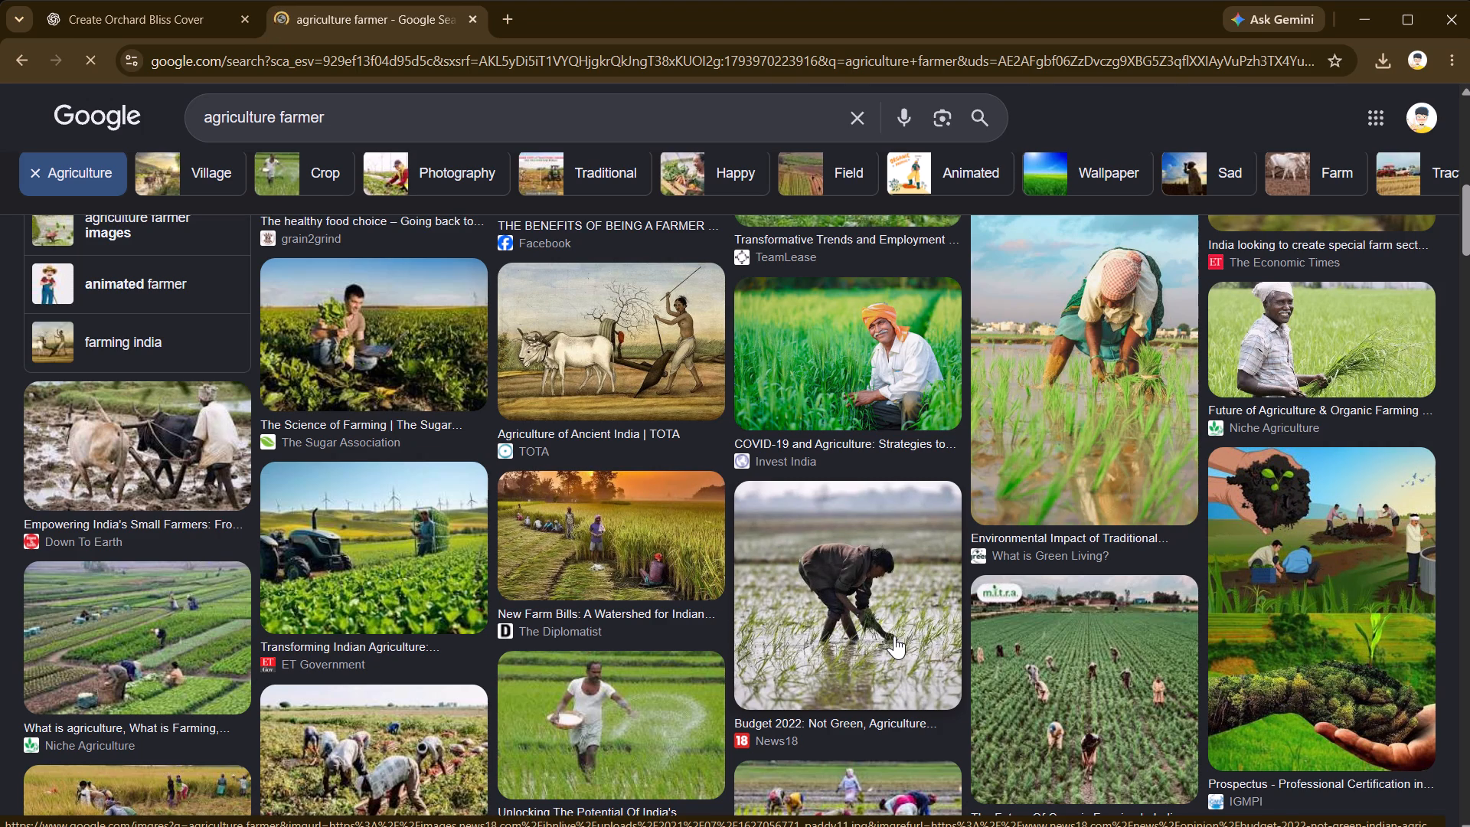
pyautogui.scroll(-5, 713, 588)
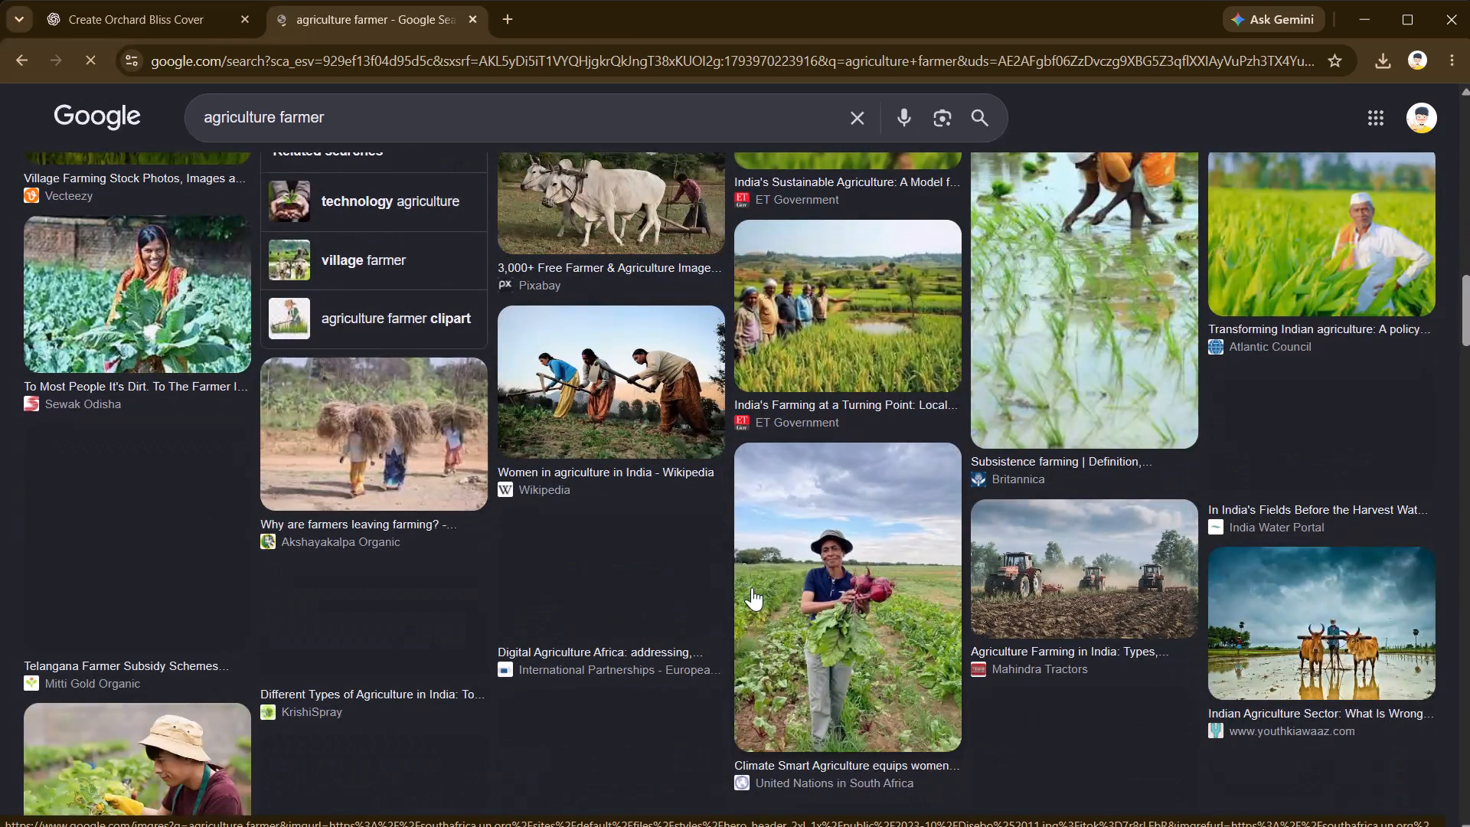
pyautogui.scroll(-2, 1011, 554)
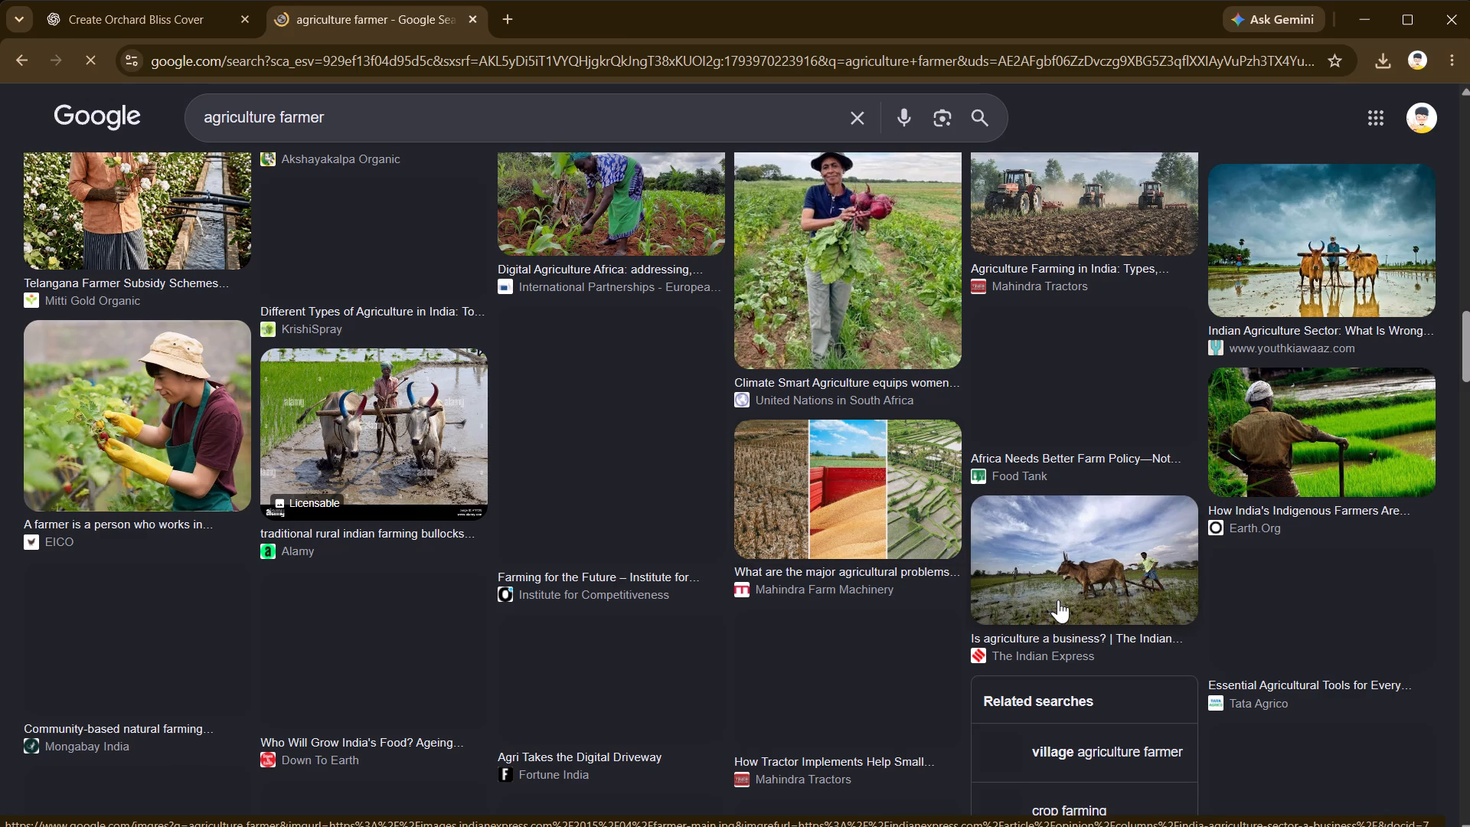
pyautogui.scroll(-1, 1058, 600)
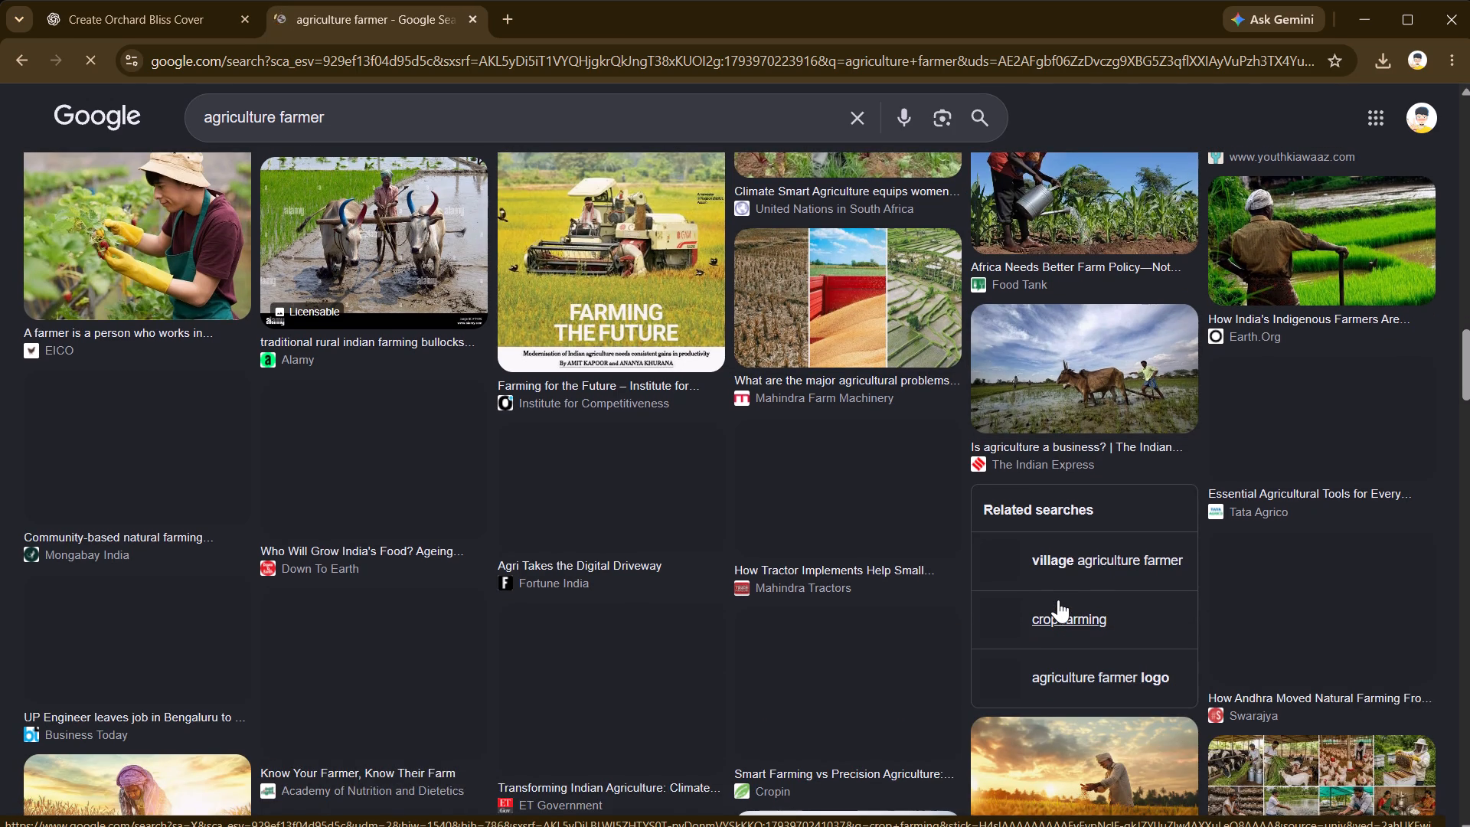
pyautogui.scroll(-2, 1059, 600)
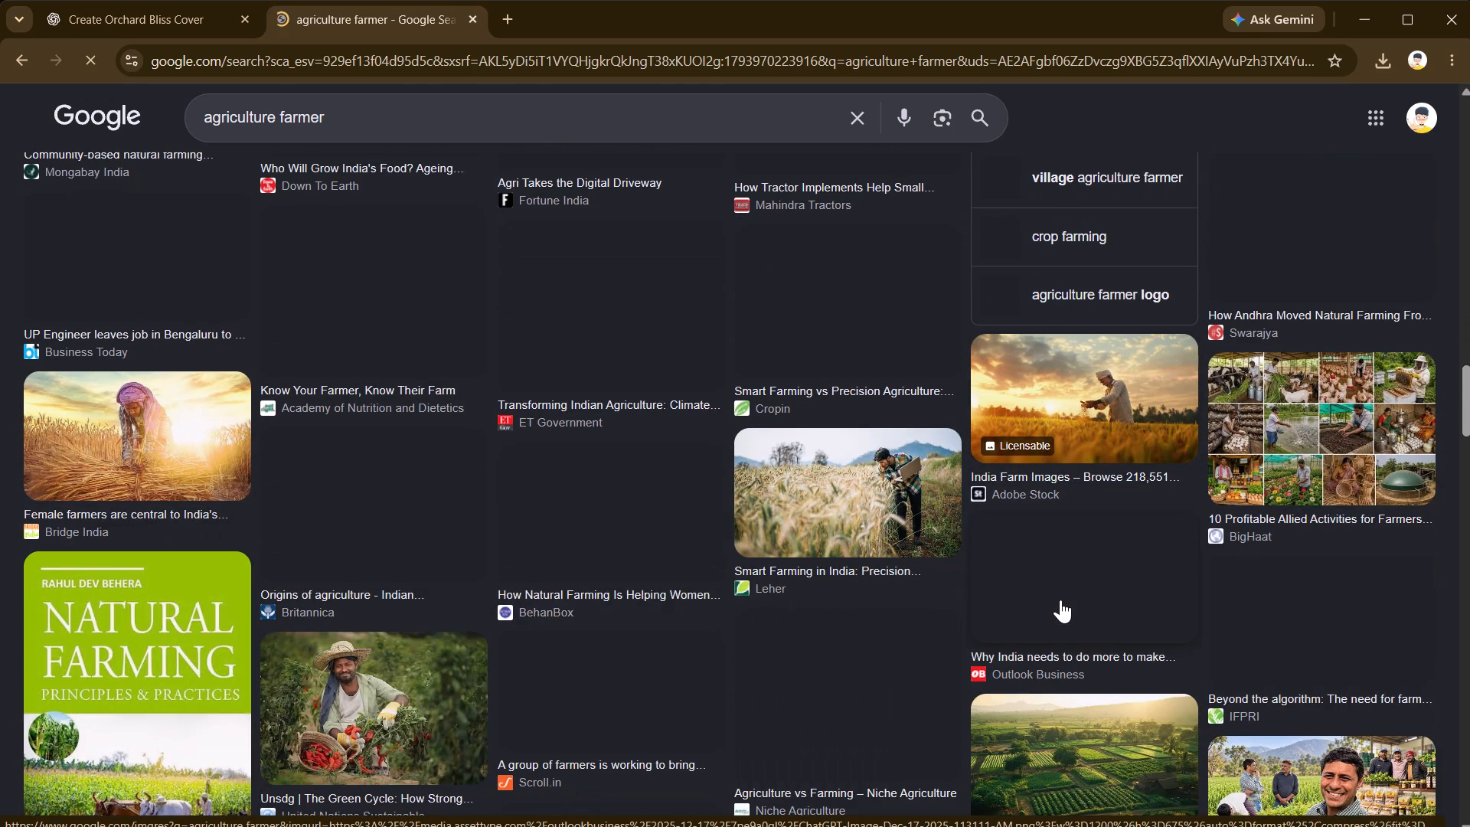
pyautogui.scroll(-3, 1060, 593)
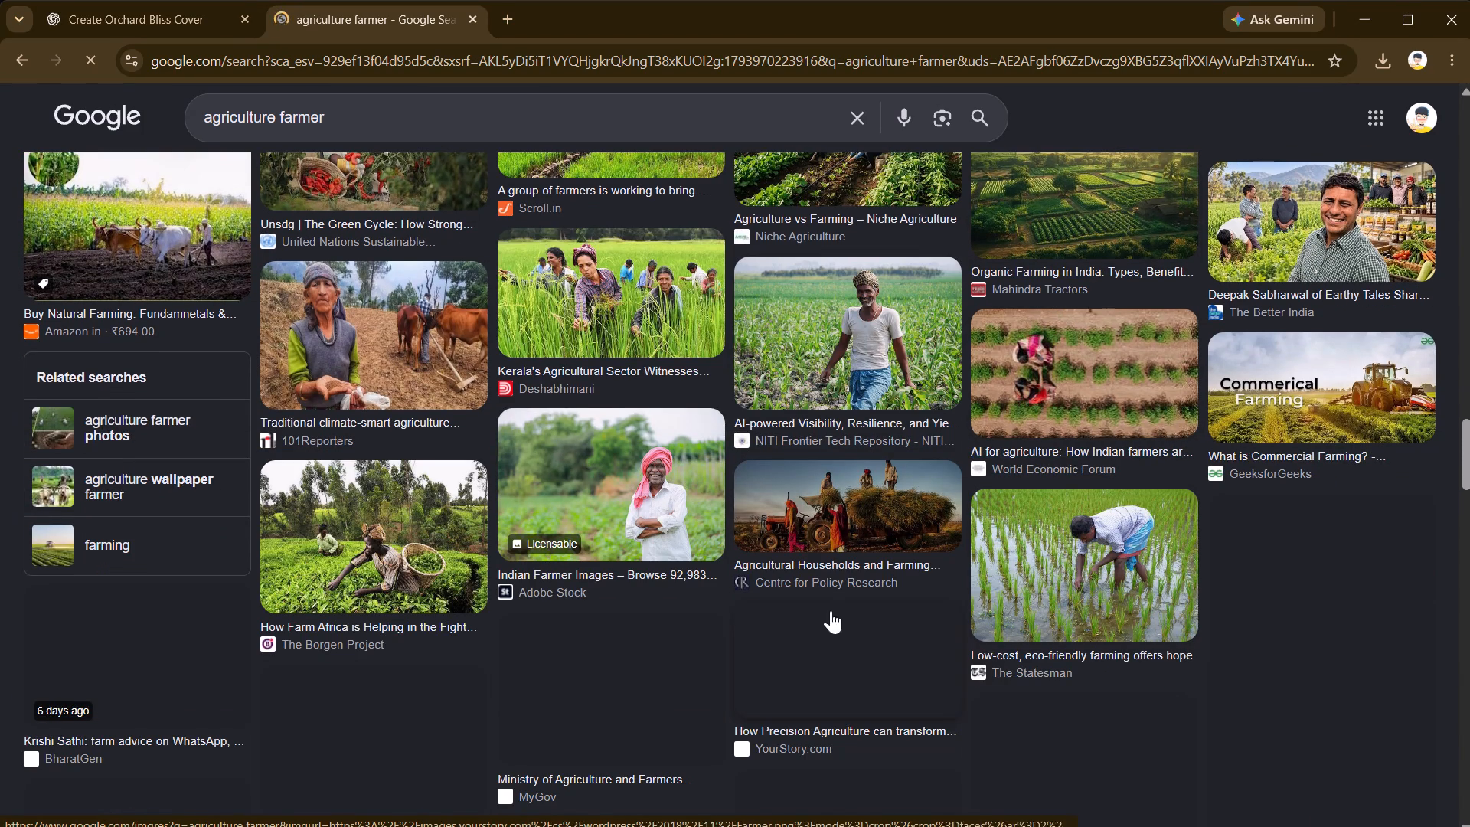
pyautogui.scroll(-2, 915, 532)
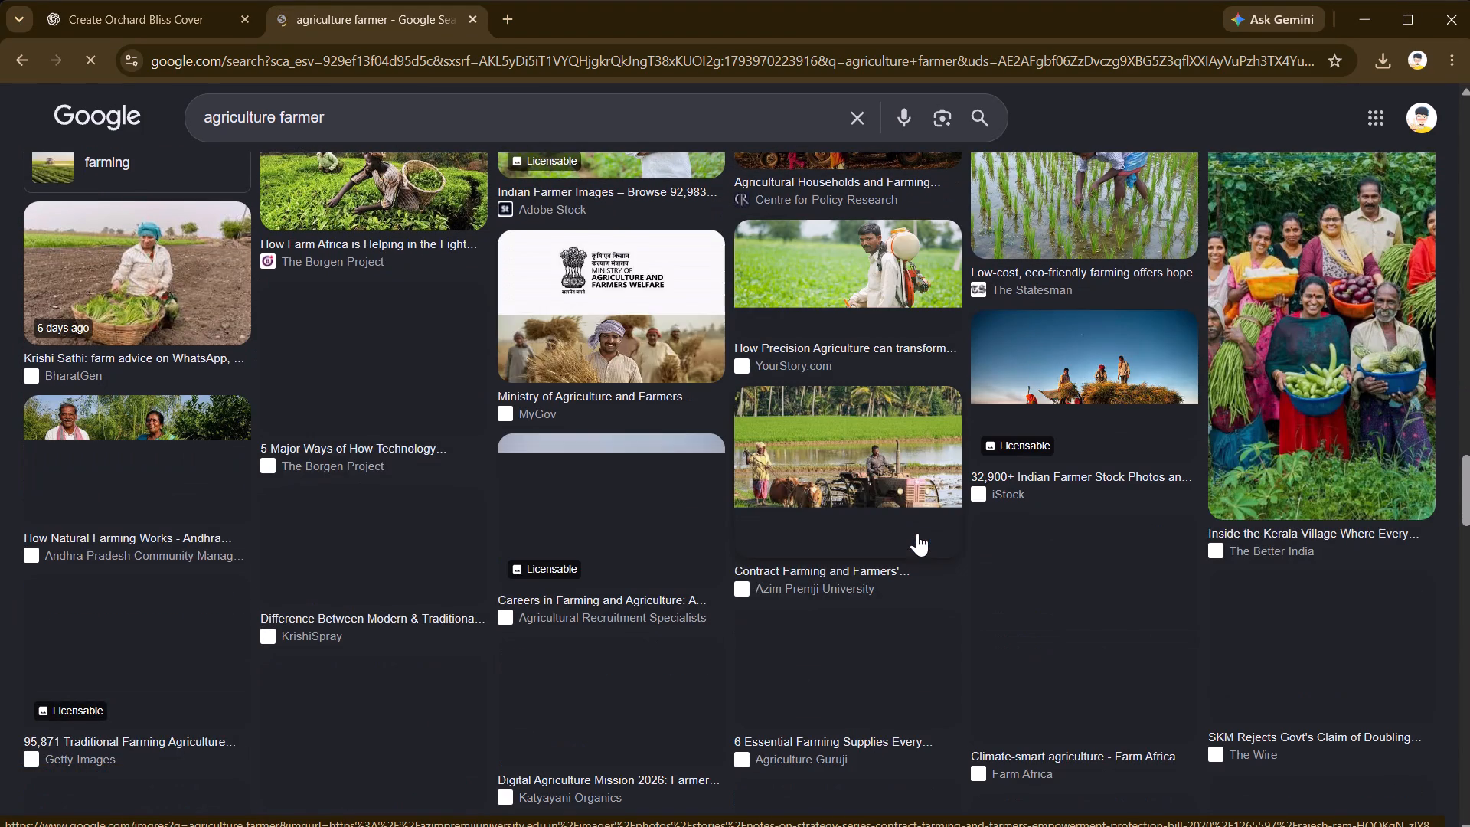
pyautogui.scroll(-1, 921, 534)
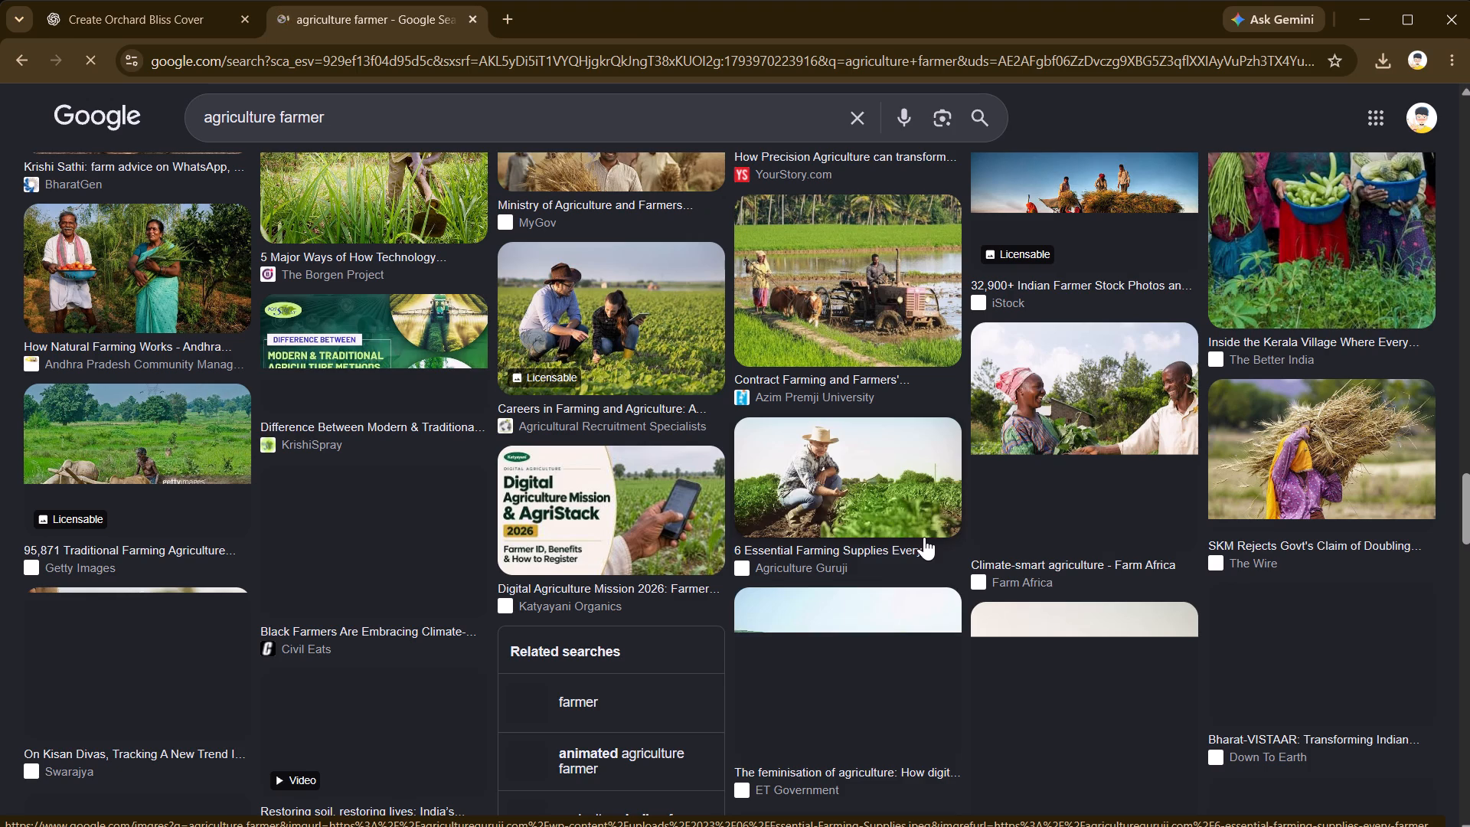
pyautogui.scroll(-2, 1010, 577)
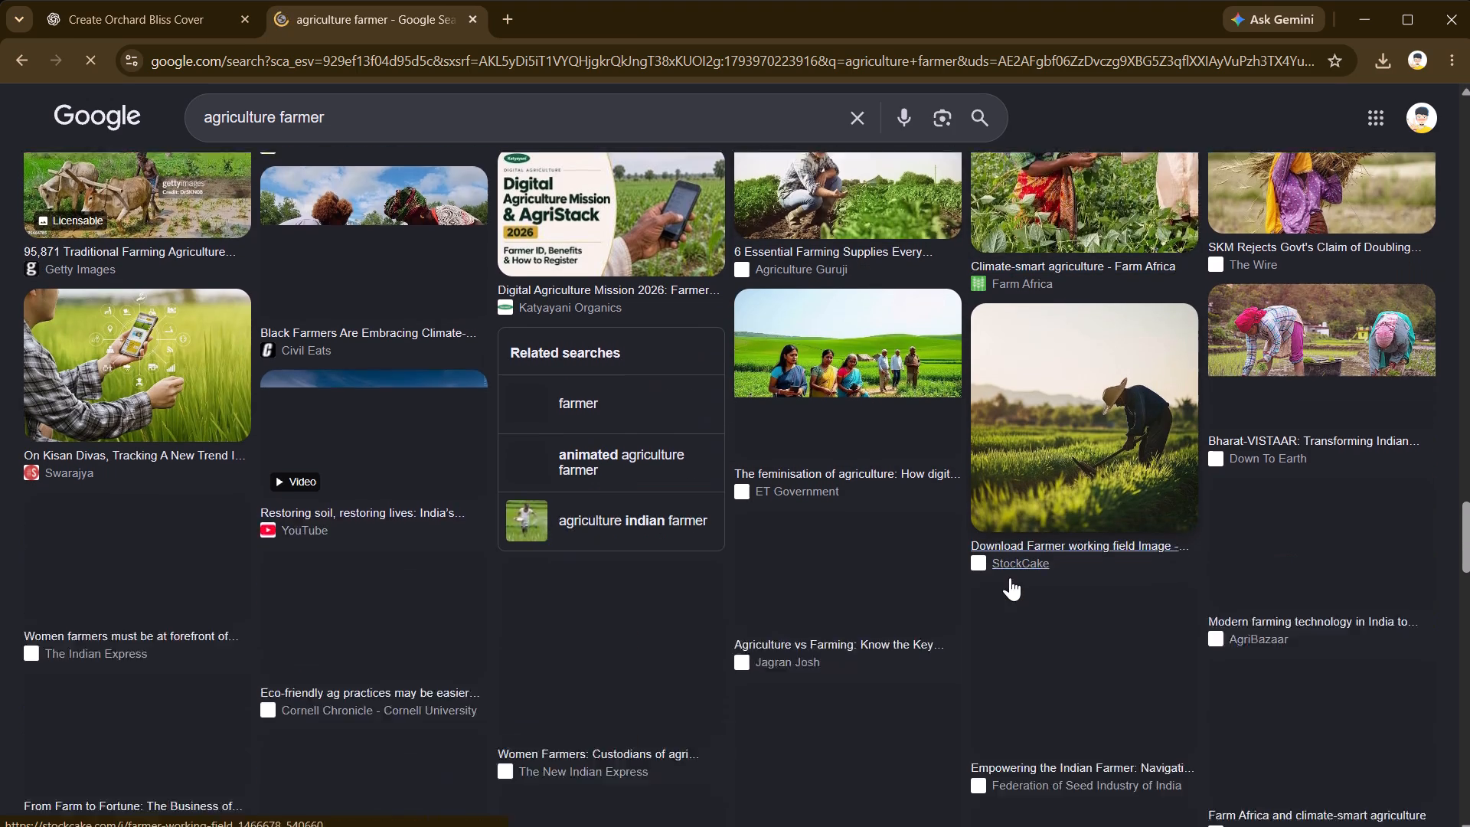
pyautogui.scroll(3, 983, 600)
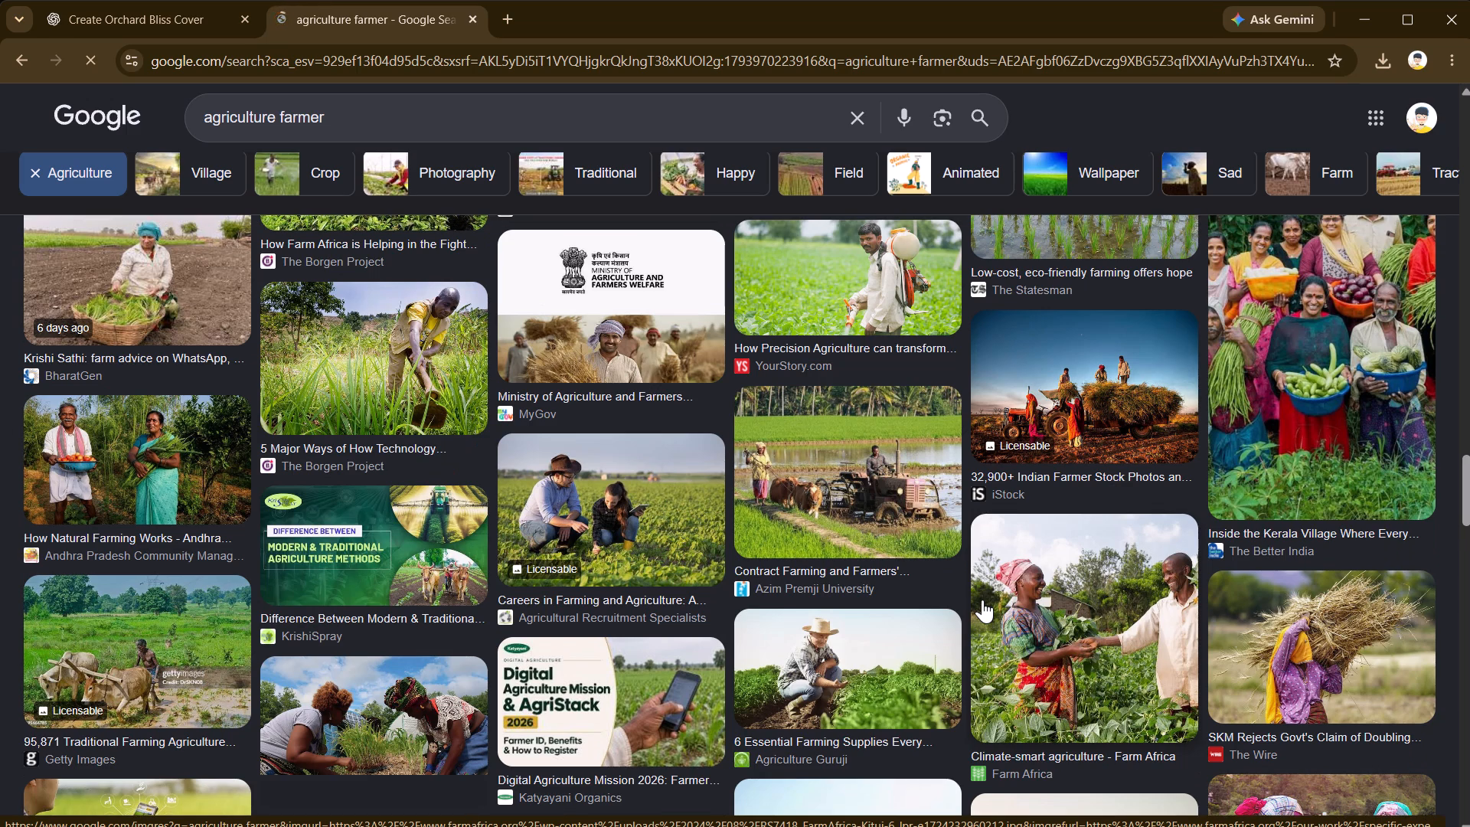
pyautogui.scroll(1, 982, 600)
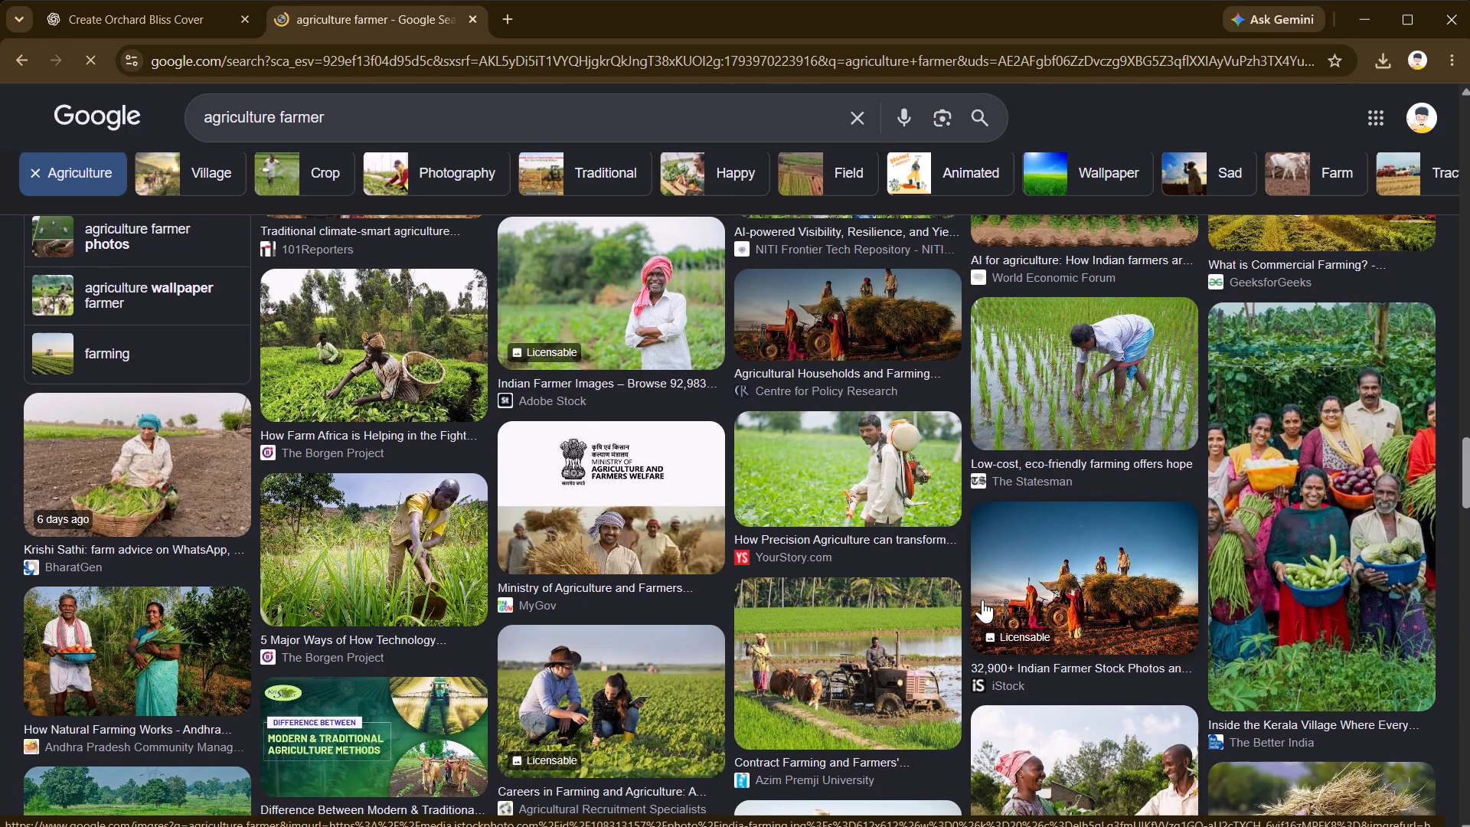
pyautogui.scroll(-1, 982, 600)
pyautogui.scroll(2, 982, 600)
pyautogui.scroll(-6, 982, 600)
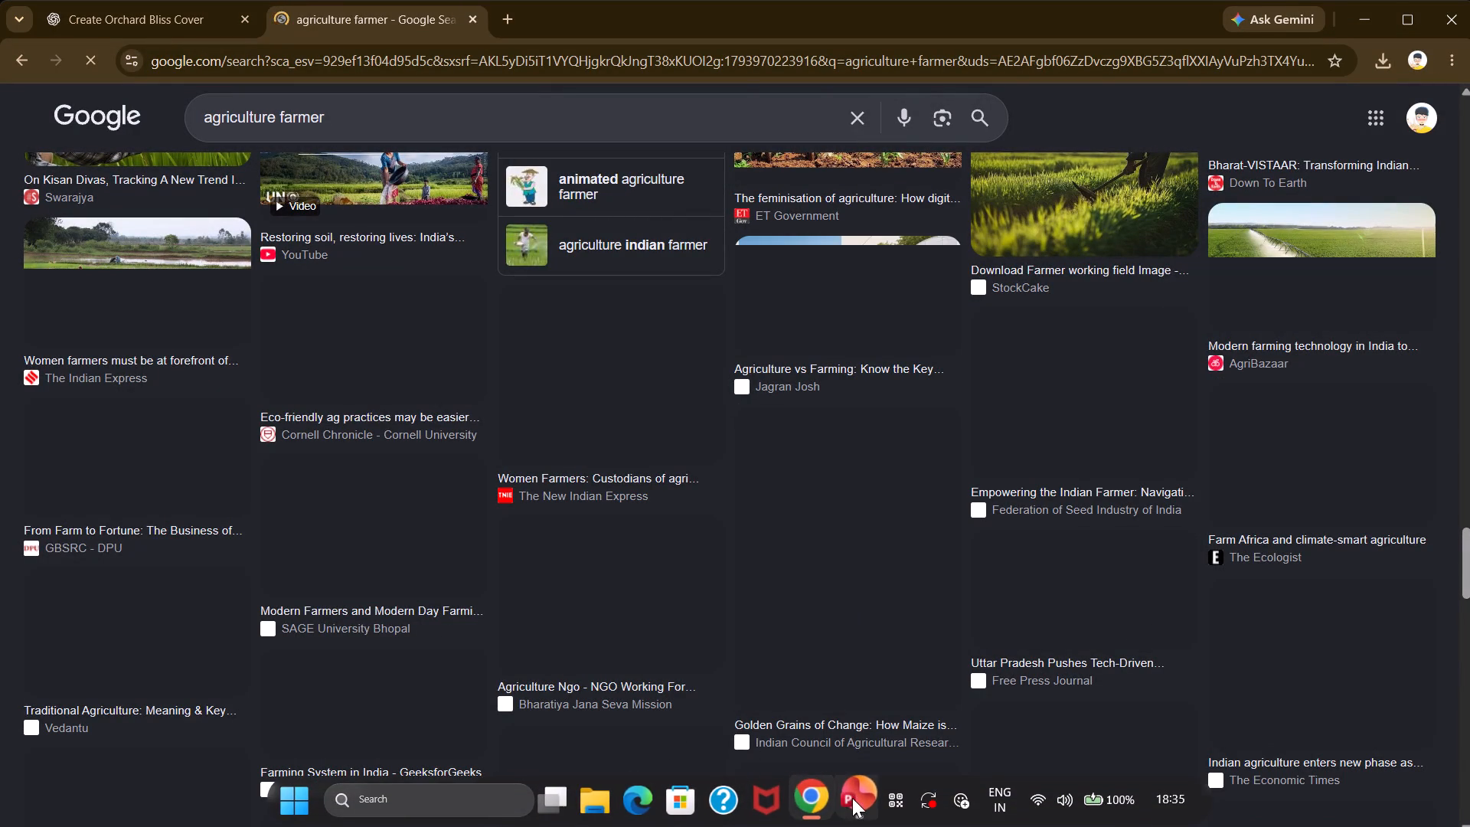
# Switch to PowerPoint to check the empty slide 3, and return to the image results in Chrome.
pyautogui.click(852, 798)
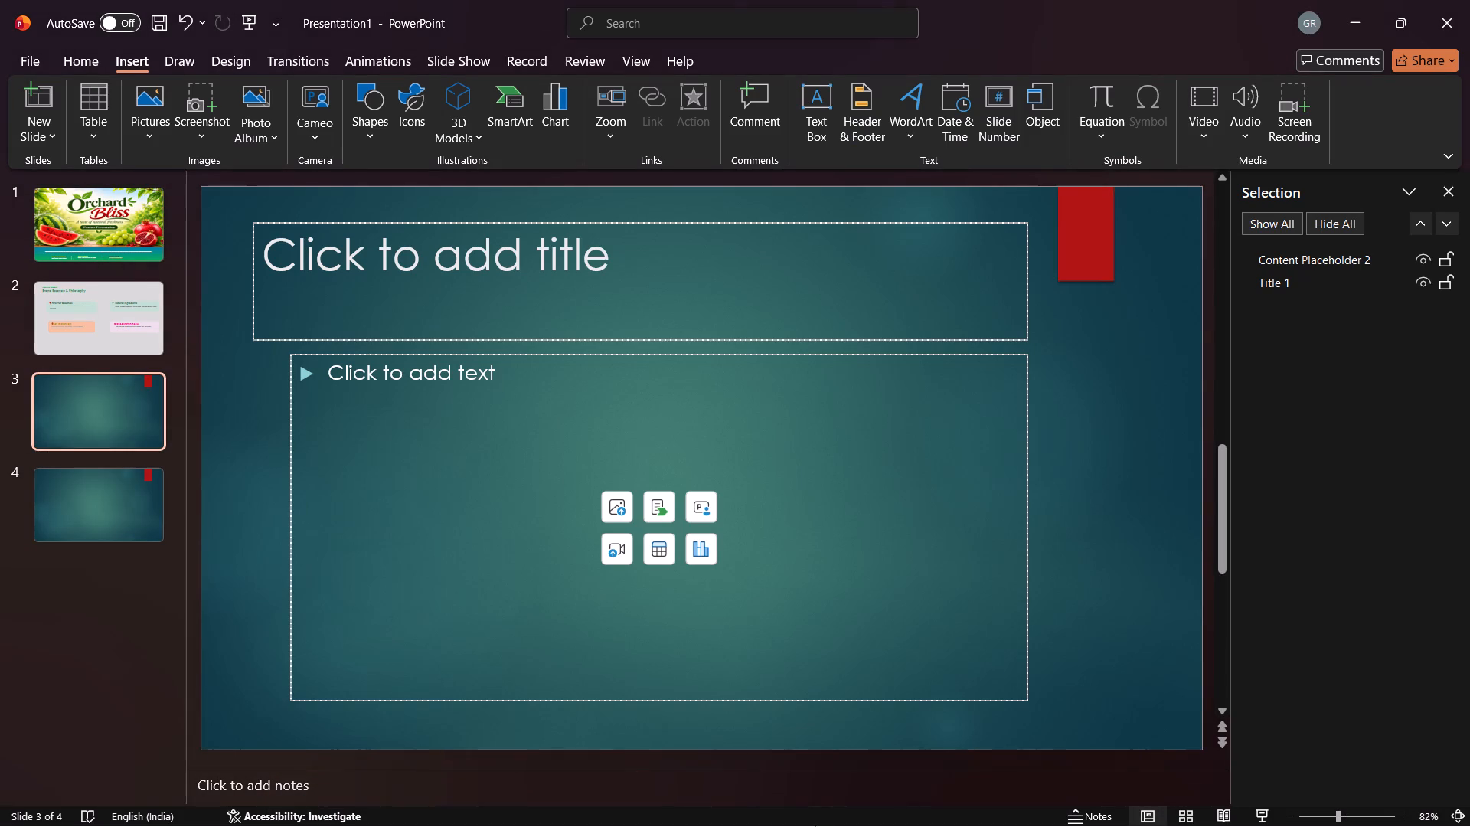
pyautogui.click(816, 799)
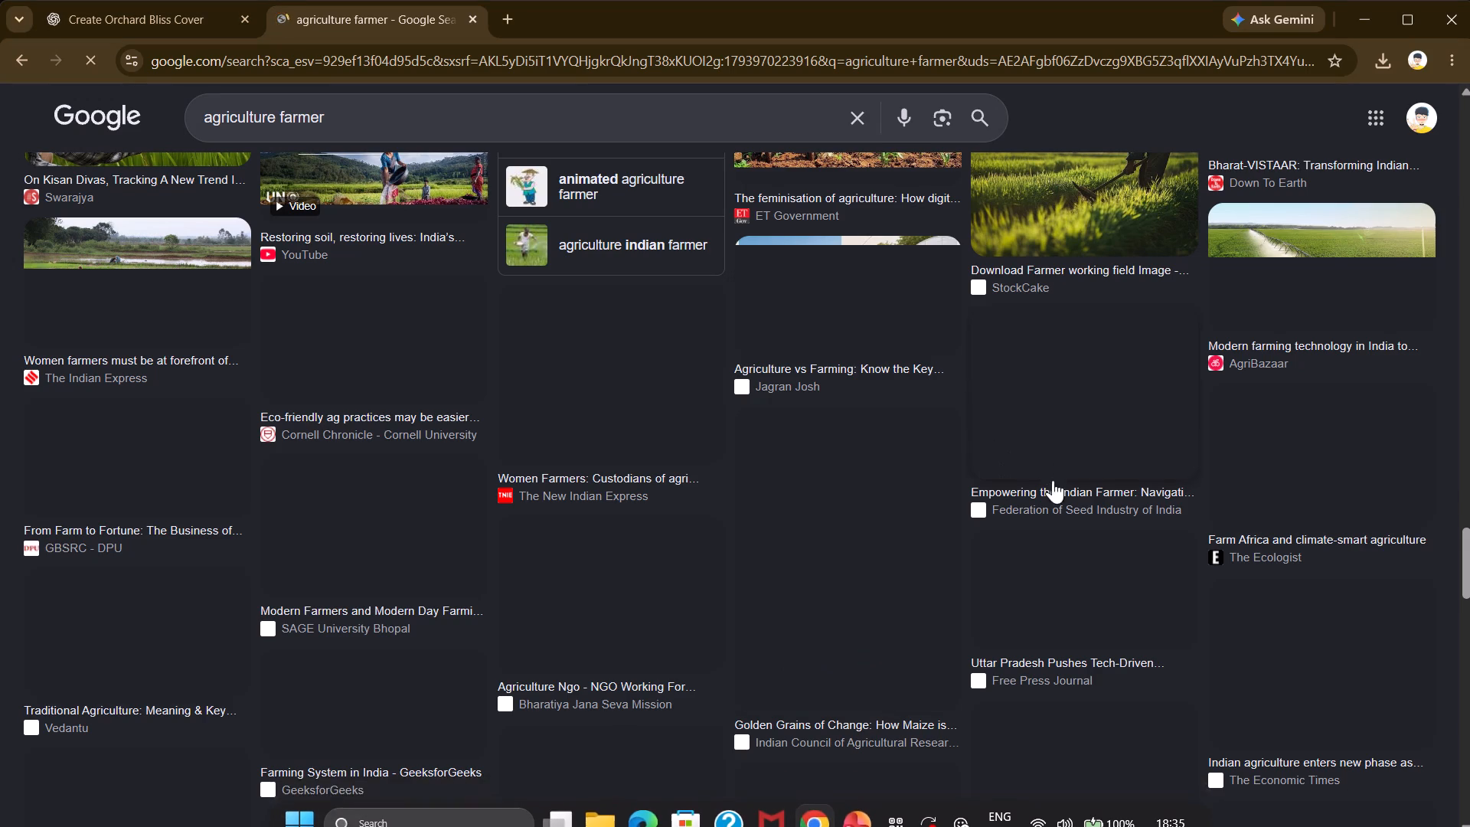
# Examine the "agriculture farmer" results around and below the Related searches block for a suitable farmer photo.
pyautogui.scroll(3, 1053, 480)
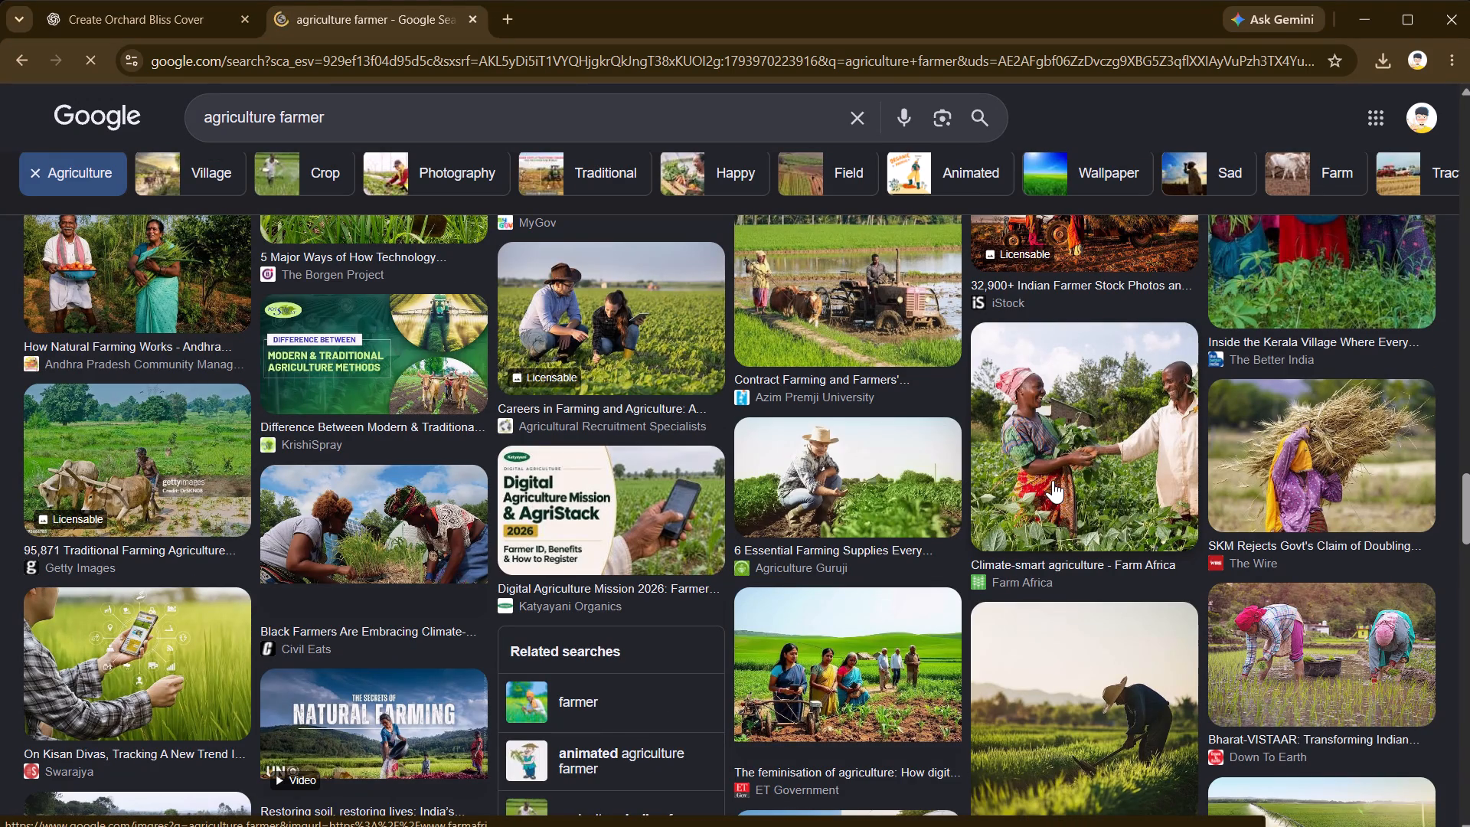
pyautogui.scroll(-3, 1046, 491)
pyautogui.scroll(2, 1038, 490)
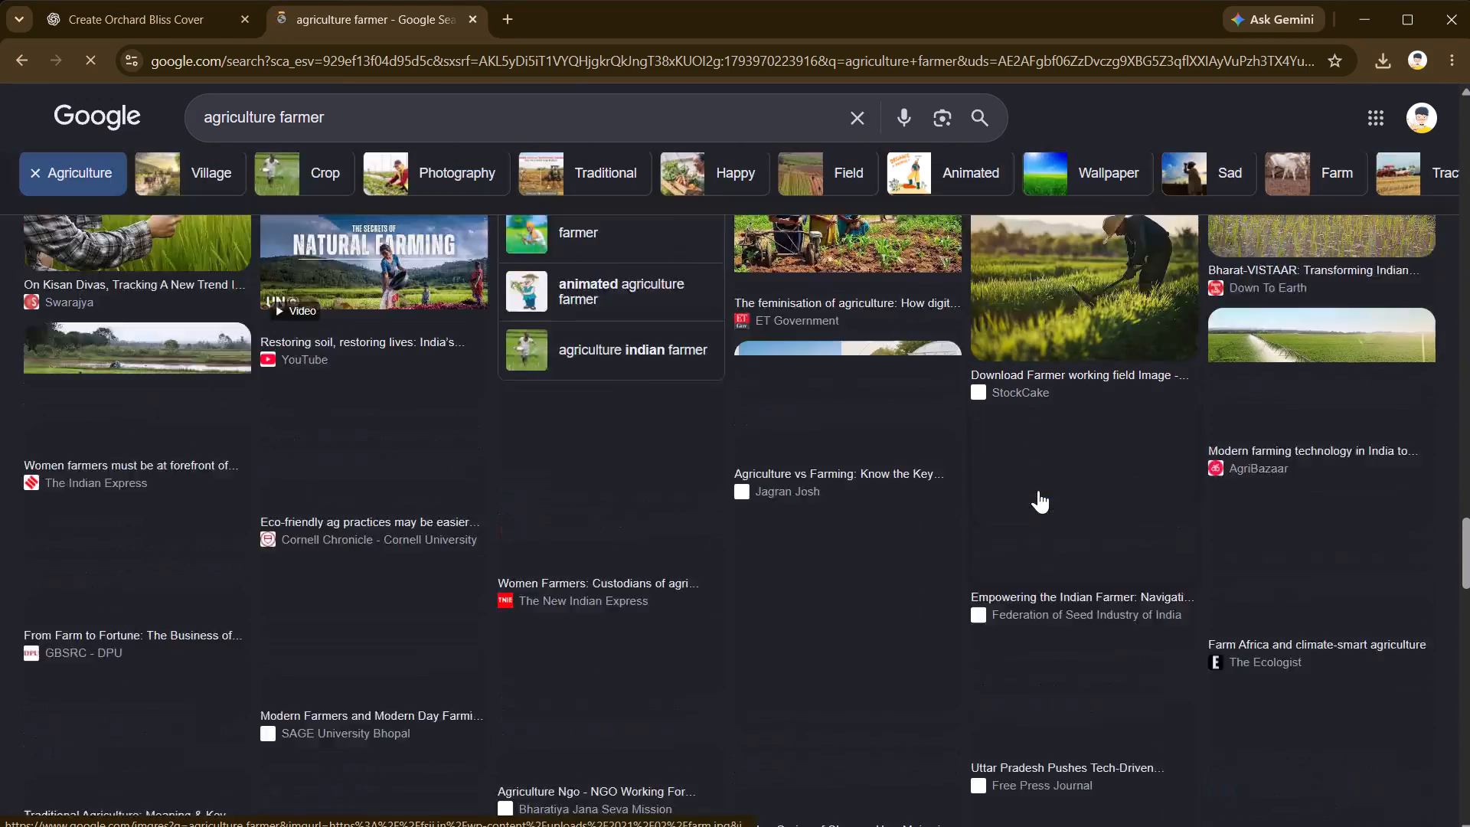
pyautogui.scroll(1, 1038, 489)
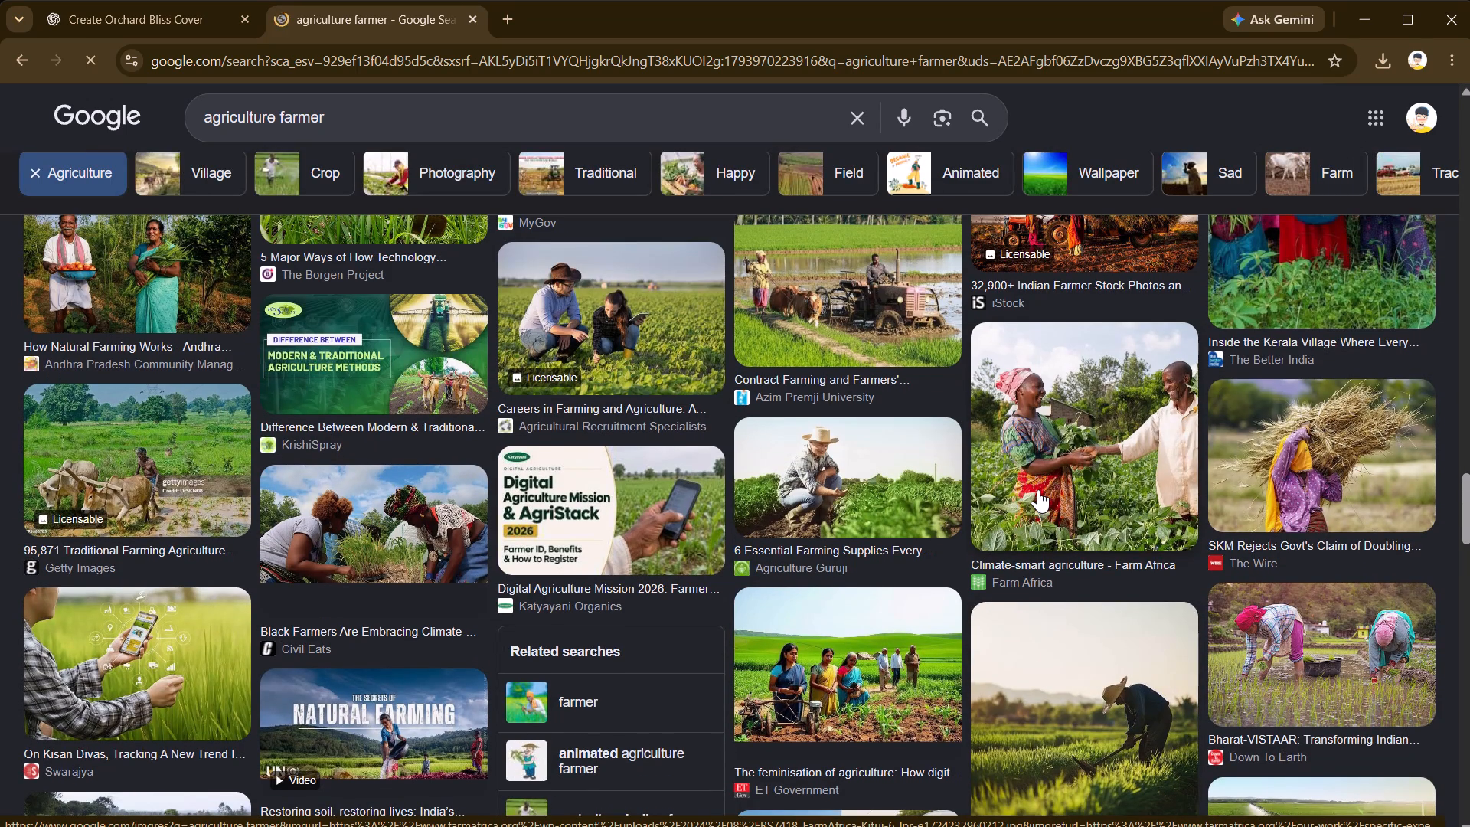
pyautogui.scroll(-1, 1038, 489)
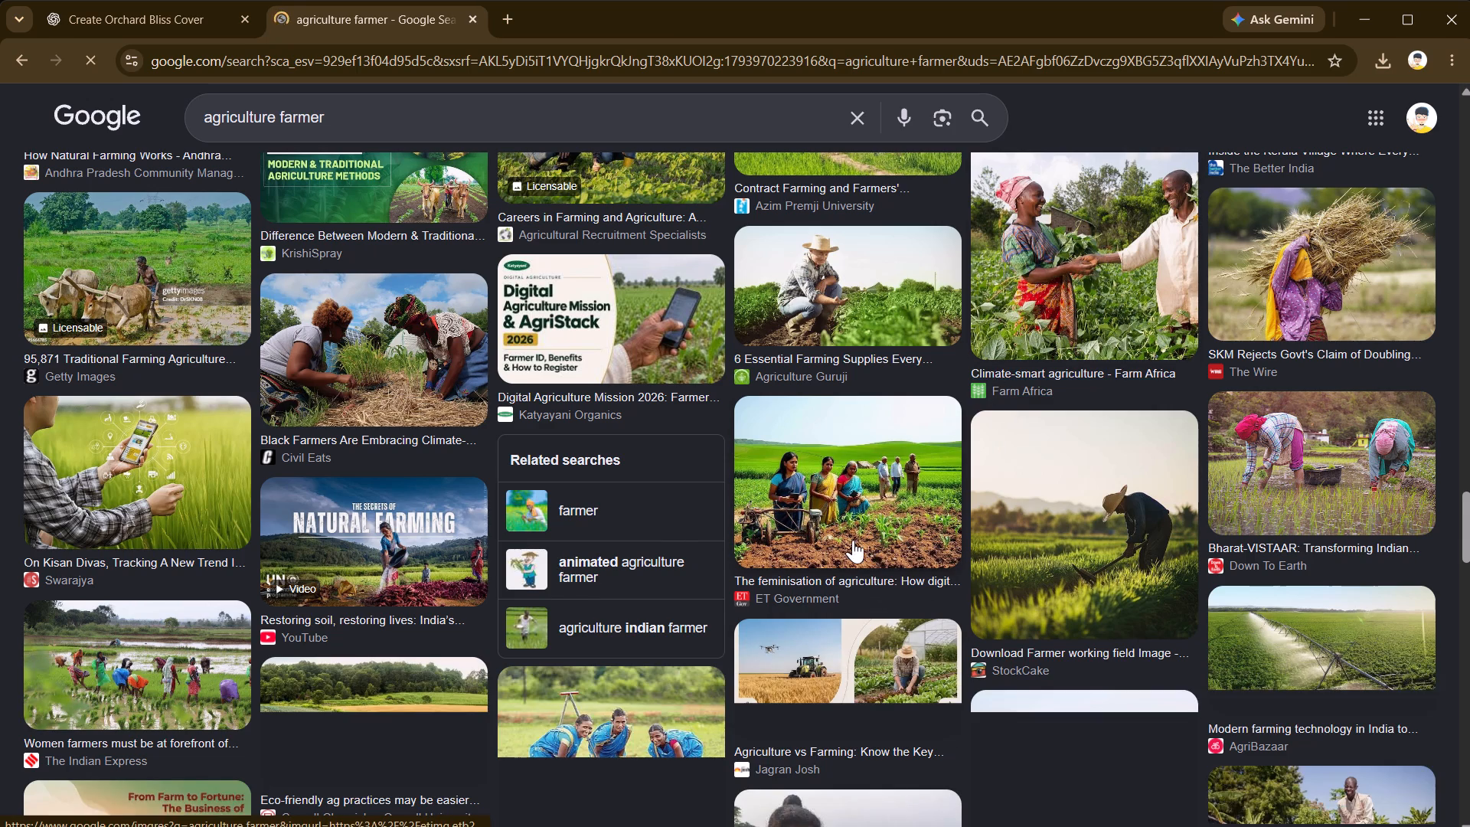
pyautogui.scroll(-2, 863, 540)
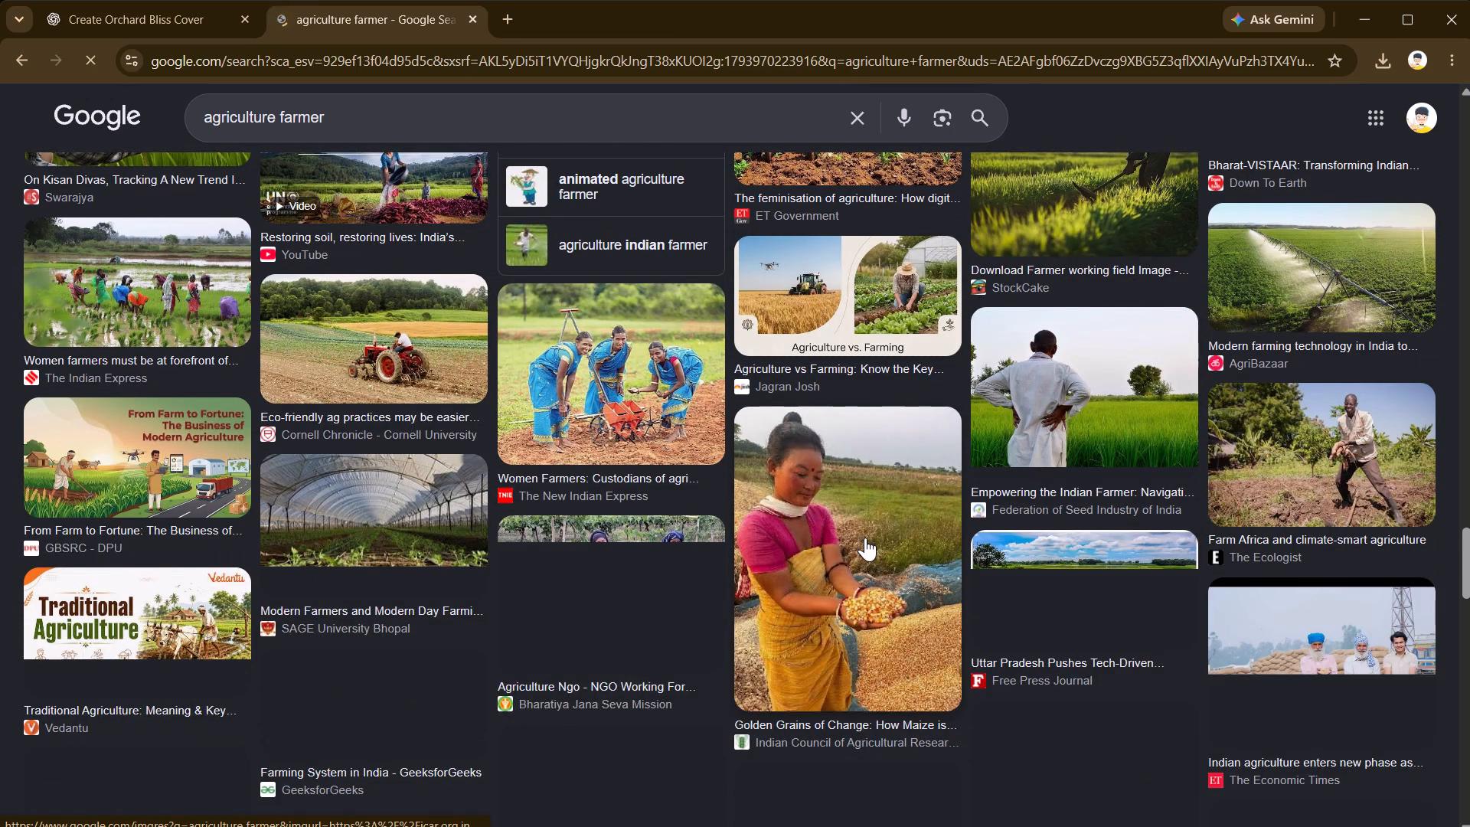
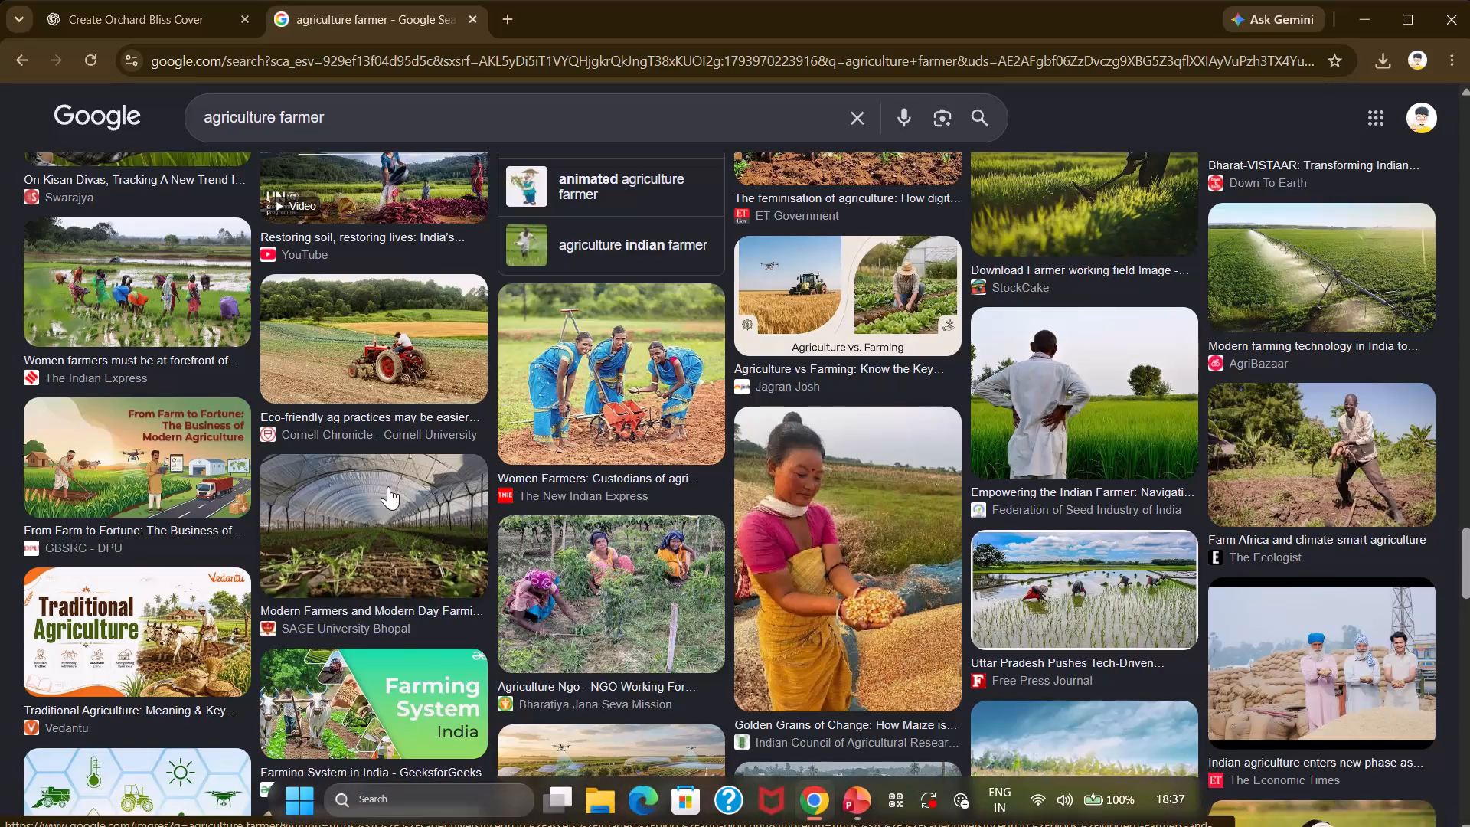
# Examine the remaining "agriculture farmer" picture results down to the end of the list for a suitable farmer photo.
pyautogui.scroll(-1, 730, 469)
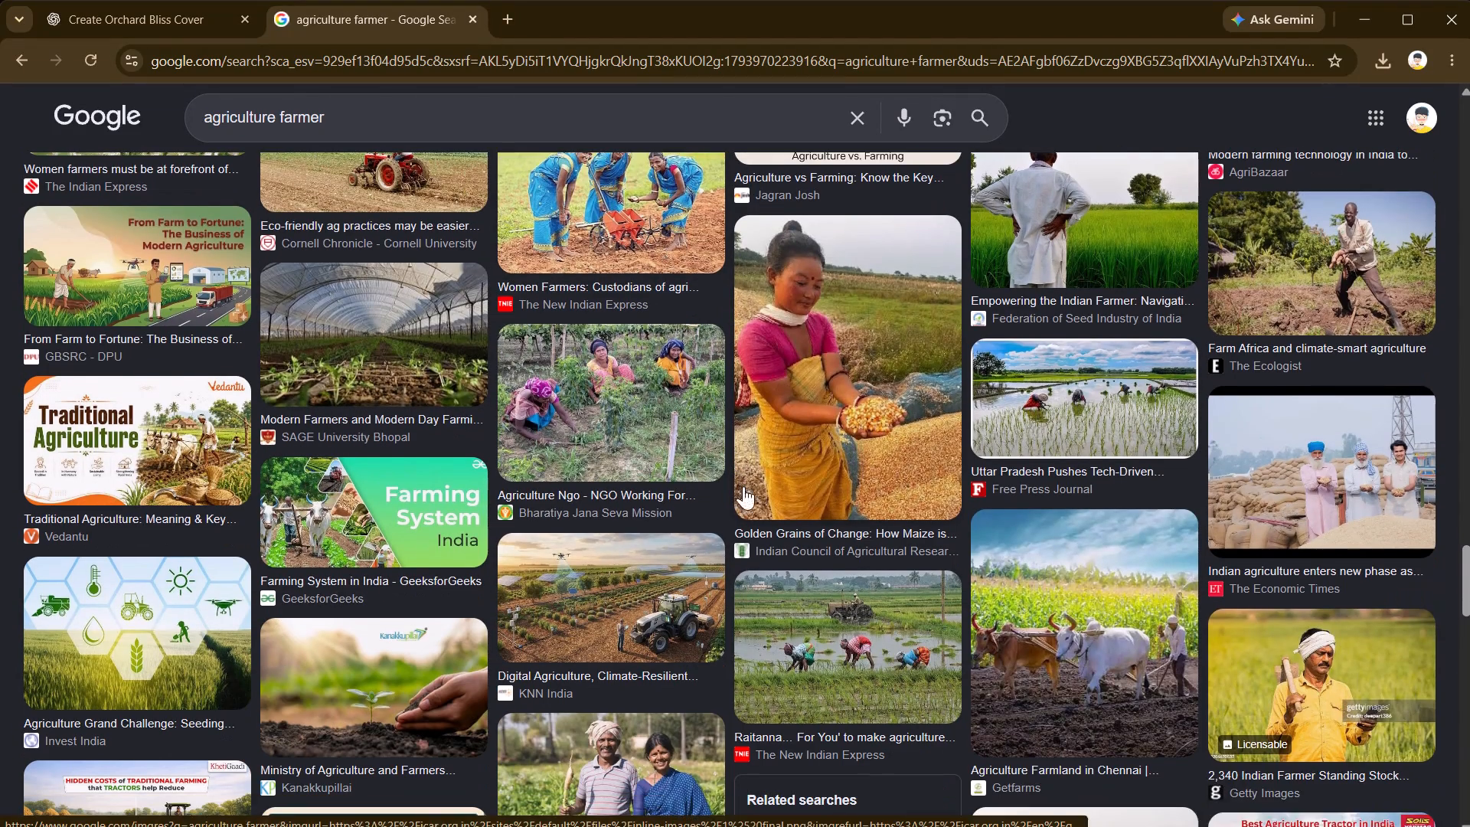
pyautogui.scroll(-3, 812, 472)
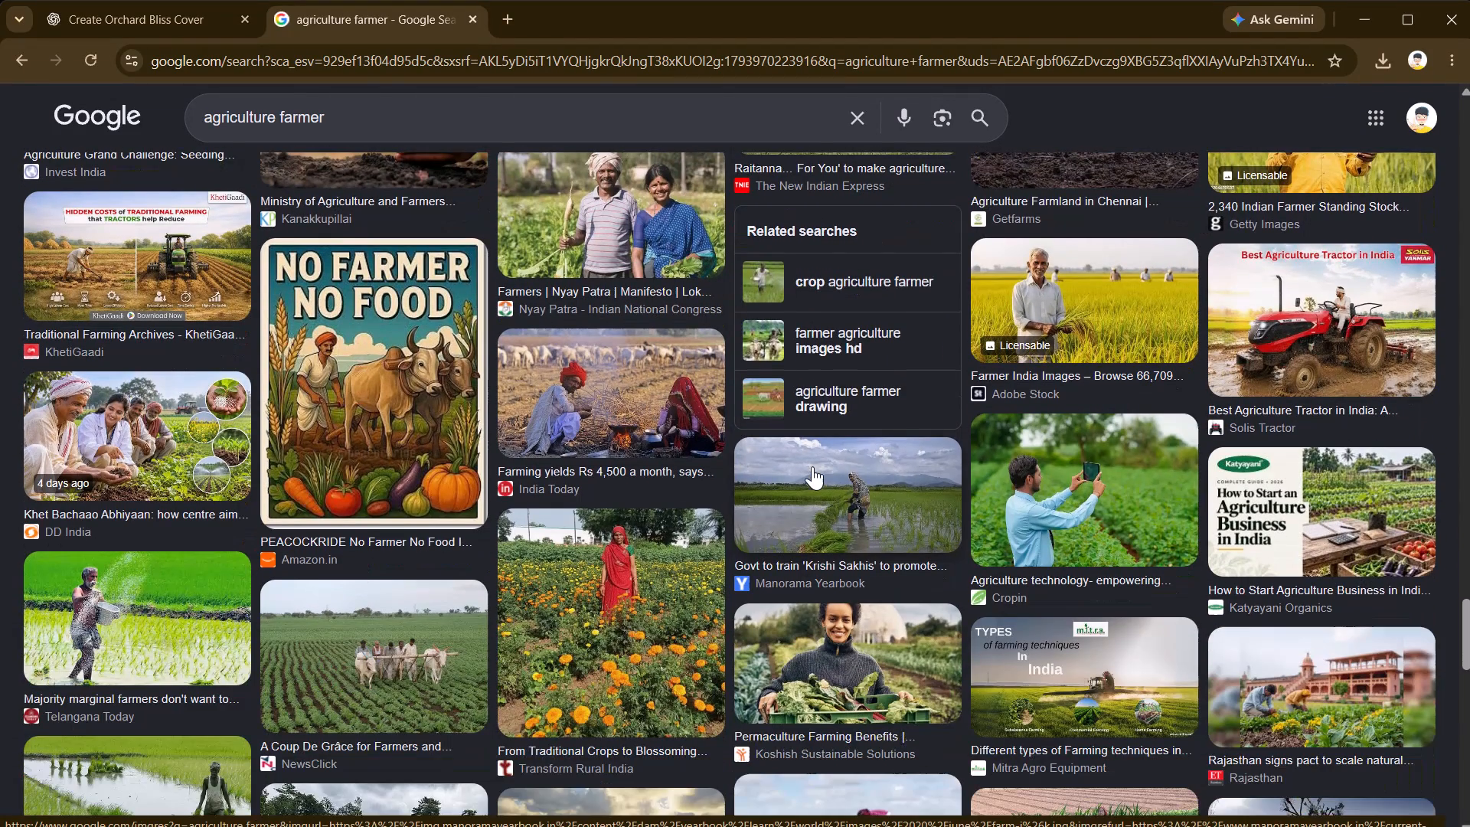
pyautogui.scroll(-1, 812, 466)
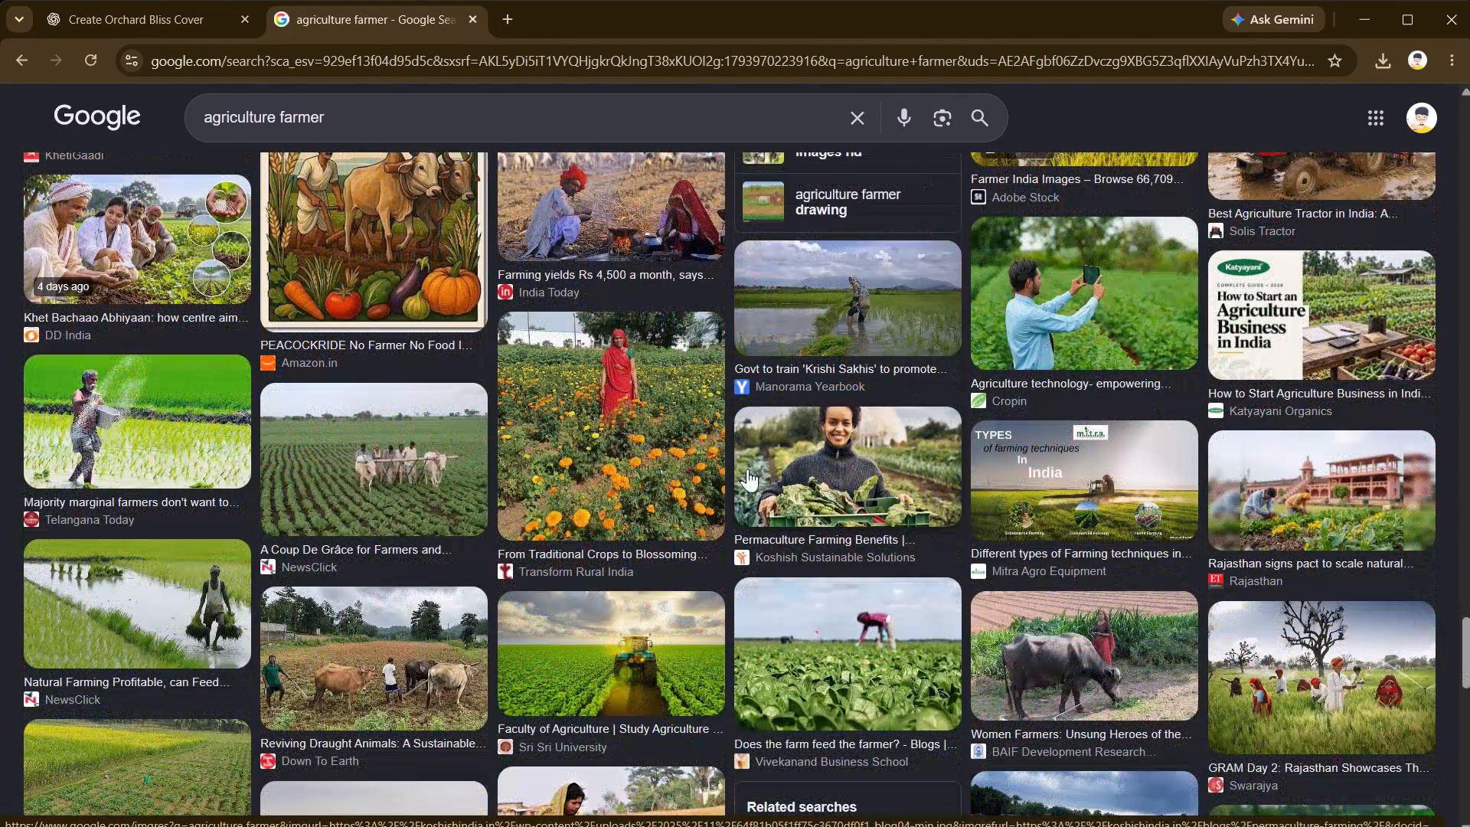
pyautogui.scroll(-2, 695, 464)
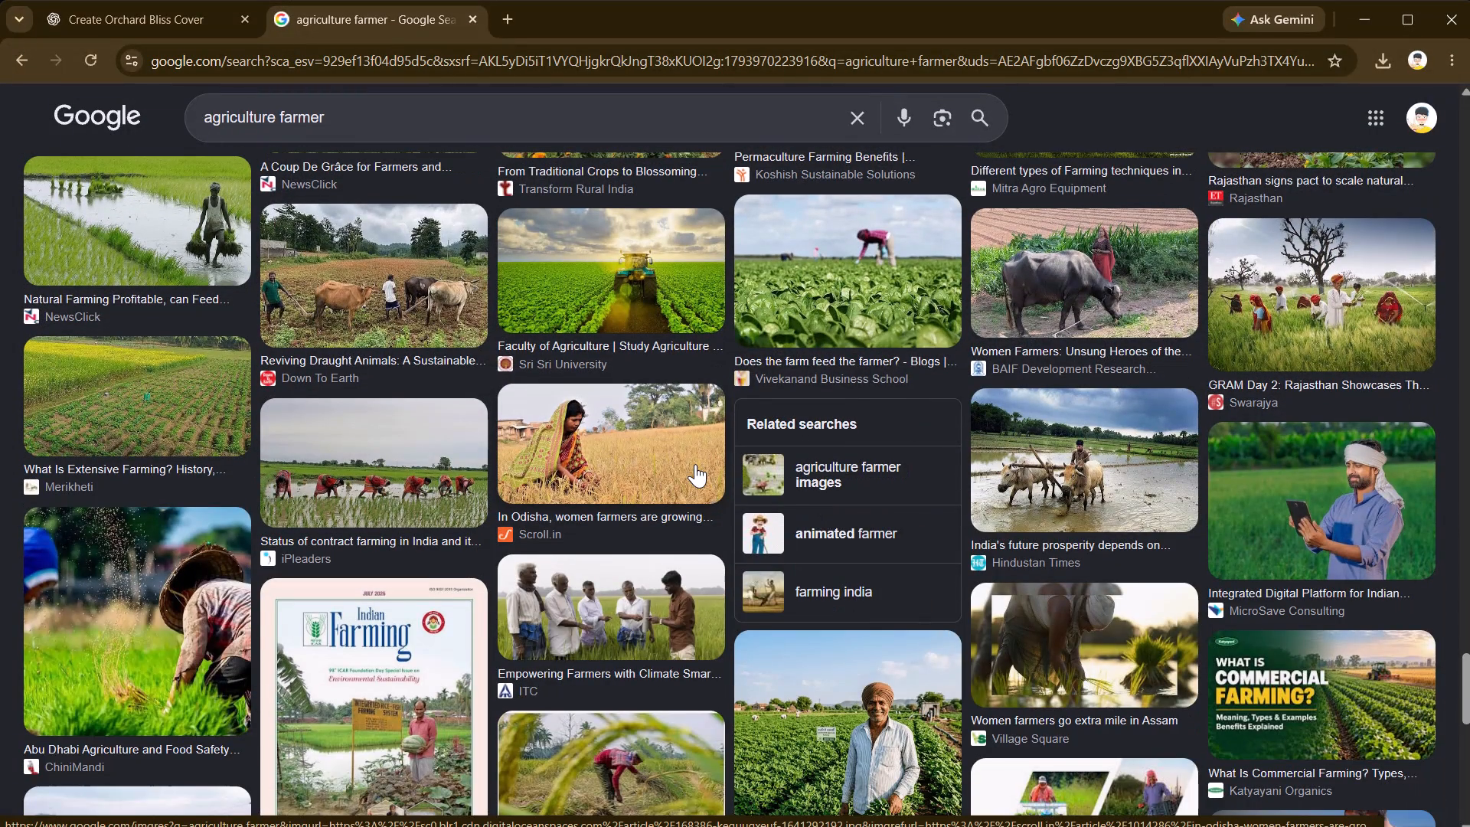
pyautogui.scroll(-2, 695, 464)
pyautogui.scroll(1, 695, 464)
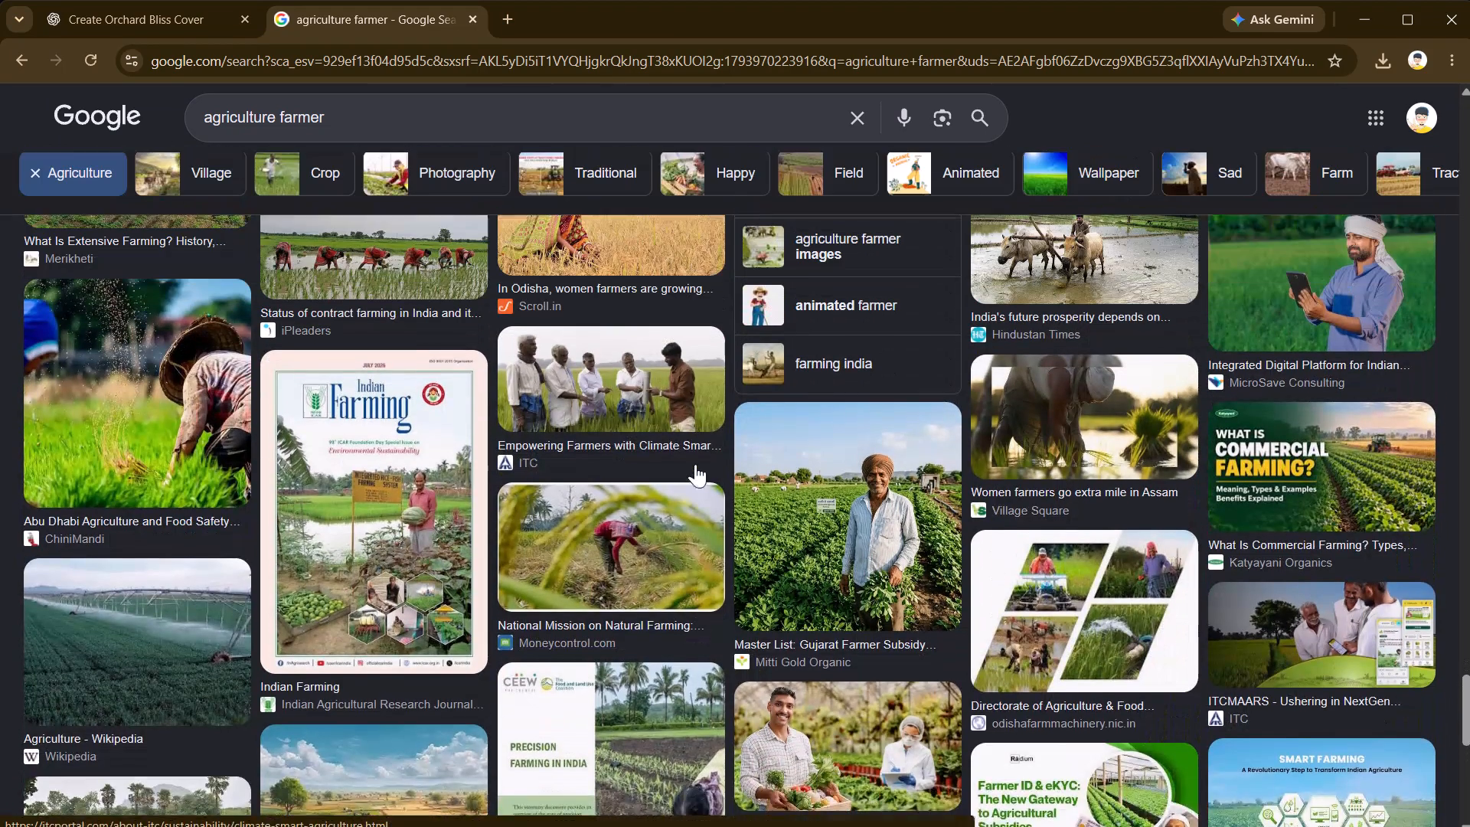
pyautogui.scroll(-3, 695, 464)
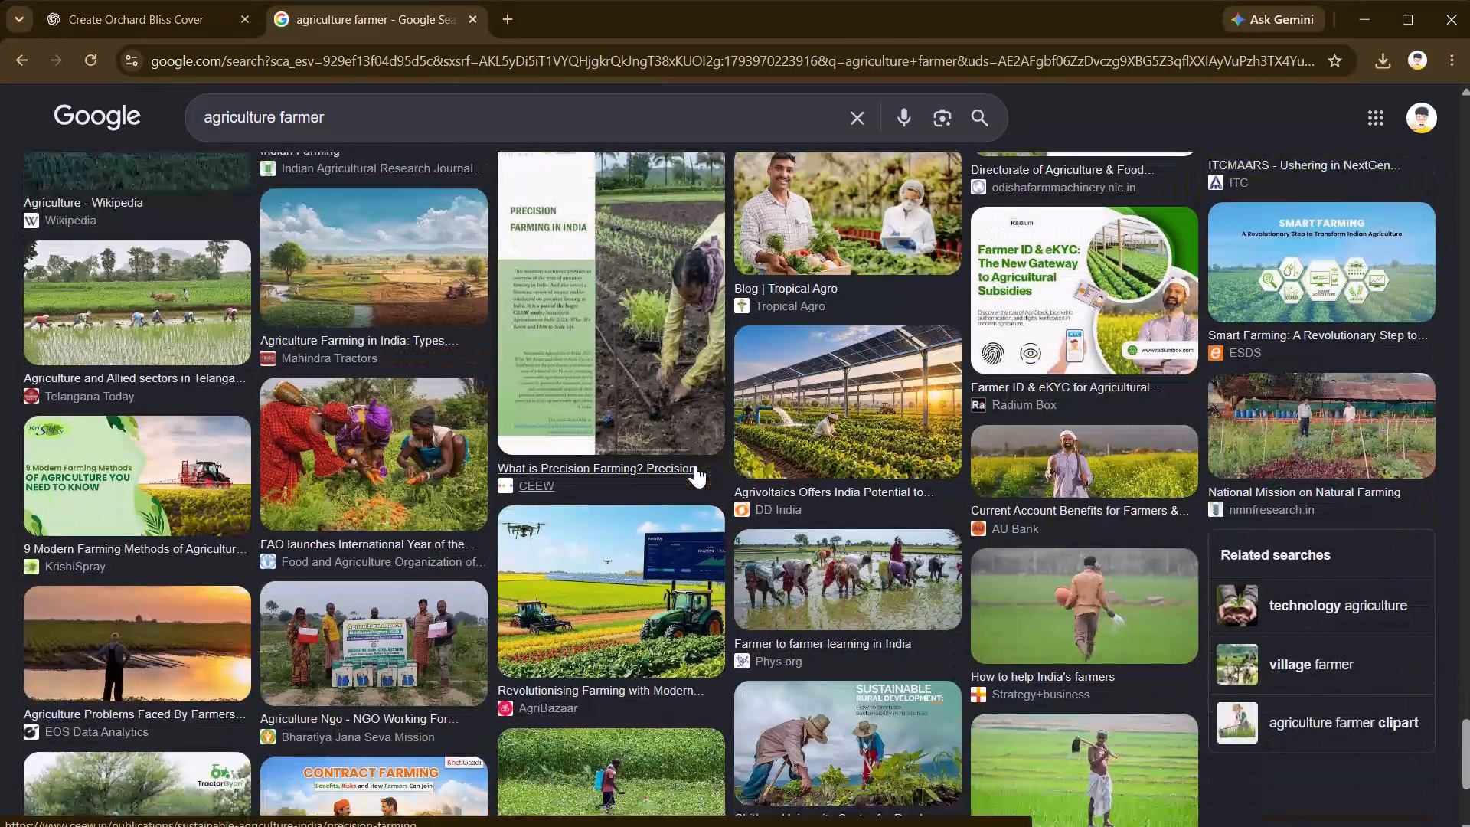
pyautogui.scroll(-1, 695, 465)
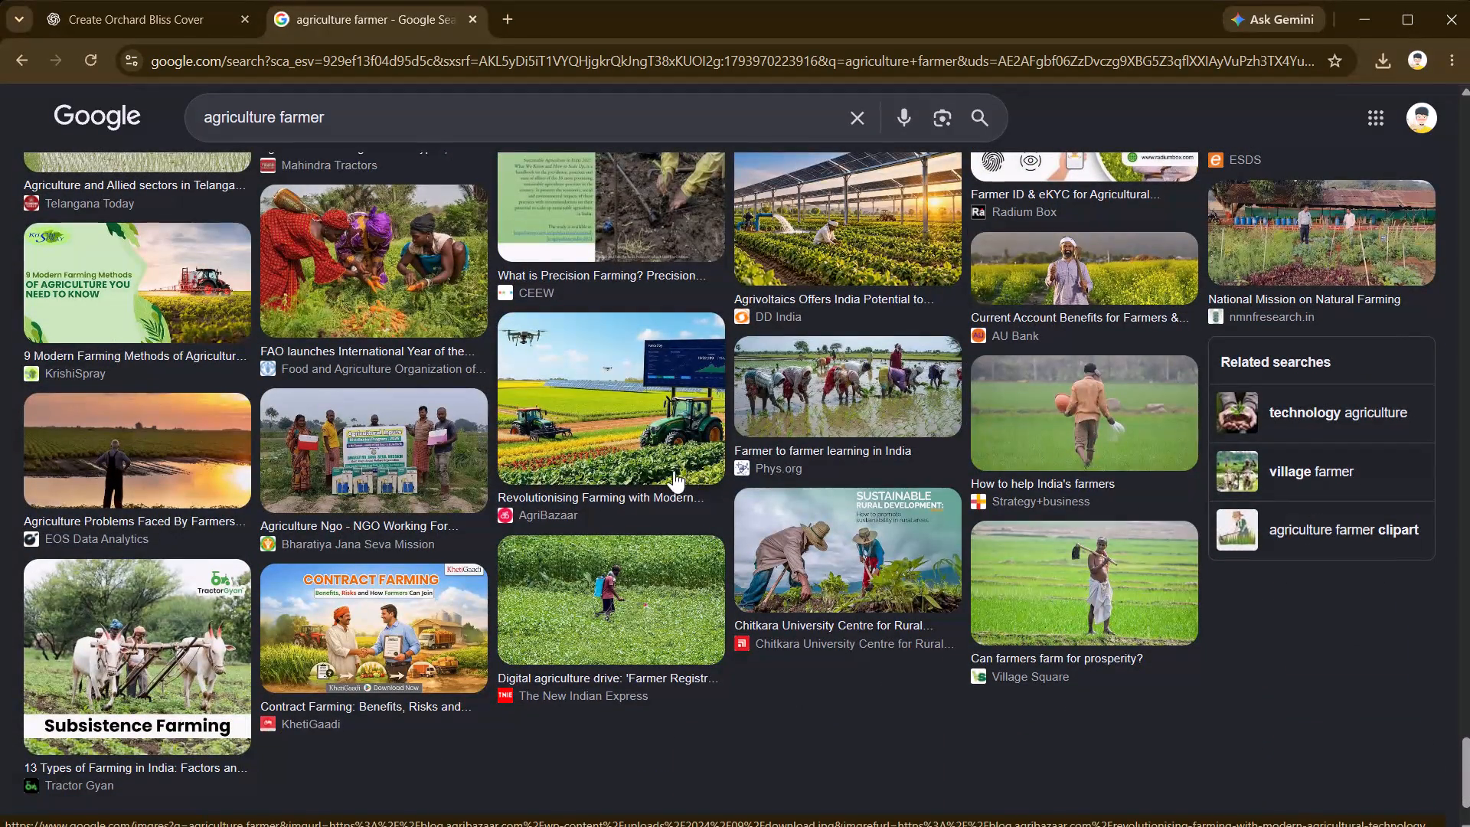
# Re-examine the "agriculture farmer" picture results from the end of the list back toward the beginning for a usable photo.
pyautogui.scroll(1, 780, 497)
pyautogui.scroll(5, 680, 513)
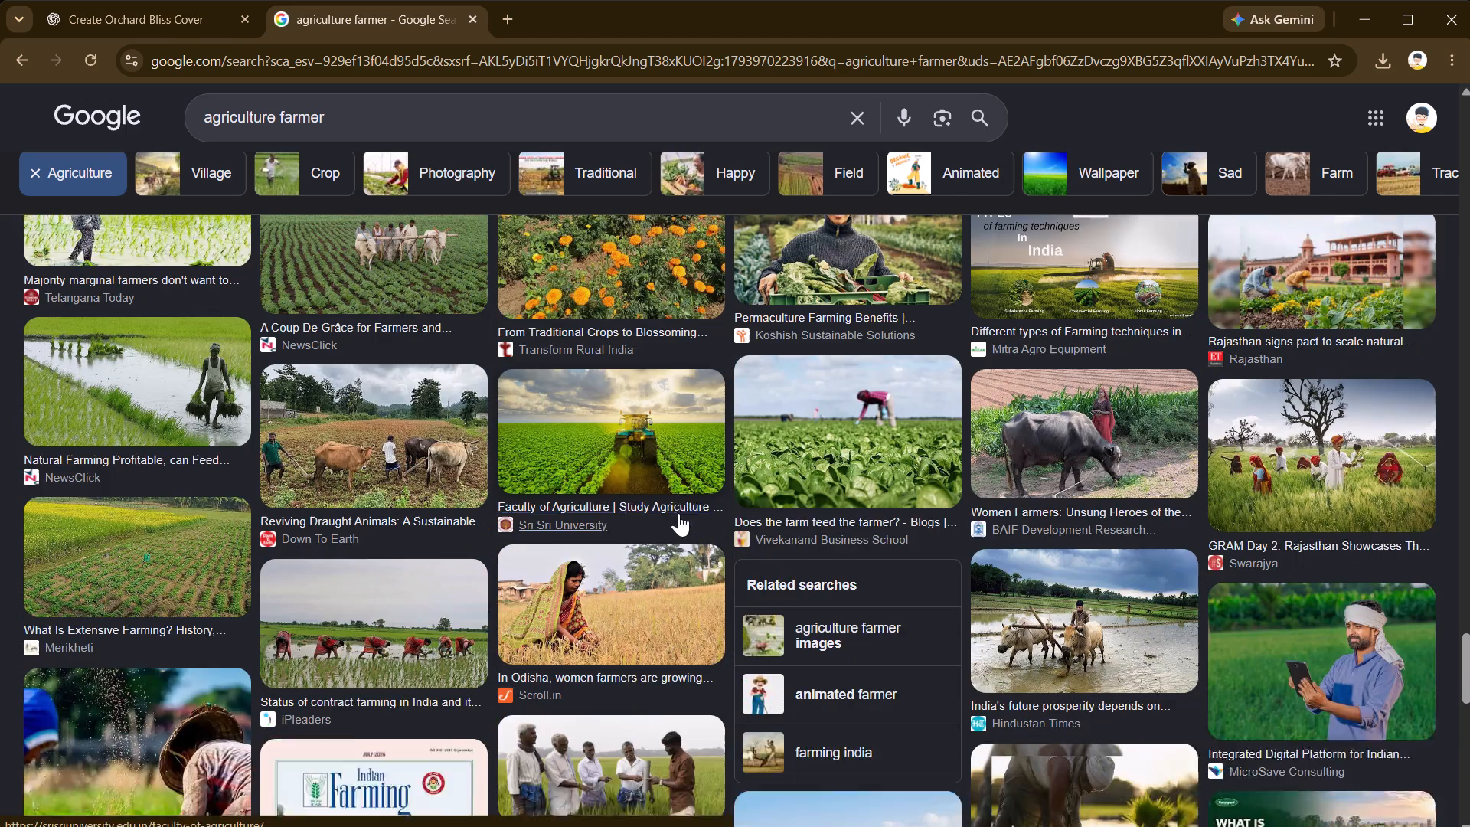
pyautogui.scroll(3, 678, 513)
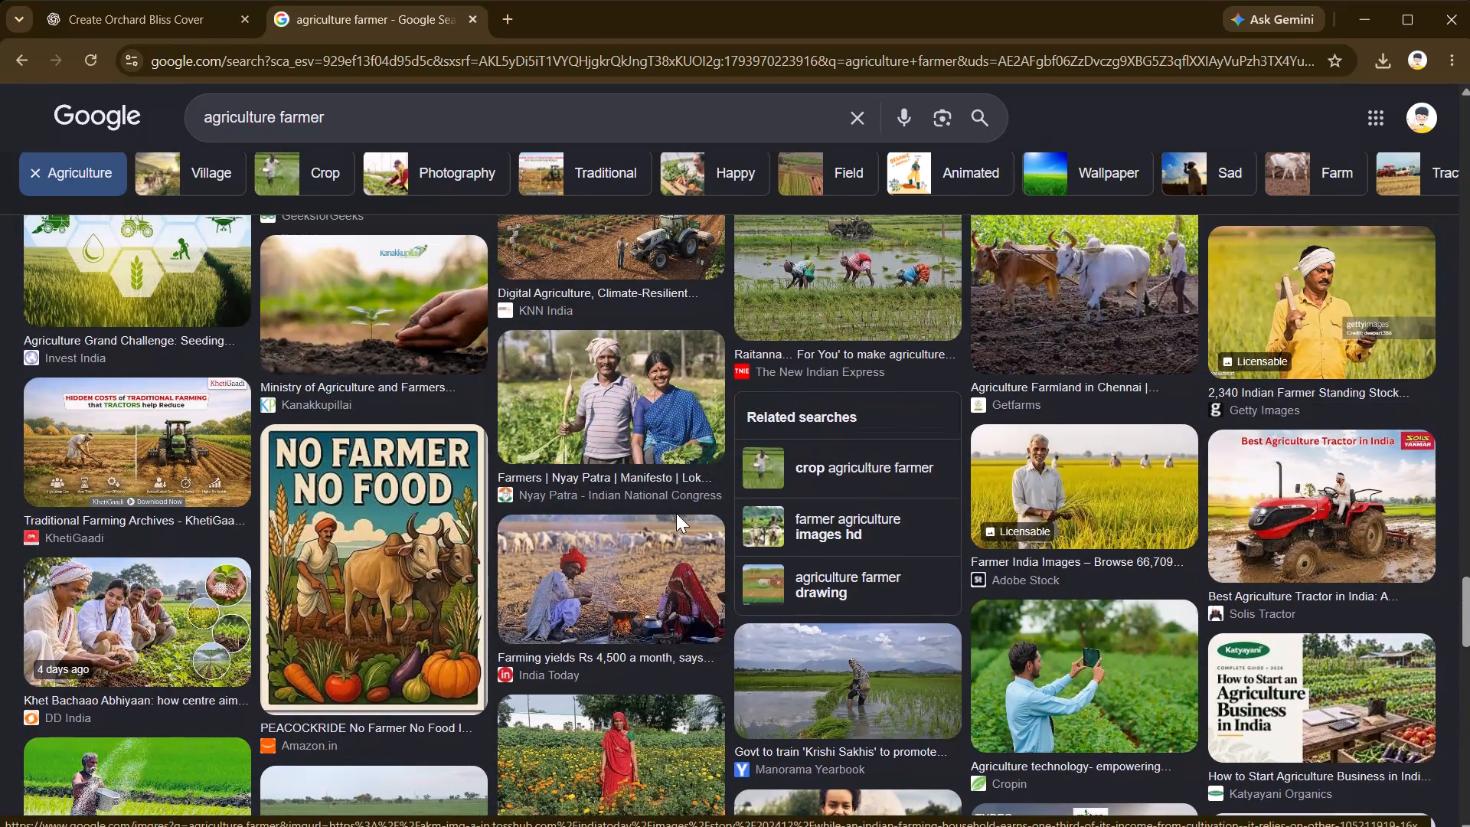
pyautogui.scroll(2, 676, 513)
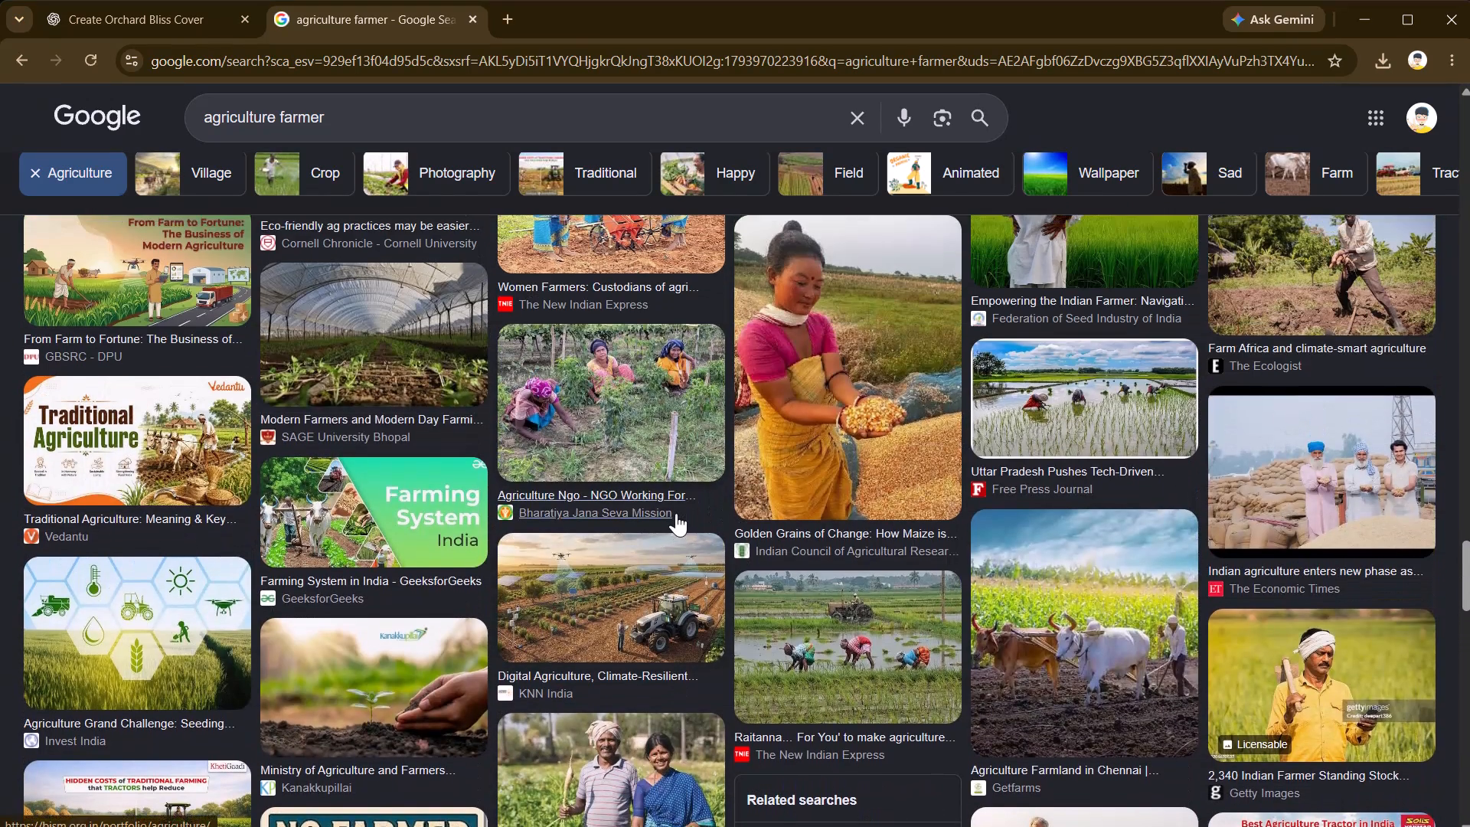
pyautogui.scroll(3, 676, 513)
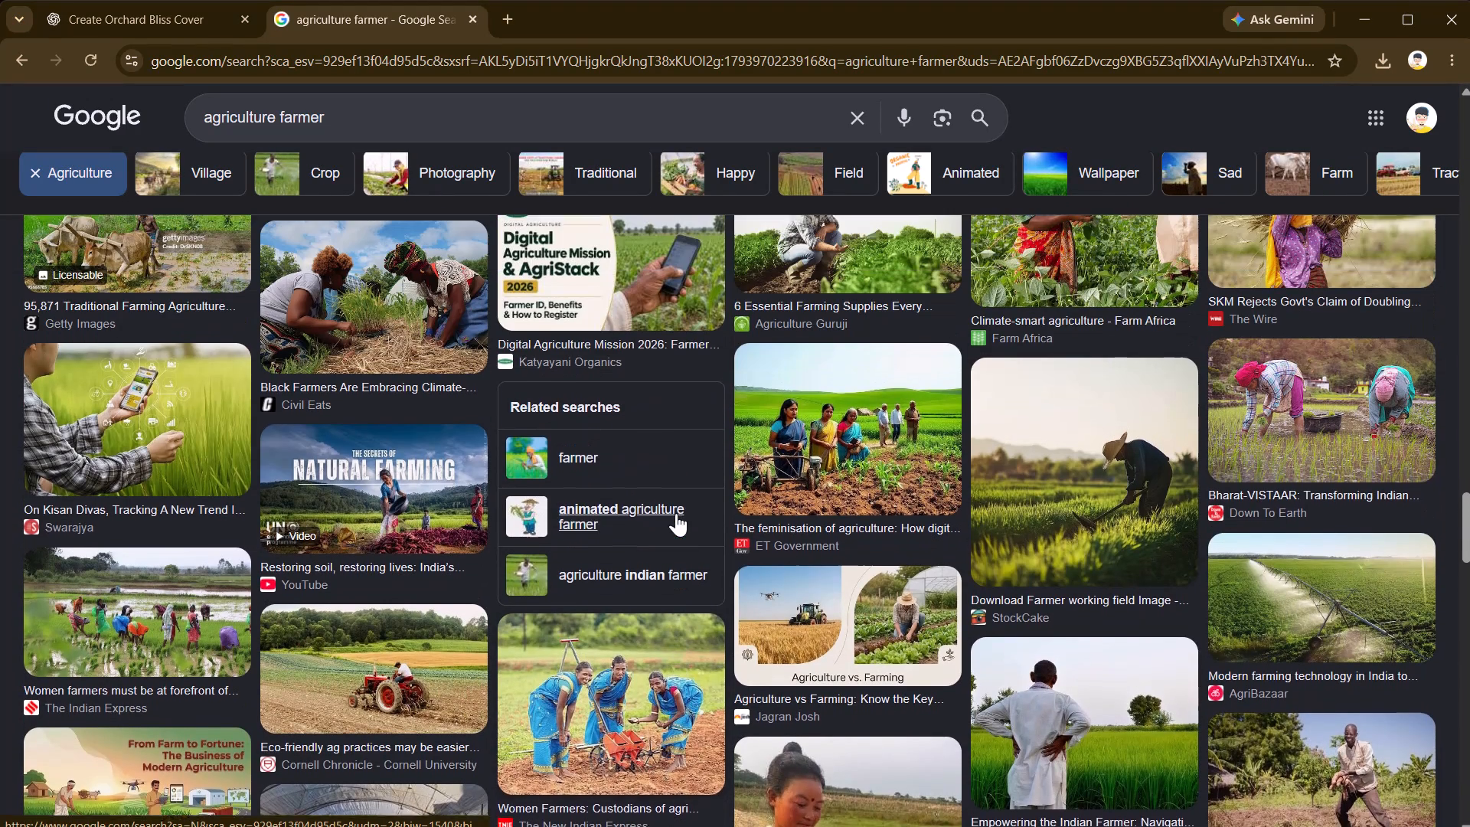
pyautogui.scroll(3, 676, 513)
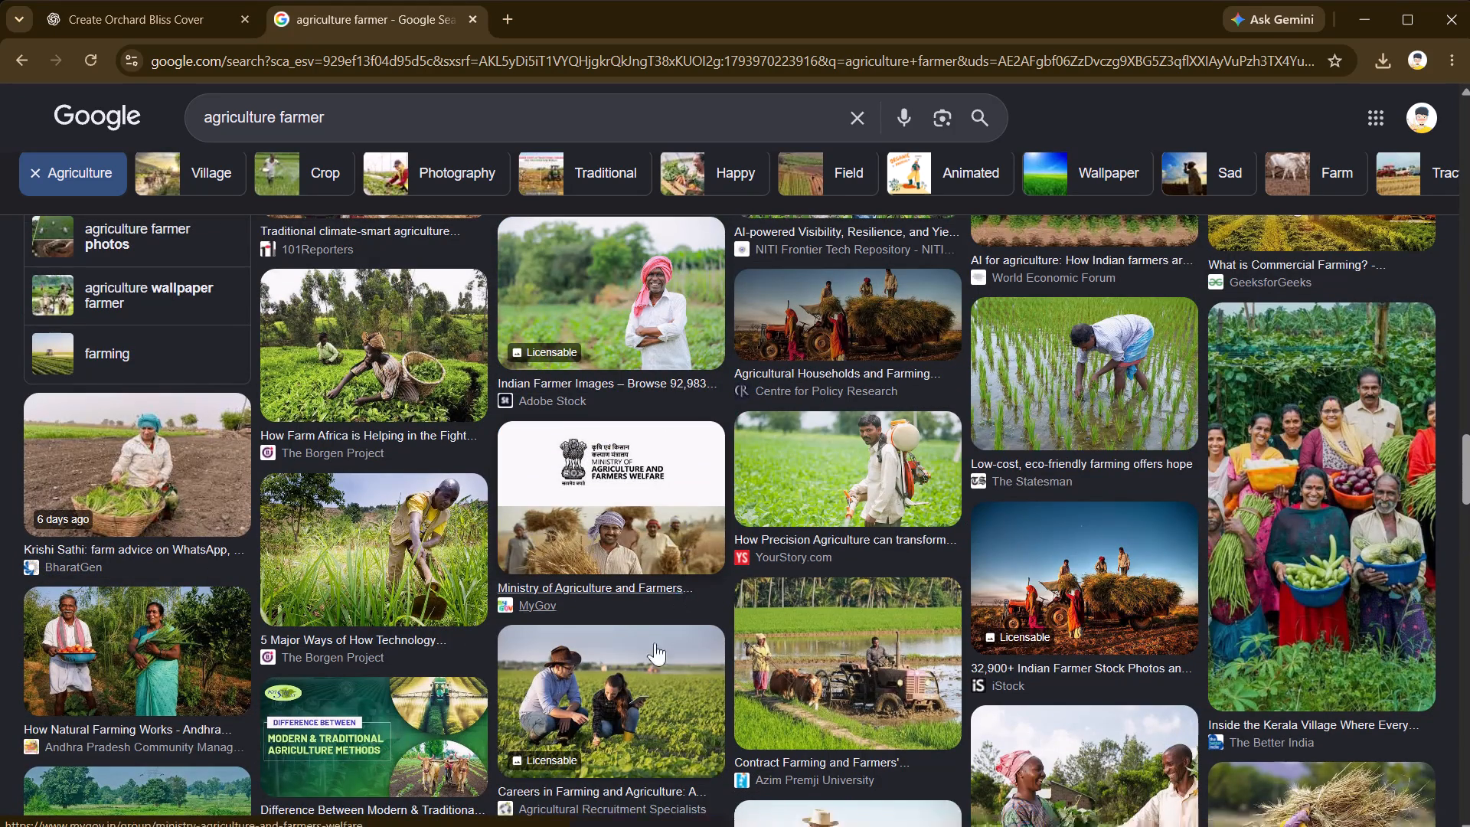
pyautogui.scroll(1, 658, 659)
pyautogui.scroll(-2, 658, 659)
pyautogui.scroll(2, 658, 657)
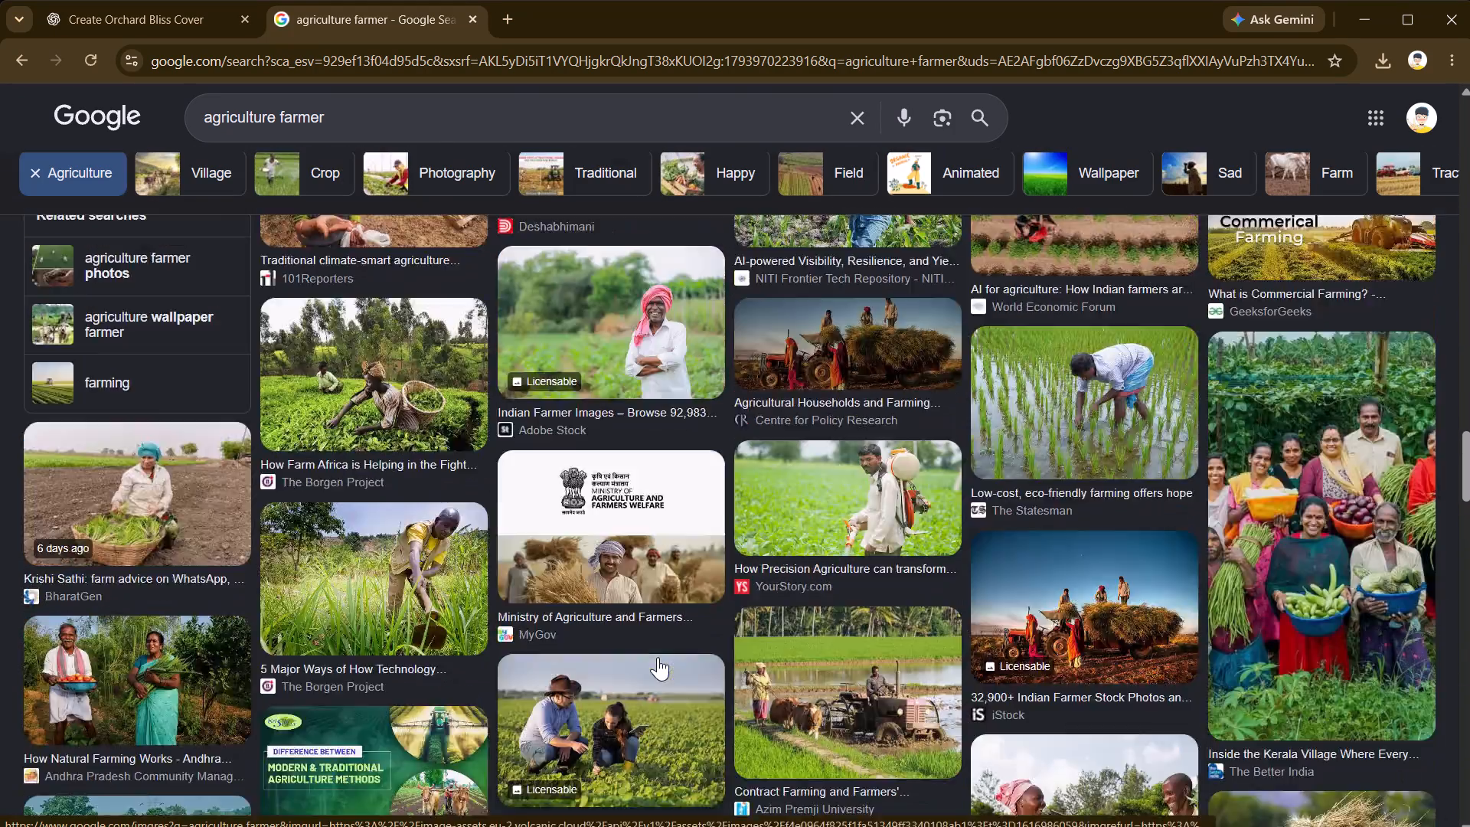
pyautogui.scroll(5, 658, 657)
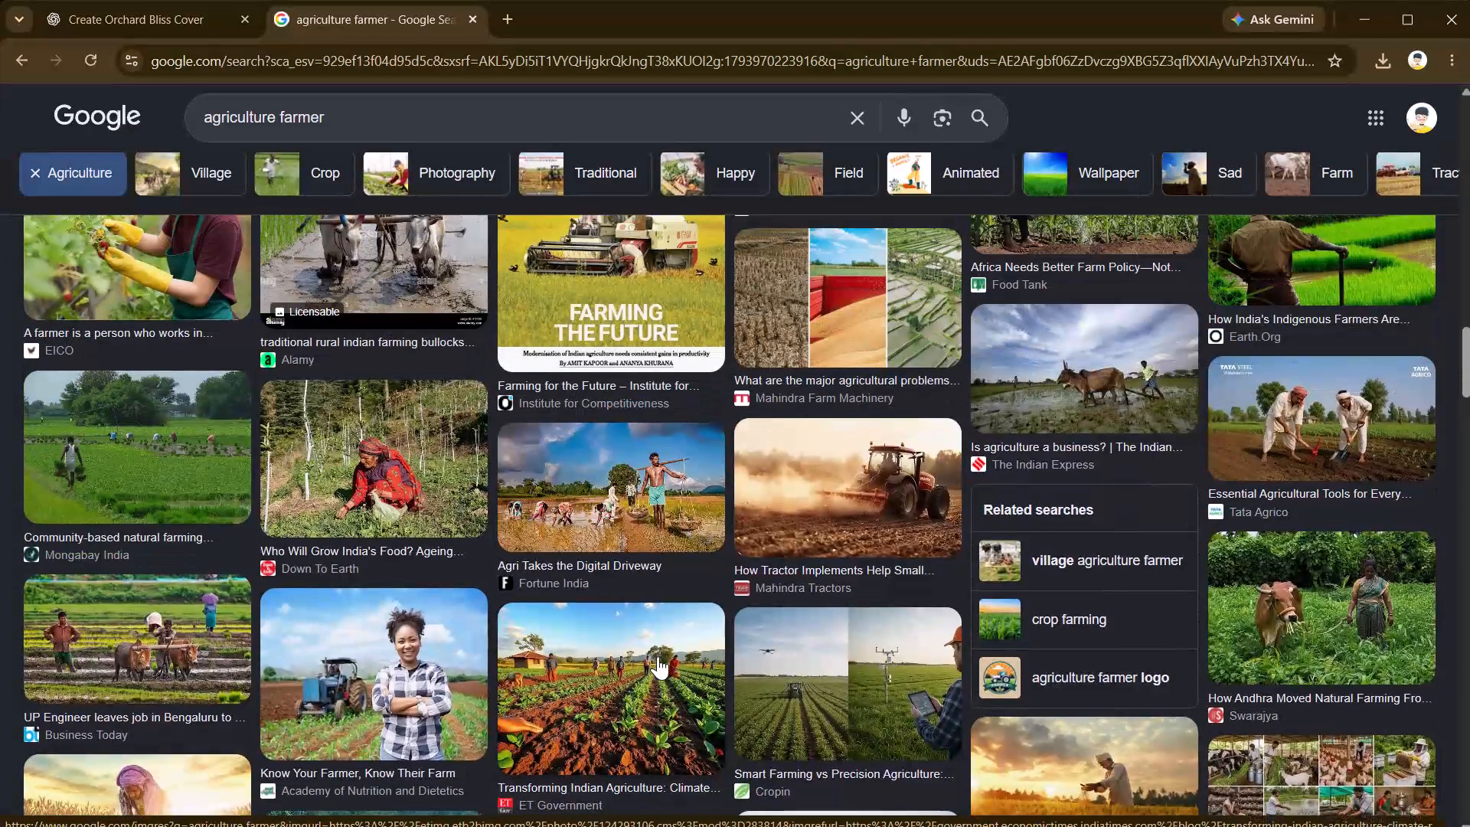
pyautogui.scroll(6, 658, 656)
# Extend the image search to "agriculture farmer foreign" and run it.
pyautogui.click(396, 119)
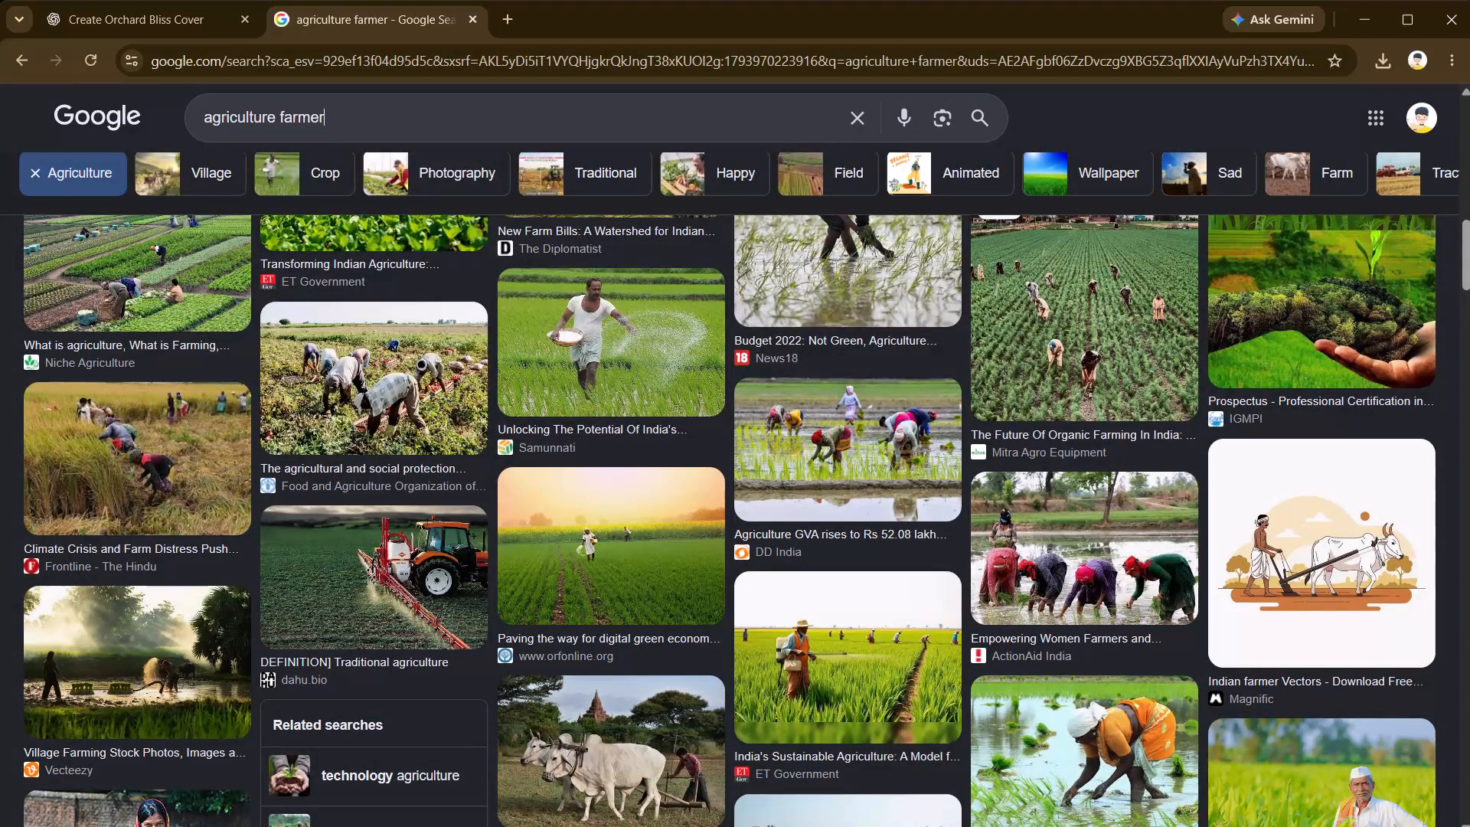
pyautogui.press('space')
pyautogui.press('f')
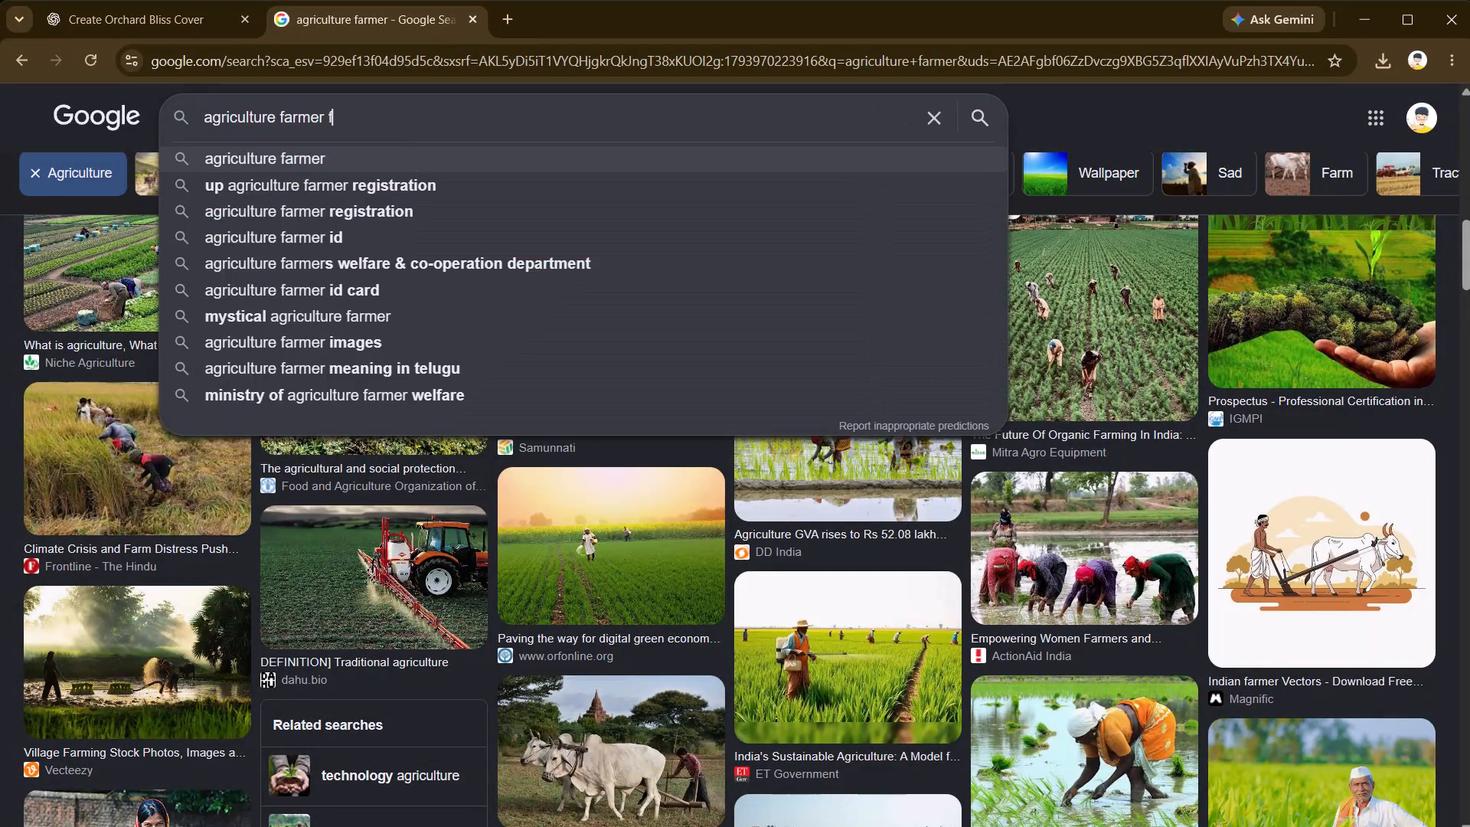
pyautogui.press('p')
pyautogui.press('BackSpace')
pyautogui.press('o')
pyautogui.press('r')
pyautogui.press('e')
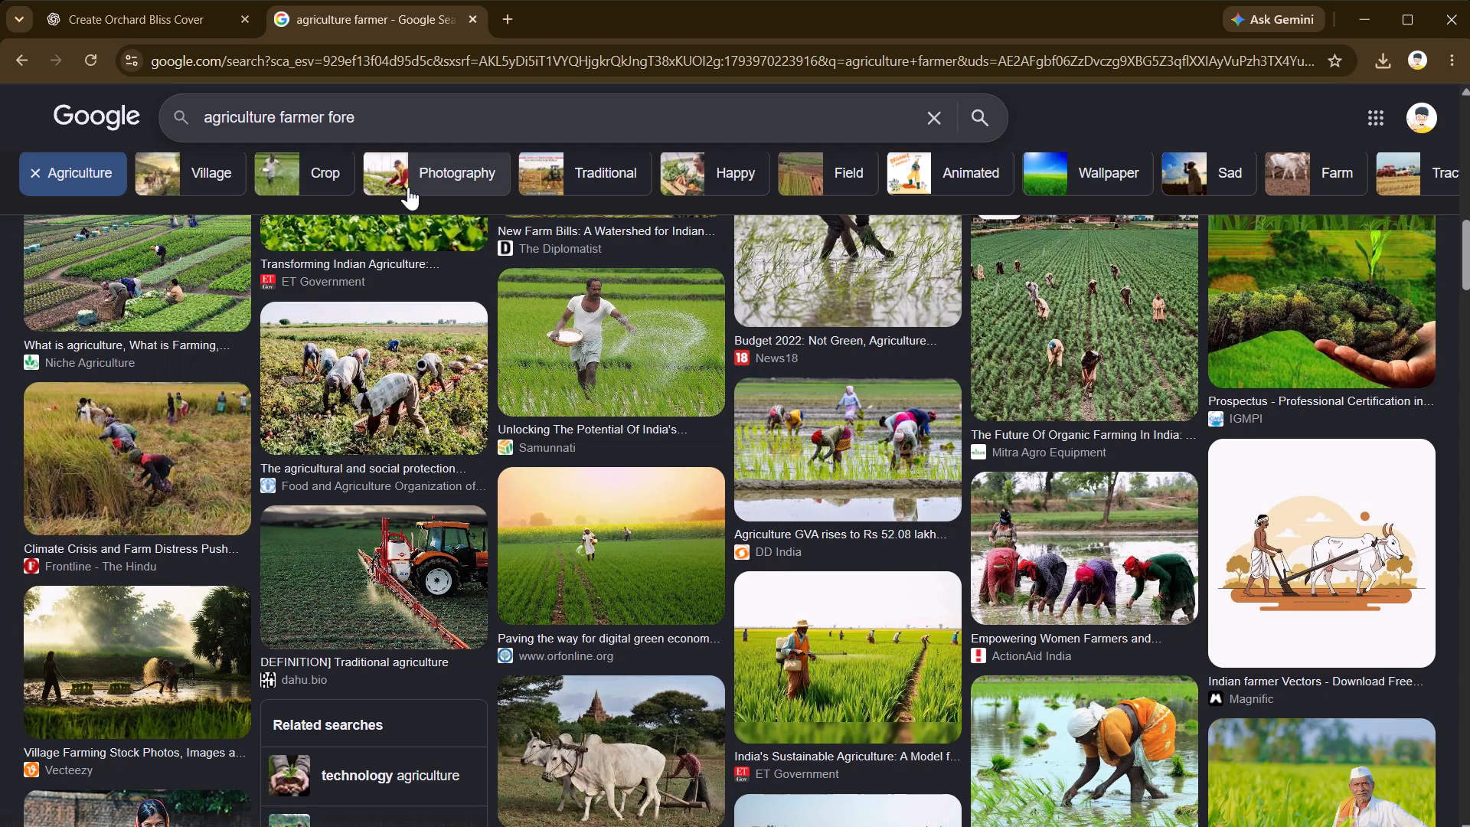
pyautogui.press('i')
pyautogui.write('gn')
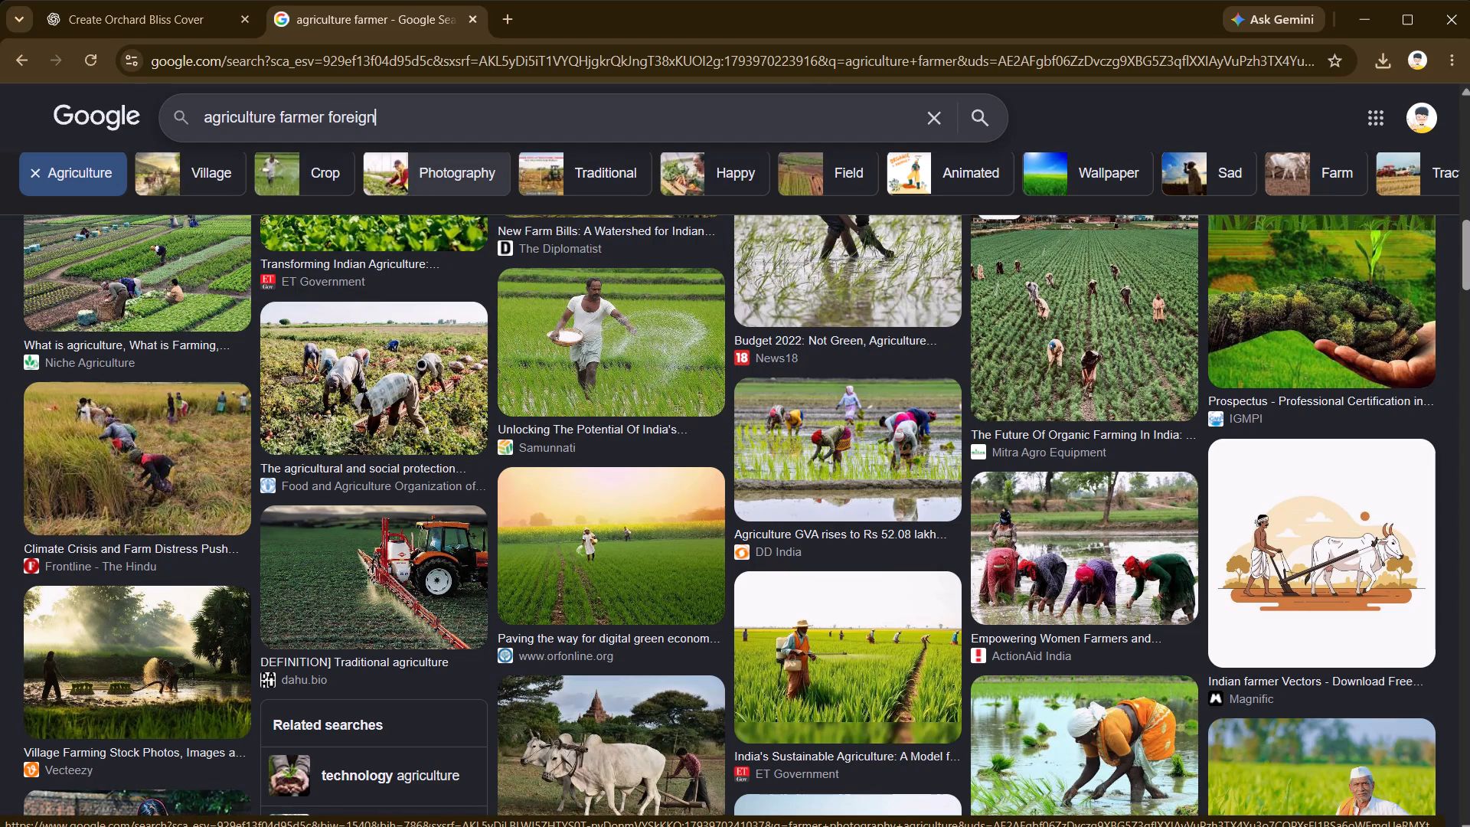
pyautogui.press('Return')
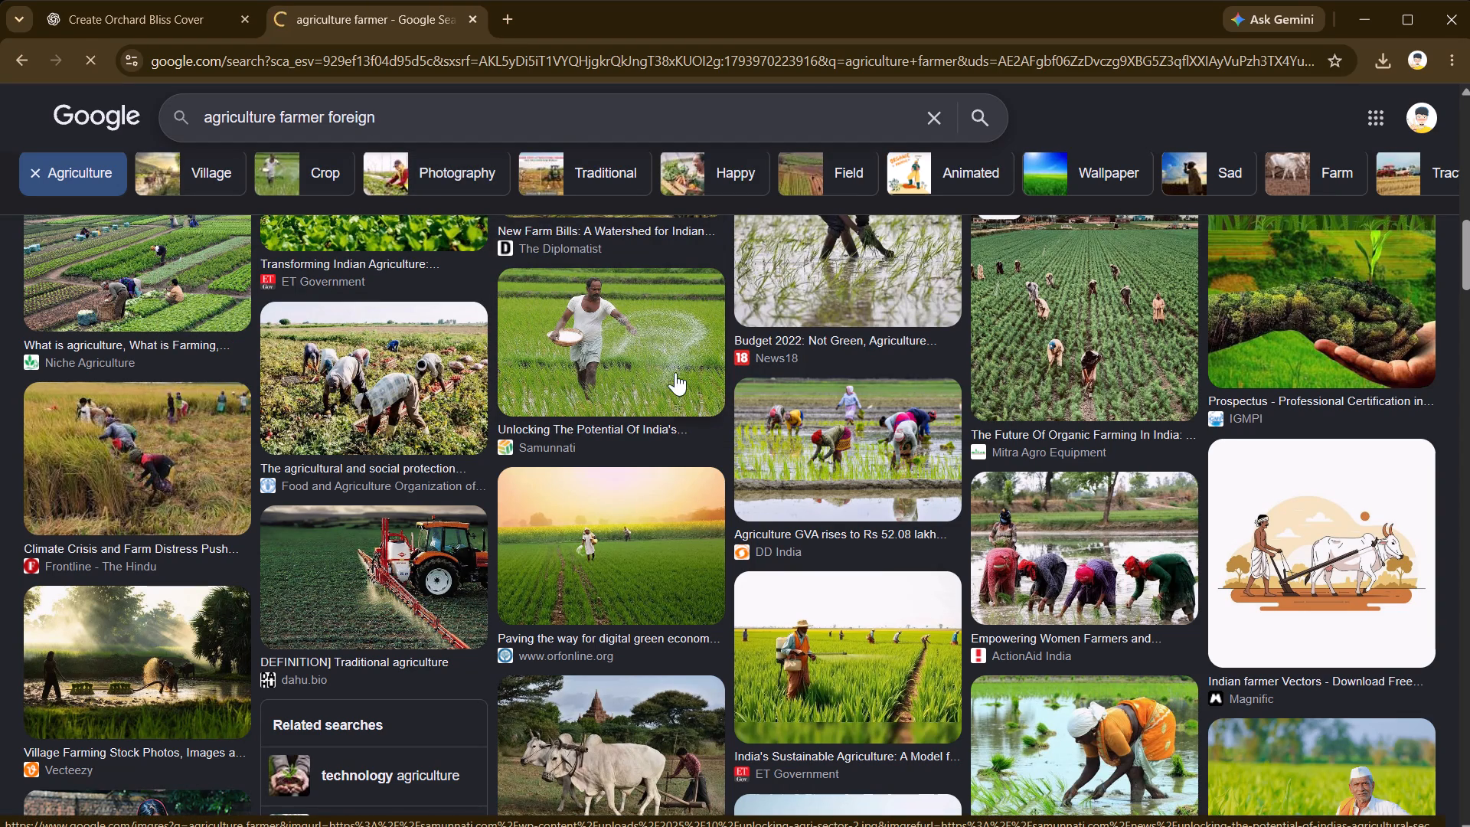
# Examine the first "agriculture farmer foreign" picture results, down past the "agriculture in korea" related search and back to the beginning.
pyautogui.scroll(1, 878, 401)
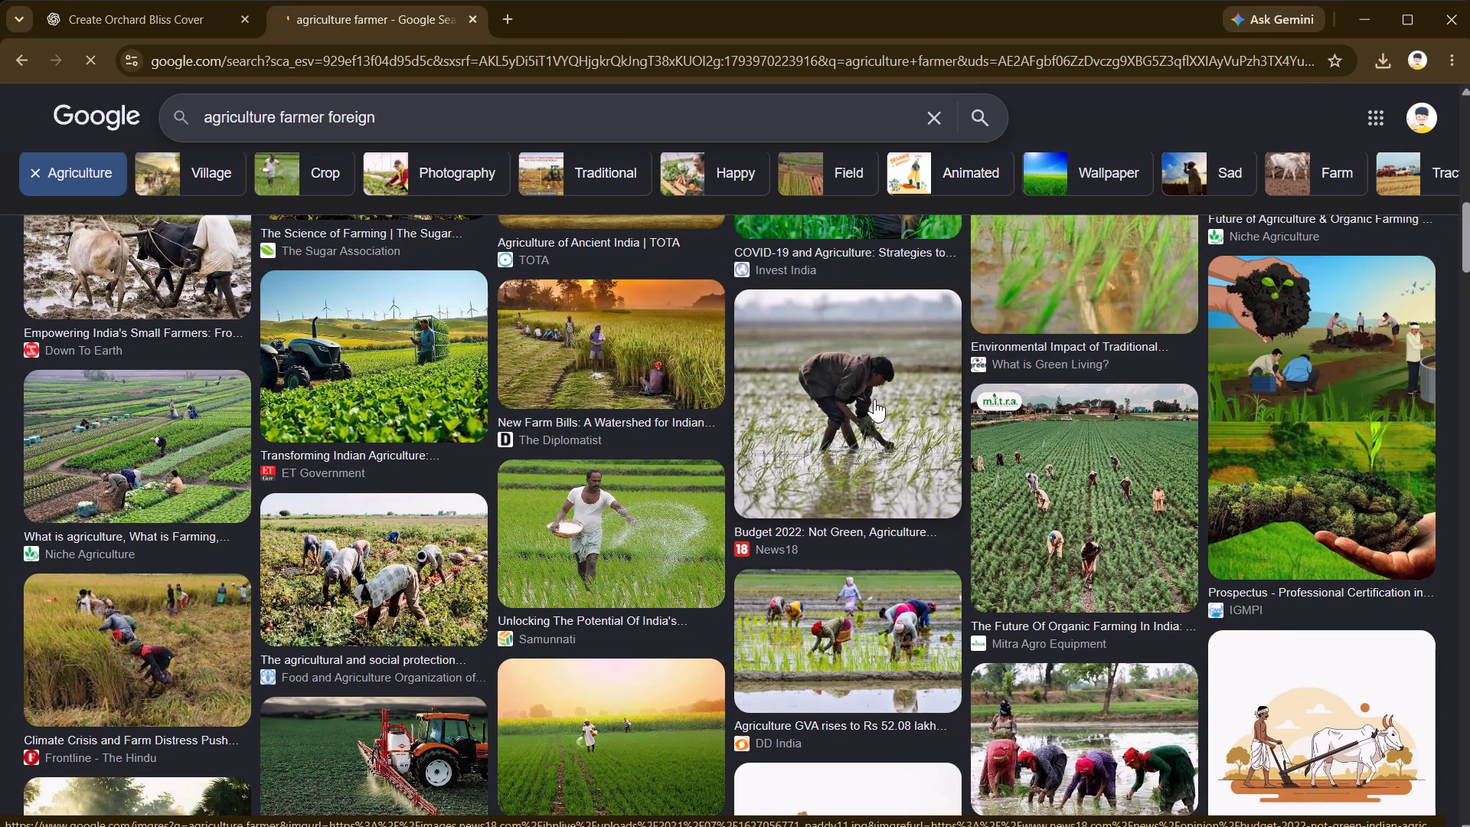
pyautogui.scroll(-2, 874, 399)
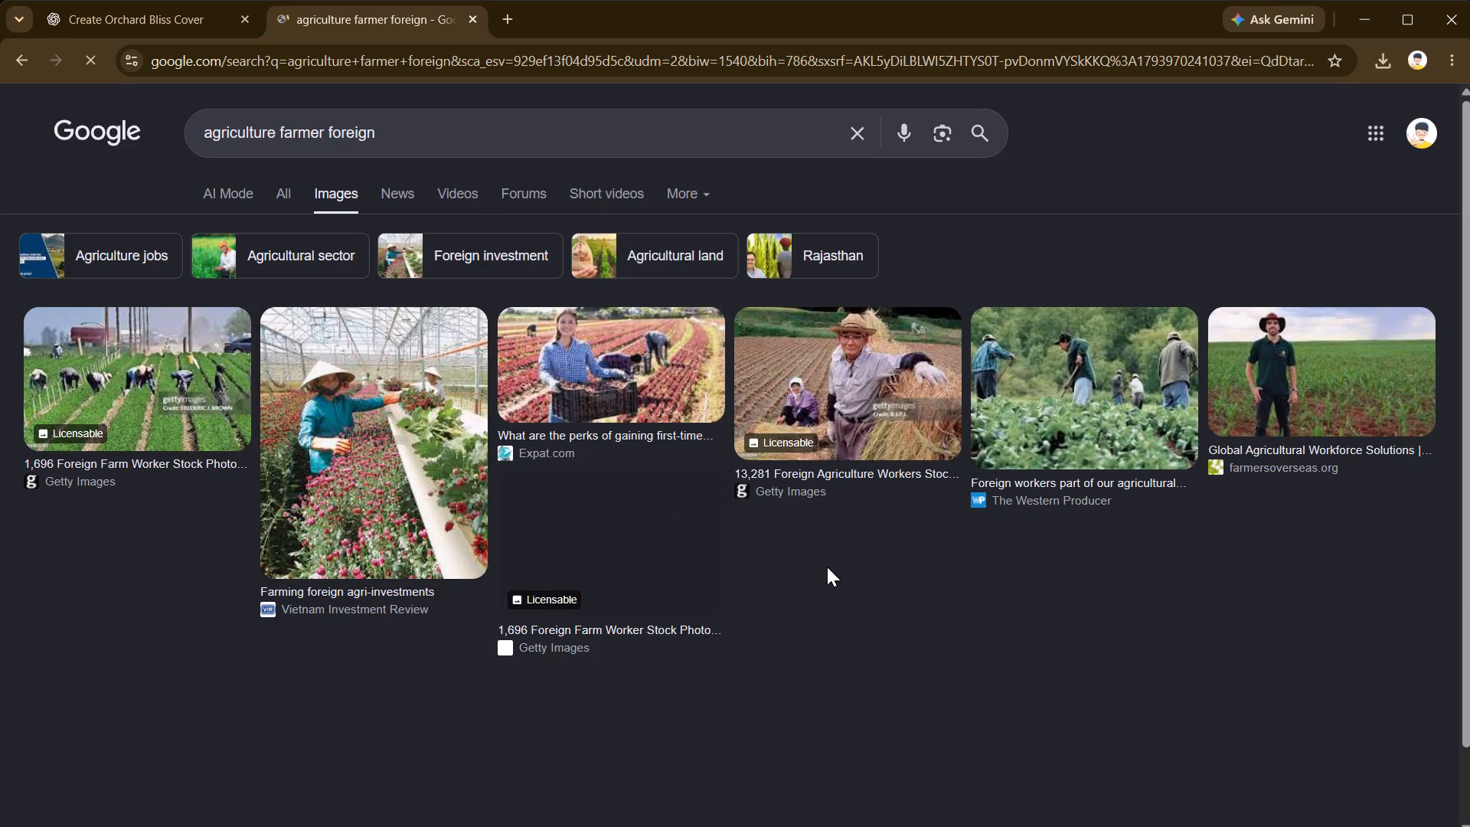
pyautogui.scroll(-1, 691, 538)
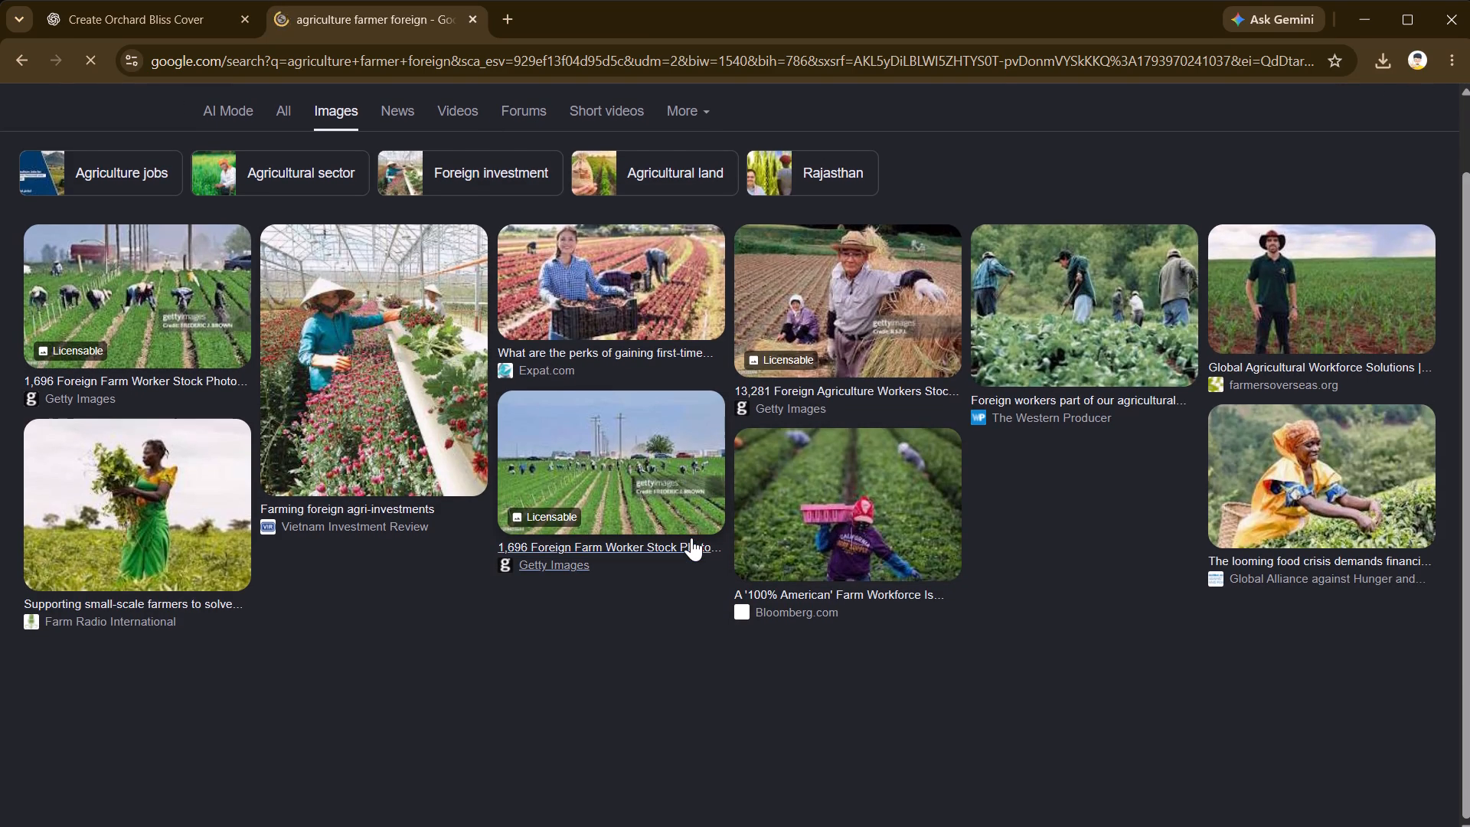
pyautogui.scroll(-1, 691, 534)
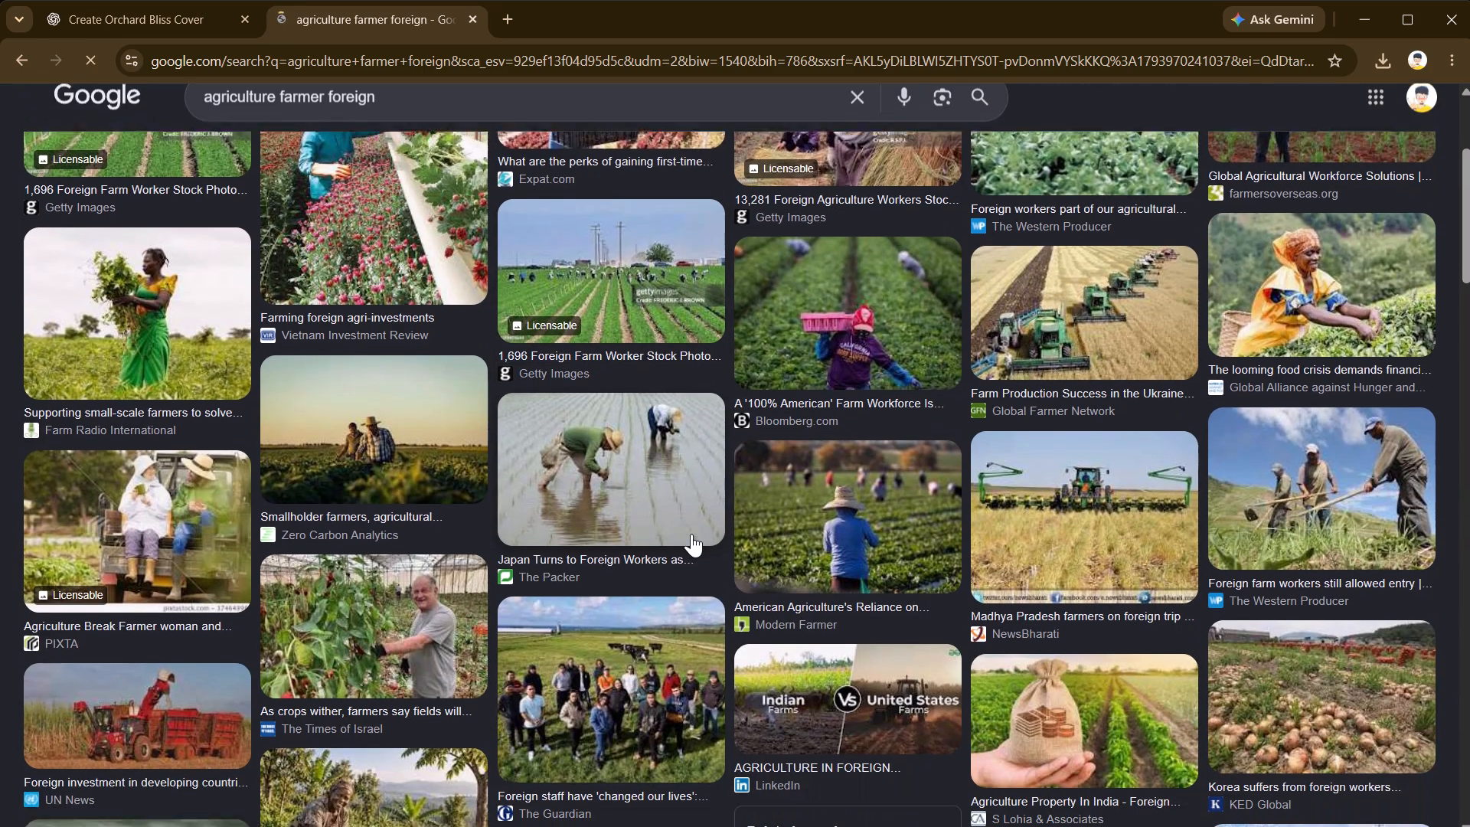
pyautogui.scroll(-1, 691, 534)
pyautogui.scroll(2, 690, 533)
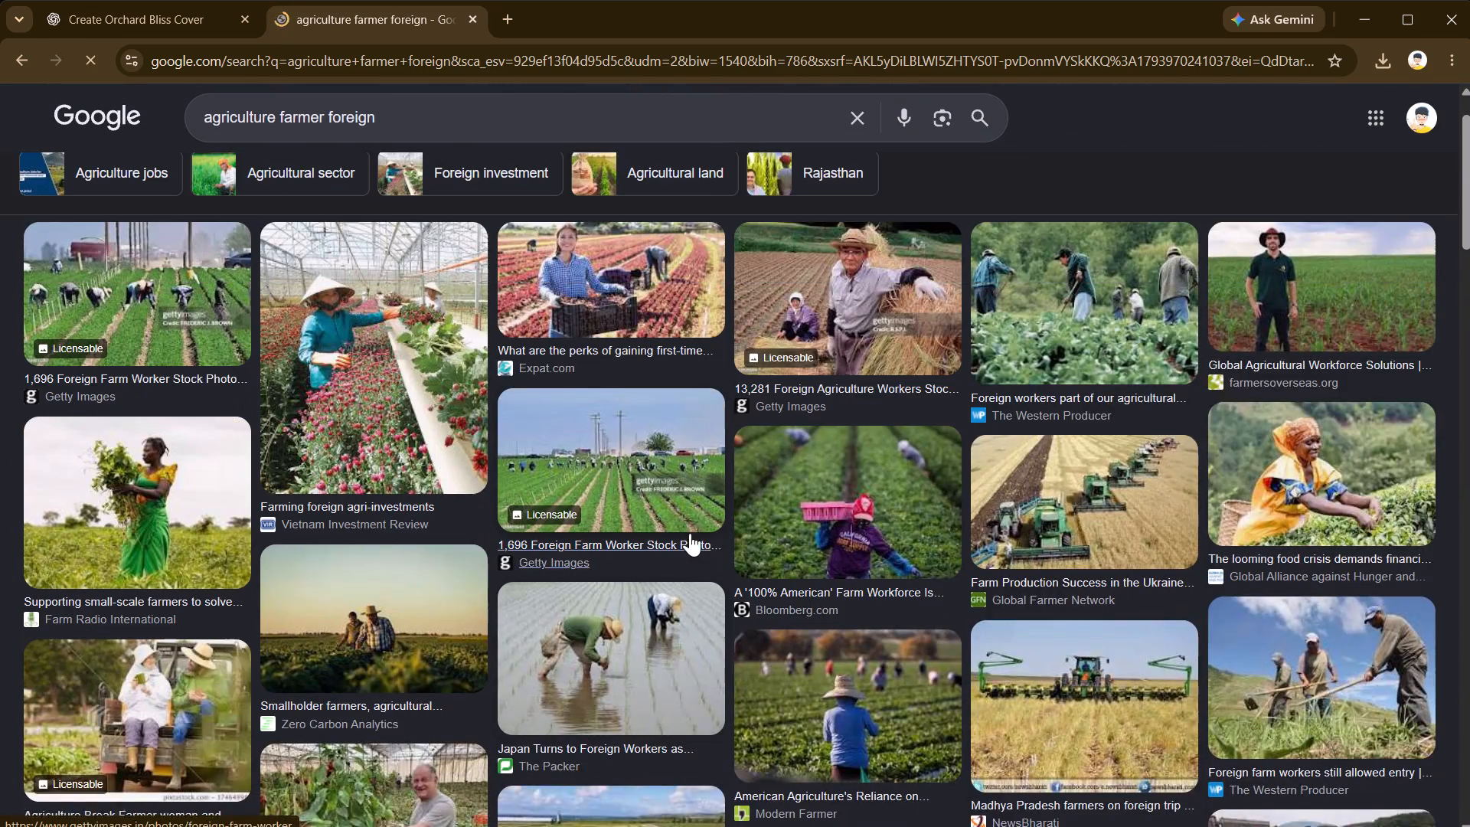
pyautogui.scroll(-3, 690, 533)
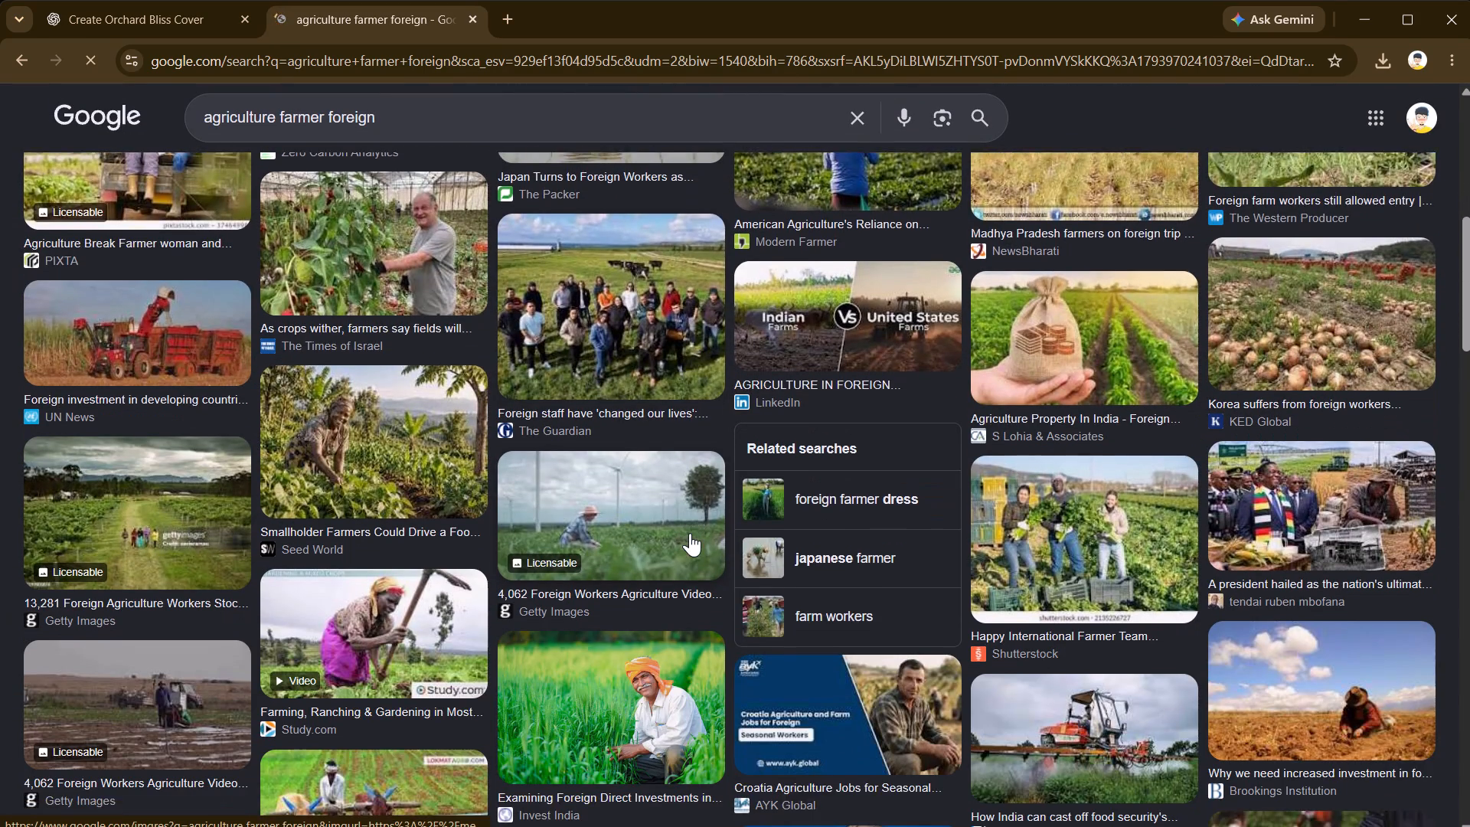
pyautogui.scroll(-2, 690, 533)
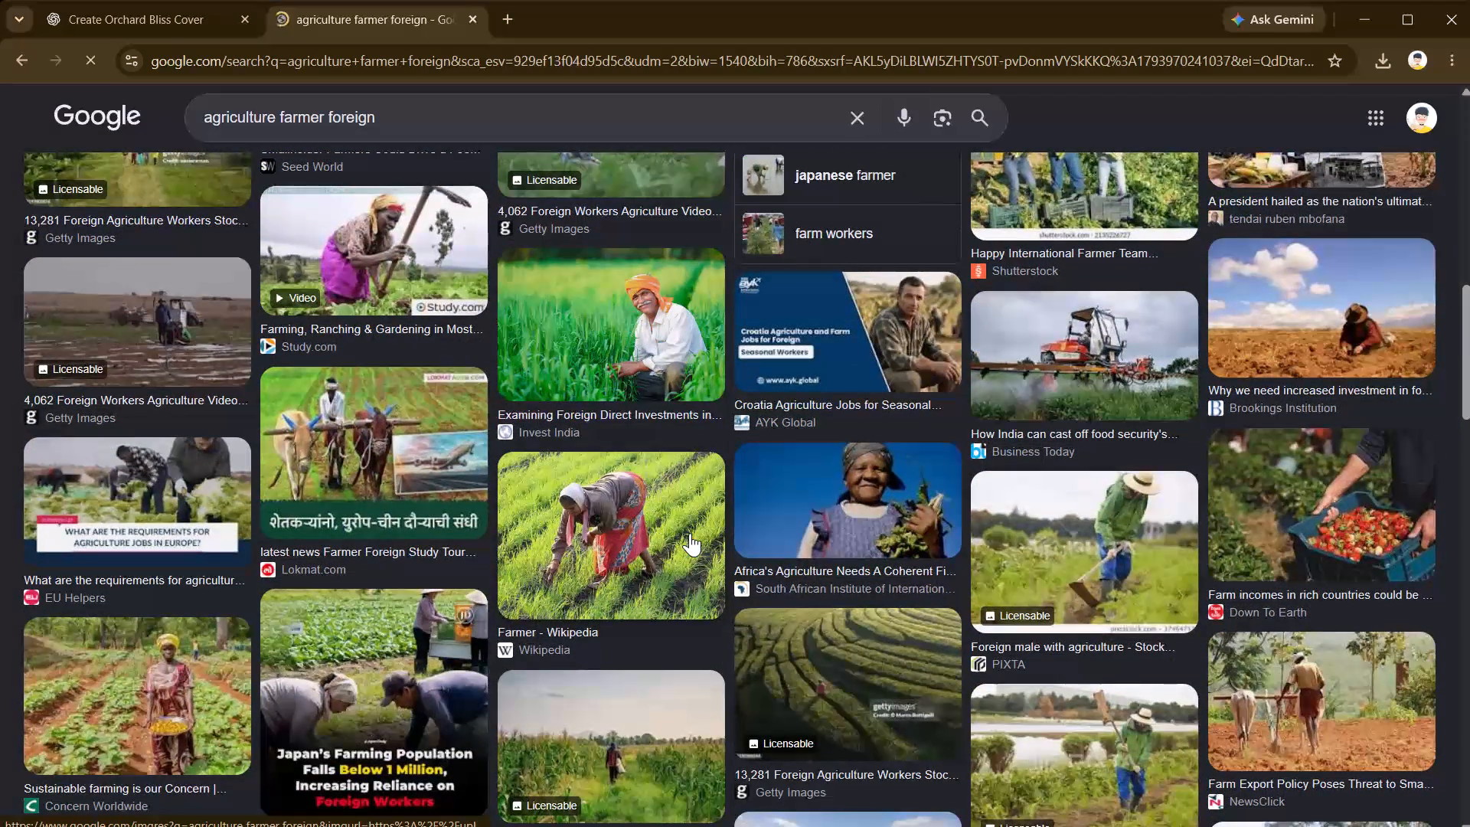
pyautogui.scroll(-2, 690, 533)
pyautogui.scroll(1, 690, 533)
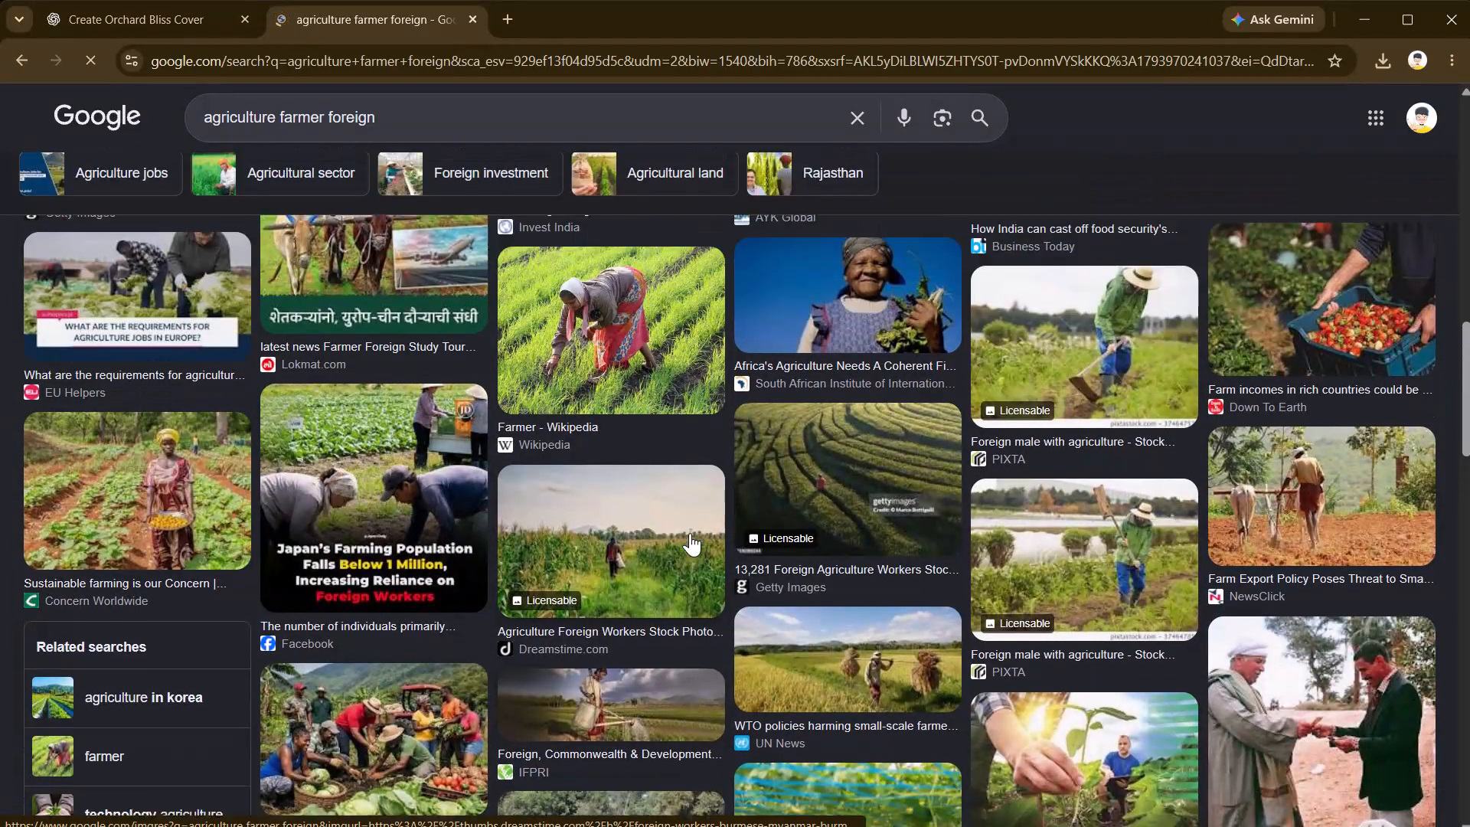
pyautogui.scroll(-1, 690, 533)
pyautogui.scroll(1, 690, 533)
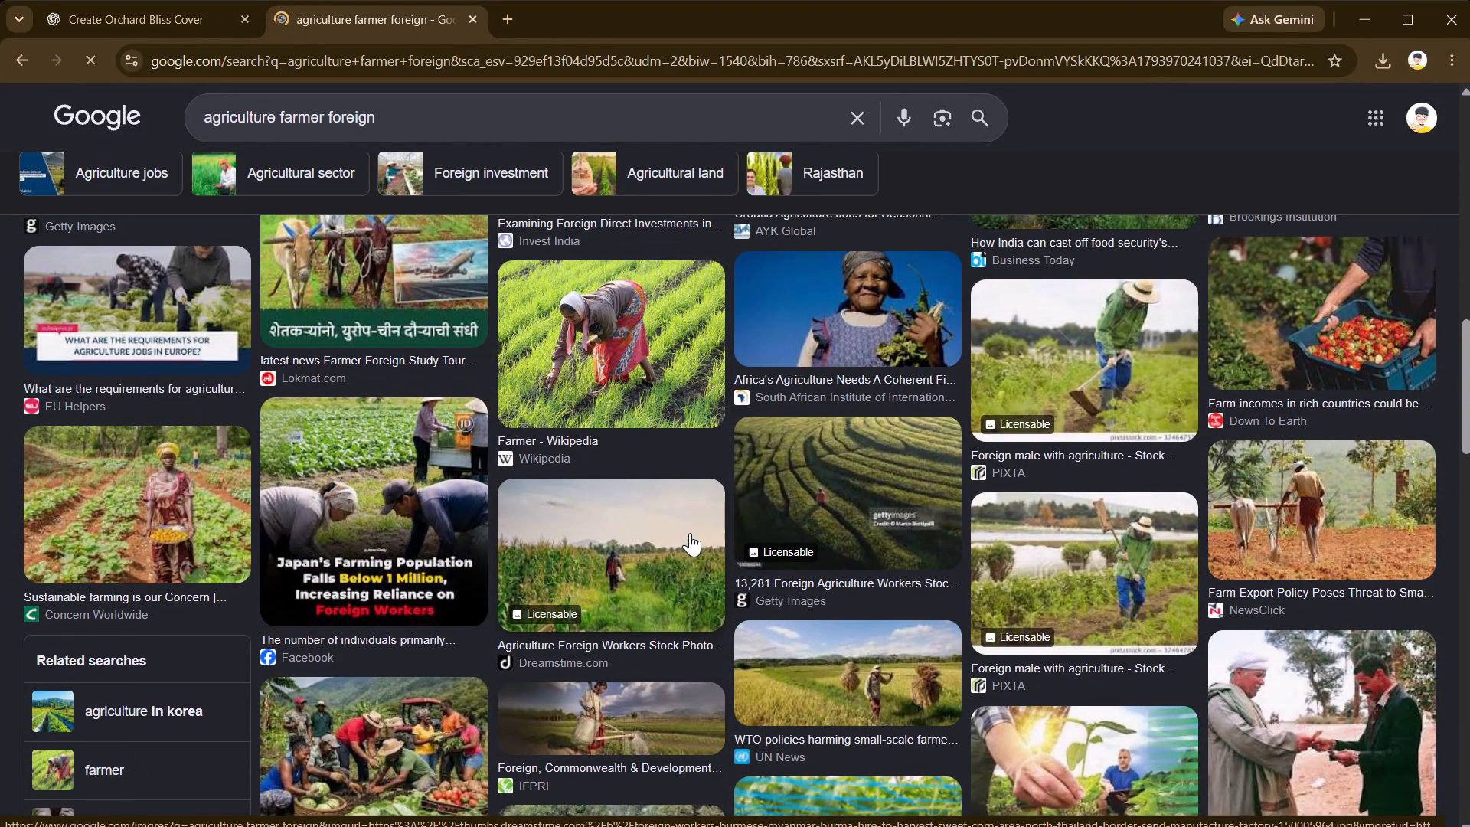
pyautogui.scroll(7, 690, 533)
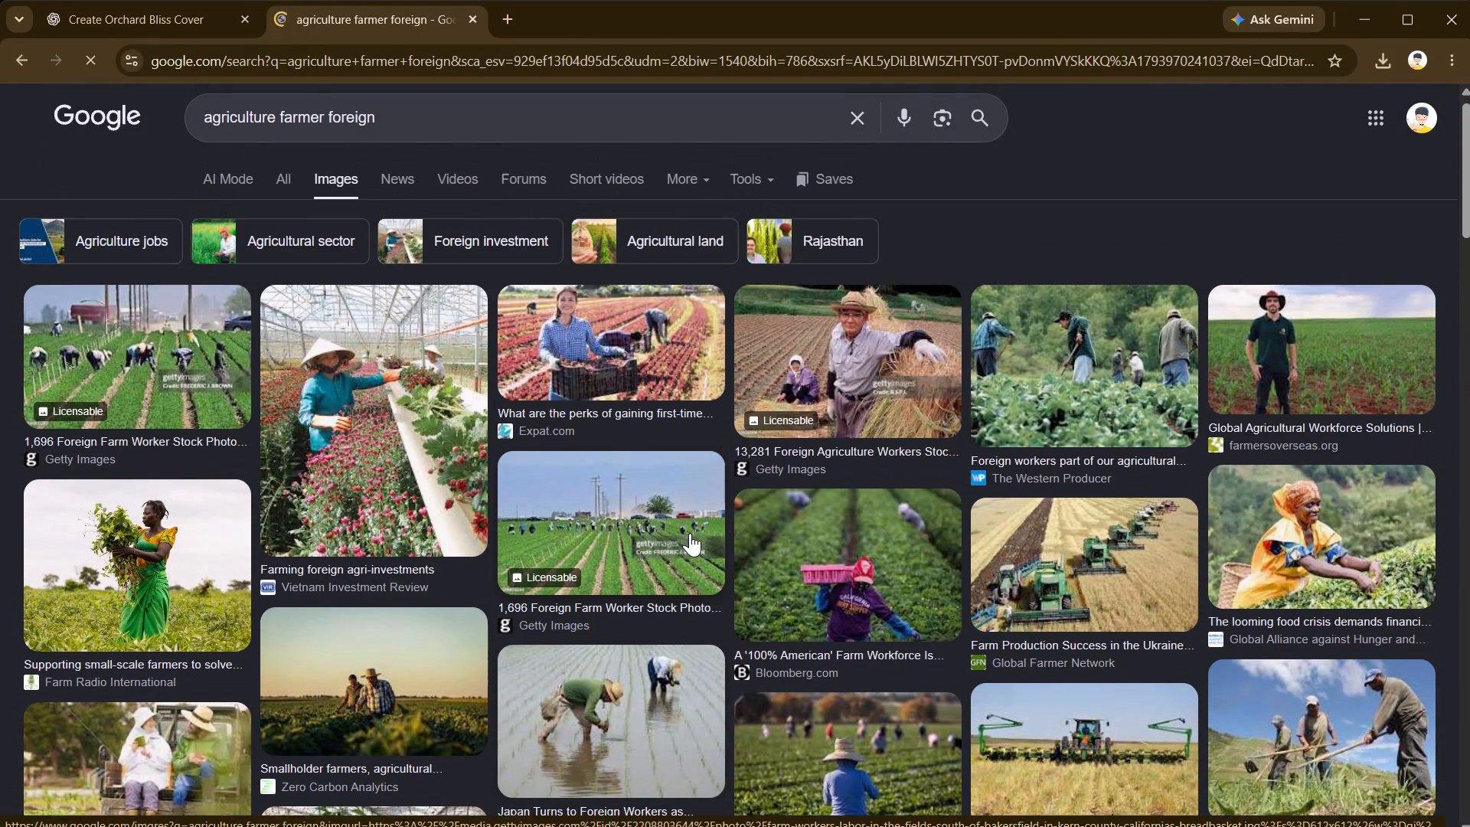
# Examine the "agriculture farmer foreign" picture results down to the "farming south korea agriculture" related search for a suitable farmer photo.
pyautogui.scroll(-2, 690, 533)
pyautogui.scroll(2, 690, 533)
pyautogui.scroll(-7, 690, 533)
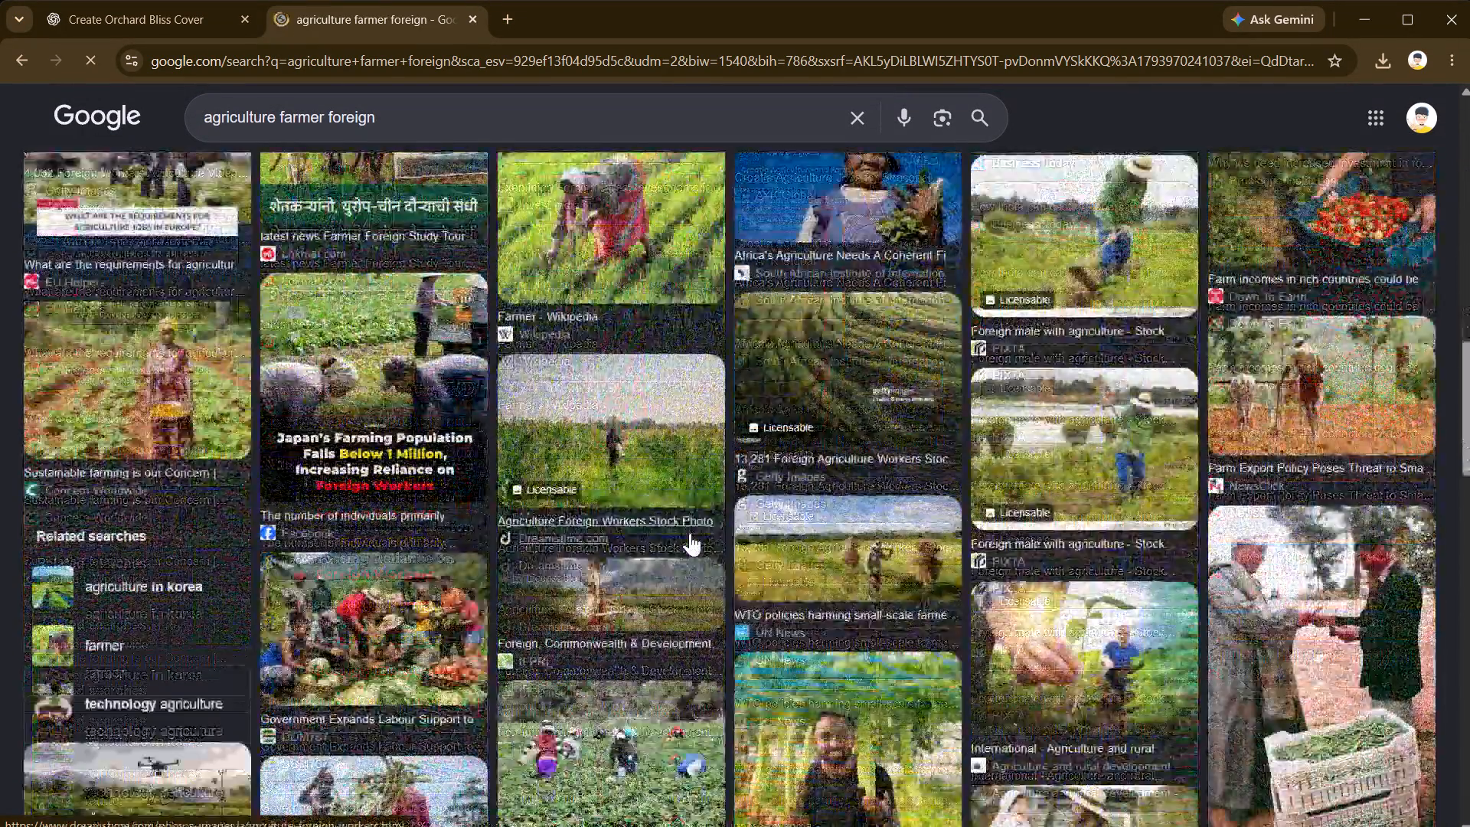
pyautogui.scroll(-4, 690, 533)
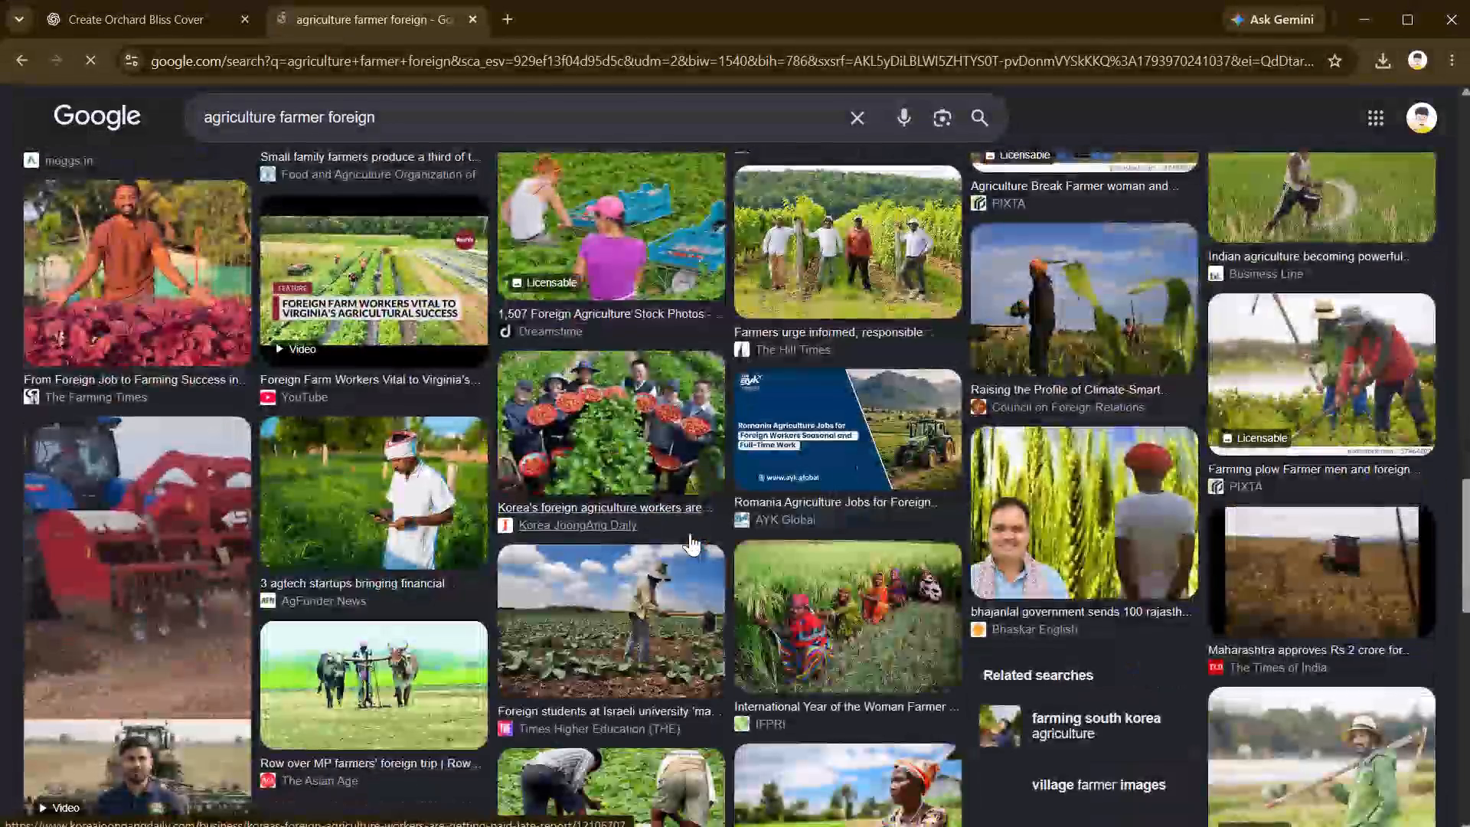
pyautogui.scroll(-2, 690, 533)
pyautogui.scroll(3, 690, 533)
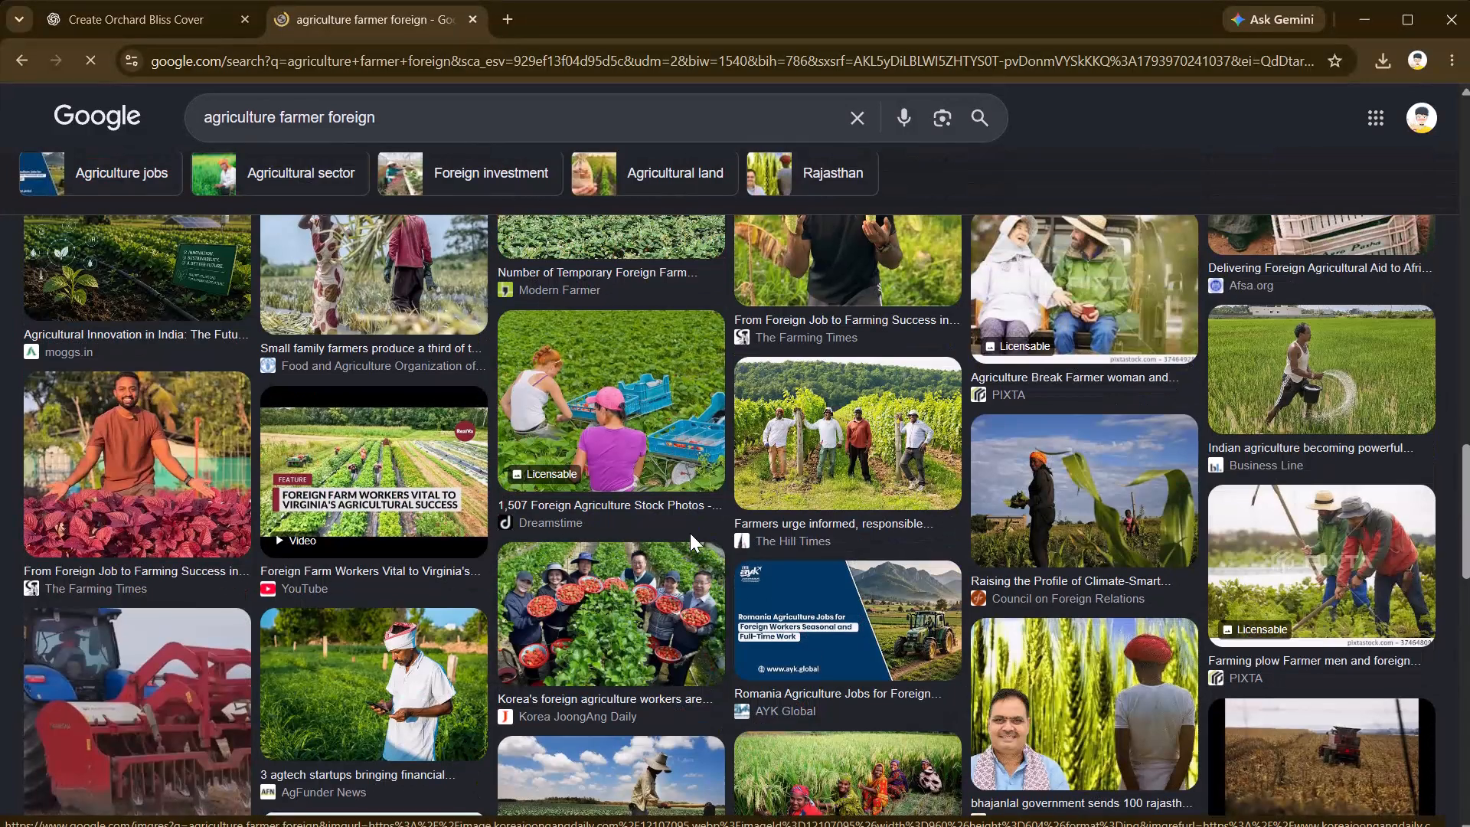
pyautogui.scroll(-1, 690, 533)
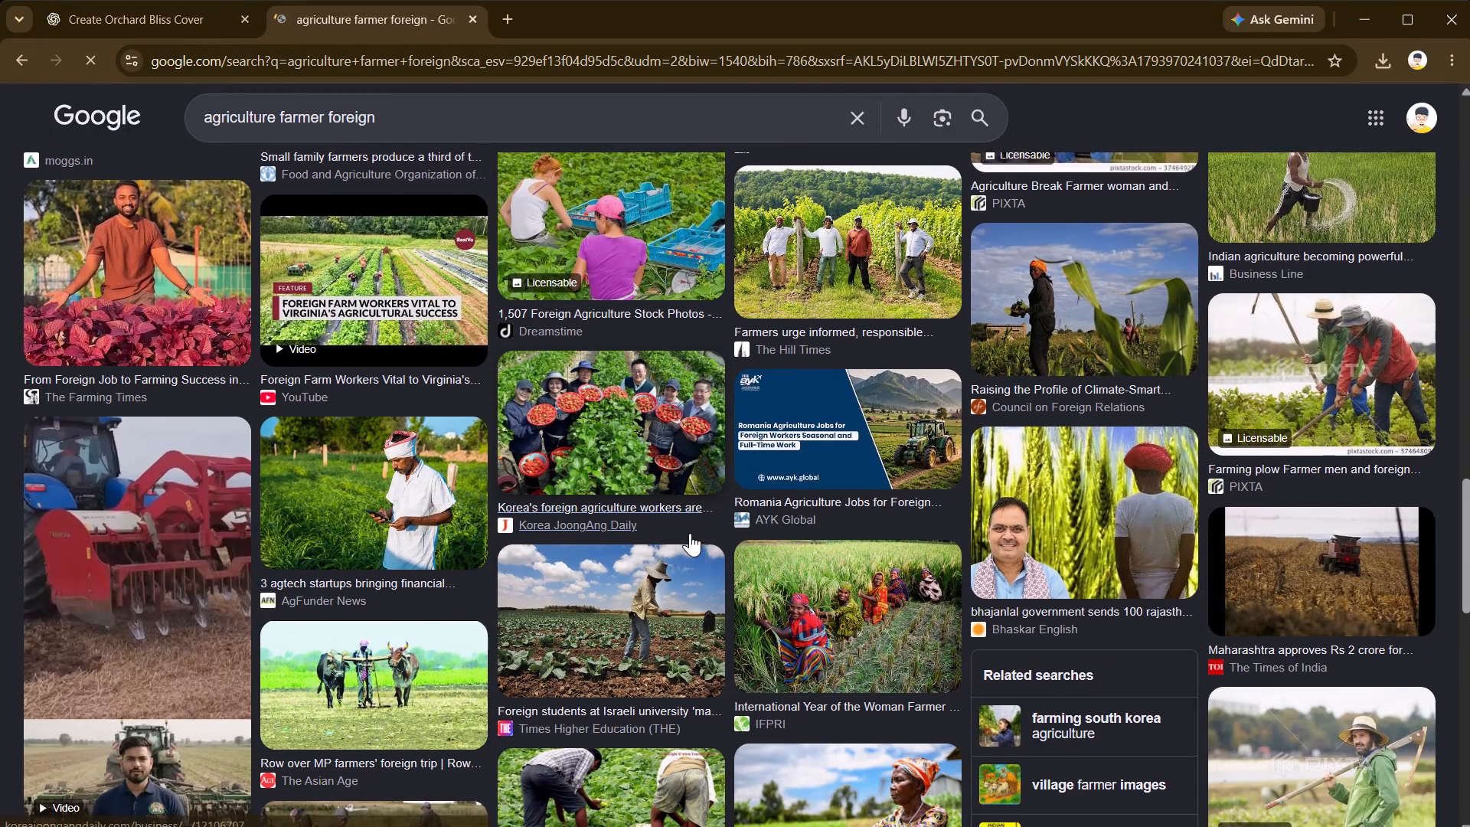
# Examine the further "agriculture farmer foreign" pictures beyond the "village farmer images" related search, and recheck the ones just before it.
pyautogui.scroll(-3, 690, 533)
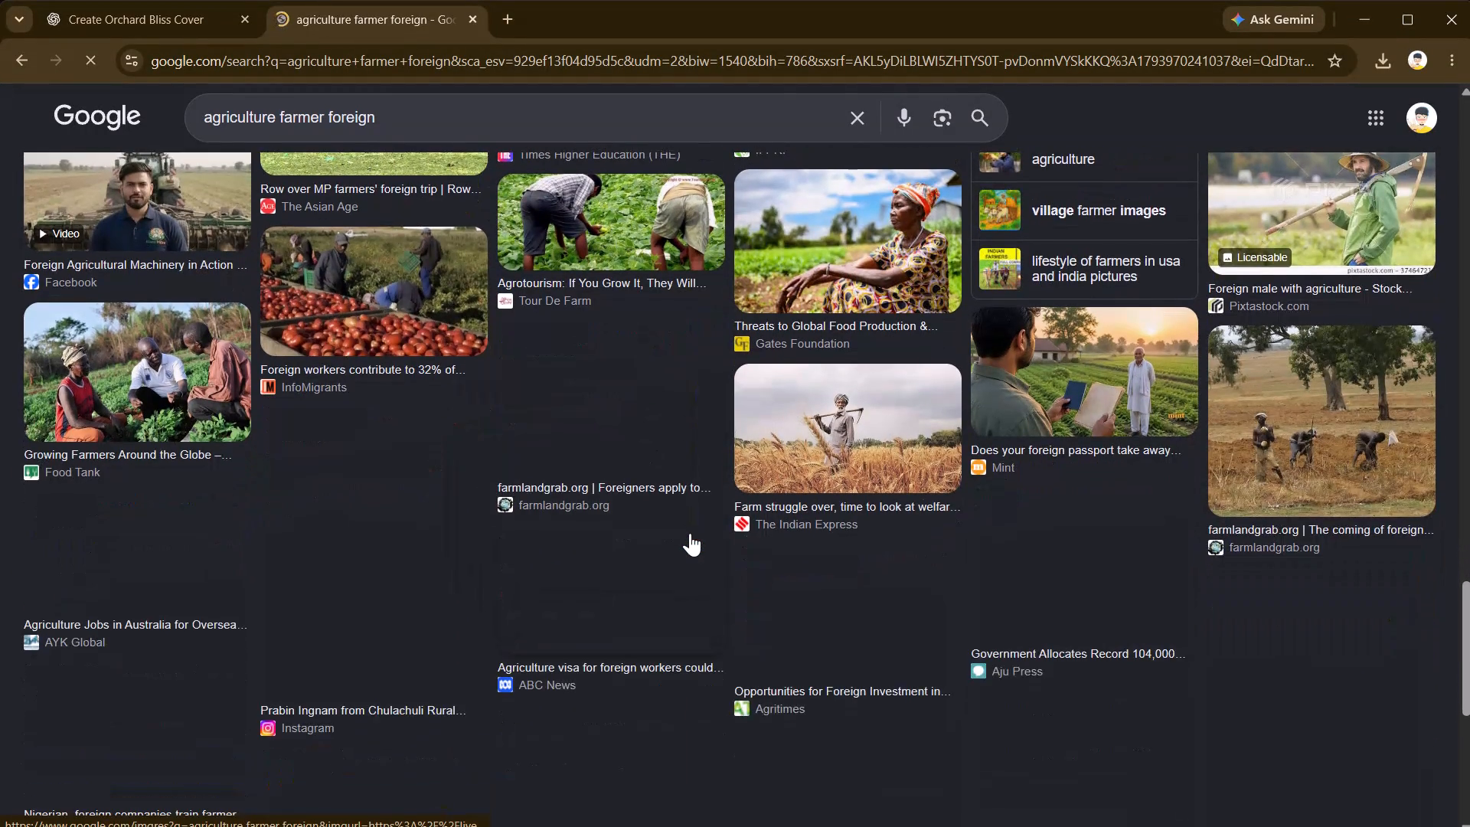
pyautogui.scroll(2, 690, 533)
pyautogui.scroll(-1, 690, 533)
pyautogui.scroll(-1, 577, 554)
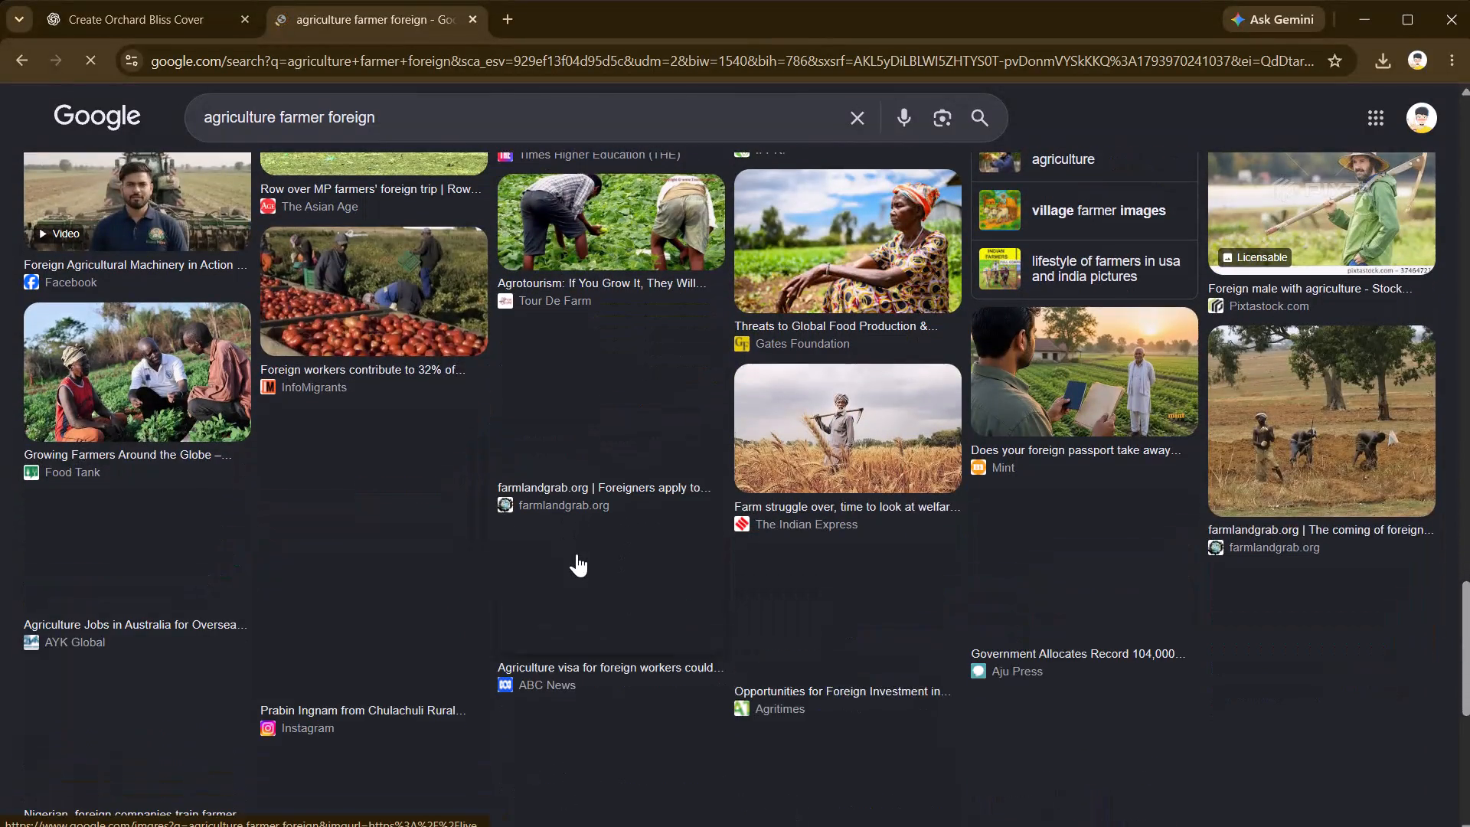
pyautogui.scroll(4, 573, 554)
pyautogui.scroll(-2, 573, 554)
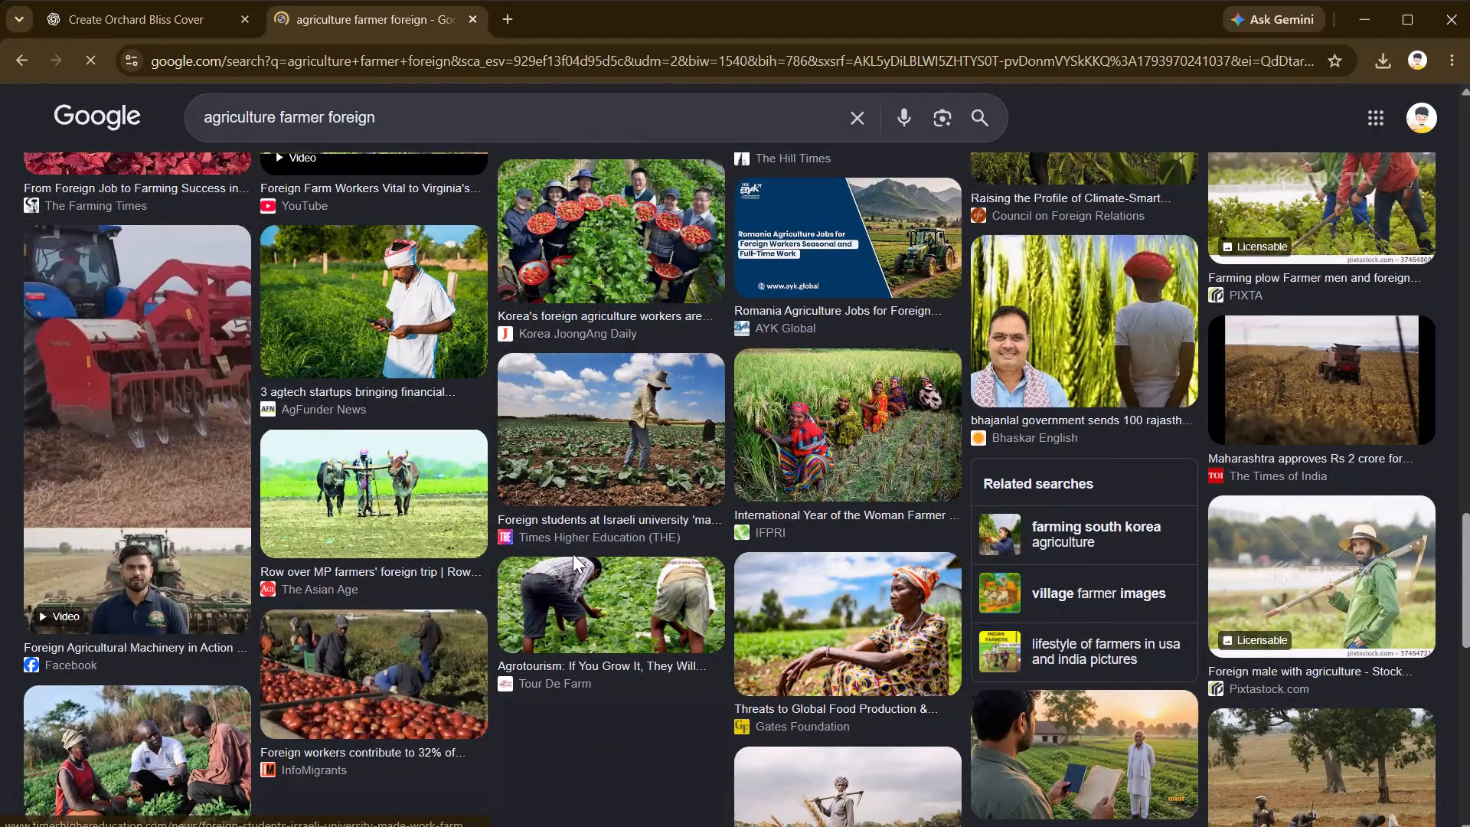
pyautogui.scroll(2, 573, 554)
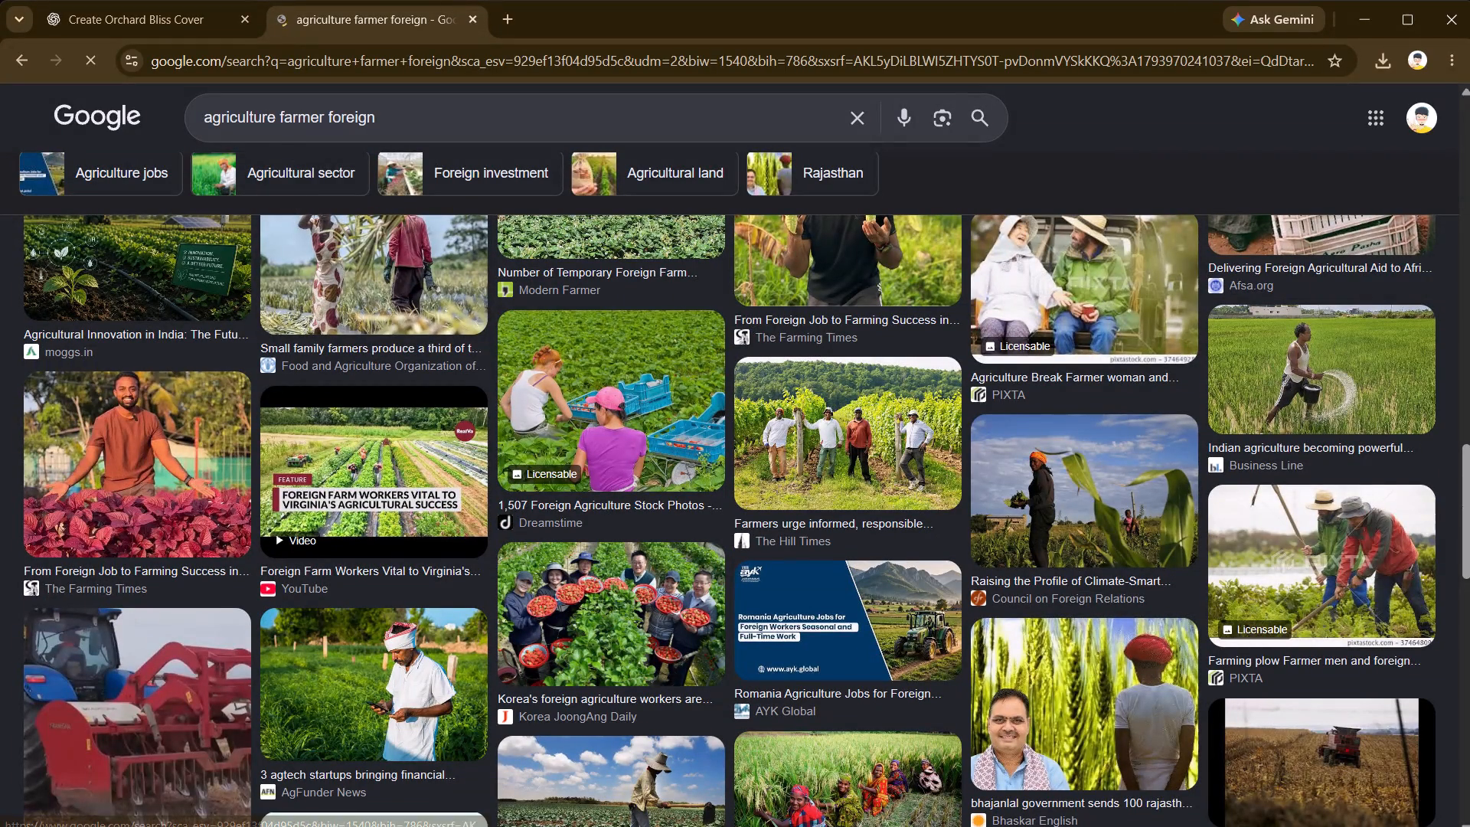
# Add "fruits" to the start of the image query, making it "fruits agriculture farmer foreign", and run it.
pyautogui.click(271, 112)
pyautogui.click(277, 116)
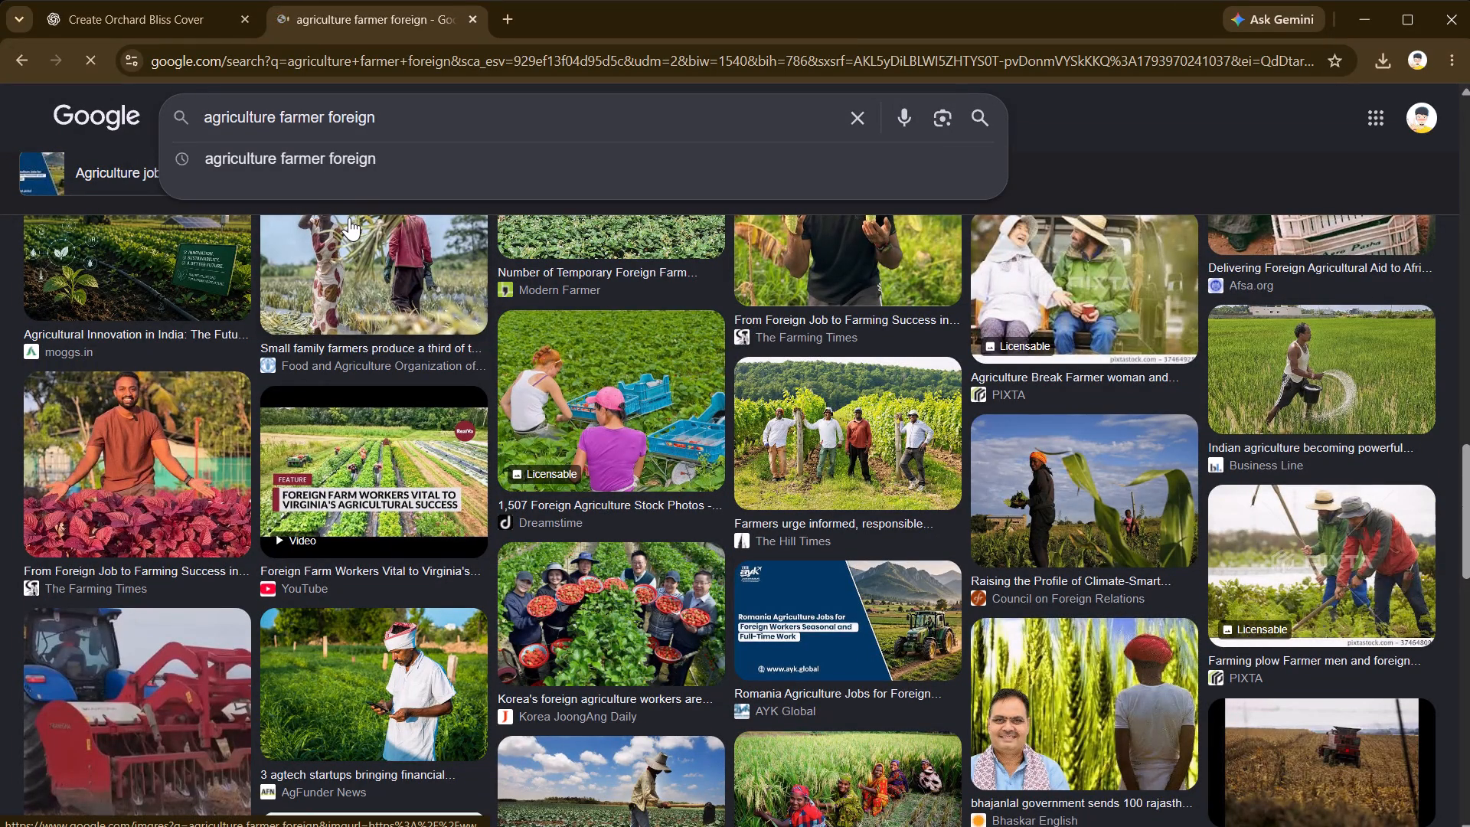
pyautogui.click(205, 115)
pyautogui.press('space')
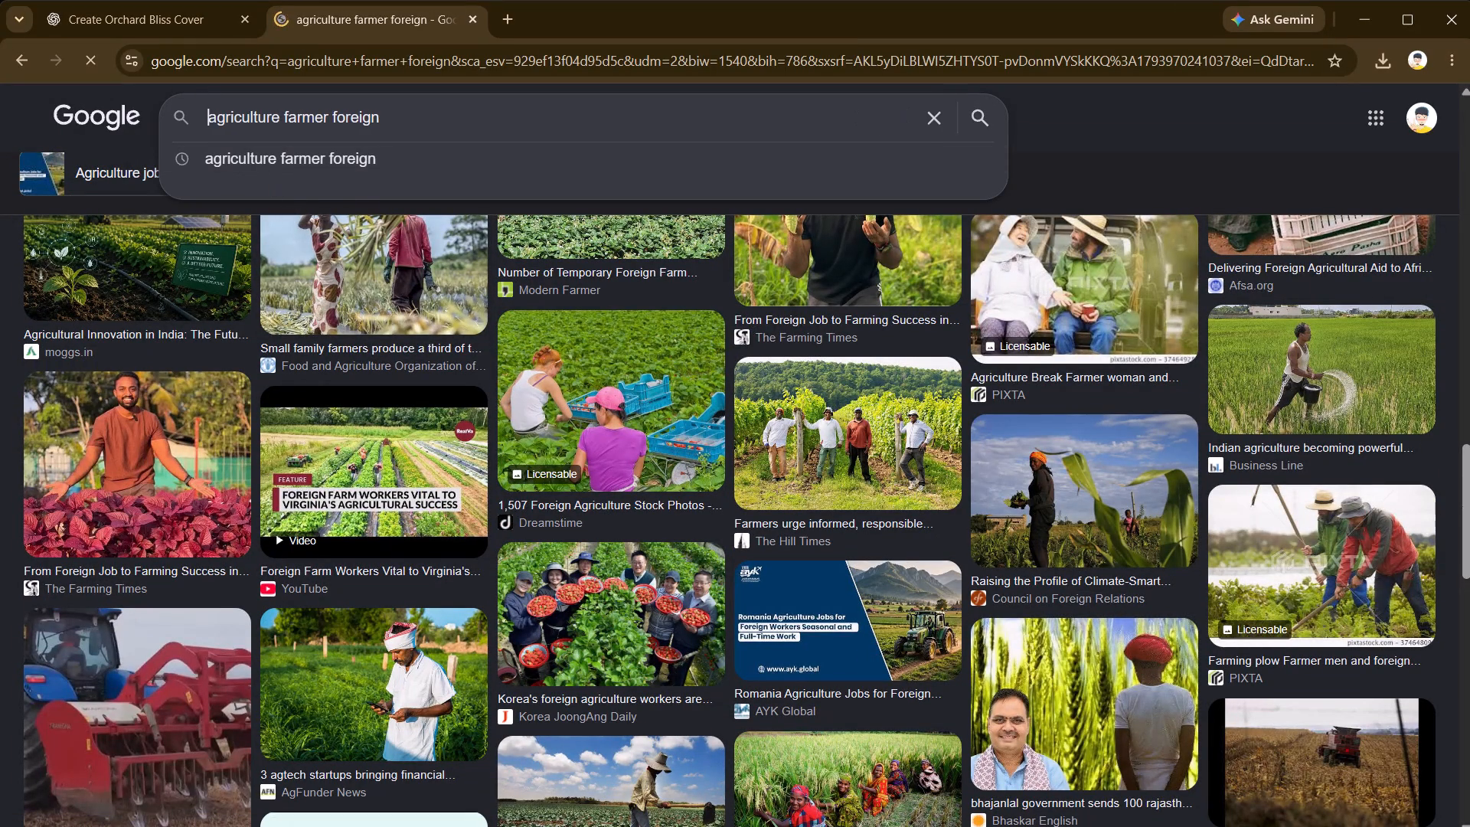
pyautogui.write('fr')
pyautogui.write('ui')
pyautogui.write('ts')
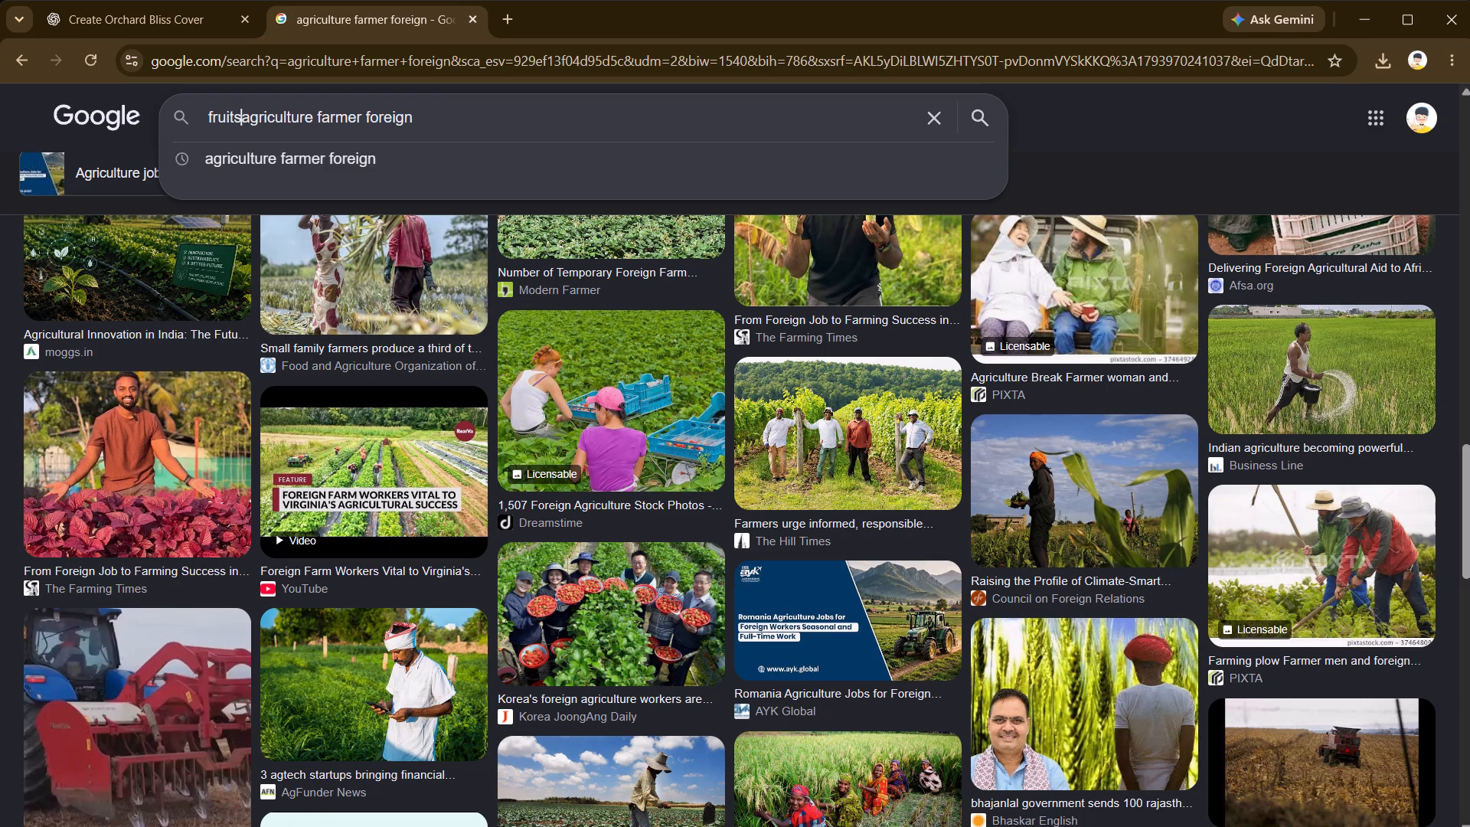
pyautogui.press('space')
pyautogui.press('Return')
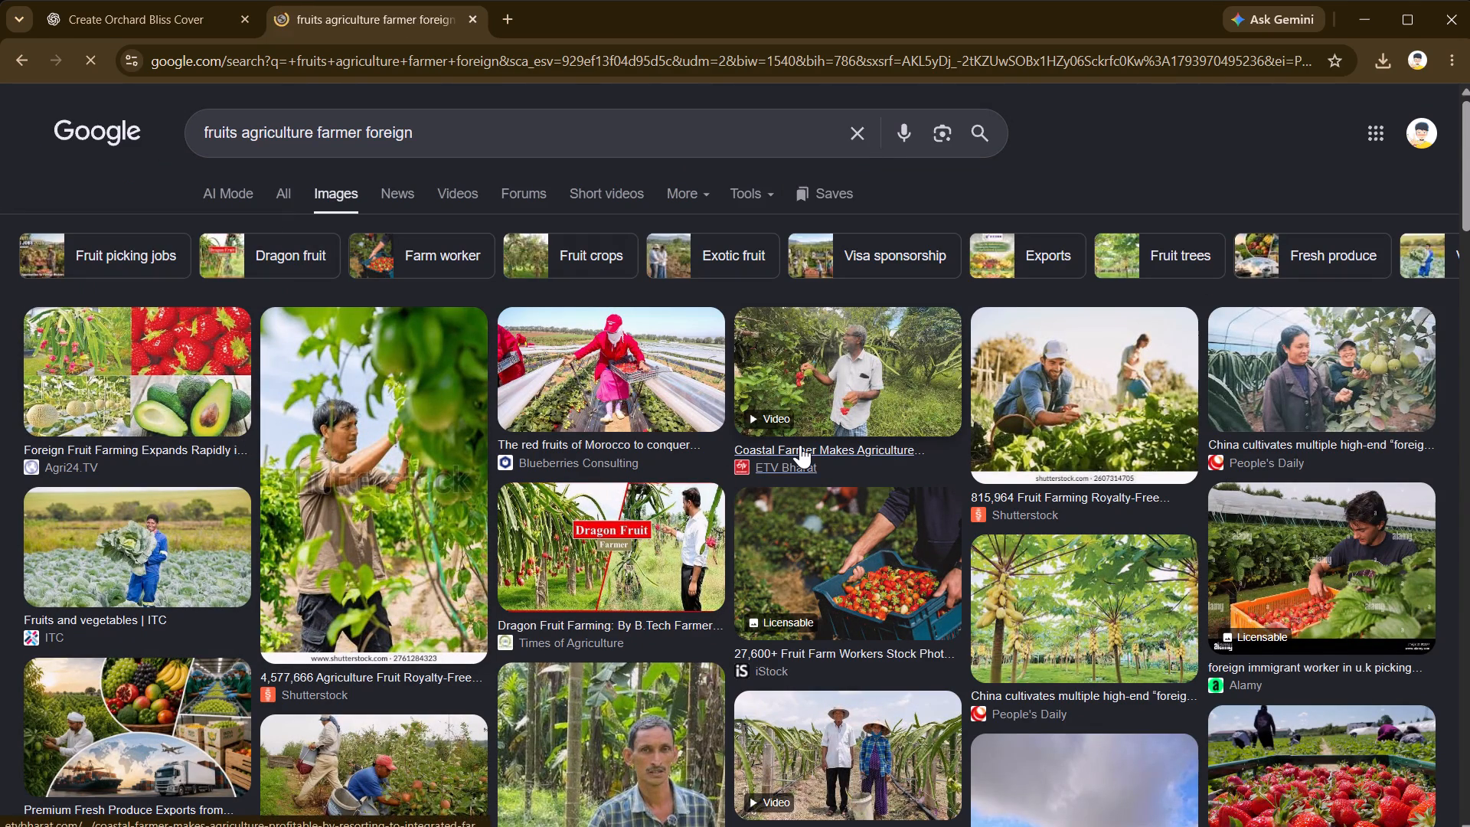
# Examine the "fruits agriculture farmer foreign" picture results down past the "organic fruit farm" related search for a usable fruit farmer photo.
pyautogui.scroll(-1, 800, 445)
pyautogui.scroll(1, 798, 444)
pyautogui.scroll(-2, 796, 443)
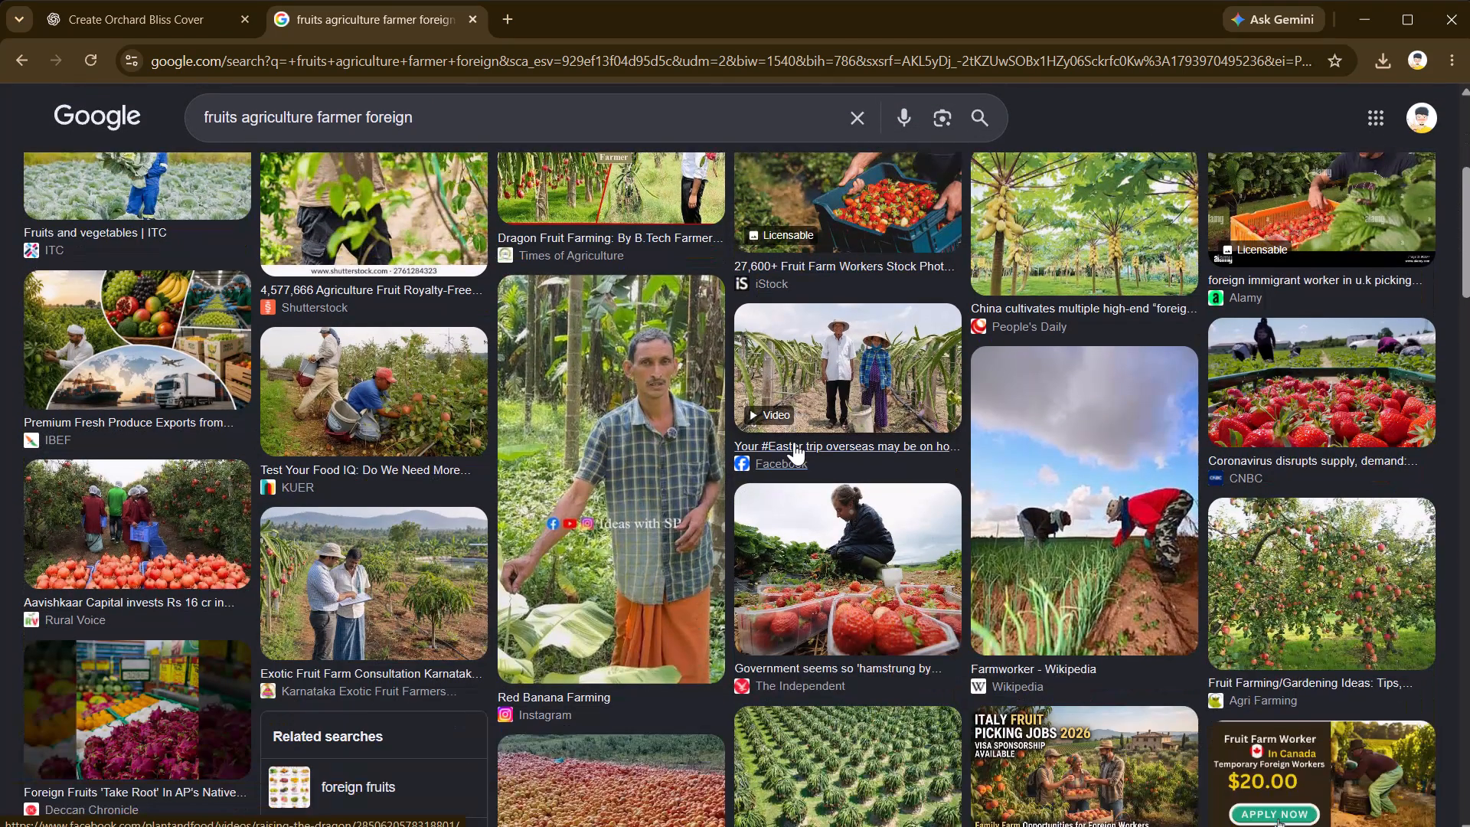
pyautogui.scroll(-2, 546, 540)
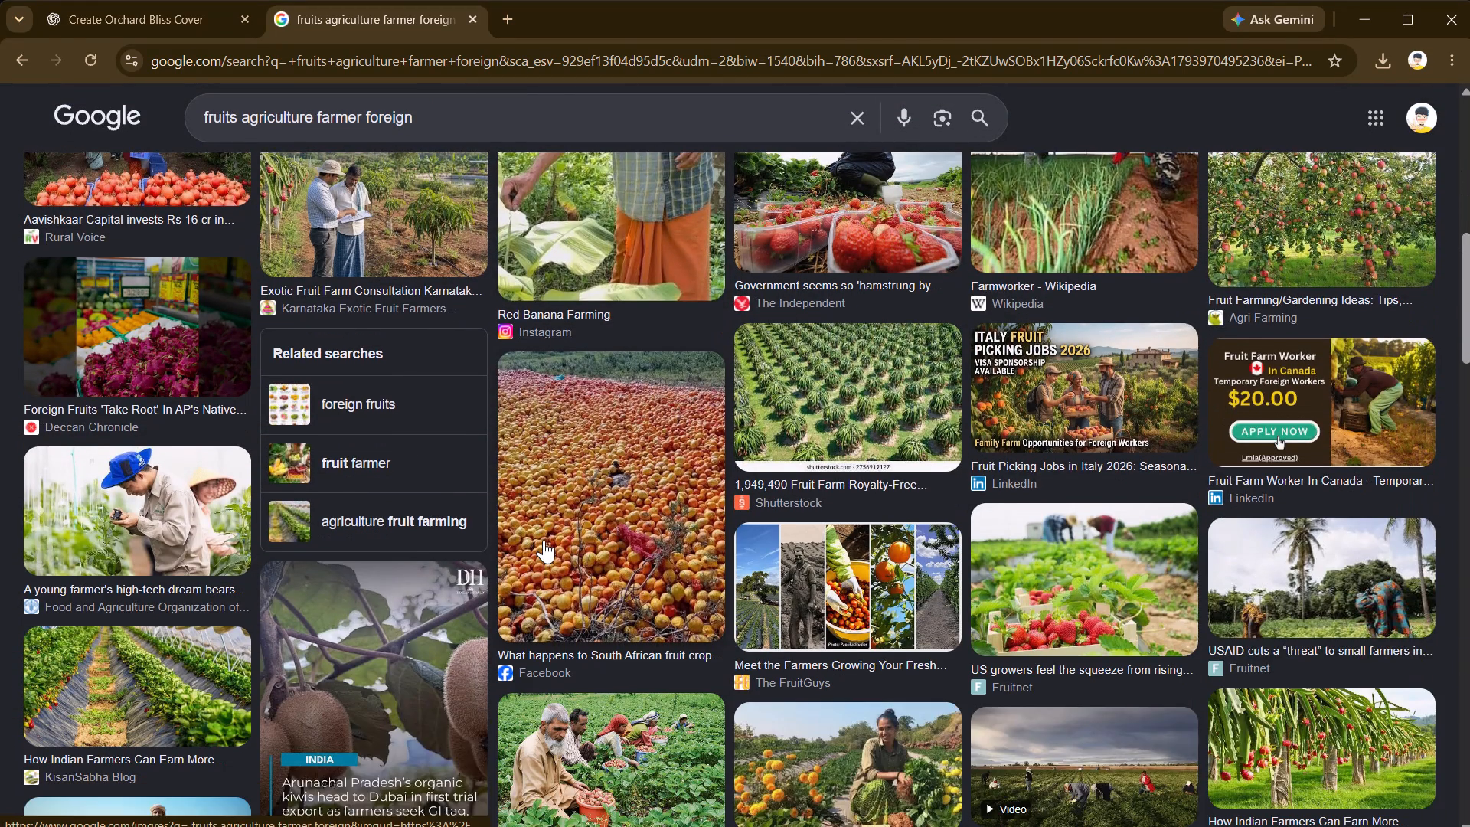
pyautogui.scroll(-3, 544, 540)
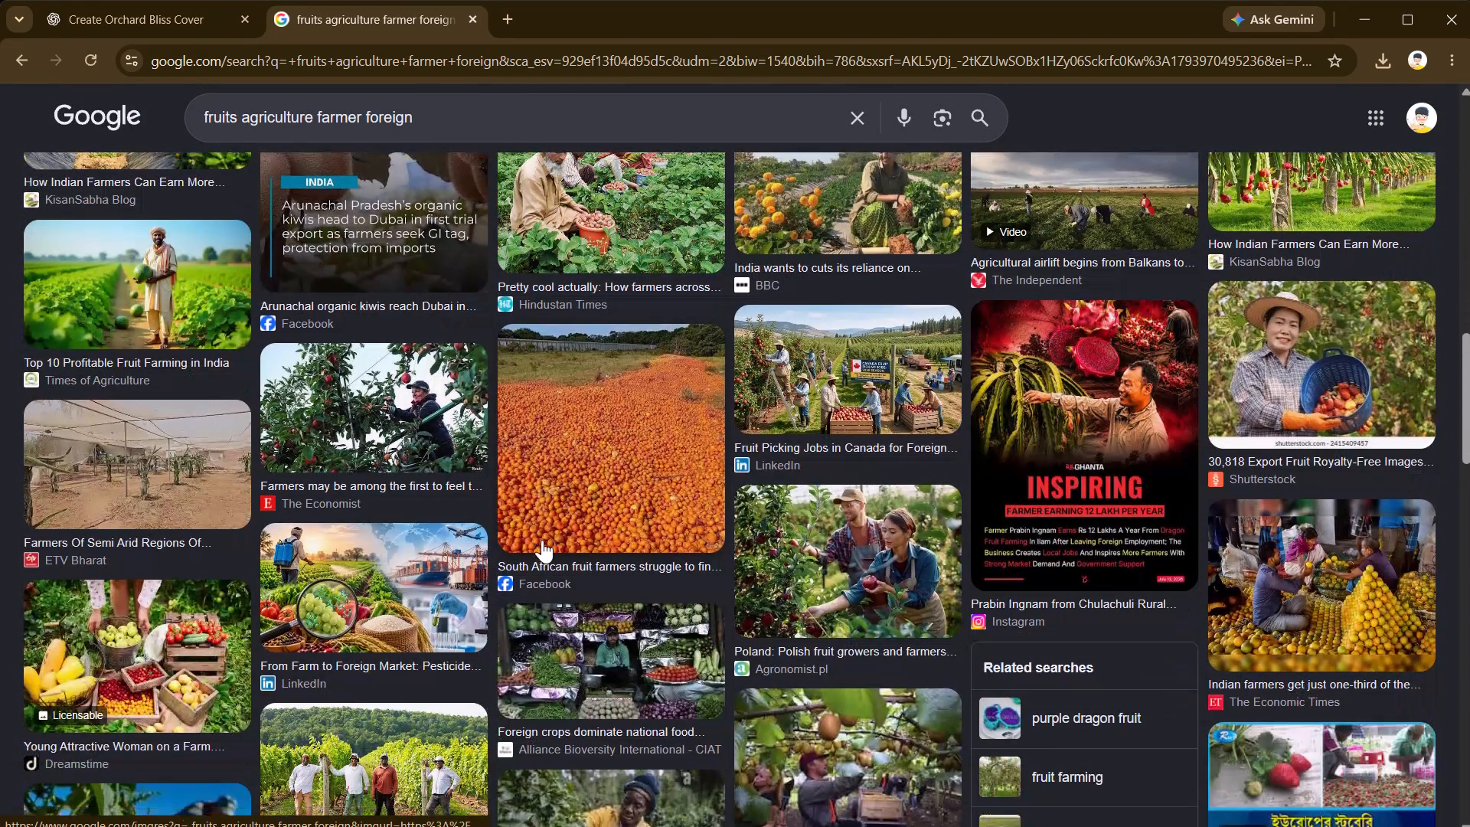
pyautogui.scroll(-1, 542, 540)
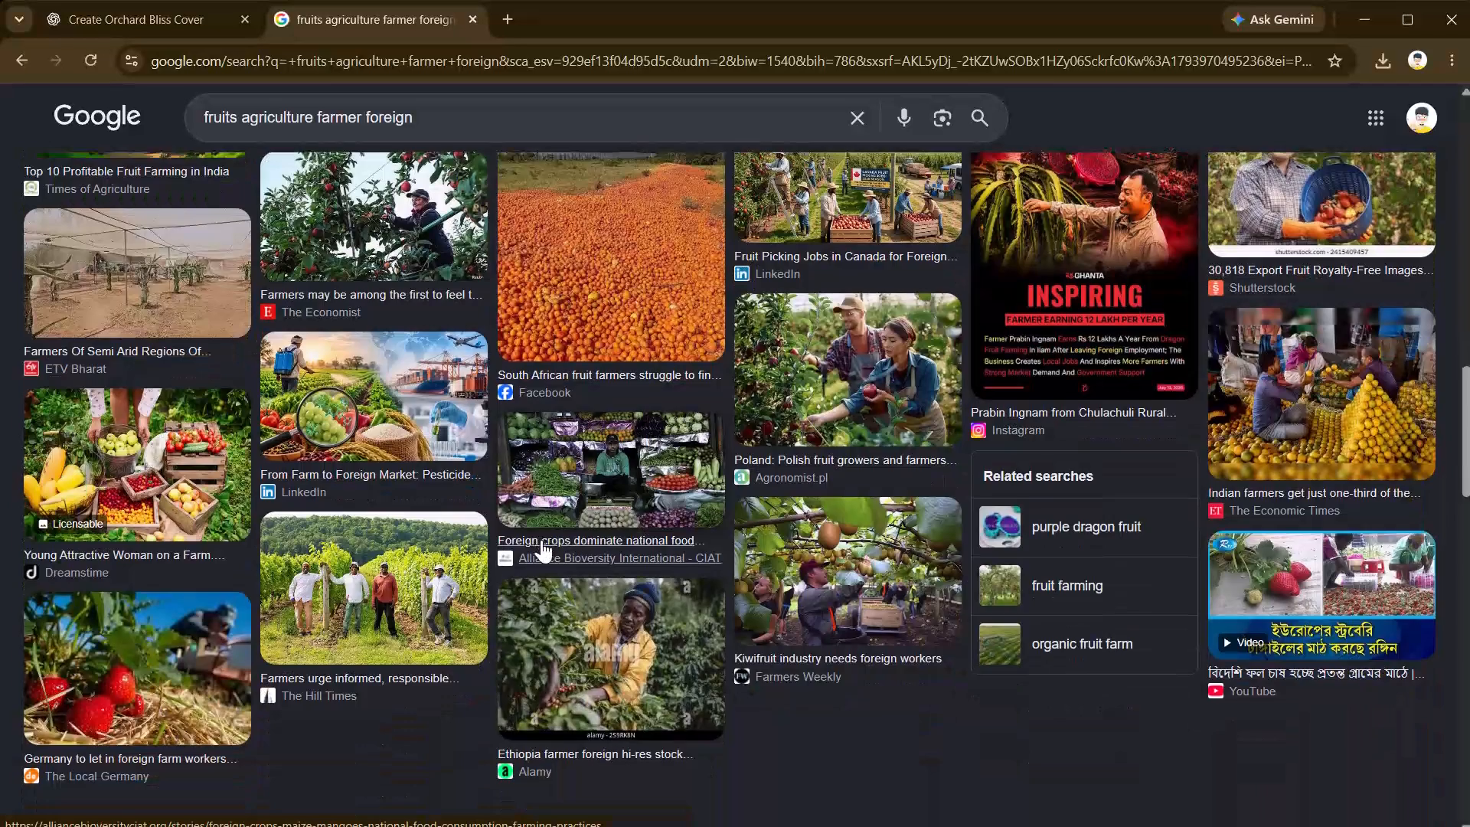
pyautogui.scroll(2, 541, 540)
pyautogui.scroll(-2, 541, 540)
pyautogui.scroll(1, 798, 443)
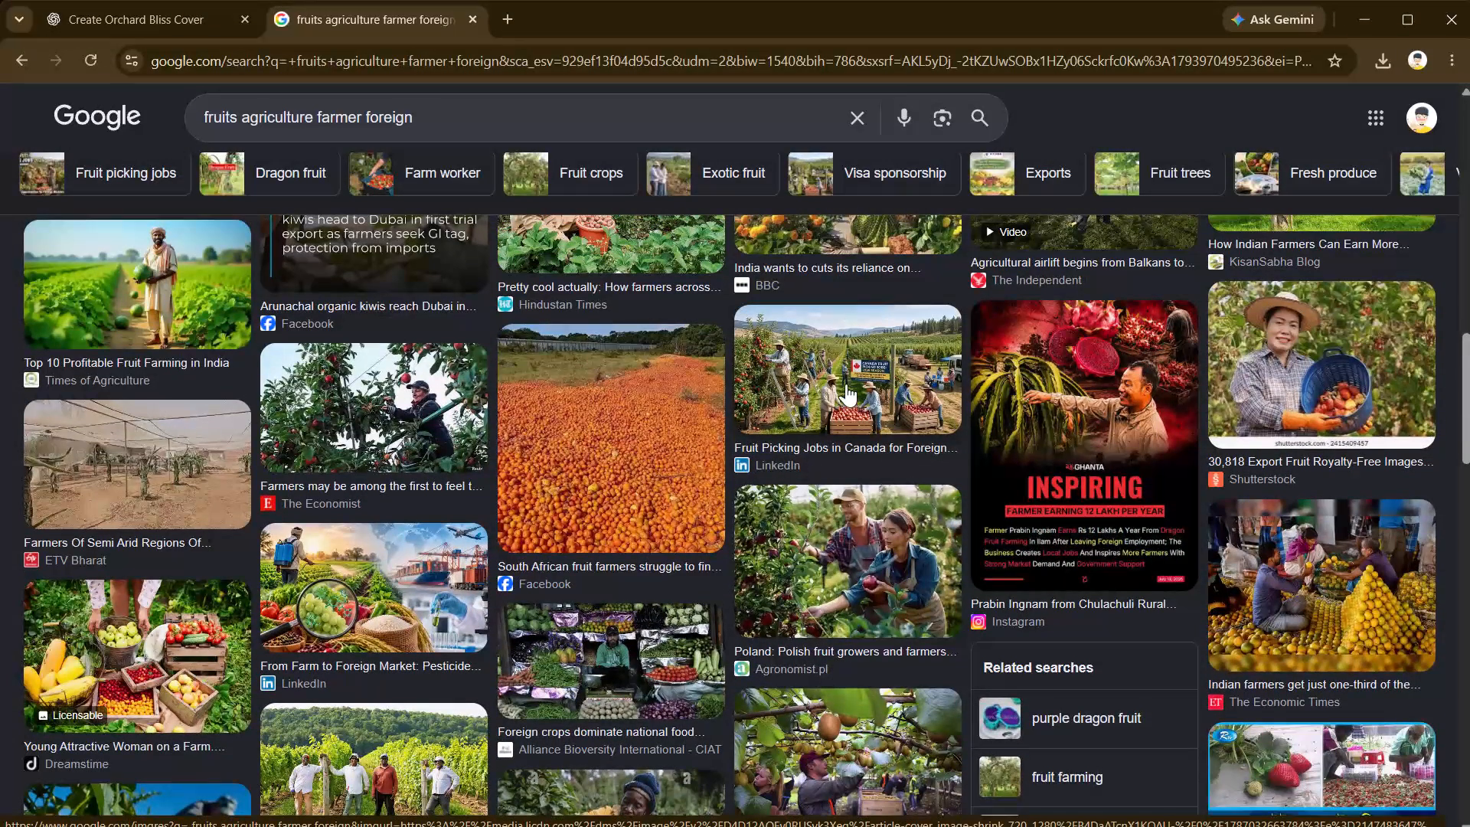
pyautogui.scroll(-1, 699, 452)
pyautogui.scroll(-1, 632, 476)
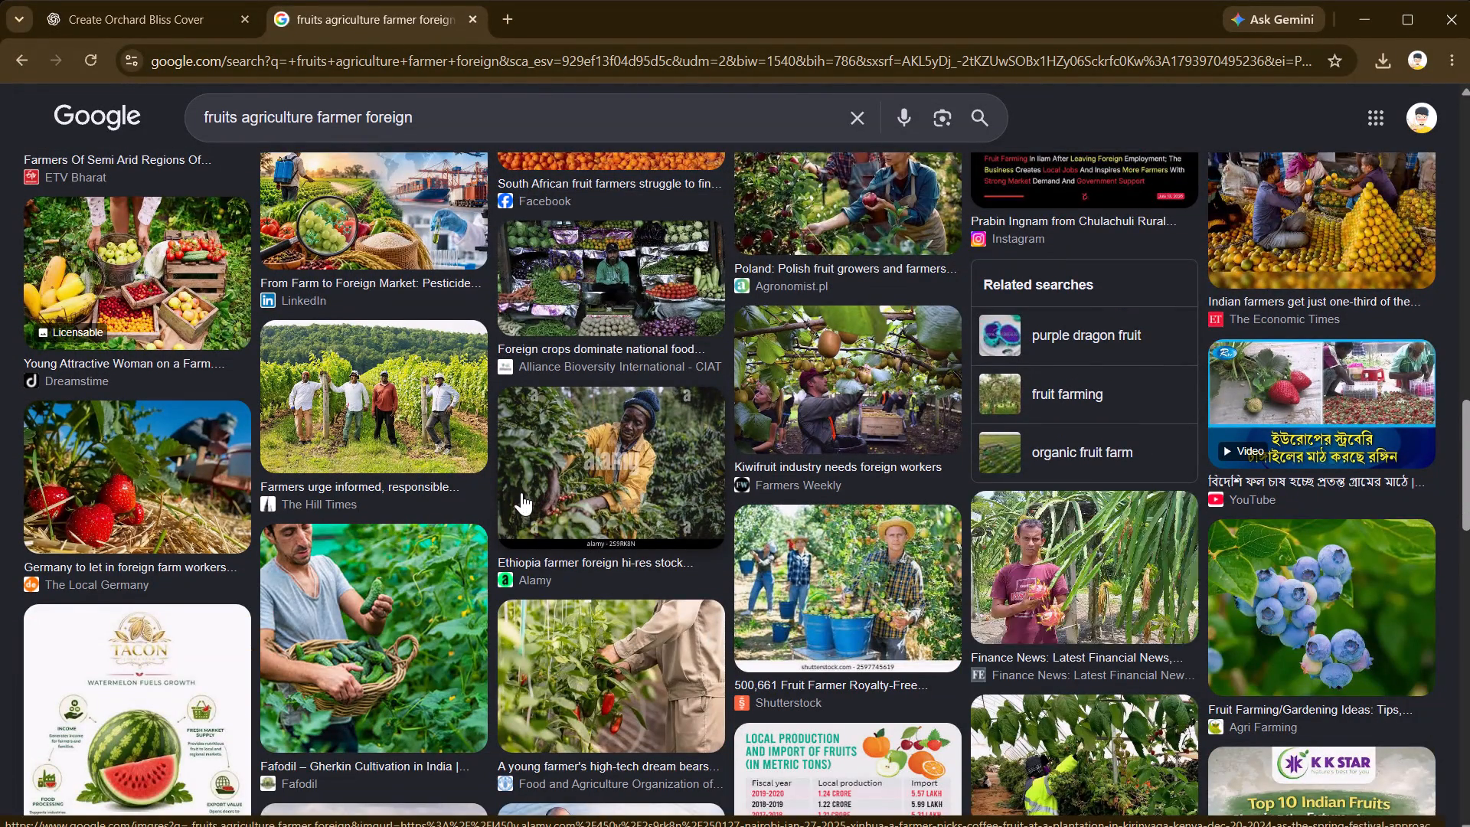
pyautogui.scroll(-3, 513, 505)
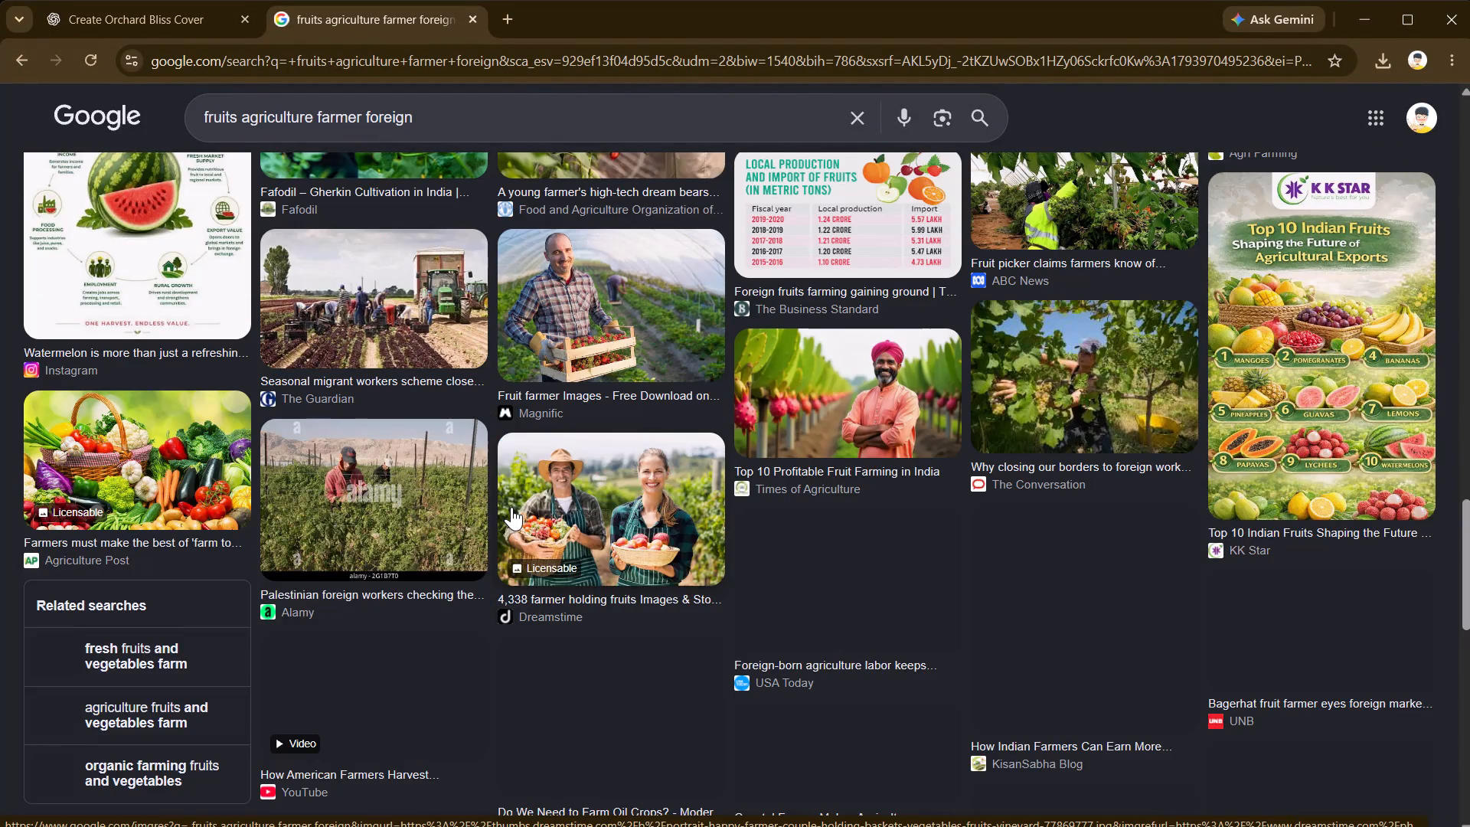
# Save the Magnific photo of a farmer holding a crate of strawberries to the Desktop folder as a JPEG named images.
pyautogui.scroll(2, 511, 507)
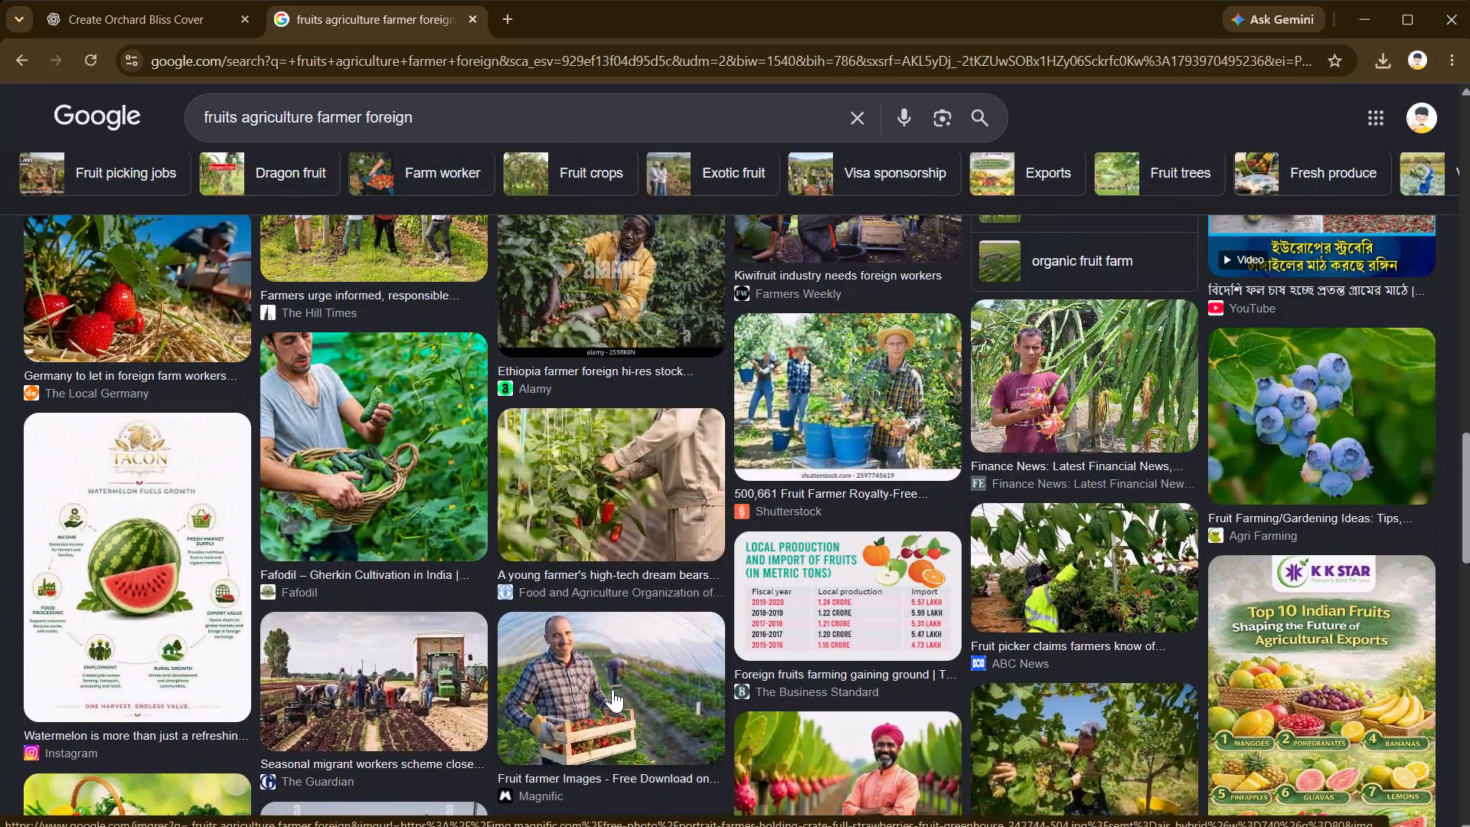
pyautogui.rightClick(681, 720)
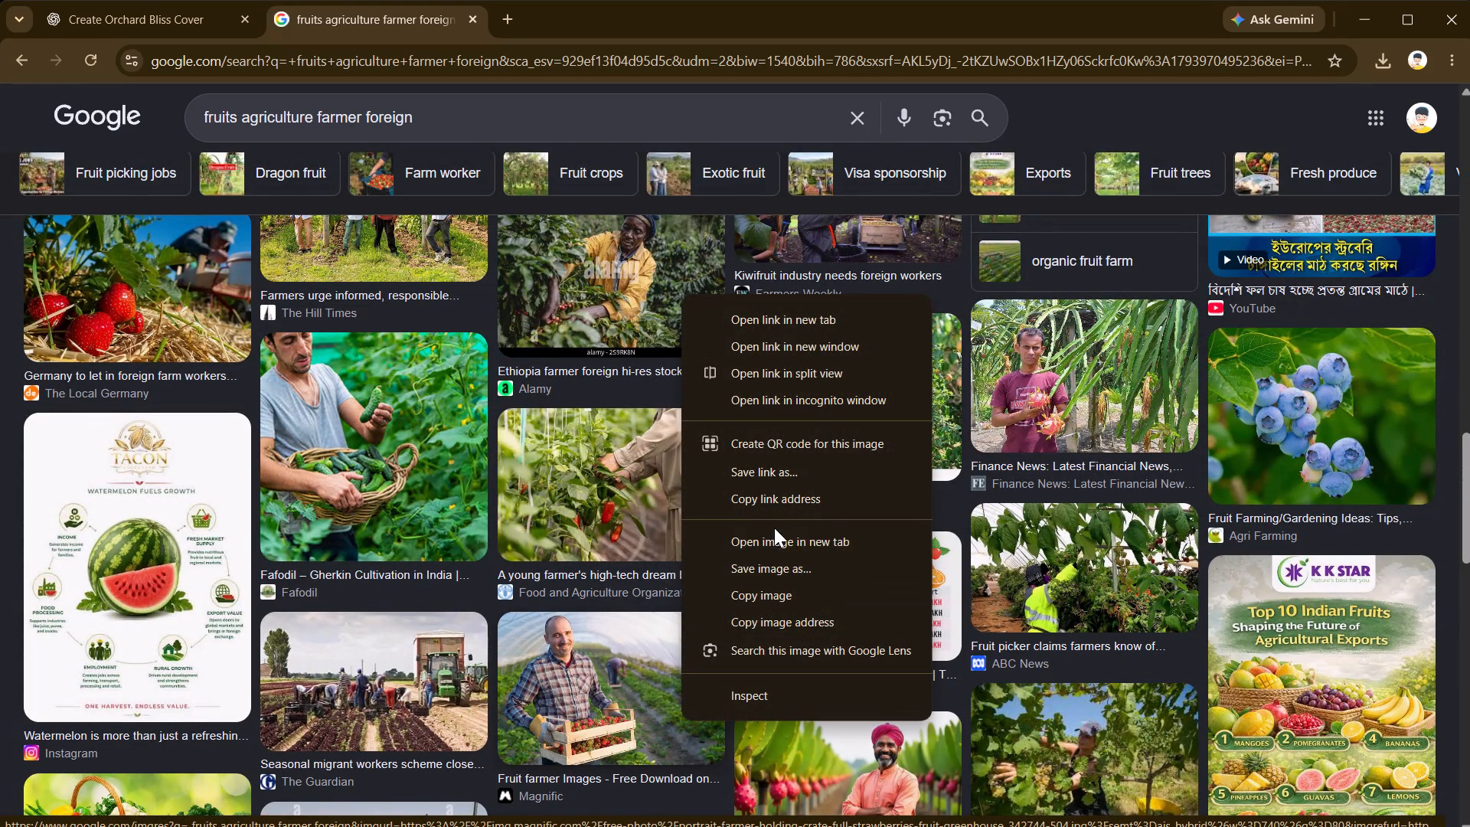
pyautogui.click(804, 568)
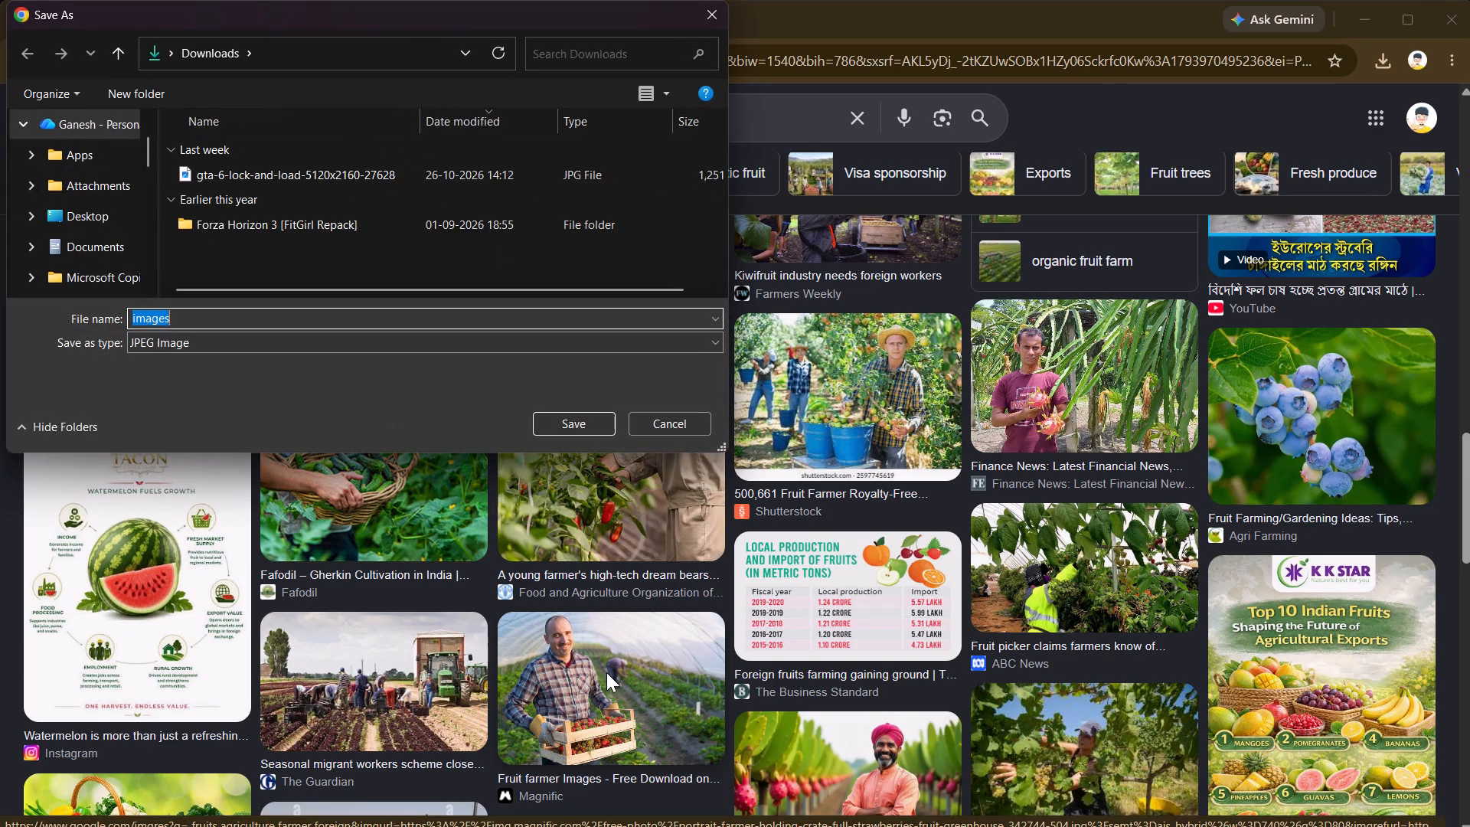
pyautogui.scroll(4, 112, 178)
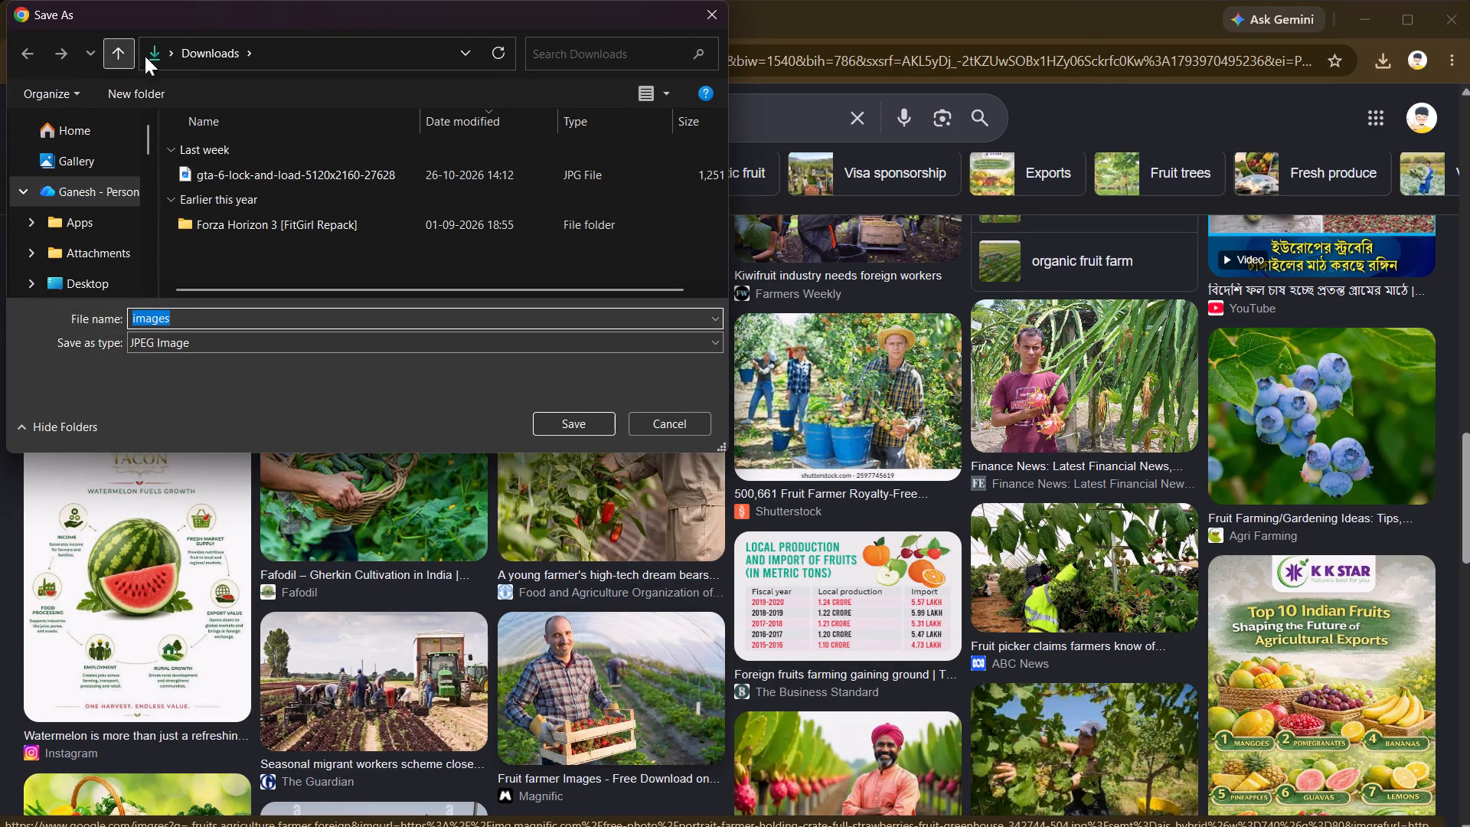
pyautogui.click(163, 55)
pyautogui.click(153, 48)
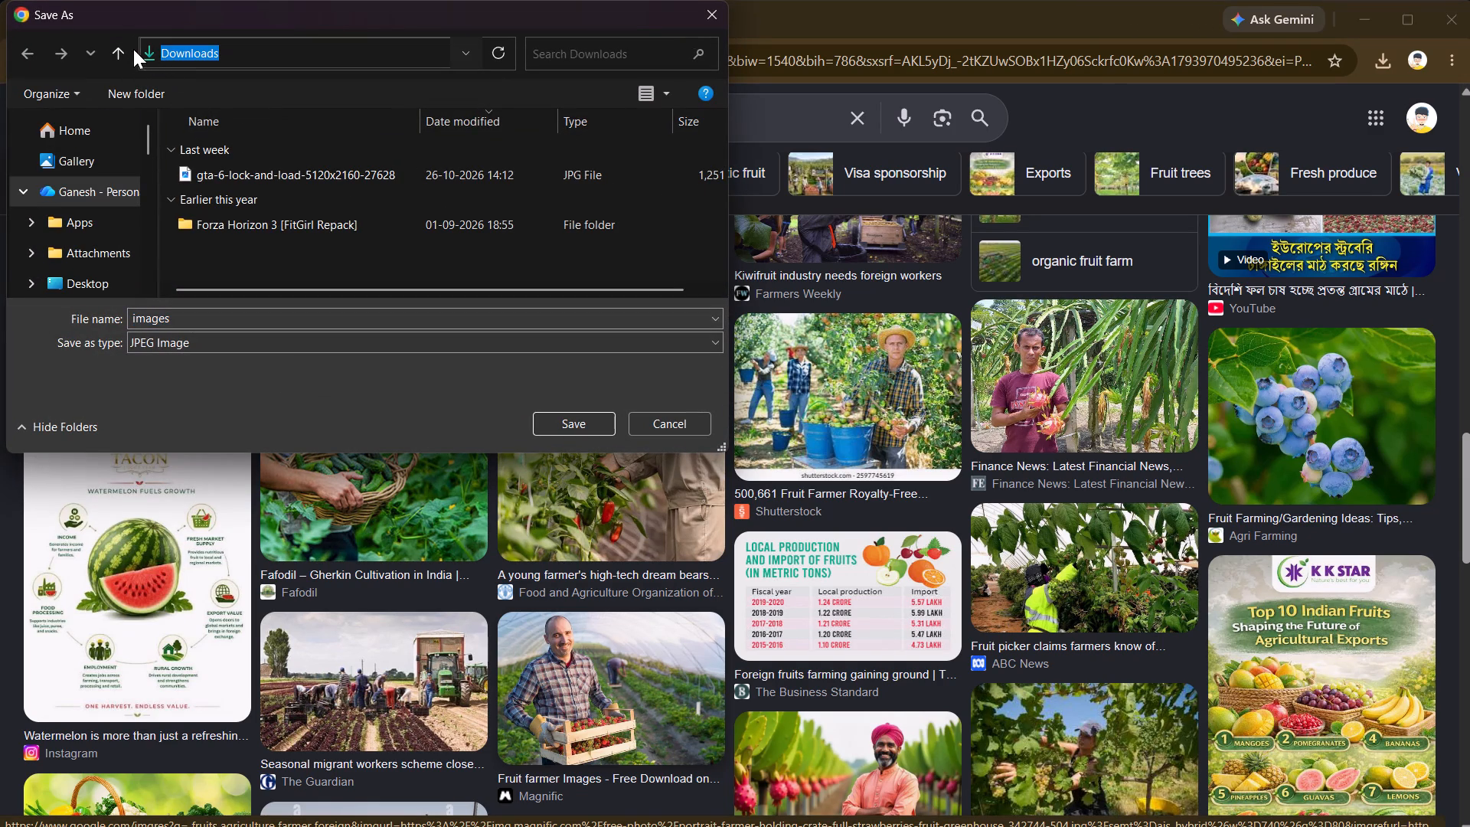
pyautogui.click(126, 49)
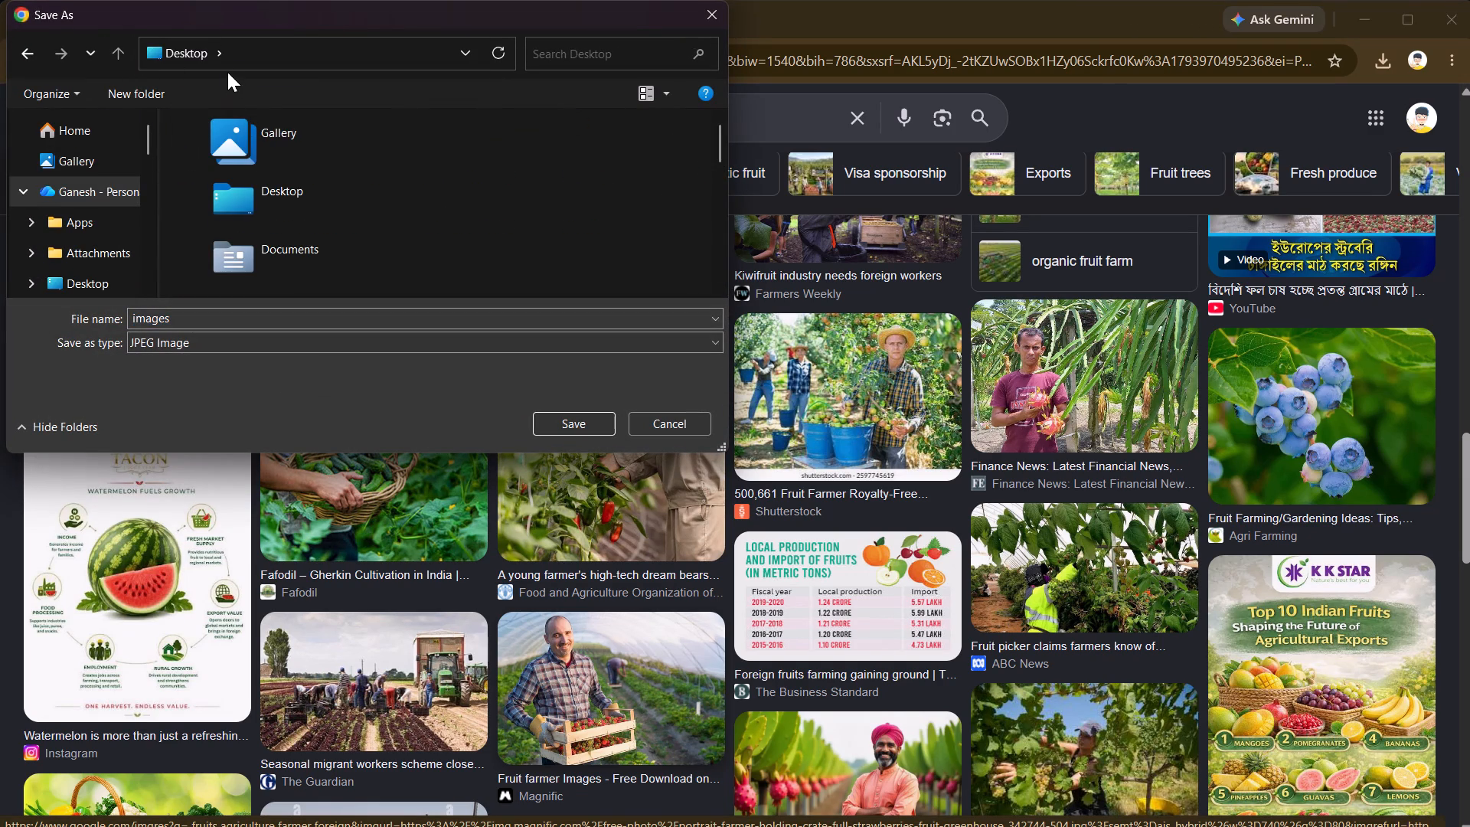
pyautogui.click(267, 136)
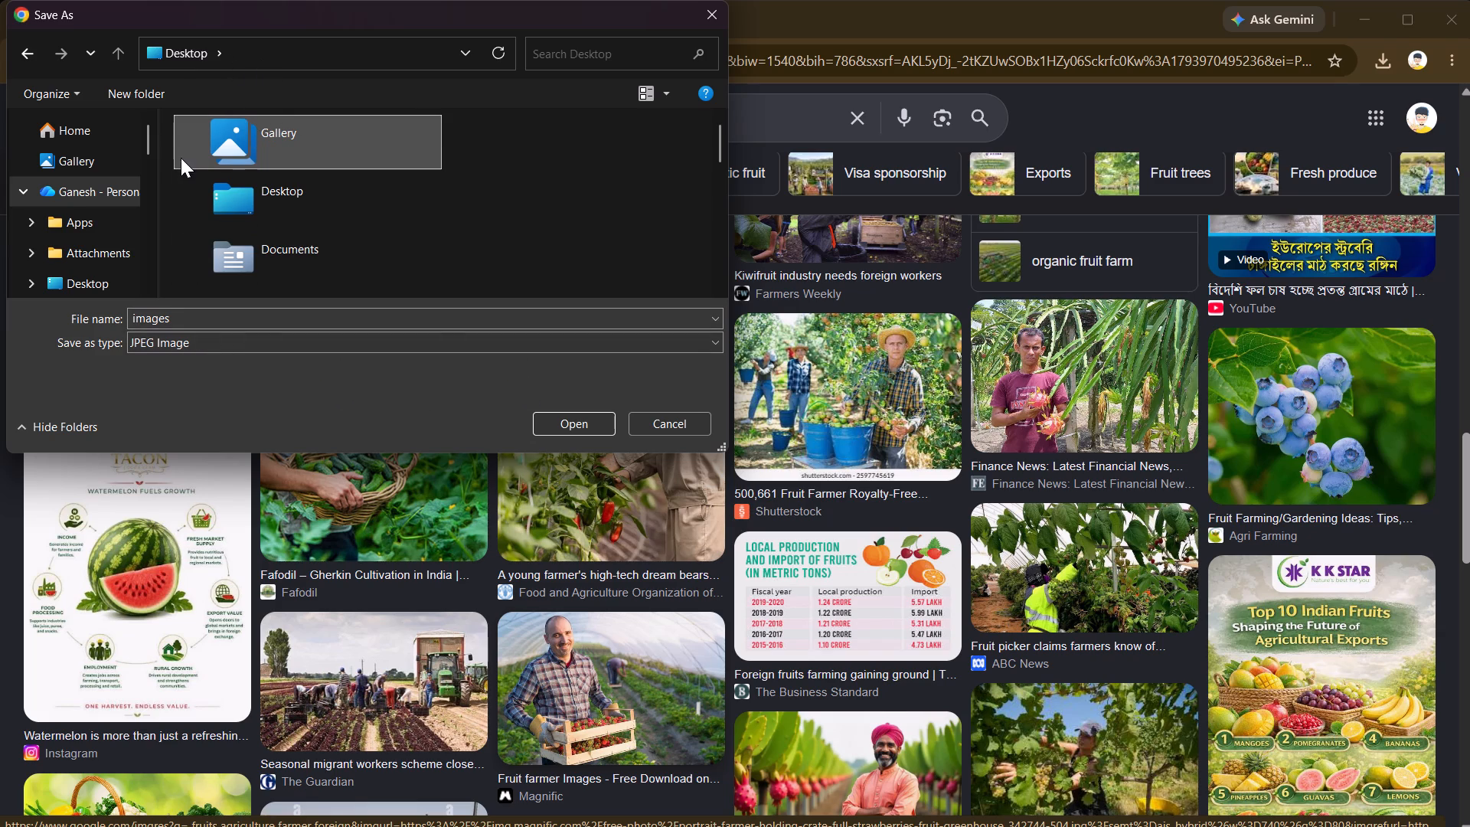
pyautogui.click(191, 54)
pyautogui.click(243, 45)
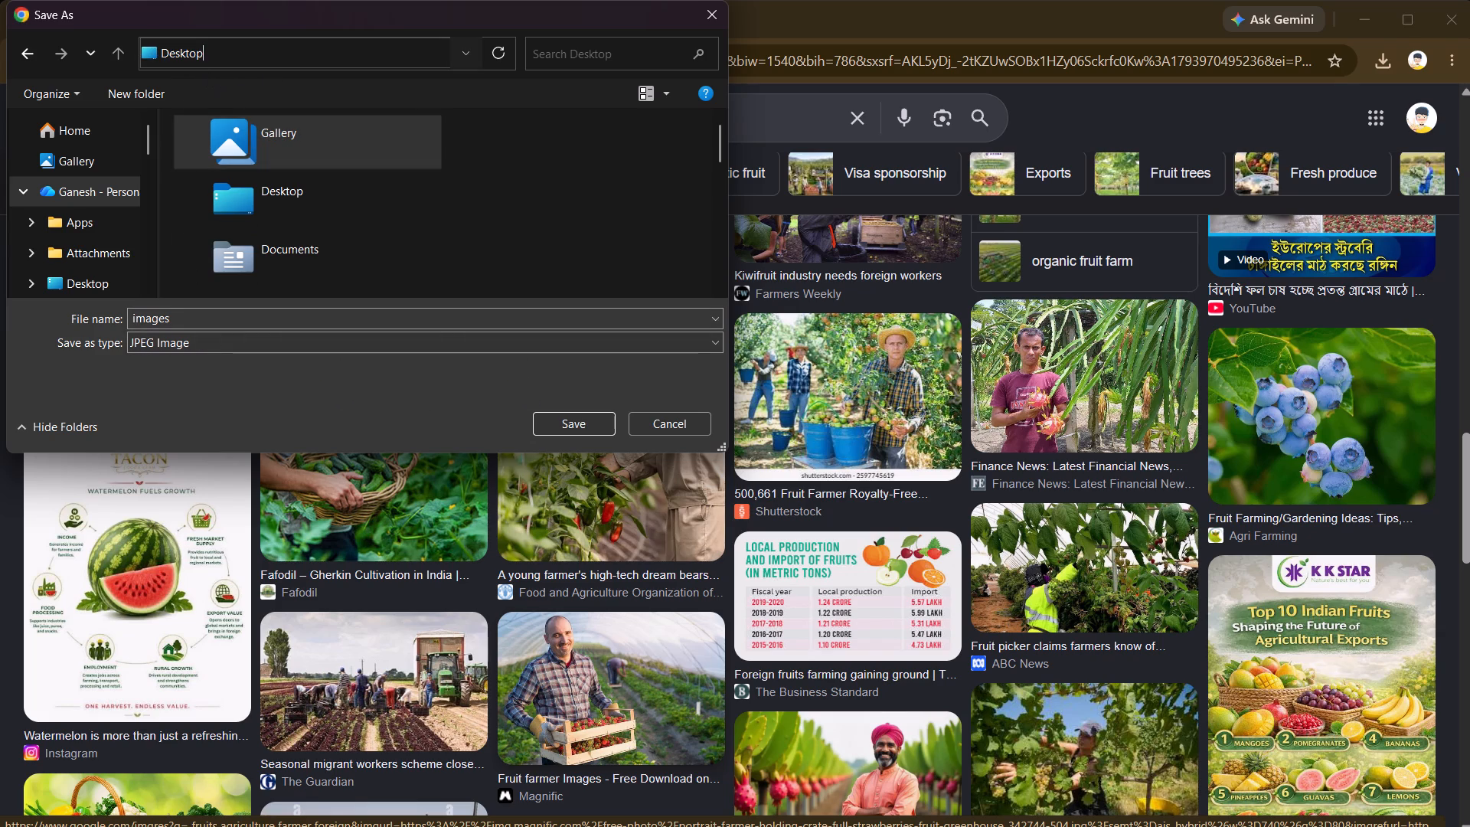
pyautogui.click(279, 129)
pyautogui.click(348, 198)
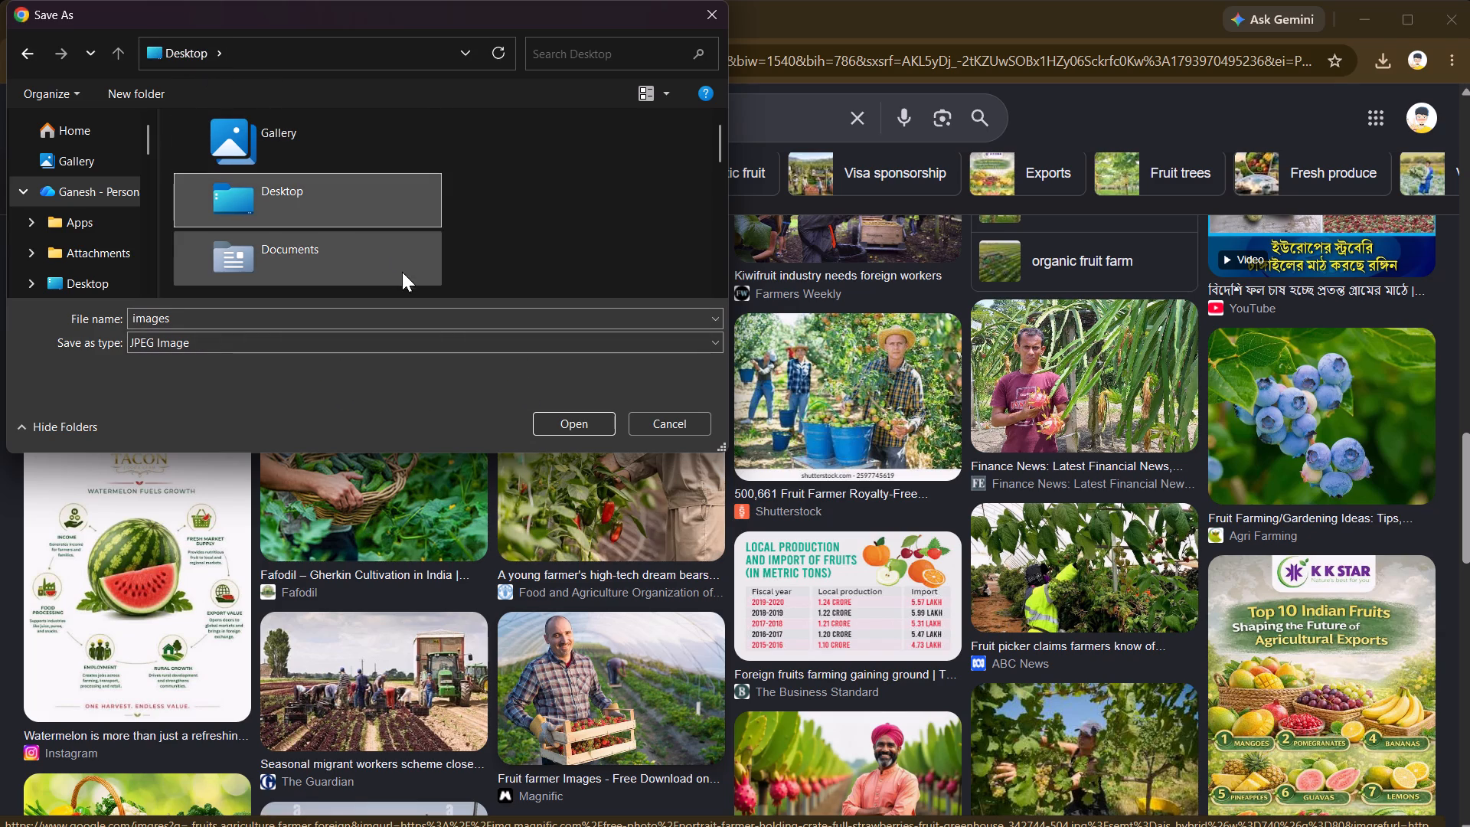
pyautogui.click(557, 416)
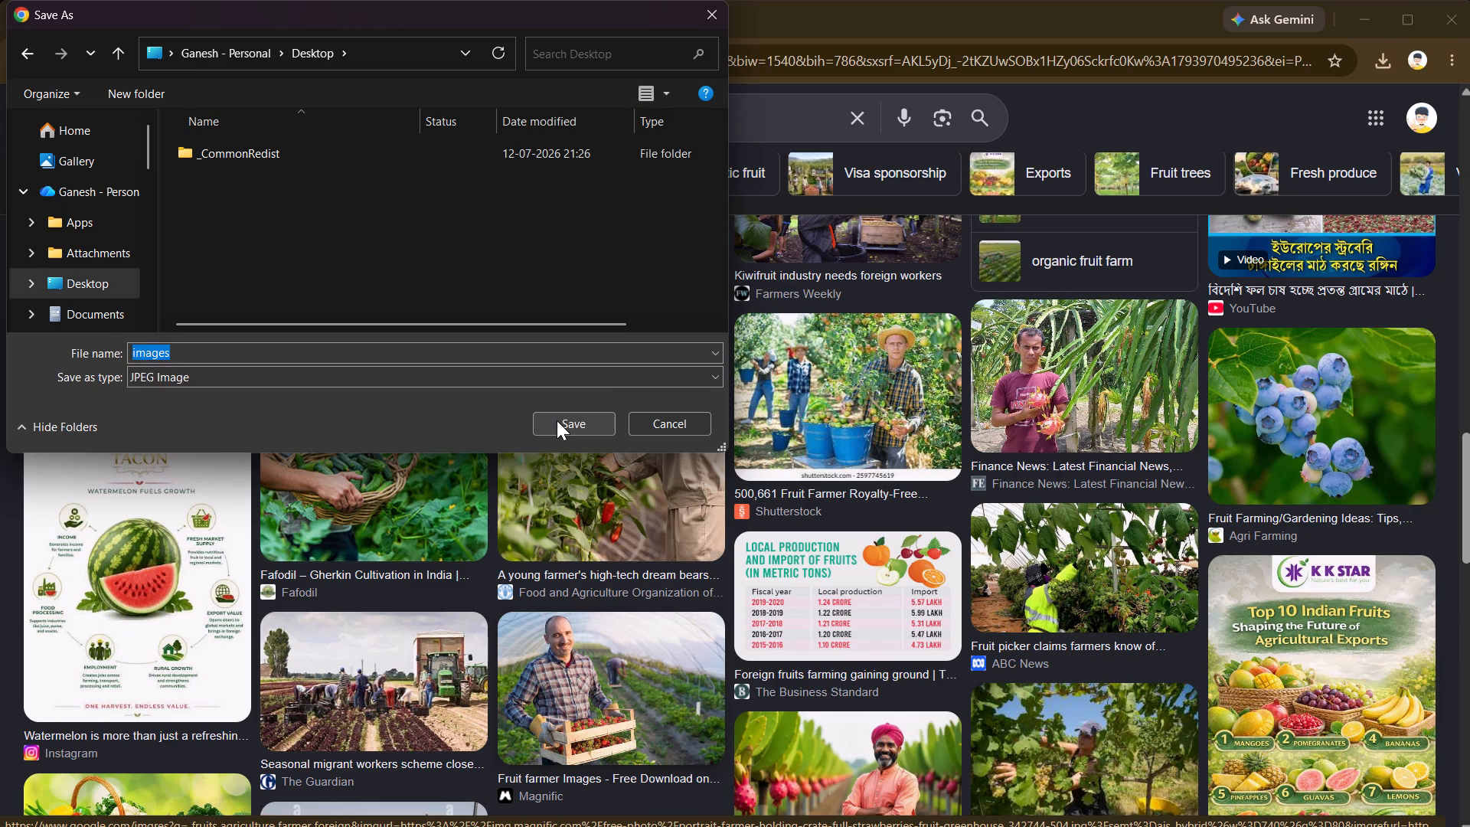
pyautogui.click(557, 420)
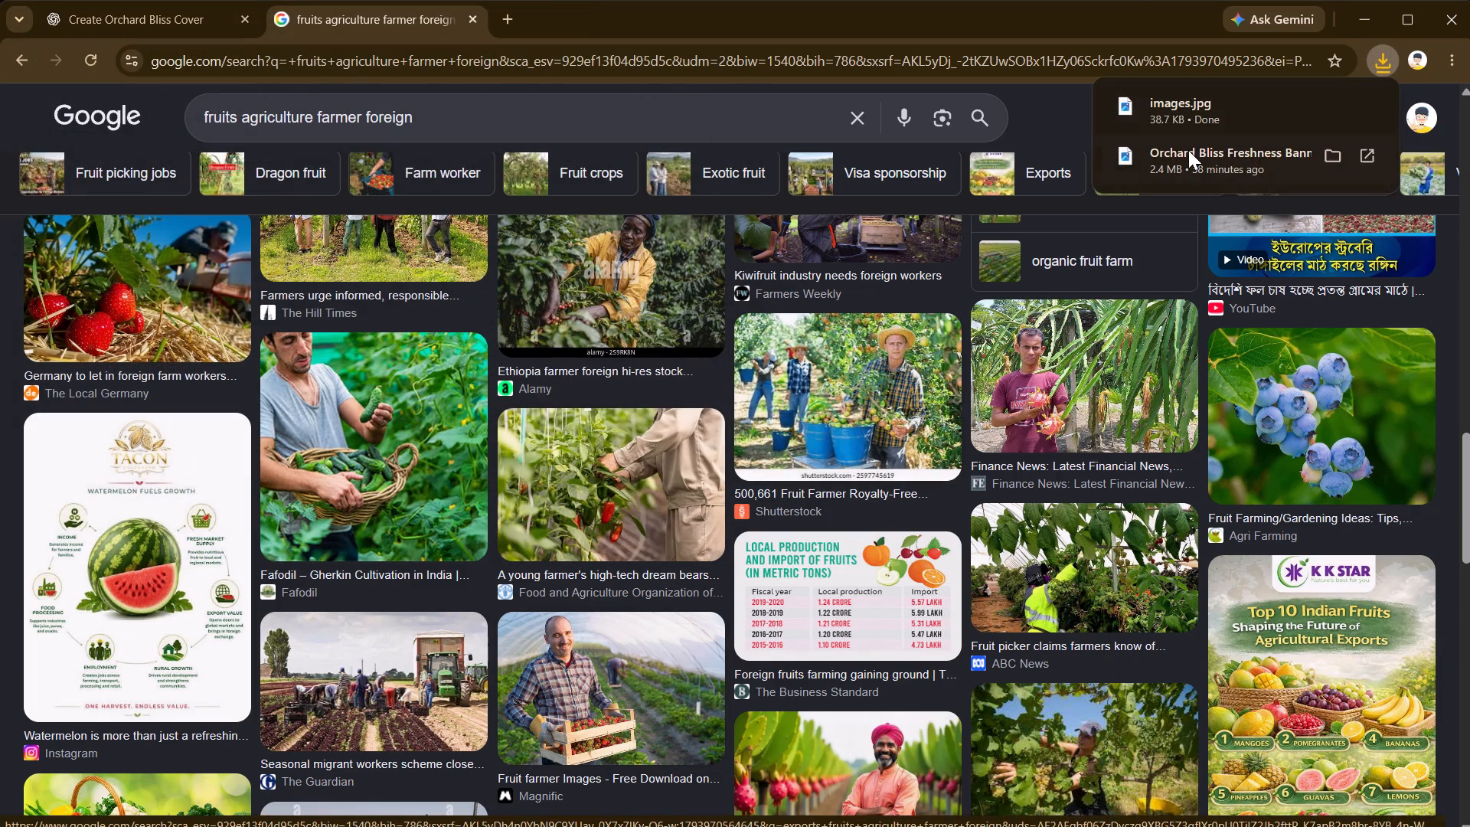
# Switch to PowerPoint and remove the empty content and title placeholders from slide 3.
pyautogui.click(1367, 16)
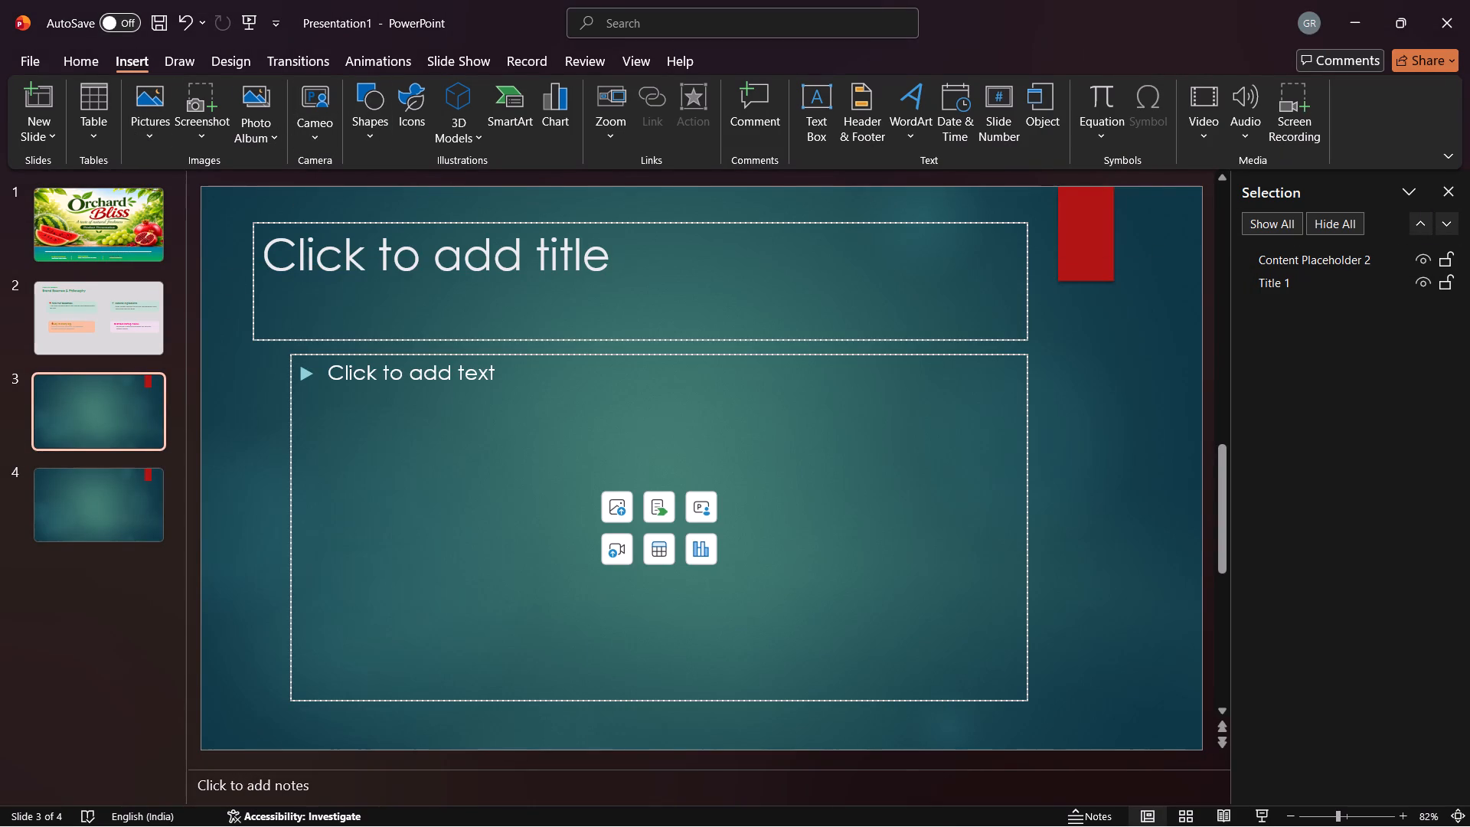
pyautogui.rightClick(842, 431)
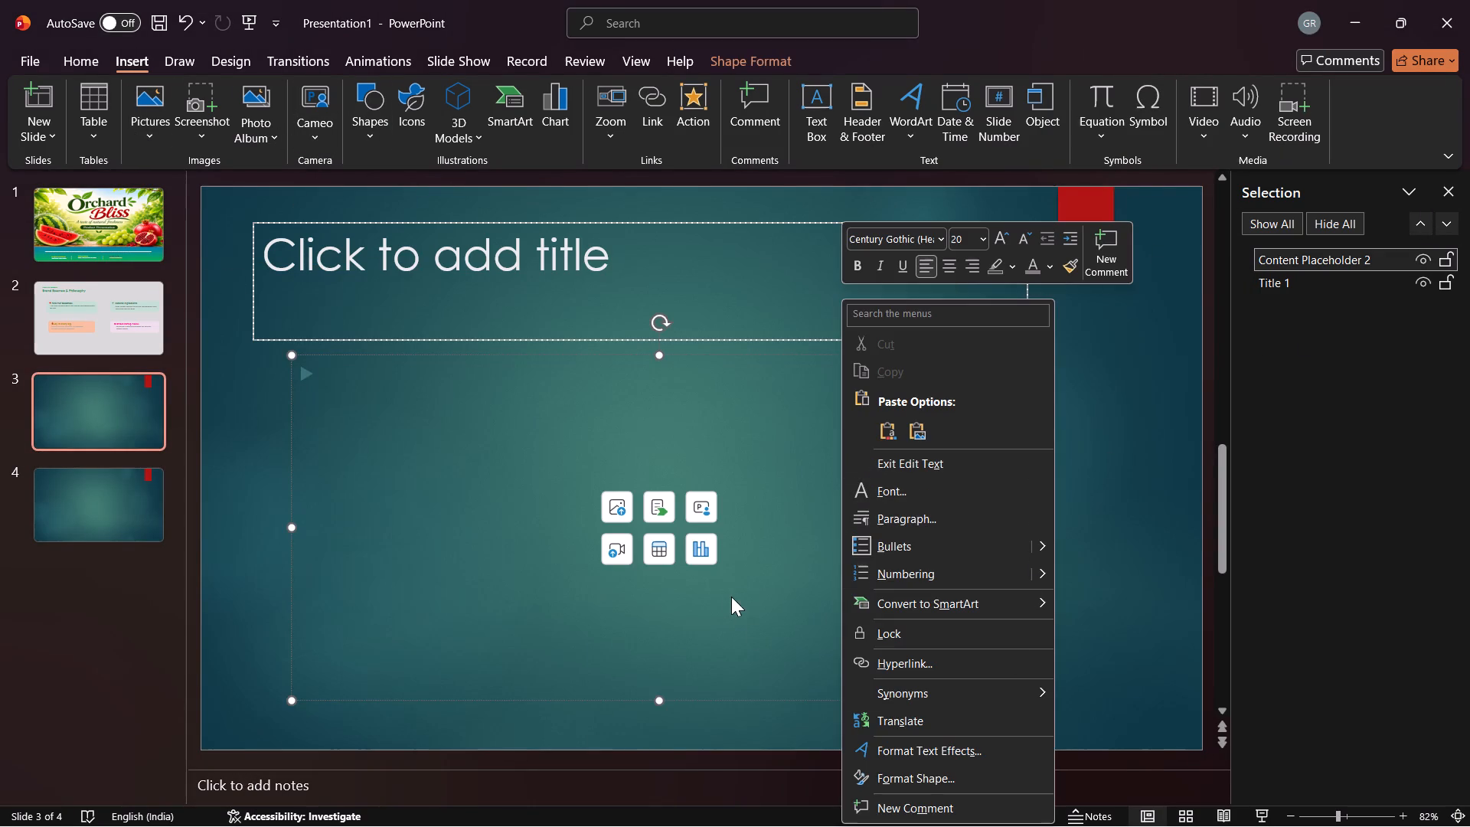
pyautogui.click(724, 583)
pyautogui.rightClick(445, 356)
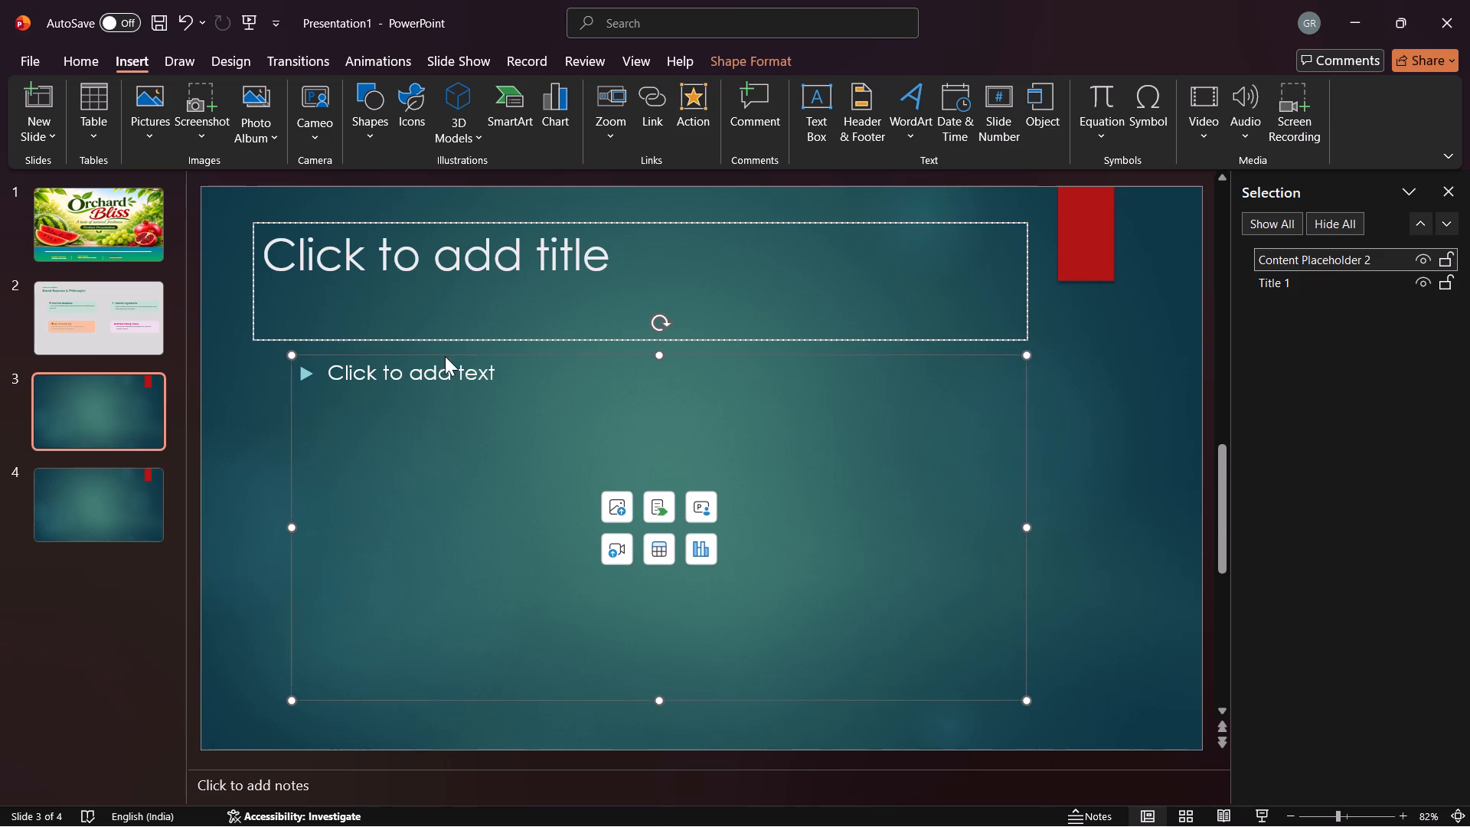
pyautogui.click(513, 337)
pyautogui.click(532, 224)
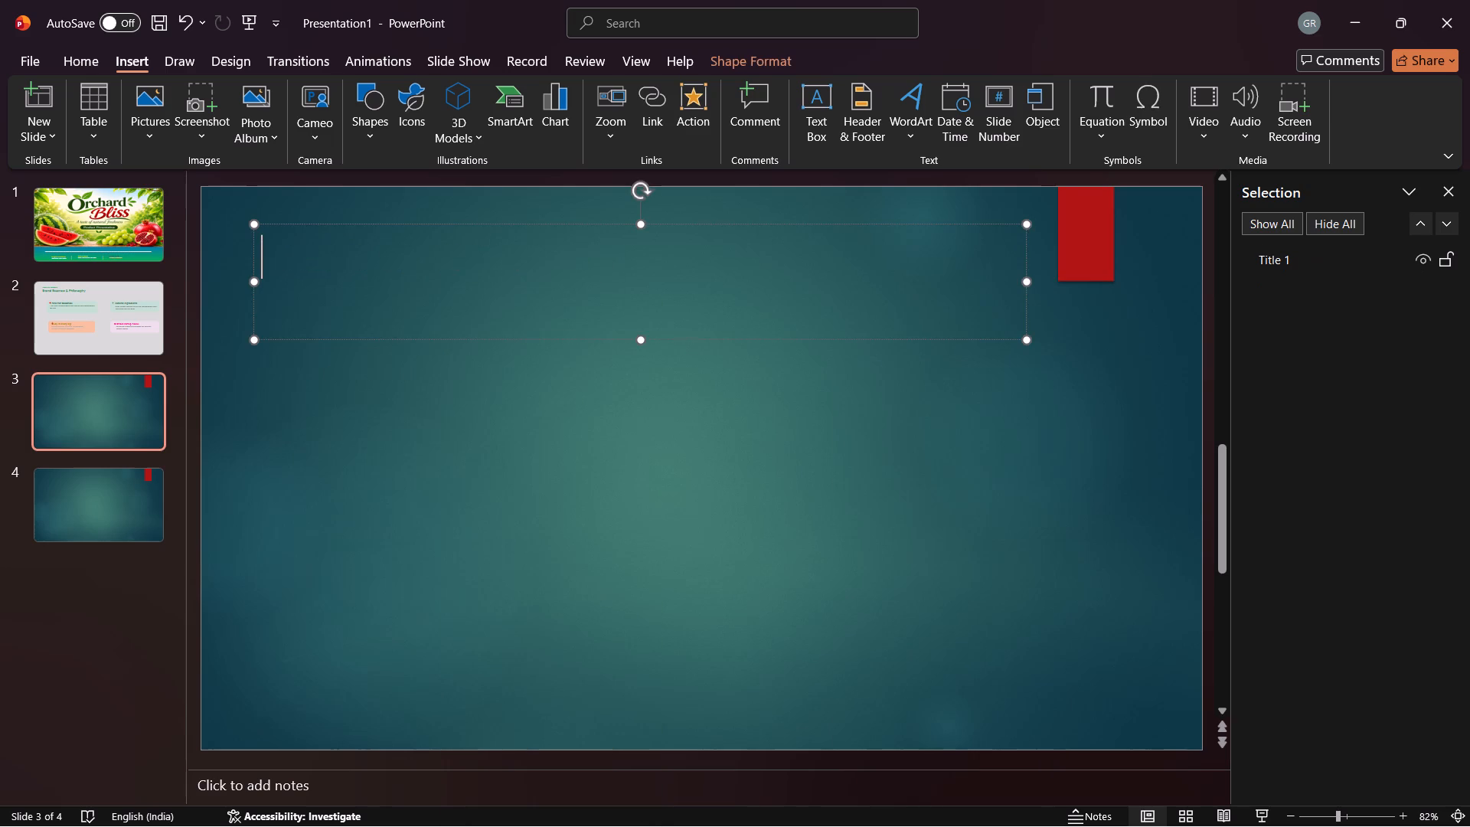
pyautogui.rightClick(532, 224)
pyautogui.click(594, 264)
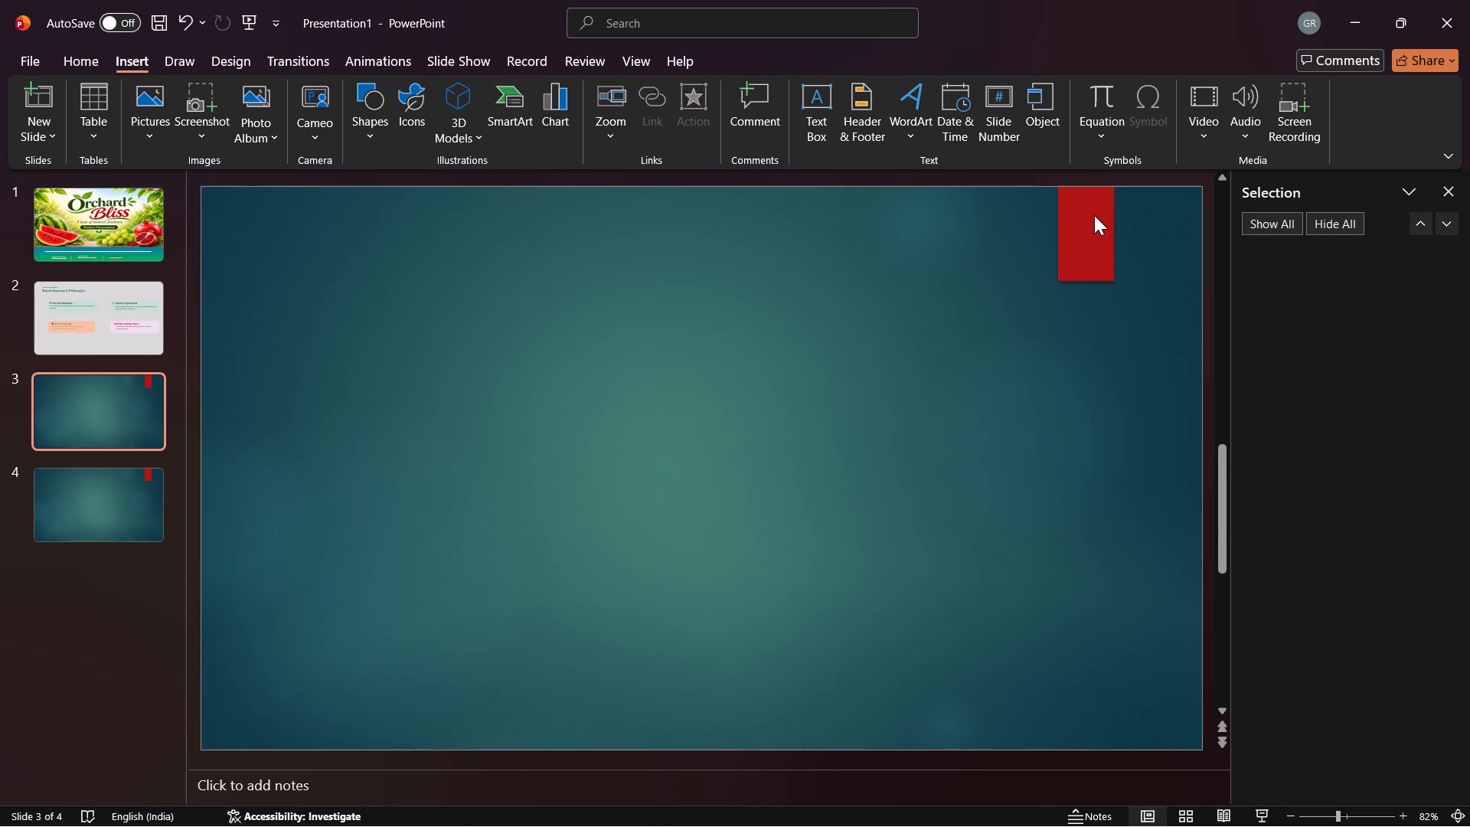
# Try to select the red ribbon at the top of slide 3, and close the Selection pane.
pyautogui.click(1094, 214)
pyautogui.rightClick(1094, 214)
pyautogui.doubleClick(1076, 226)
pyautogui.click(1450, 189)
pyautogui.click(1253, 243)
pyautogui.click(1129, 329)
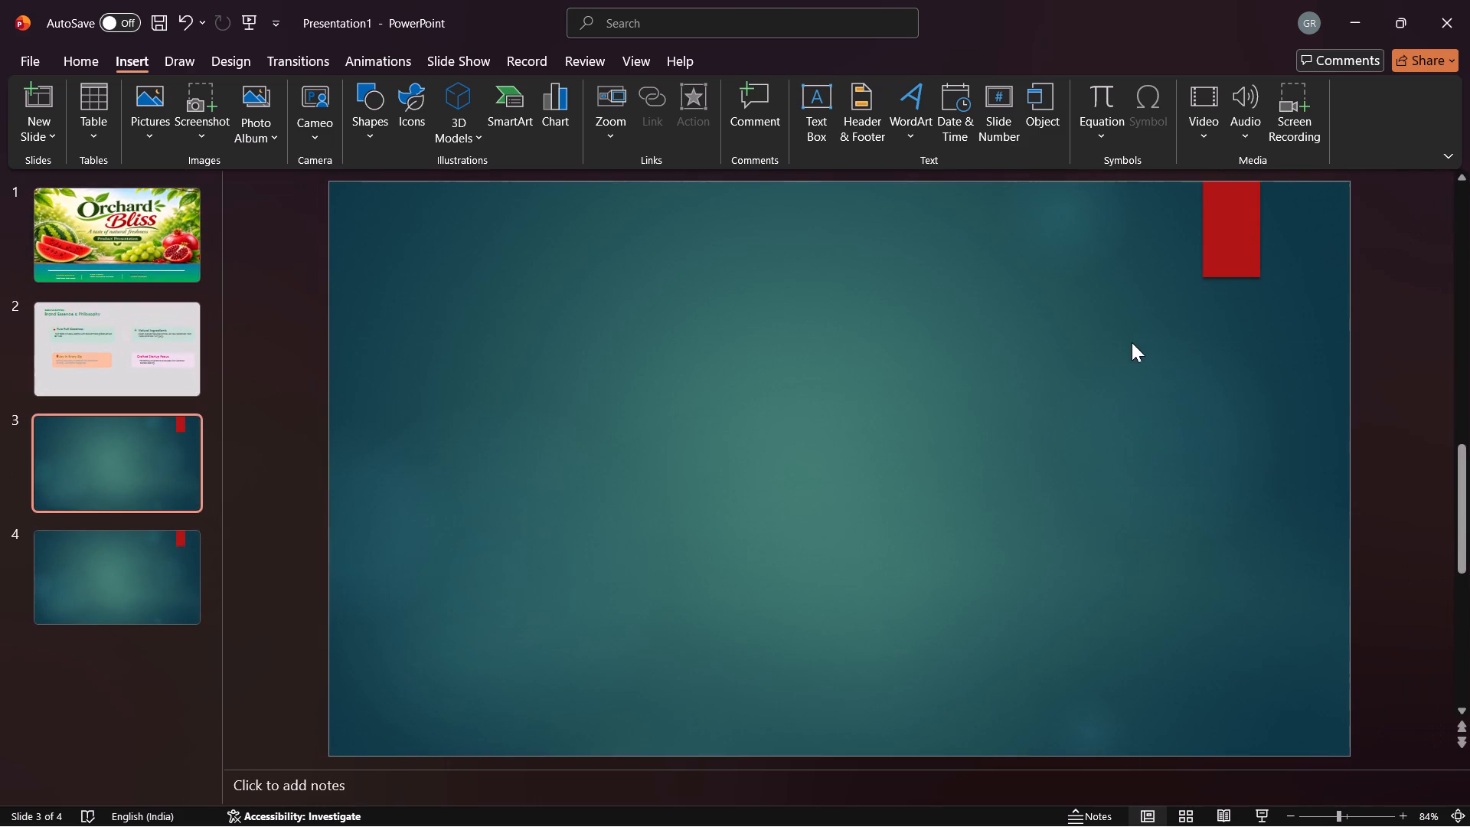
# Hide the background graphics on slide 3 and change its background to a solid fill.
pyautogui.moveTo(1132, 346); pyautogui.dragTo(1132, 353, button='right')
pyautogui.click(1217, 707)
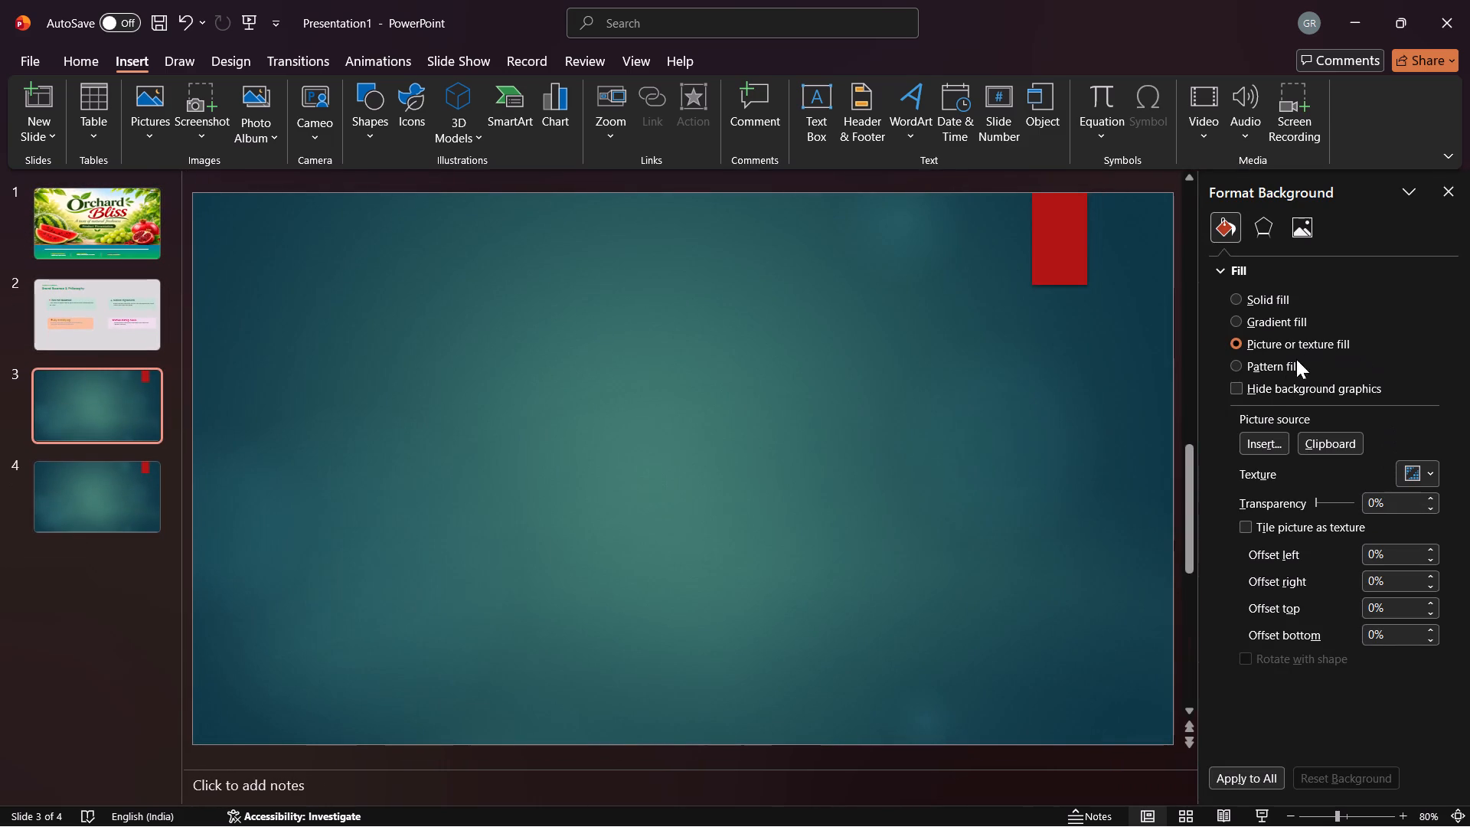
pyautogui.click(1243, 388)
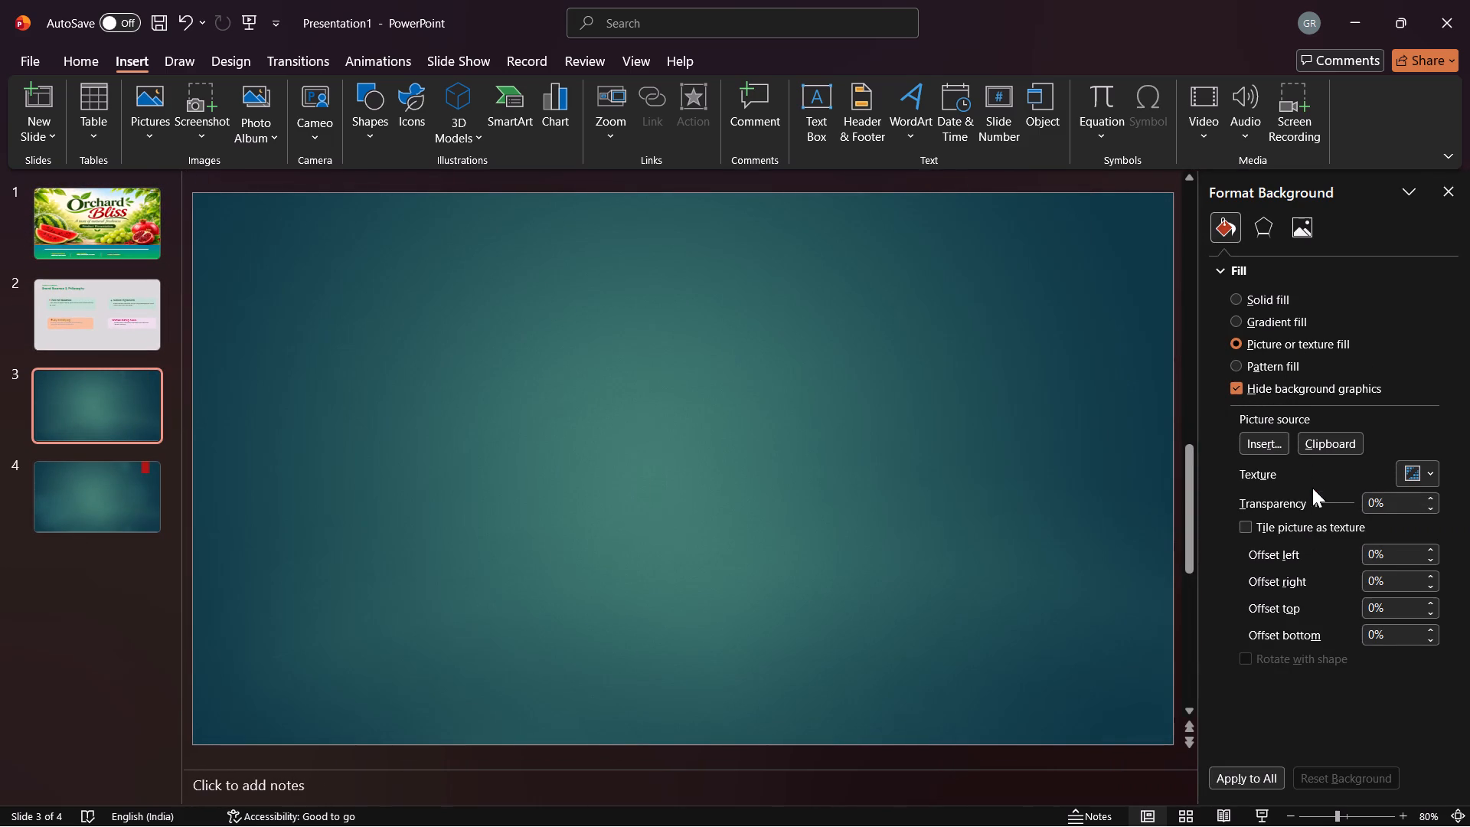
pyautogui.click(1271, 302)
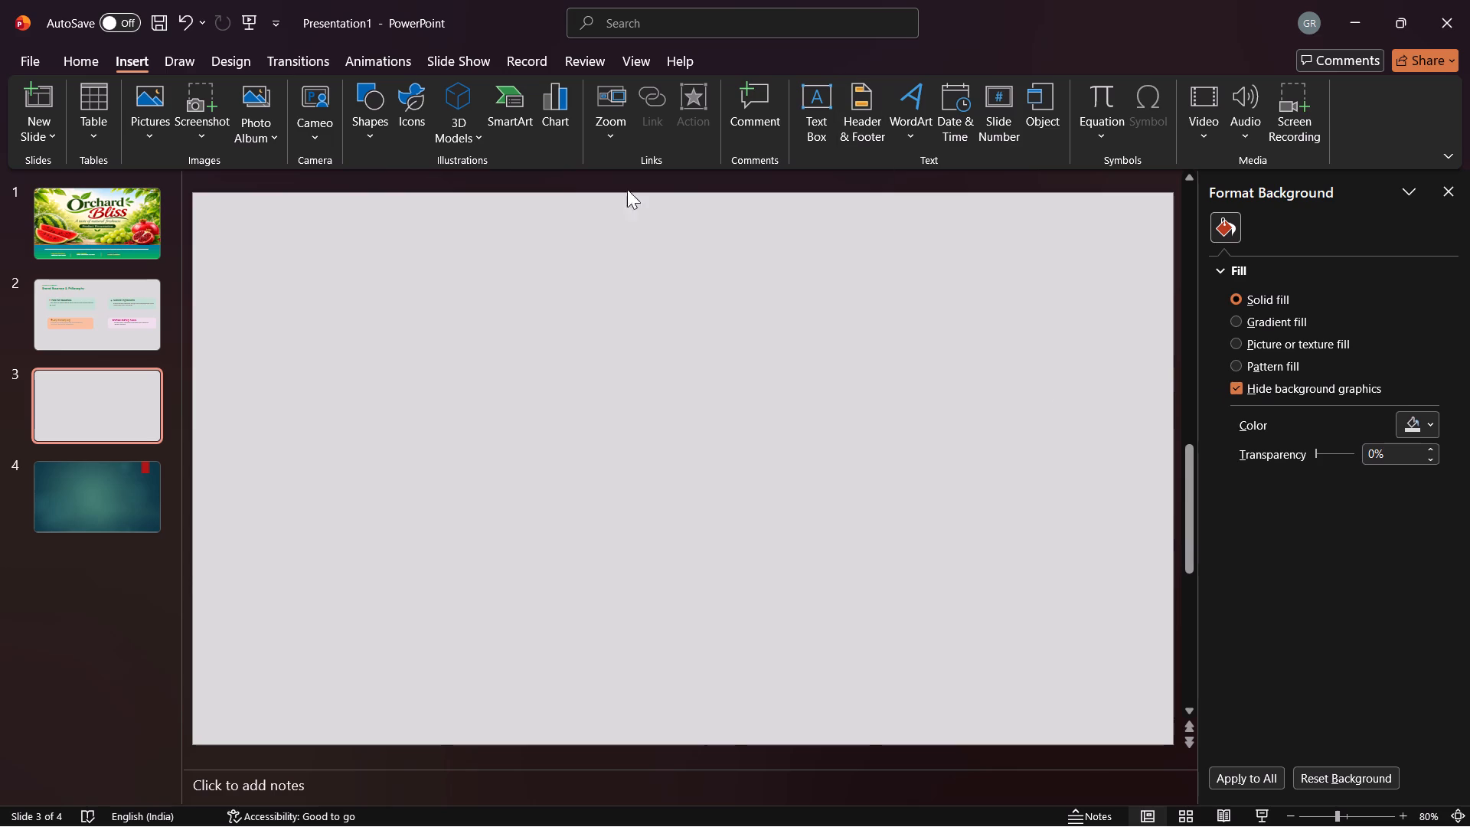
# Insert the saved strawberry farmer photo from the Desktop folder into slide 3.
pyautogui.click(138, 126)
pyautogui.click(212, 198)
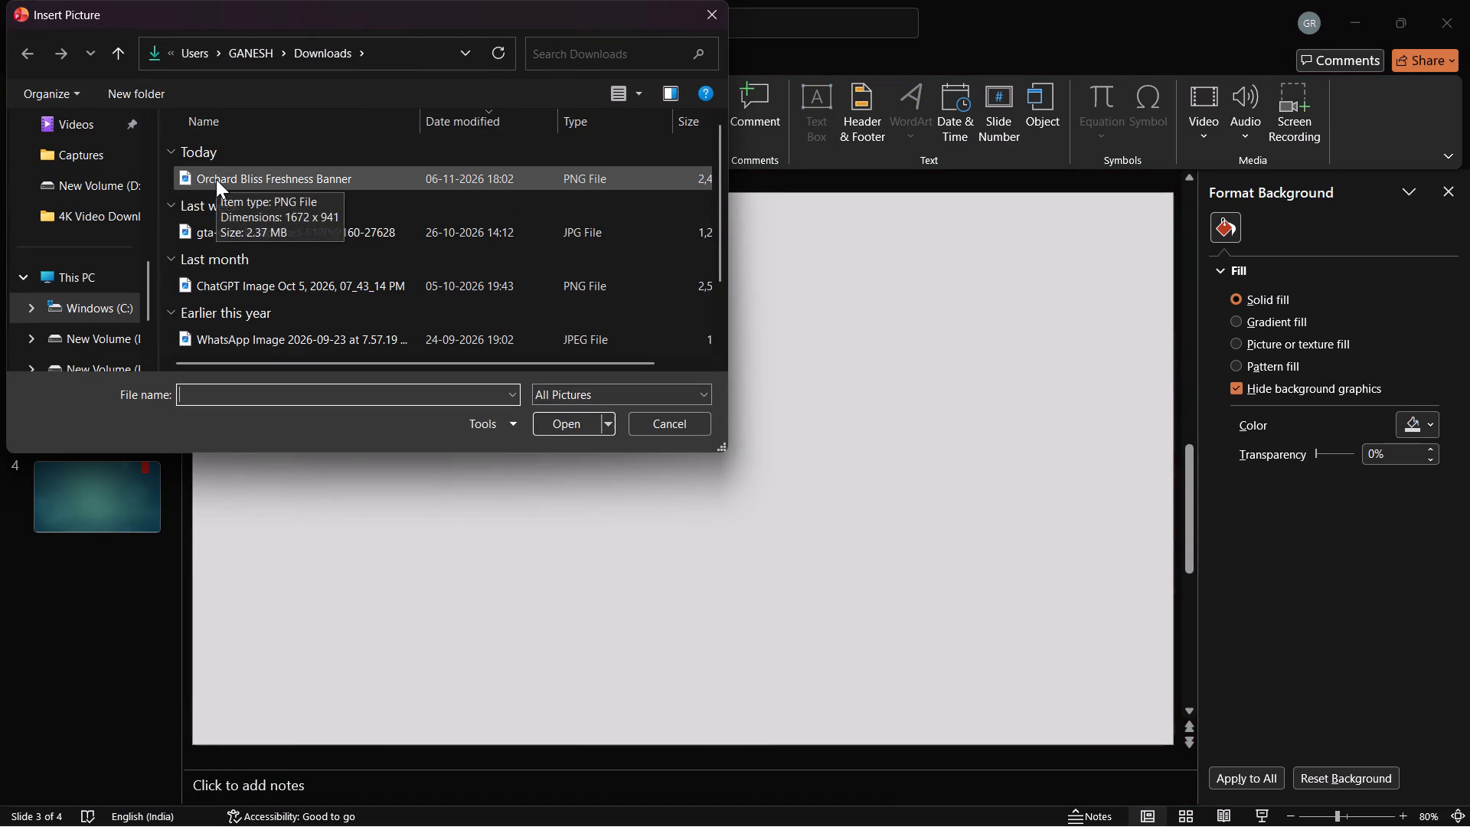
pyautogui.click(152, 56)
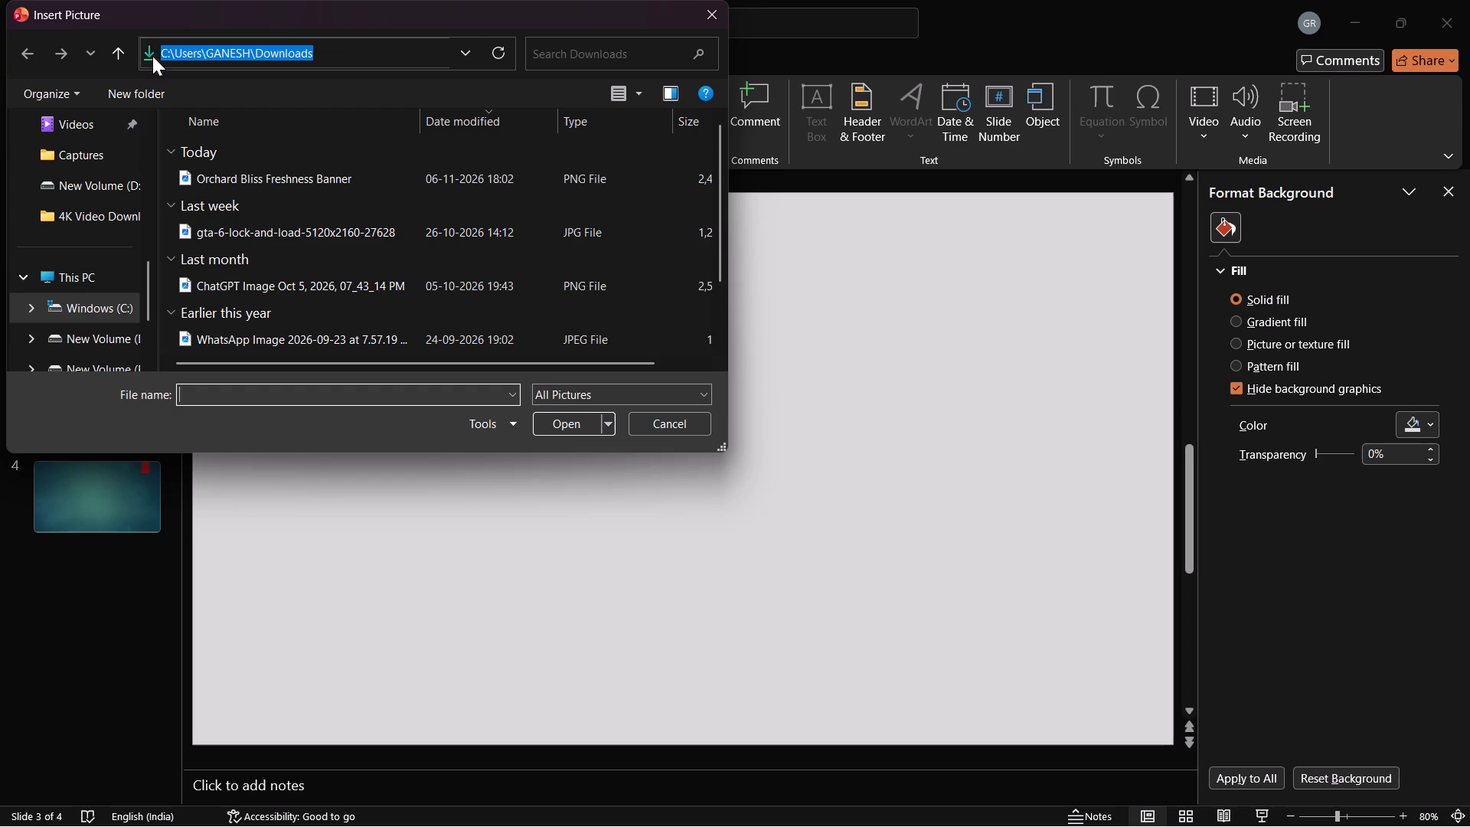
pyautogui.click(407, 42)
pyautogui.click(121, 56)
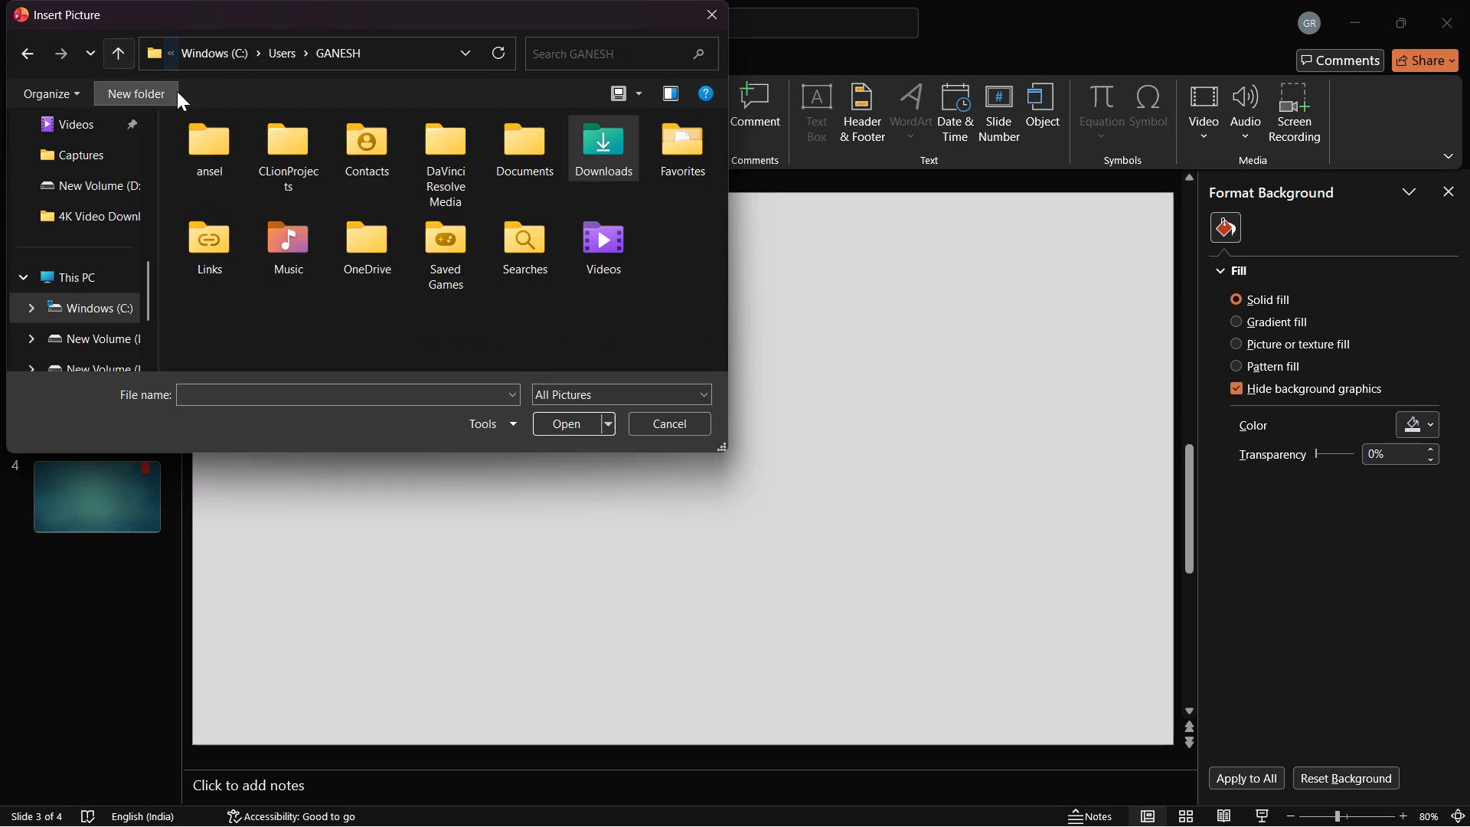
pyautogui.scroll(7, 91, 234)
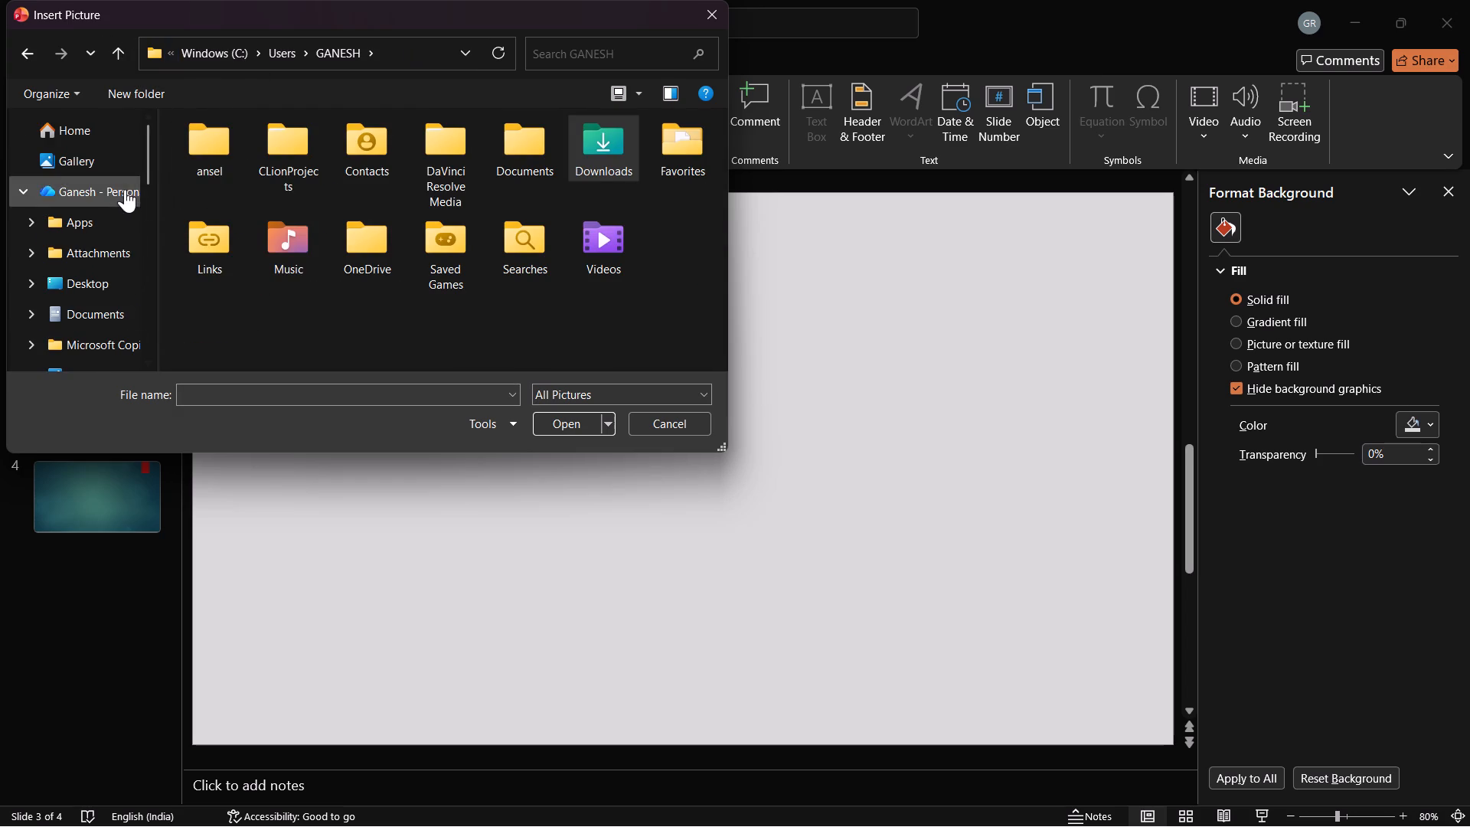
pyautogui.scroll(-4, 122, 188)
pyautogui.scroll(11, 122, 188)
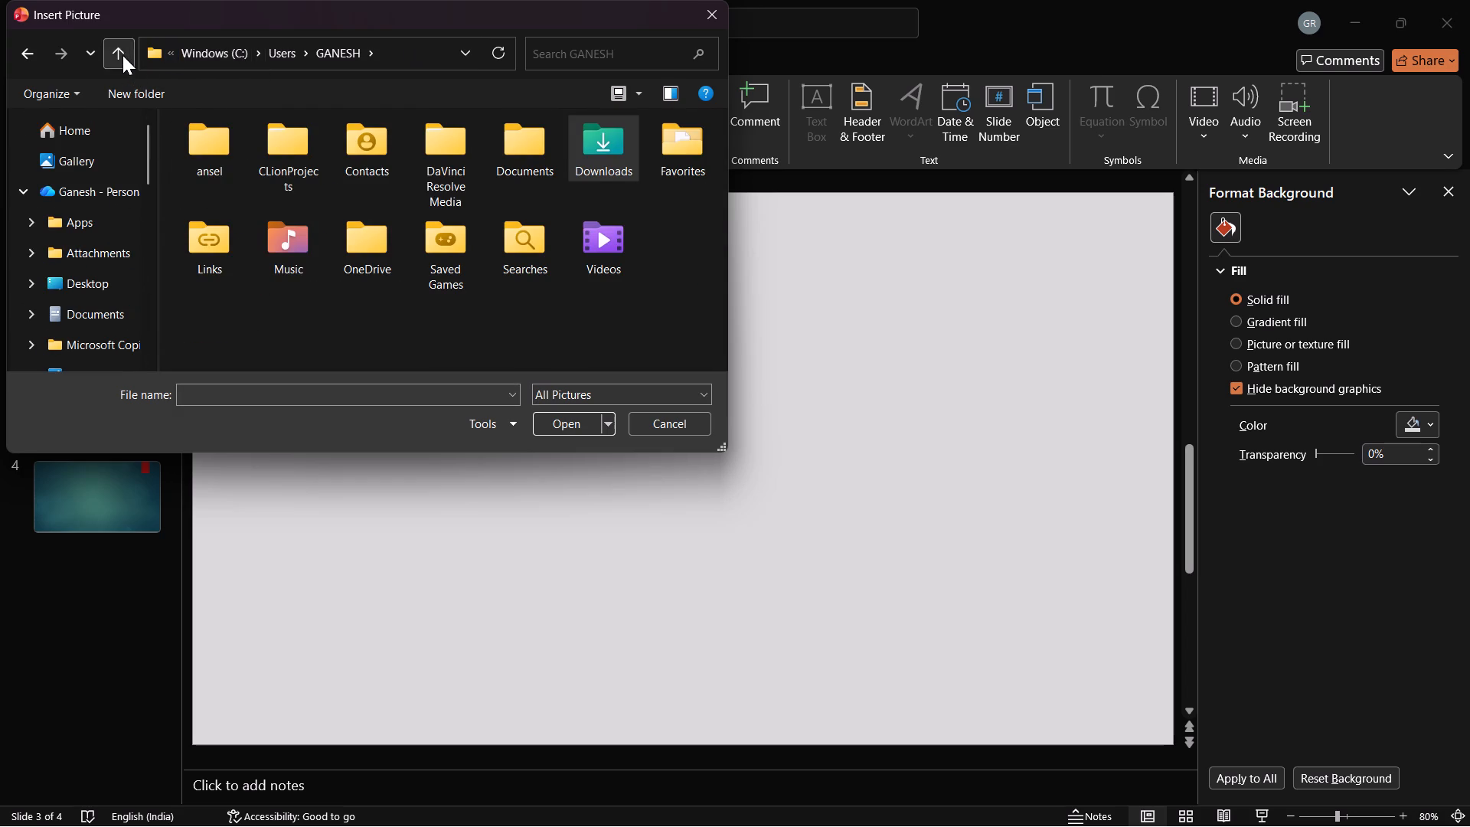
pyautogui.click(122, 54)
pyautogui.click(168, 55)
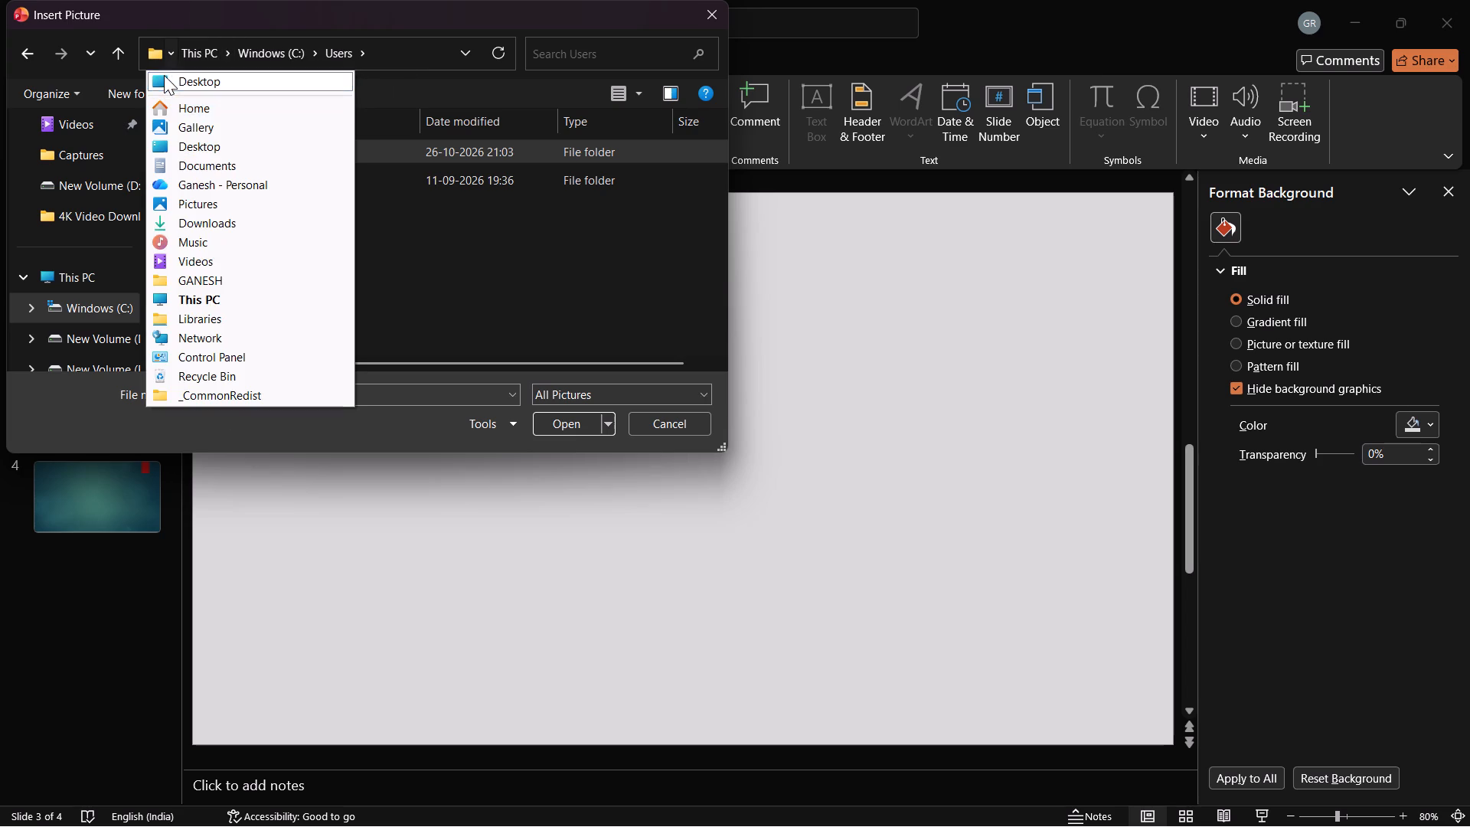
pyautogui.click(164, 75)
pyautogui.scroll(4, 292, 253)
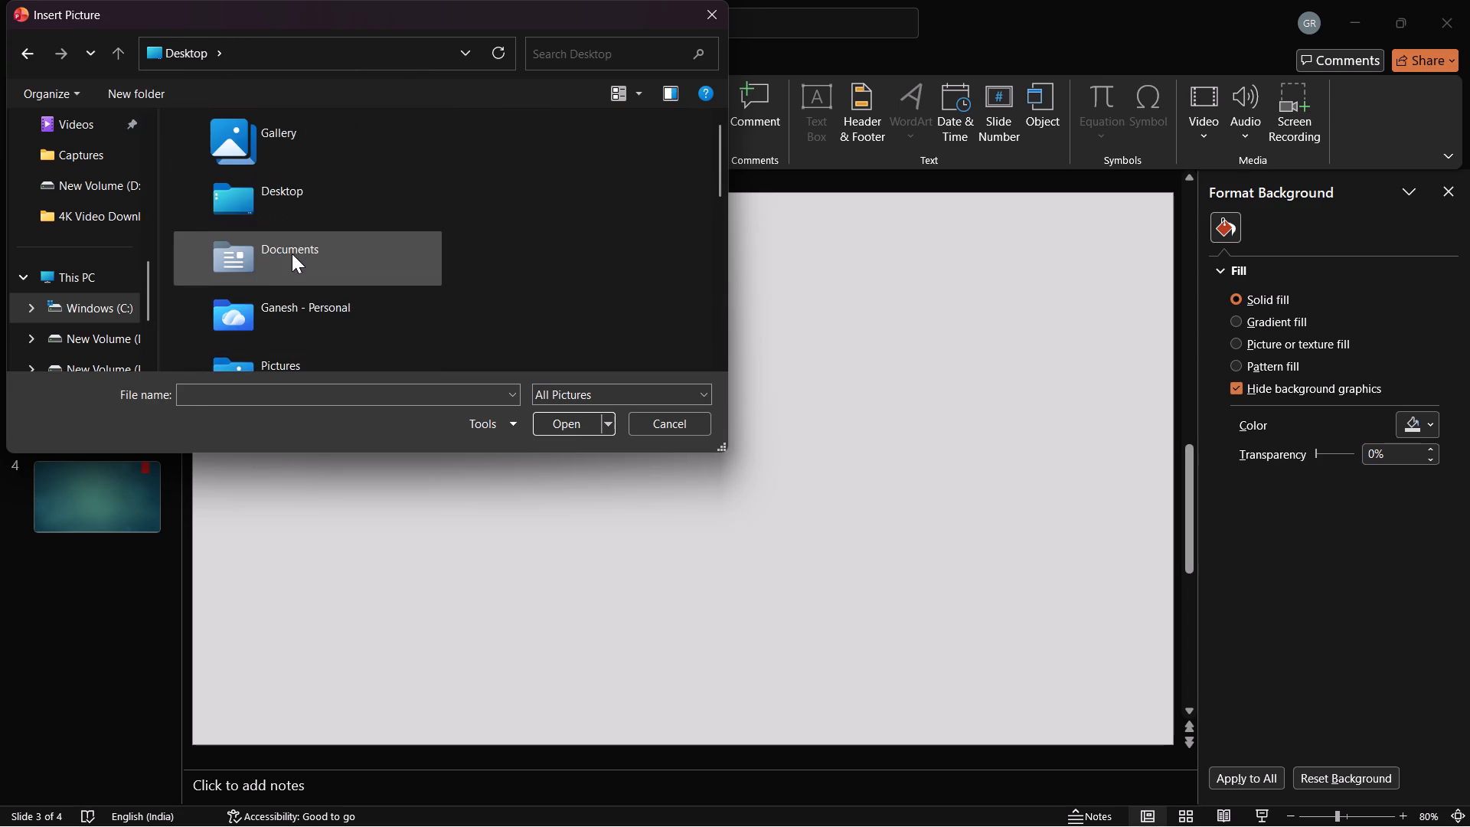
pyautogui.click(268, 181)
pyautogui.doubleClick(280, 200)
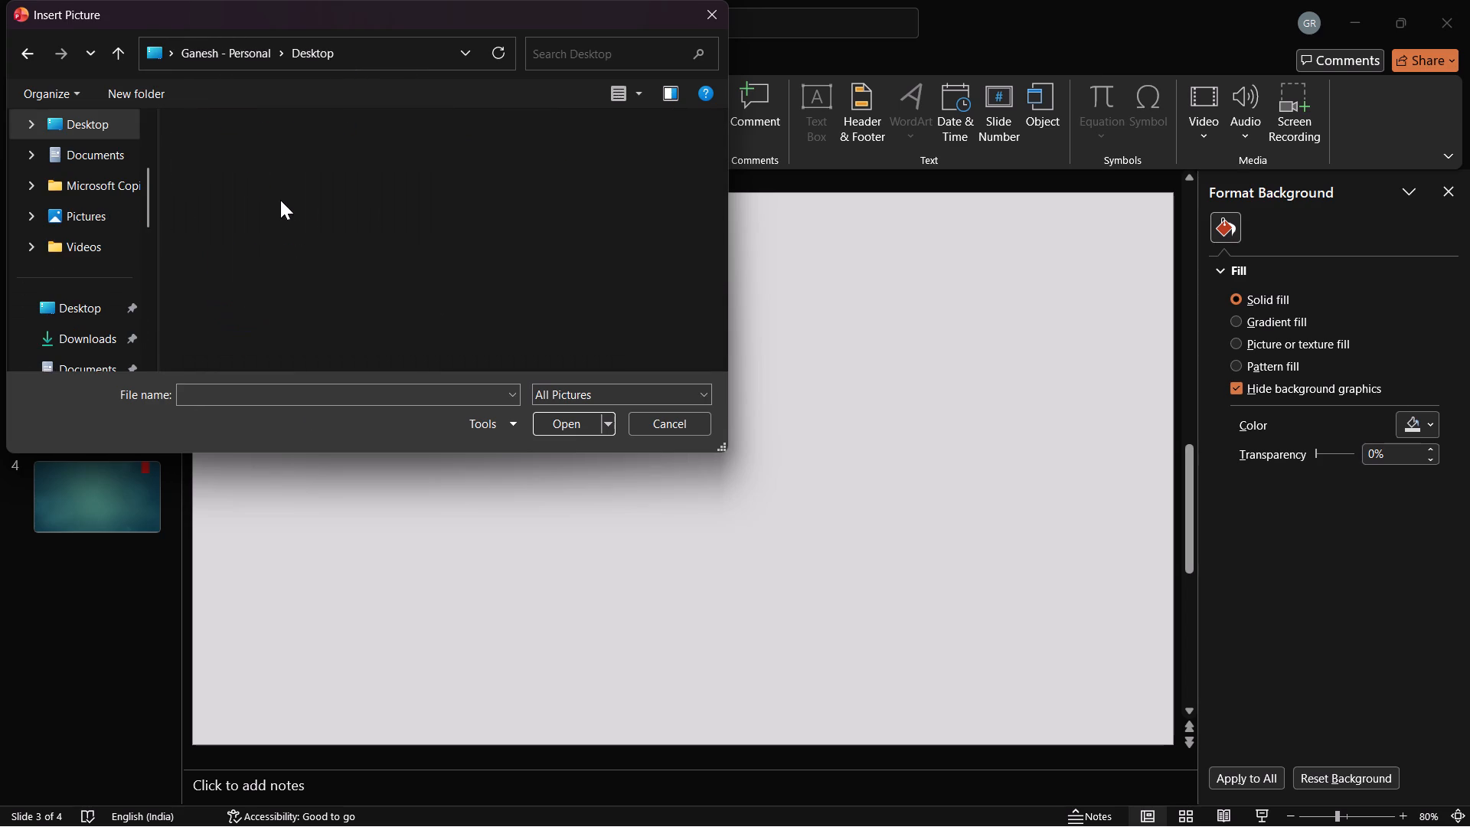
pyautogui.click(363, 188)
pyautogui.click(560, 425)
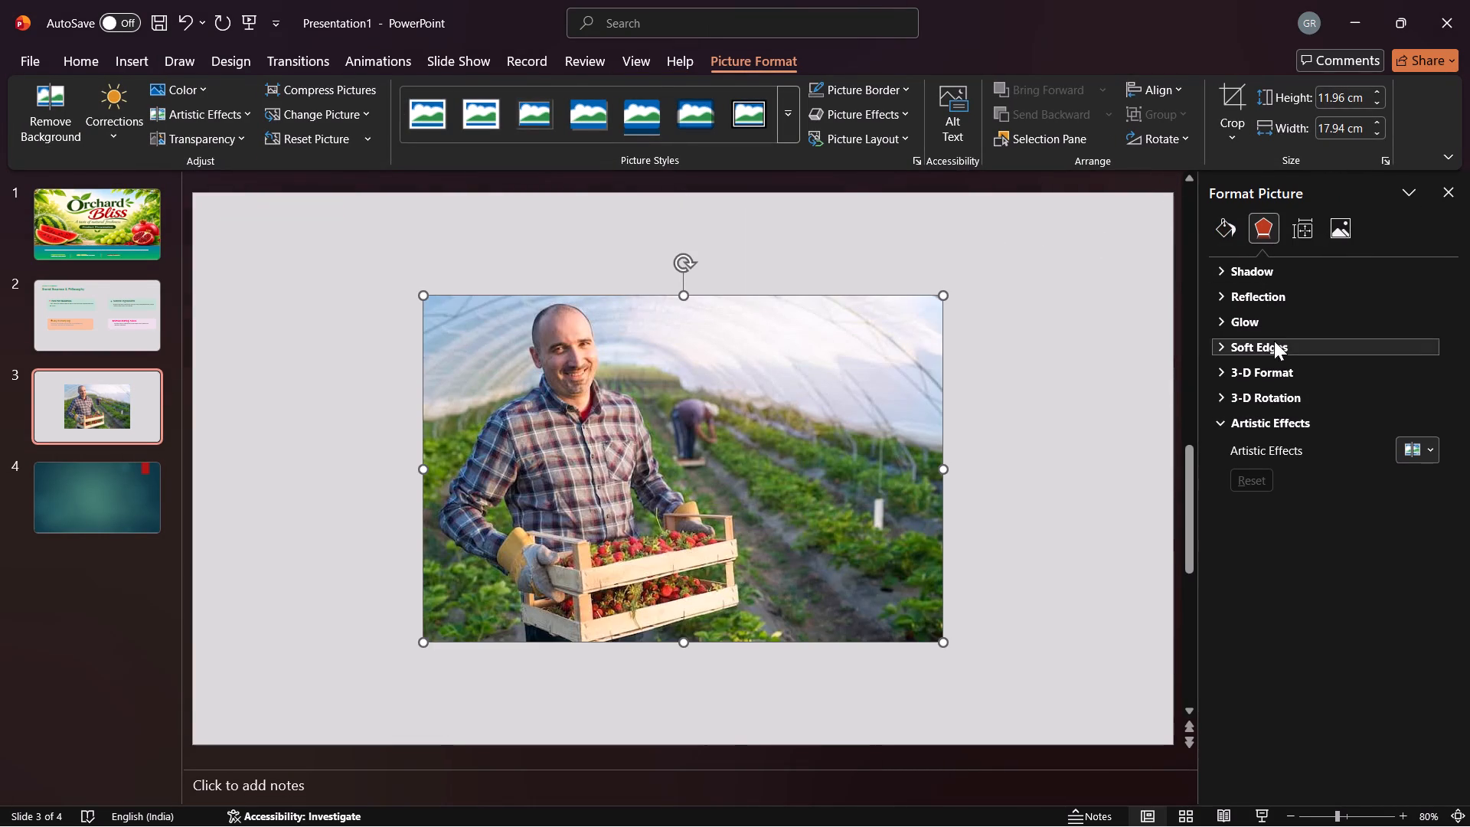
# Apply soft edges with a size of 9 pt to the farmer photo.
pyautogui.click(1286, 424)
pyautogui.click(1283, 424)
pyautogui.click(1276, 397)
pyautogui.click(1276, 397)
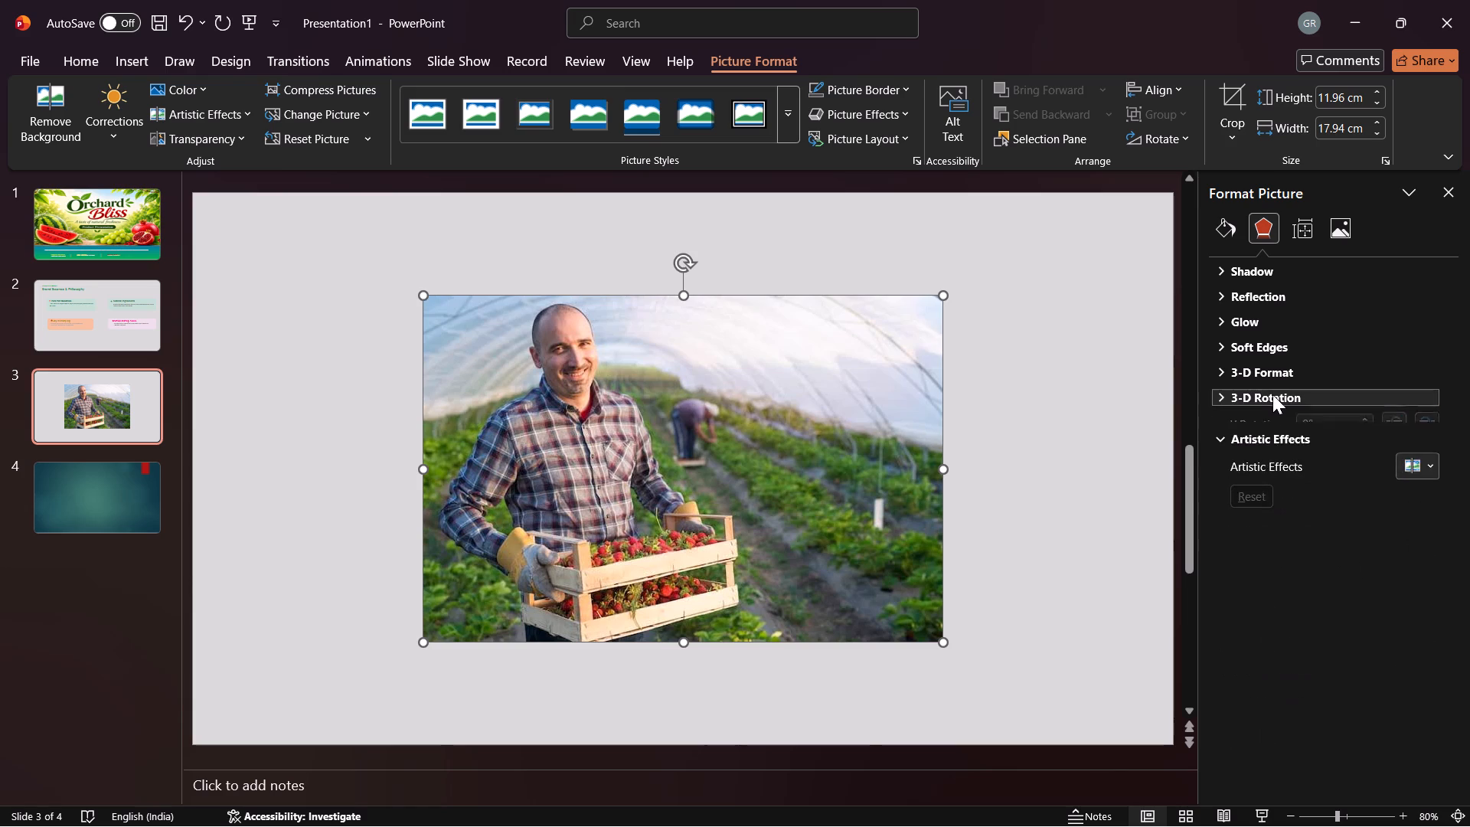
pyautogui.click(1268, 370)
pyautogui.click(1268, 369)
pyautogui.click(1256, 348)
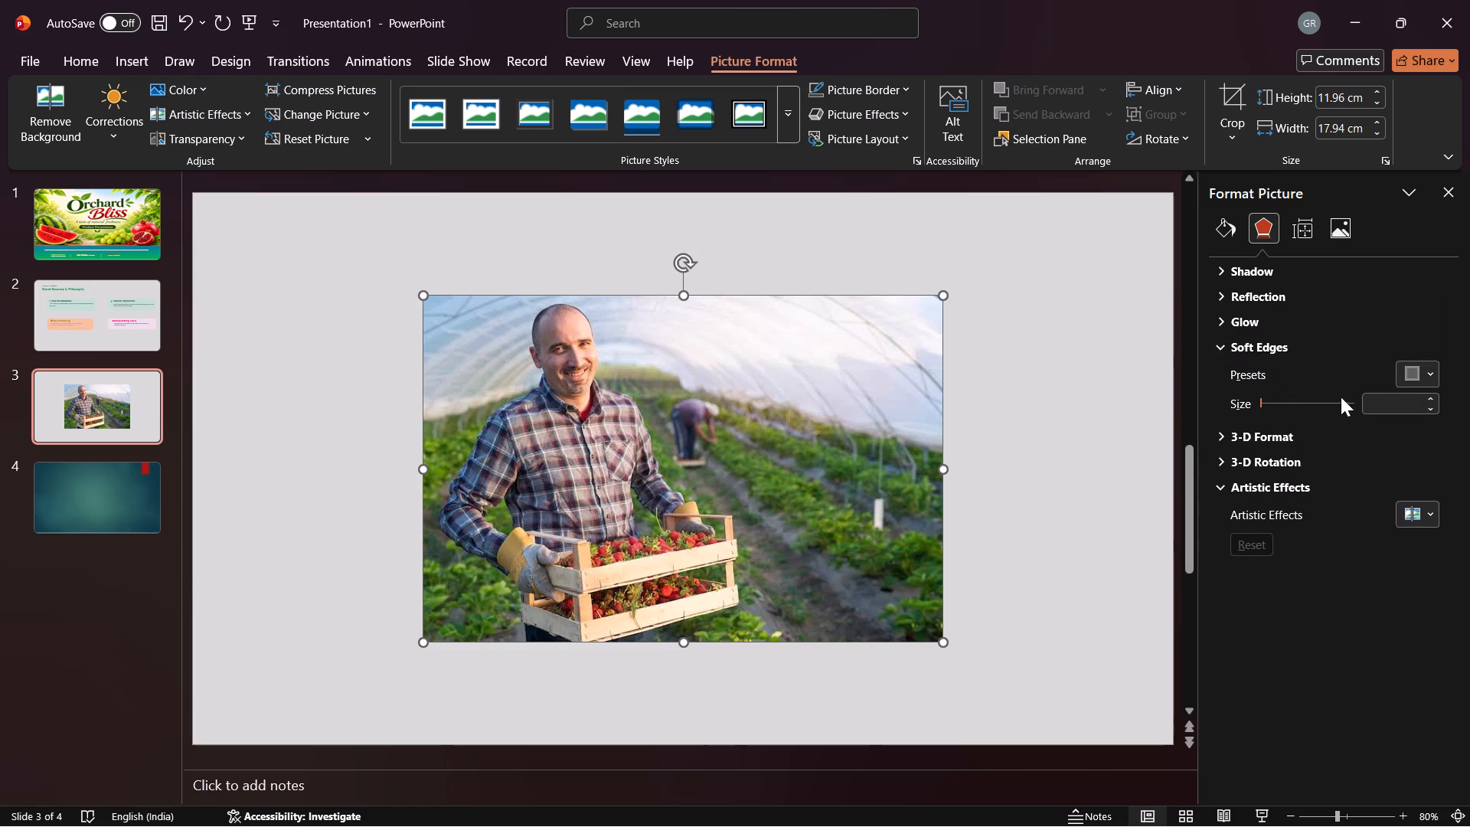
pyautogui.moveTo(1262, 402); pyautogui.dragTo(1267, 404)
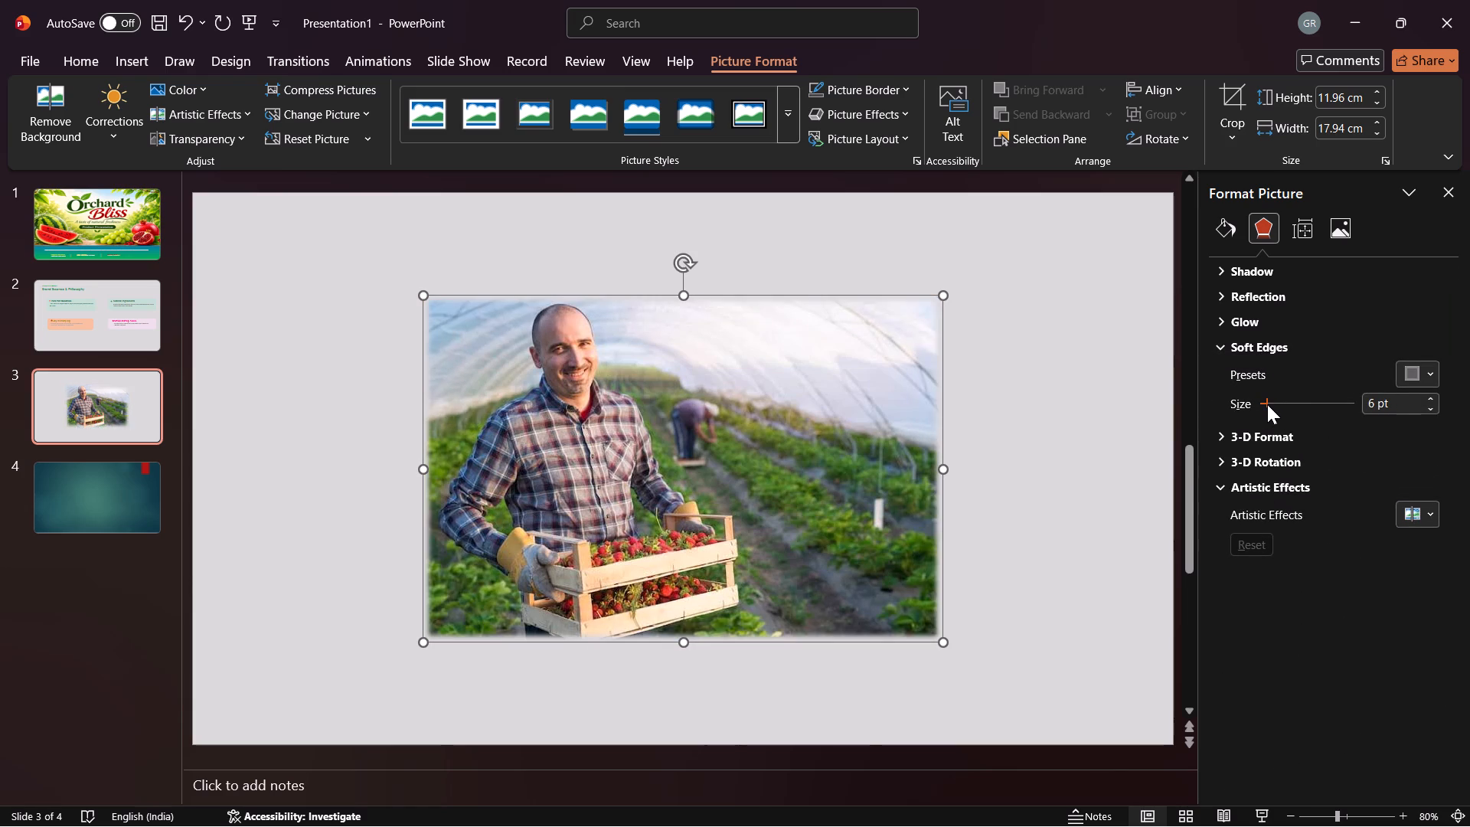
pyautogui.moveTo(1267, 404); pyautogui.dragTo(1271, 404)
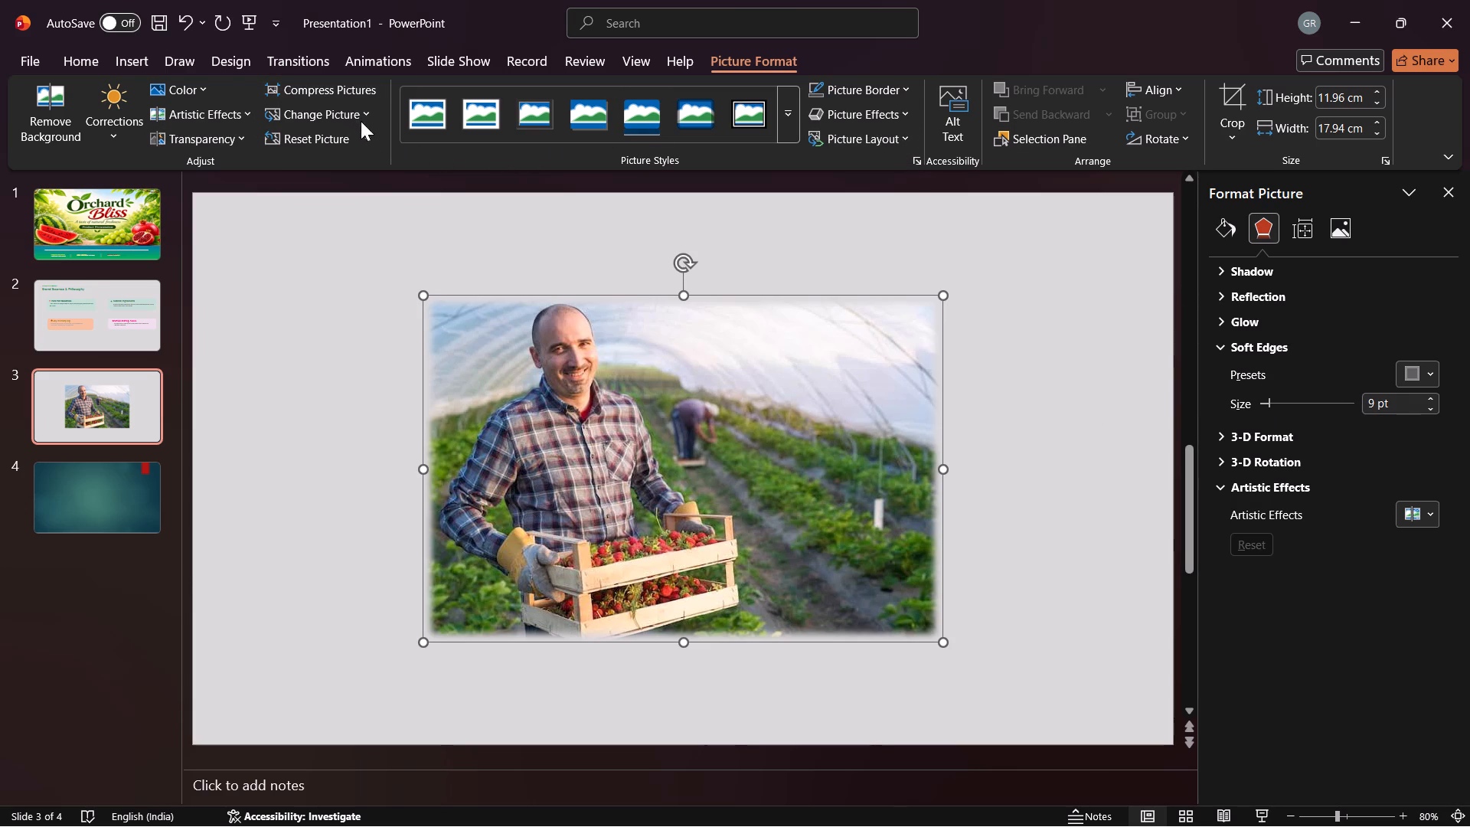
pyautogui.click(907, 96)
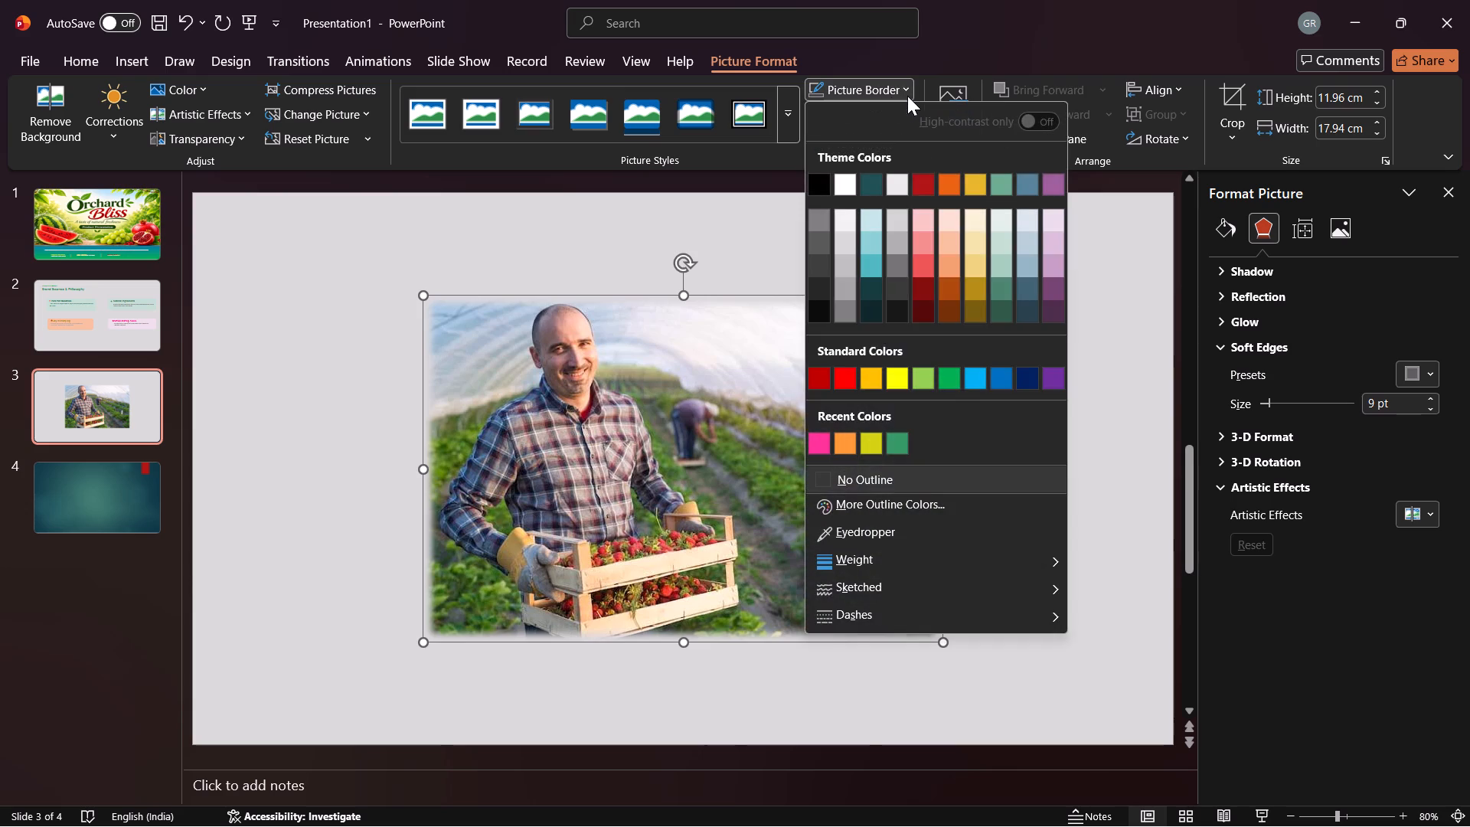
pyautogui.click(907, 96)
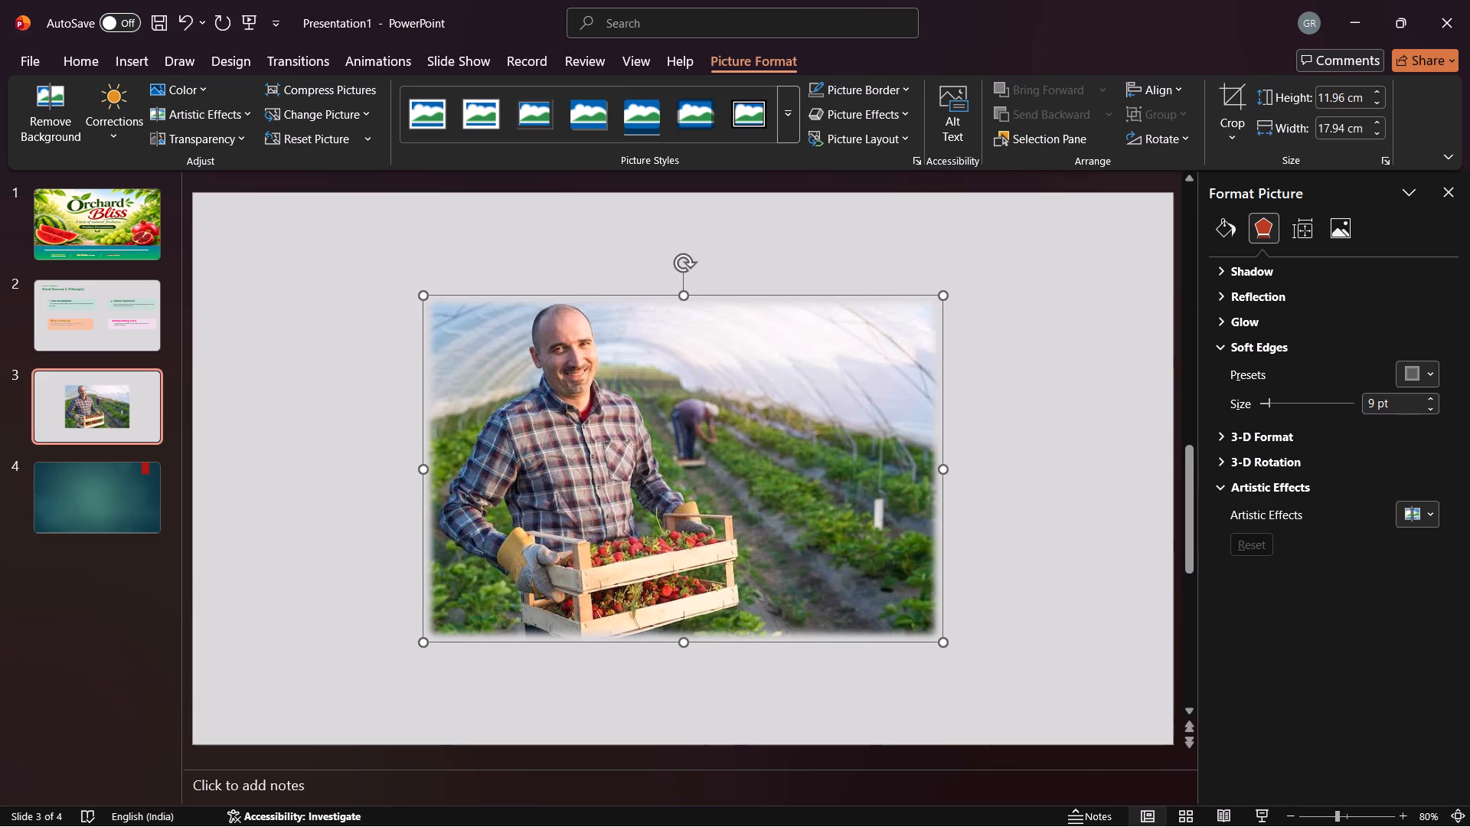
# Move the farmer photo to the left half of slide 3 and make it slightly narrower and shorter, leaving it deselected.
pyautogui.moveTo(795, 294); pyautogui.dragTo(596, 282)
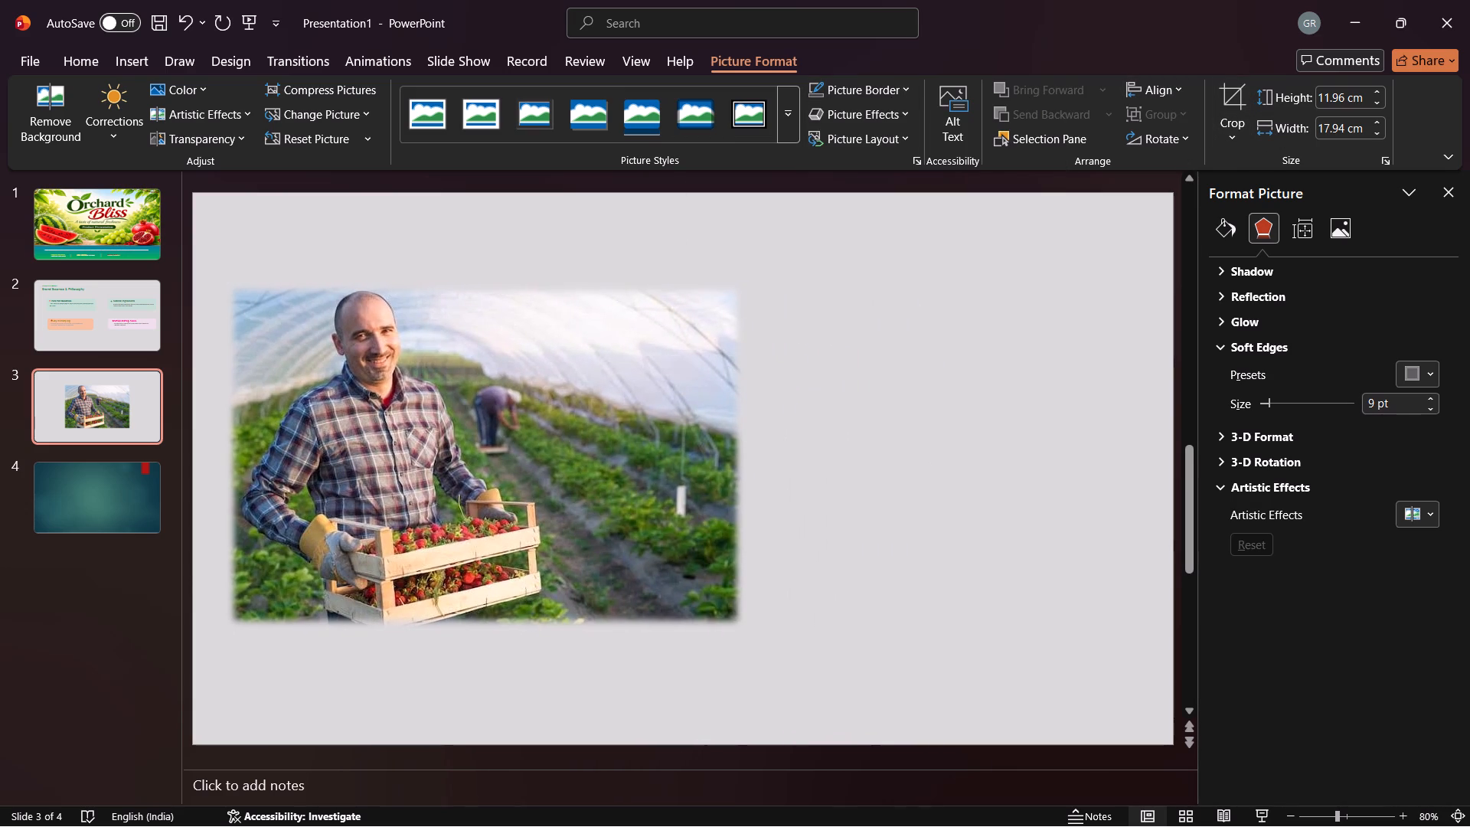
pyautogui.moveTo(596, 282); pyautogui.dragTo(590, 308)
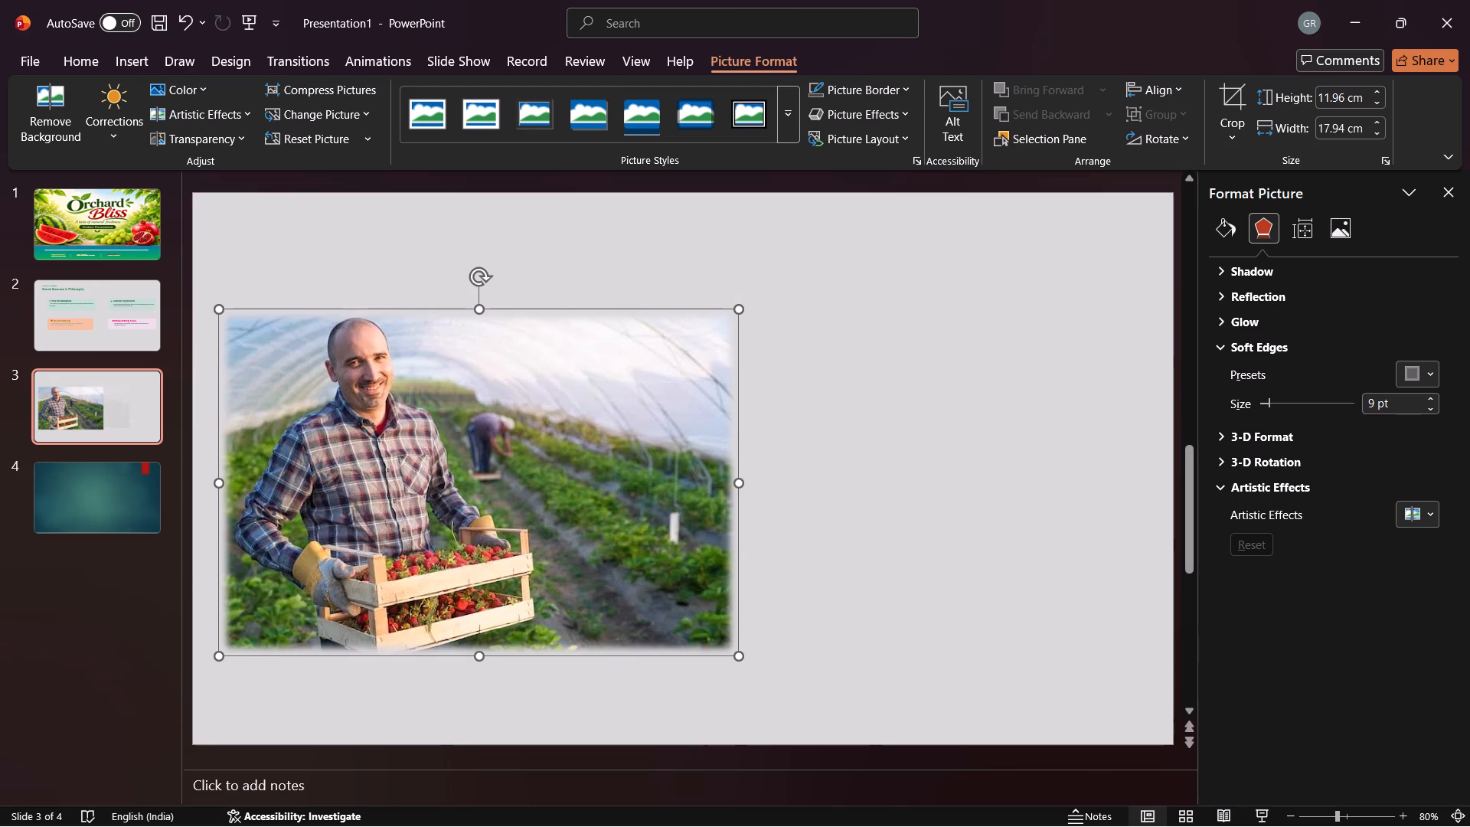
pyautogui.moveTo(734, 484); pyautogui.dragTo(701, 484)
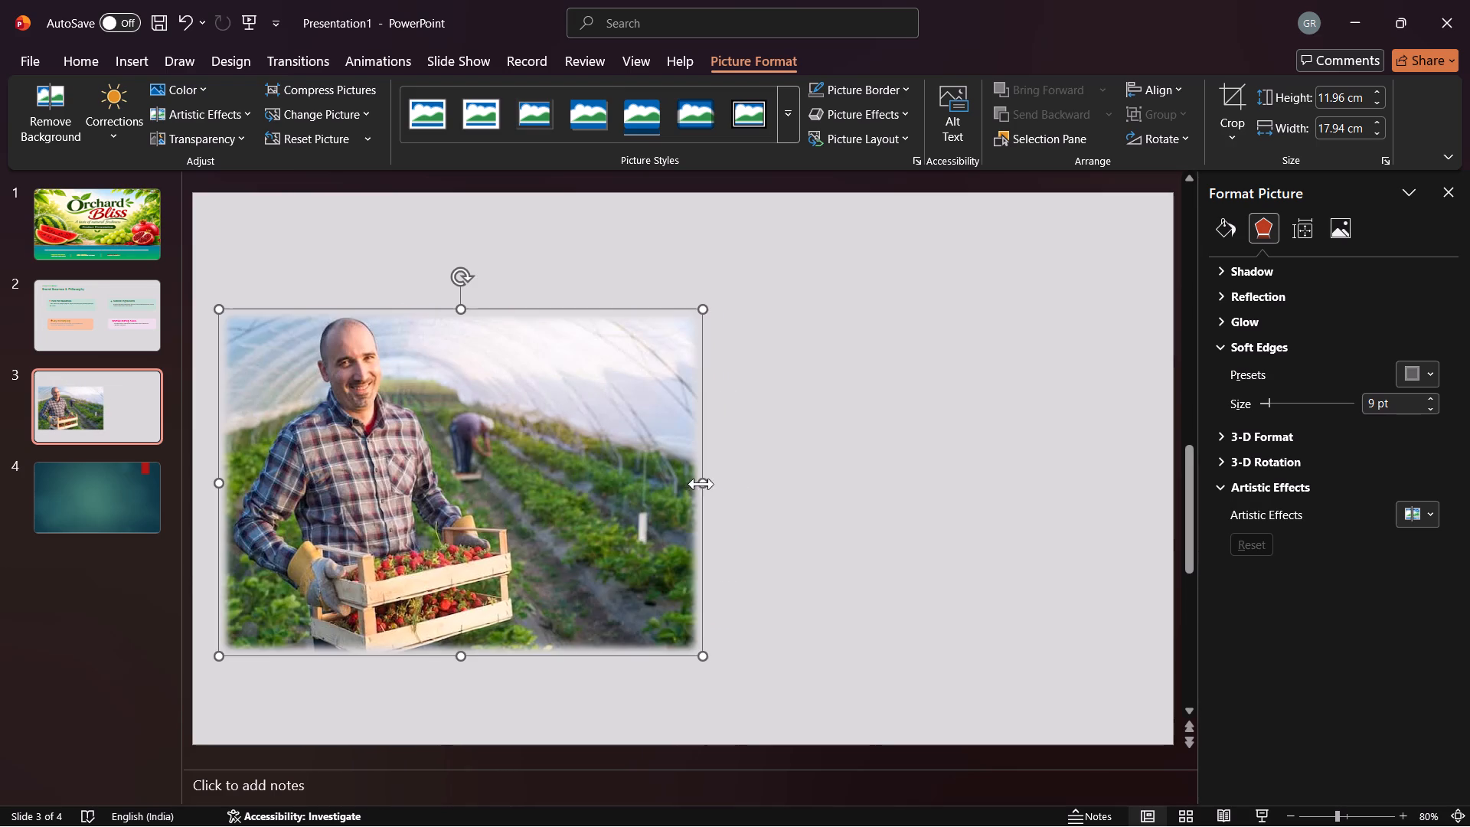
pyautogui.moveTo(462, 659); pyautogui.dragTo(465, 644)
pyautogui.click(929, 477)
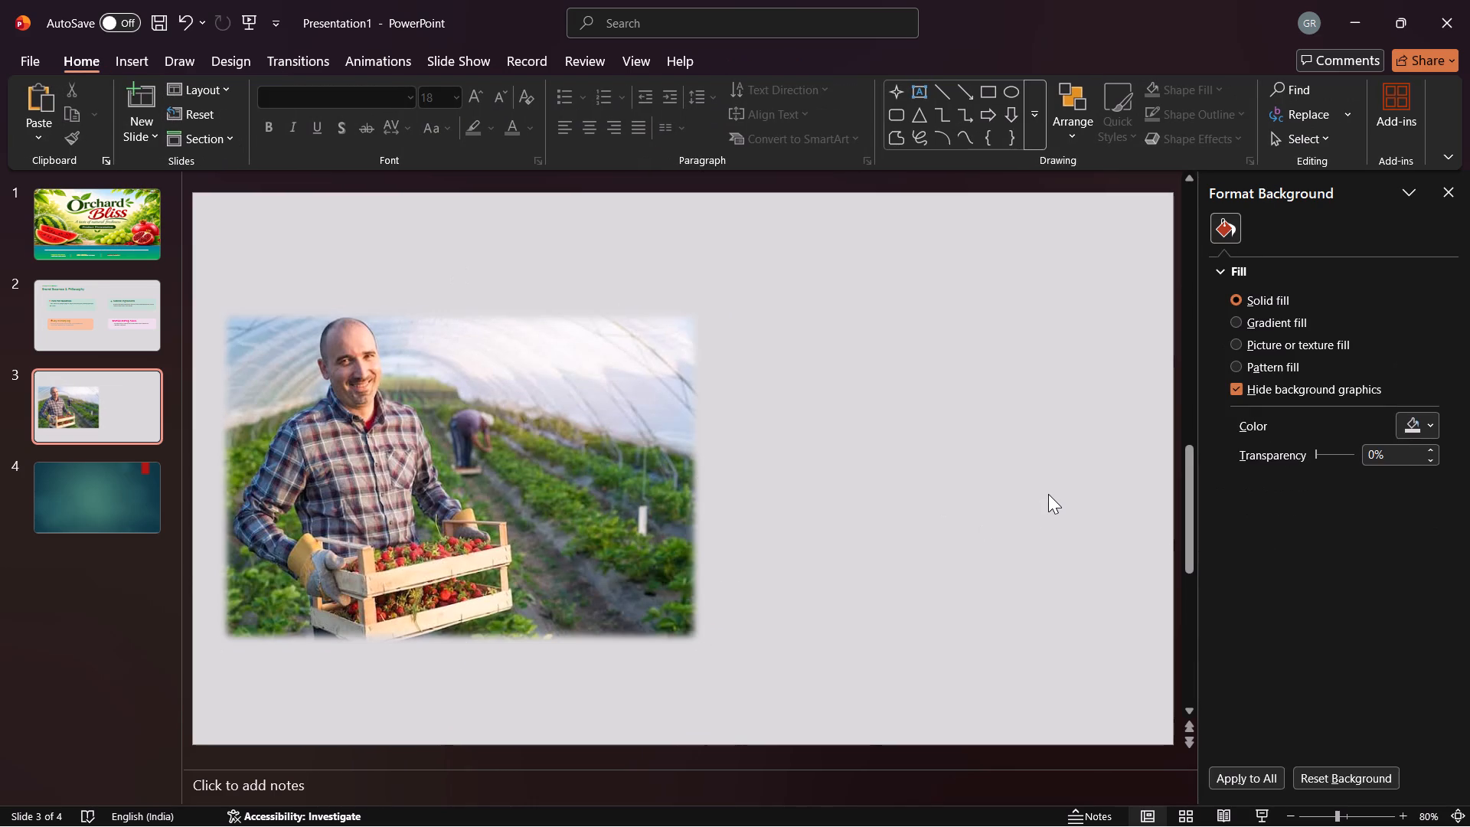
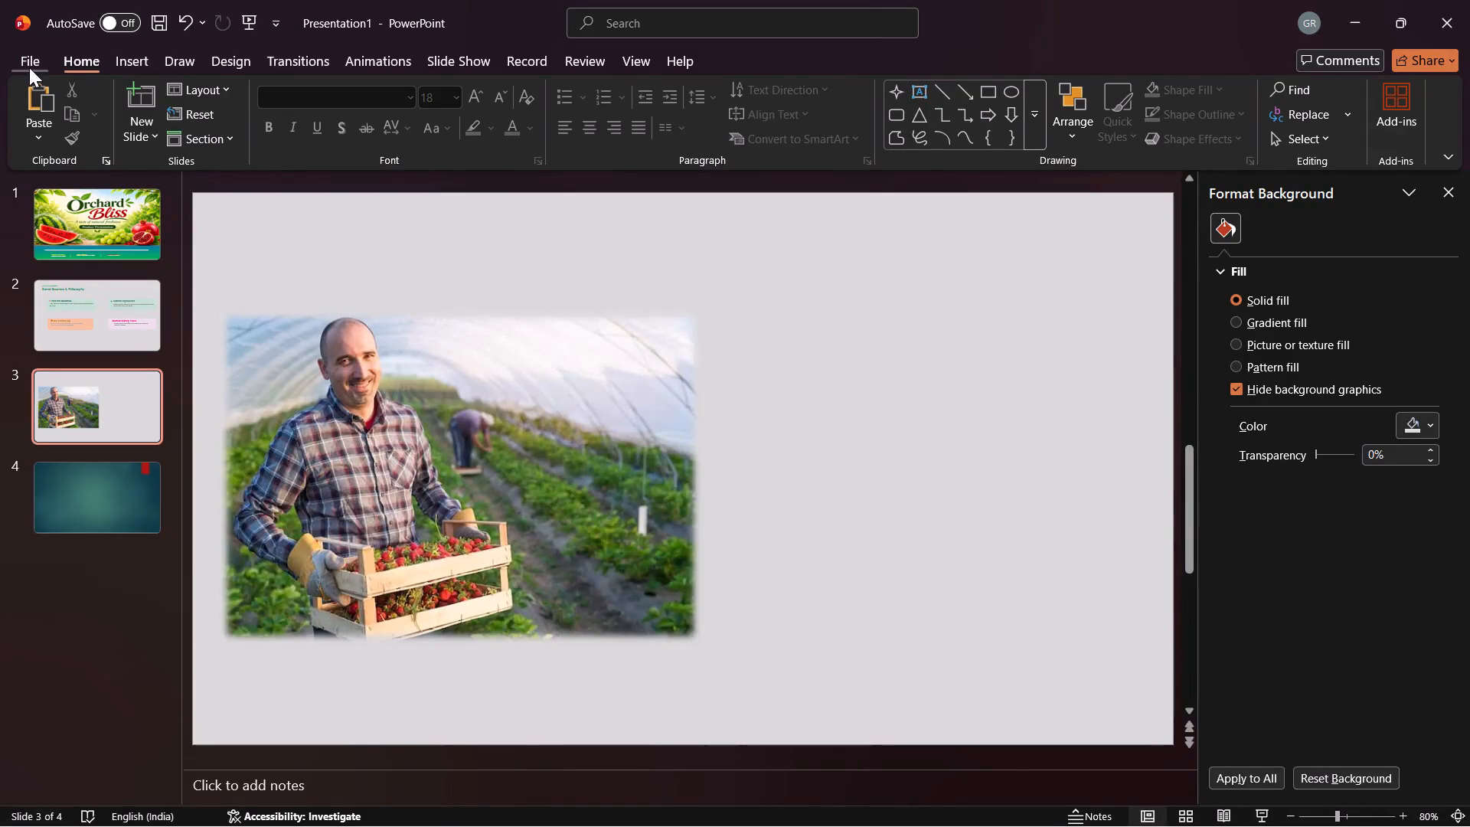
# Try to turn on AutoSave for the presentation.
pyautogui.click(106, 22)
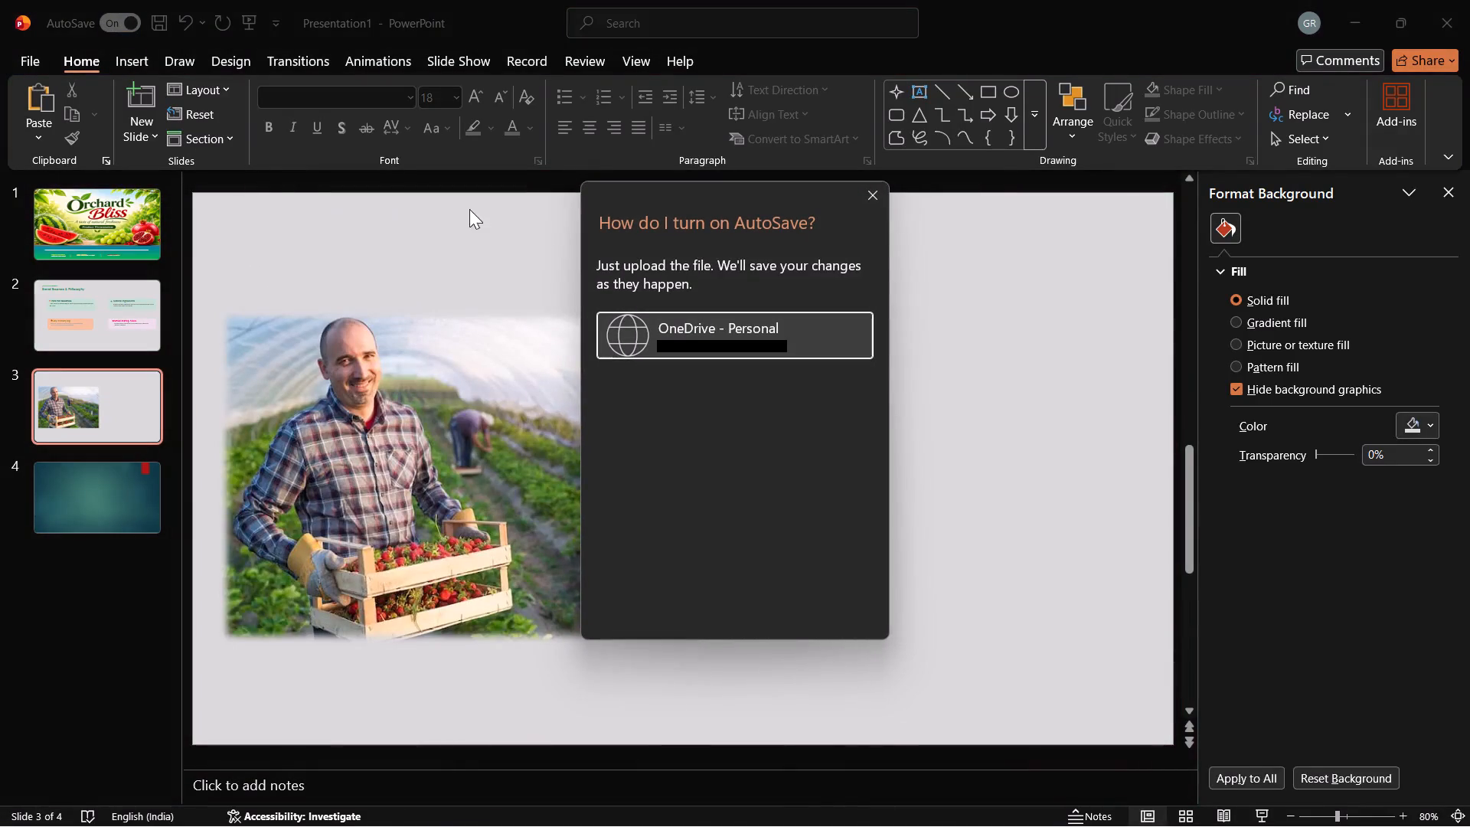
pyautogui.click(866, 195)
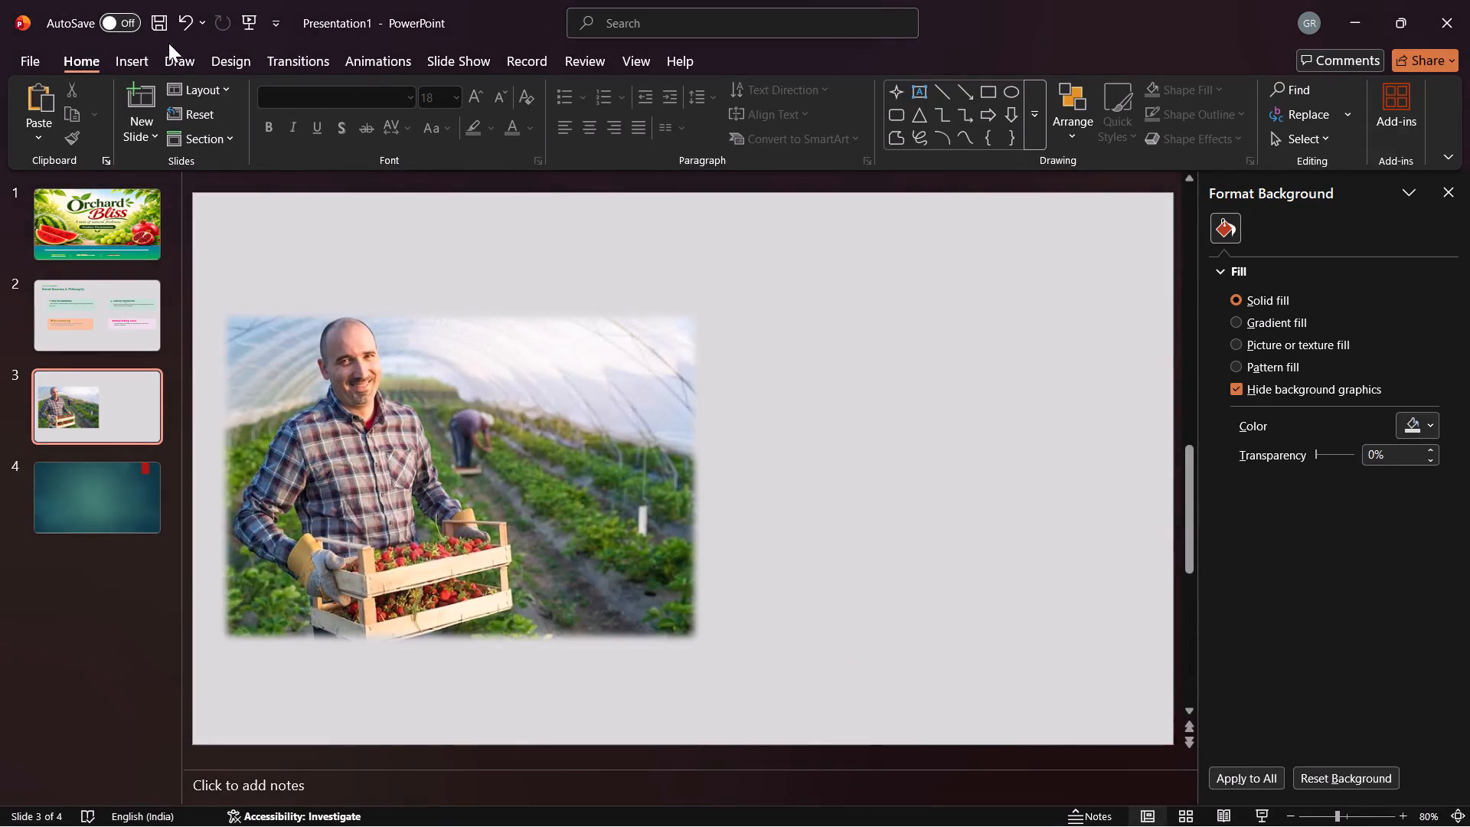
# Start saving the presentation and browse to the Desktop as its save location.
pyautogui.click(164, 23)
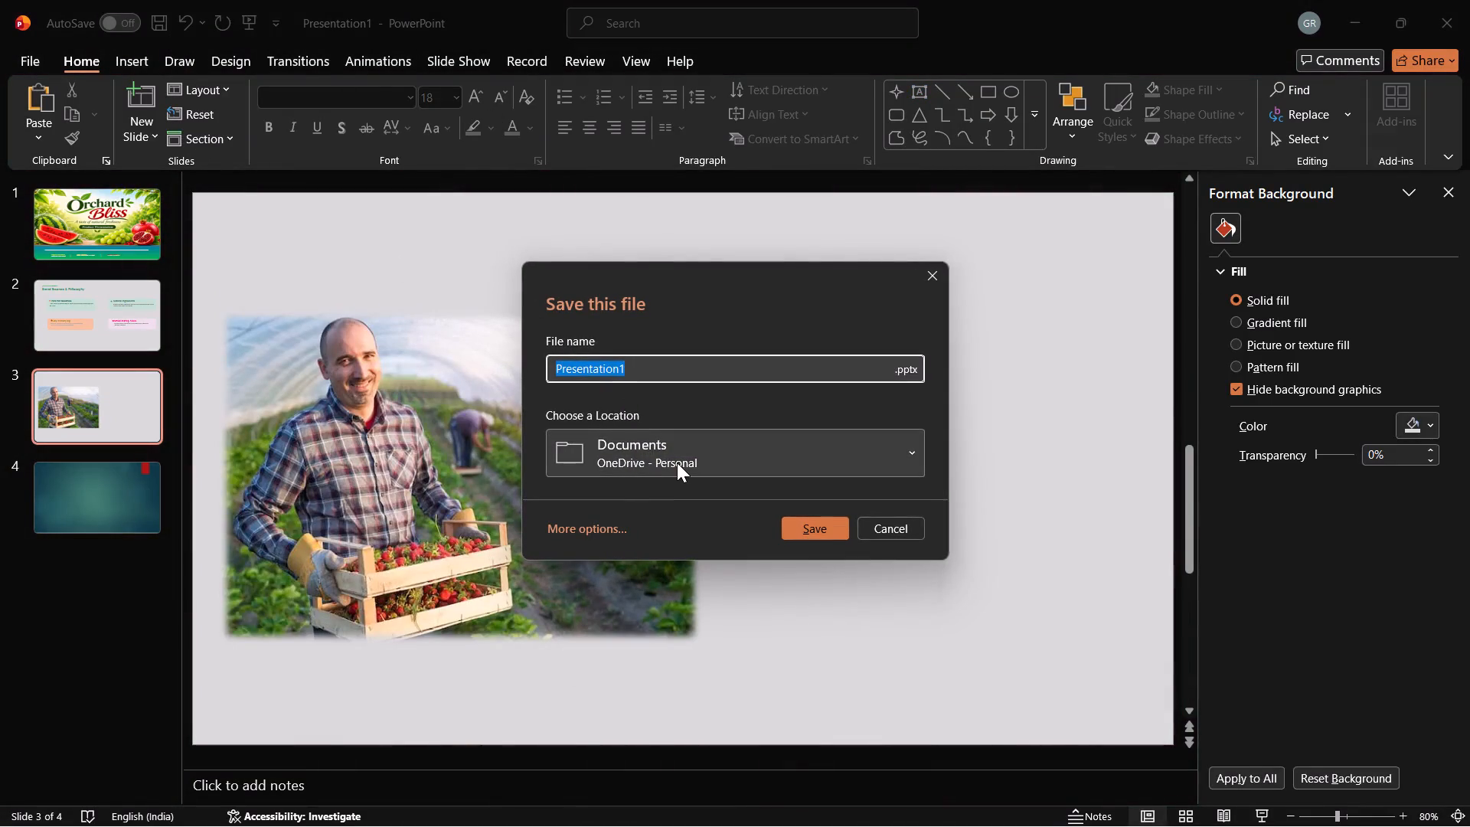
pyautogui.click(677, 462)
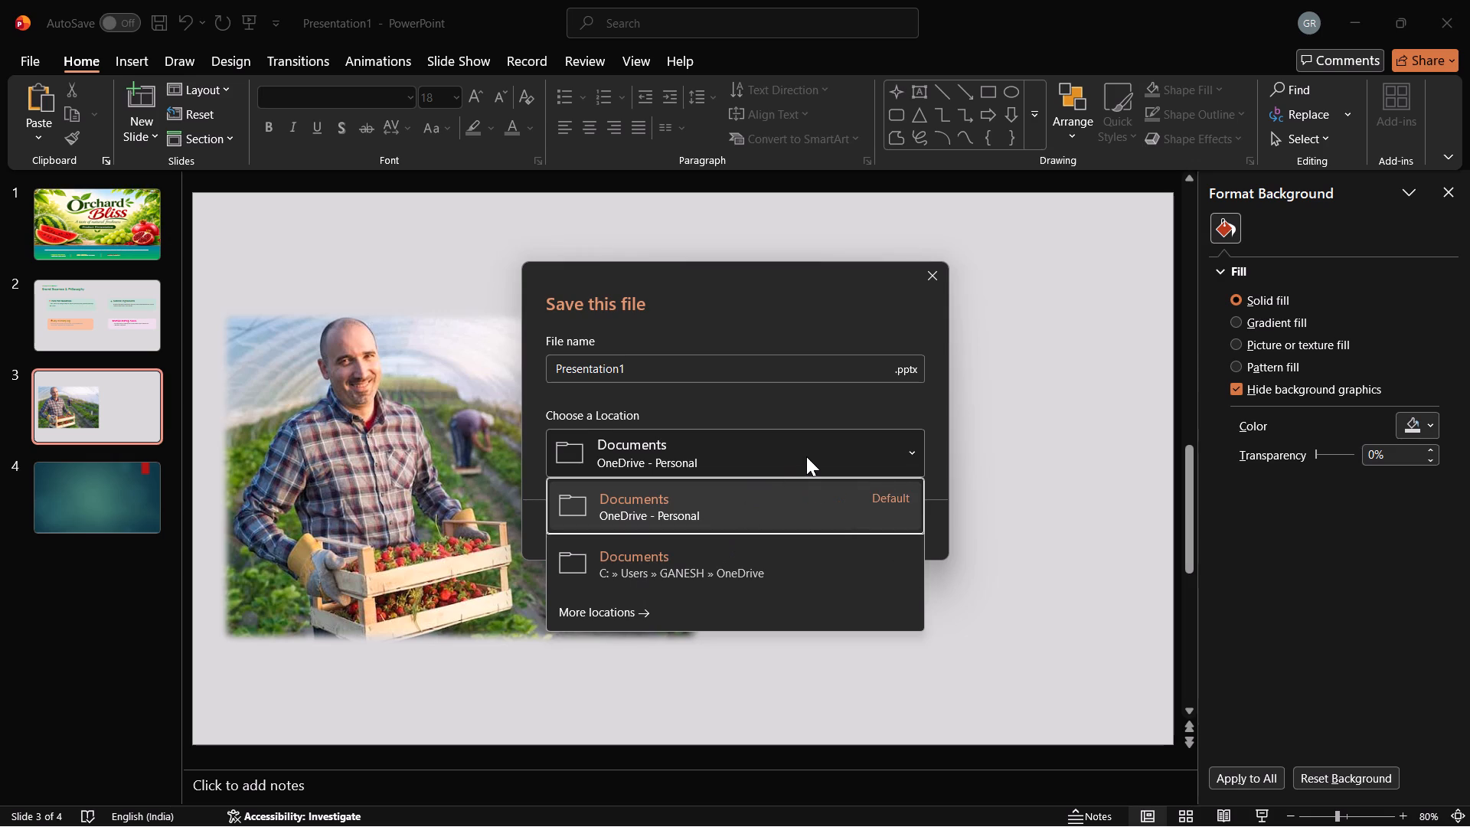
pyautogui.doubleClick(806, 456)
pyautogui.scroll(-2, 777, 530)
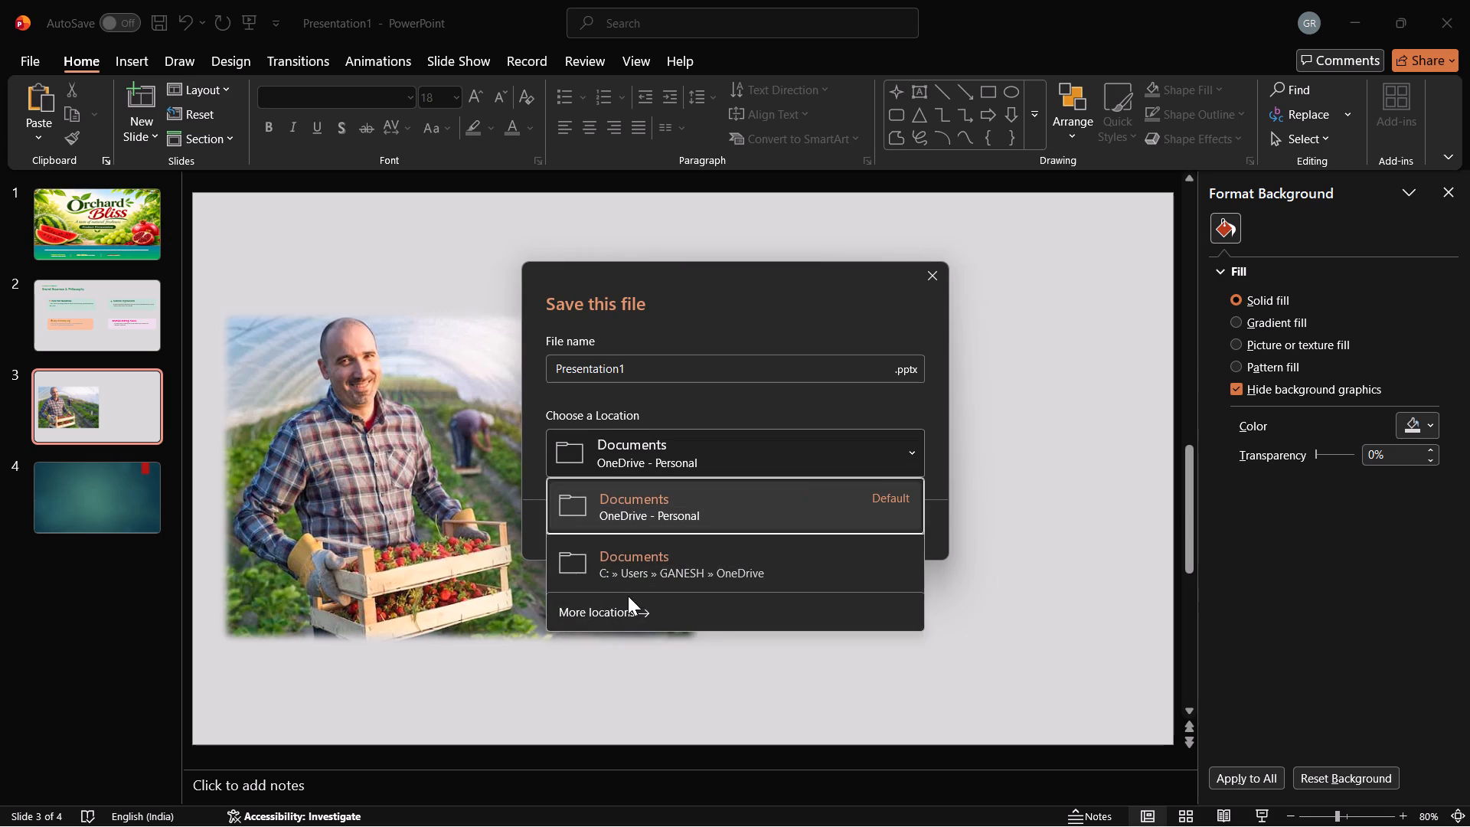
pyautogui.click(624, 607)
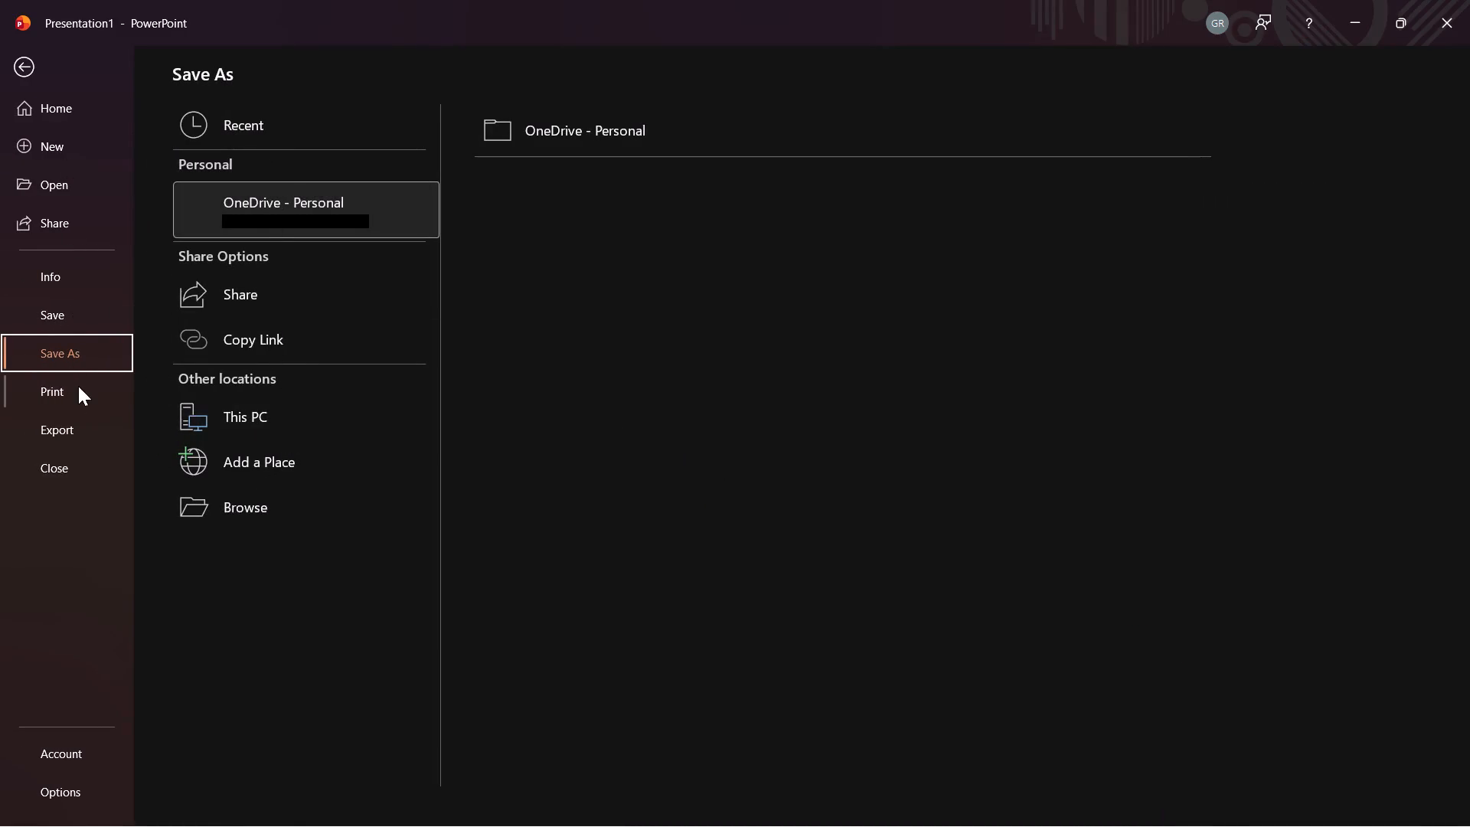
pyautogui.click(65, 313)
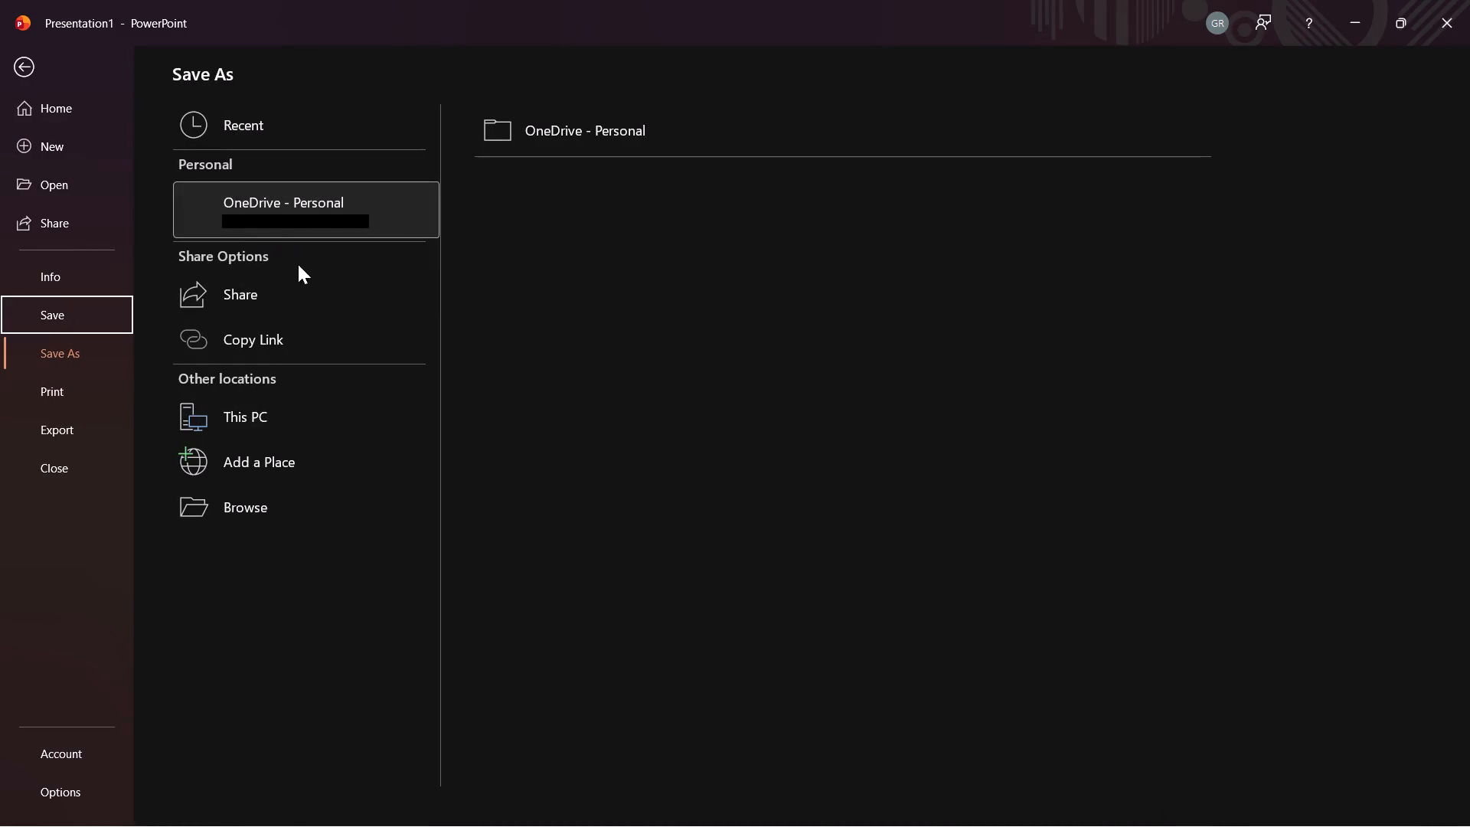
pyautogui.click(306, 119)
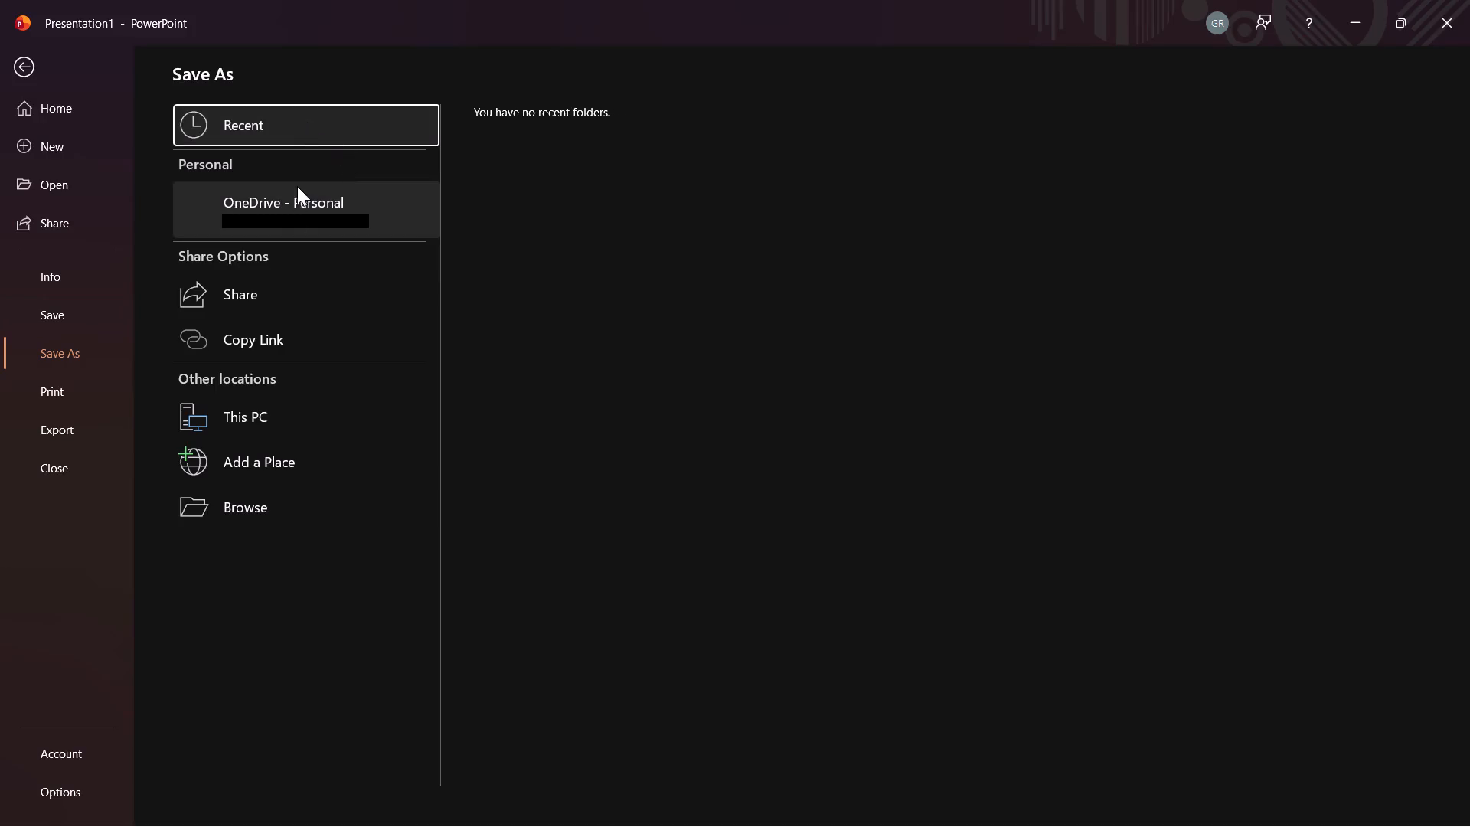
pyautogui.click(287, 398)
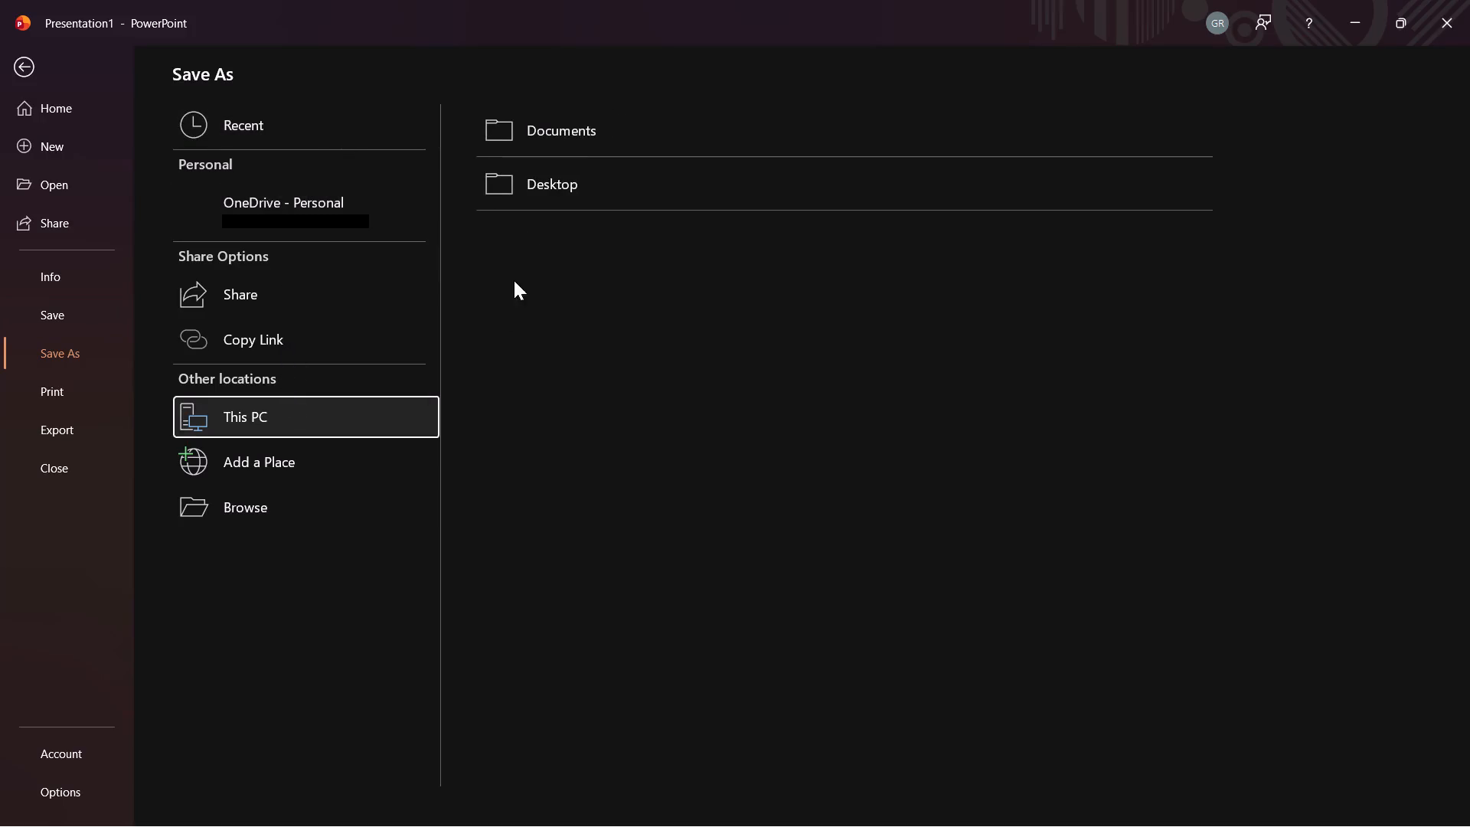
pyautogui.click(392, 460)
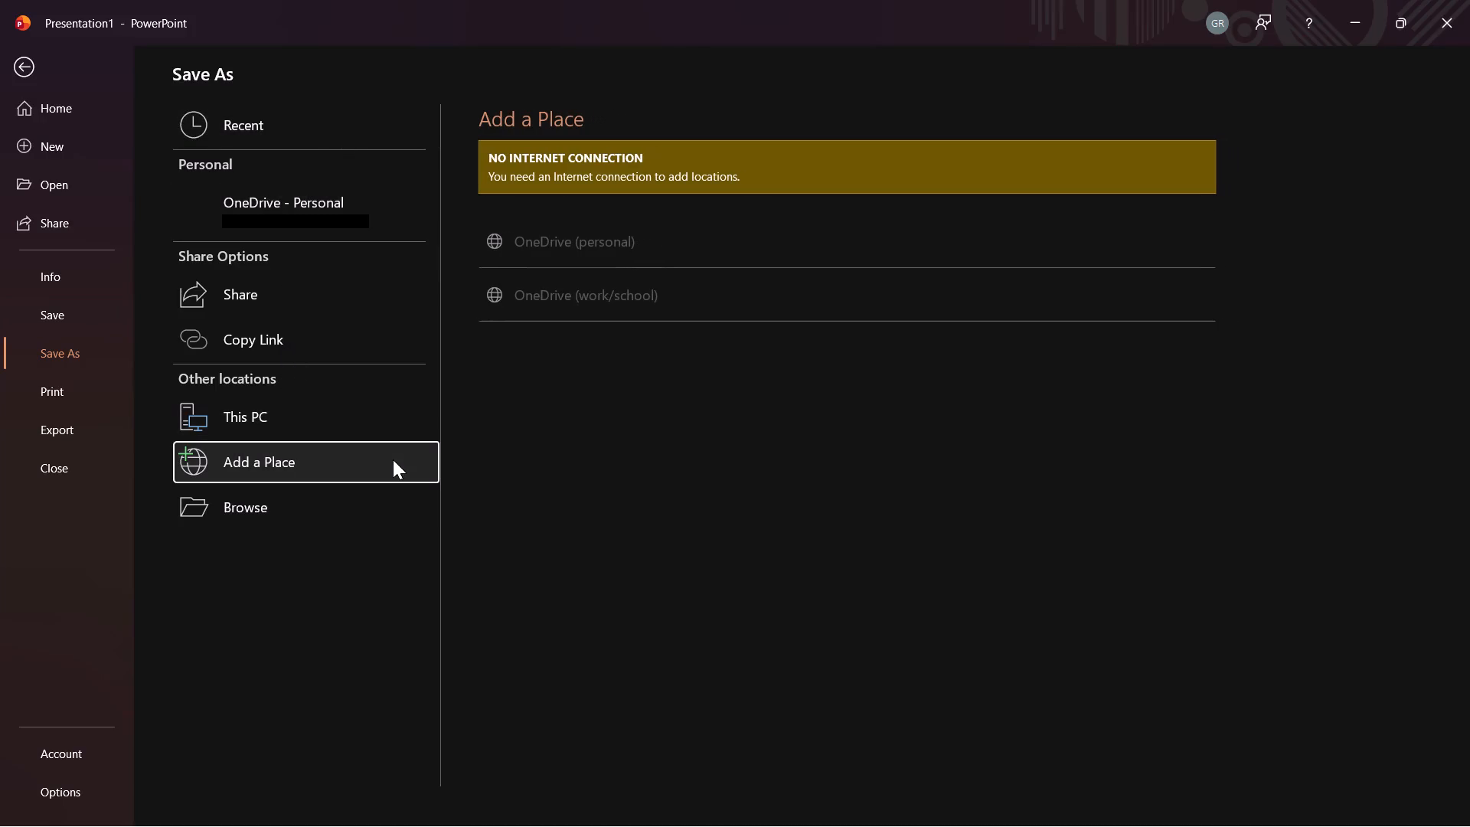
pyautogui.click(363, 528)
pyautogui.click(362, 512)
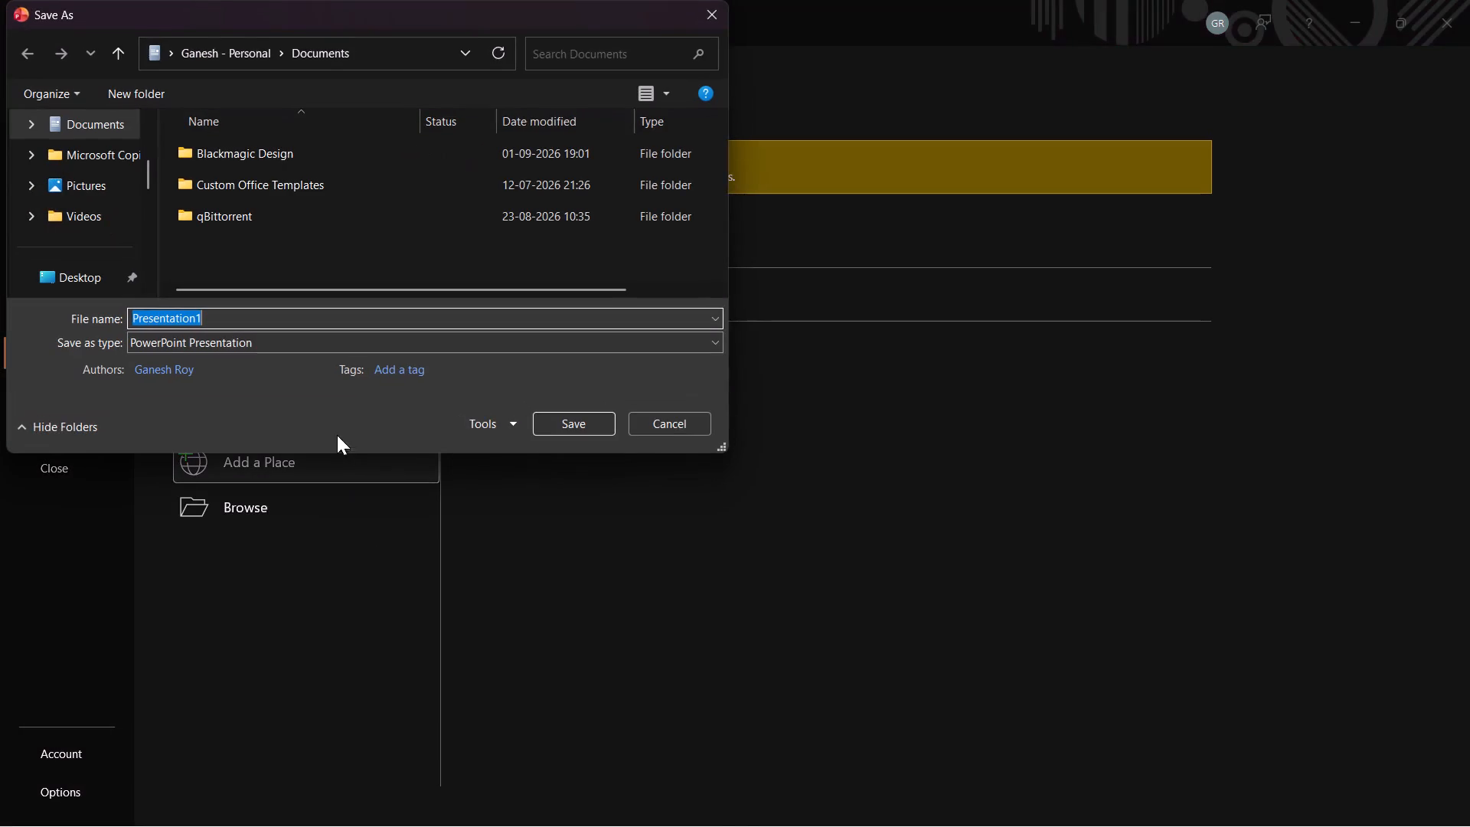
pyautogui.click(126, 57)
pyautogui.click(171, 55)
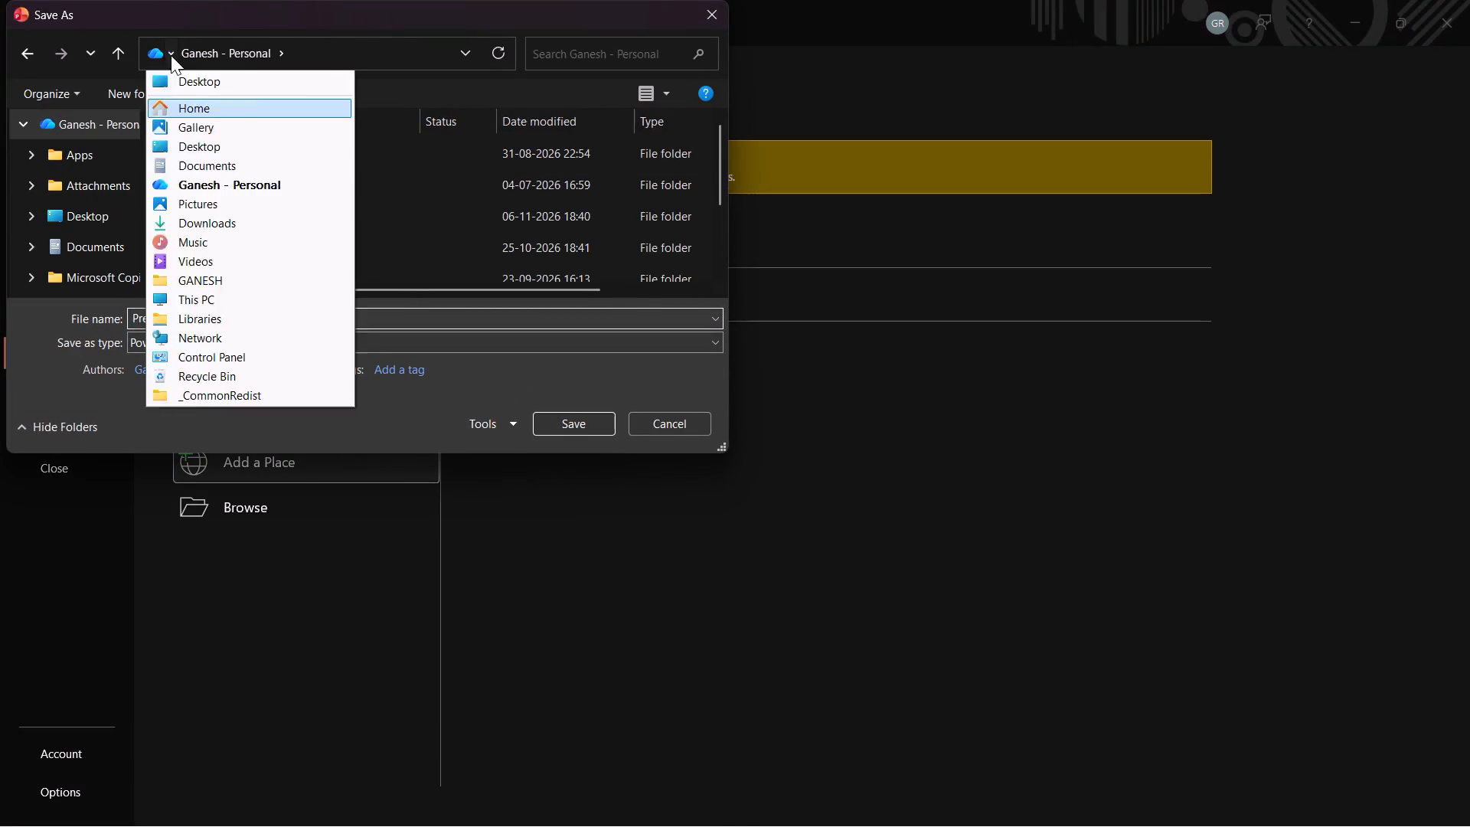
pyautogui.click(166, 74)
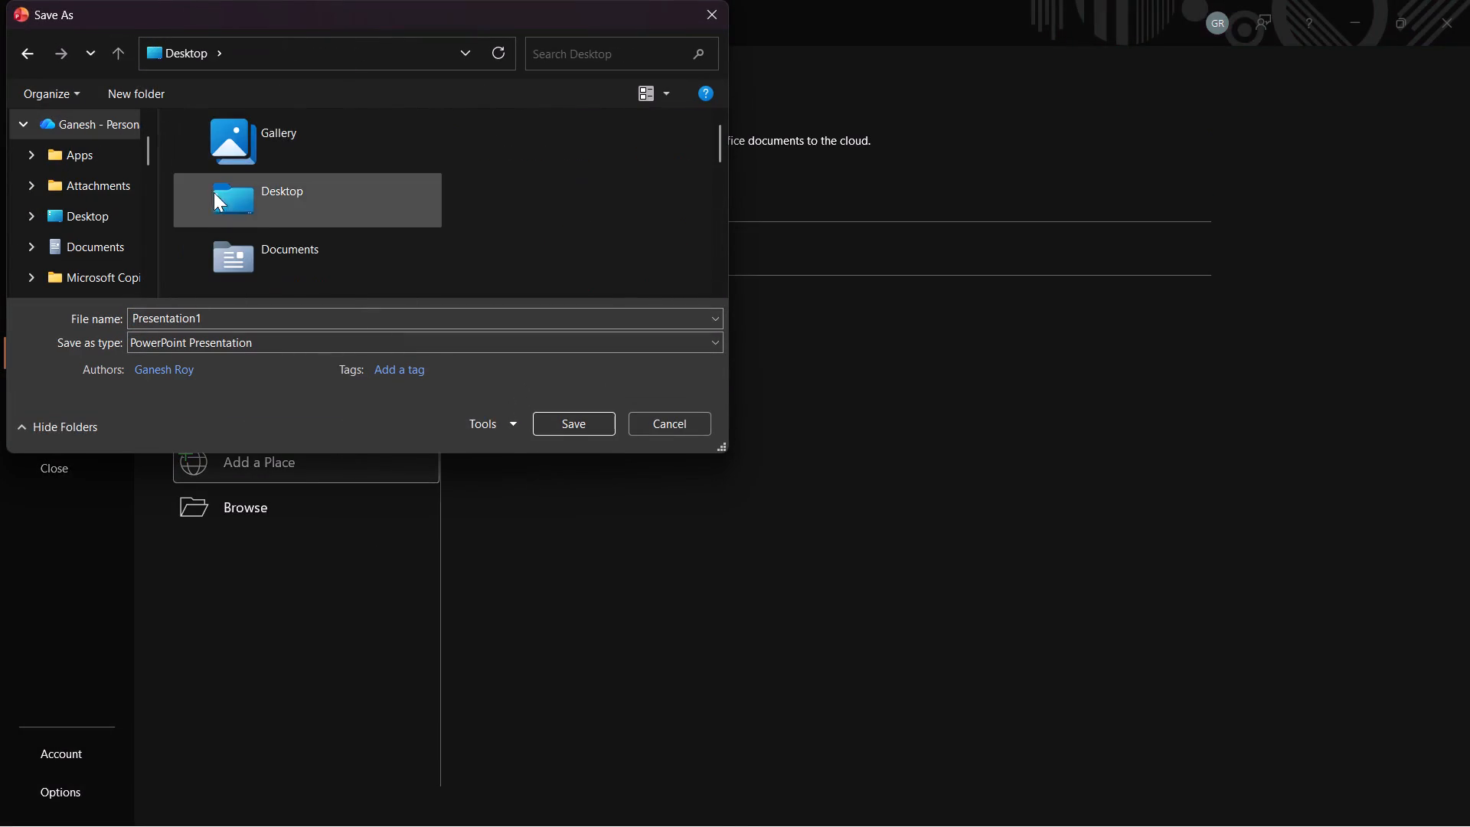
# Name the file "fruit juice" and save it as a PowerPoint Presentation.
pyautogui.click(283, 316)
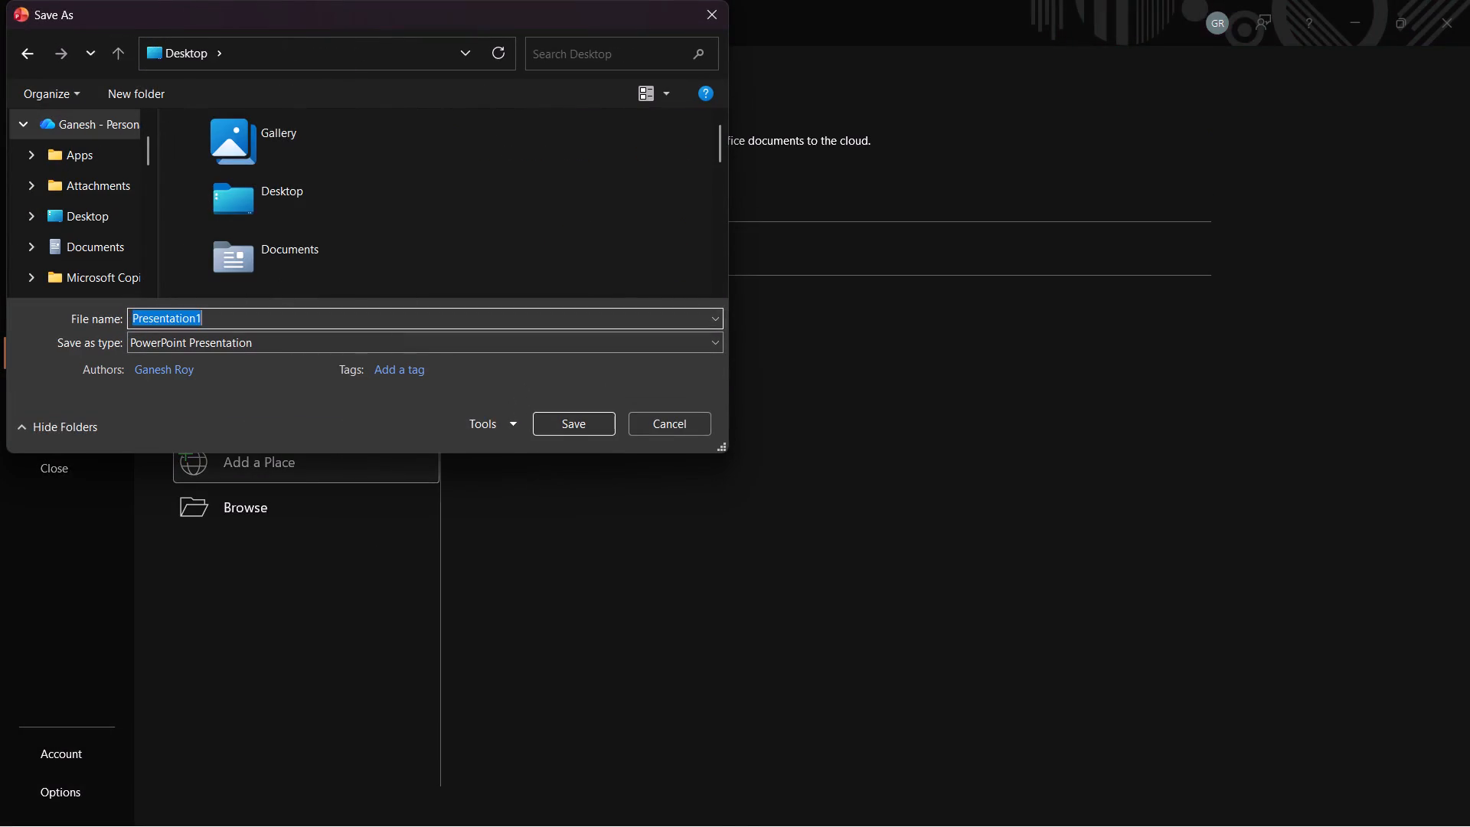
pyautogui.press('BackSpace')
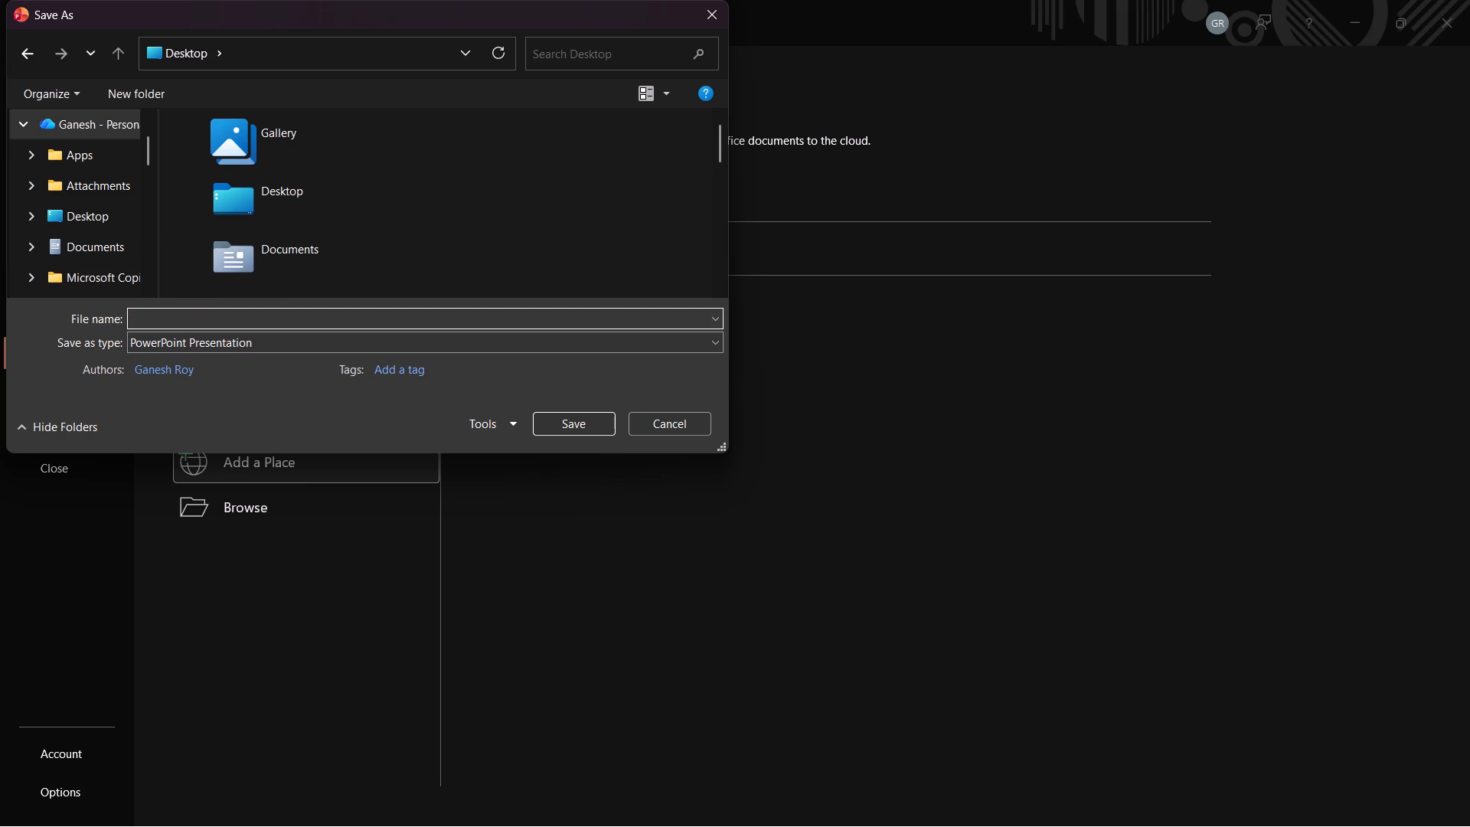
pyautogui.write('fruit')
pyautogui.press('space')
pyautogui.write('juice')
pyautogui.click(568, 420)
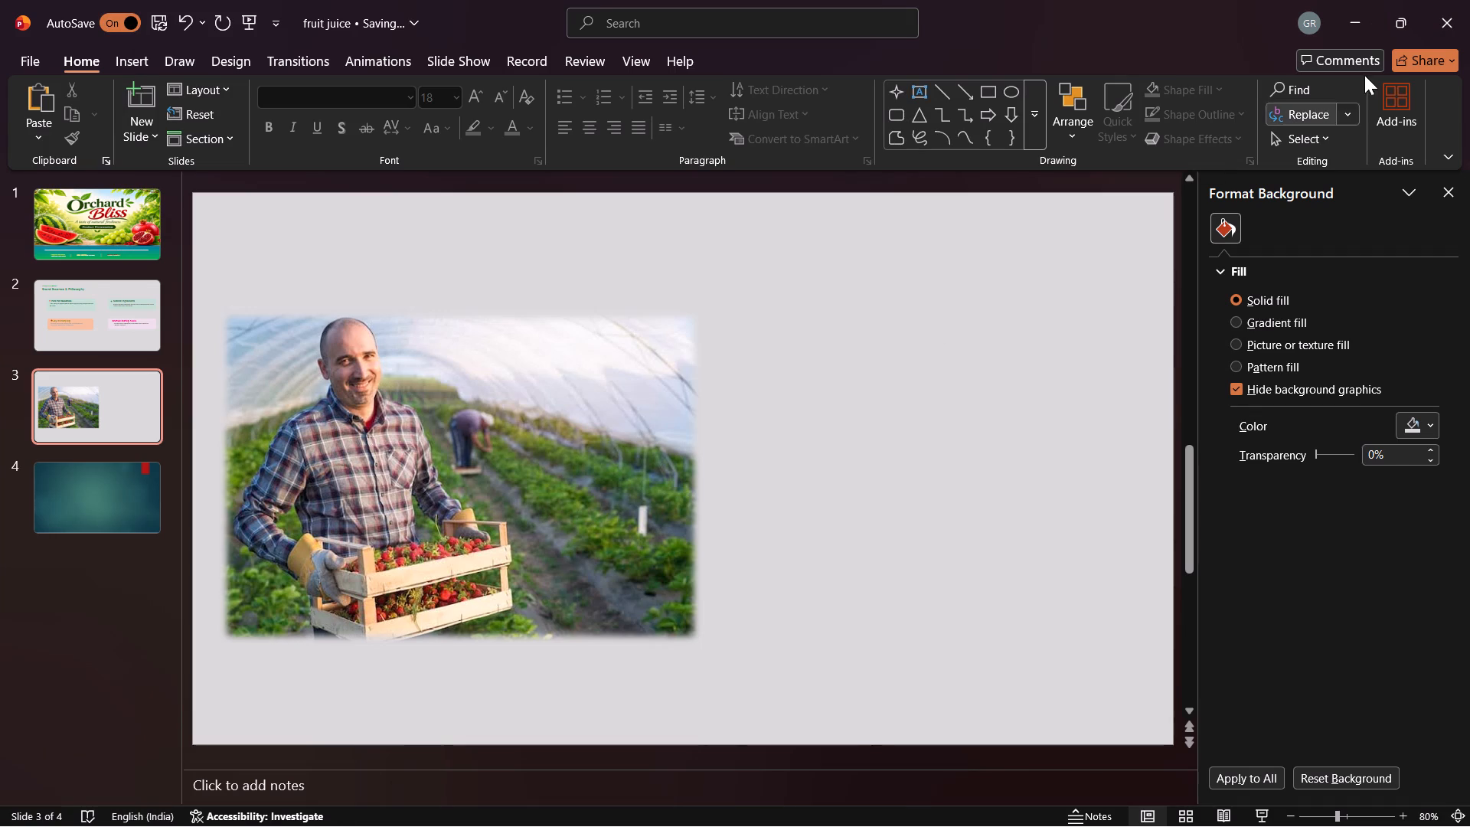
# Switch to the Windows desktop and delete the picture file named images.
pyautogui.click(1364, 18)
pyautogui.moveTo(671, 234); pyautogui.dragTo(673, 244, button='right')
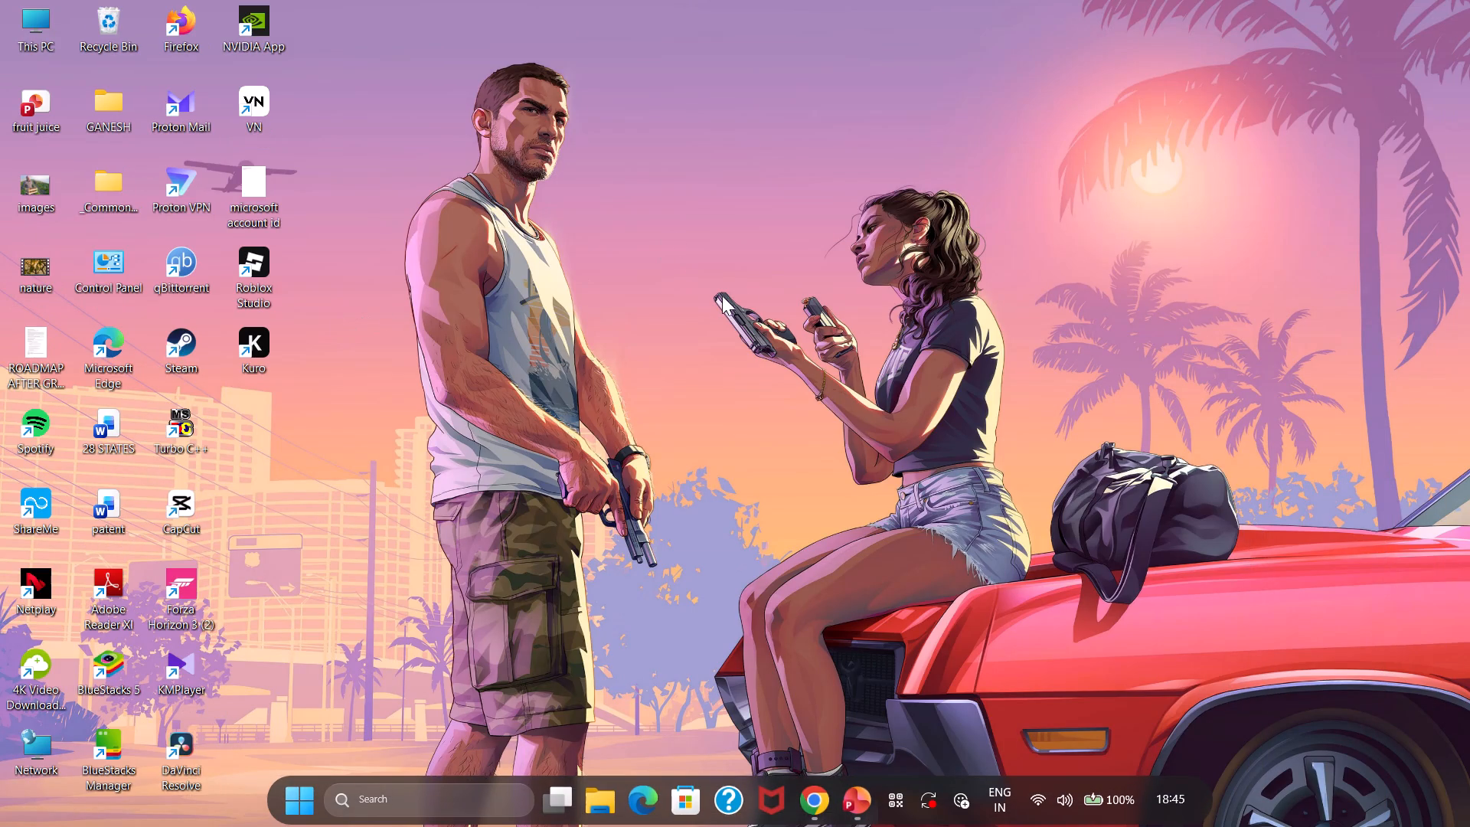
pyautogui.click(748, 320)
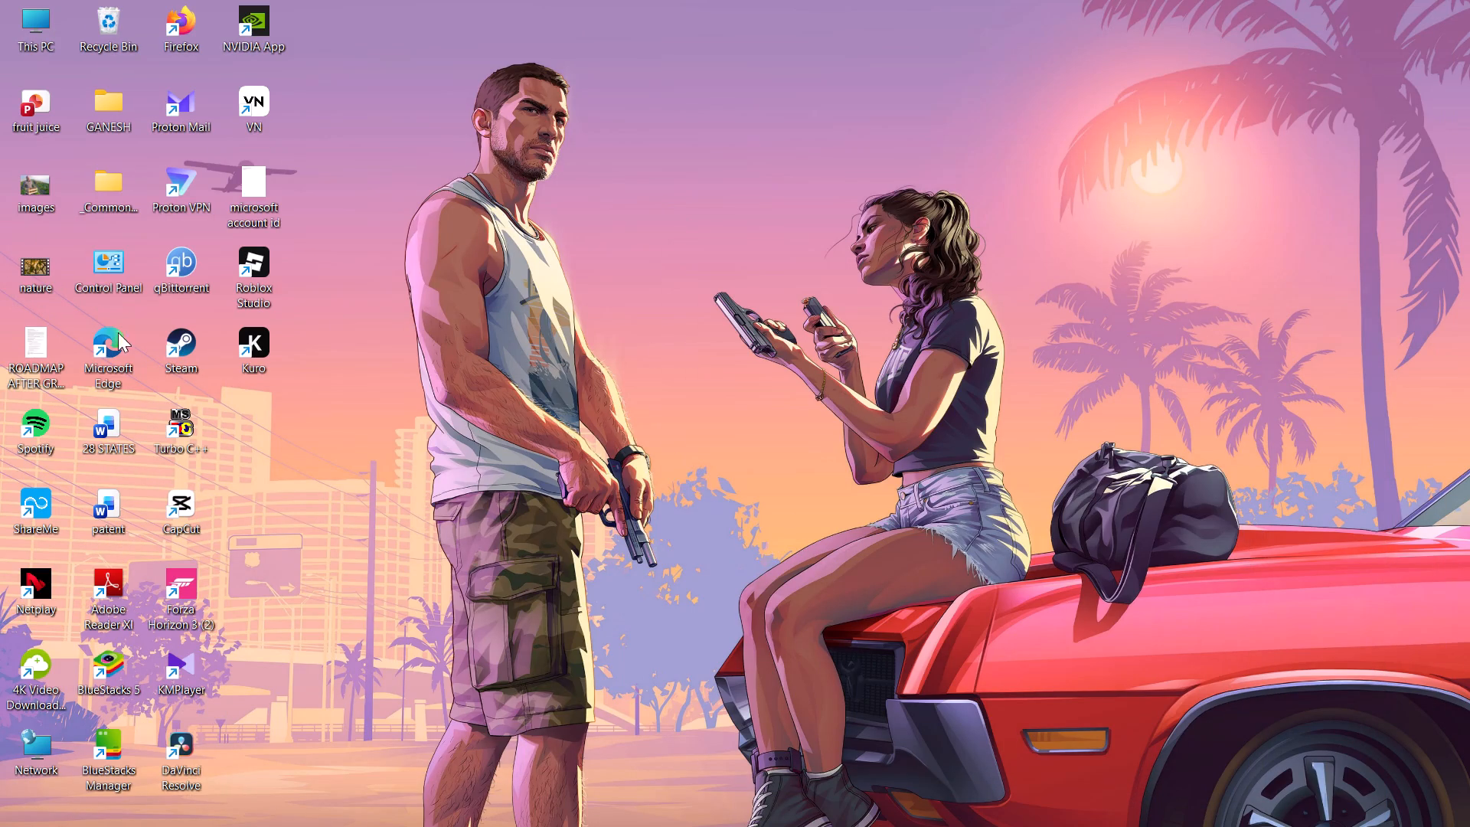
pyautogui.rightClick(42, 193)
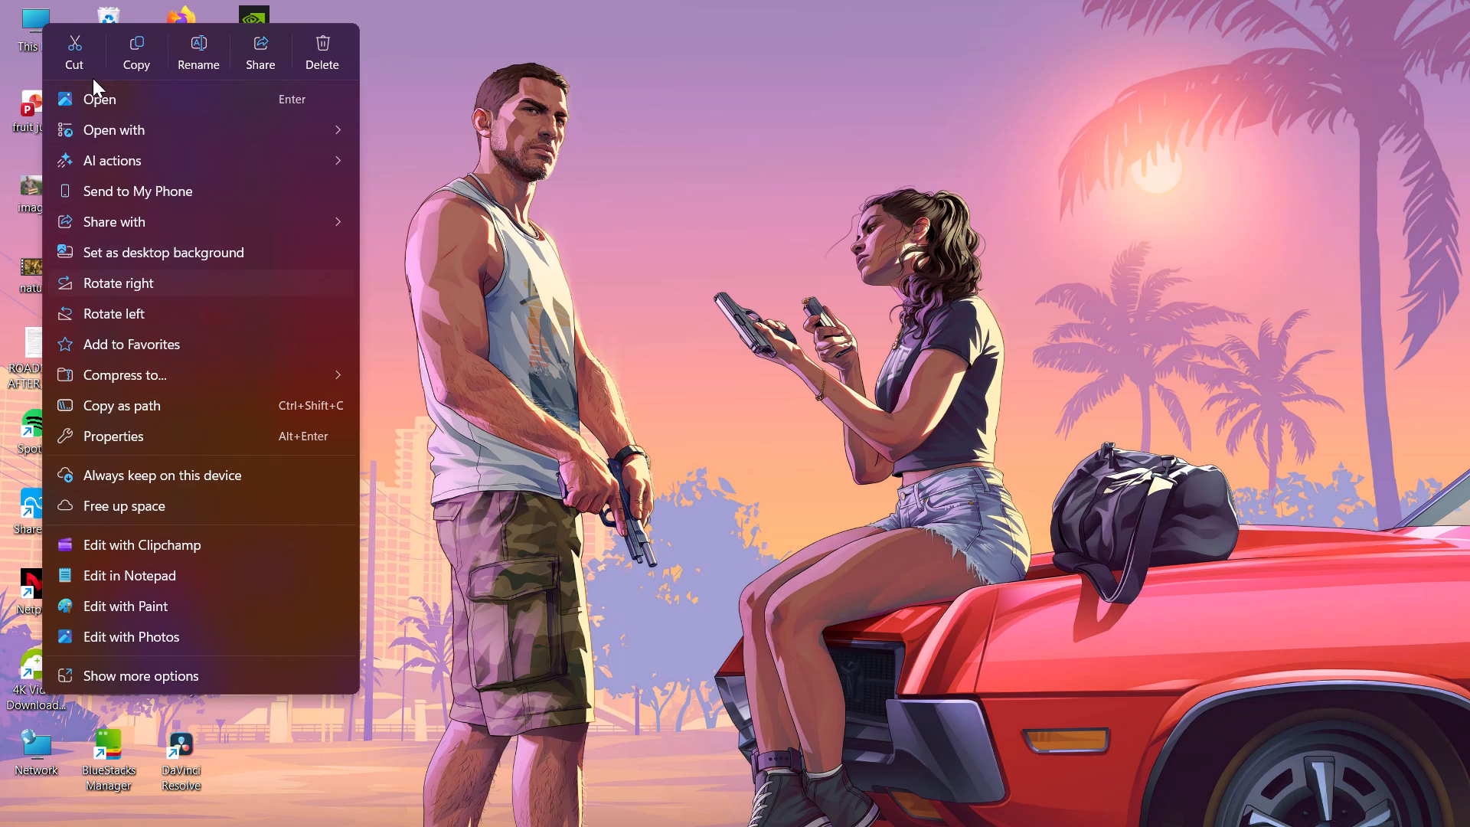
pyautogui.click(81, 58)
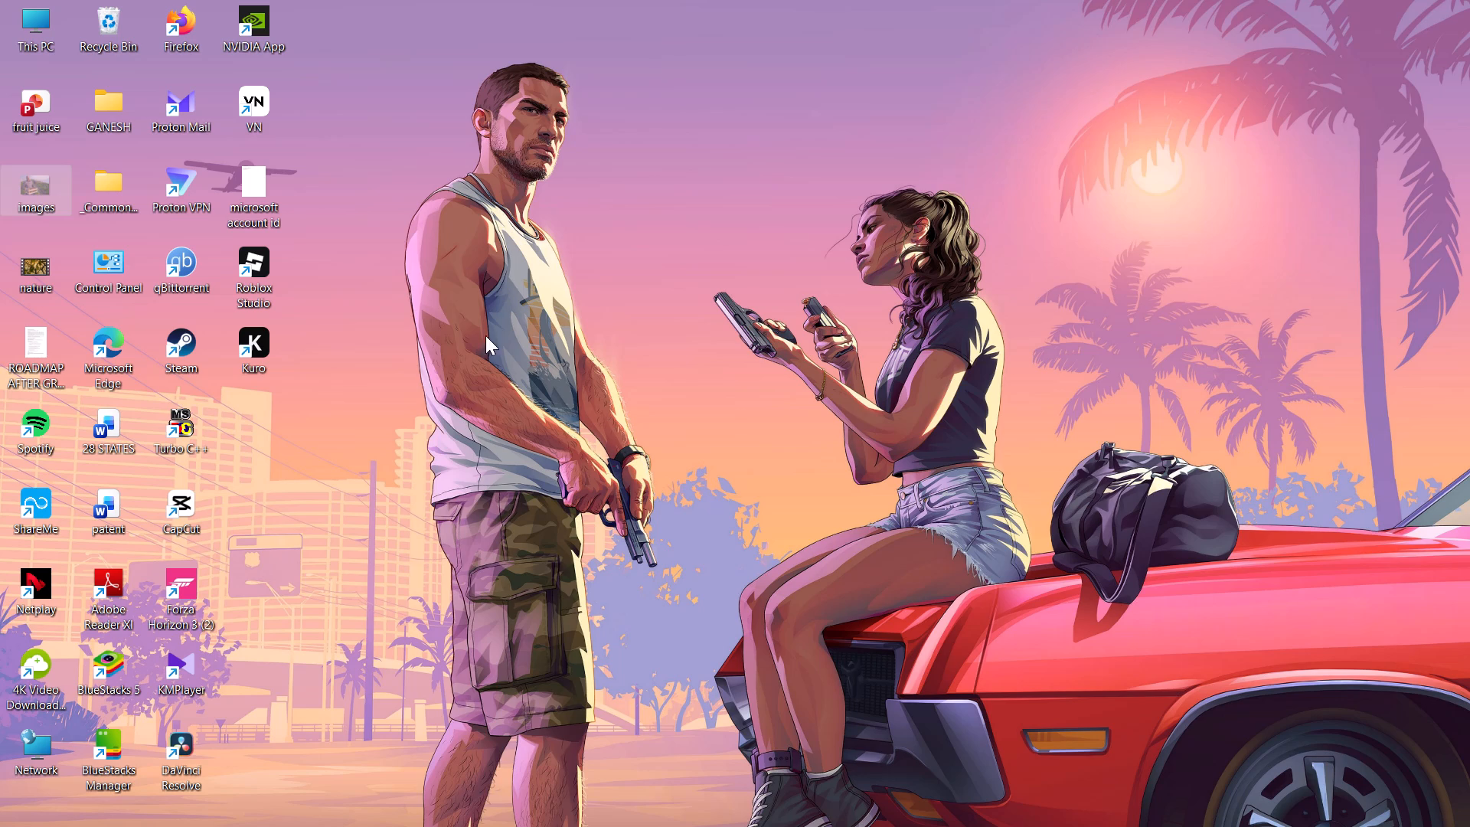
pyautogui.rightClick(32, 195)
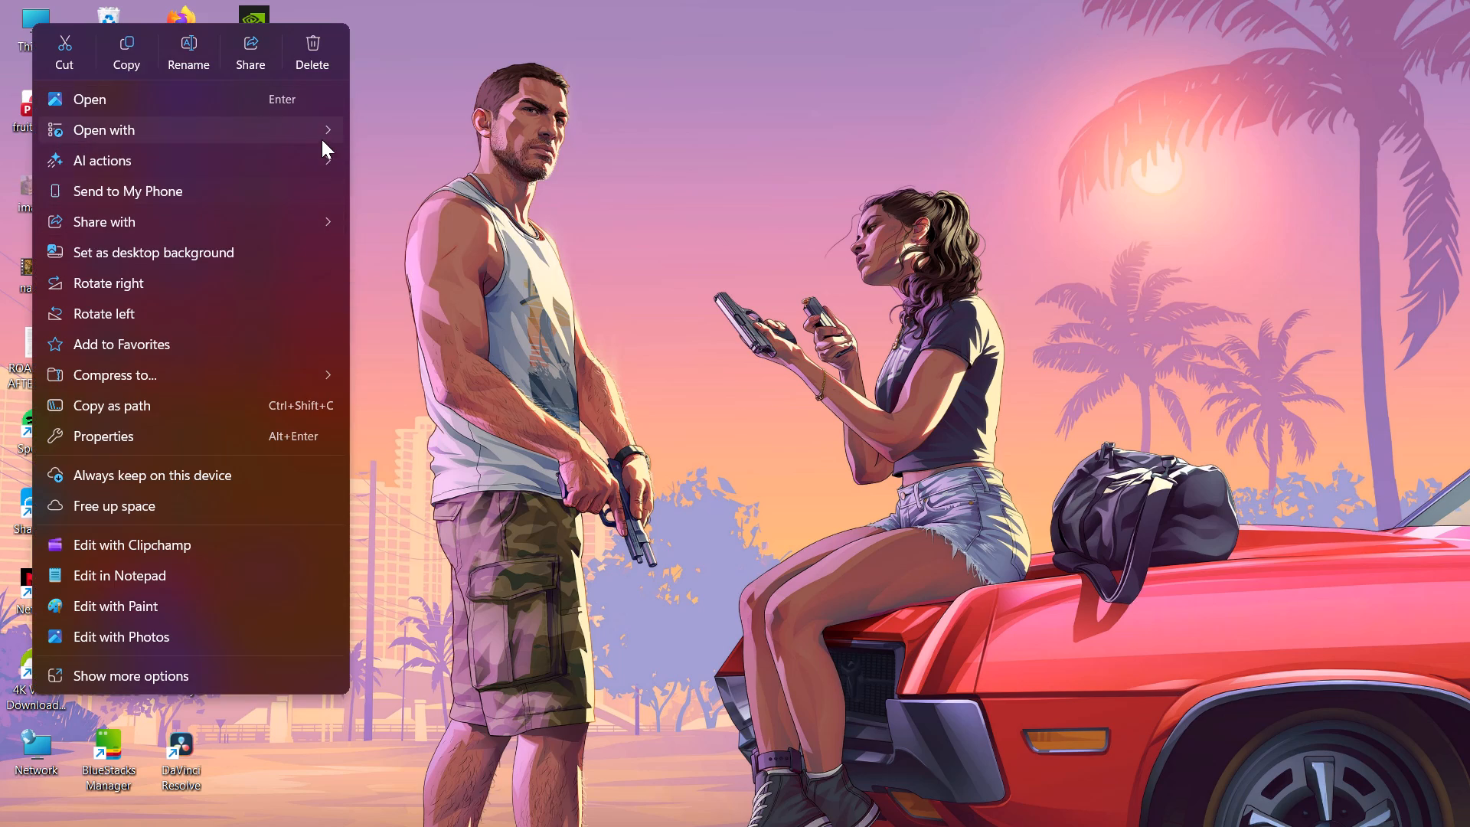
pyautogui.click(314, 60)
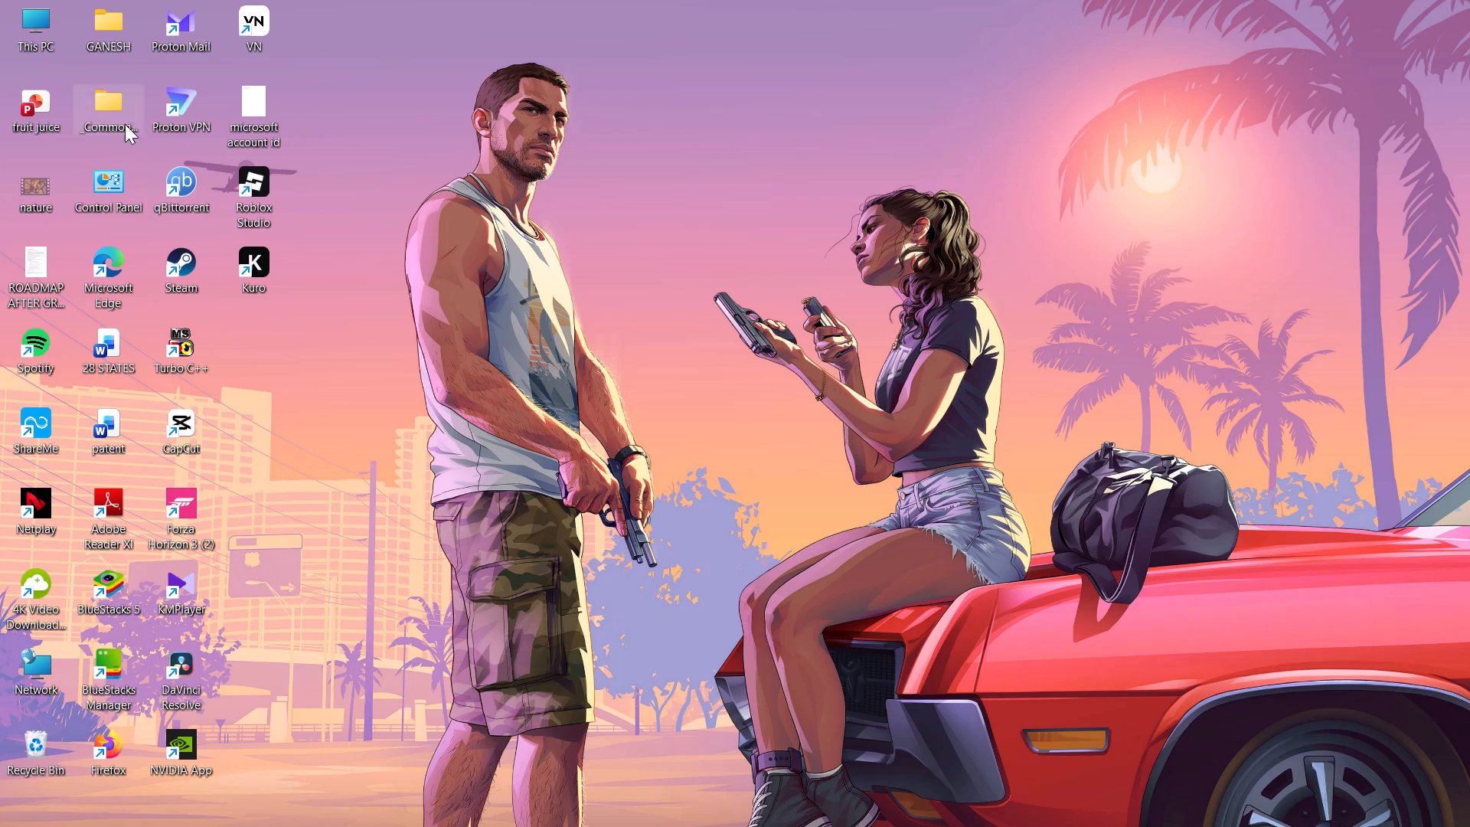
# Return to PowerPoint by opening the fruit juice presentation from the desktop.
pyautogui.doubleClick(29, 95)
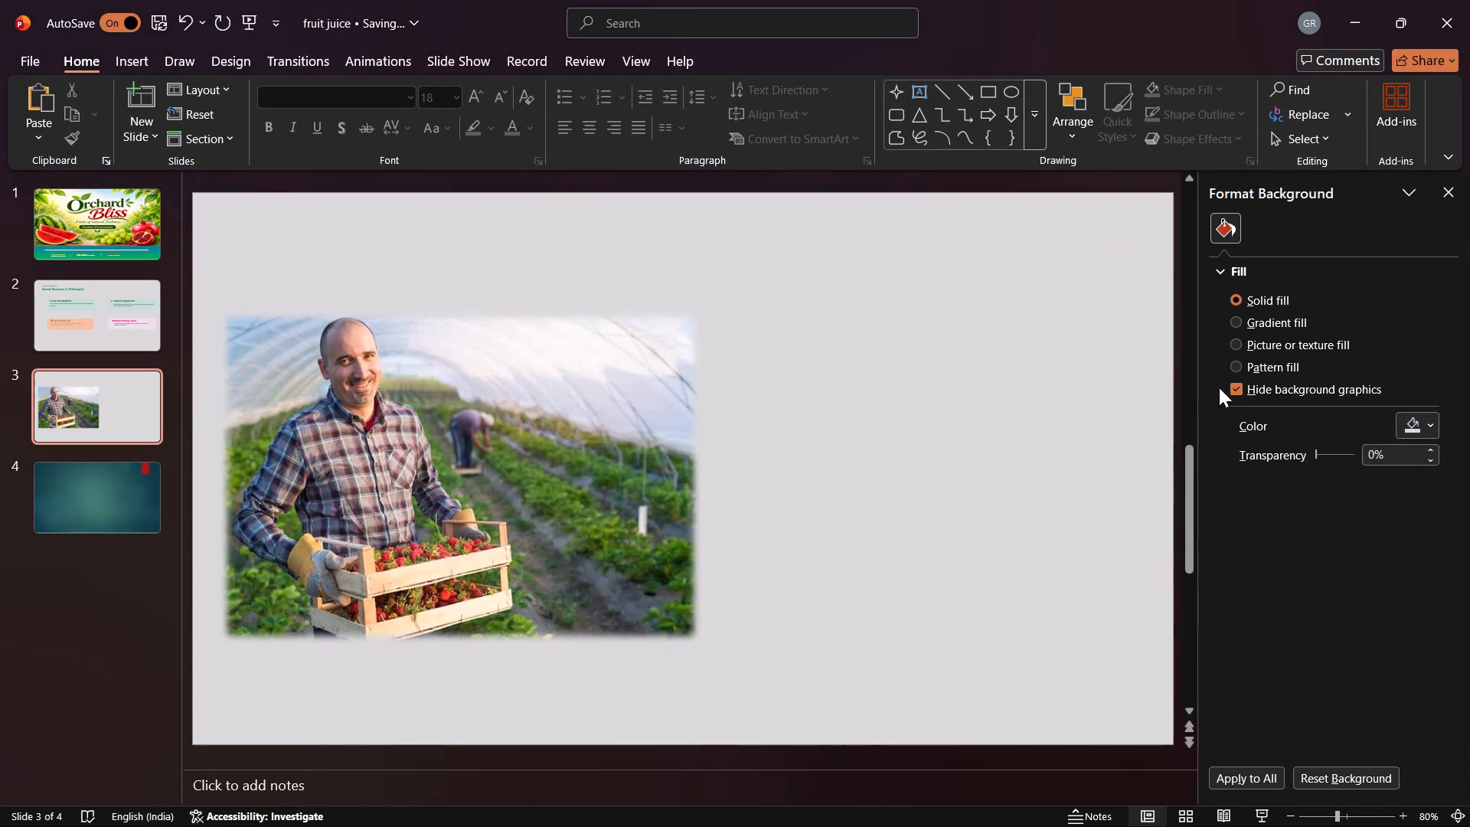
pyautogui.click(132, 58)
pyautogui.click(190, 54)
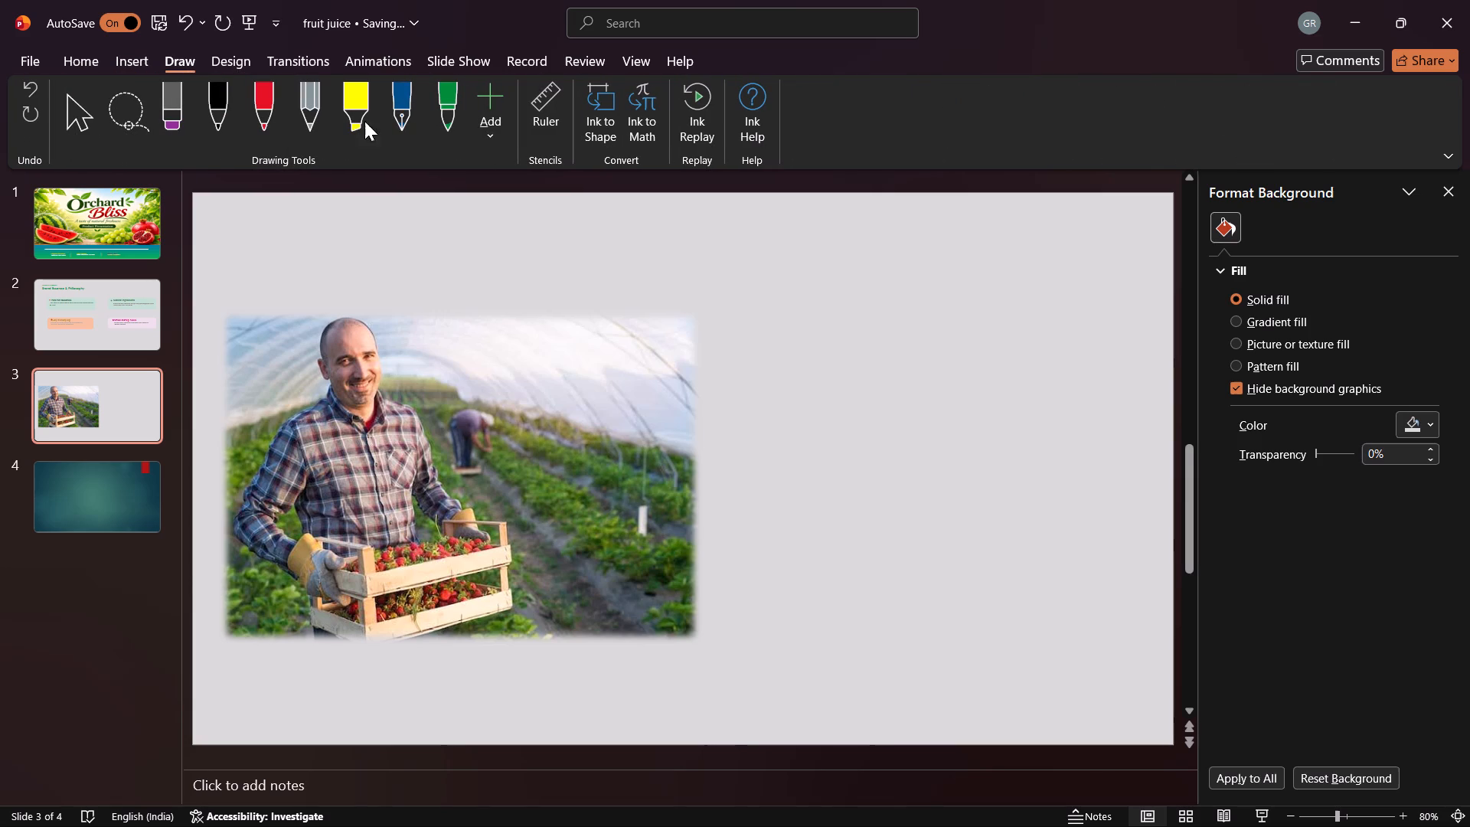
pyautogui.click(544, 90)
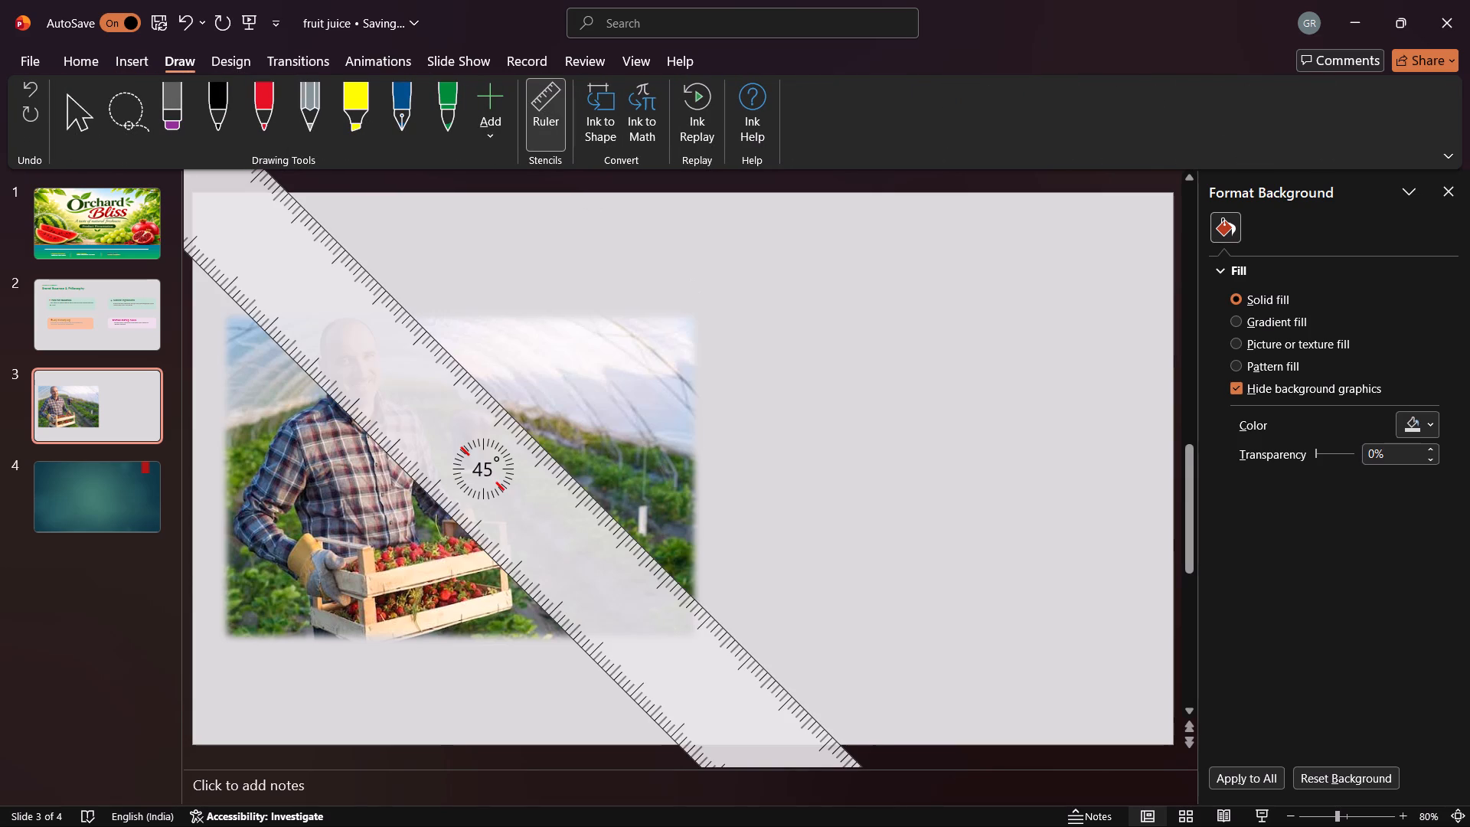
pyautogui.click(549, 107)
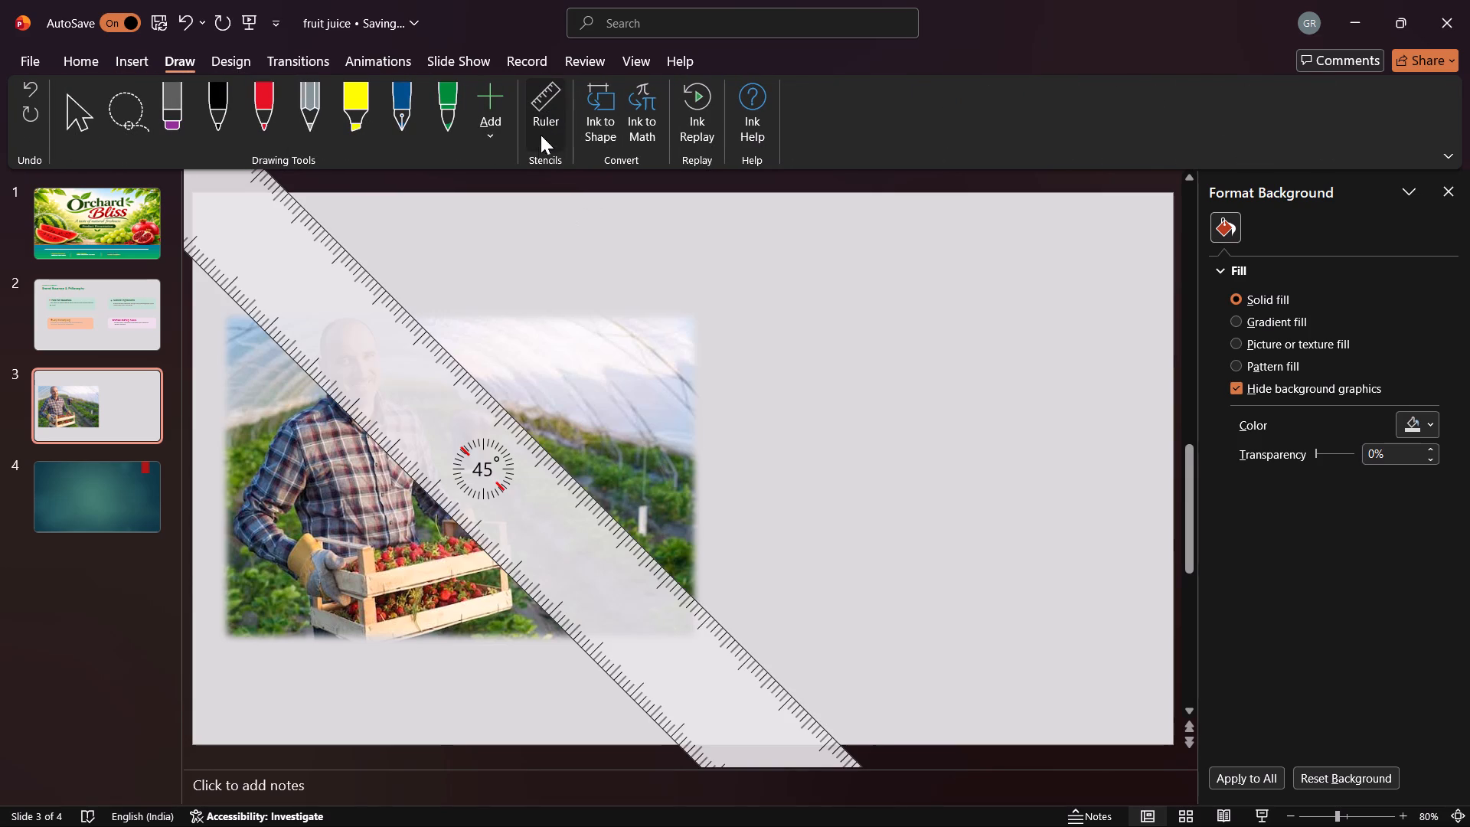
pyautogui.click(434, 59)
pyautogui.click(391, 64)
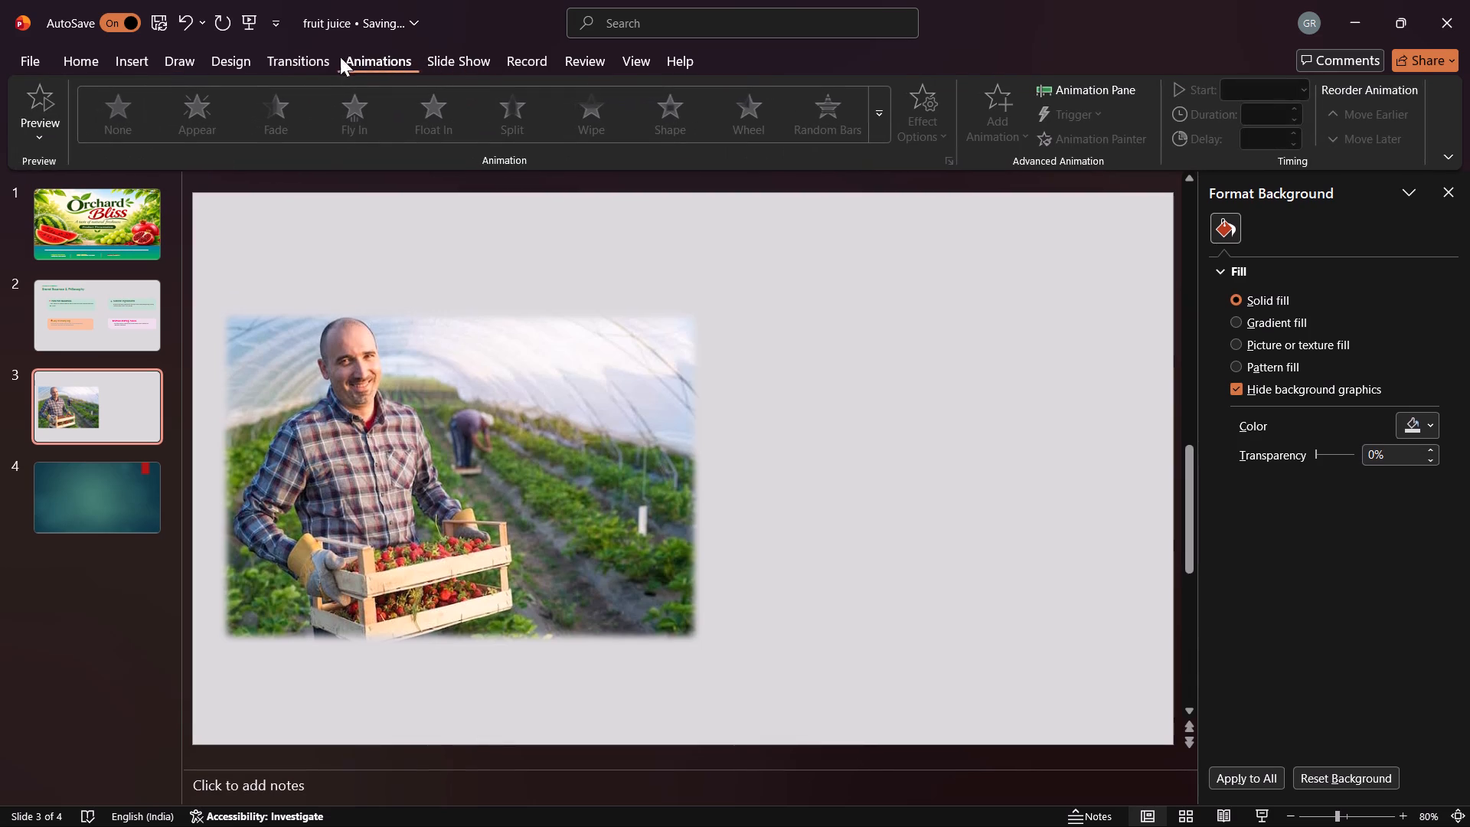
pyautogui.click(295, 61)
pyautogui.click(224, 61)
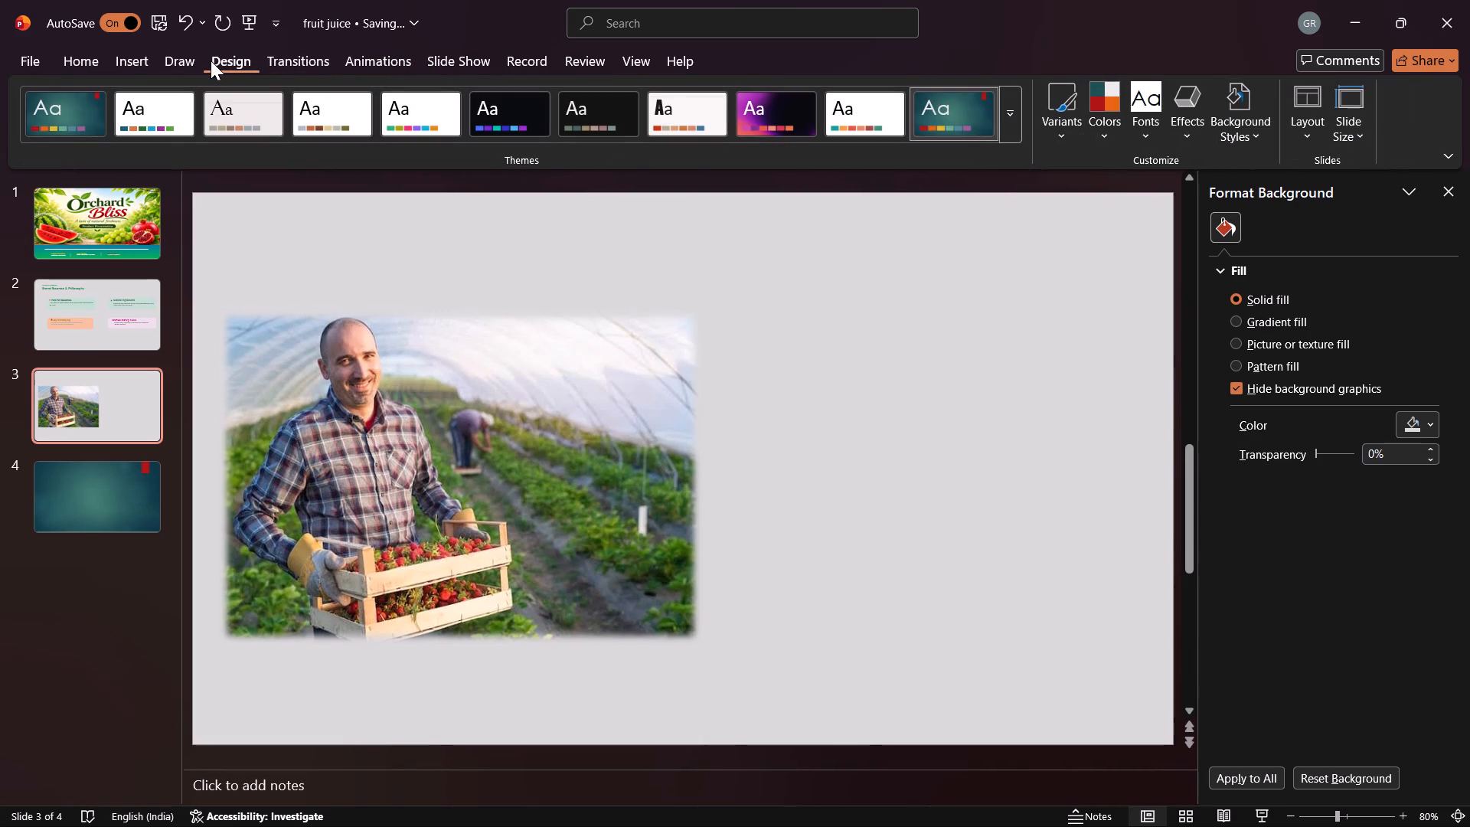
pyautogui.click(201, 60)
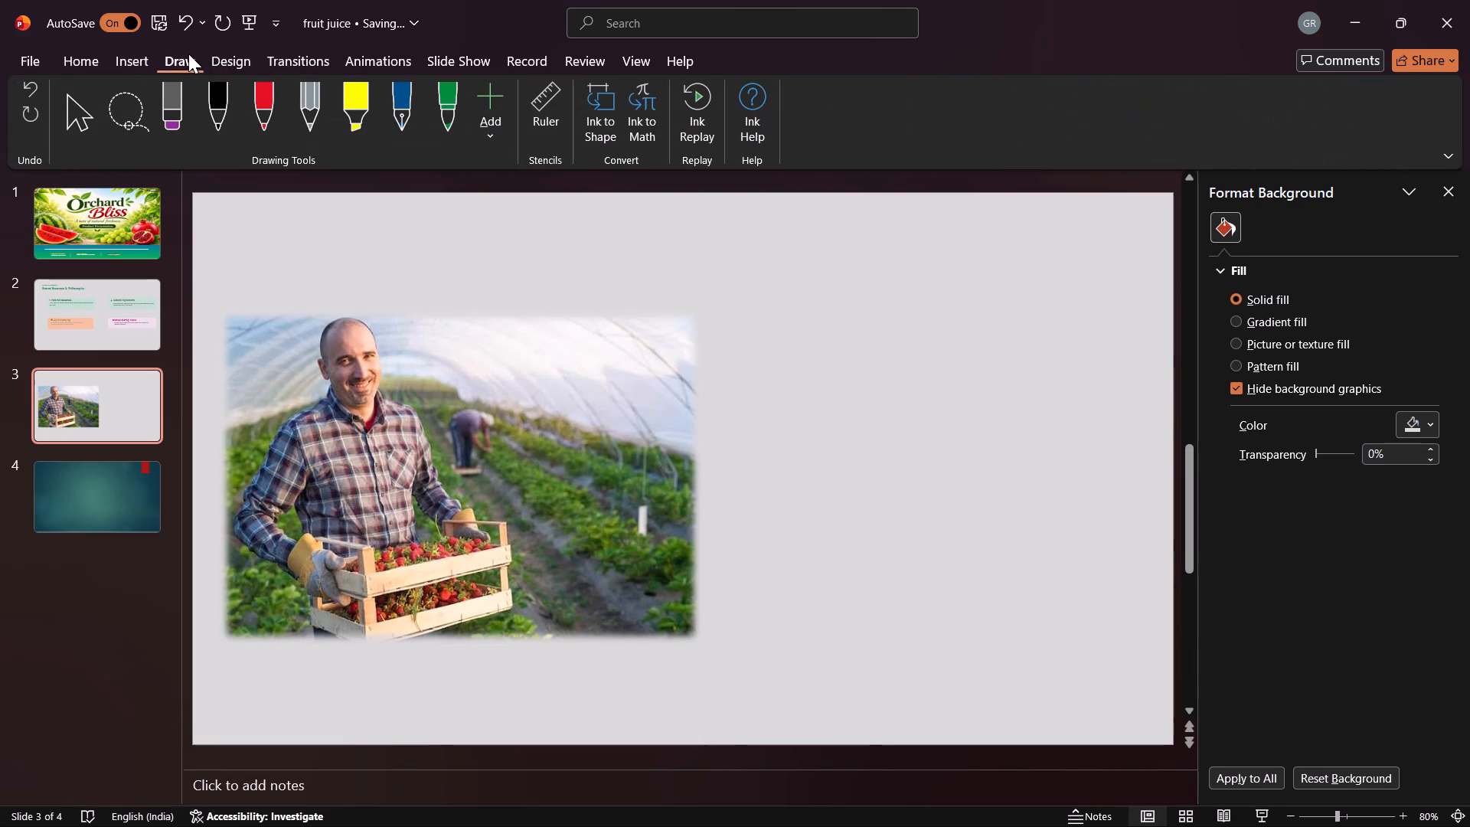
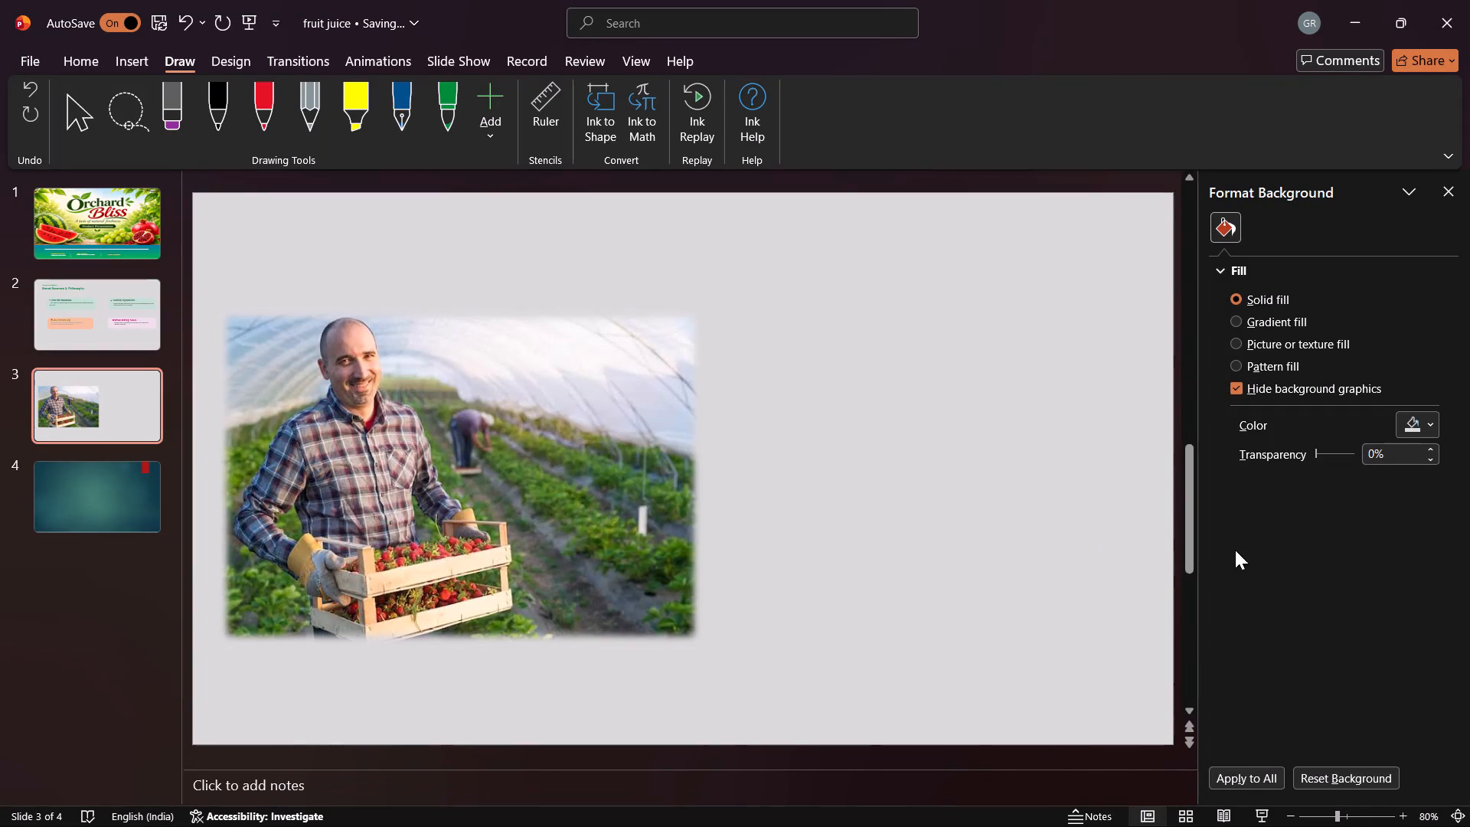
# Change the background of slide 4 to a solid fill.
pyautogui.click(126, 504)
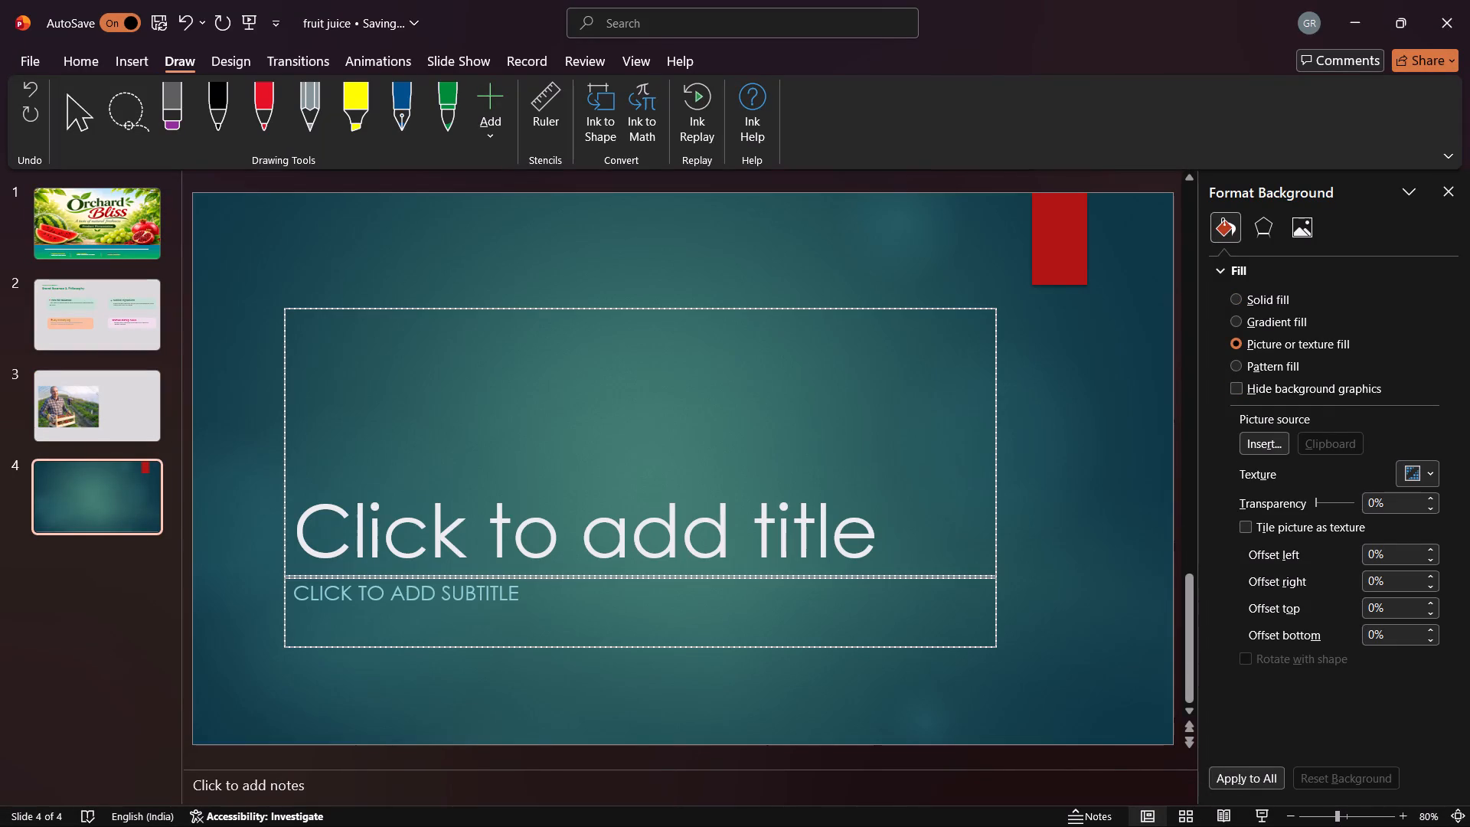
pyautogui.rightClick(1055, 417)
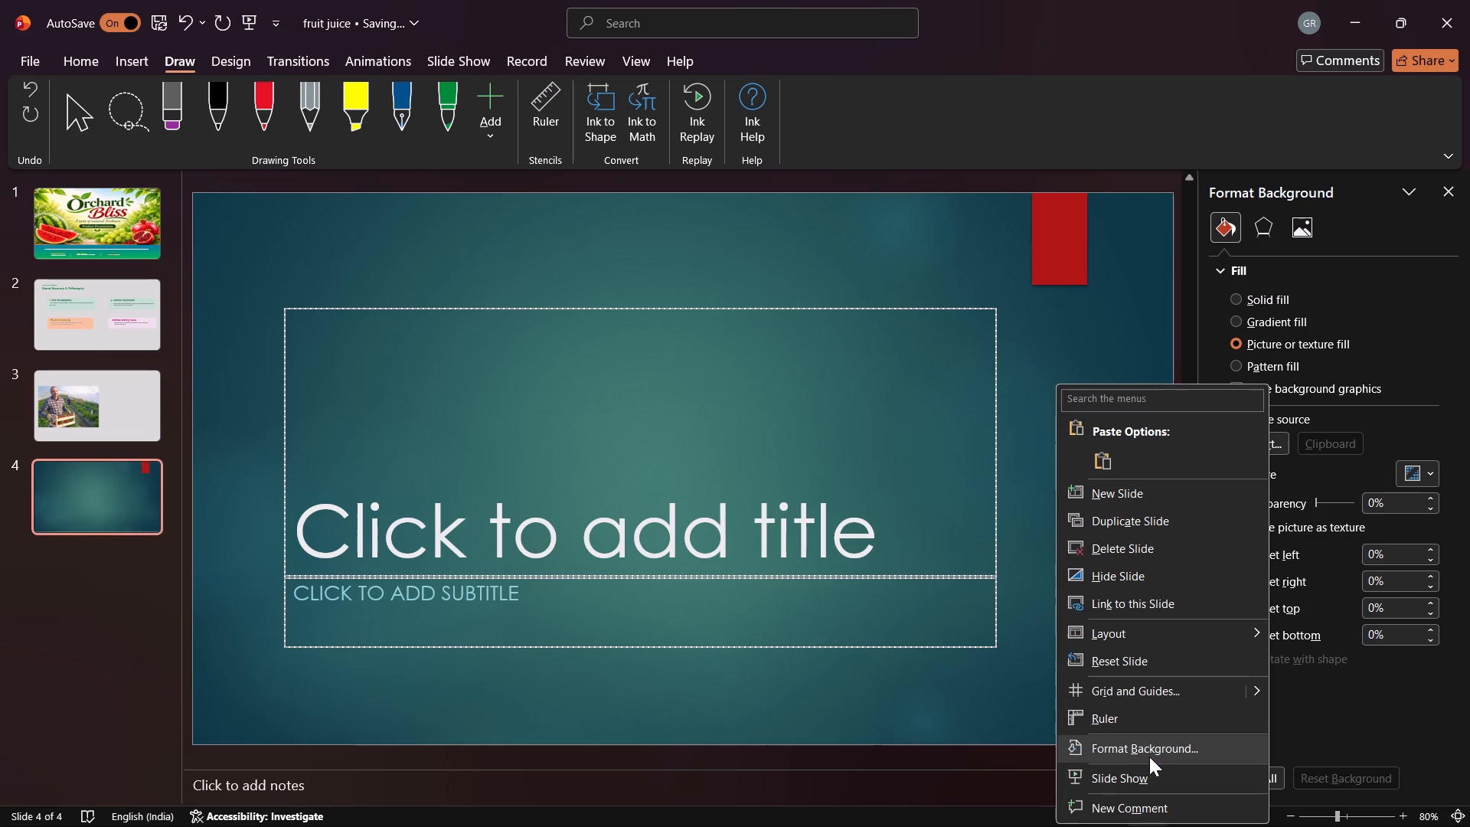
pyautogui.click(1149, 756)
pyautogui.click(1253, 299)
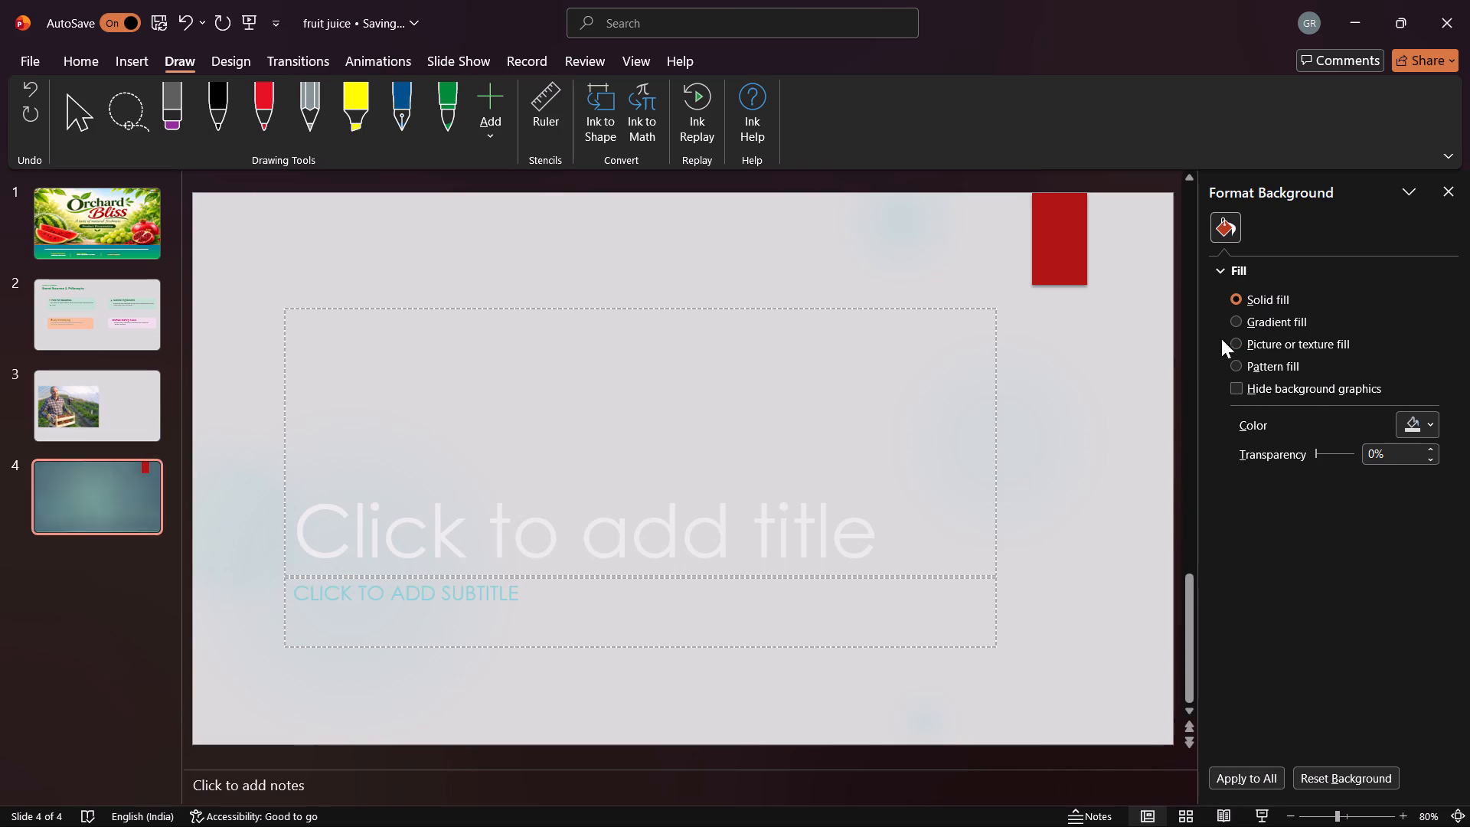
# Remove the empty title and subtitle placeholders from slide 4.
pyautogui.click(873, 309)
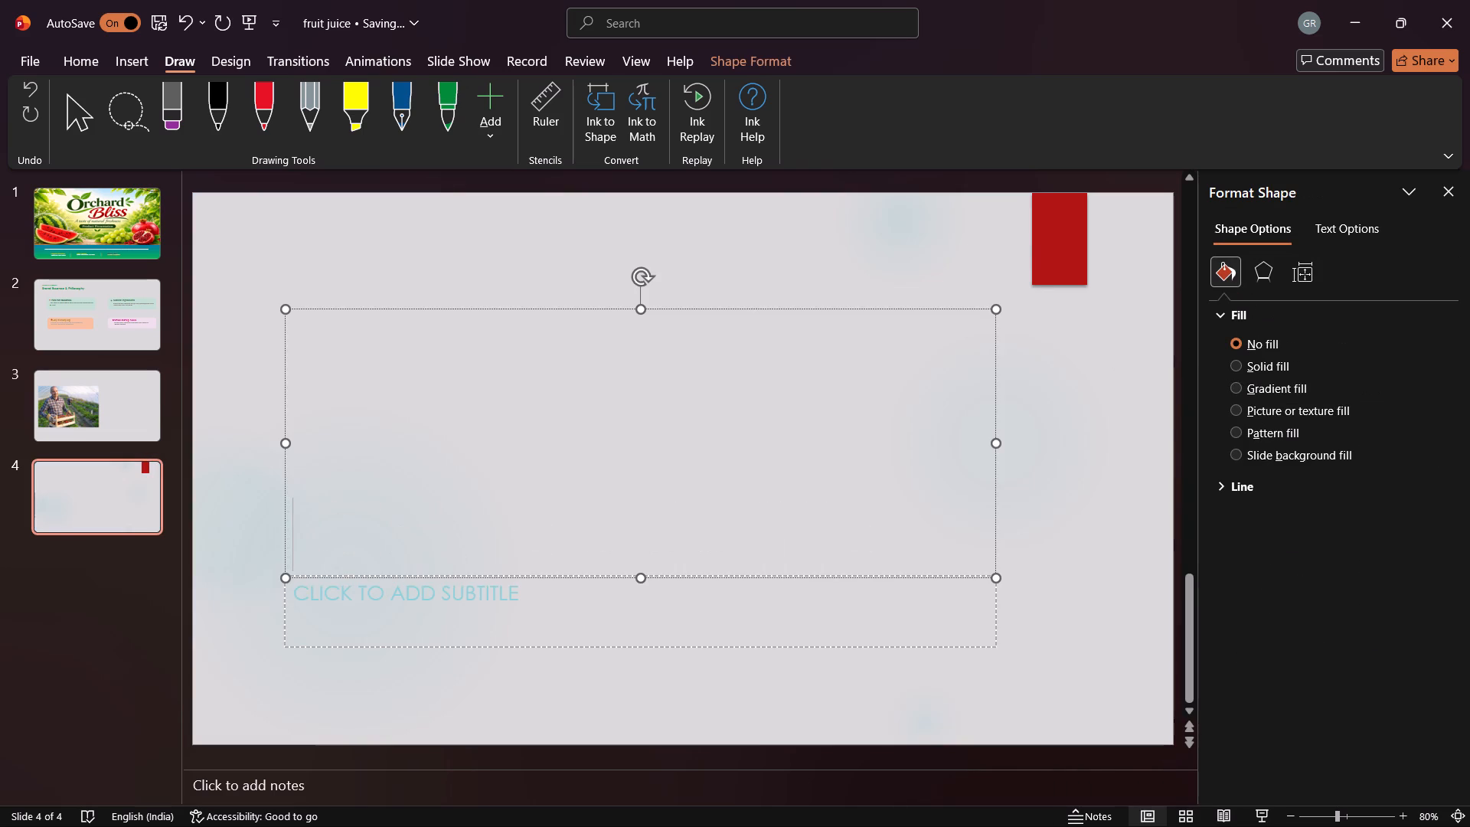
pyautogui.rightClick(873, 309)
pyautogui.click(923, 341)
pyautogui.click(903, 574)
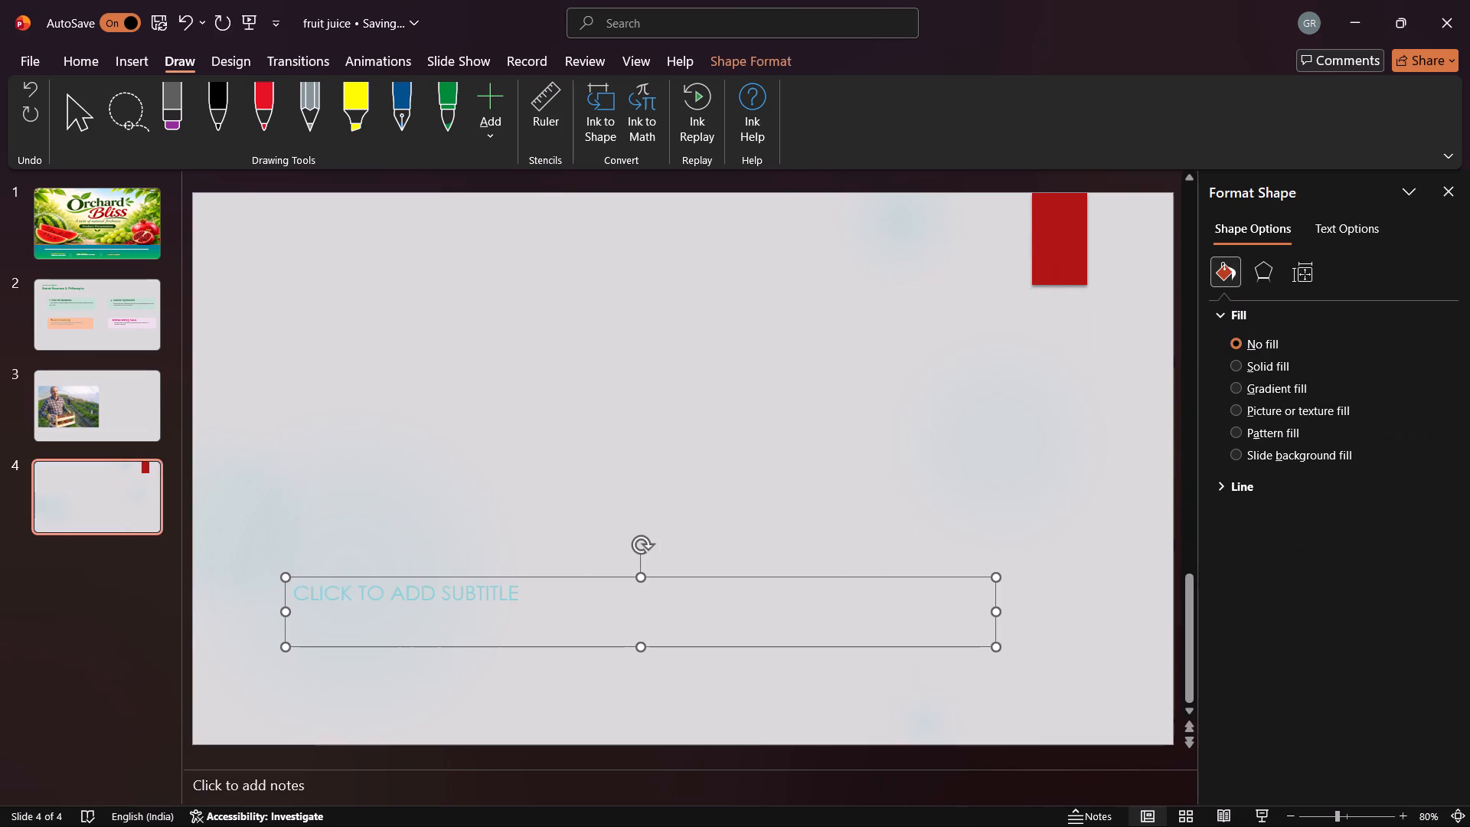
pyautogui.rightClick(903, 574)
pyautogui.click(966, 95)
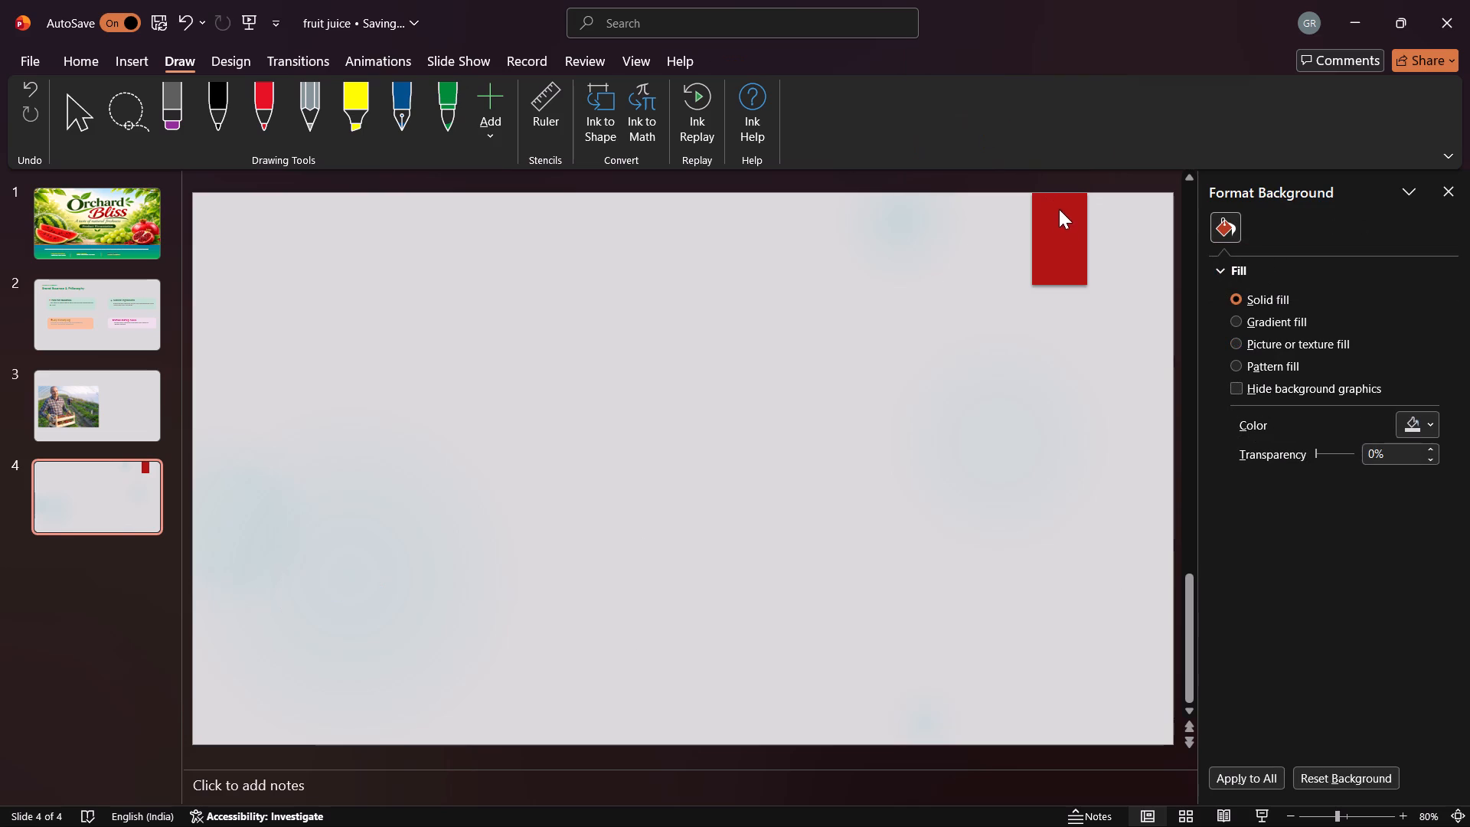
# Hide the background graphics on slide 4.
pyautogui.click(1240, 384)
# Return to slide 3 with the strawberry farmer photo.
pyautogui.click(88, 394)
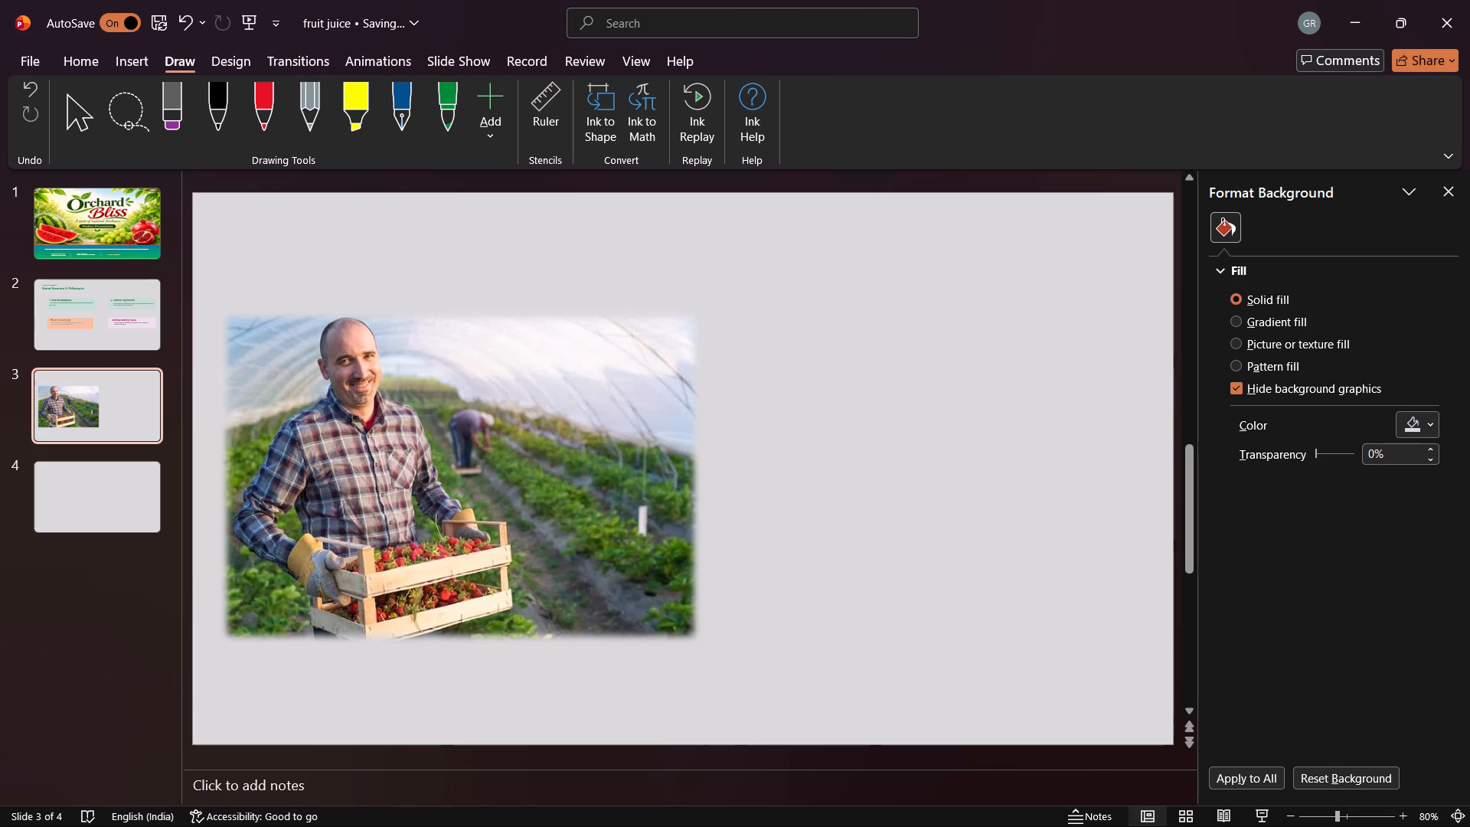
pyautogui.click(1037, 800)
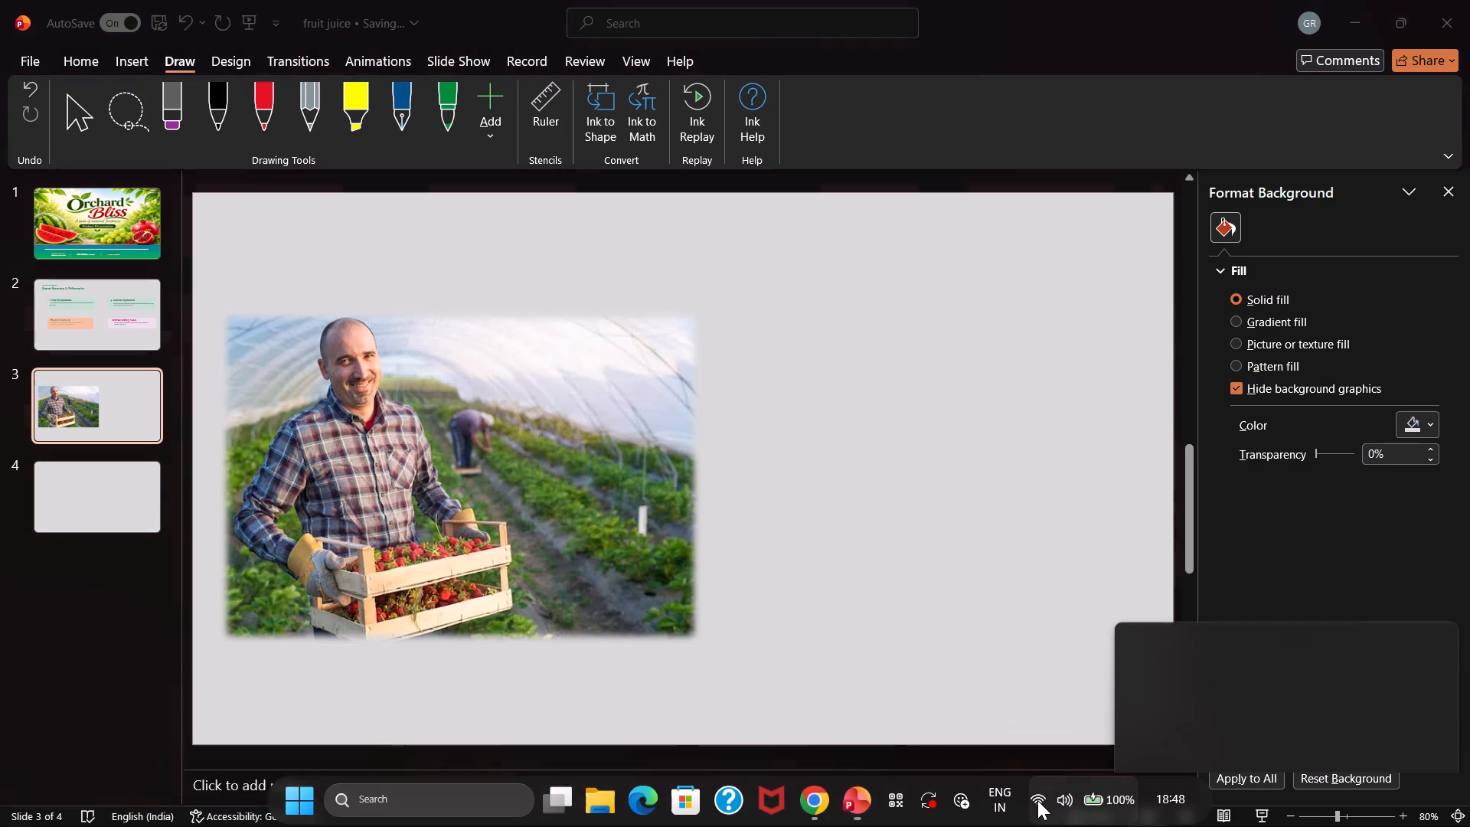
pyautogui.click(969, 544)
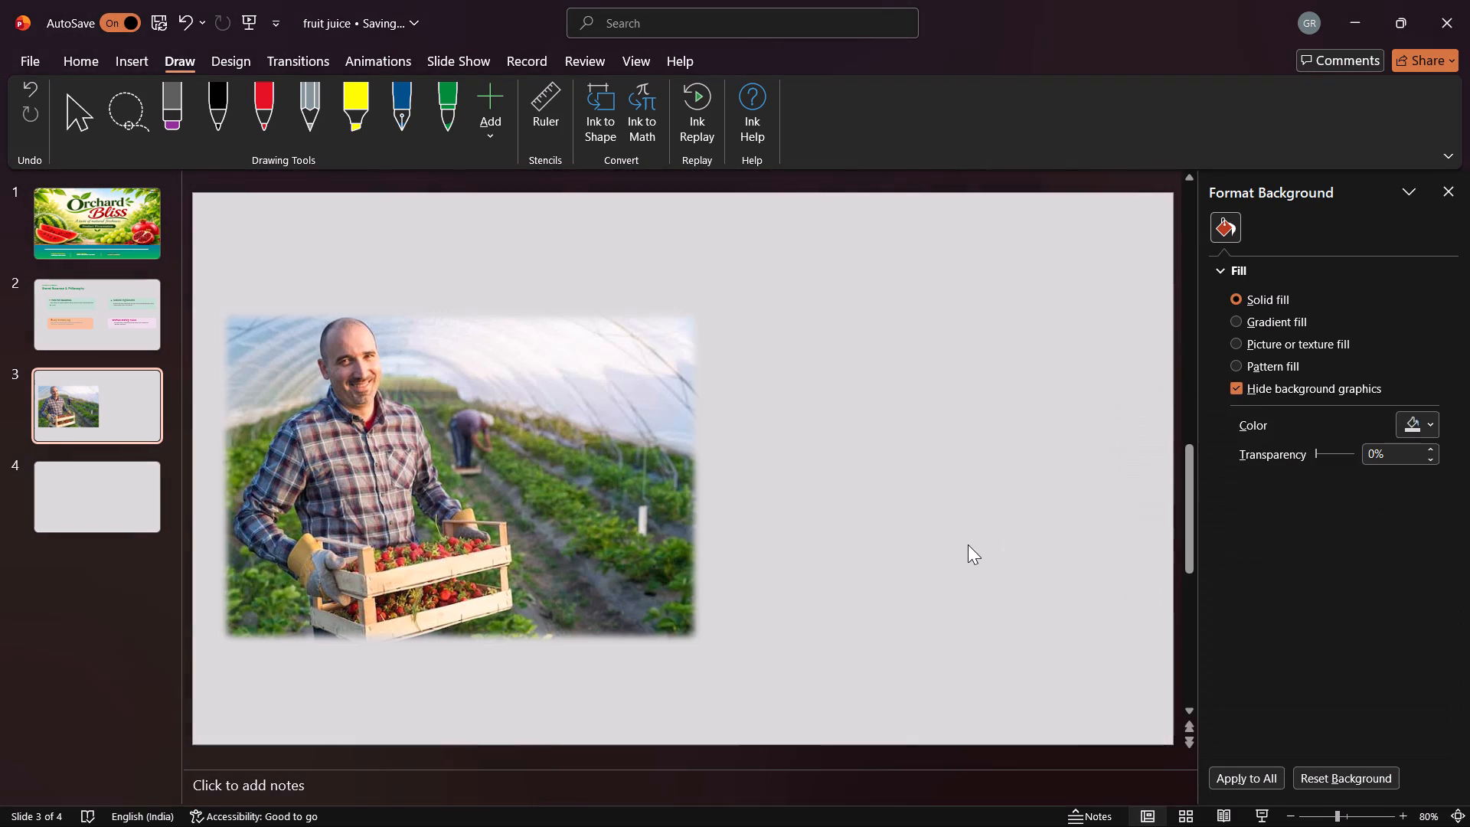
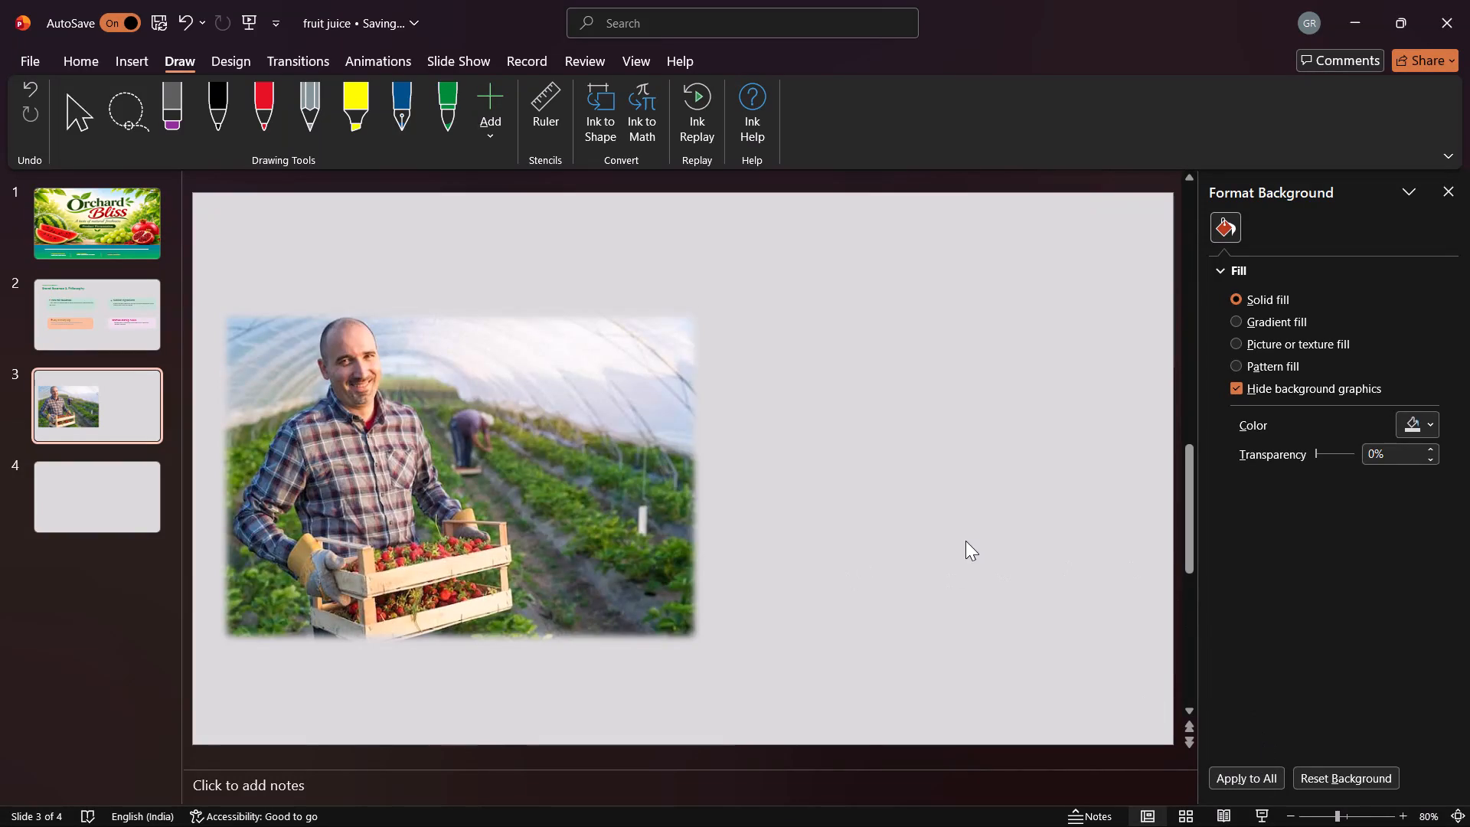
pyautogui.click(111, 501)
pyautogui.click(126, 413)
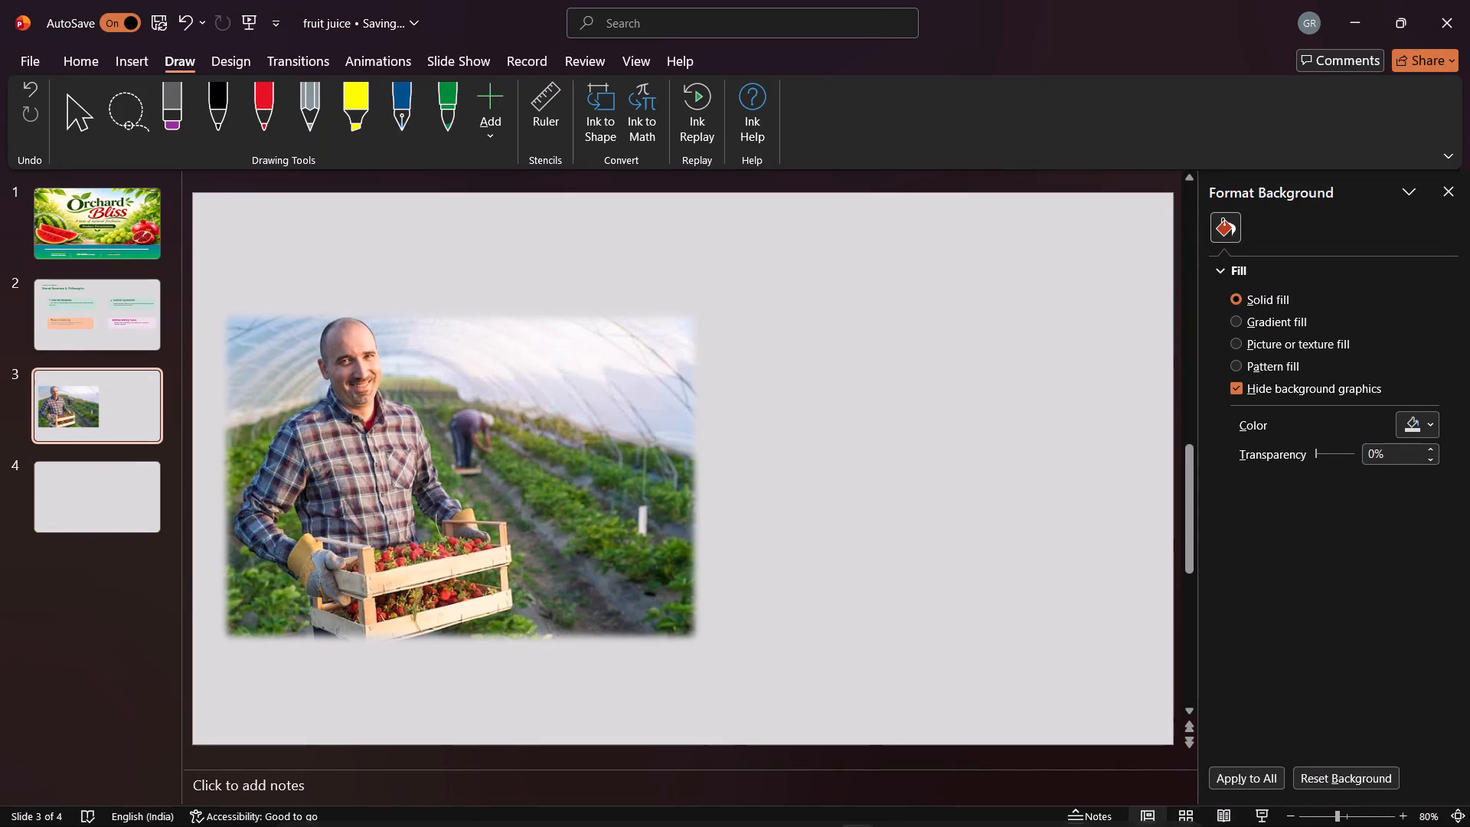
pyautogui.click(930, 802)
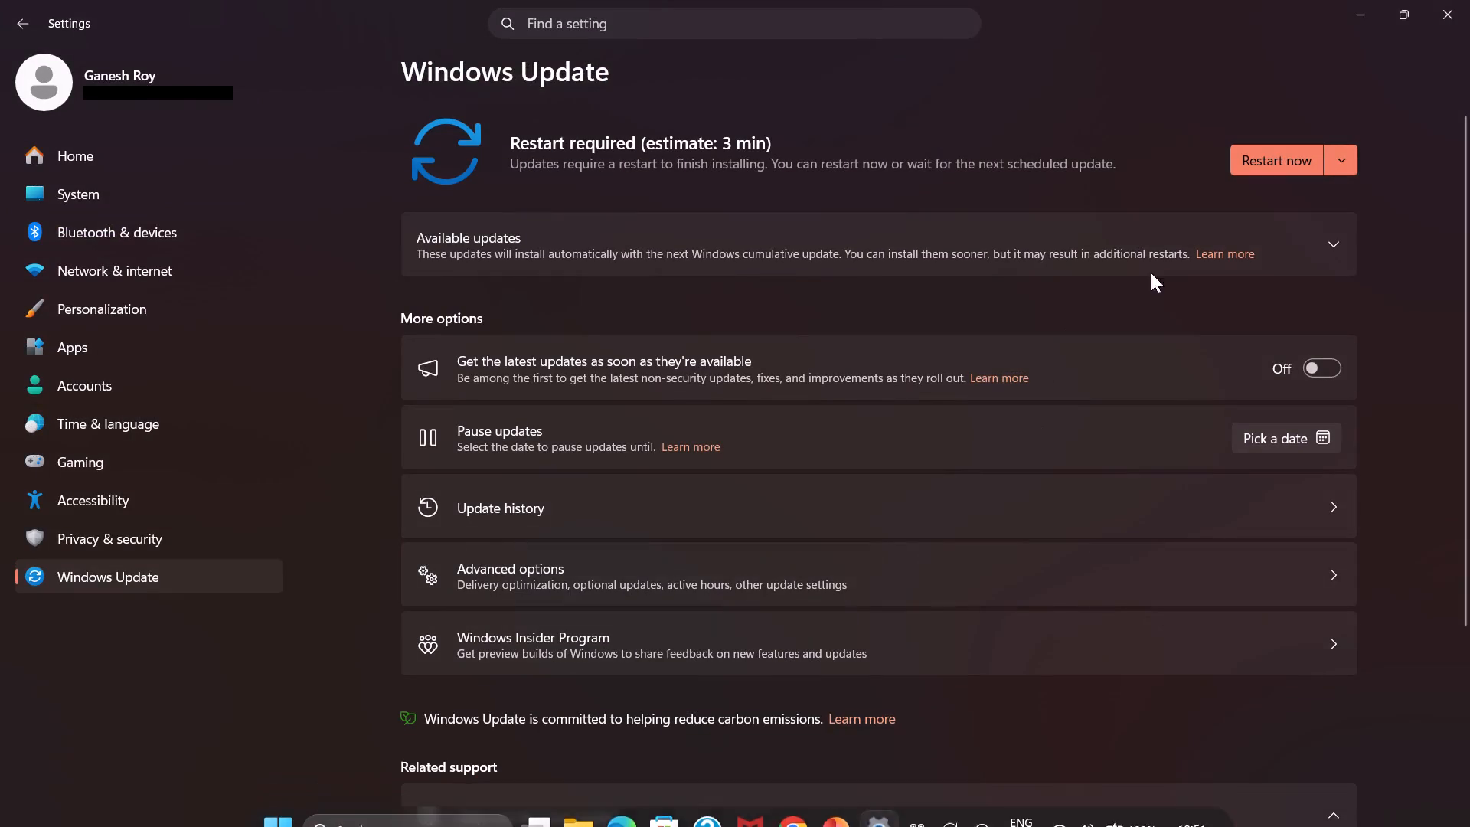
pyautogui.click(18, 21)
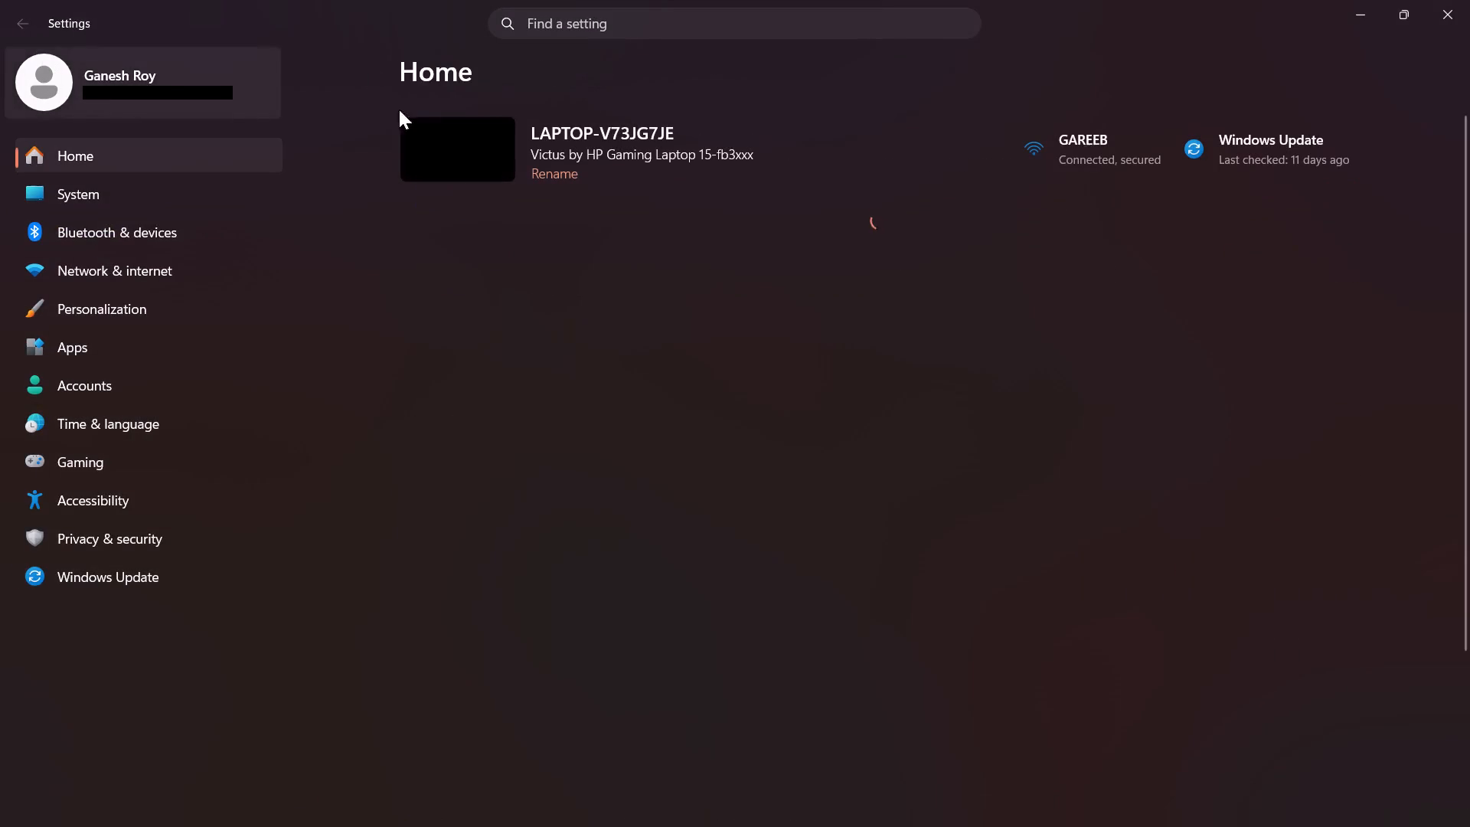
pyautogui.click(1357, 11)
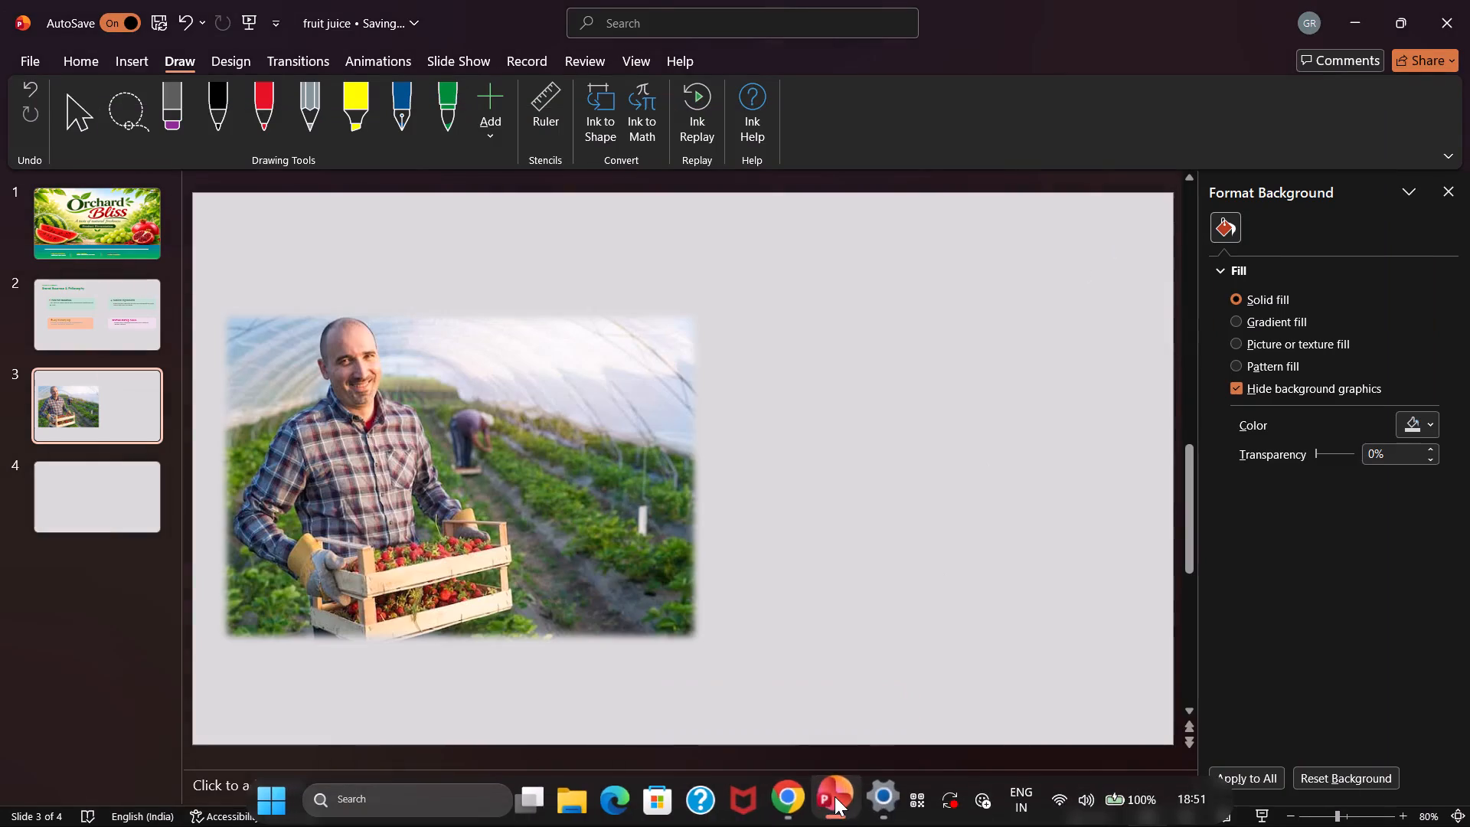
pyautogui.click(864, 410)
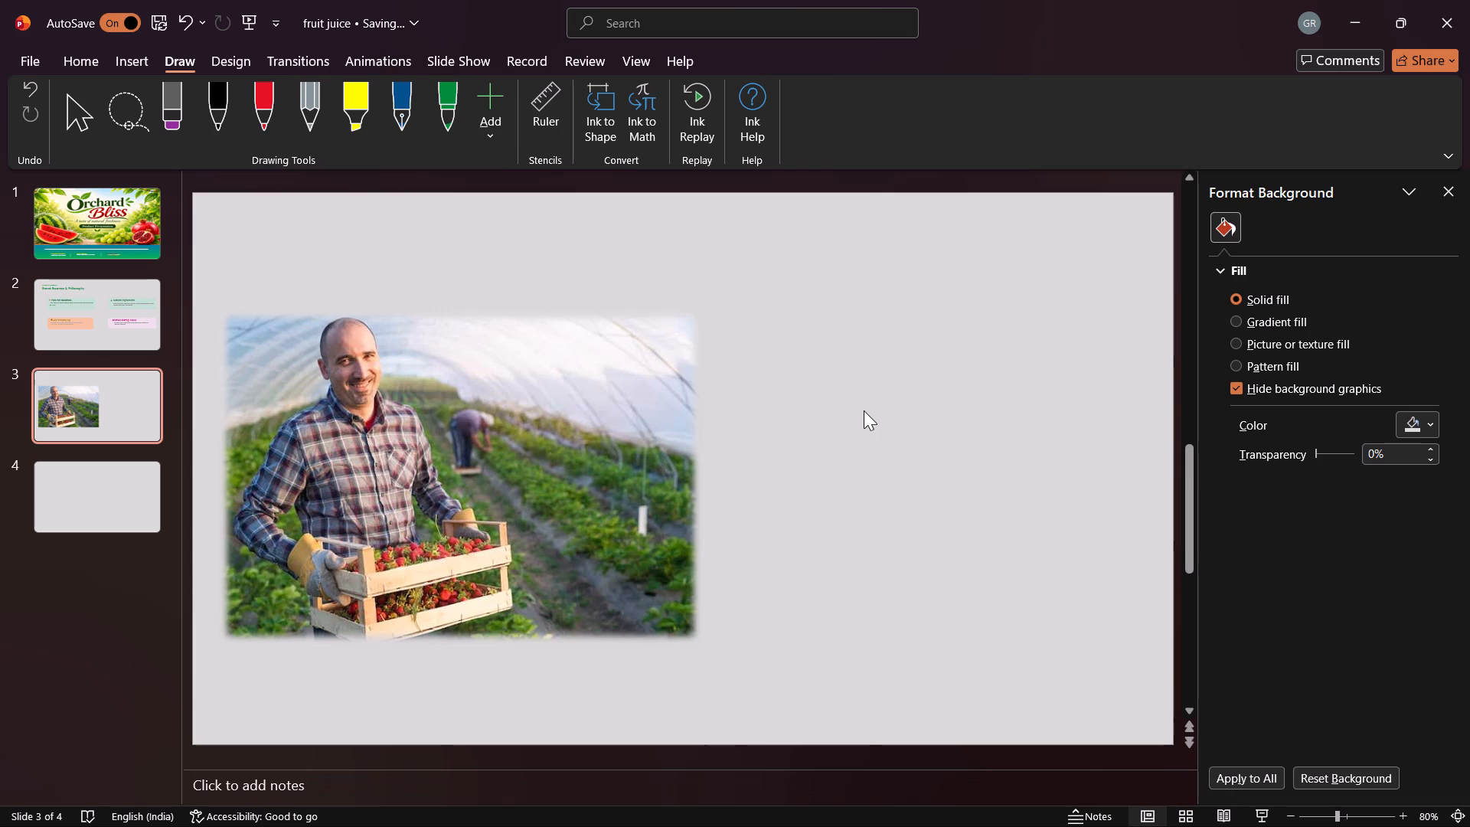
# Insert a text box beside the farmer photo on slide 3 and enter four underscores (____) as a line.
pyautogui.click(797, 378)
pyautogui.doubleClick(782, 390)
pyautogui.tripleClick(773, 367)
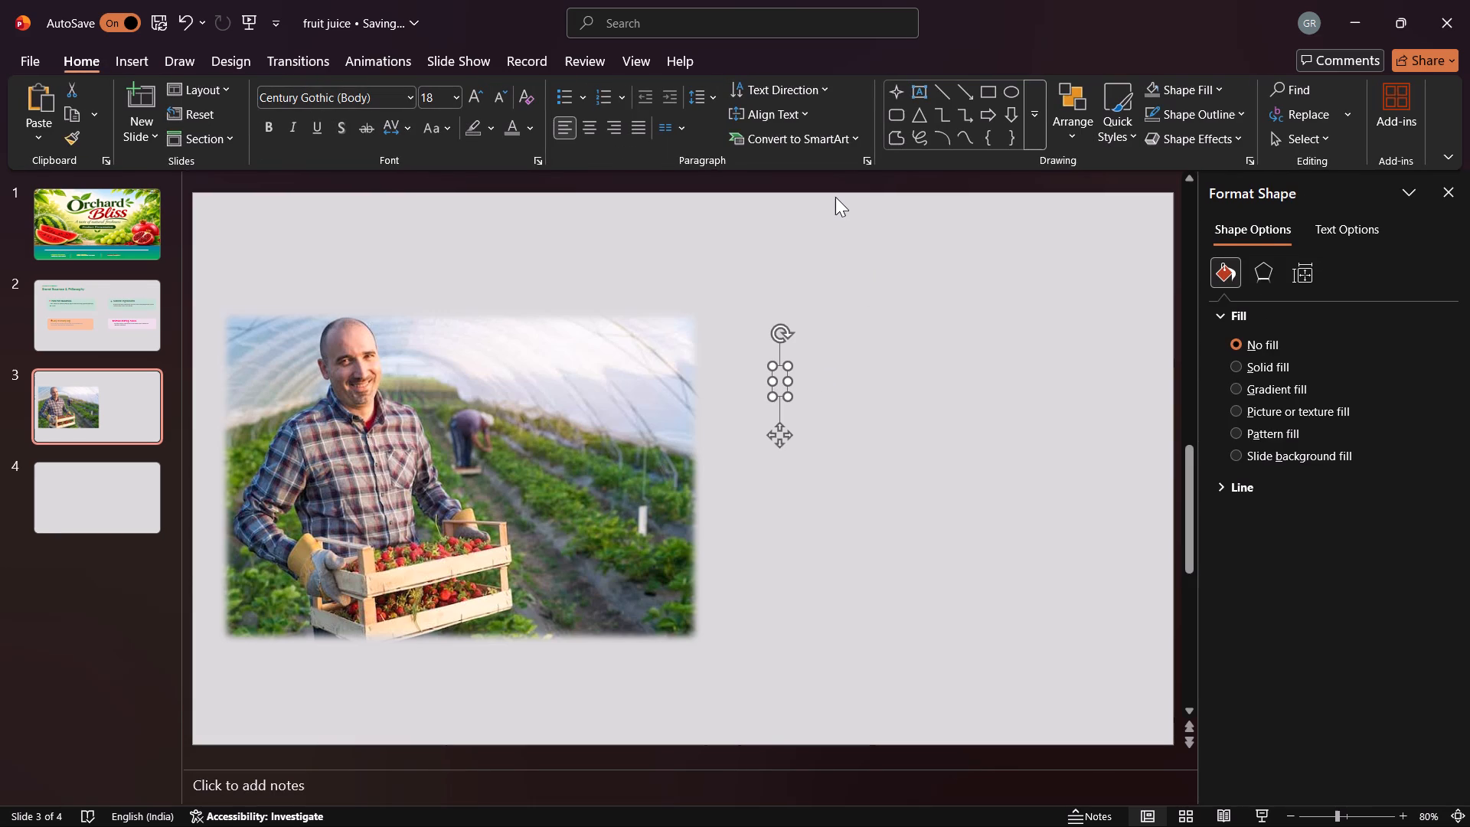
pyautogui.write('____')
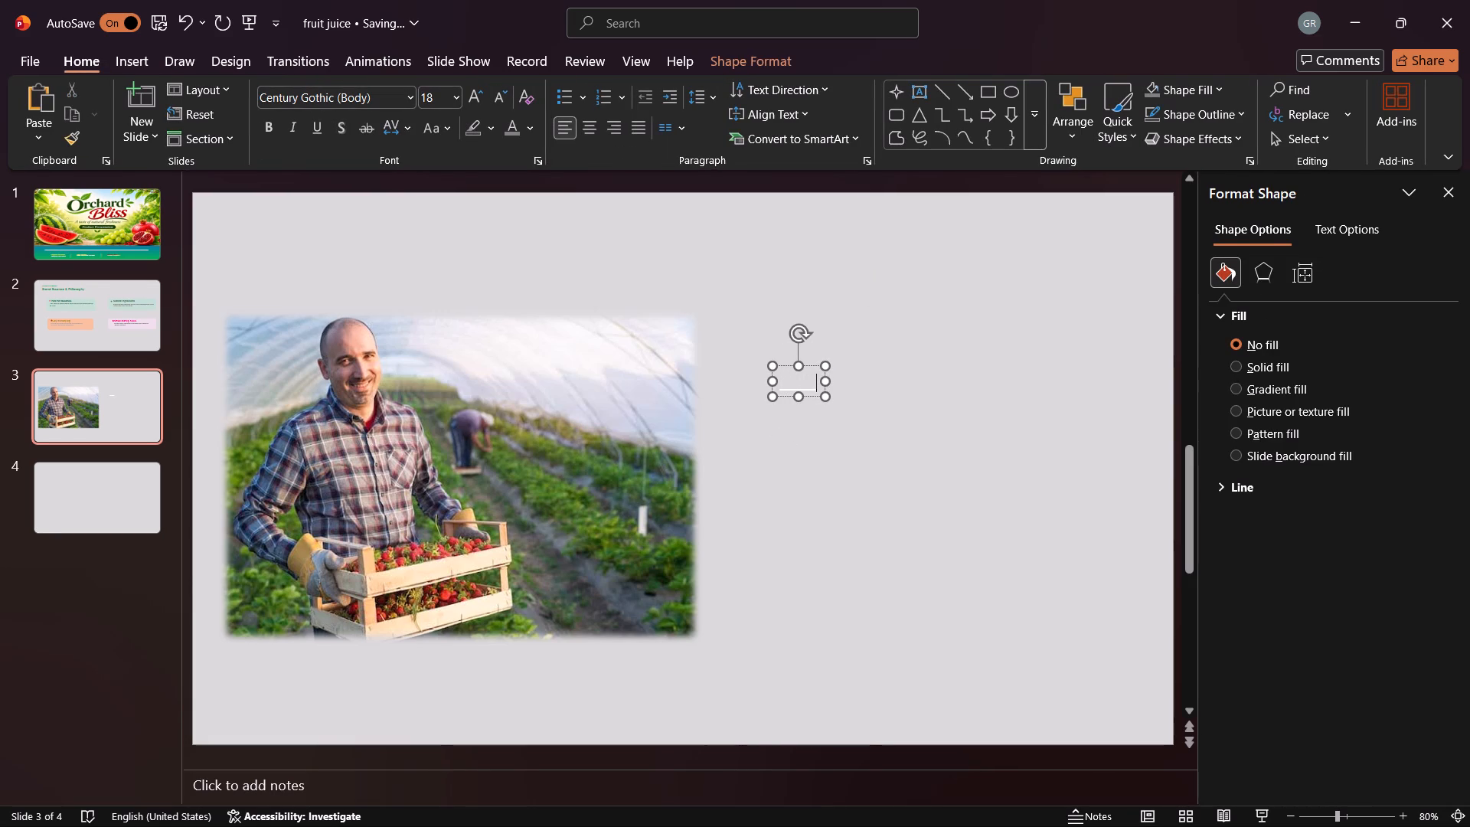
# Colour the underscore line with the standard green font colour.
pyautogui.moveTo(780, 386); pyautogui.dragTo(816, 391)
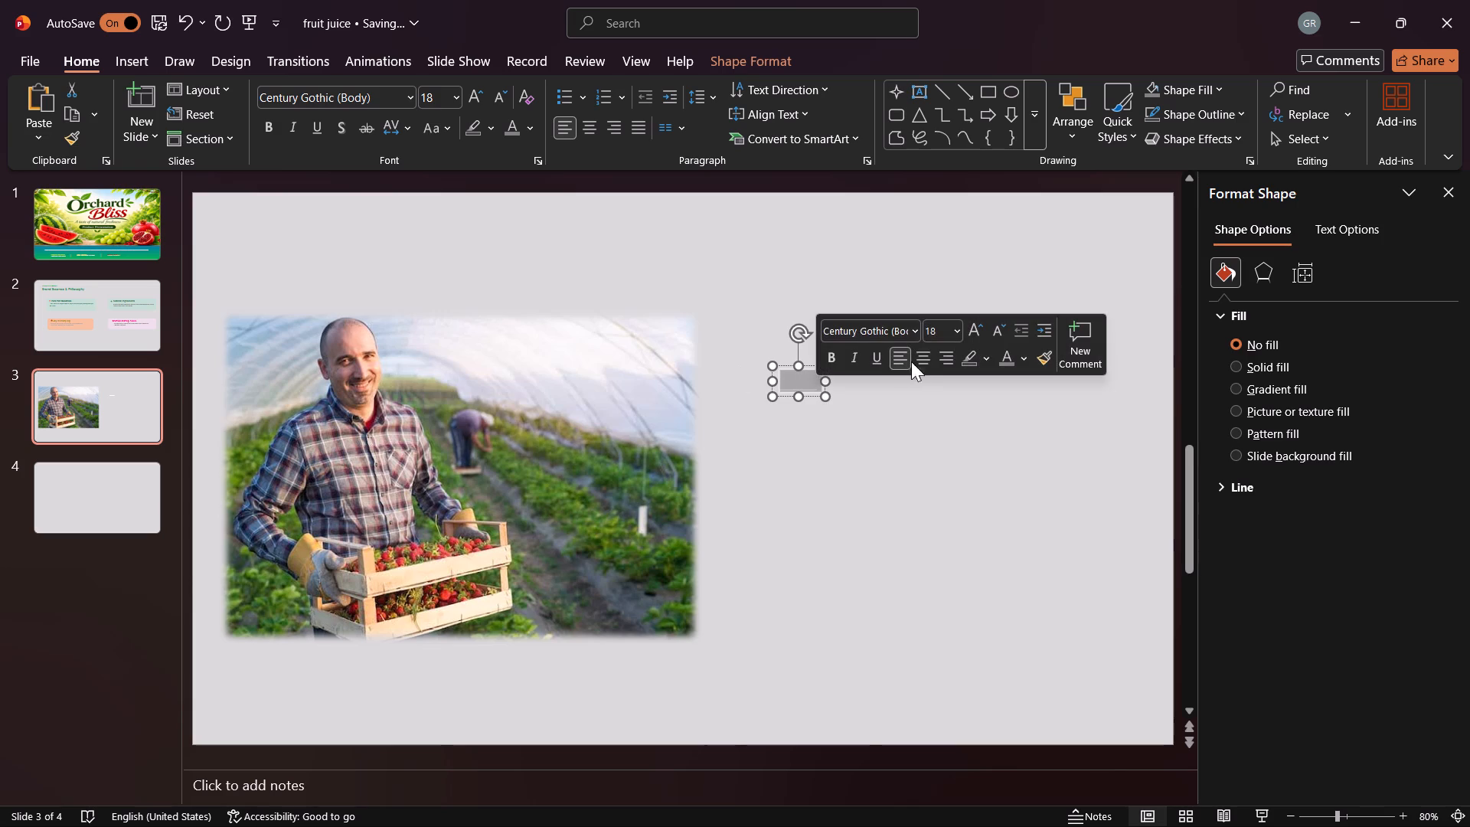
pyautogui.click(1021, 358)
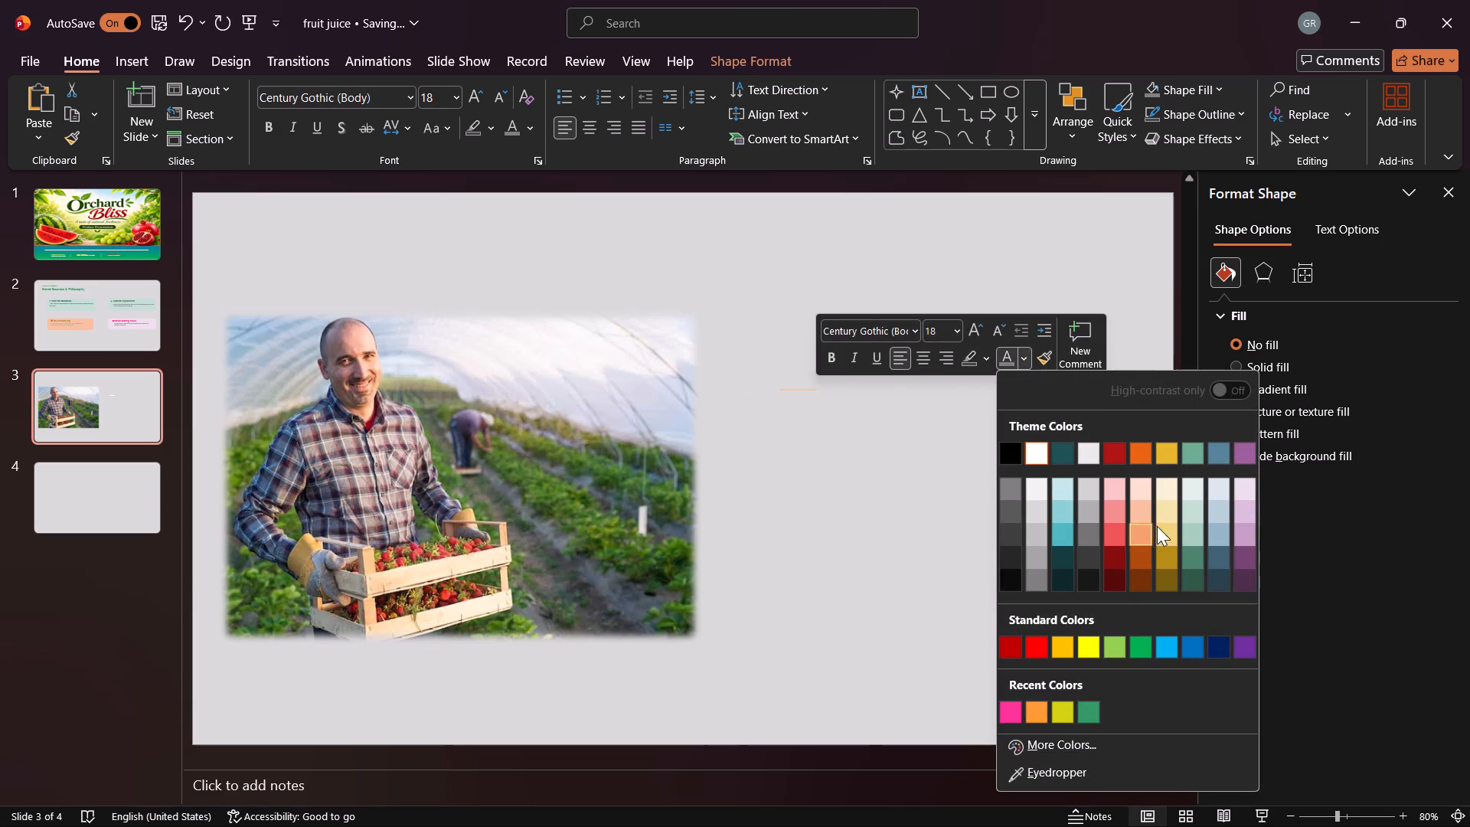
pyautogui.click(1132, 649)
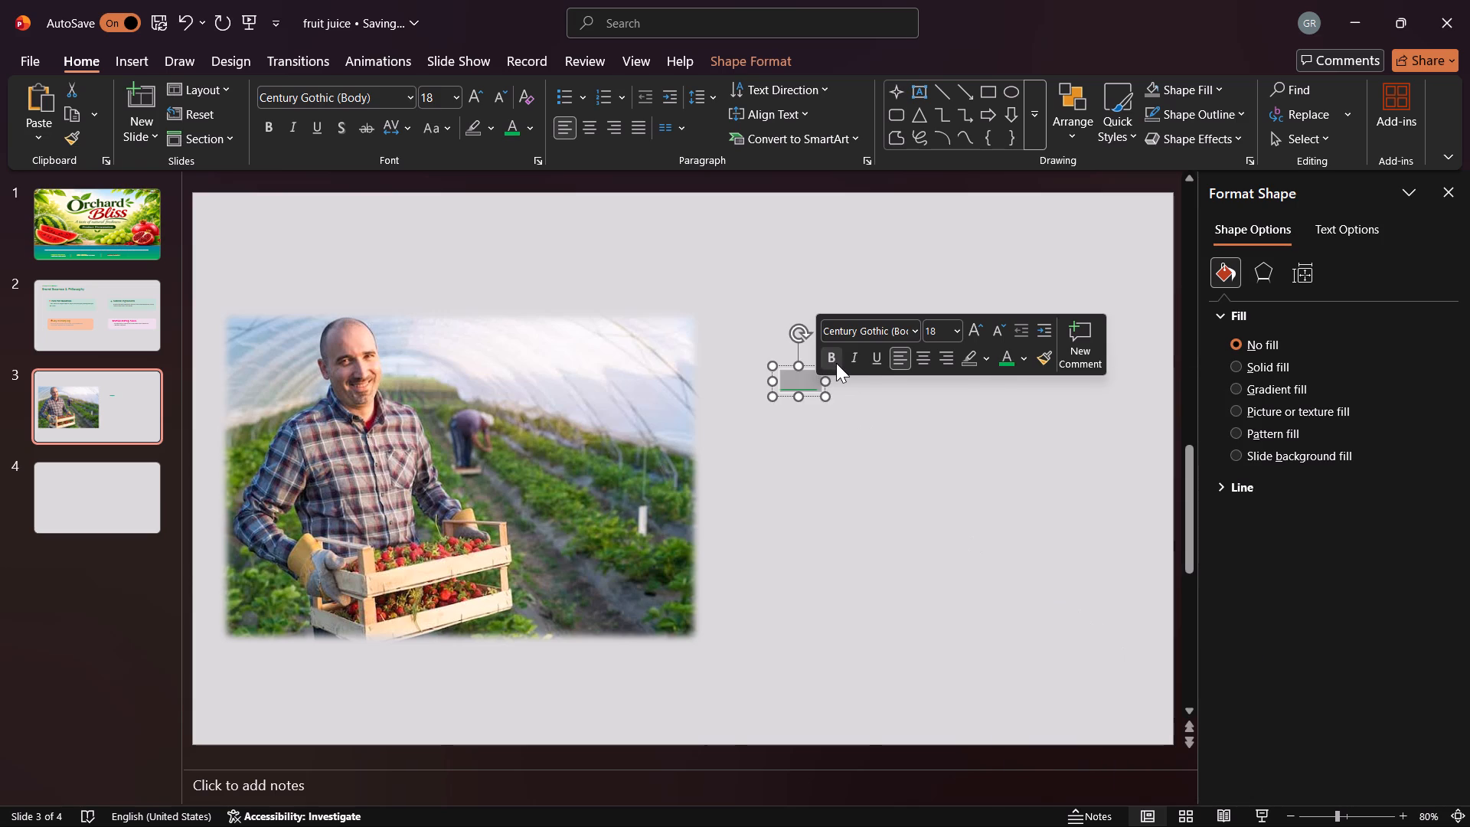
pyautogui.click(836, 363)
pyautogui.click(831, 360)
# Rotate the green line 90 degrees to vertical and place it just beside the photo's upper right edge.
pyautogui.moveTo(800, 334); pyautogui.dragTo(848, 385)
pyautogui.click(799, 376)
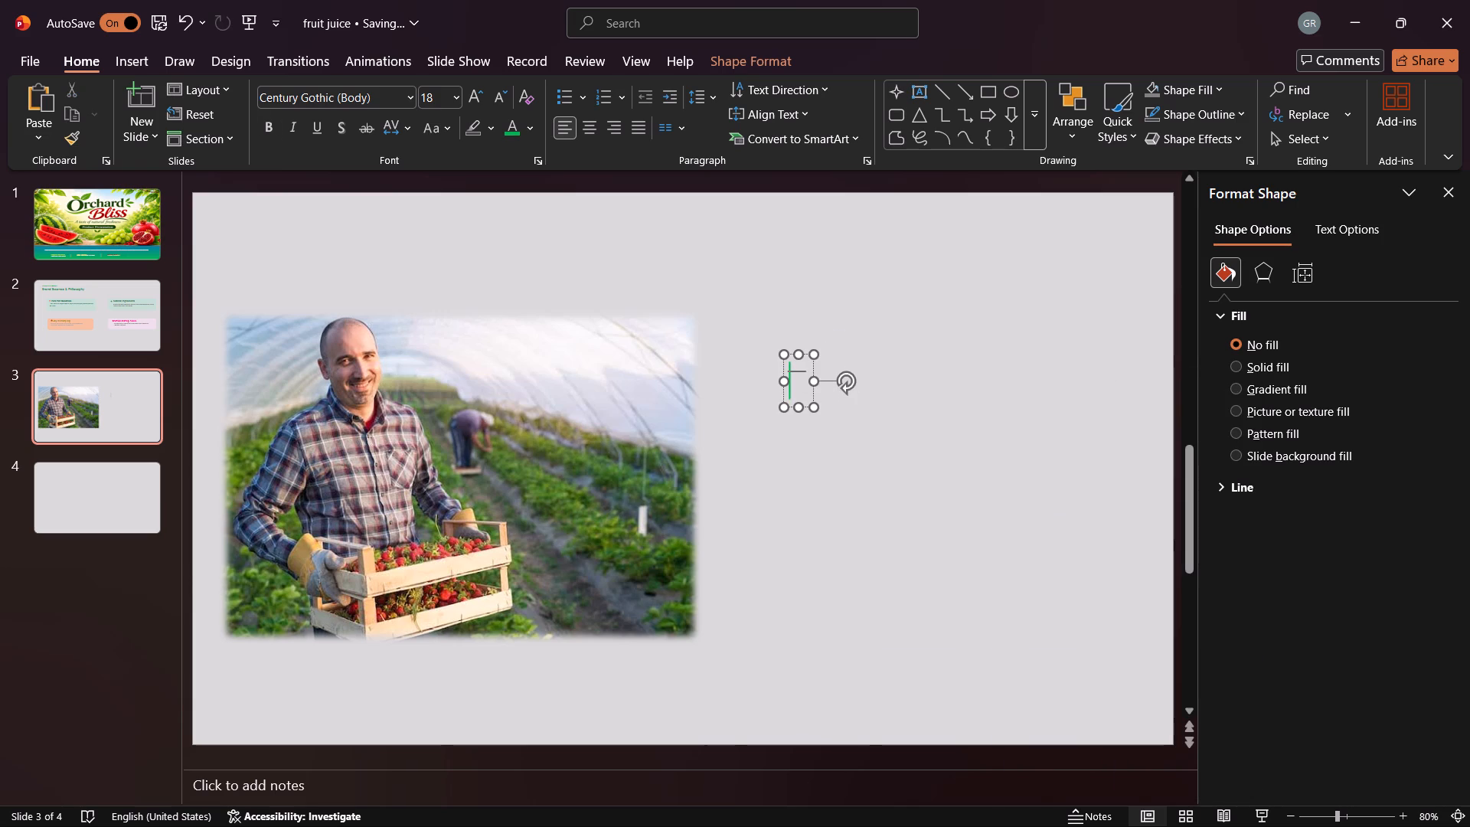
pyautogui.click(800, 387)
pyautogui.moveTo(781, 372); pyautogui.dragTo(715, 351)
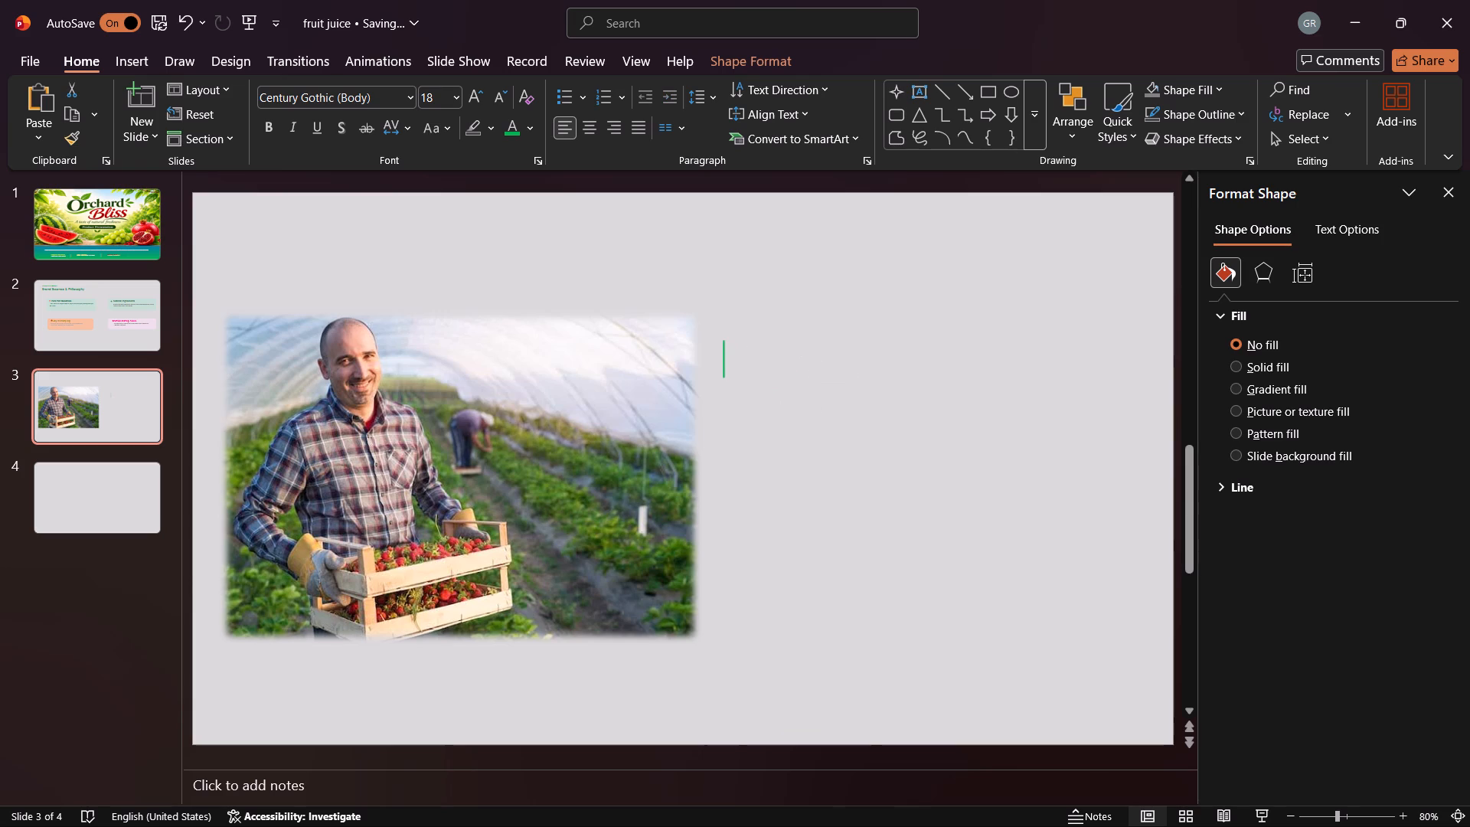
pyautogui.moveTo(715, 351); pyautogui.dragTo(714, 342)
pyautogui.click(882, 384)
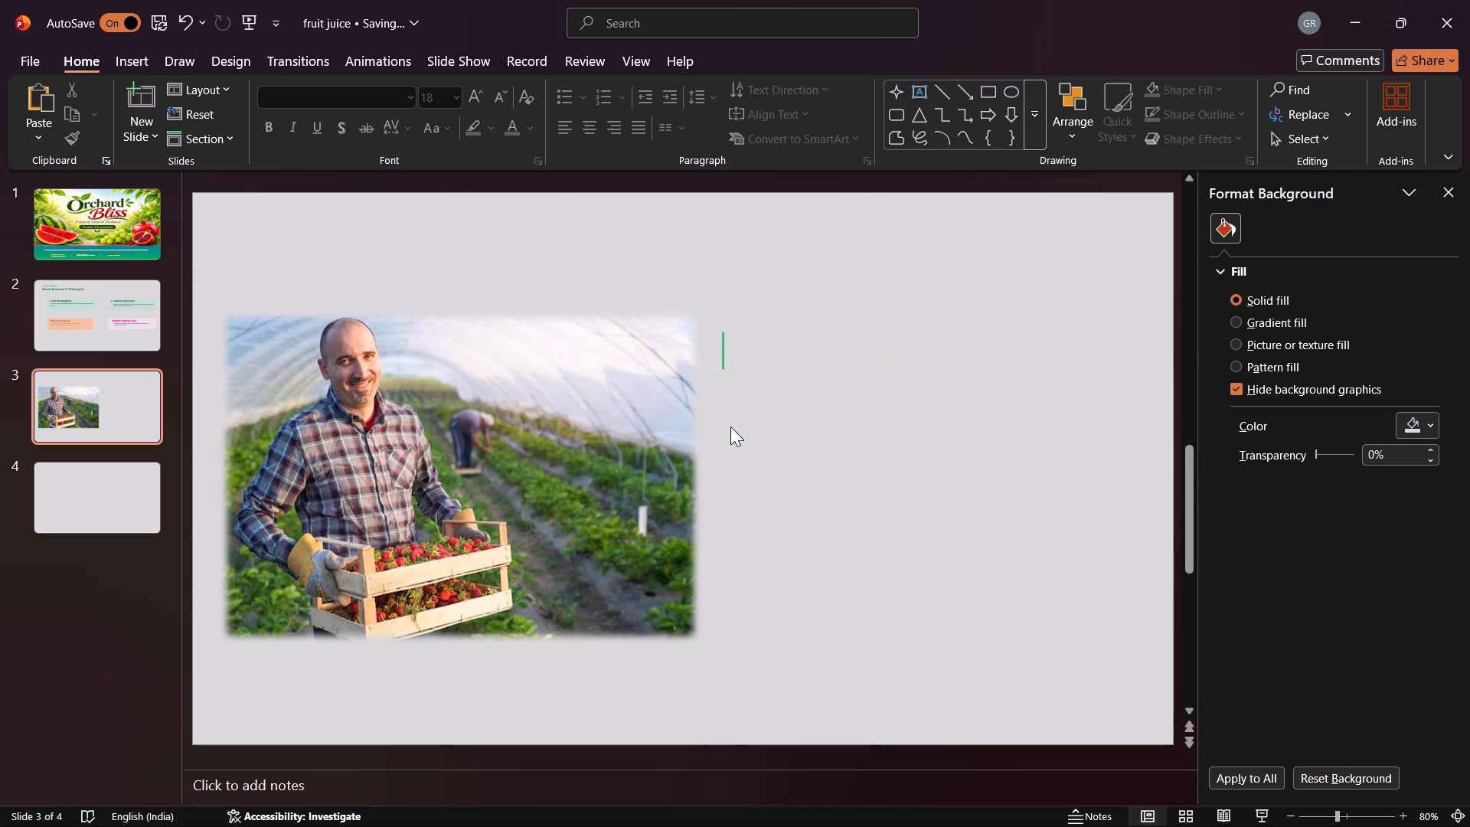
# Add a second text box containing four underscores (____) on the empty slide area and rotate it to vertical.
pyautogui.doubleClick(828, 423)
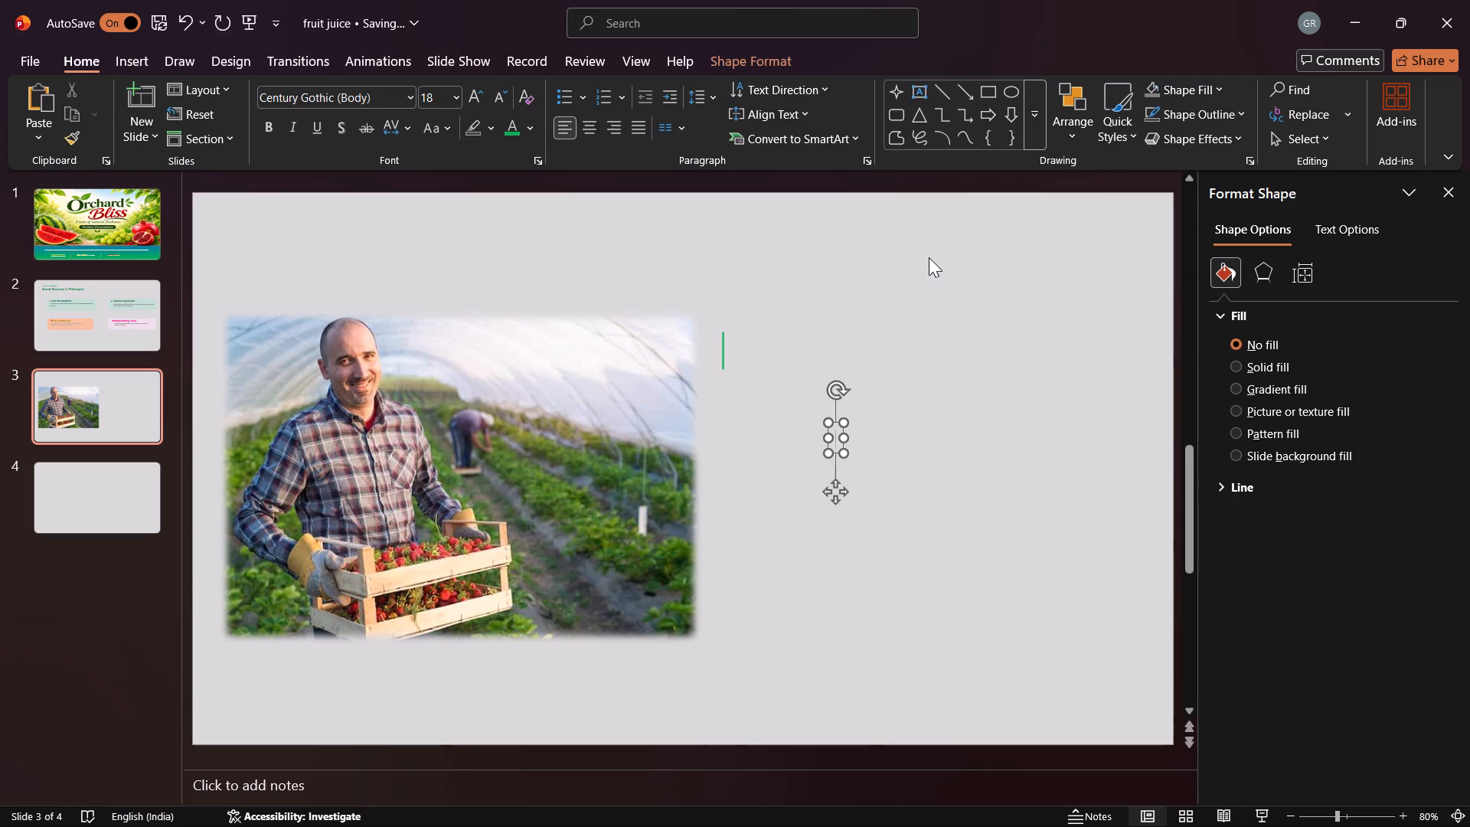
pyautogui.write('____')
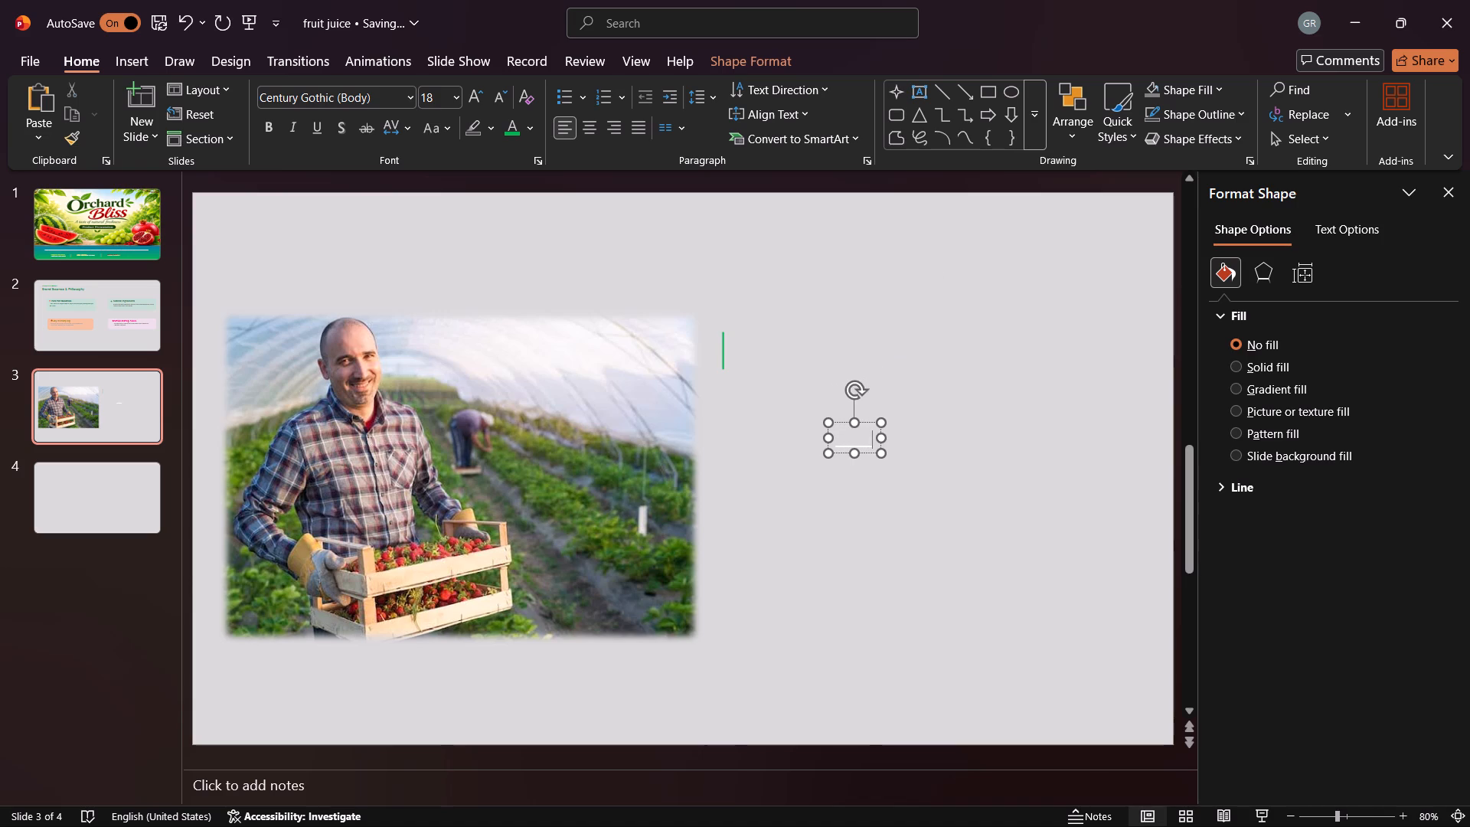
pyautogui.moveTo(858, 387); pyautogui.dragTo(900, 444)
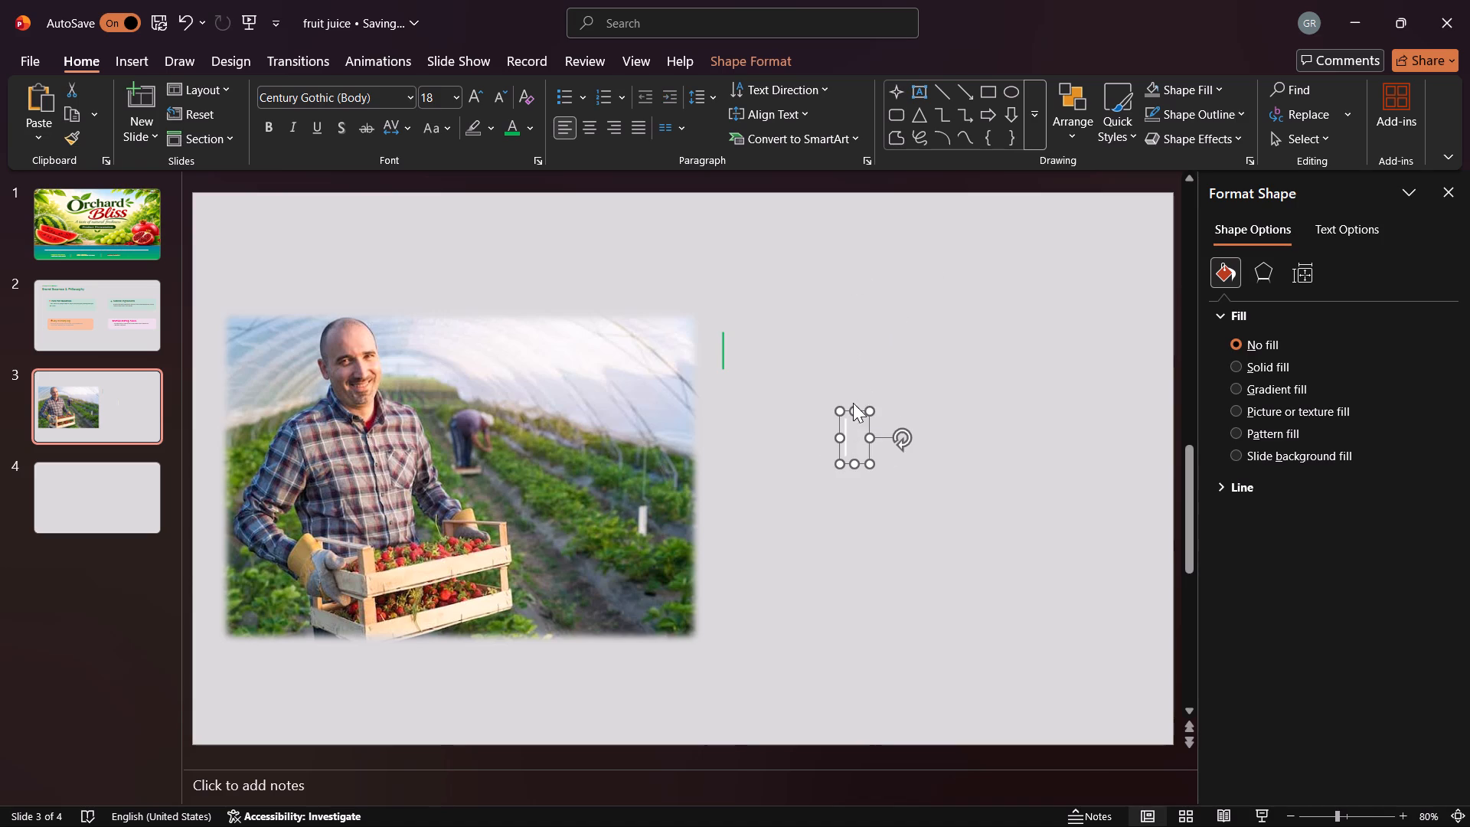
# Colour the second underscore line with the dark gold theme font colour.
pyautogui.moveTo(847, 421); pyautogui.dragTo(854, 459)
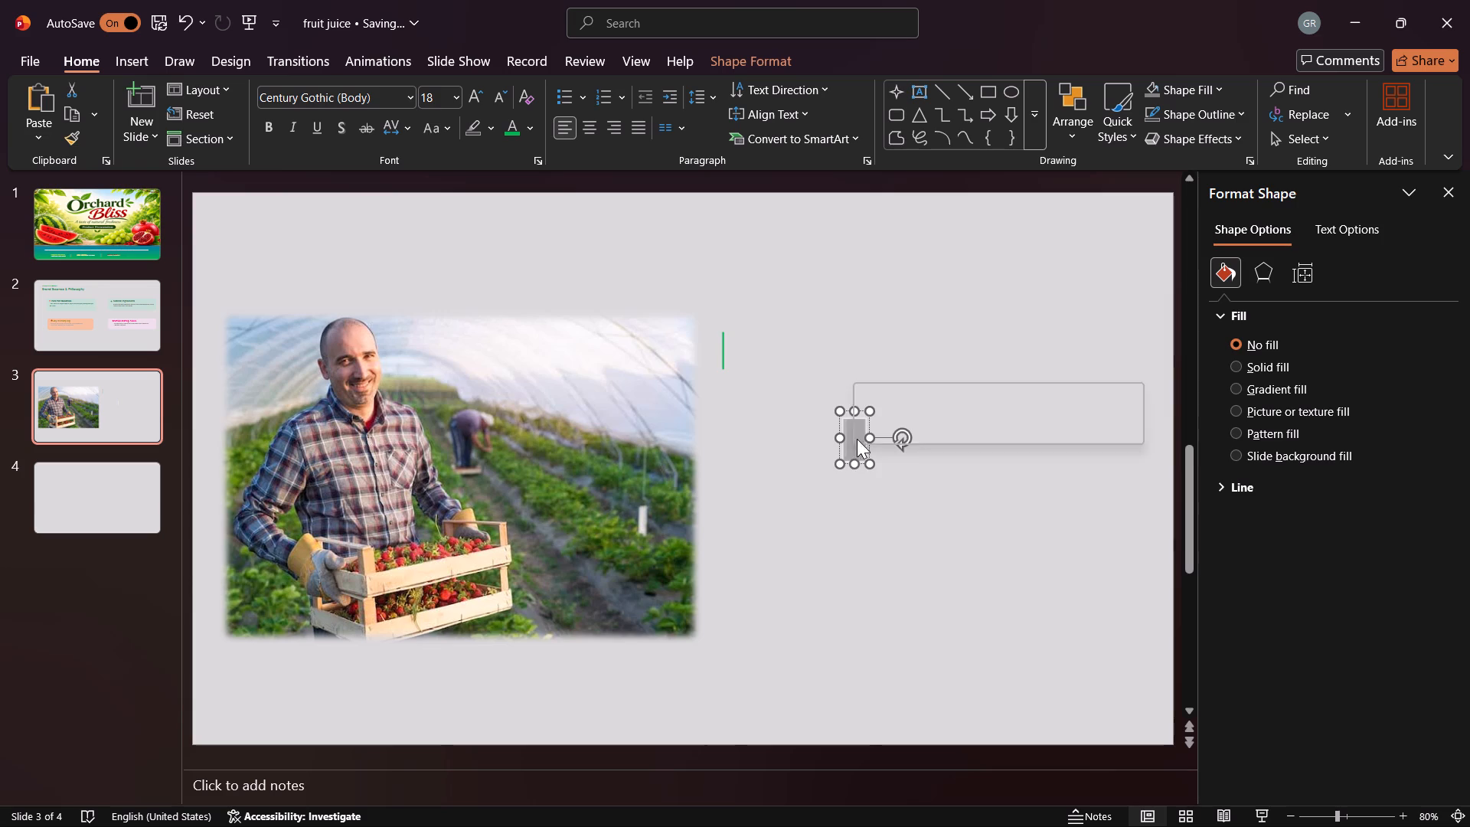
pyautogui.click(1063, 433)
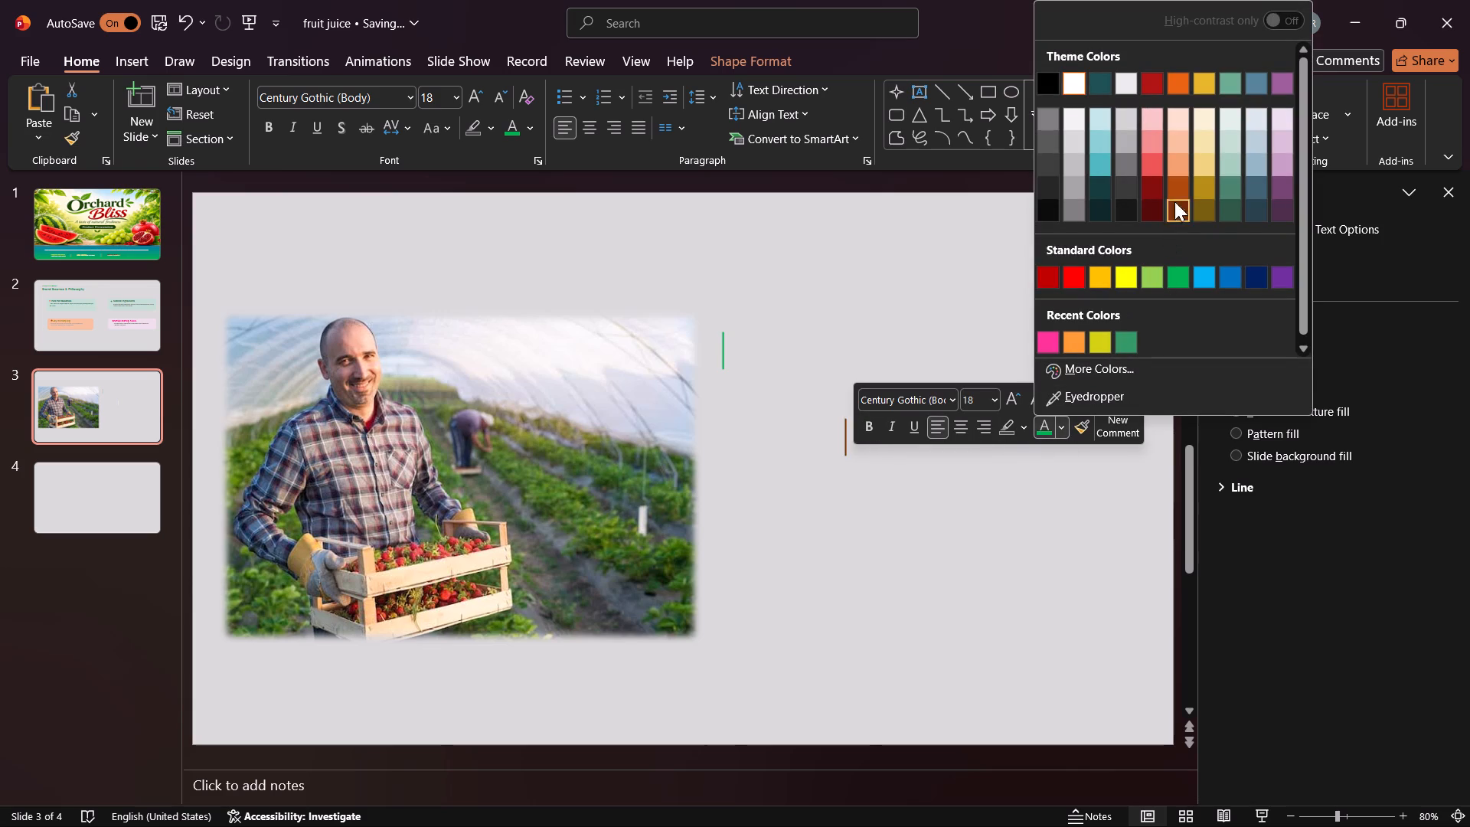
pyautogui.click(1198, 192)
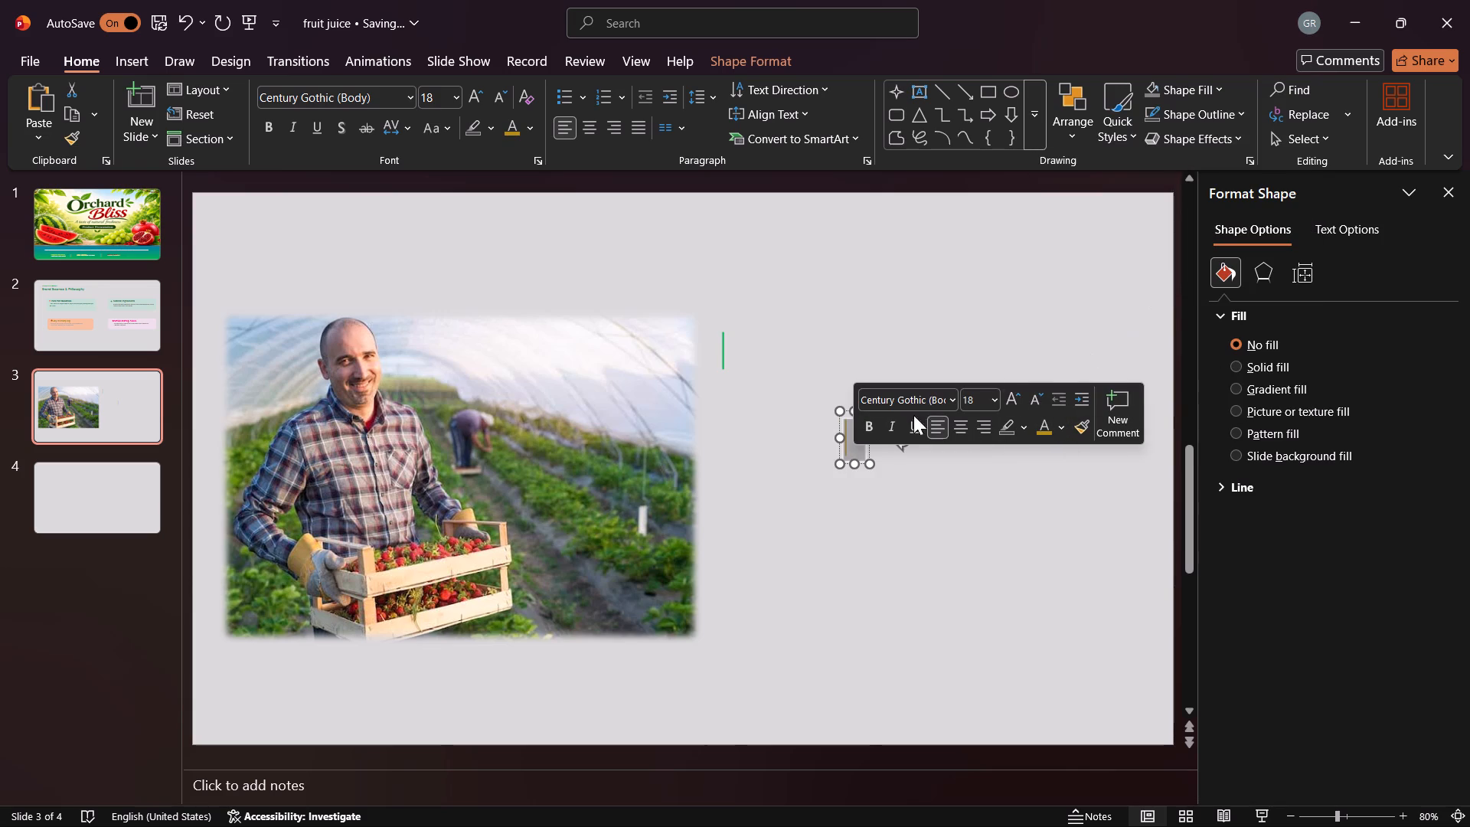
pyautogui.click(867, 331)
# Move the gold vertical line below the green one, aligned with it beside the farmer photo.
pyautogui.click(843, 420)
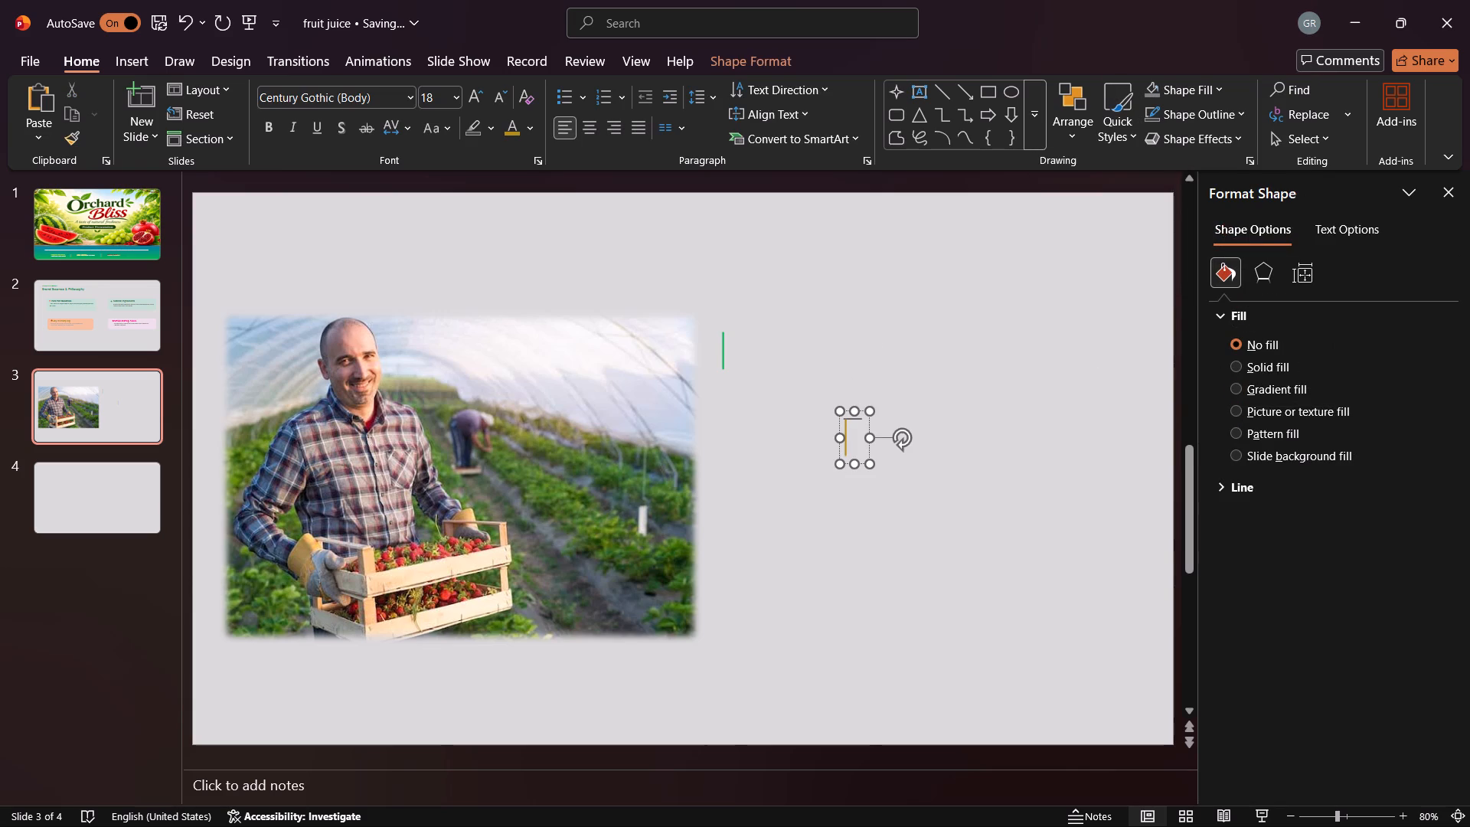
pyautogui.moveTo(841, 423); pyautogui.dragTo(717, 423)
pyautogui.click(1007, 433)
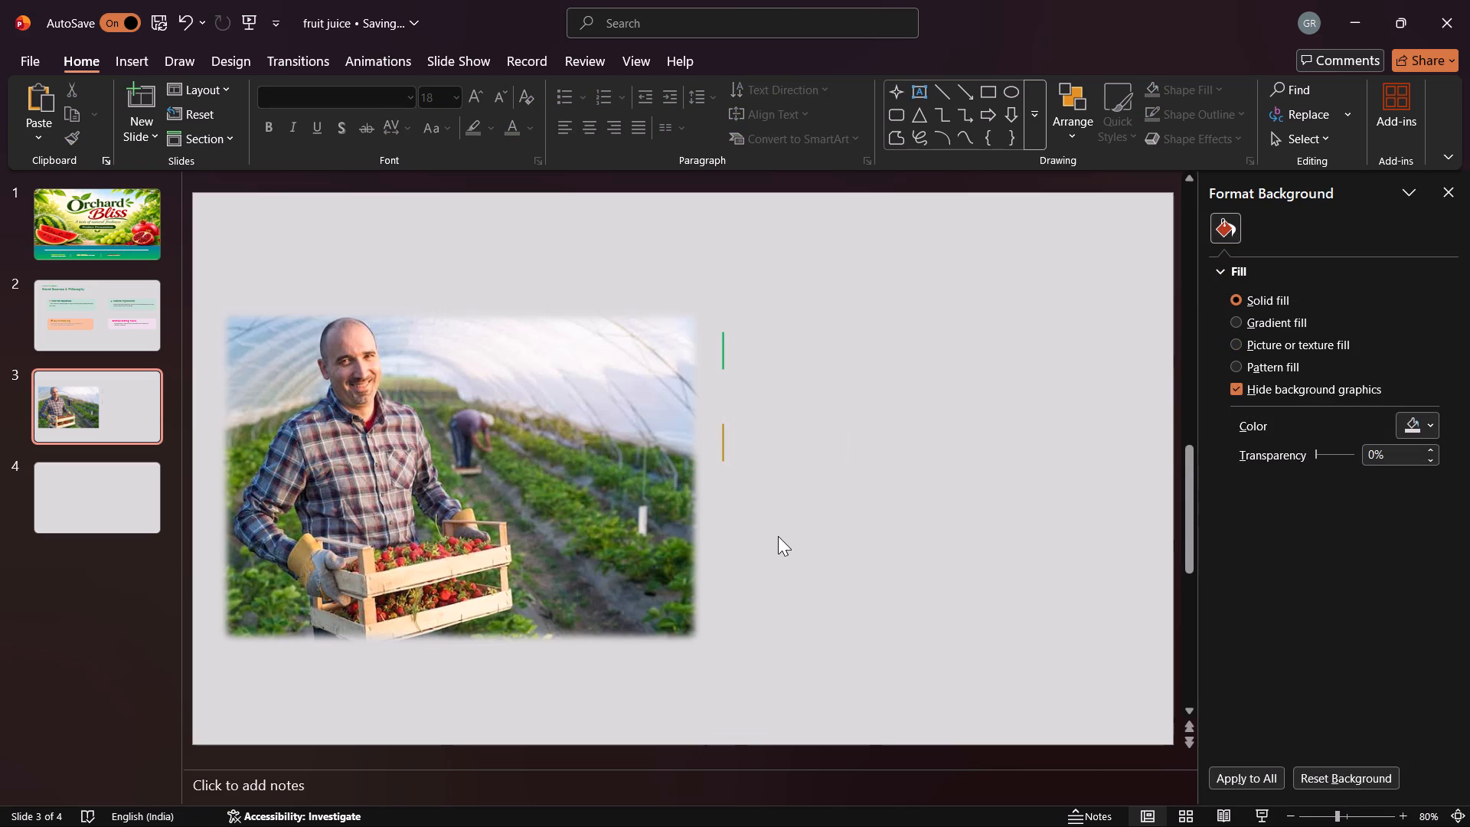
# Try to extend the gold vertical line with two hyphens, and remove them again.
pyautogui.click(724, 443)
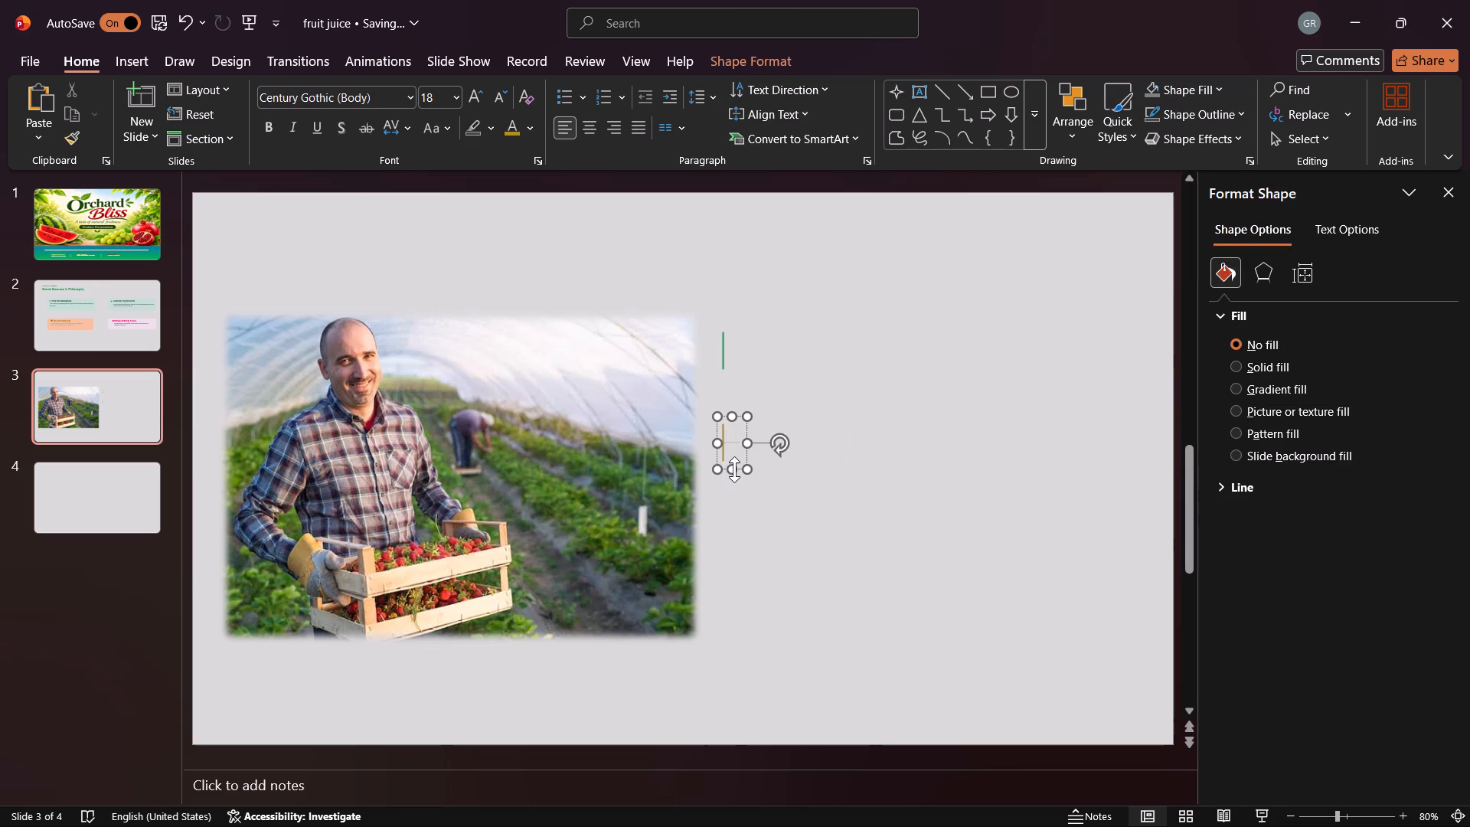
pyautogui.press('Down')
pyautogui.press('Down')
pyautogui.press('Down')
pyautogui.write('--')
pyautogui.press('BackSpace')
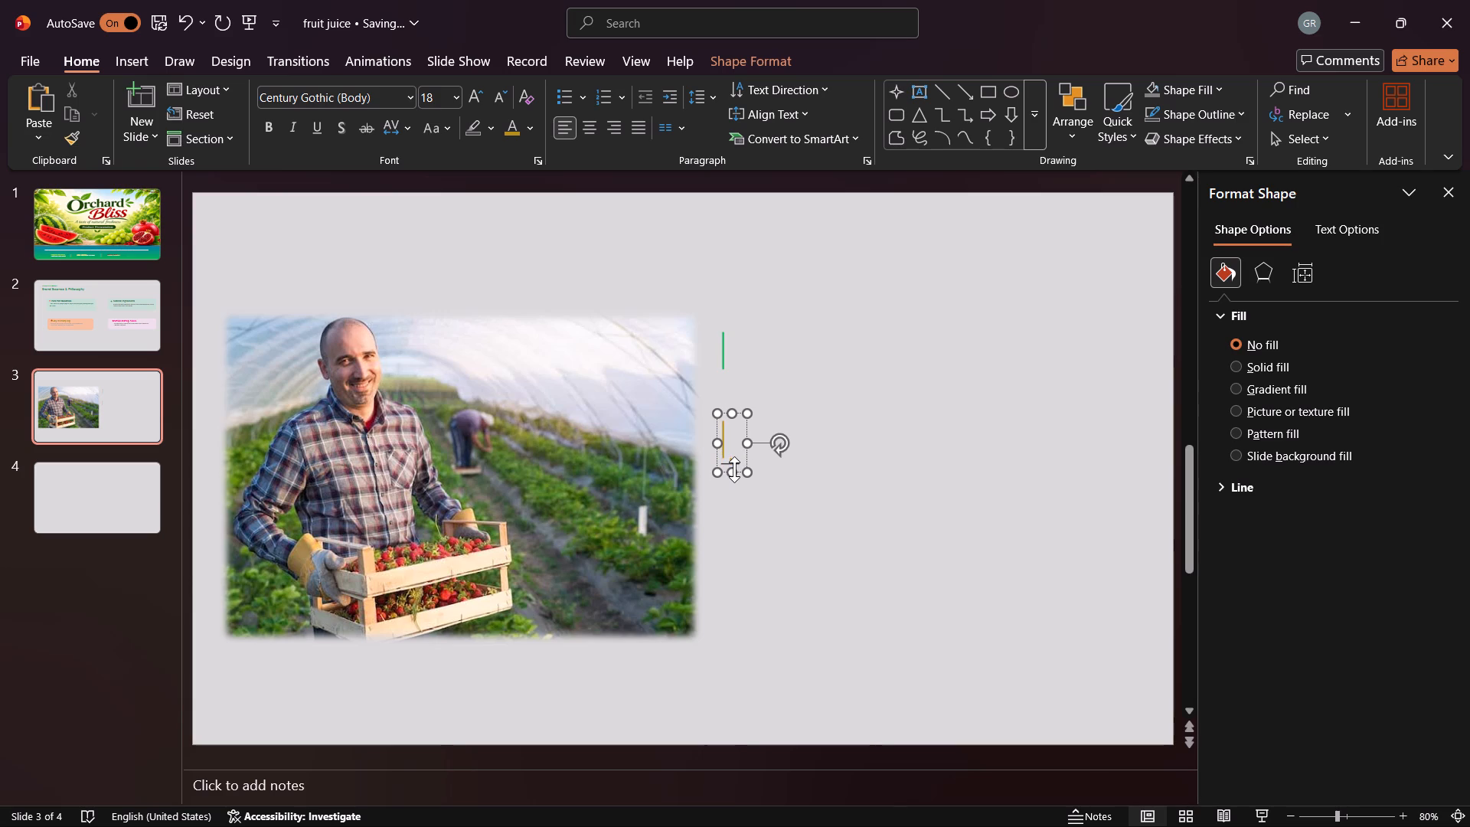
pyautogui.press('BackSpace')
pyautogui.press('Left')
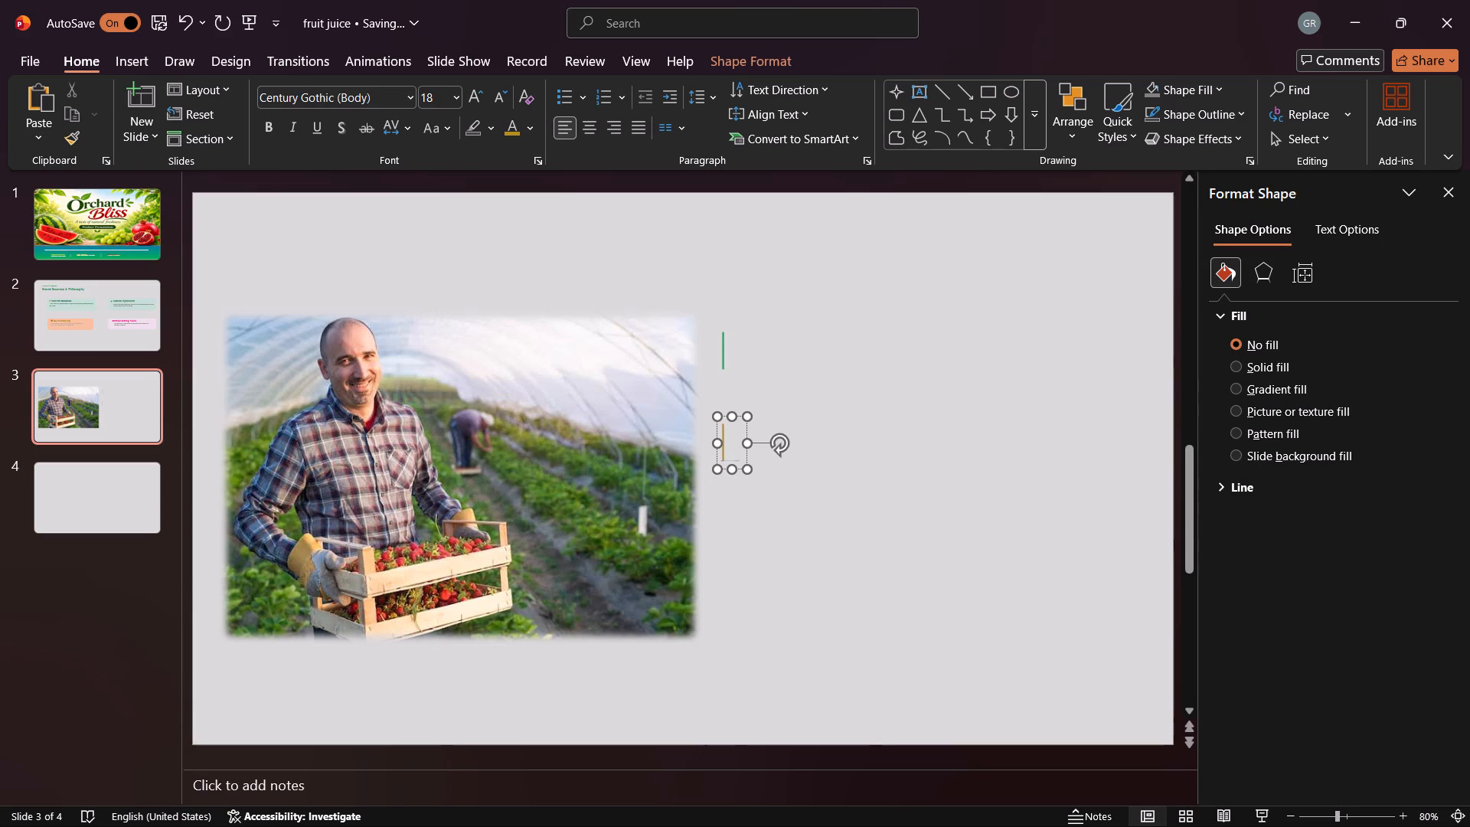
# Lengthen the gold vertical line by adding three more underscores at its lower end.
pyautogui.click(720, 456)
pyautogui.press('Down')
pyautogui.press('Down')
pyautogui.write('____')
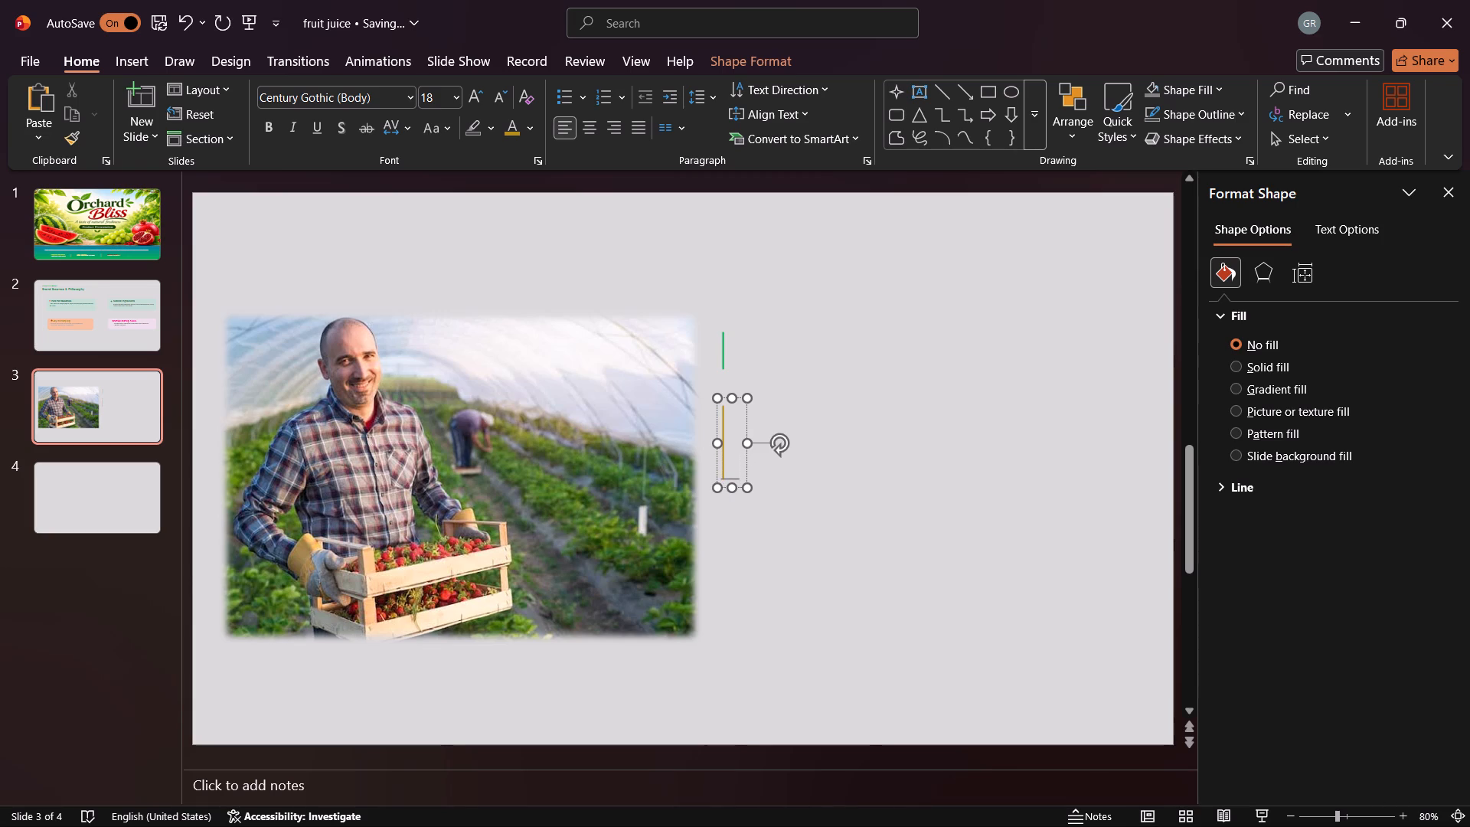
pyautogui.press('BackSpace')
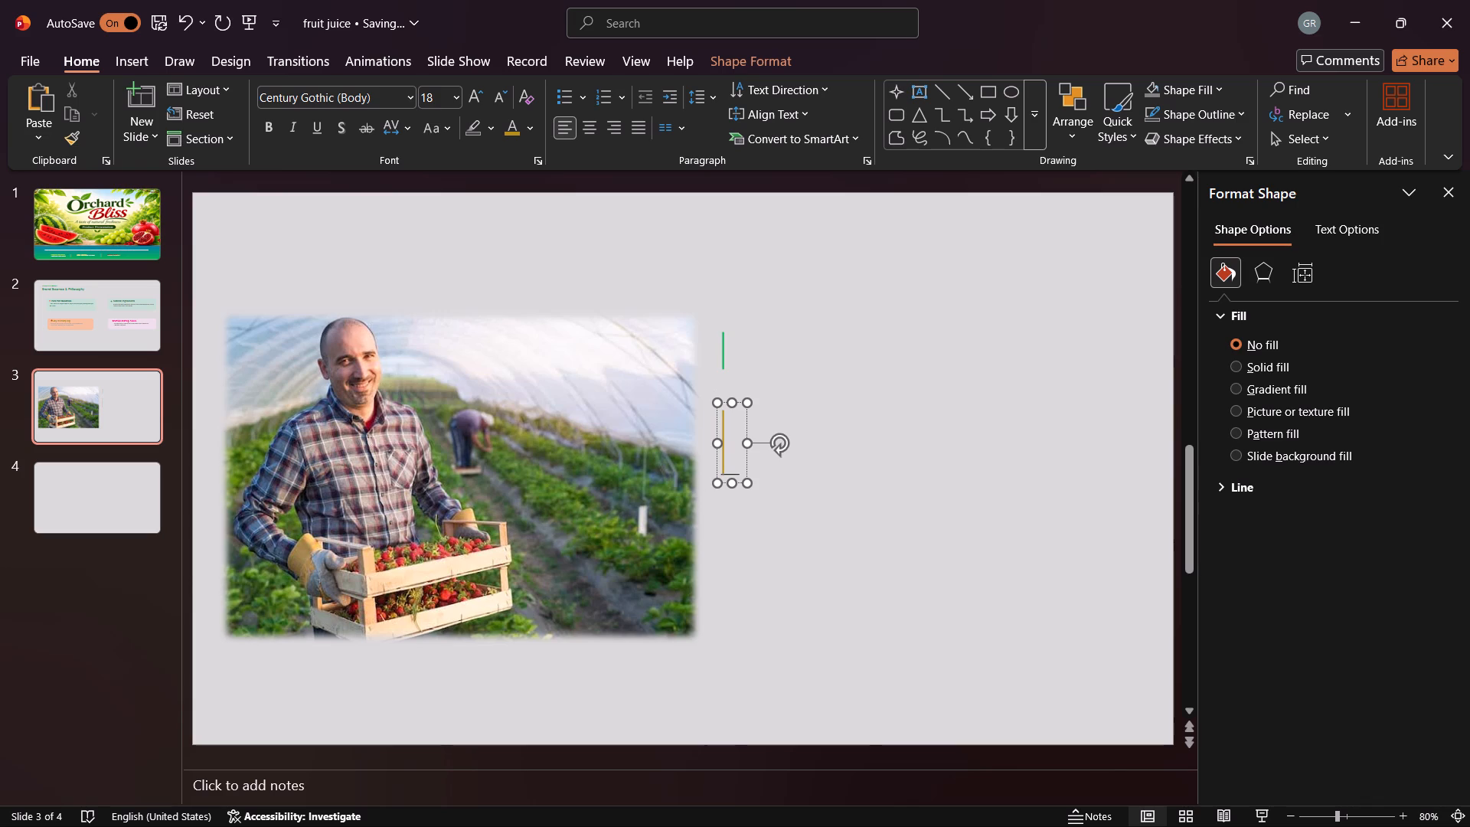
# Lengthen the green vertical line beside the farmer photo by adding two more underscores at its lower end.
pyautogui.click(723, 354)
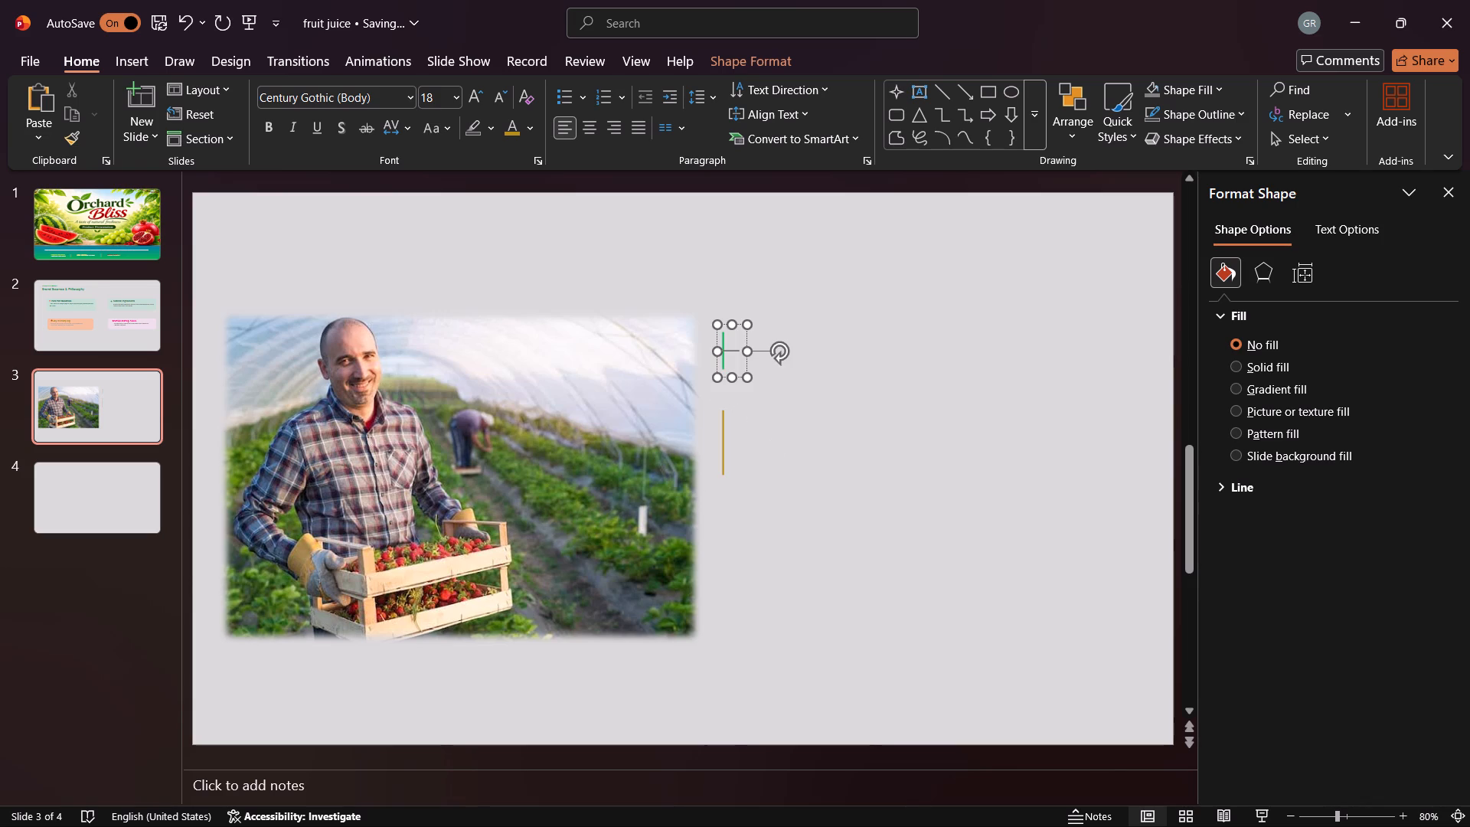
pyautogui.press('Down')
pyautogui.press('Down')
pyautogui.write('__')
pyautogui.click(904, 415)
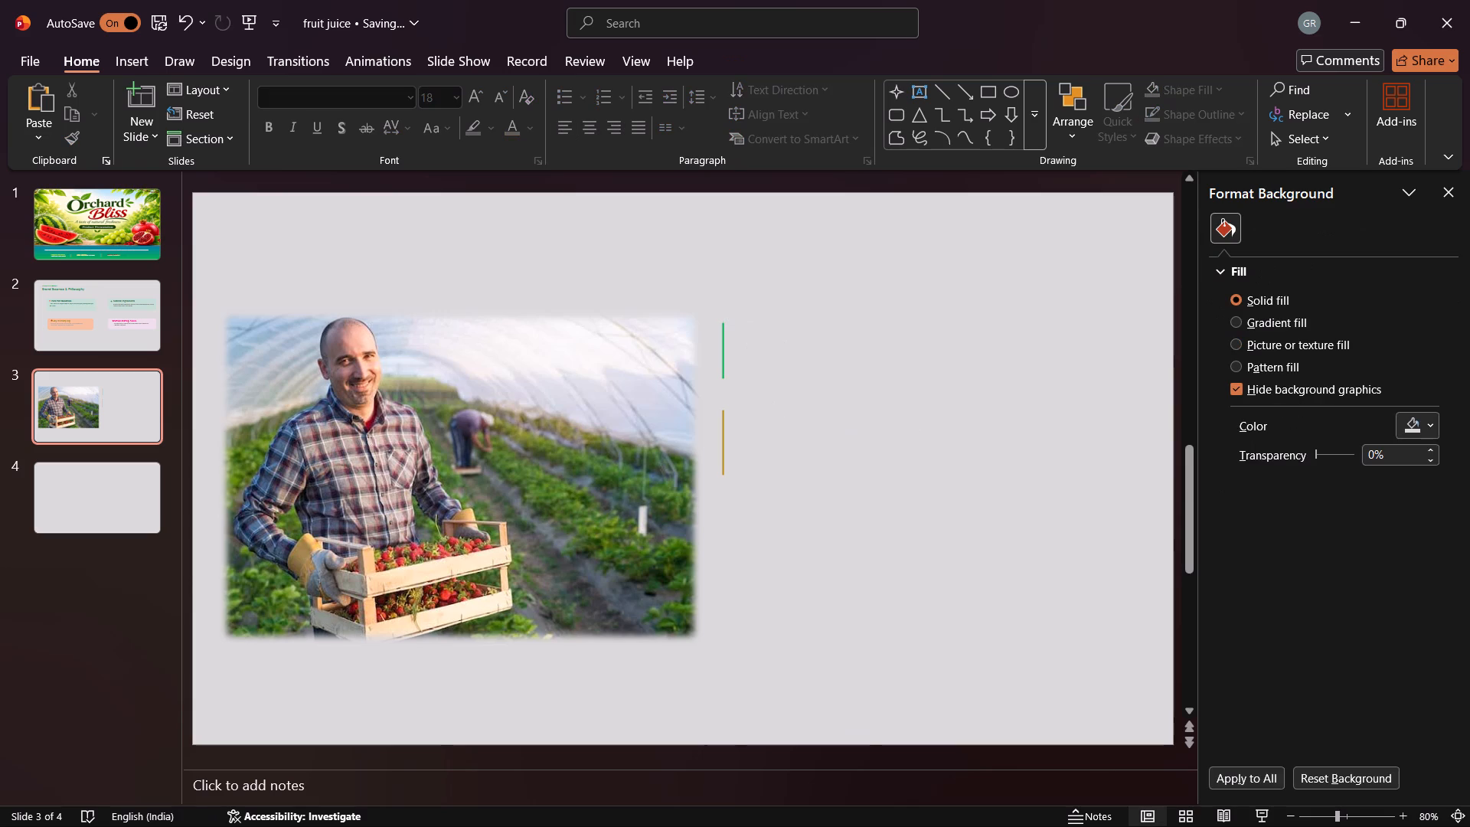
# Move the gold vertical line further down and slightly closer to the farmer photo.
pyautogui.click(722, 439)
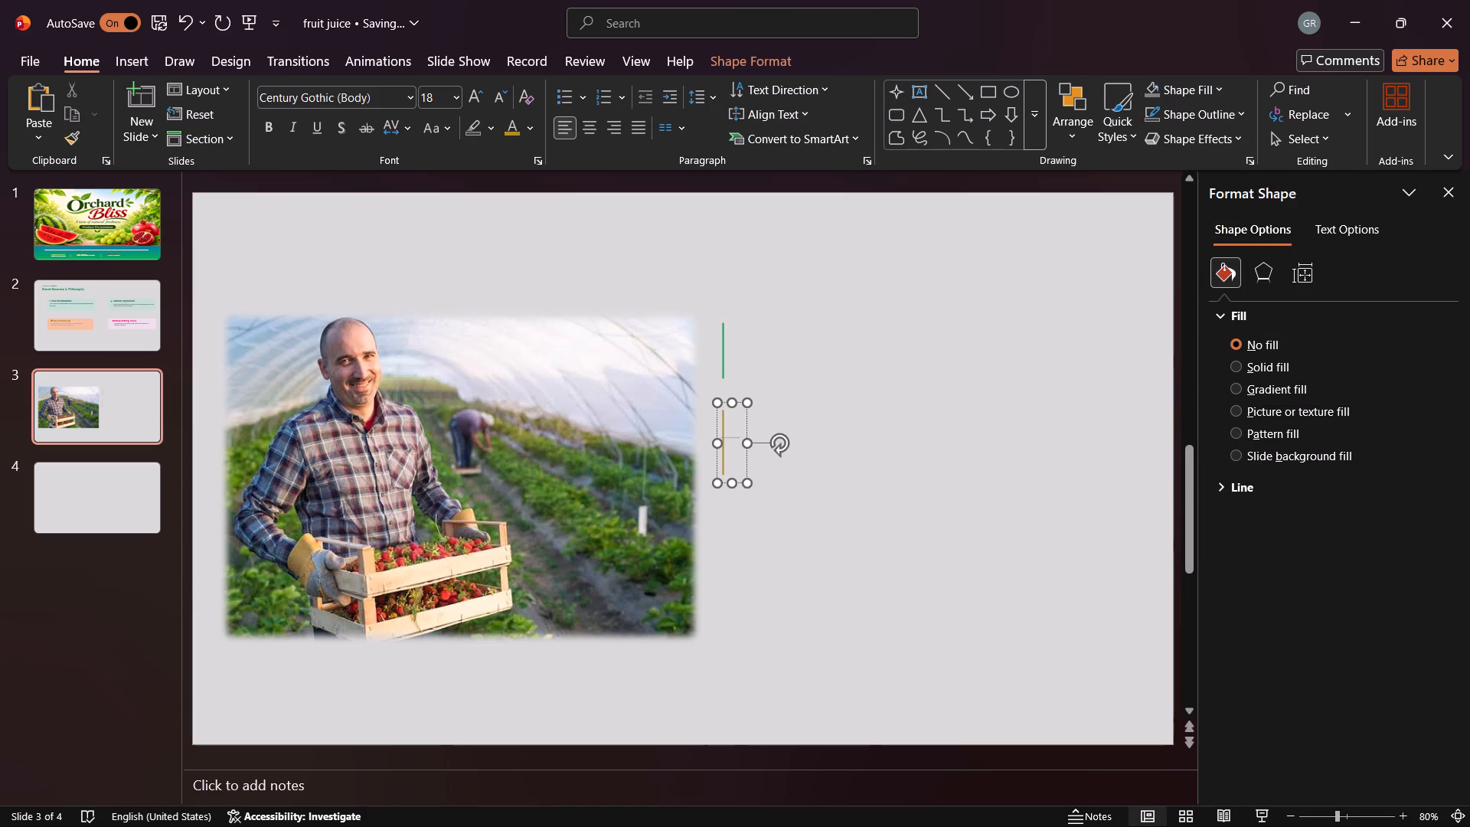
pyautogui.moveTo(717, 424); pyautogui.dragTo(712, 450)
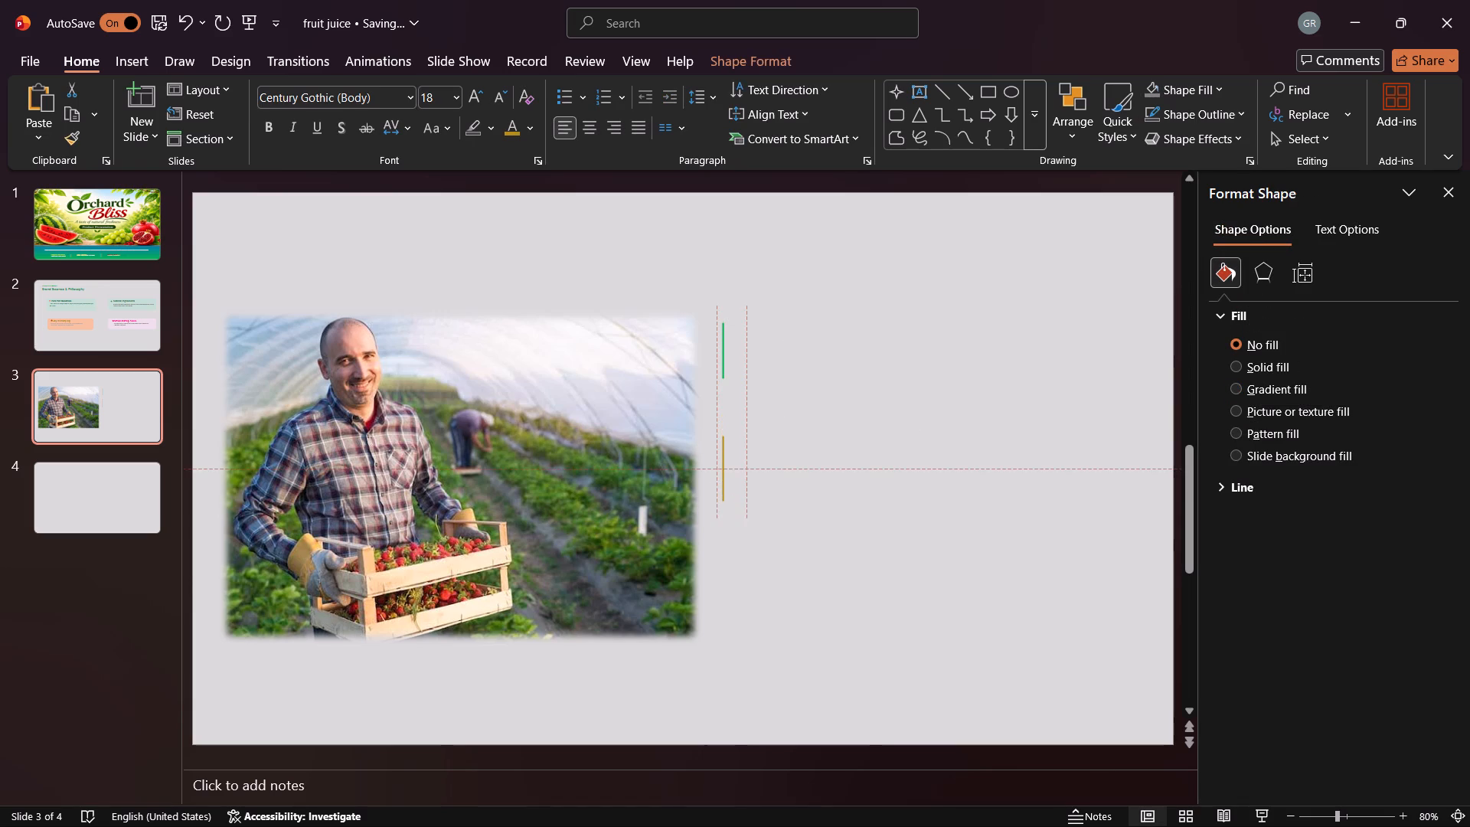
pyautogui.moveTo(712, 450); pyautogui.dragTo(711, 456)
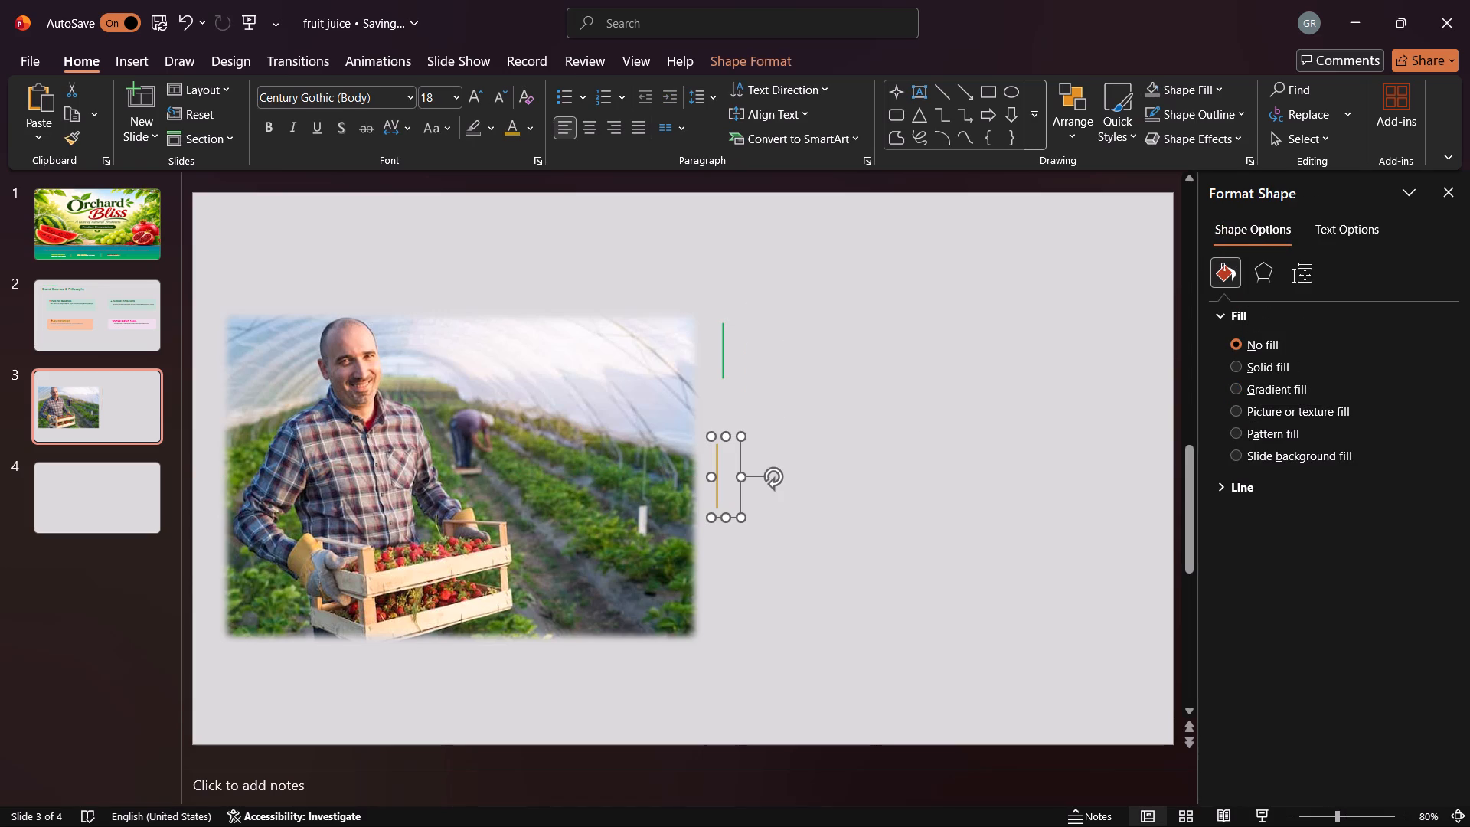
# Move the green vertical line slightly down and closer to the photo, aligned with the gold line below it.
pyautogui.click(727, 356)
pyautogui.moveTo(715, 337); pyautogui.dragTo(704, 340)
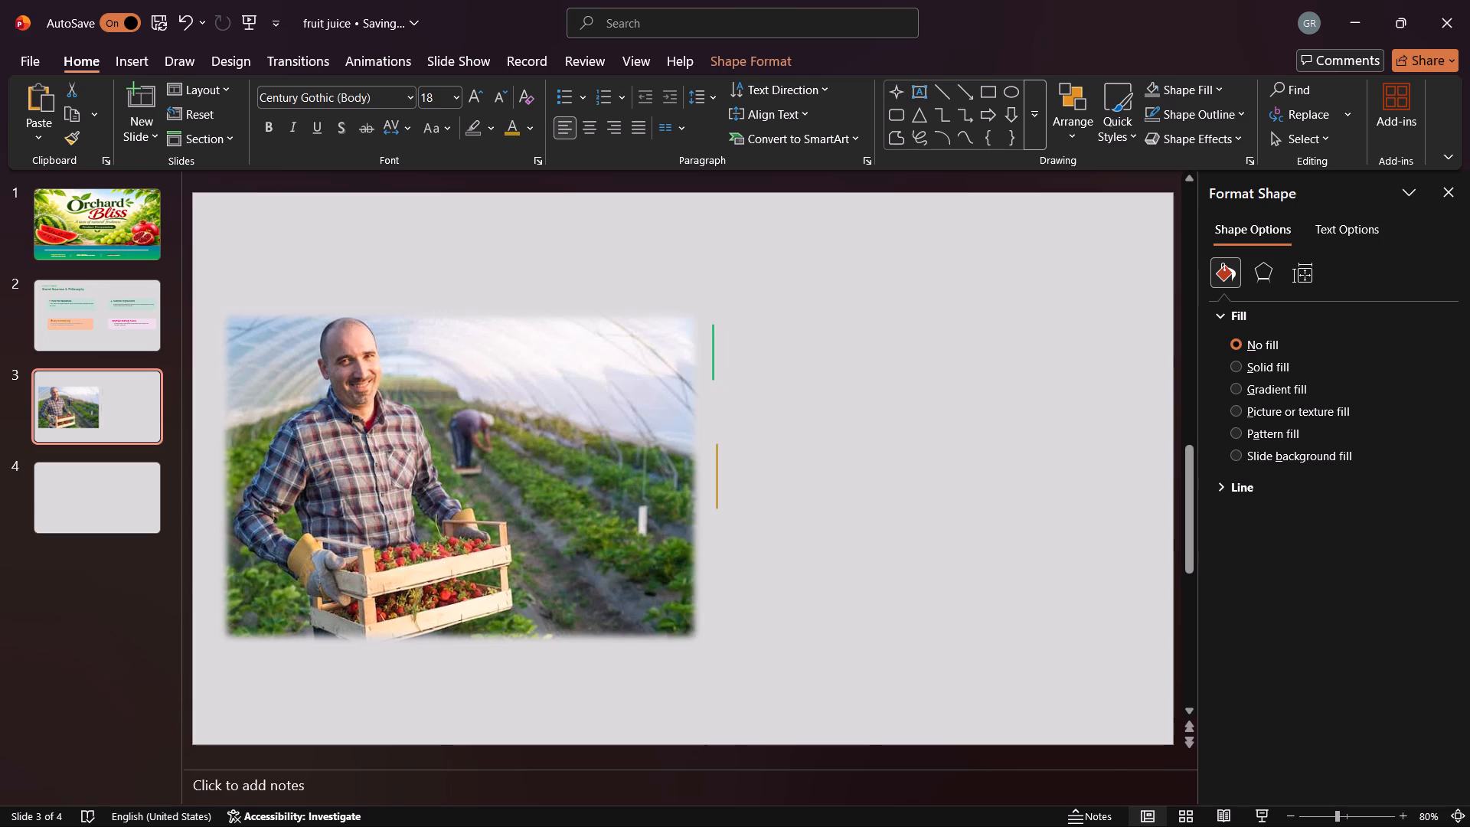
pyautogui.moveTo(704, 340); pyautogui.dragTo(708, 348)
pyautogui.click(854, 410)
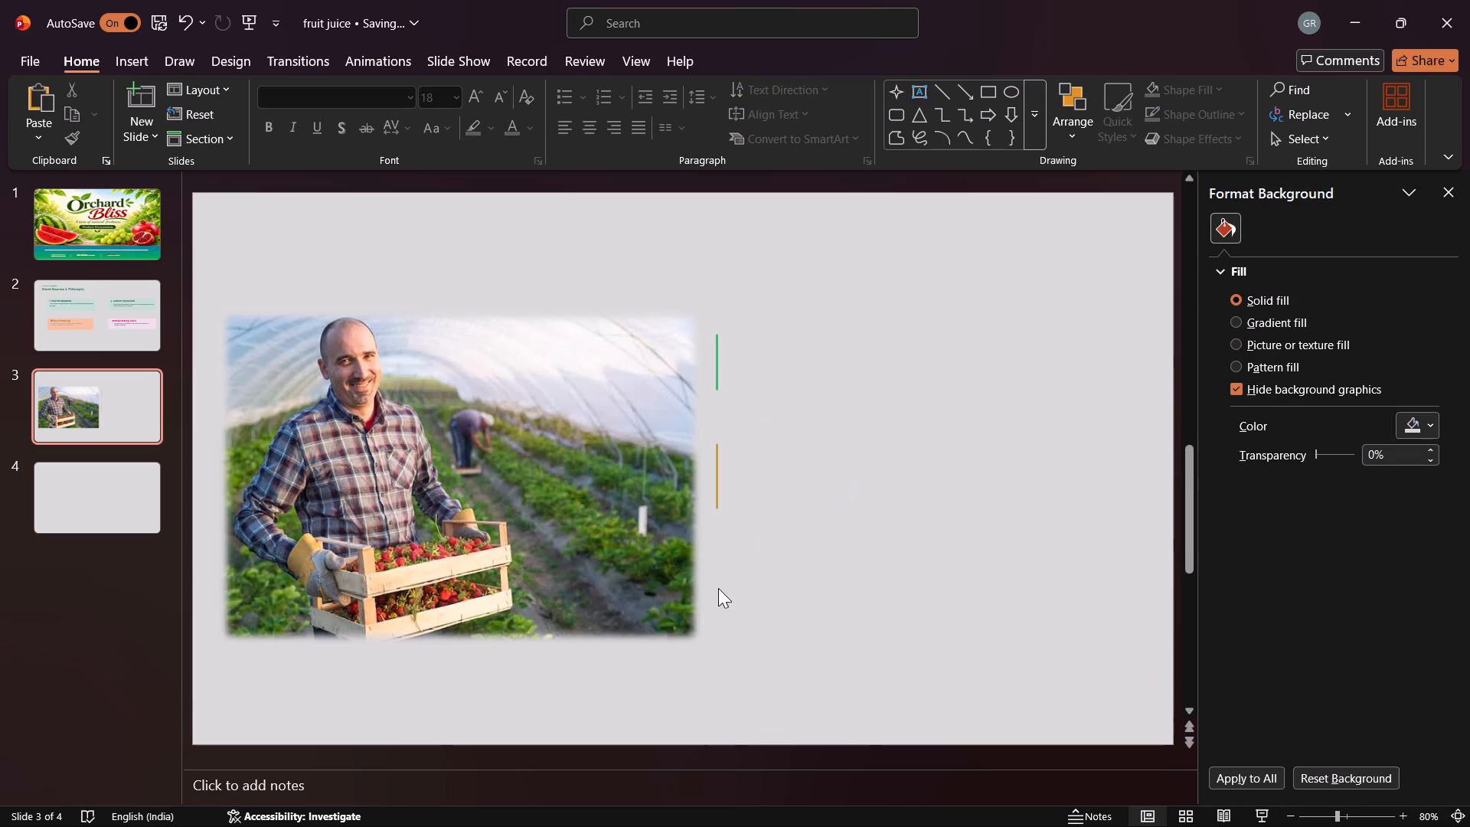
# Add a third line of six underscores in a text box below the gold line, beside the photo's lower part.
pyautogui.doubleClick(717, 577)
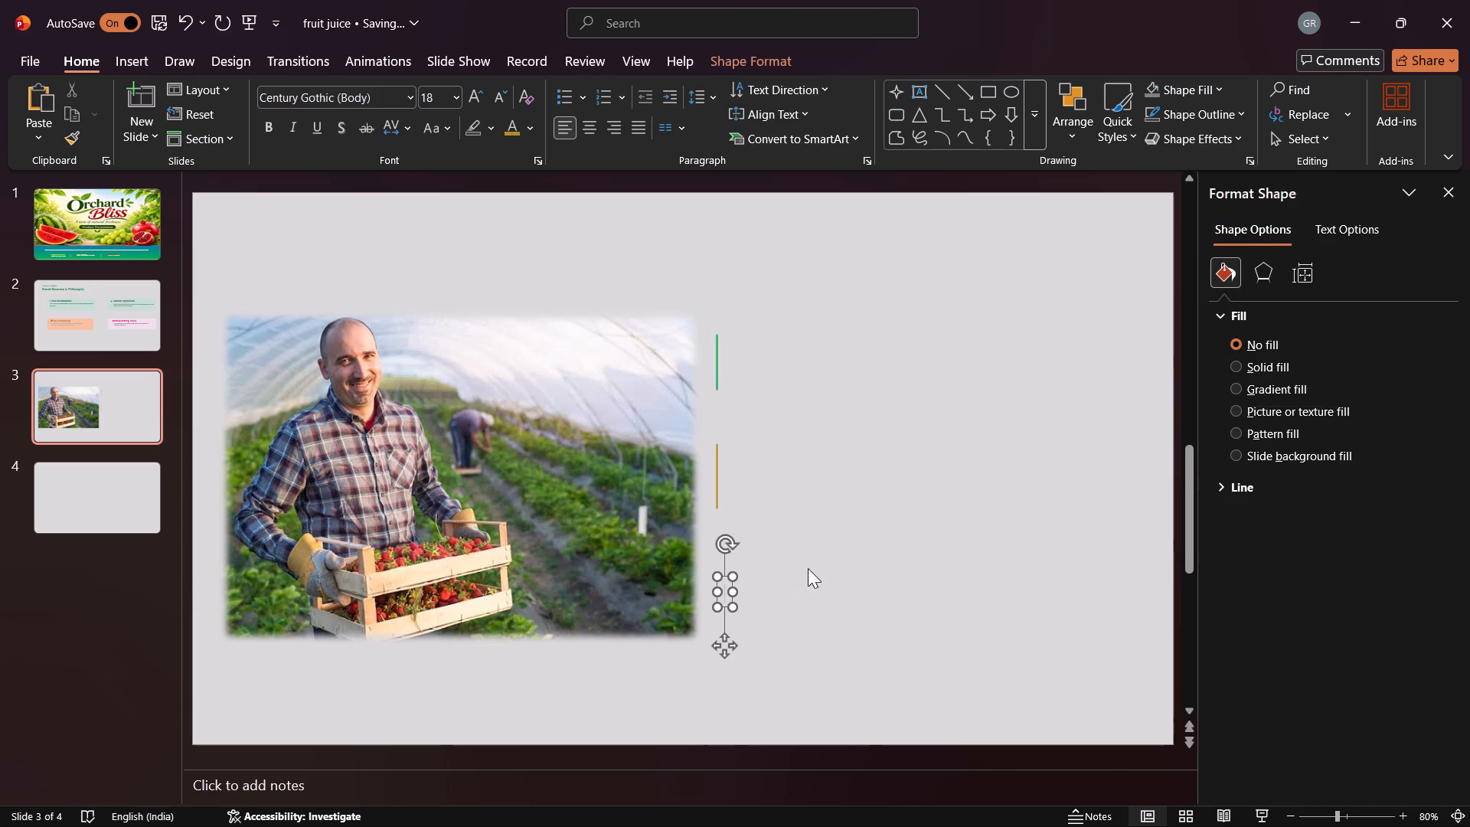
pyautogui.hotkey('shift', '_')
pyautogui.hotkey('shift', '_')
pyautogui.hotkey('shift', '_')
pyautogui.hotkey('shift', '_')
pyautogui.hotkey('shift', '_')
pyautogui.hotkey('shift', '_')
pyautogui.hotkey('shift', '_')
pyautogui.hotkey('shift', '_')
pyautogui.hotkey('shift', '_')
pyautogui.hotkey('shift', '_')
pyautogui.hotkey('shift', 'BackSpace')
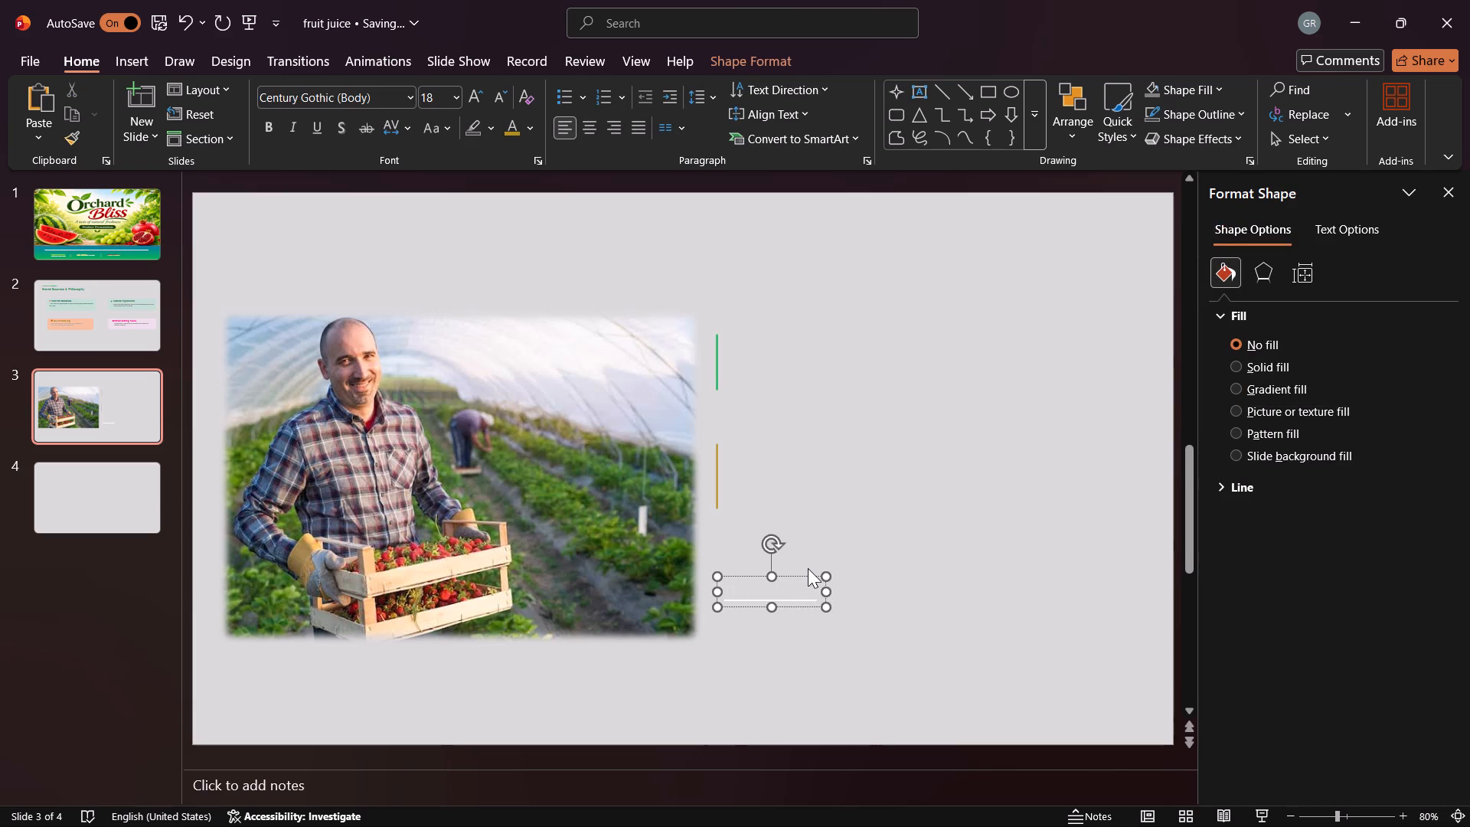
pyautogui.hotkey('shift', 'BackSpace')
pyautogui.hotkey('shift', 'BackSpace')
pyautogui.hotkey('shift', 'BackSpace')
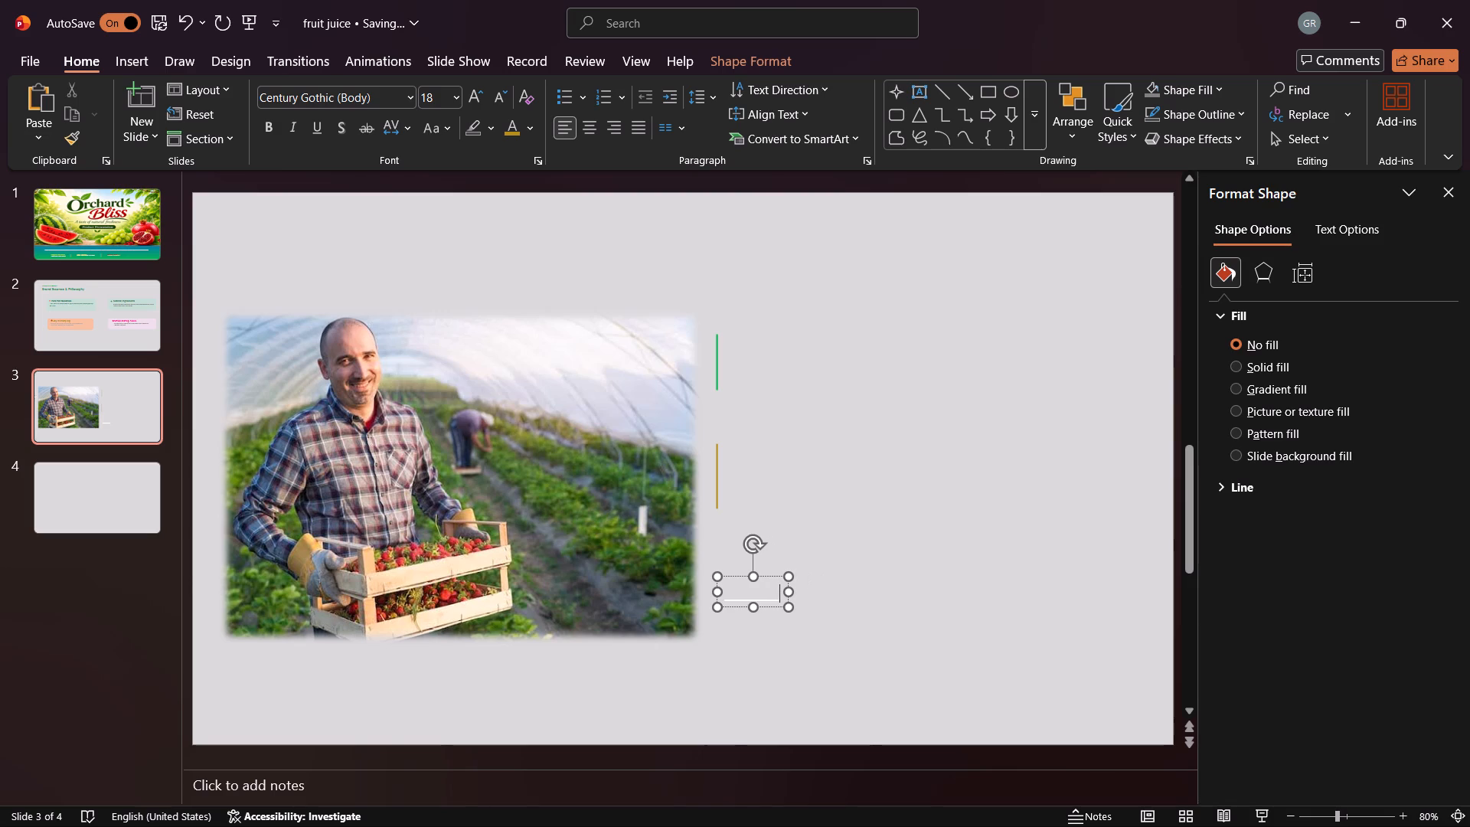
# Select all the underscores of the third line for formatting.
pyautogui.click(724, 597)
pyautogui.moveTo(727, 604); pyautogui.dragTo(756, 604)
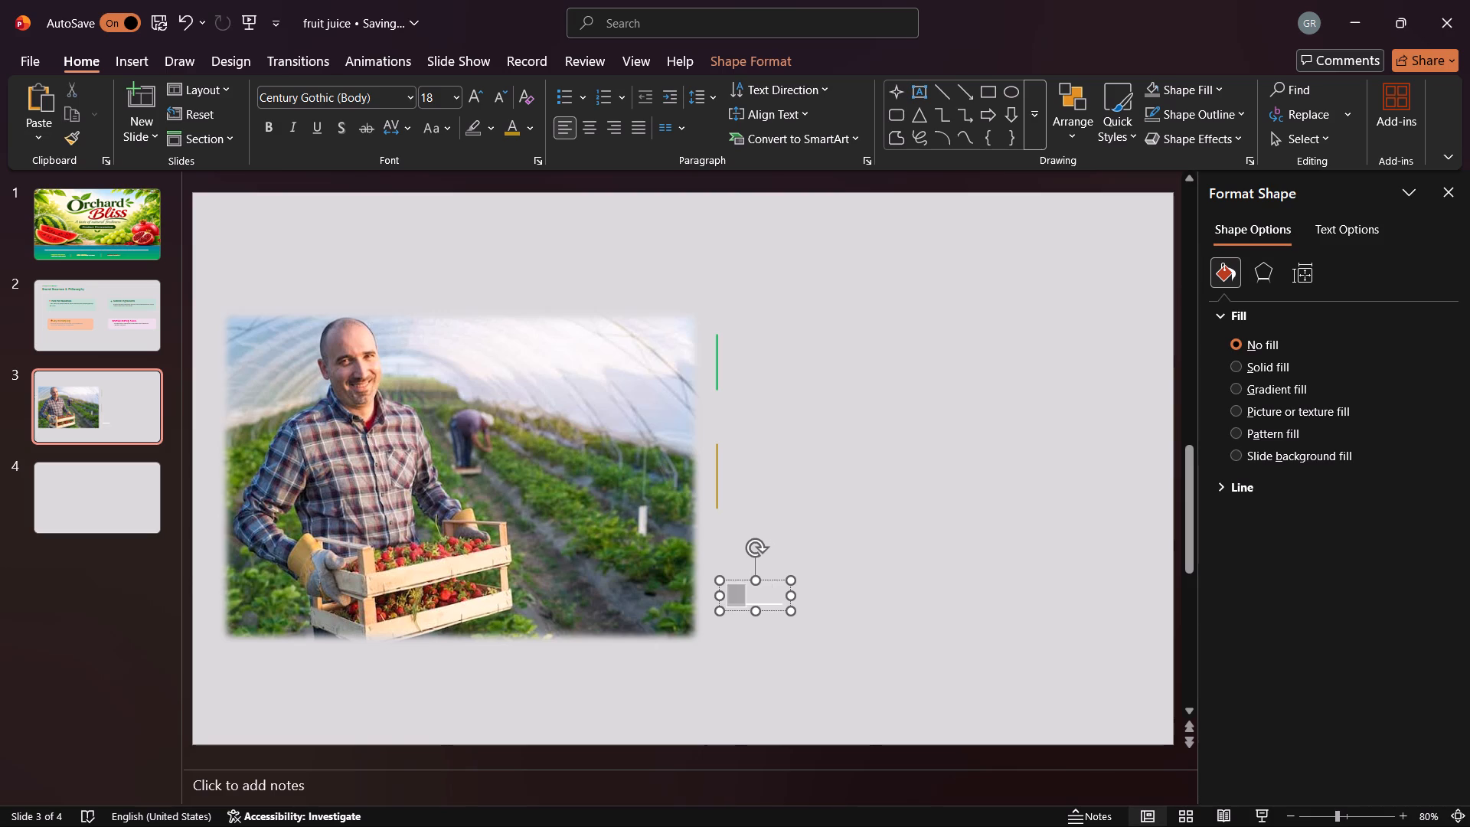
pyautogui.moveTo(756, 604); pyautogui.dragTo(793, 608)
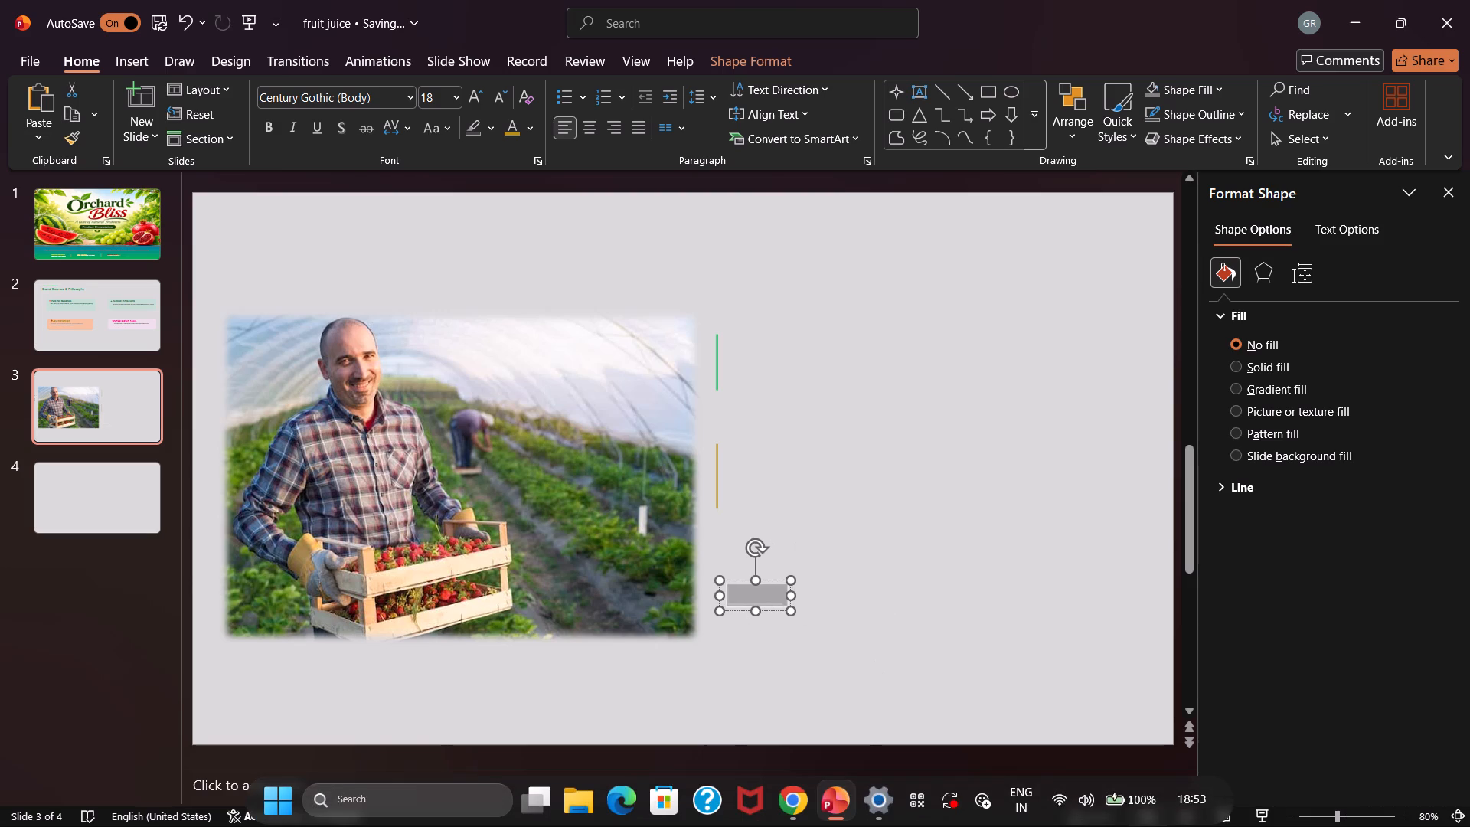